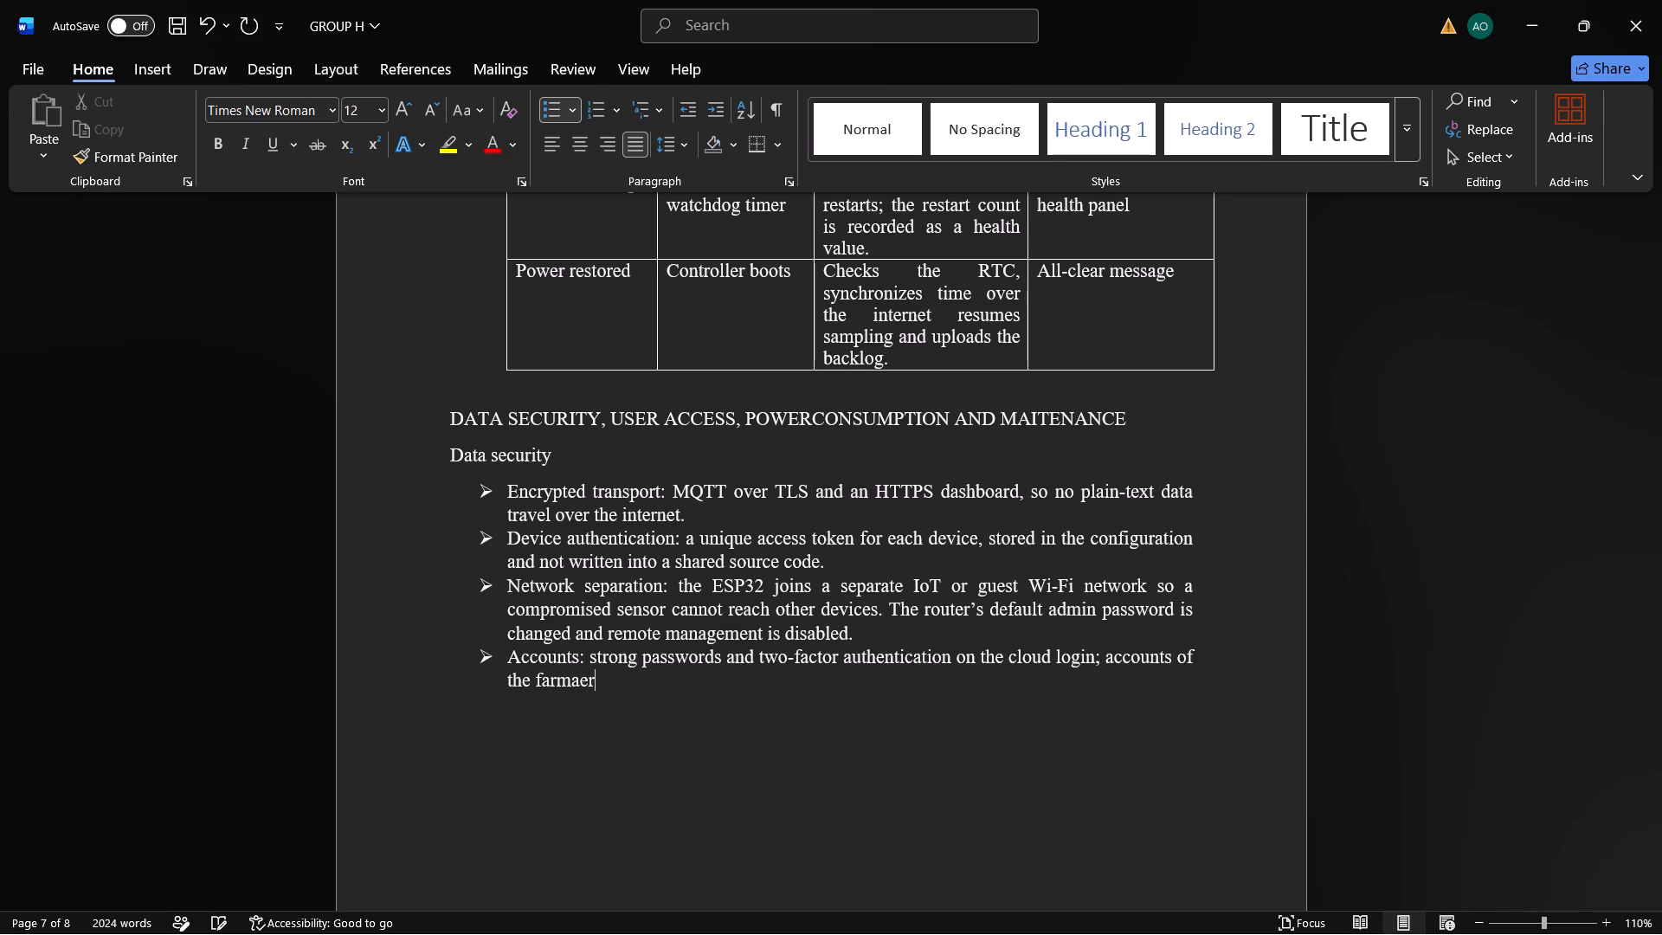
pyautogui.press('BackSpace')
pyautogui.press('BackSpace')
pyautogui.press('BackSpace')
pyautogui.press('e')
pyautogui.press('r')
pyautogui.press('BackSpace')
pyautogui.press('BackSpace')
pyautogui.press('BackSpace')
pyautogui.press('BackSpace')
pyautogui.press('BackSpace')
pyautogui.write('ome')
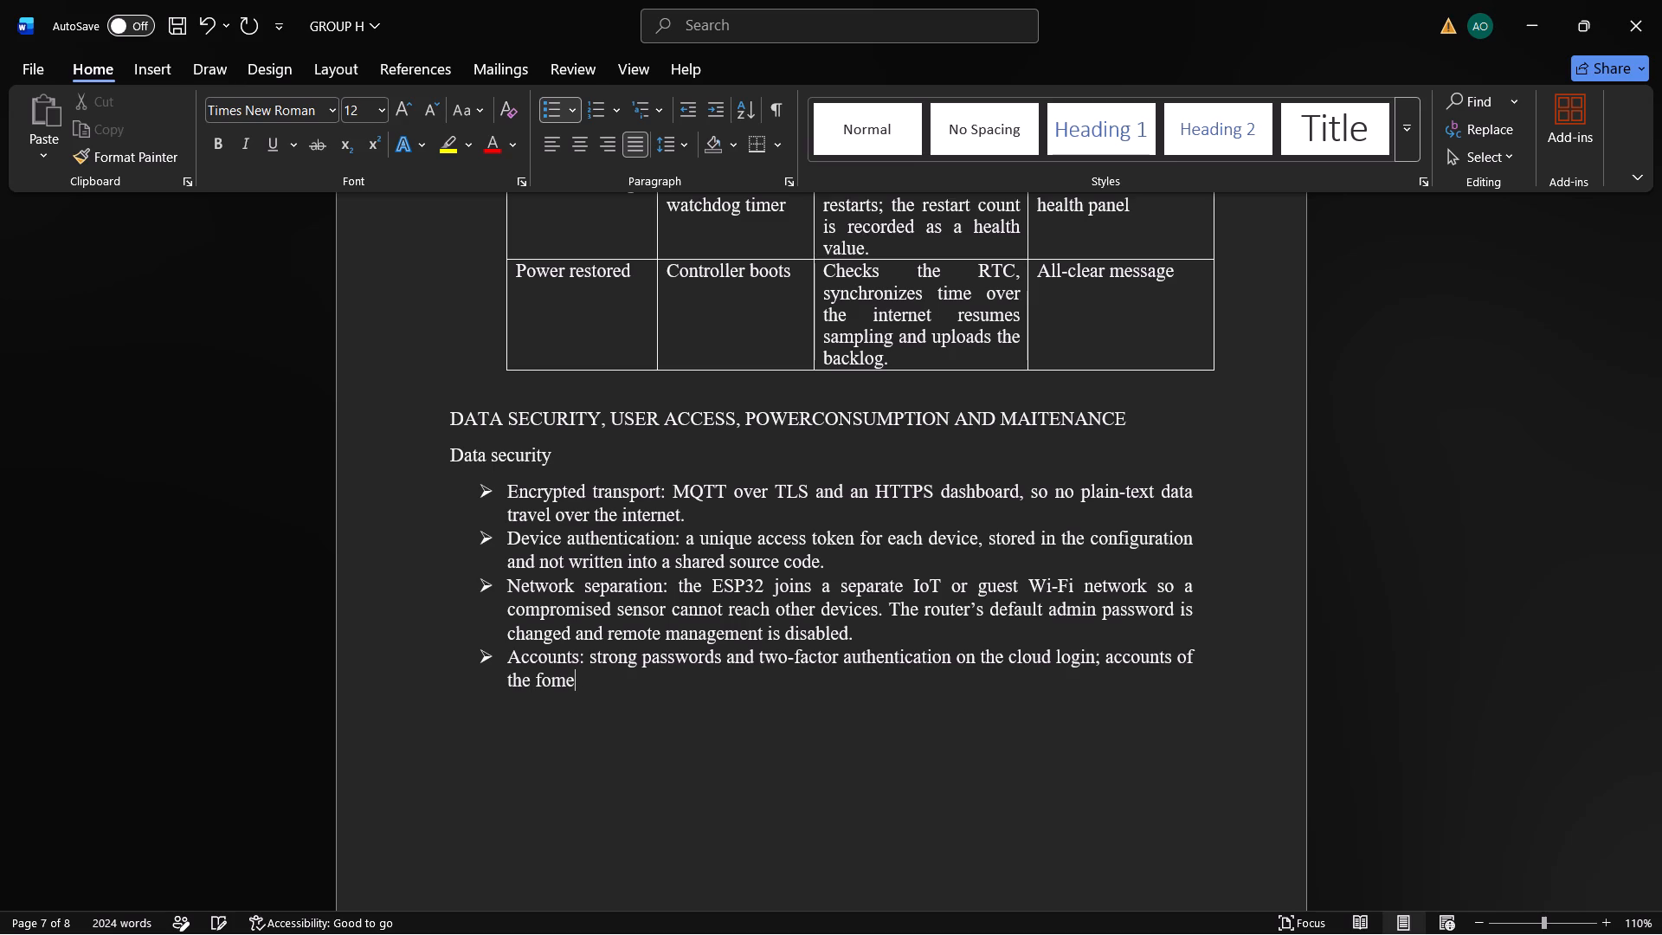
pyautogui.write('re')
pyautogui.press('BackSpace')
pyautogui.press('BackSpace')
pyautogui.press('BackSpace')
pyautogui.press('BackSpace')
pyautogui.write('rmer')
pyautogui.press('space')
pyautogui.write('worker')
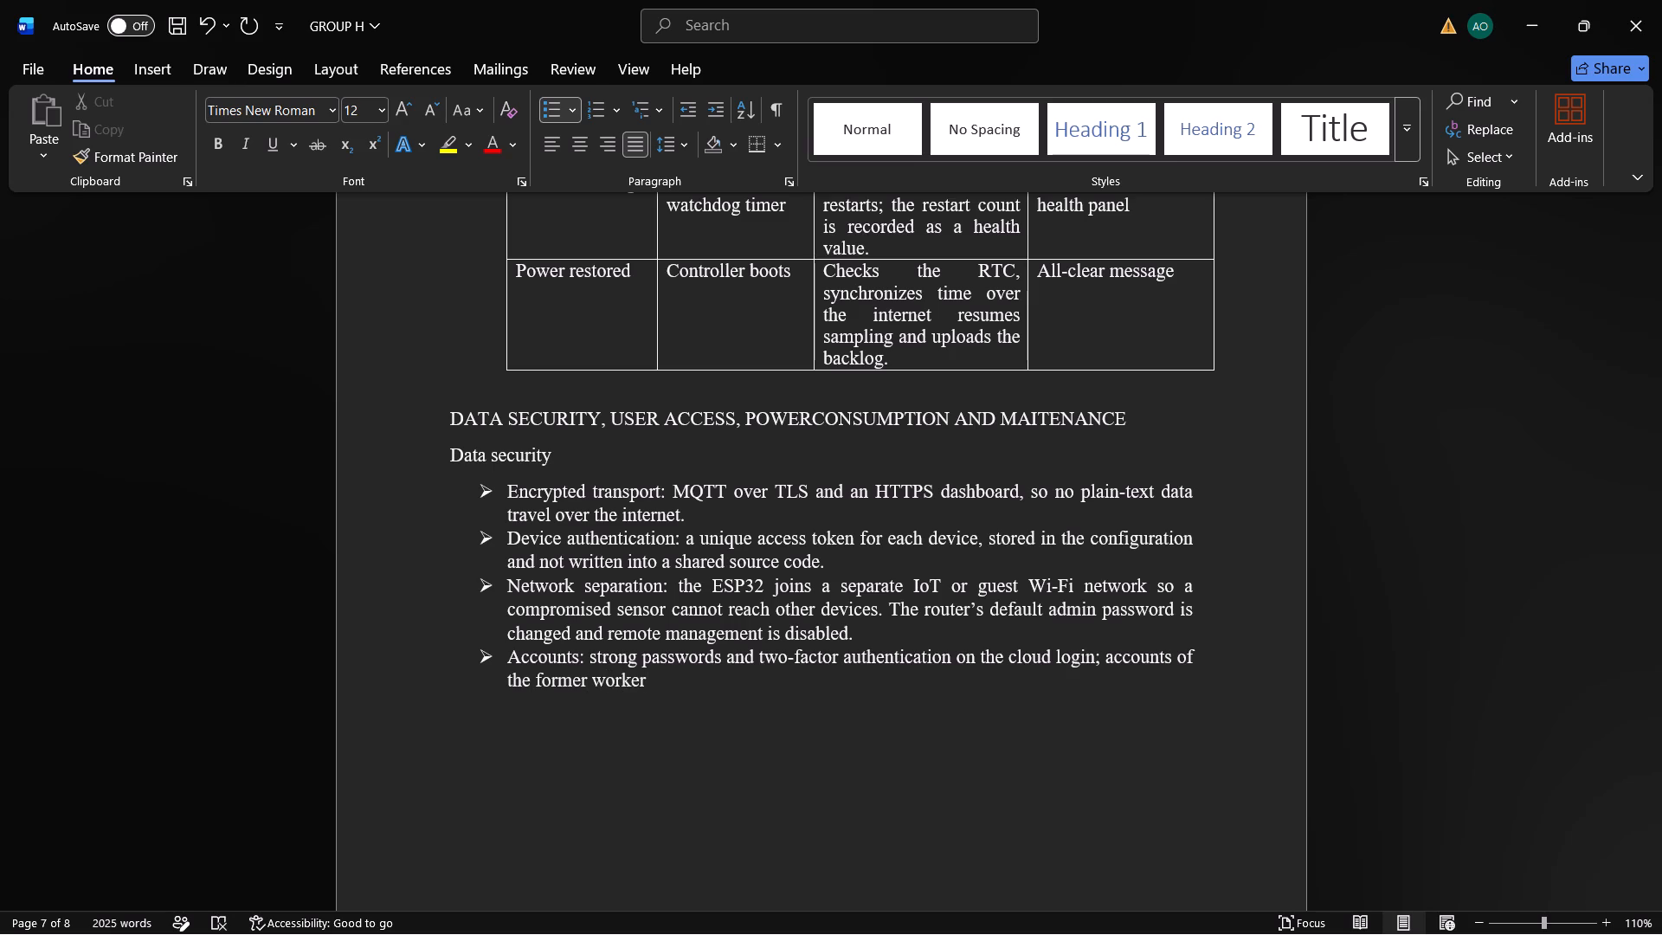
pyautogui.press('s')
pyautogui.press('space')
pyautogui.write('are')
pyautogui.press('space')
pyautogui.write('removed')
pyautogui.press('.')
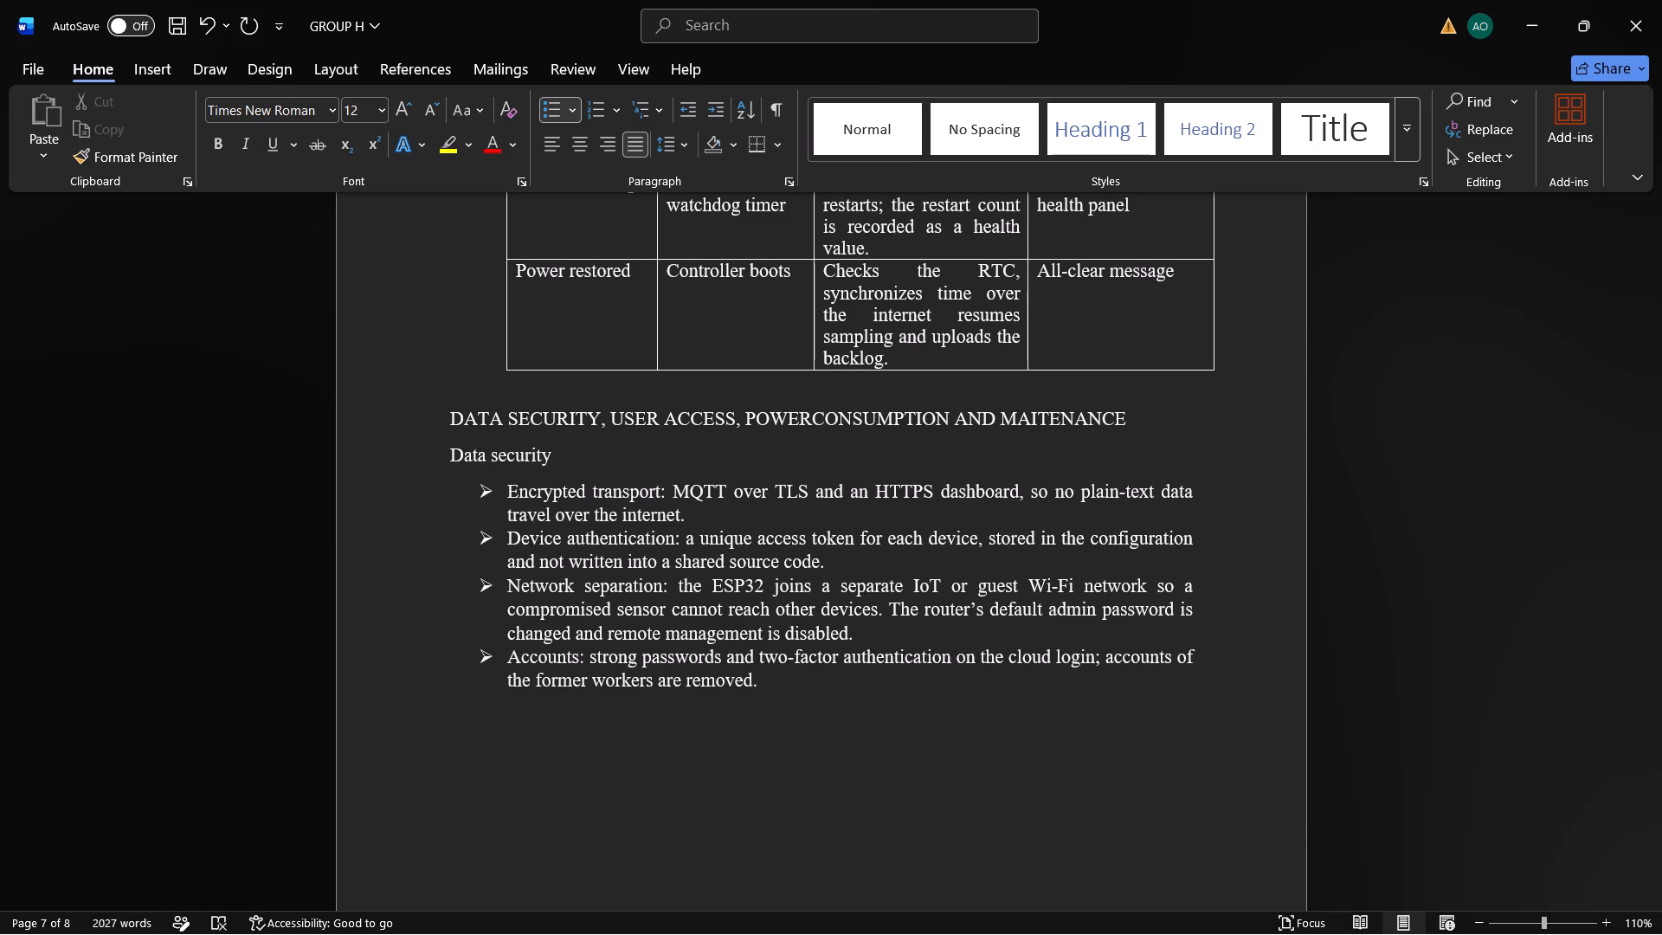
# Add a new bullet after Accounts reading "Fimeware: over-the-air updates only from atrusted source".
pyautogui.press('Return')
pyautogui.press('f')
pyautogui.write('ime')
pyautogui.write('ware')
pyautogui.hotkey('shift', ':')
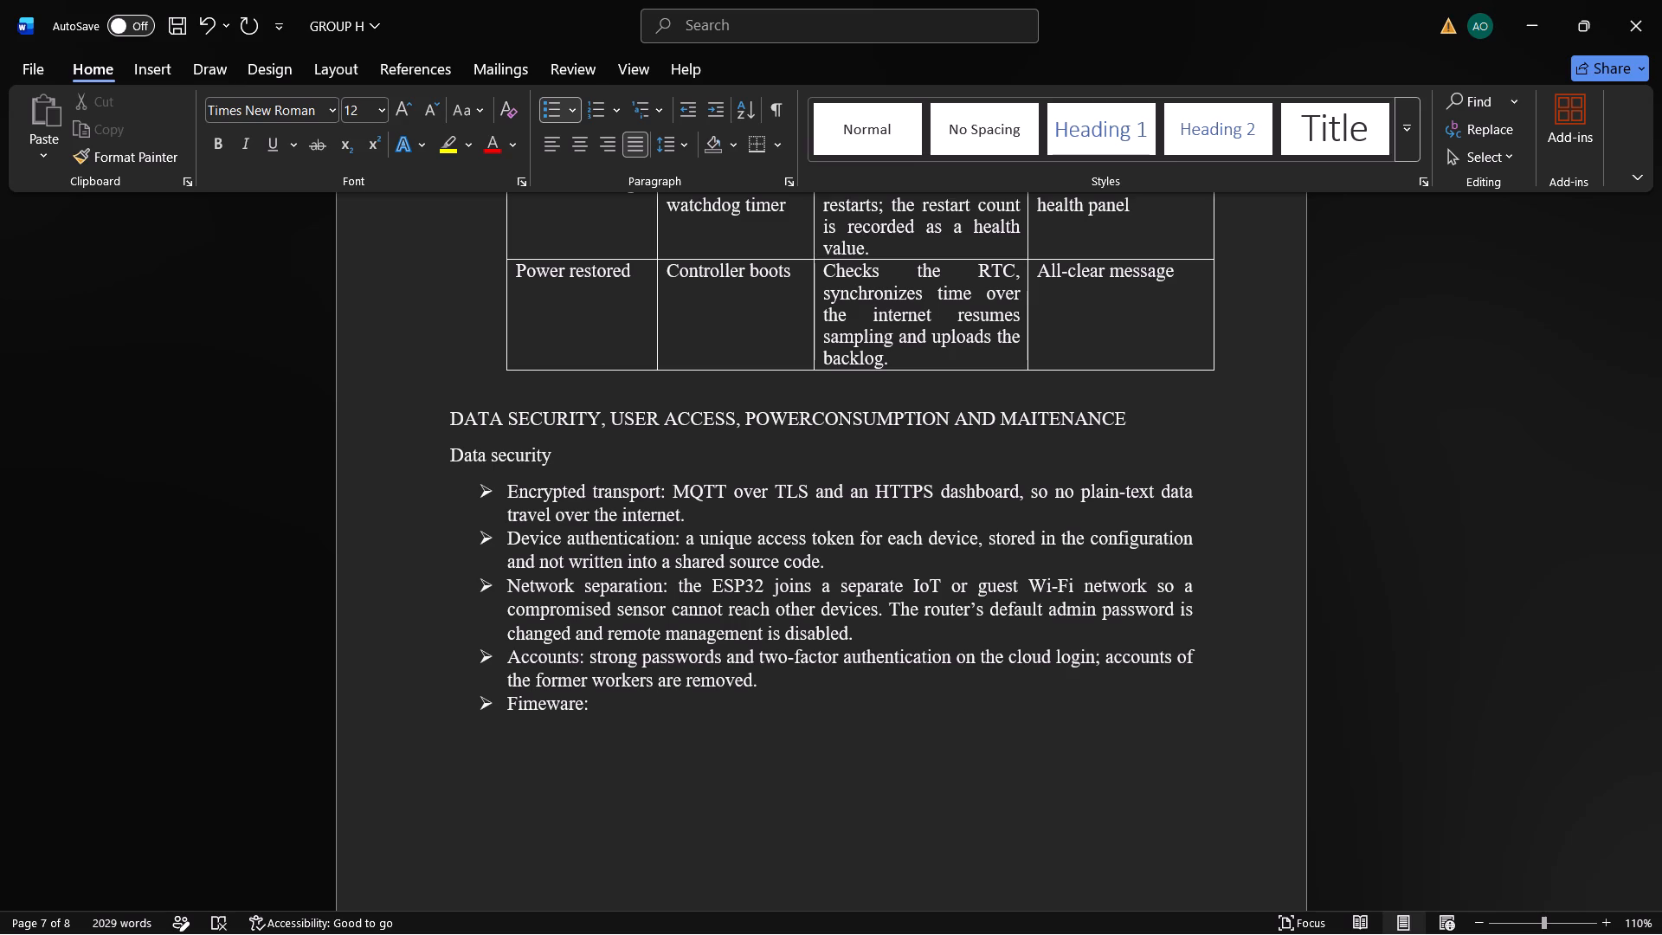
pyautogui.press('space')
pyautogui.write('over')
pyautogui.write('-the')
pyautogui.write('-a')
pyautogui.write('ir')
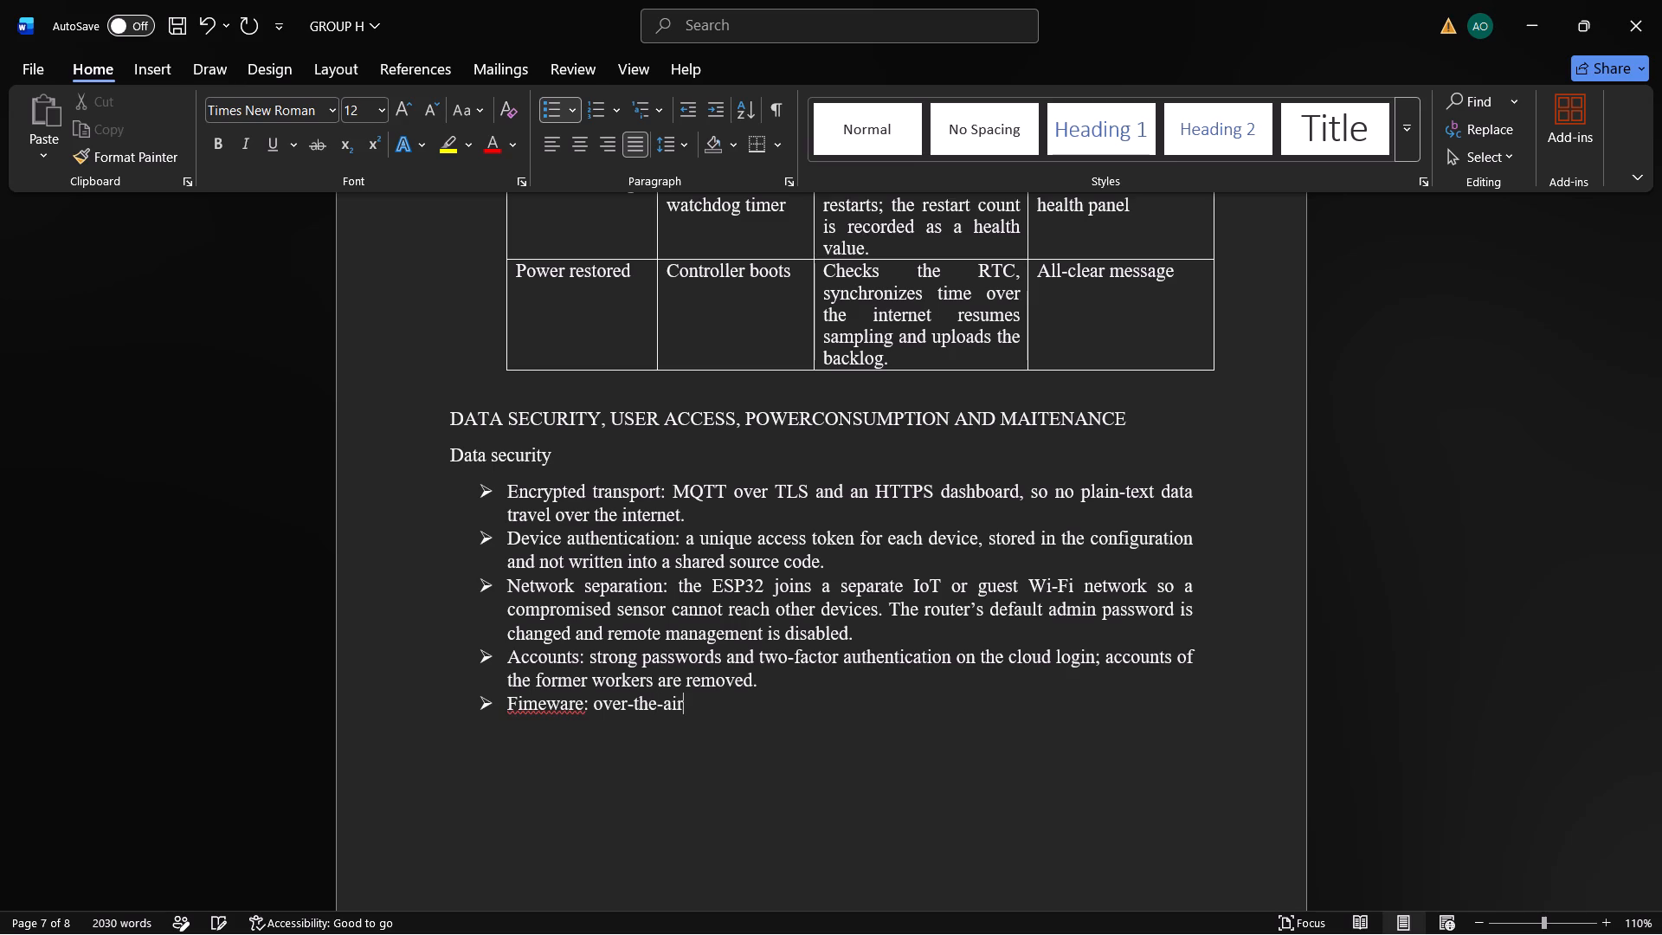
pyautogui.press('space')
pyautogui.write('updates')
pyautogui.press('space')
pyautogui.write('om')
pyautogui.press('BackSpace')
pyautogui.write('n[')
pyautogui.press('BackSpace')
pyautogui.write('ly')
pyautogui.press('space')
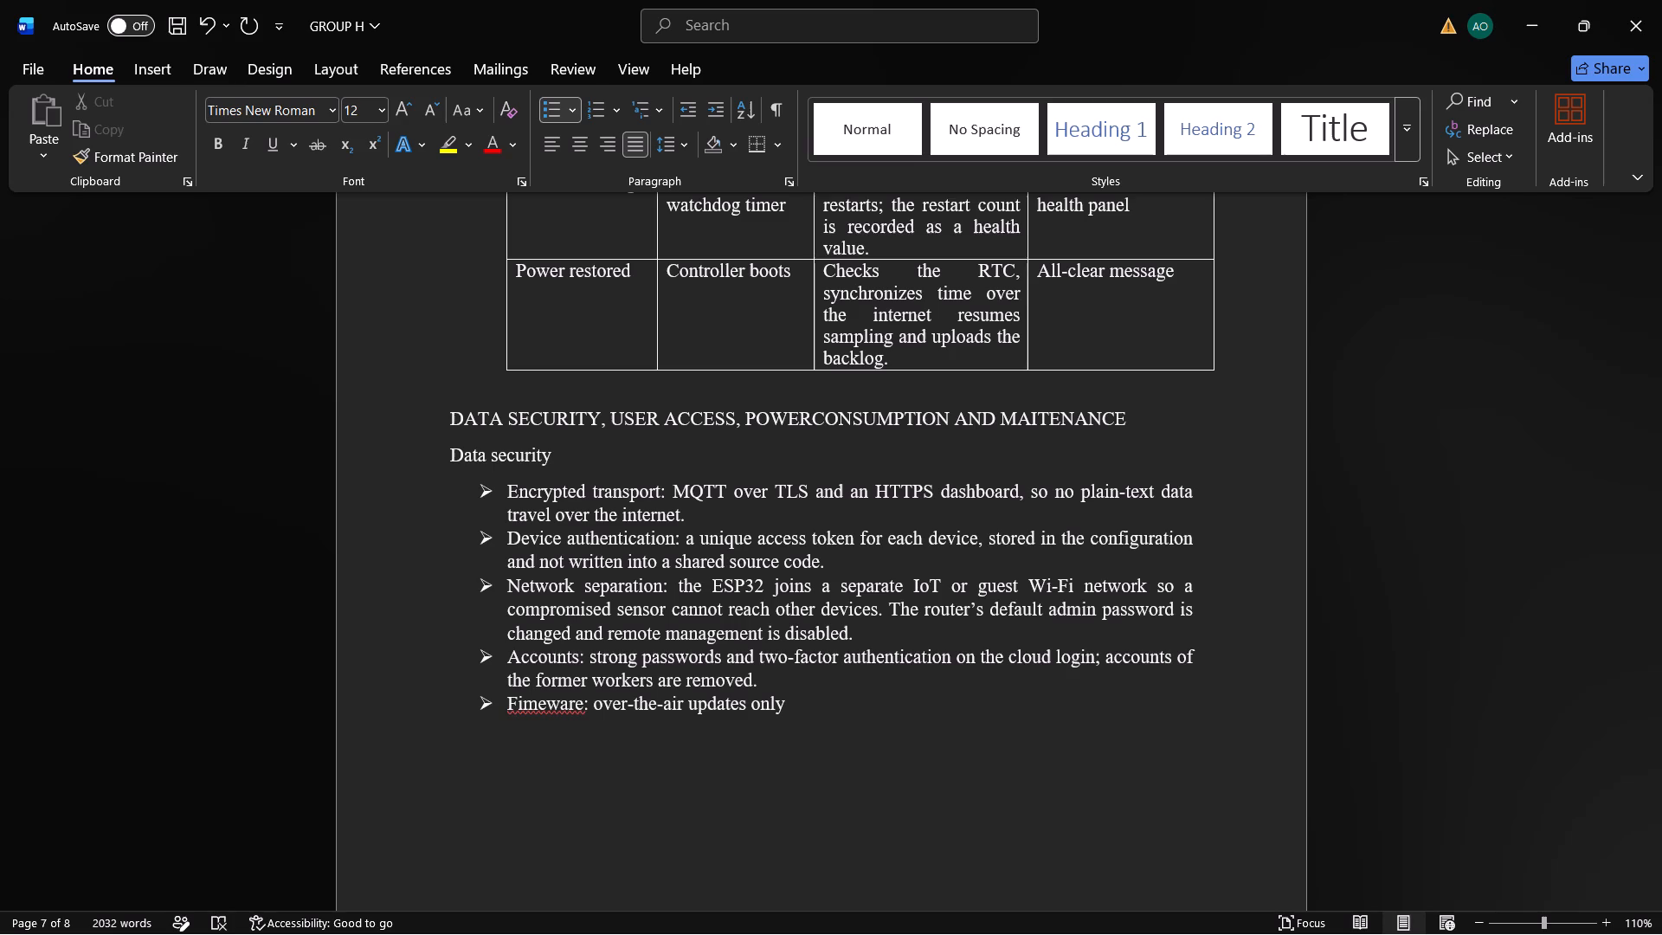
pyautogui.write('from')
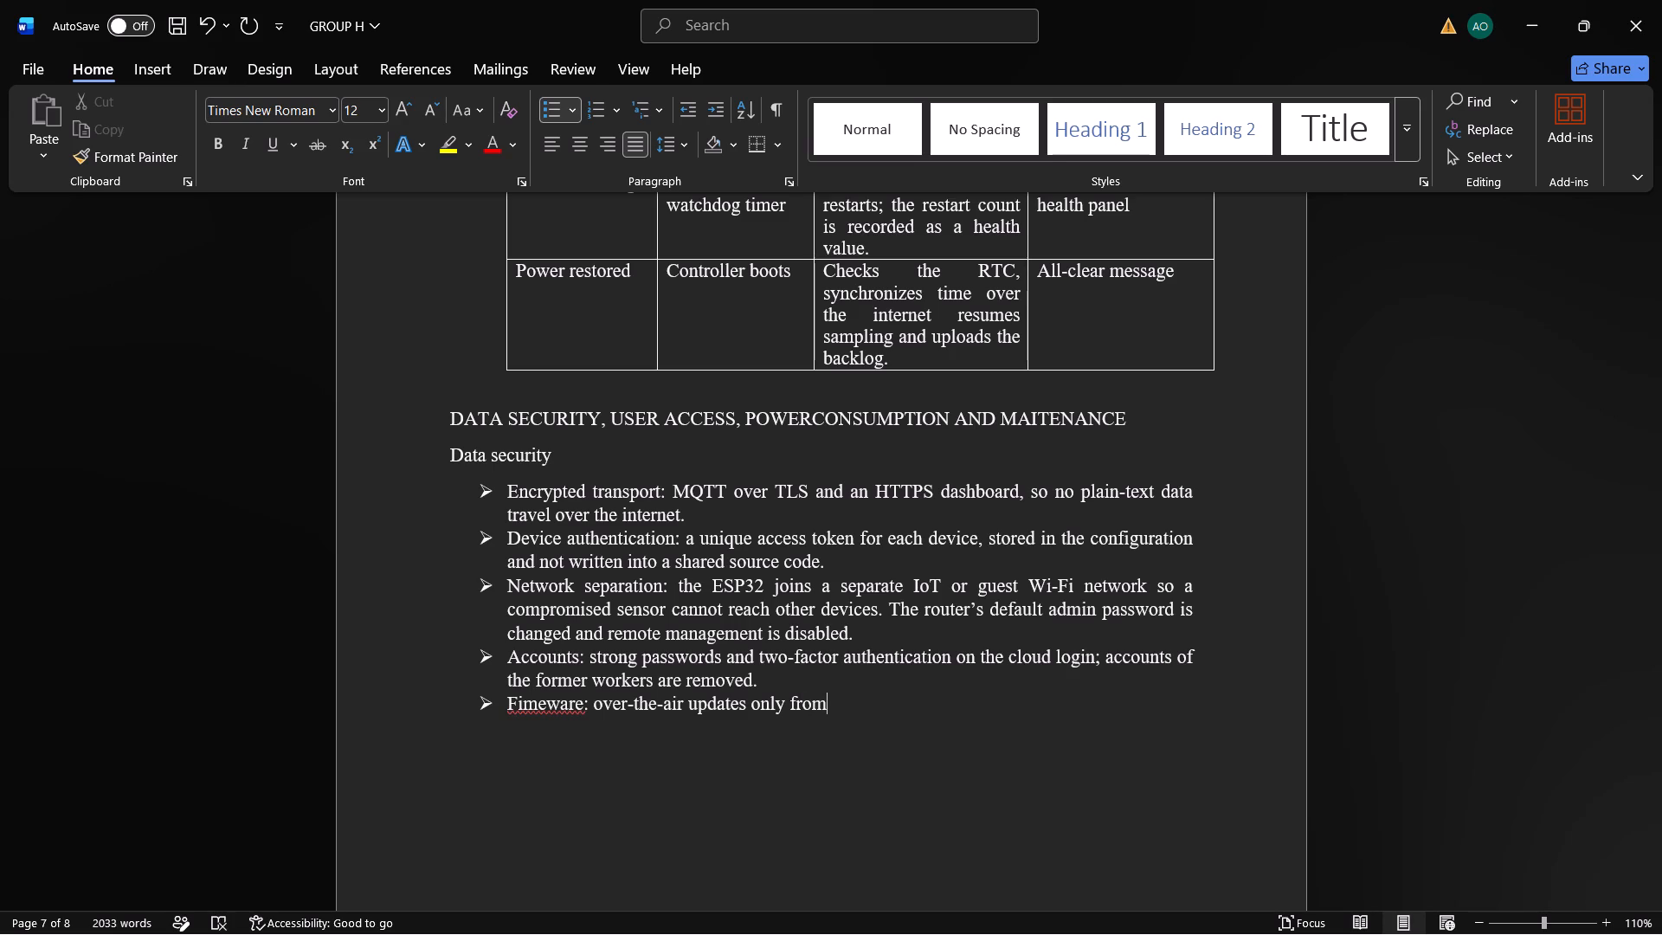
pyautogui.press('space')
pyautogui.write('a')
pyautogui.write('trusted')
pyautogui.press('space')
pyautogui.write('source')
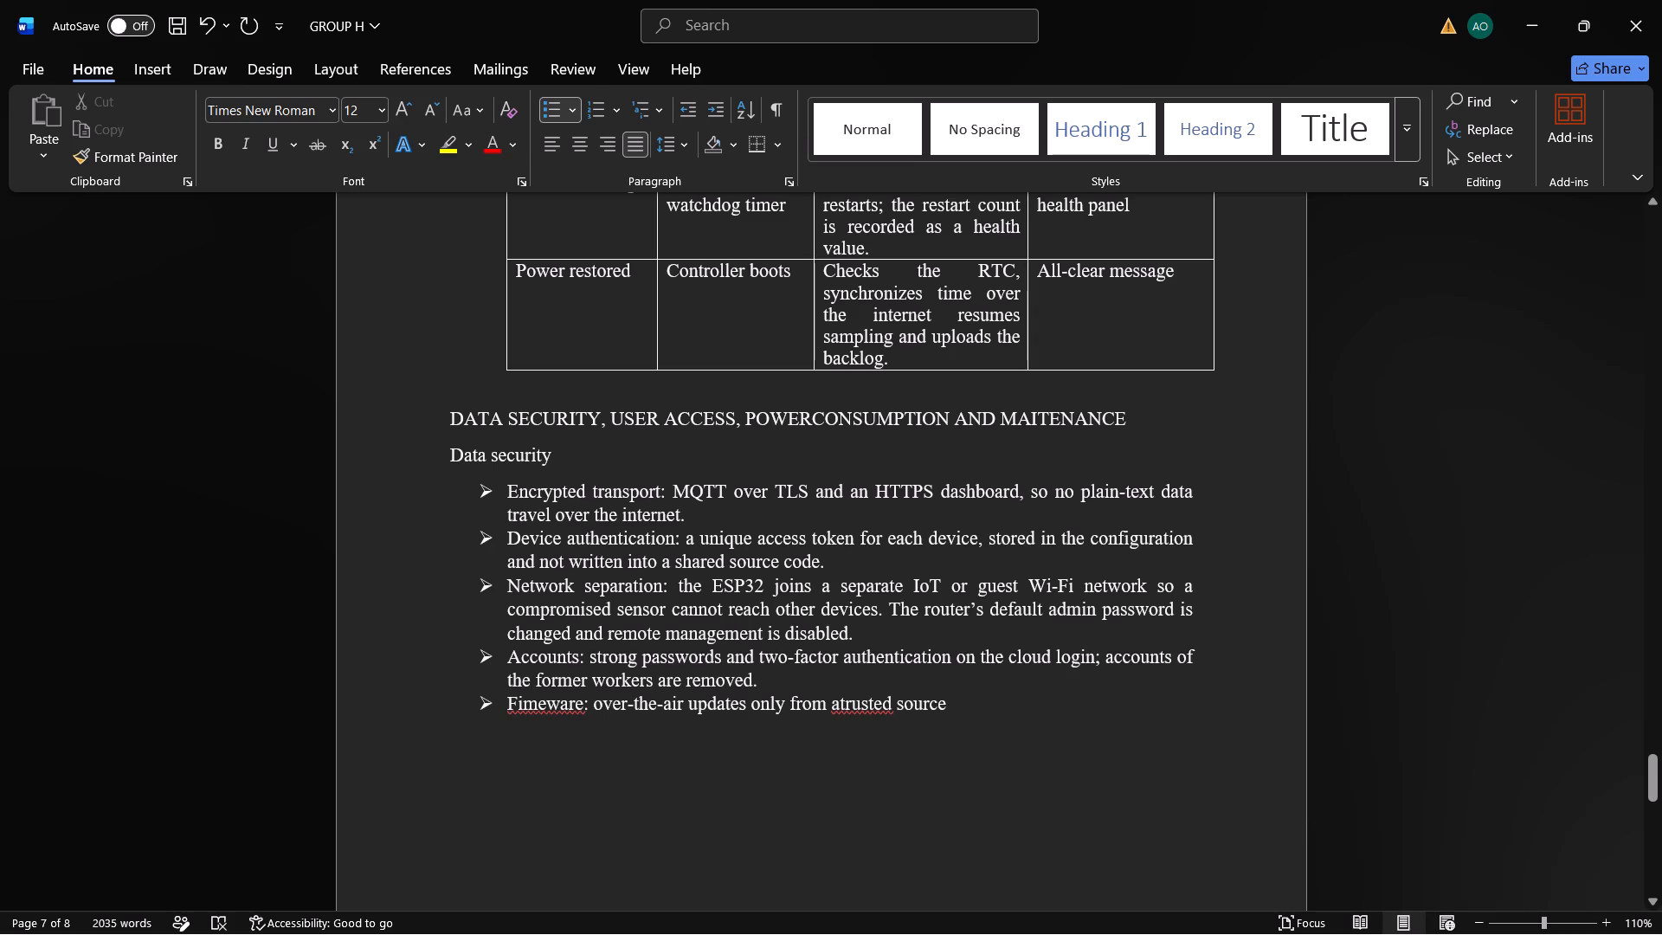
# Insert the missing space in "atrusted" so the last bullet reads "a trusted source".
pyautogui.click(840, 708)
pyautogui.click(840, 708)
pyautogui.press('space')
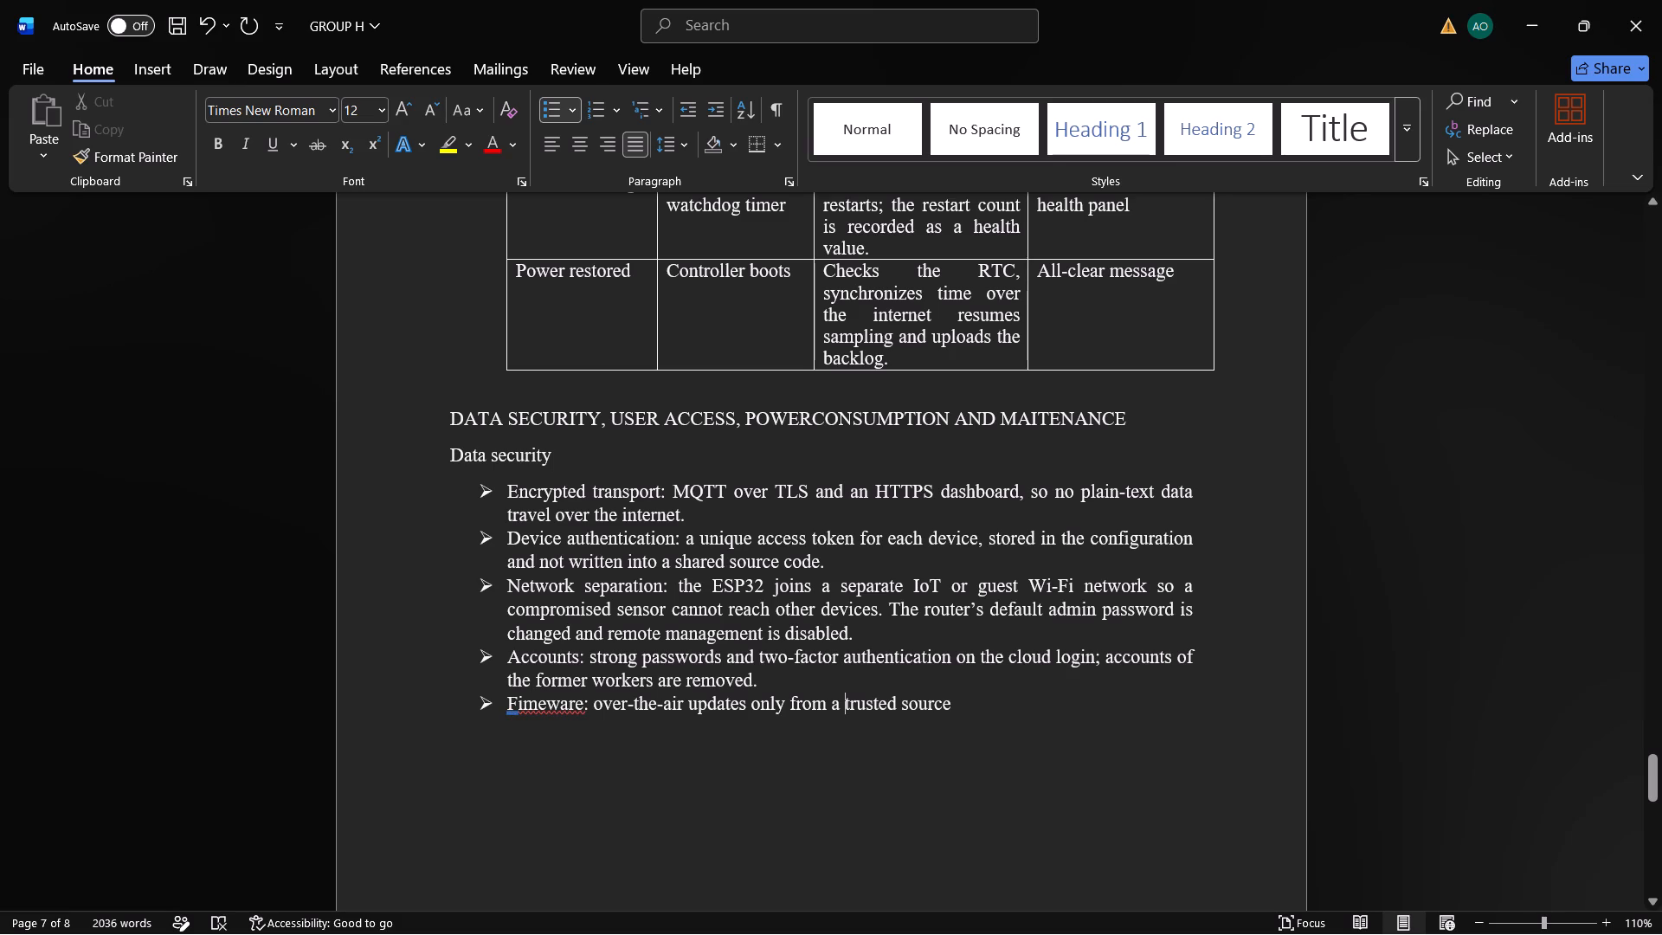
# Correct the misspelled label "Fimeware" in the last Data security bullet so it reads "Firmware".
pyautogui.click(544, 706)
pyautogui.press('BackSpace')
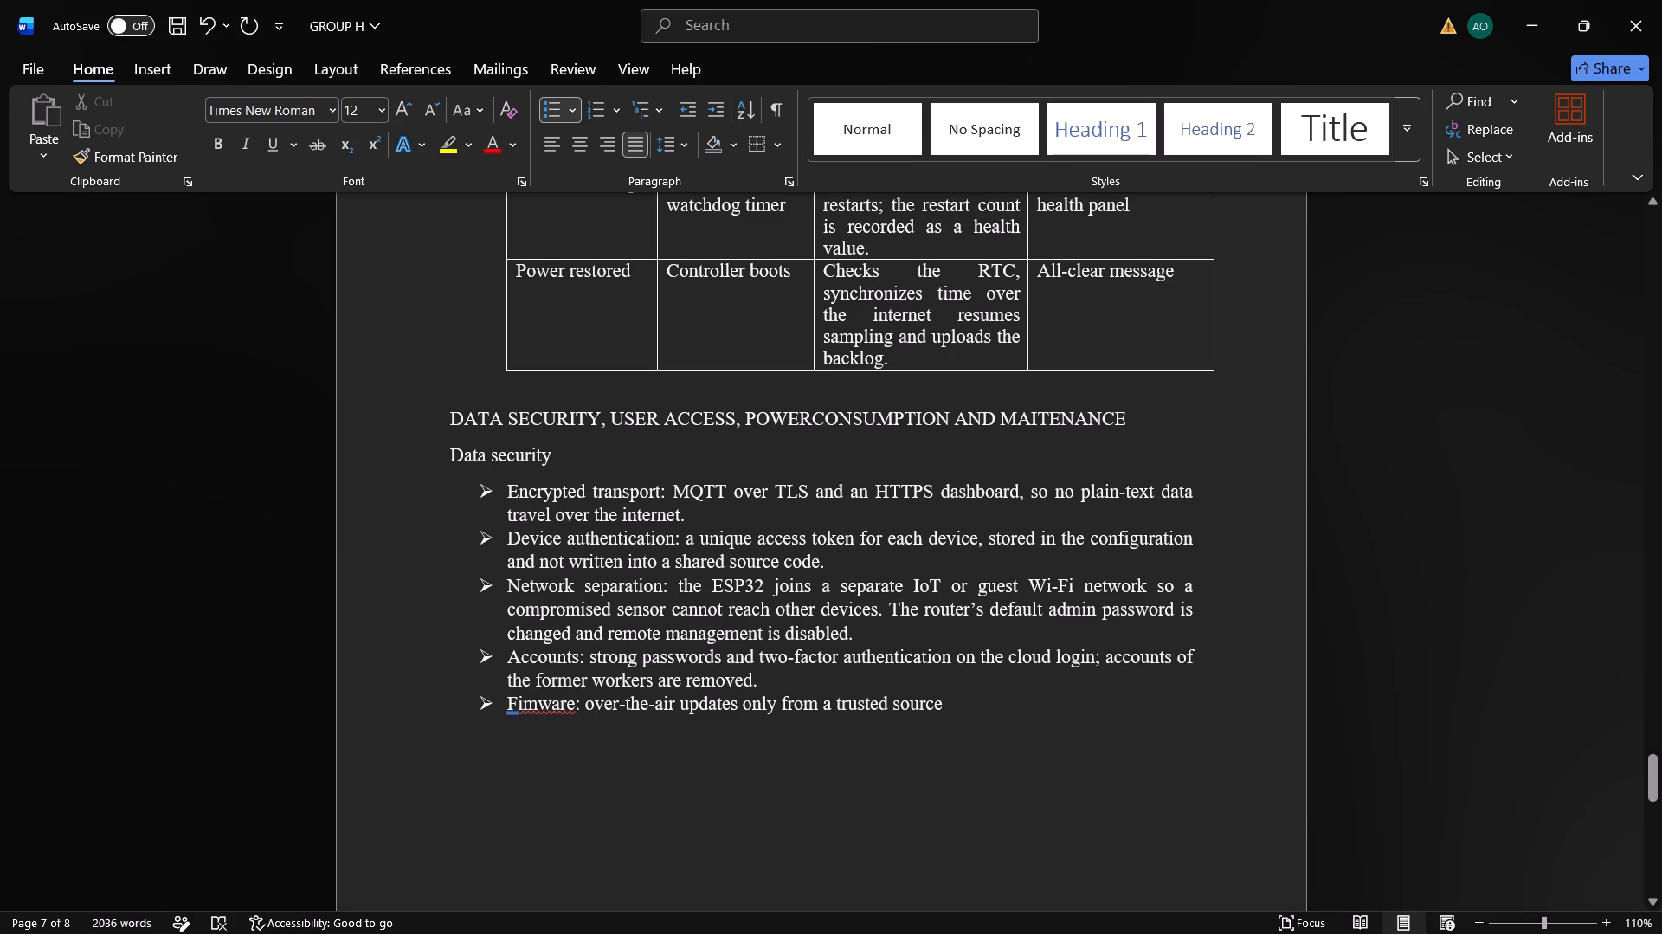
pyautogui.click(525, 706)
pyautogui.press('r')
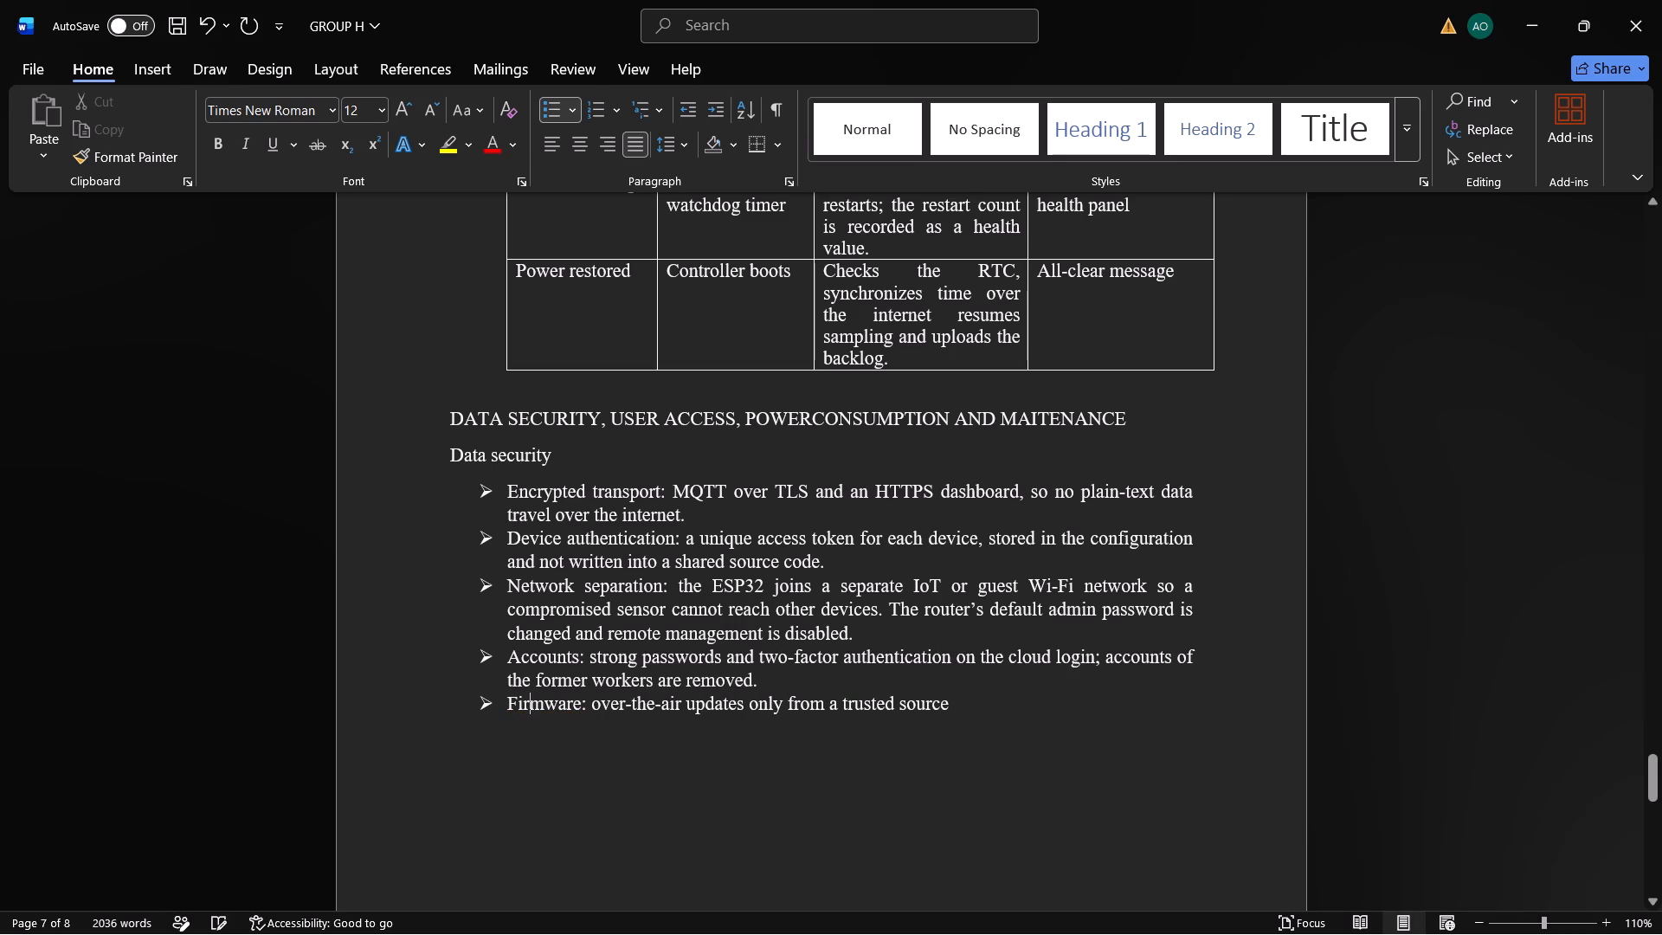
# Complete the Firmware bullet by appending ", with version records kept." after "trusted source".
pyautogui.click(945, 710)
pyautogui.press(',')
pyautogui.press('space')
pyautogui.write('w')
pyautogui.press('i')
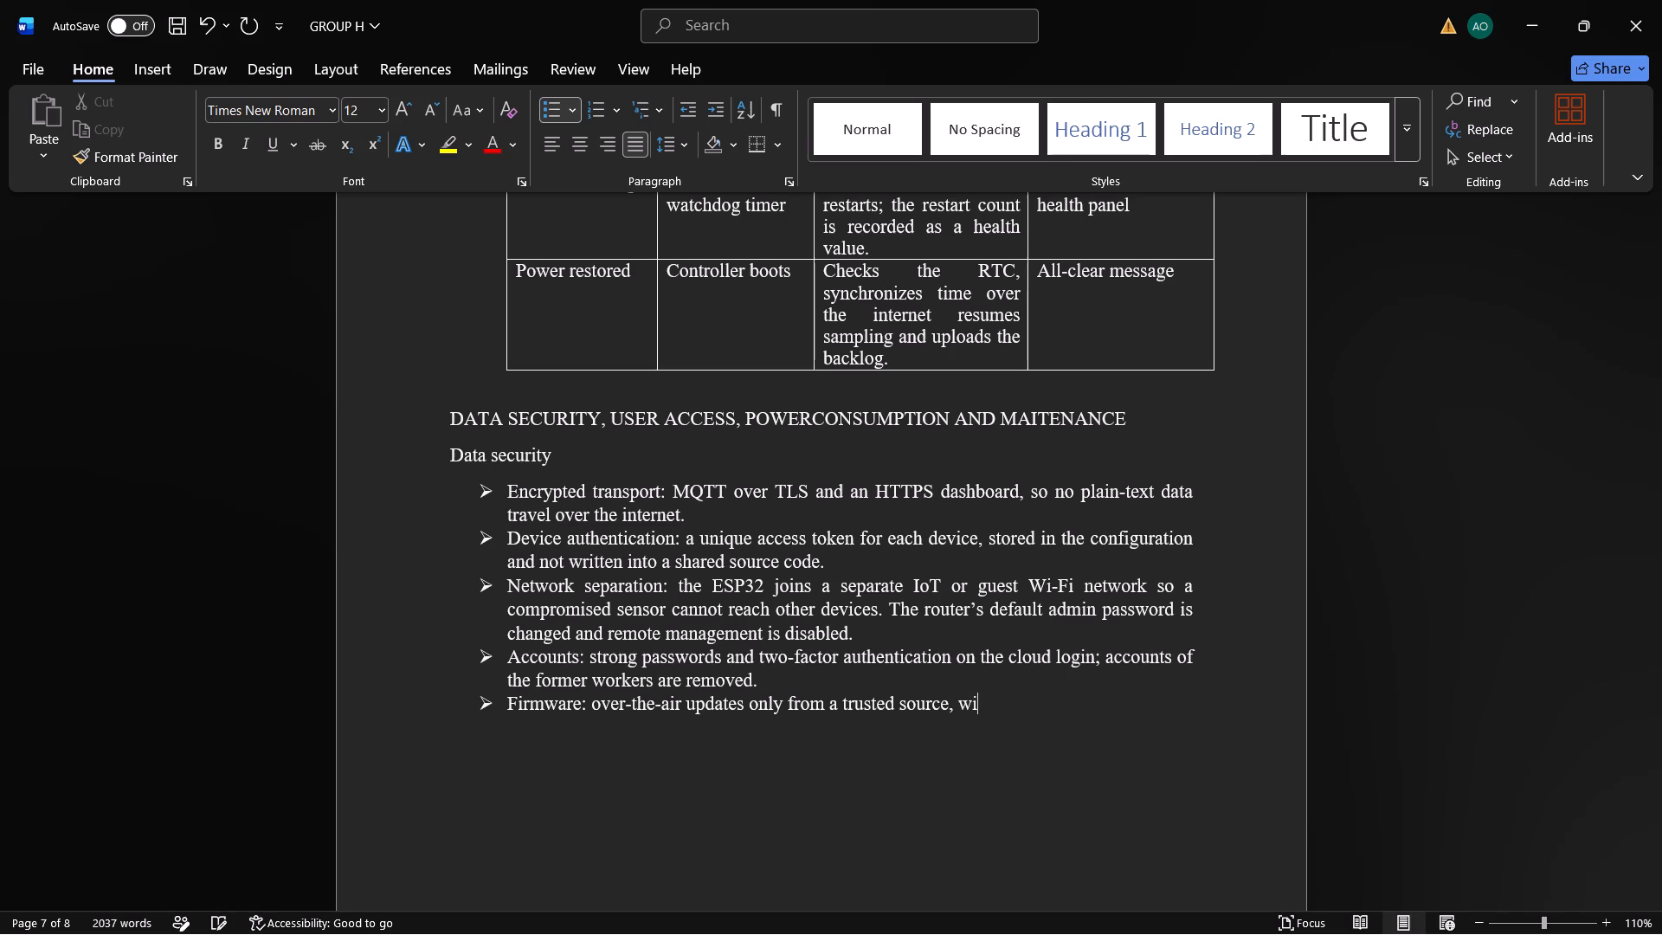
pyautogui.write('th')
pyautogui.press('space')
pyautogui.write('v')
pyautogui.write('ersion')
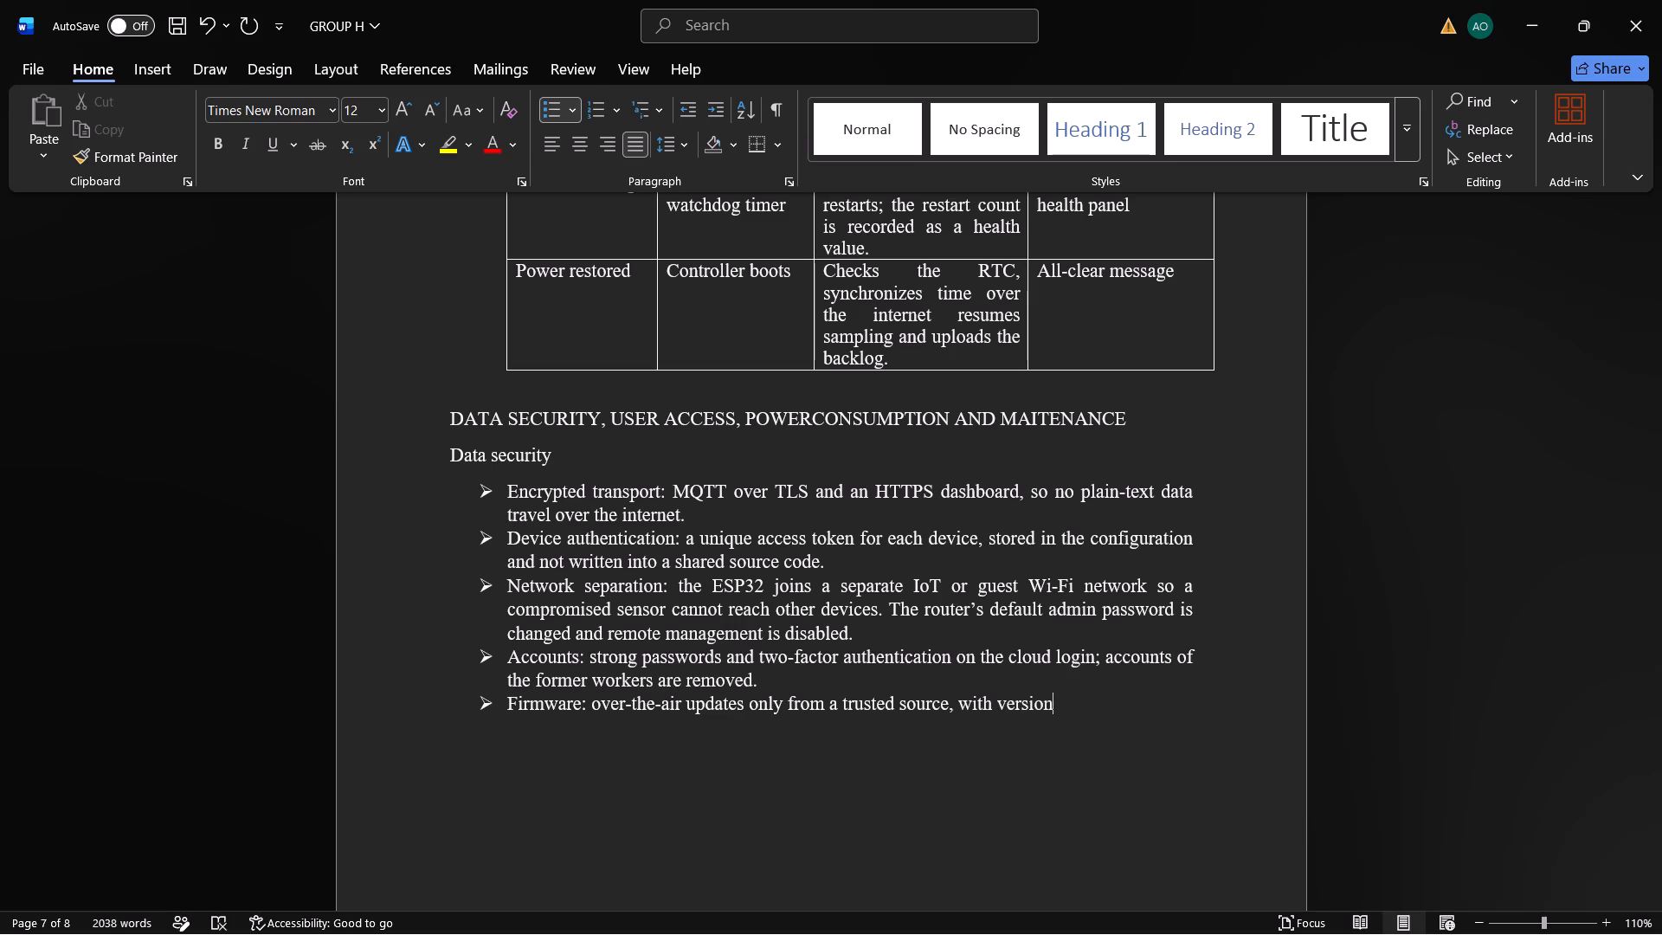
pyautogui.press('space')
pyautogui.write('reco')
pyautogui.write('rds')
pyautogui.press('space')
pyautogui.write('kept')
pyautogui.press('.')
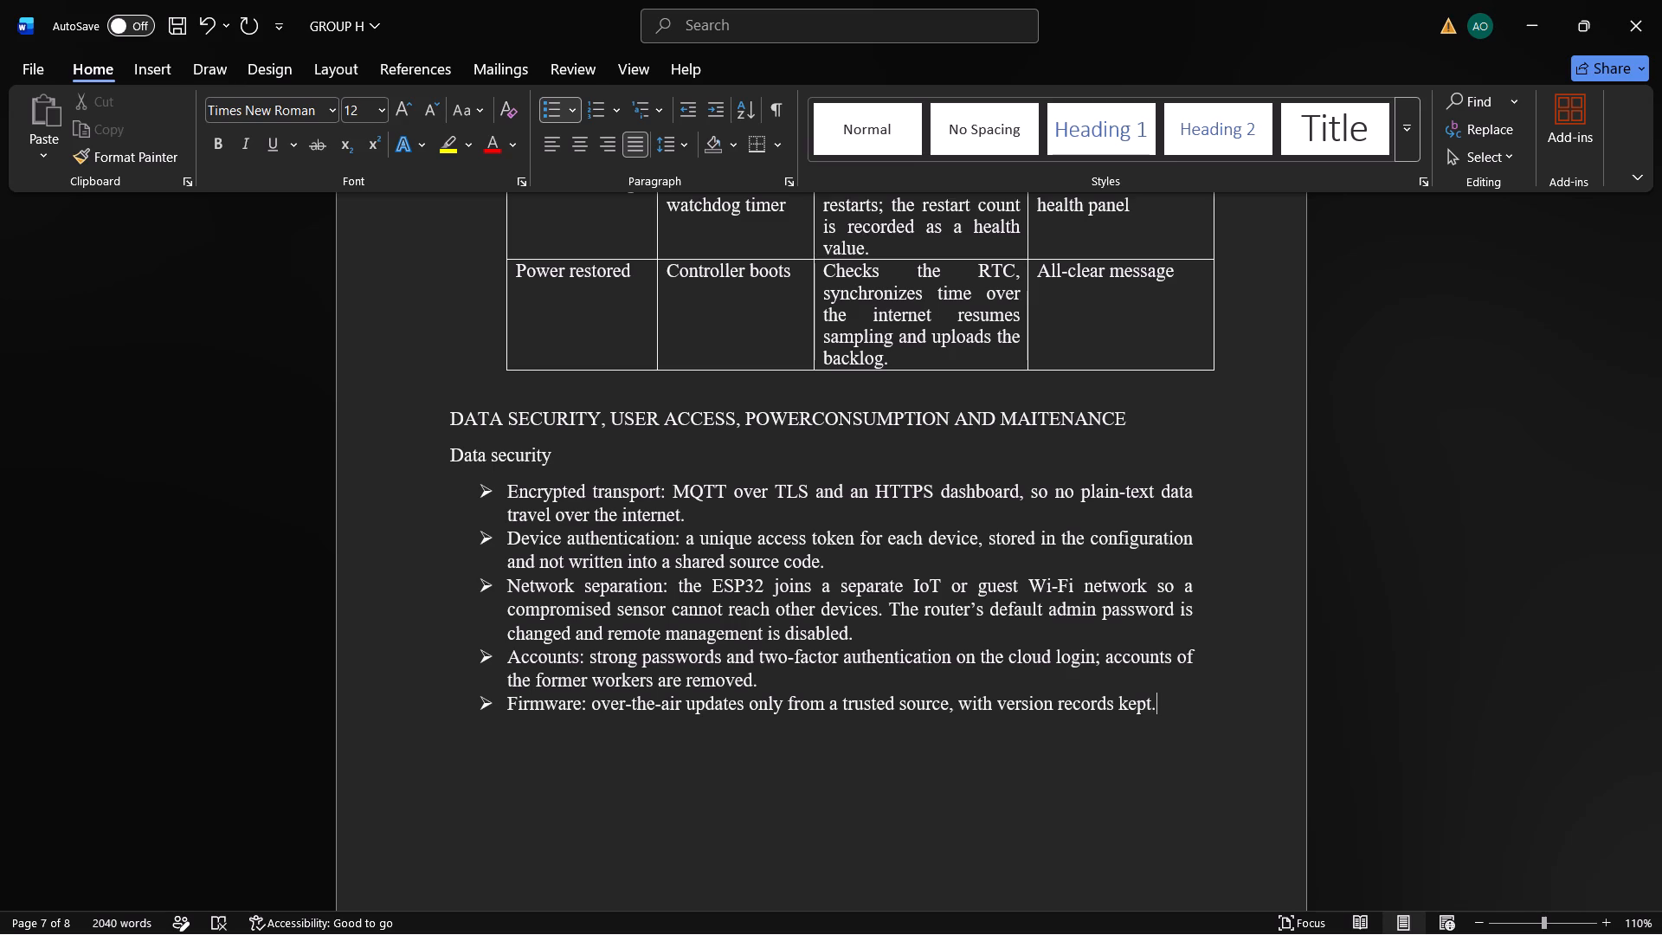
# Add a new bullet after Firmware that starts with the label "Privacy and backup:".
pyautogui.press('Return')
pyautogui.press('p')
pyautogui.write('rivac')
pyautogui.press('y')
pyautogui.press('space')
pyautogui.write('and')
pyautogui.press('space')
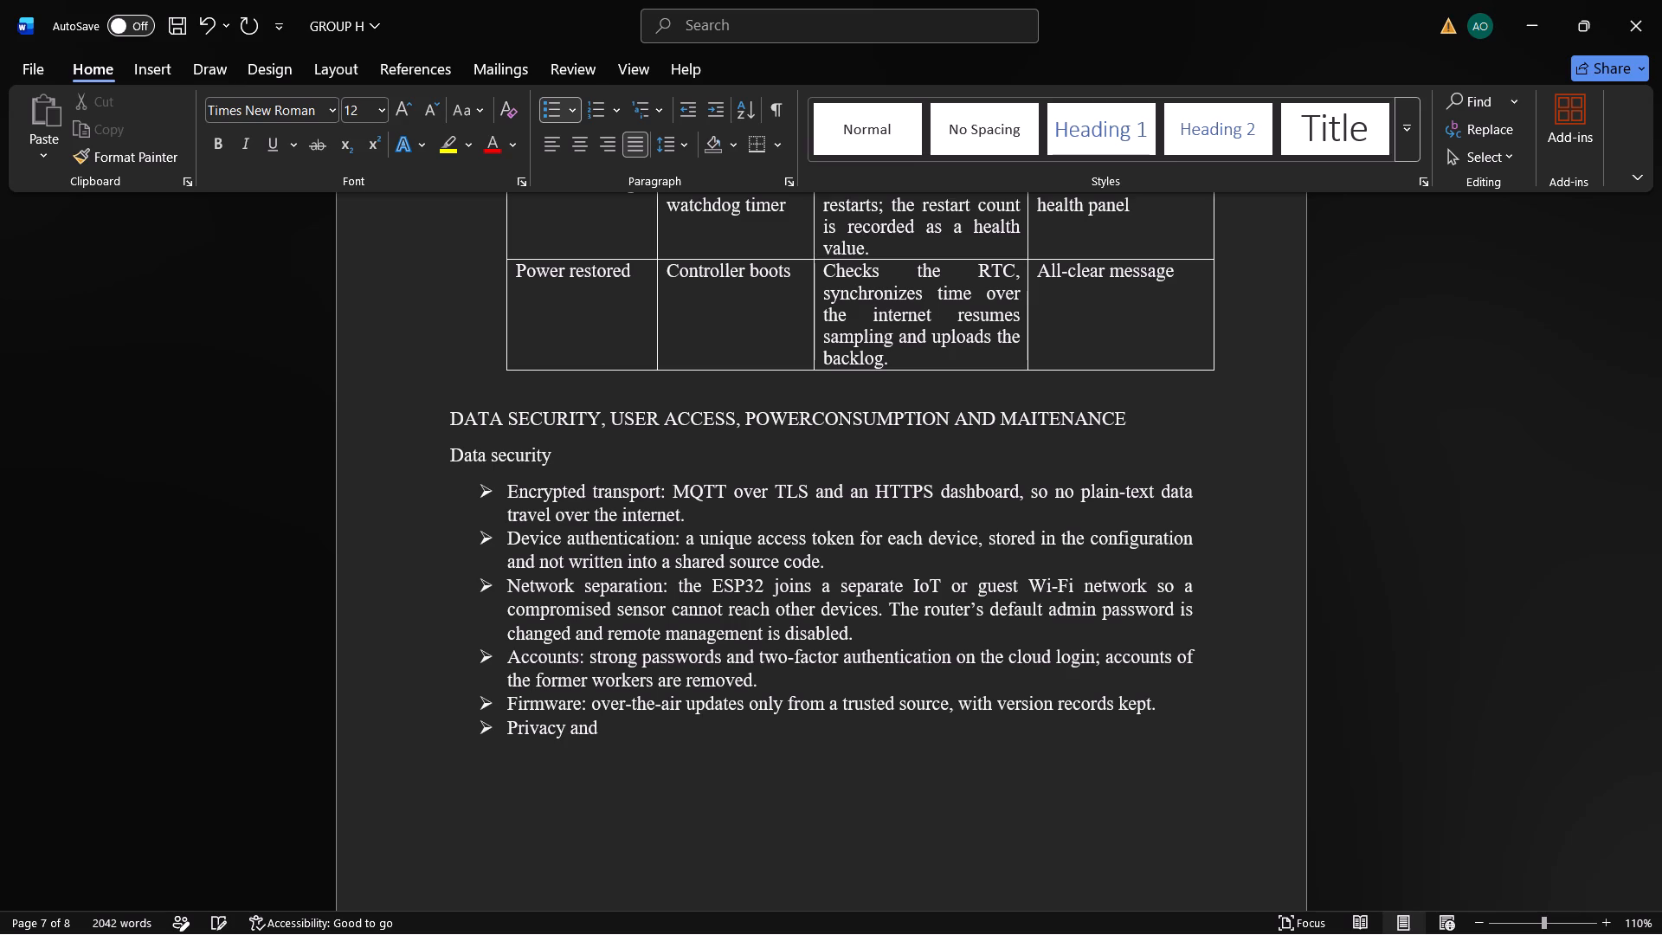
pyautogui.write('back')
pyautogui.press('i')
pyautogui.press('BackSpace')
pyautogui.write('up')
pyautogui.hotkey('shift', ':')
# Continue the Privacy and backup bullet with the words "the phone numbers of alerts recipient".
pyautogui.press('space')
pyautogui.write('the')
pyautogui.press('space')
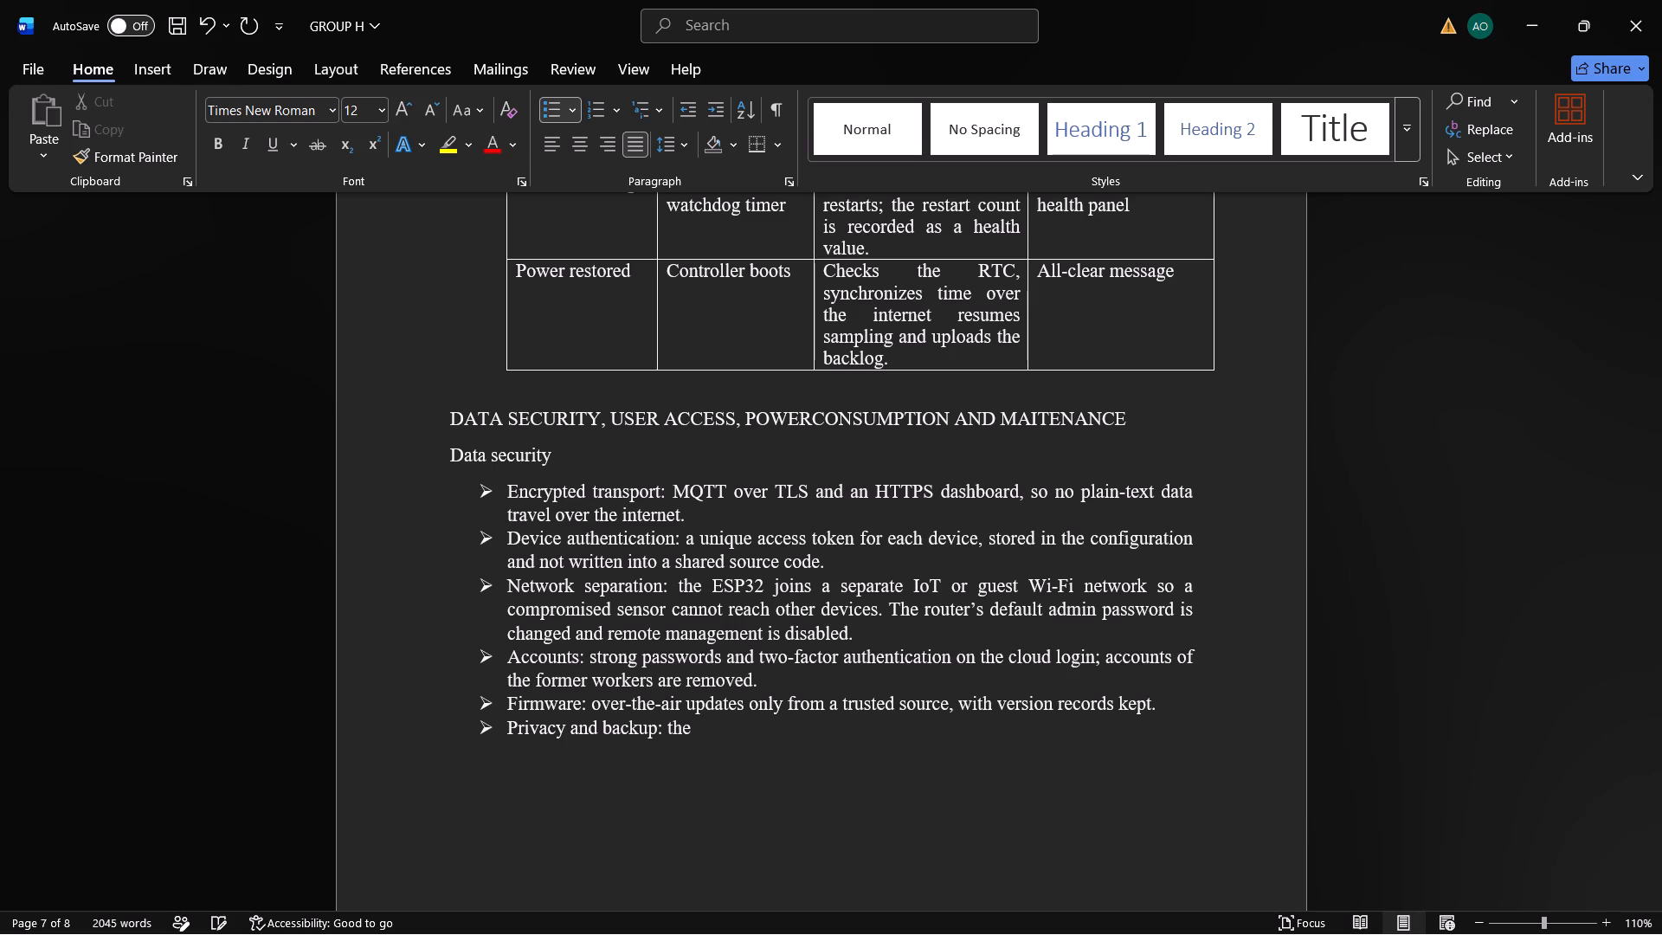
pyautogui.write('p')
pyautogui.write('hone')
pyautogui.press('space')
pyautogui.write('number')
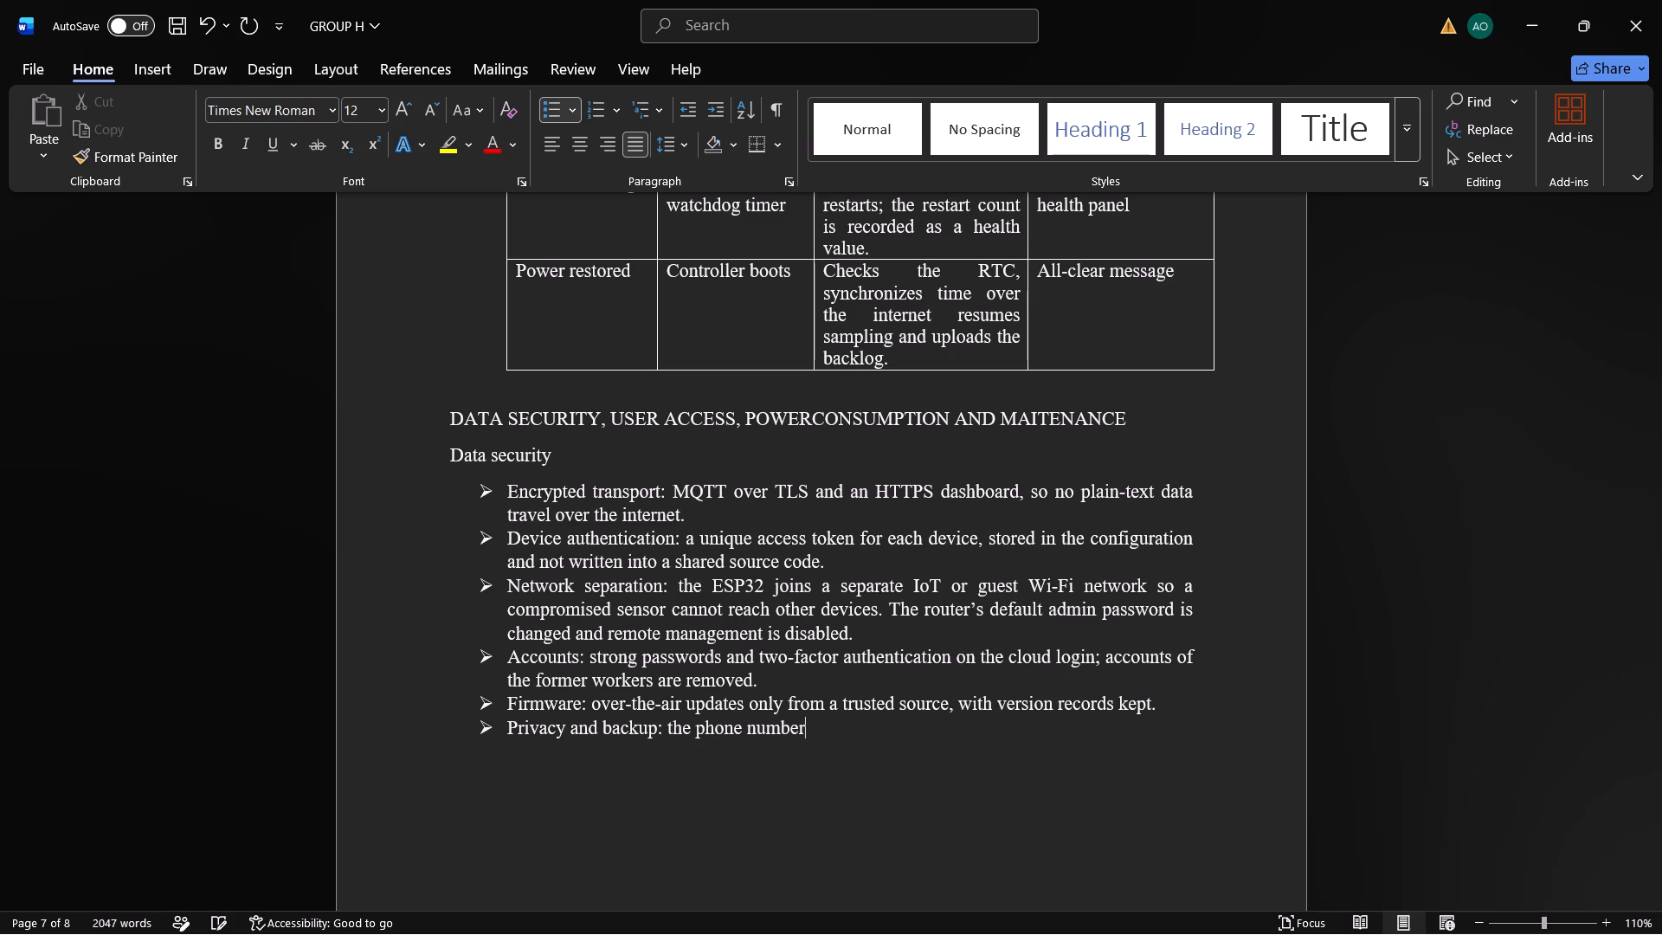
pyautogui.press('space')
pyautogui.press('BackSpace')
pyautogui.write('s of')
pyautogui.press('space')
pyautogui.press('a')
pyautogui.write('lerts')
pyautogui.press('space')
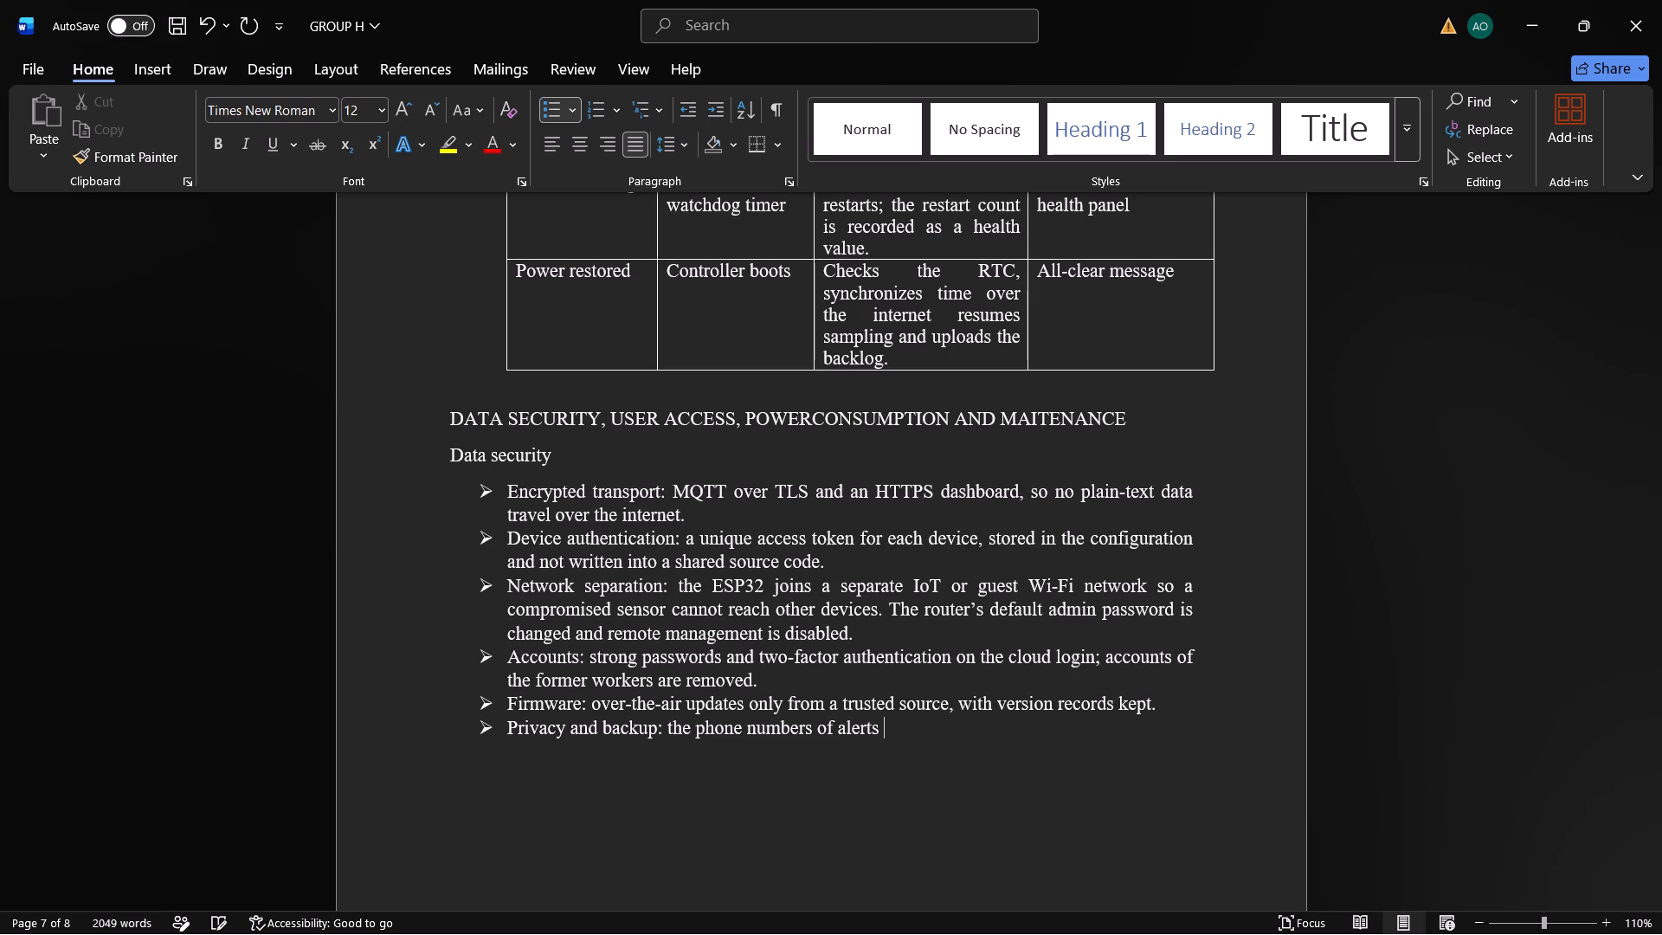
pyautogui.write('recipient')
# Make "recipient" plural in the Privacy and backup bullet and continue with "are personal data and should be handled in the line".
pyautogui.write('s are personal')
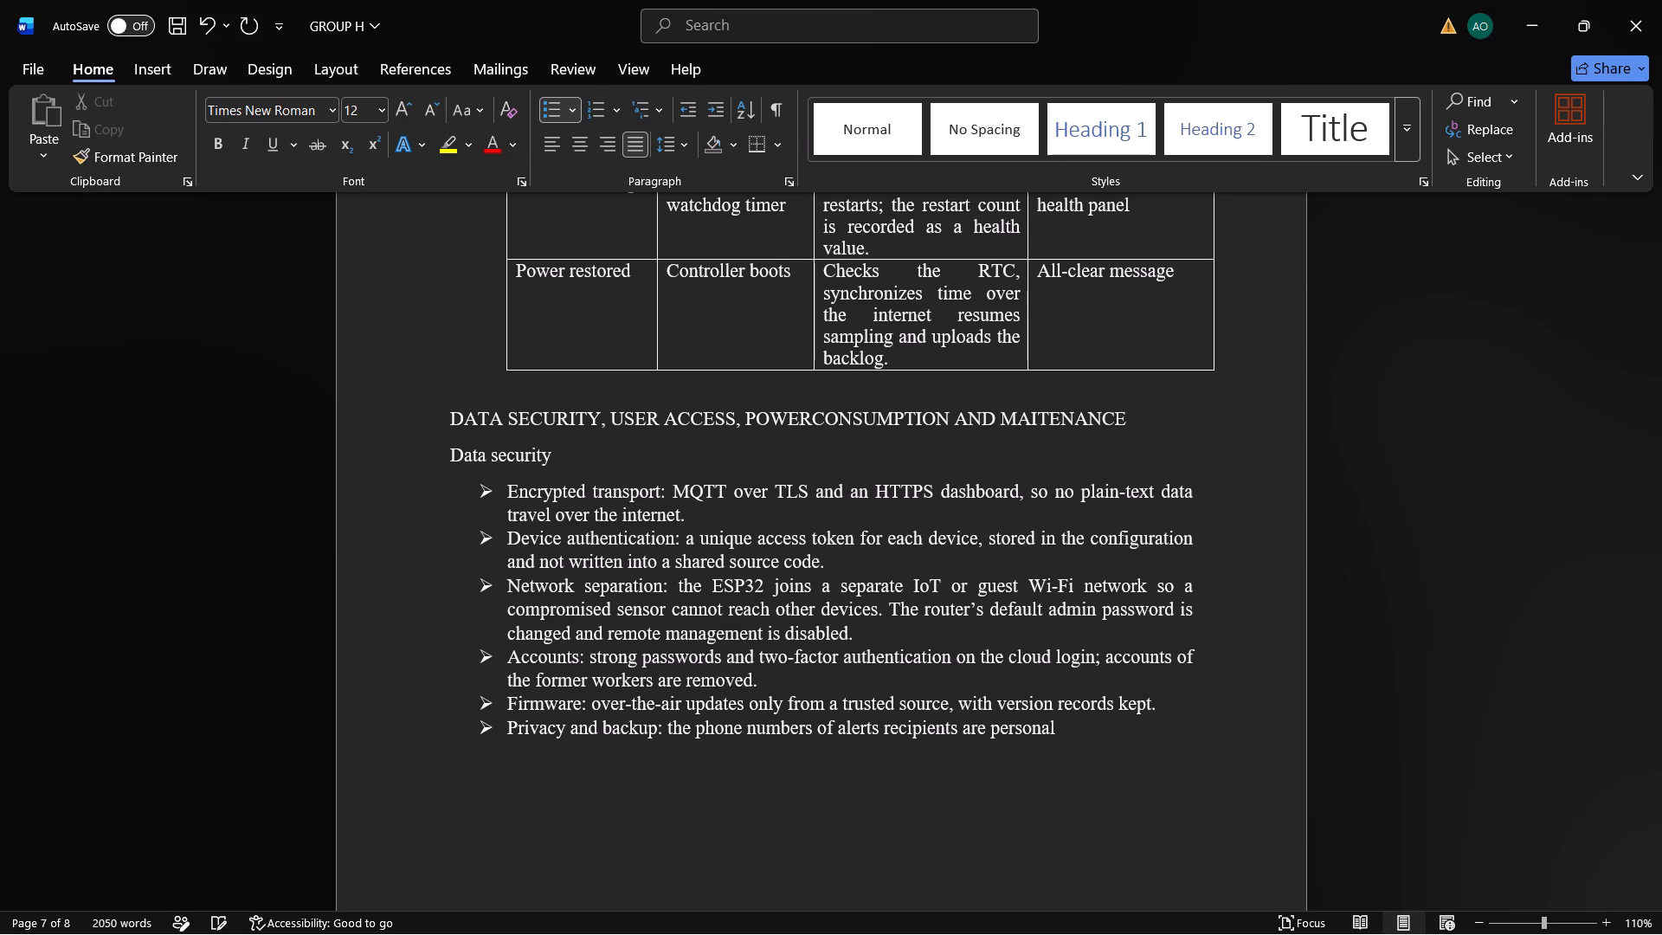
pyautogui.press('space')
pyautogui.write('data and should')
pyautogui.press('space')
pyautogui.write('be')
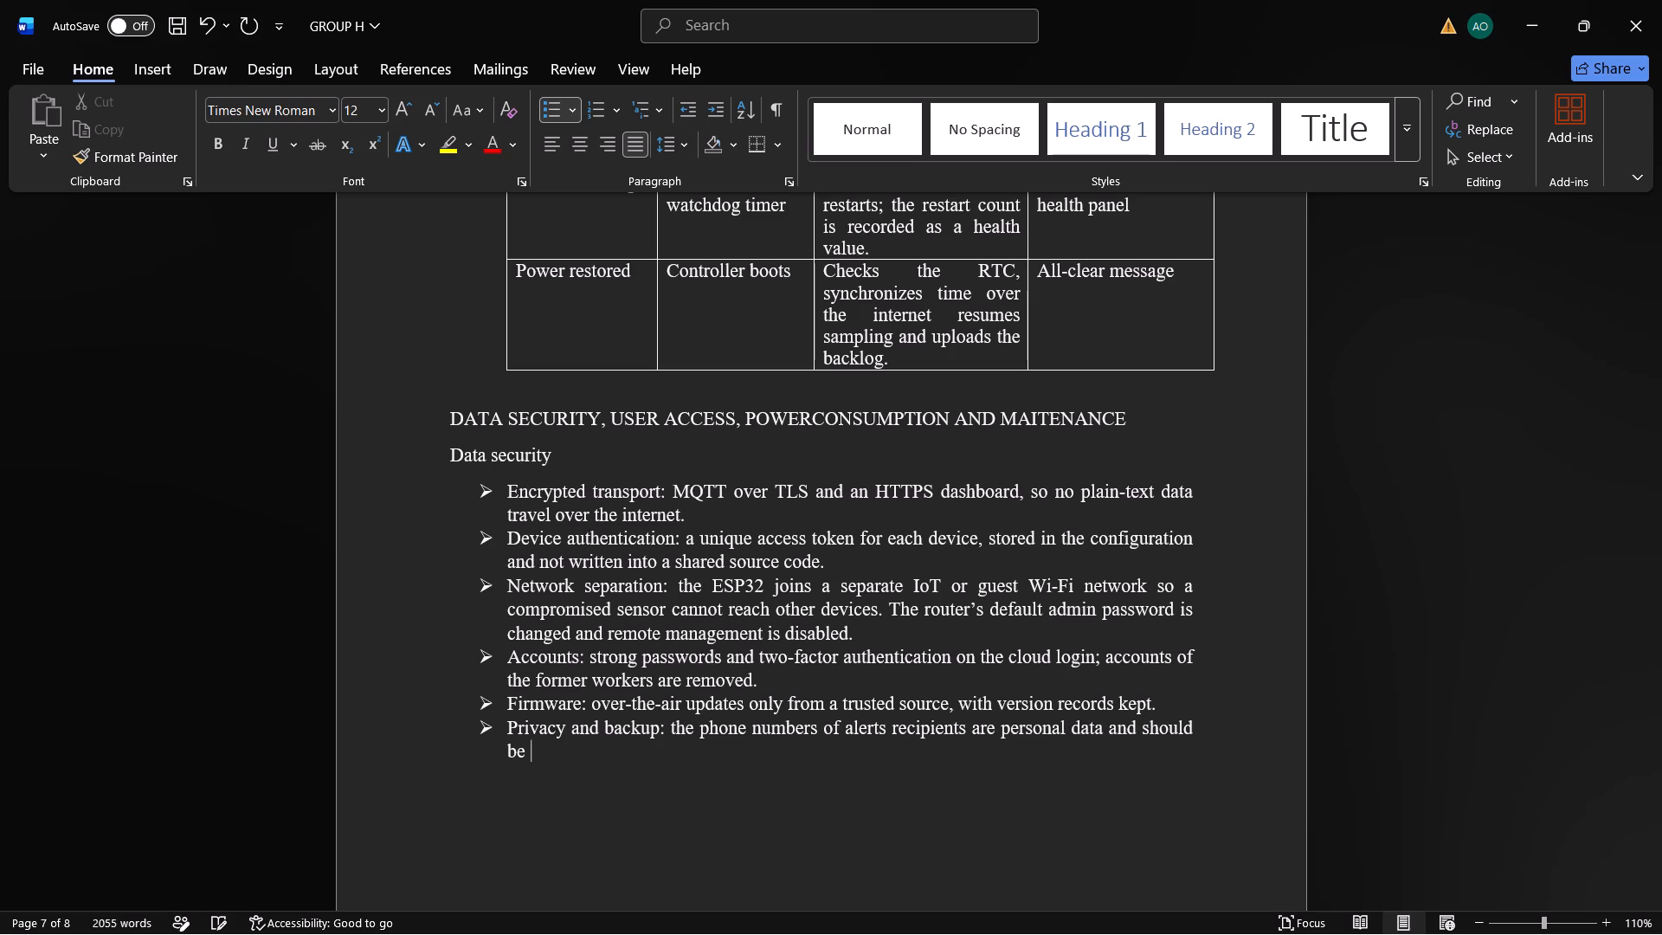
pyautogui.press('space')
pyautogui.write('han')
pyautogui.write('dle')
pyautogui.write('d')
pyautogui.press('space')
pyautogui.write('in the lin')
pyautogui.press('e')
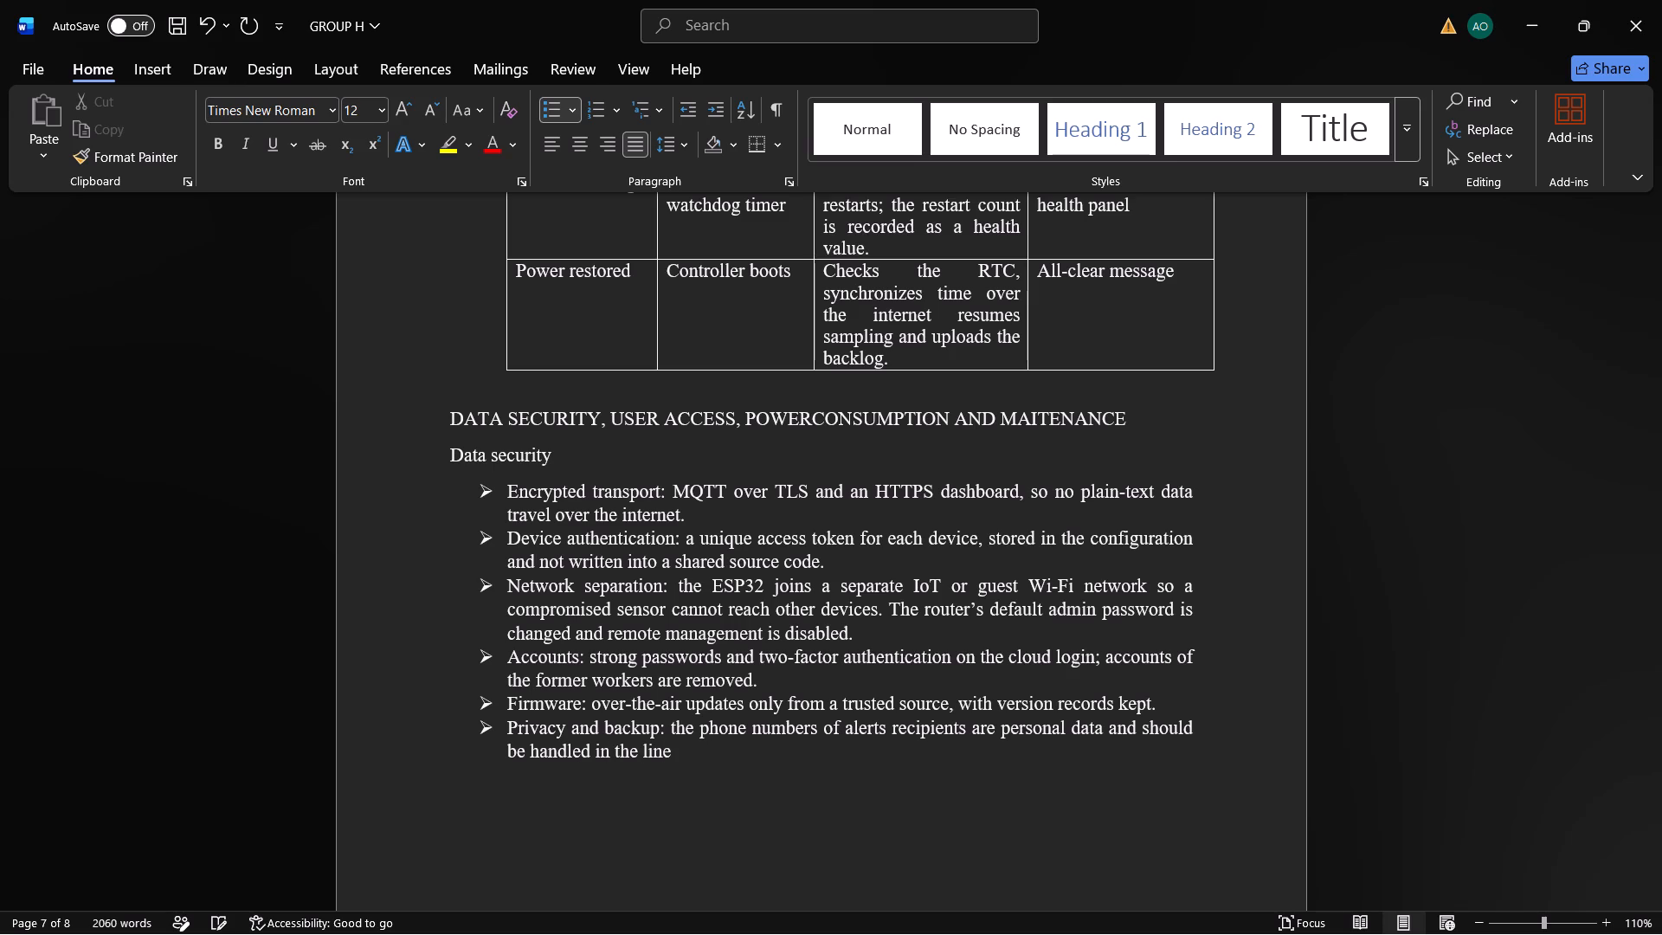
# Continue the Privacy and backup bullet with the words "with kenya’s" after "in the line".
pyautogui.press('space')
pyautogui.write('wi')
pyautogui.write('th j')
pyautogui.press('BackSpace')
pyautogui.write('kenya')
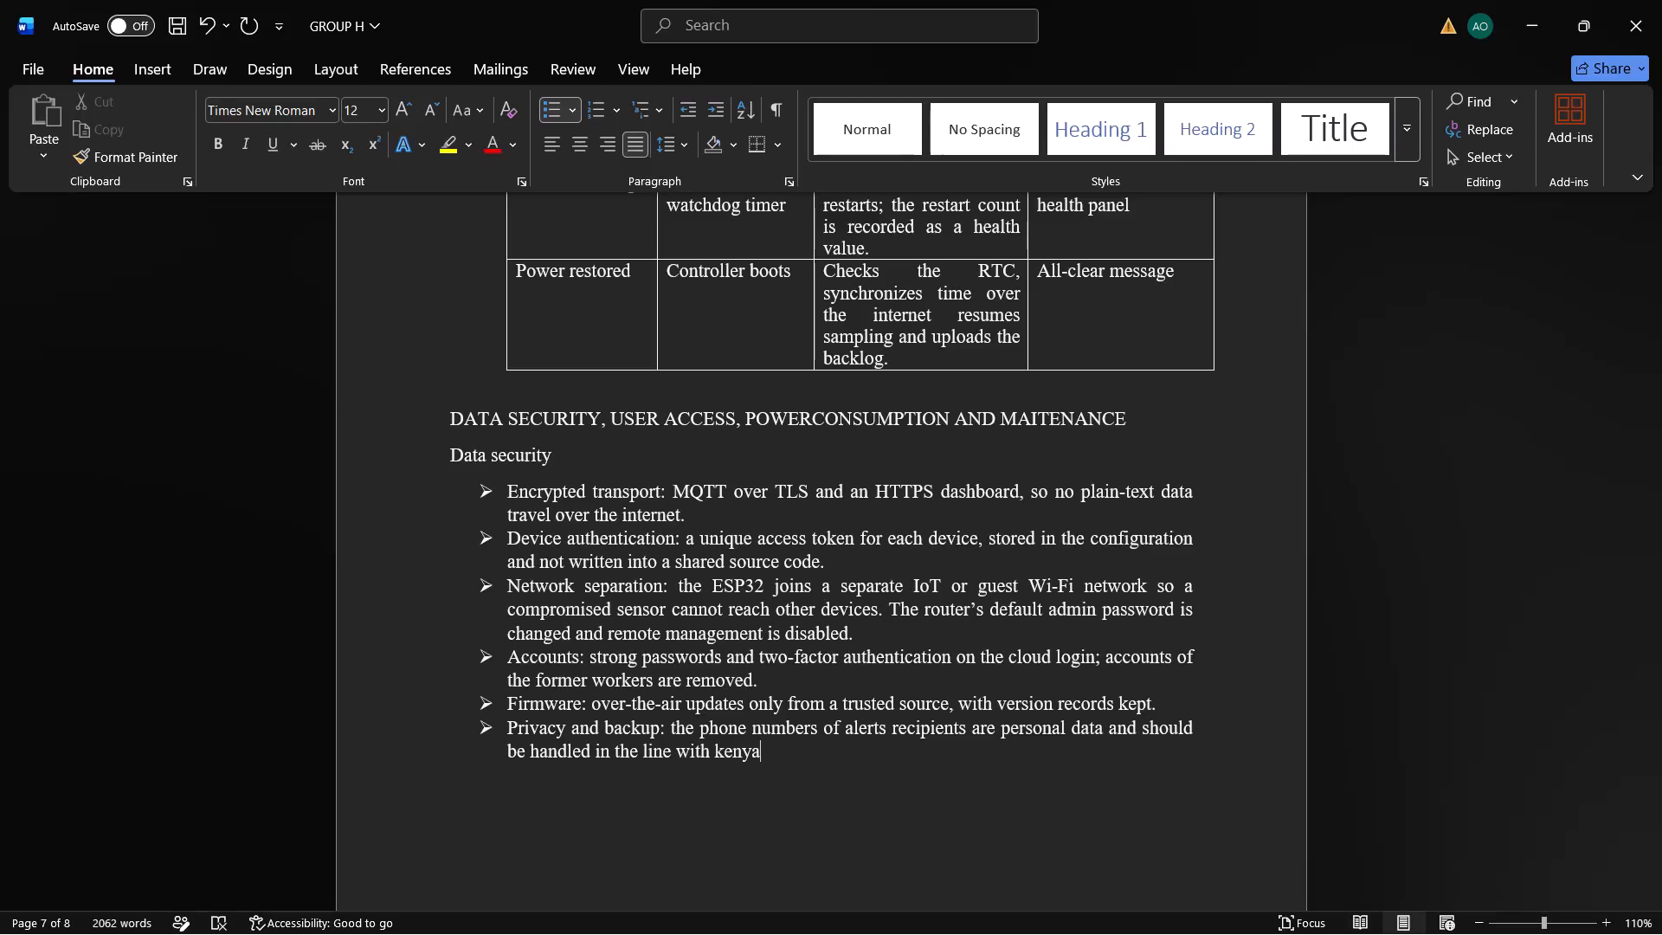
pyautogui.press(',')
pyautogui.press('BackSpace')
pyautogui.press("'")
pyautogui.write('s')
pyautogui.press('space')
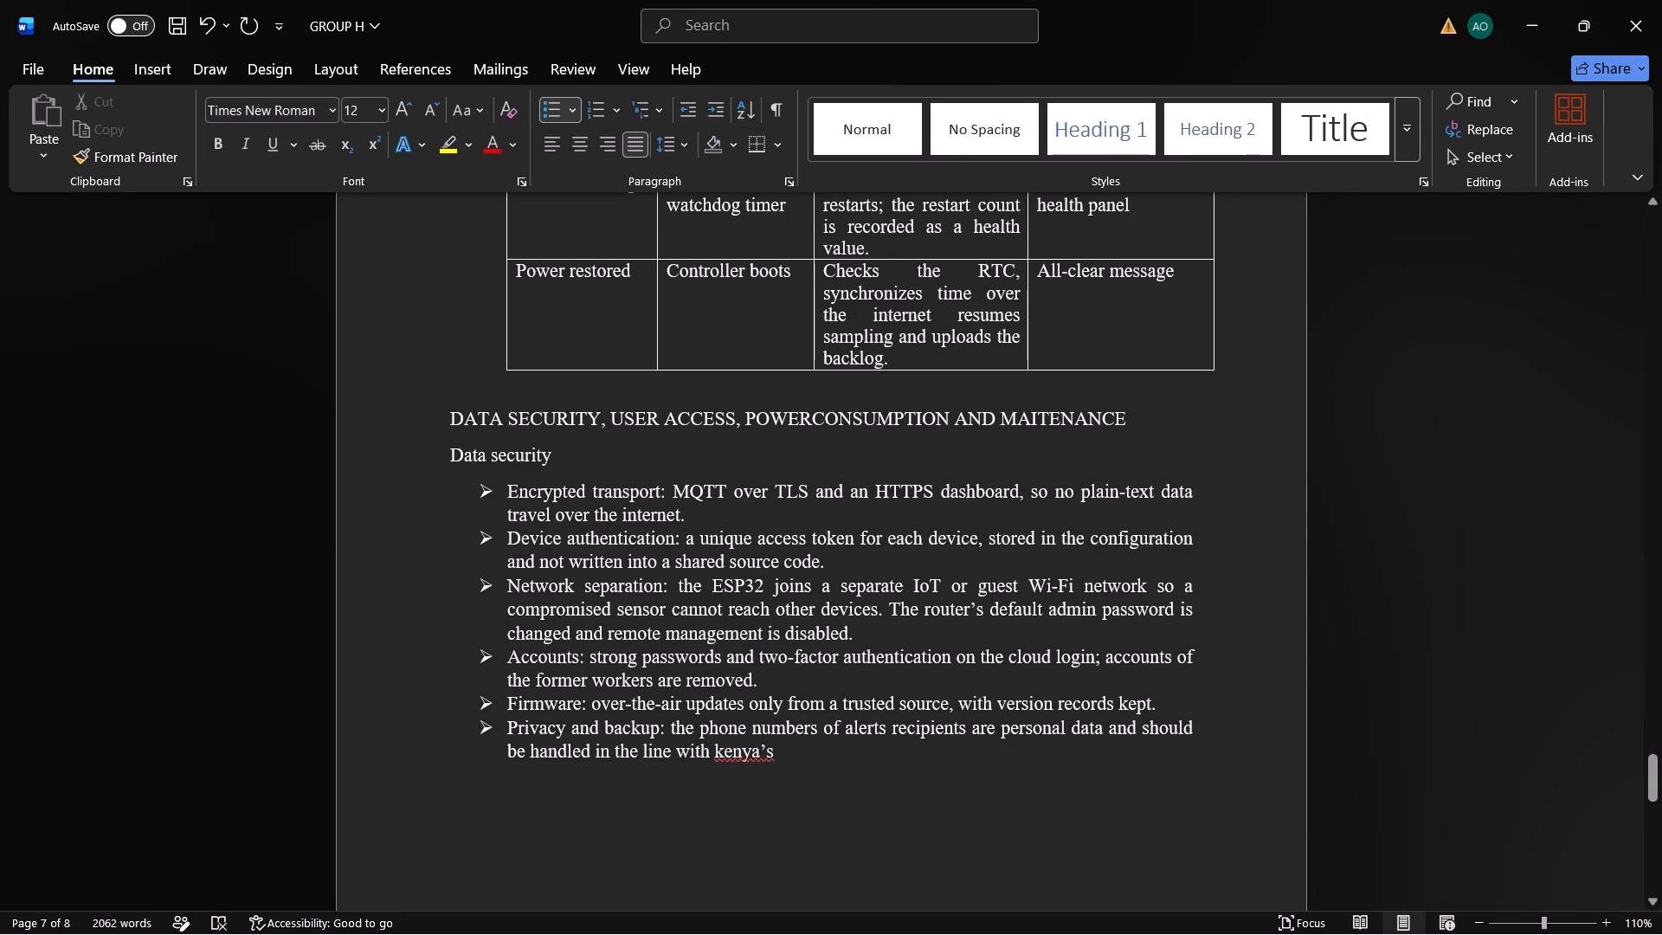
# Capitalise the first letter of "kenya’s" in the Privacy and backup bullet so it reads "Kenya’s".
pyautogui.click(726, 750)
pyautogui.press('BackSpace')
pyautogui.hotkey('shift', 'k')
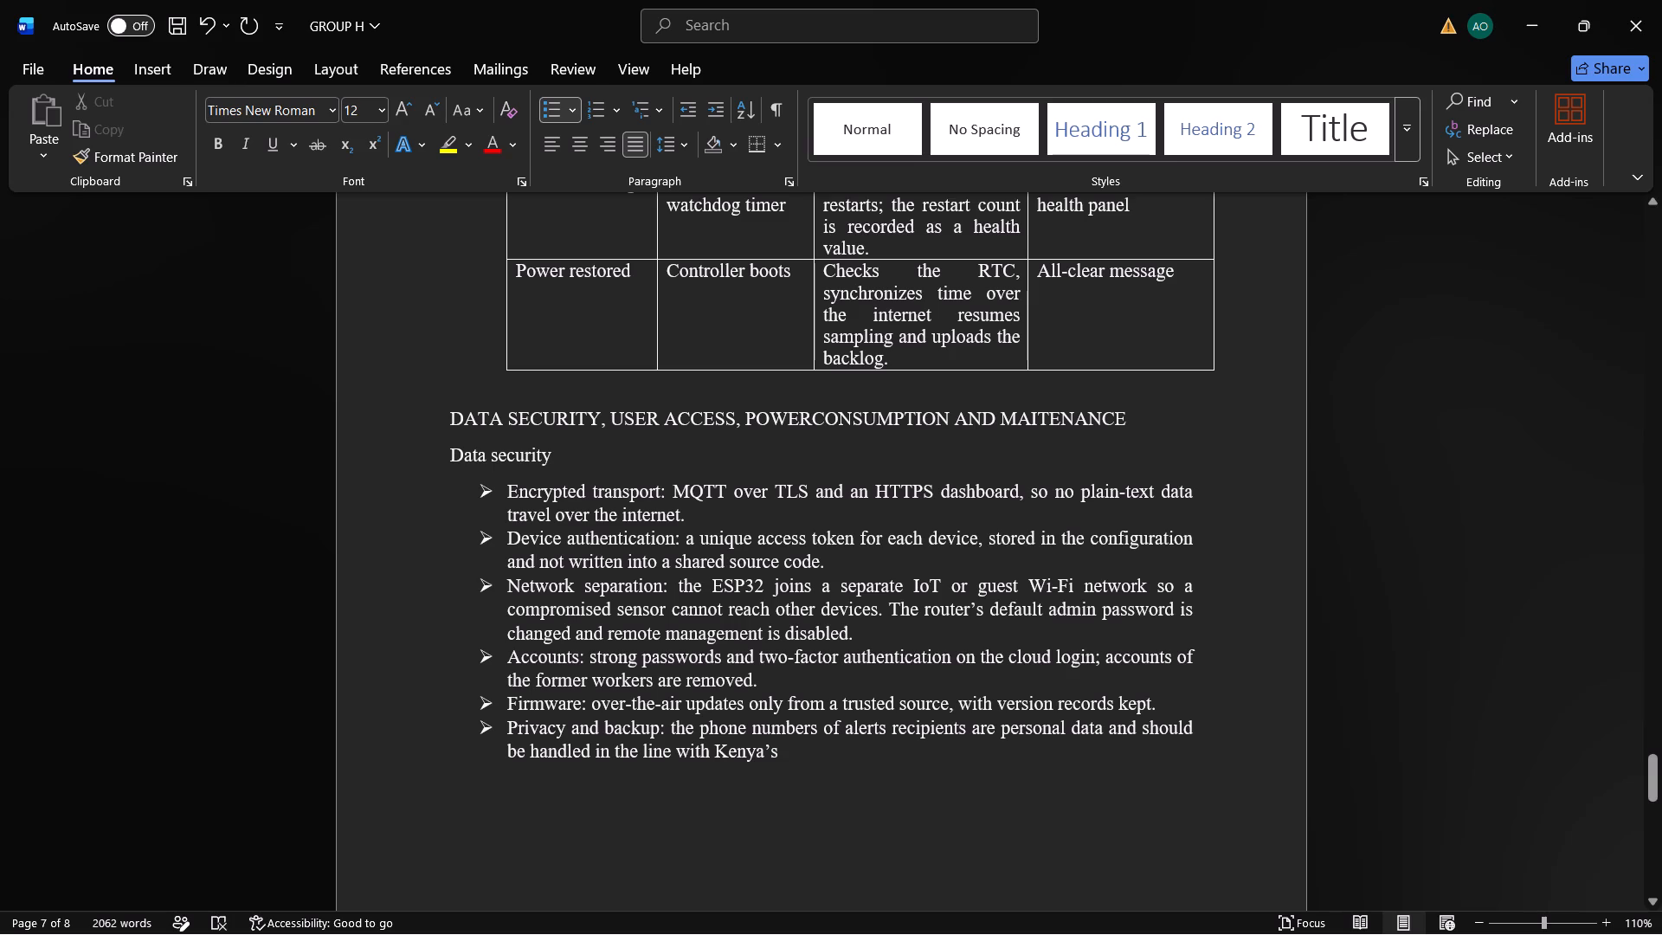
# Finish the sentence after "Kenya’s" in the Privacy and backup bullet with "Data Protection Act,2019.".
pyautogui.click(785, 745)
pyautogui.write('Data')
pyautogui.press('space')
pyautogui.hotkey('shift', 'p')
pyautogui.write('rotection')
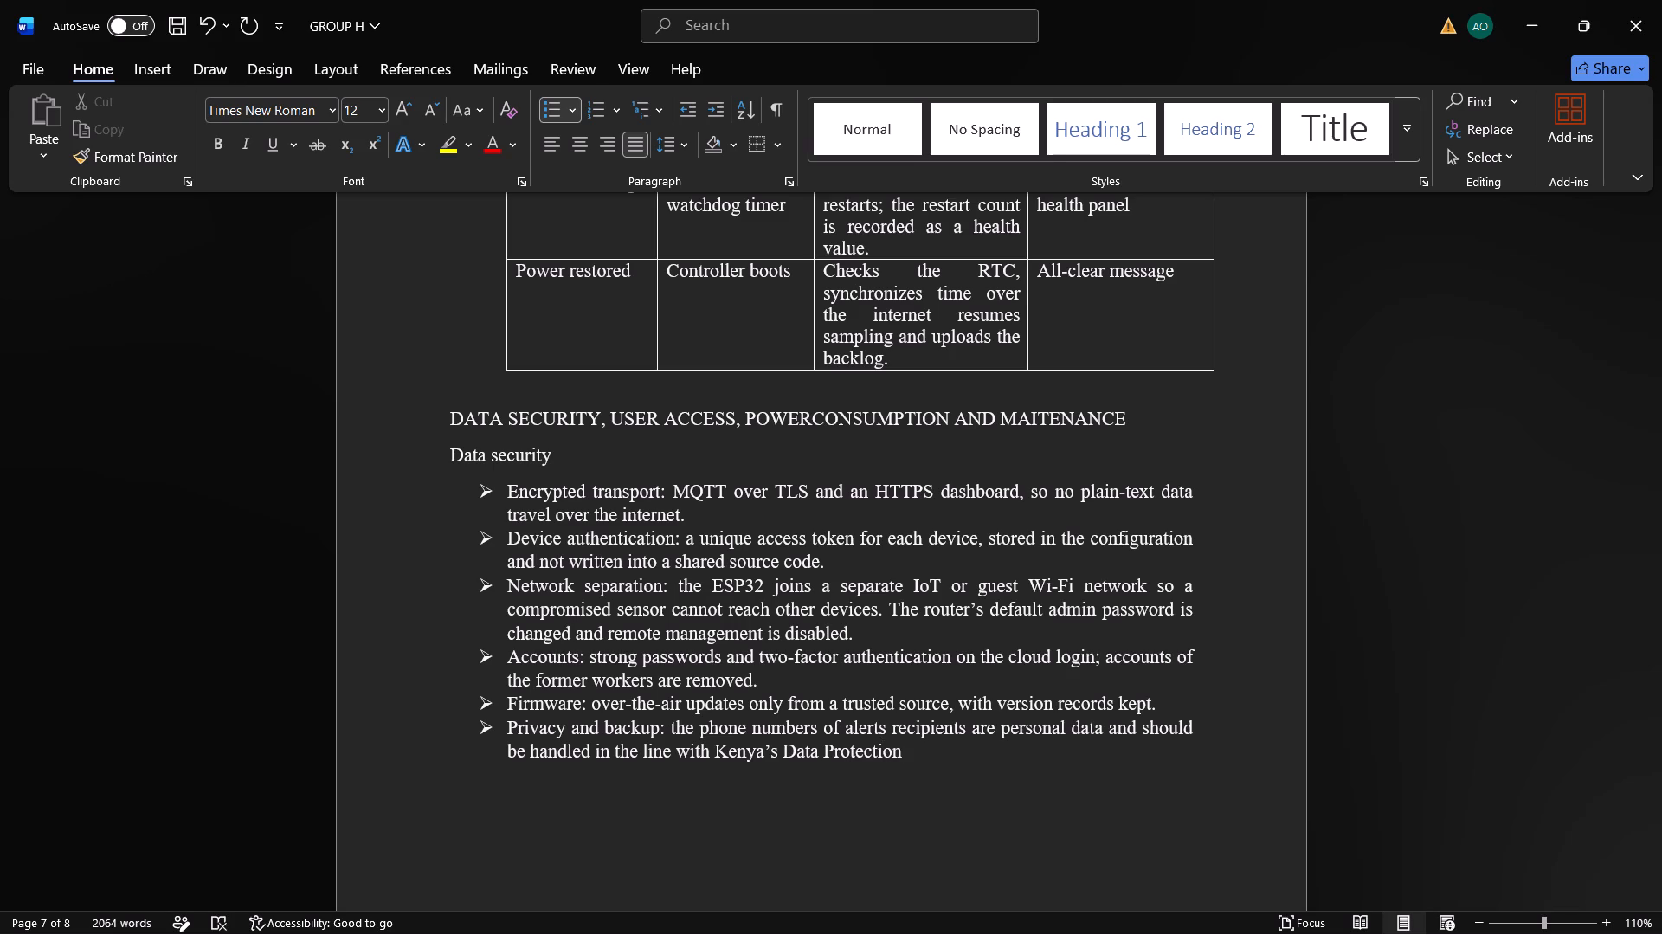
pyautogui.press('space')
pyautogui.write('Act')
pyautogui.press(',')
pyautogui.write('2019')
pyautogui.press('.')
# Add the closing sentence "Data is exported regulary as backup." to the Privacy and backup bullet.
pyautogui.write('DAta')
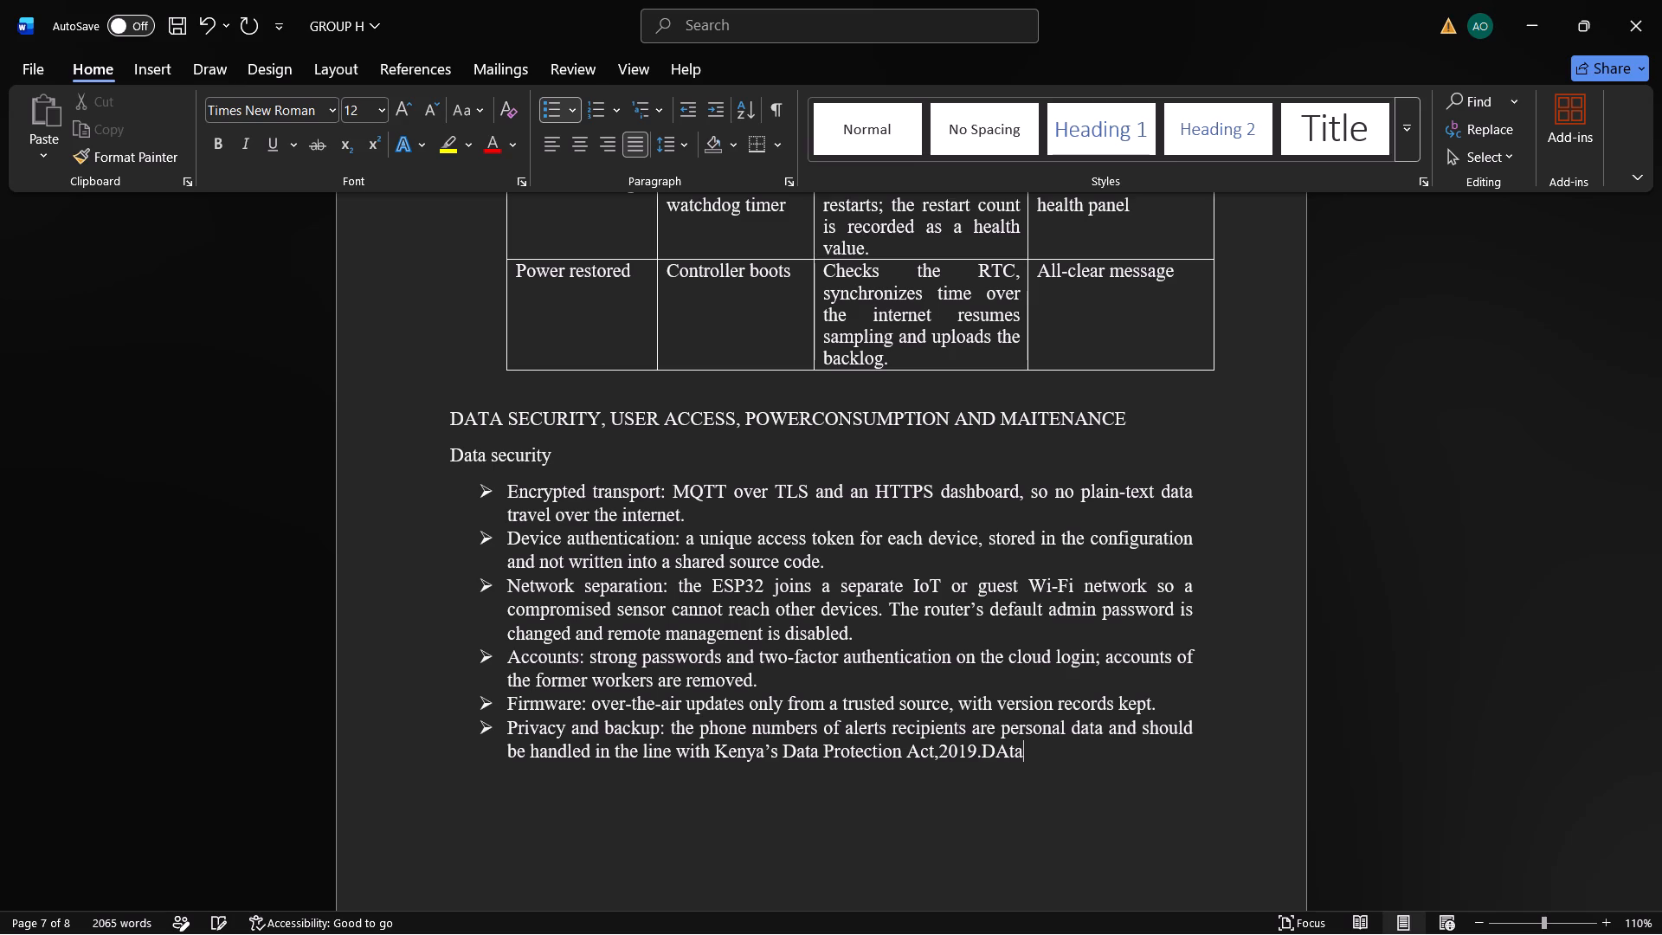
pyautogui.press('space')
pyautogui.write('is ex')
pyautogui.write('po')
pyautogui.write('rt')
pyautogui.write('ed reg')
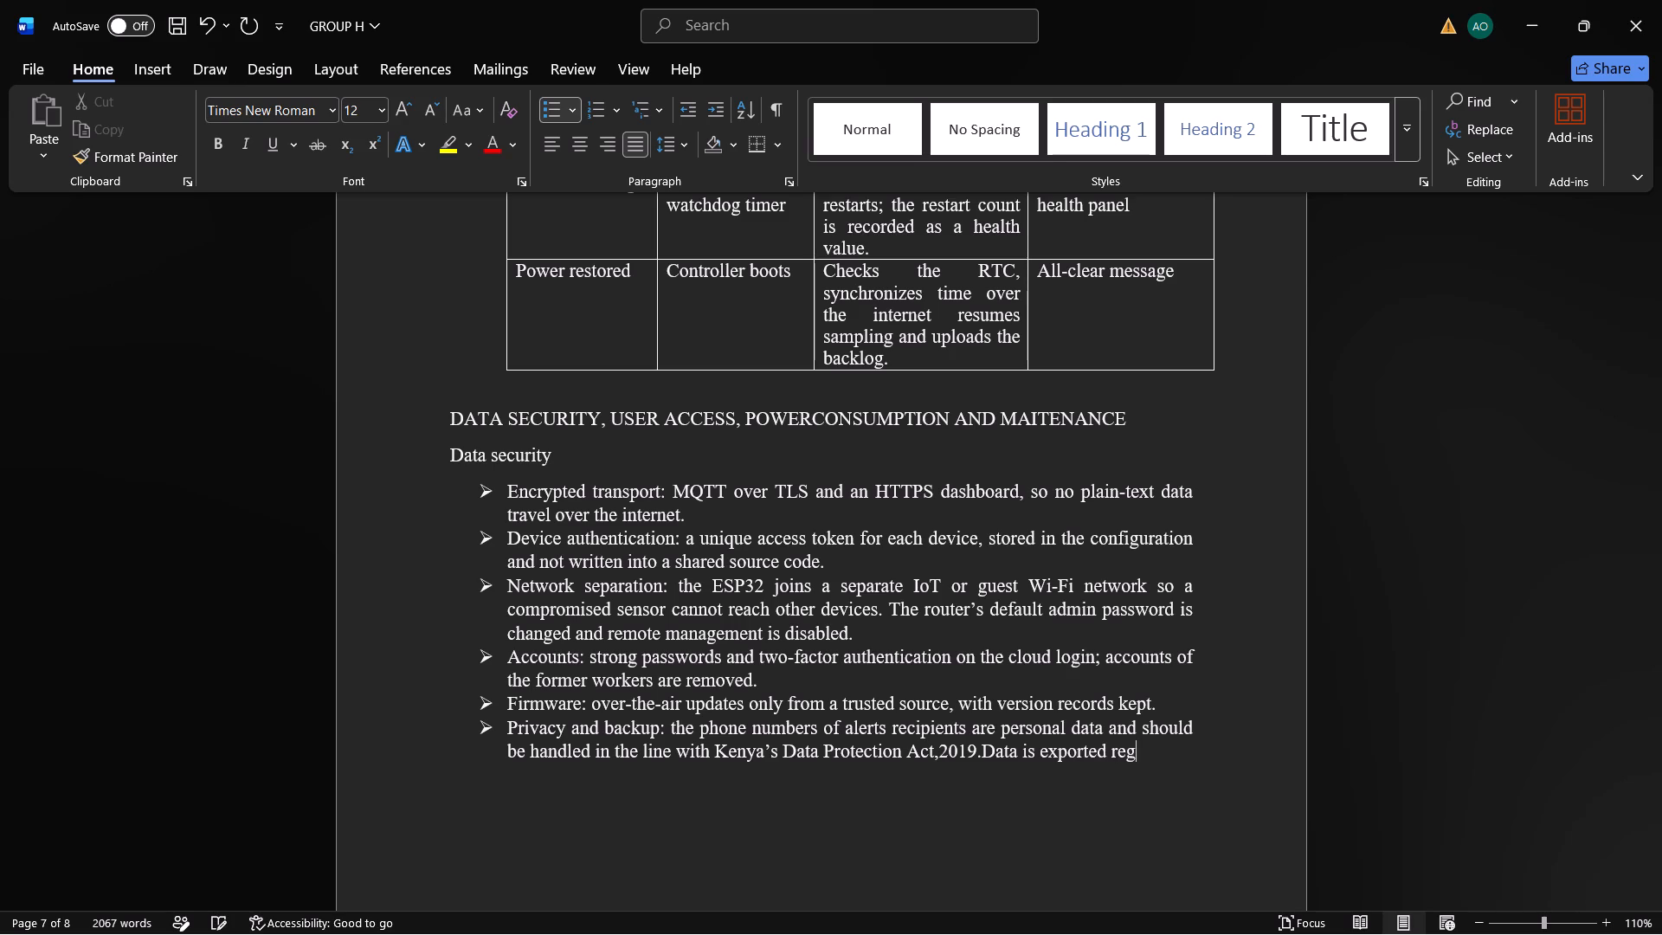
pyautogui.press('u')
pyautogui.press('r')
pyautogui.press('BackSpace')
pyautogui.press('BackSpace')
pyautogui.press('u')
pyautogui.write('lary')
pyautogui.press('space')
pyautogui.write('as')
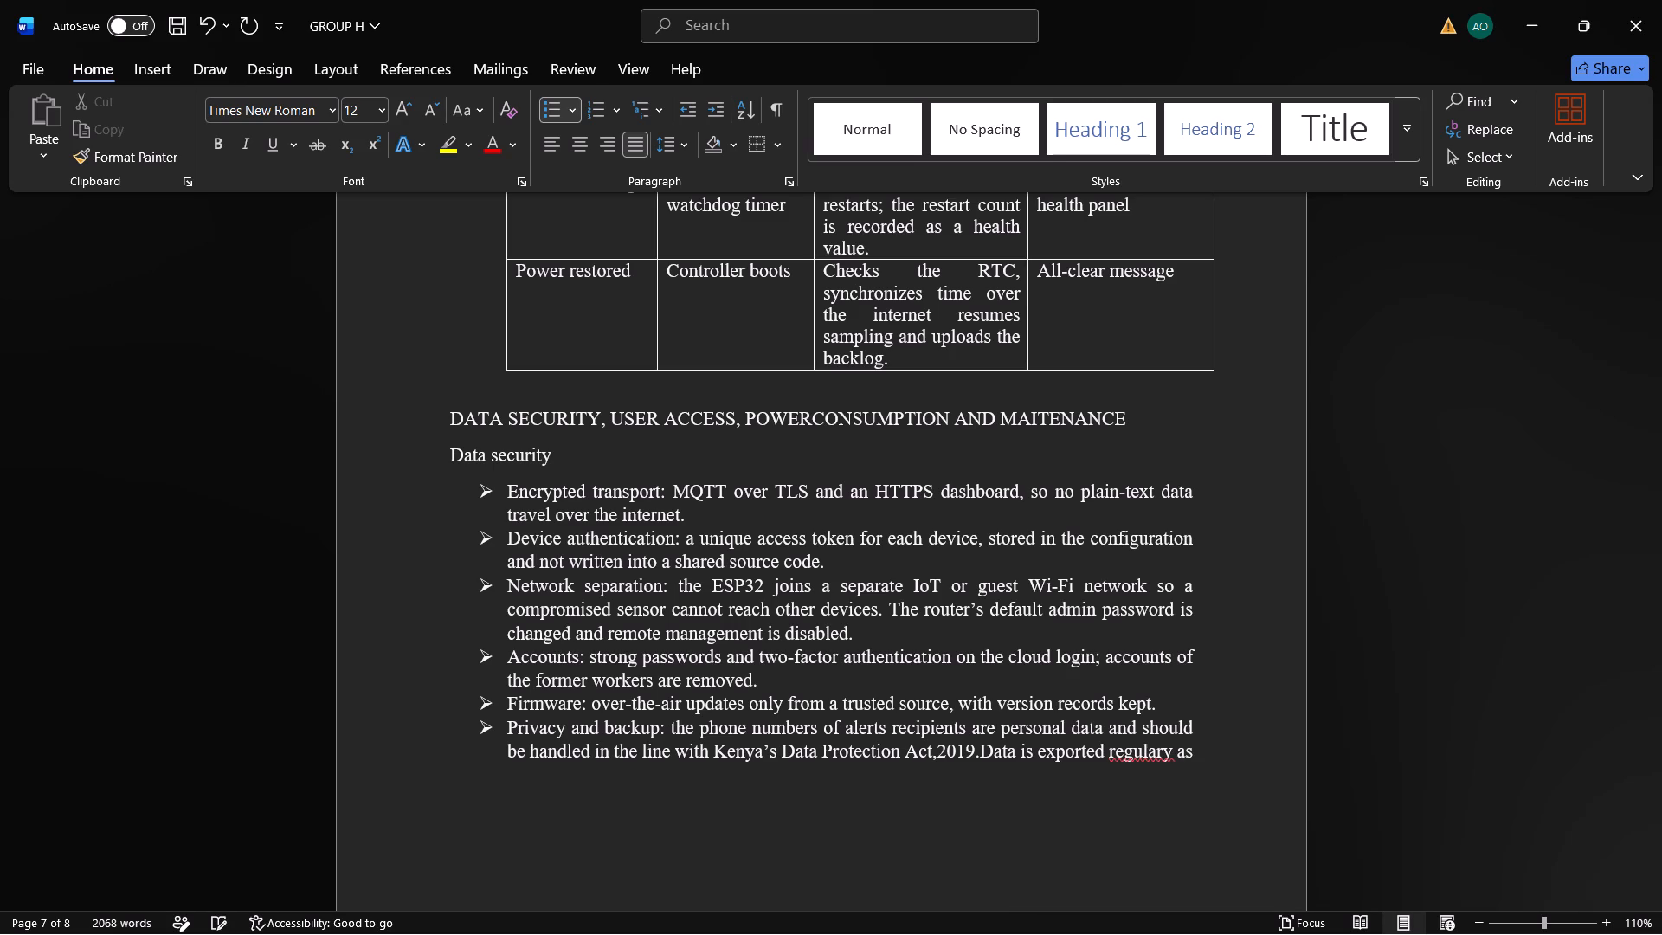
pyautogui.press('space')
pyautogui.write('backup')
pyautogui.press('.')
# Start a new bullet below Privacy and backup with the label "Physical security:".
pyautogui.press('Return')
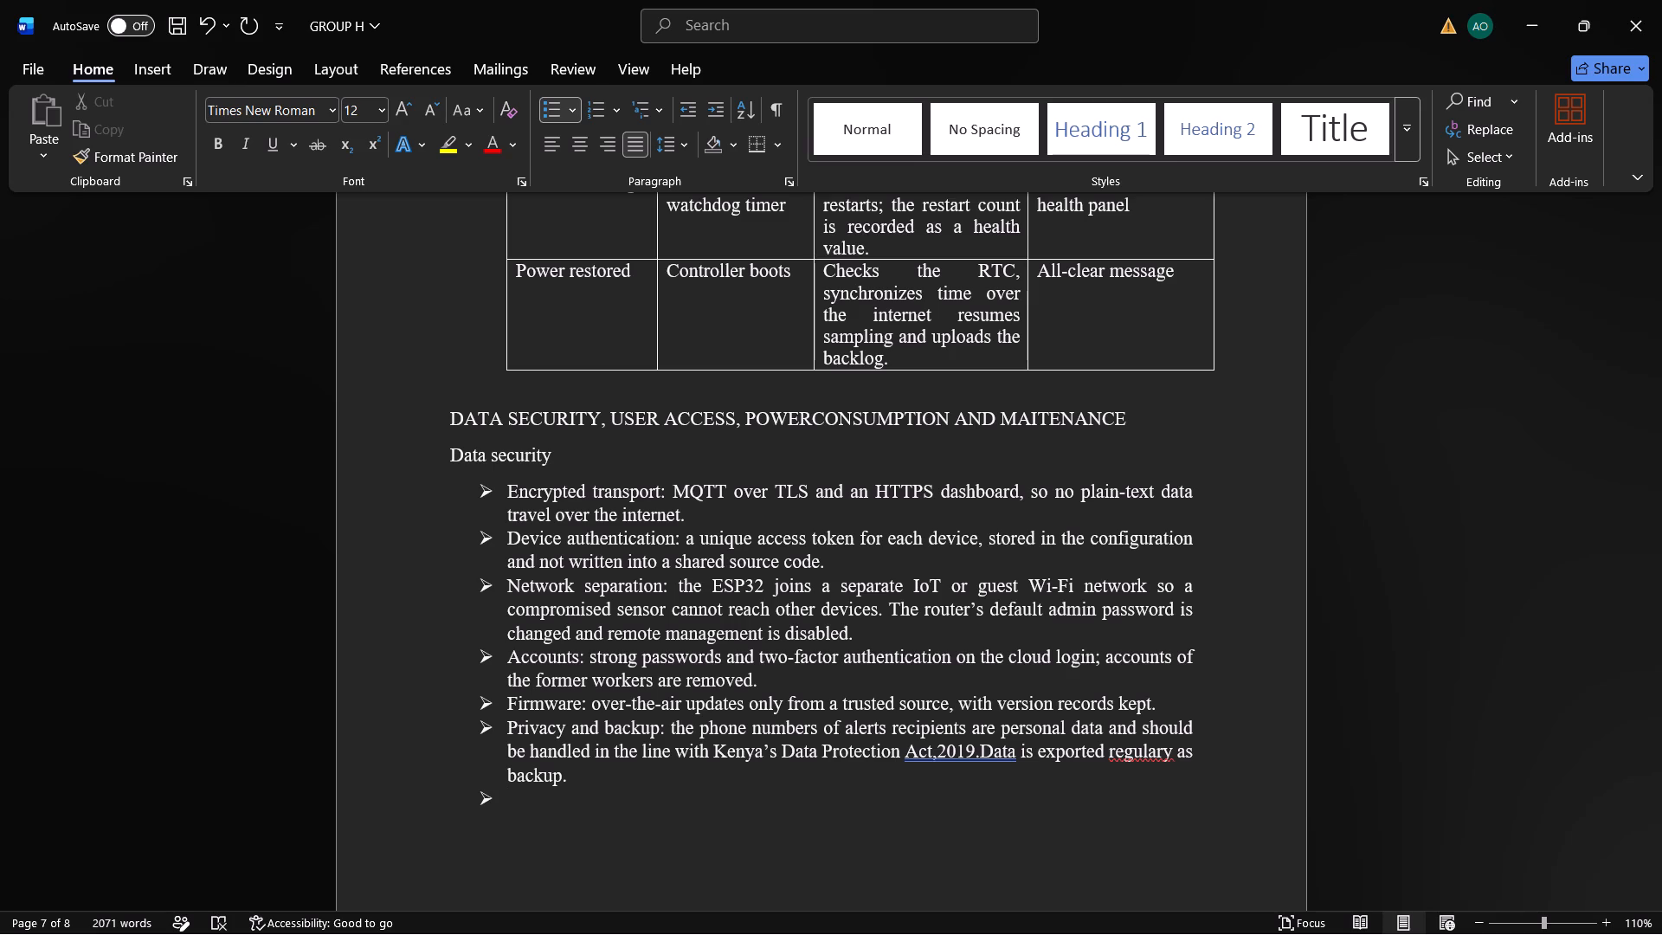
pyautogui.press('p')
pyautogui.write('hy')
pyautogui.write('sical')
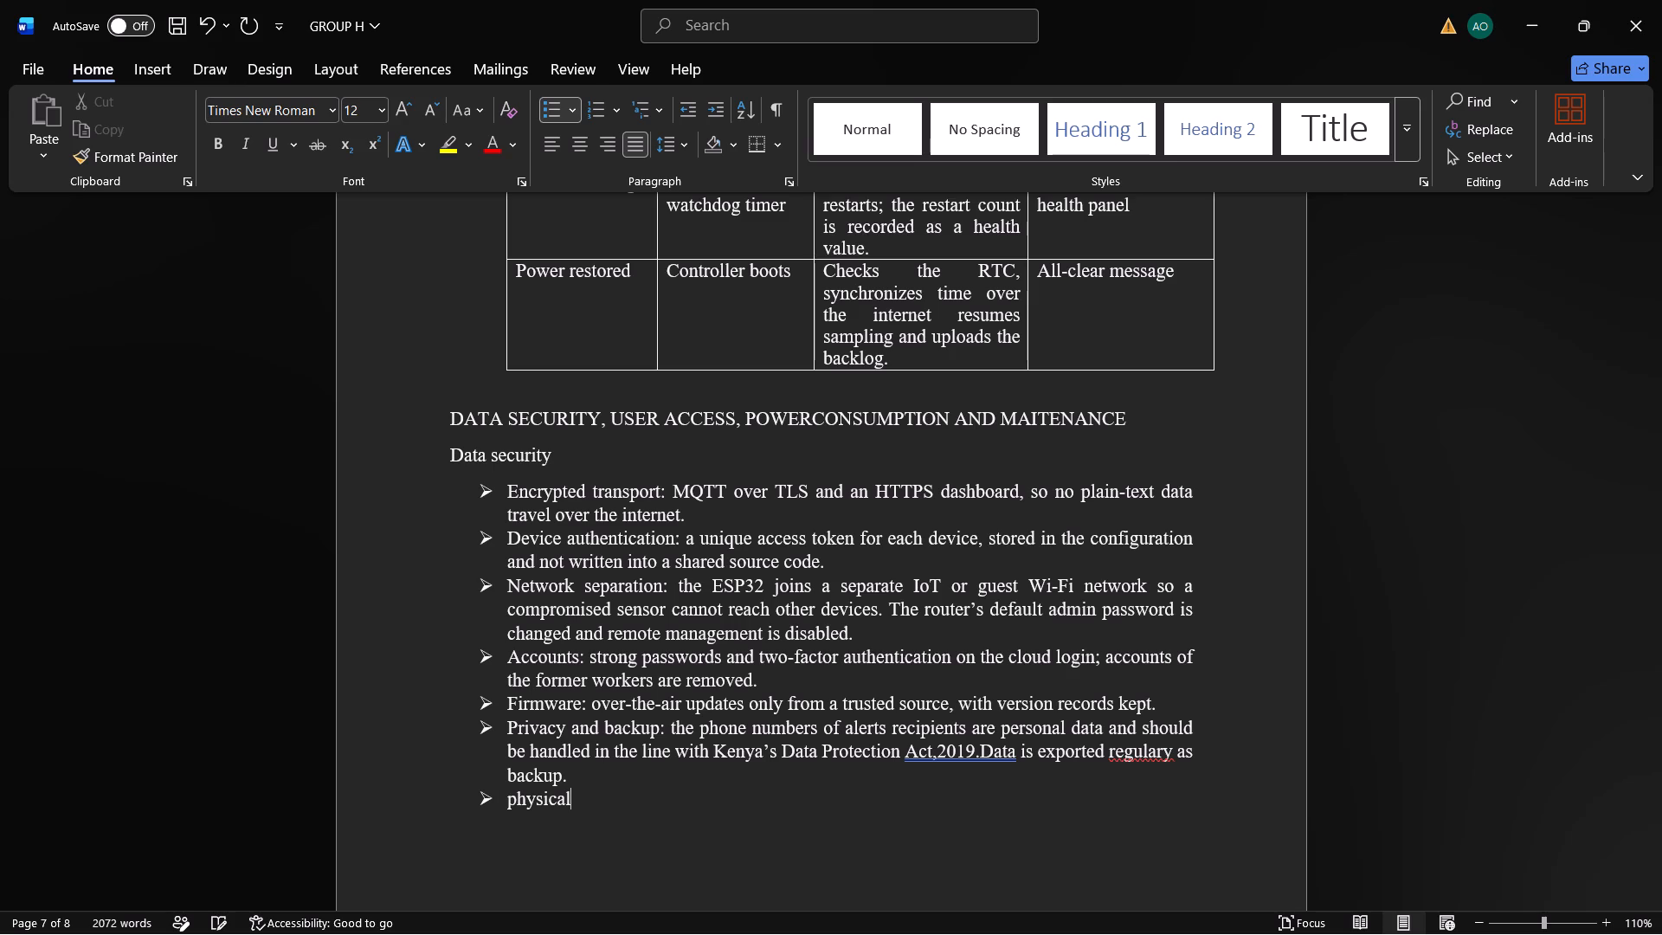
pyautogui.press('space')
pyautogui.write('security')
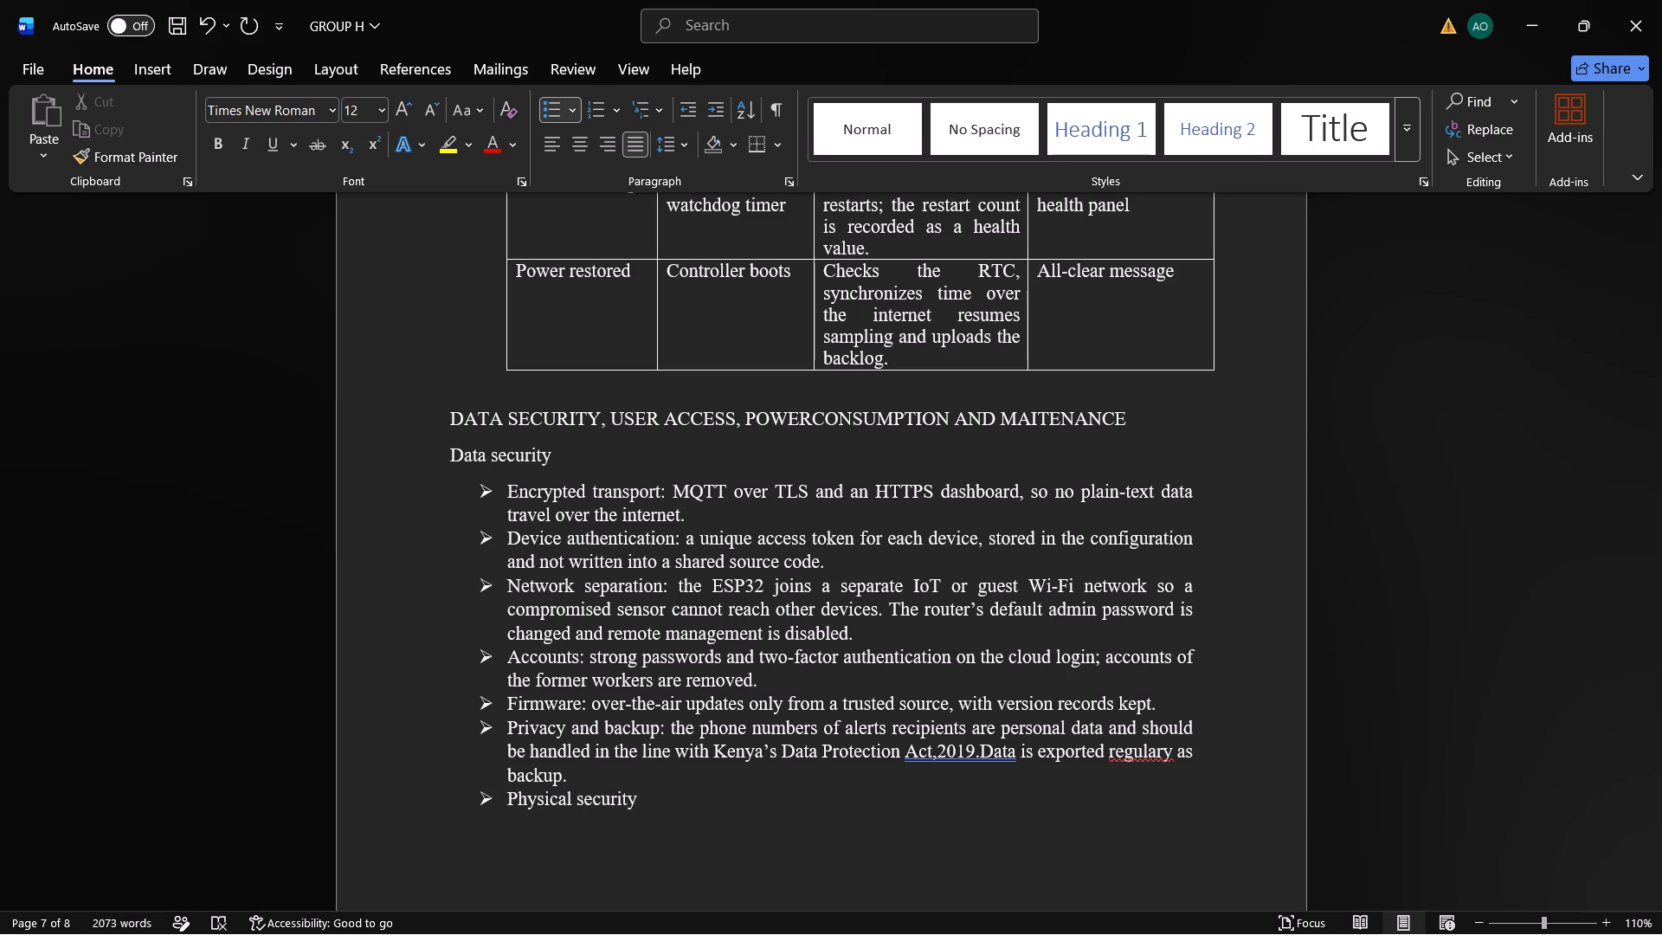
pyautogui.hotkey('shift', ':')
pyautogui.press('space')
# Continue the Physical security bullet with the words "a lockable enclosure mounted".
pyautogui.write('a')
pyautogui.press('space')
pyautogui.write('loca')
pyautogui.press('BackSpace')
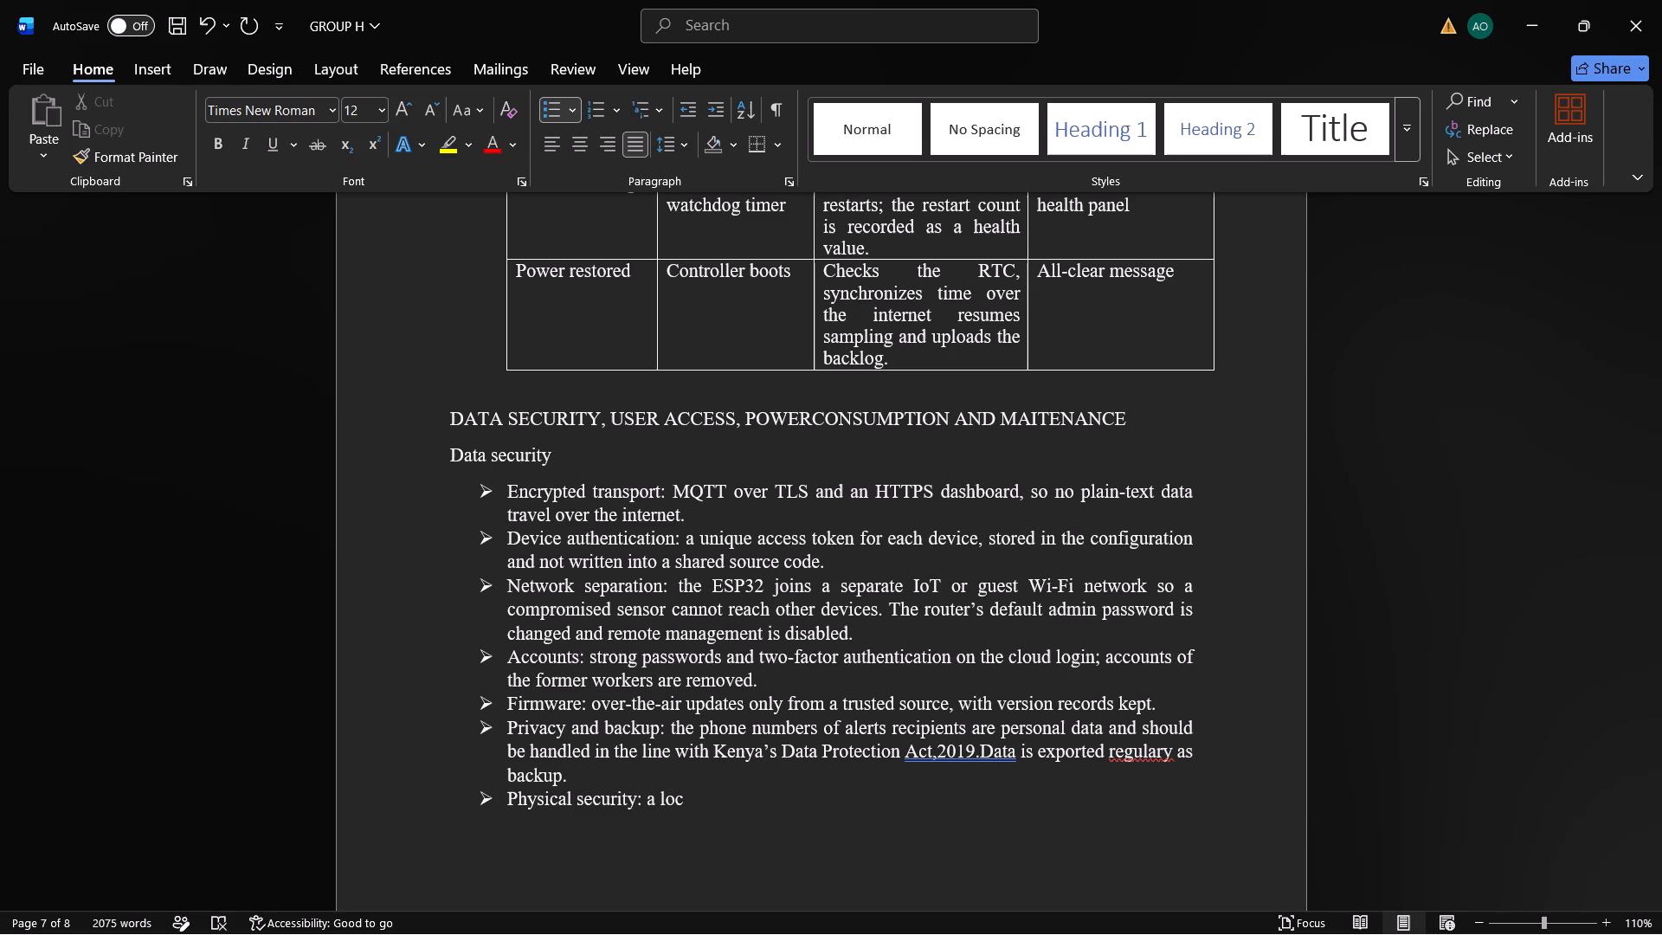
pyautogui.write('ka')
pyautogui.write('ble')
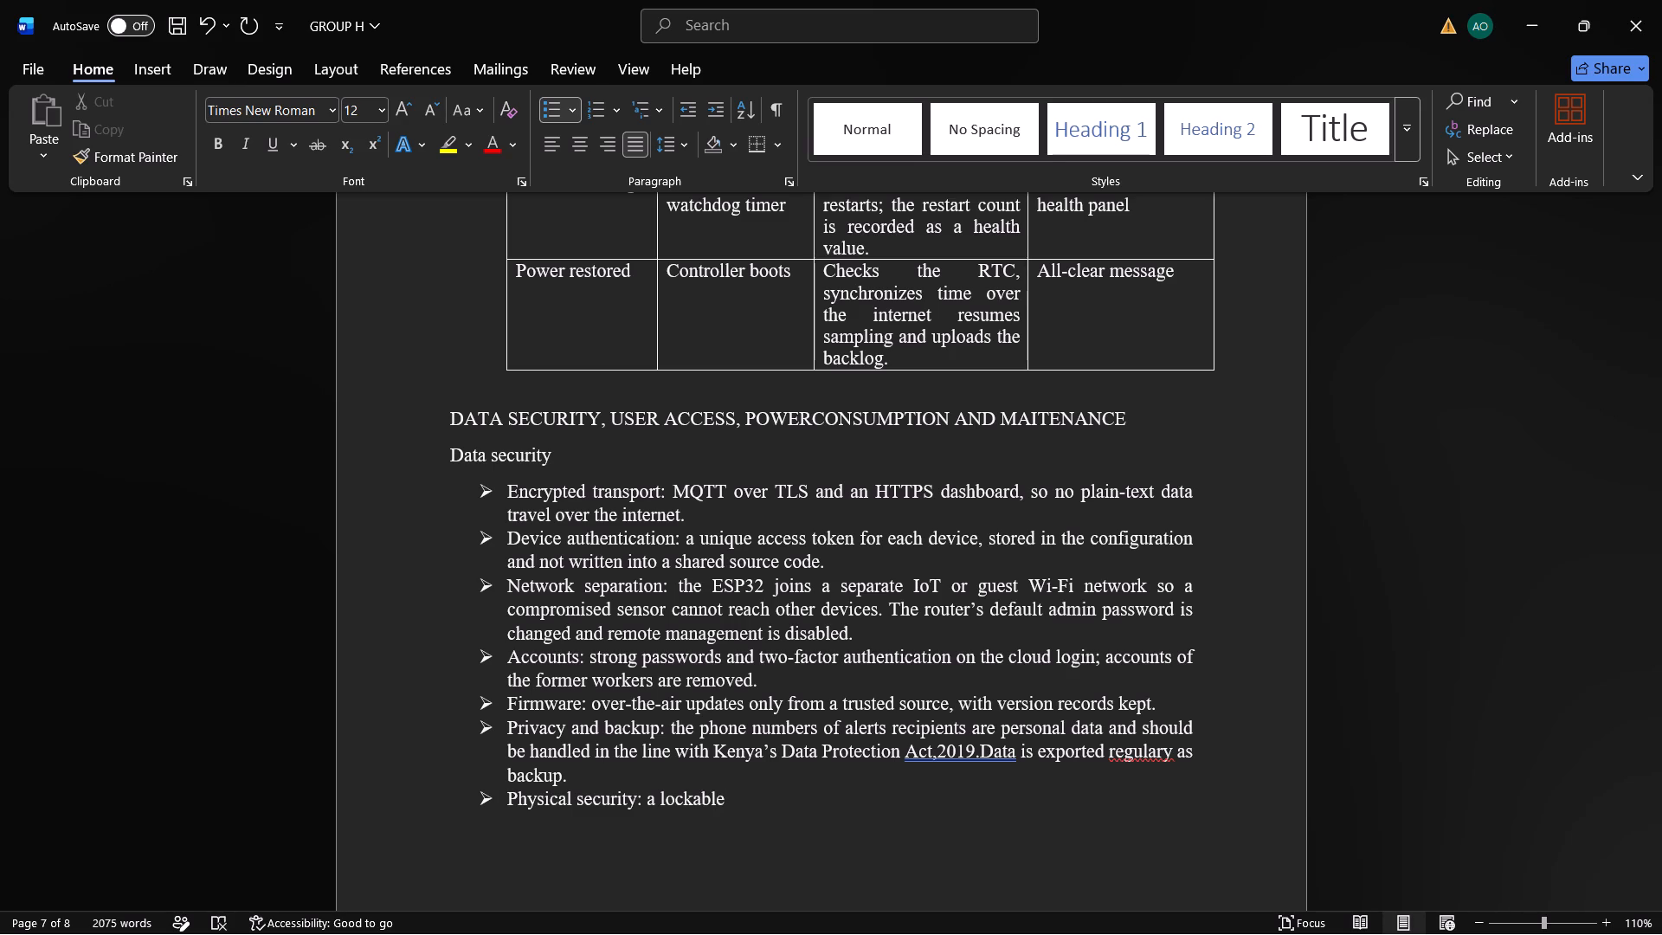
pyautogui.press('space')
pyautogui.write('ens')
pyautogui.press('BackSpace')
pyautogui.write('clos')
pyautogui.write('ure')
pyautogui.press('space')
pyautogui.write('moun')
pyautogui.write('ted')
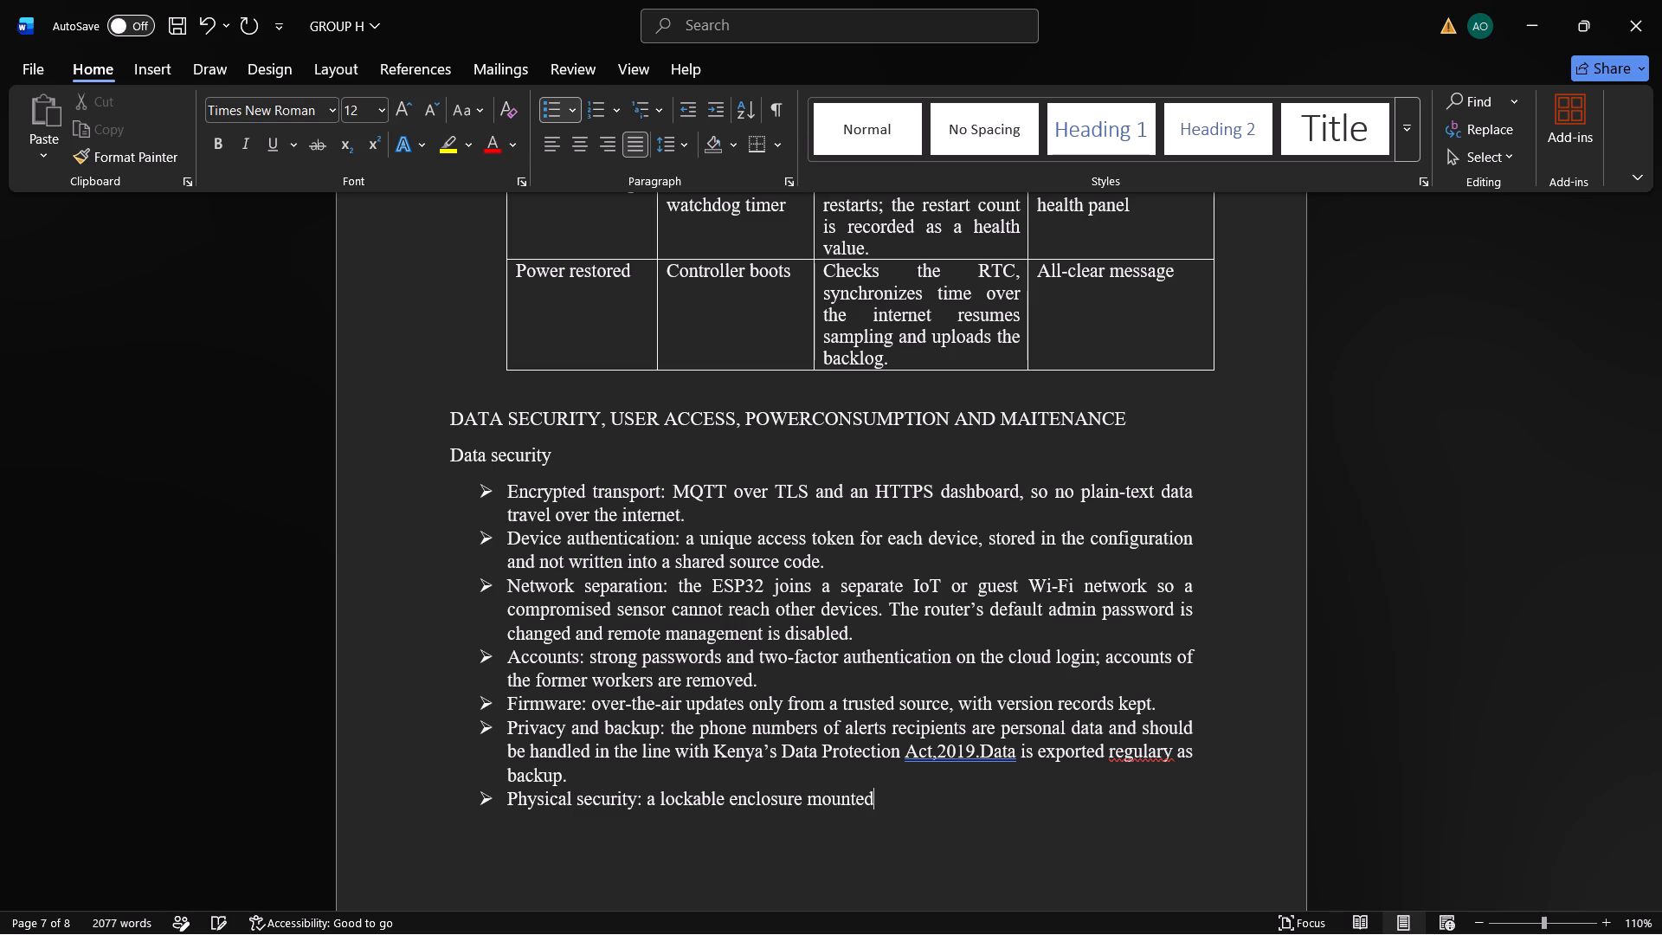
# Finish the Physical security bullet after "mounted" with "out of the birds and rodents.".
pyautogui.press('space')
pyautogui.write('out')
pyautogui.press('space')
pyautogui.write('of t')
pyautogui.write('he')
pyautogui.press('space')
pyautogui.write('birds ans')
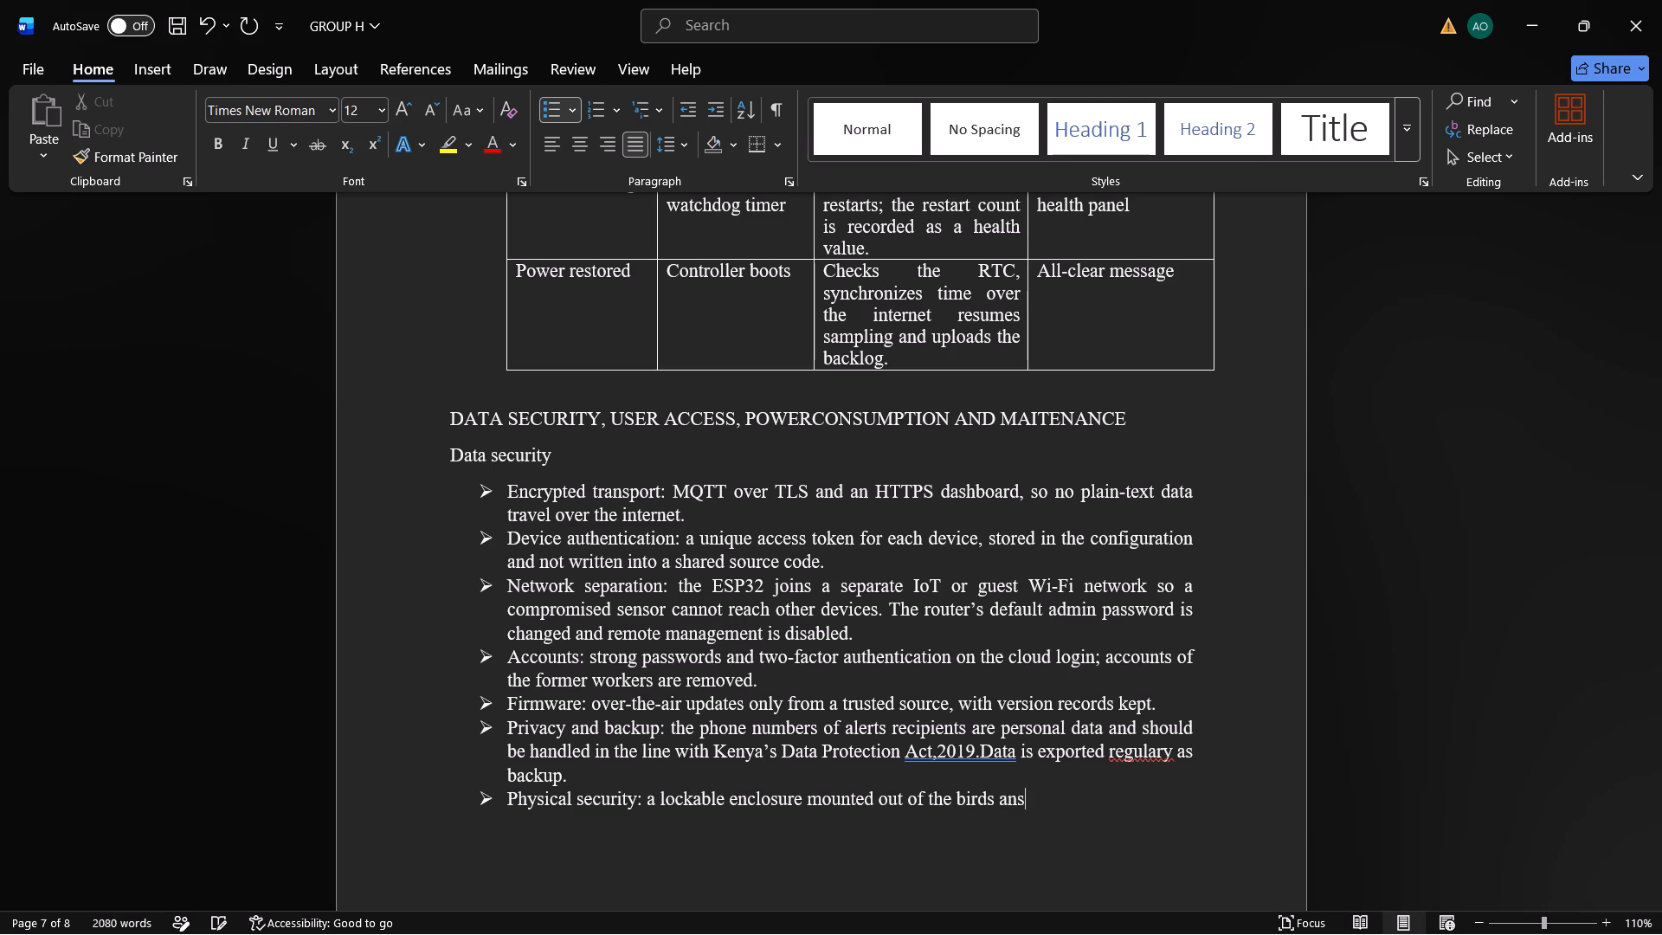
pyautogui.press('BackSpace')
pyautogui.write('d')
pyautogui.press('space')
pyautogui.write('rodents')
pyautogui.press('.')
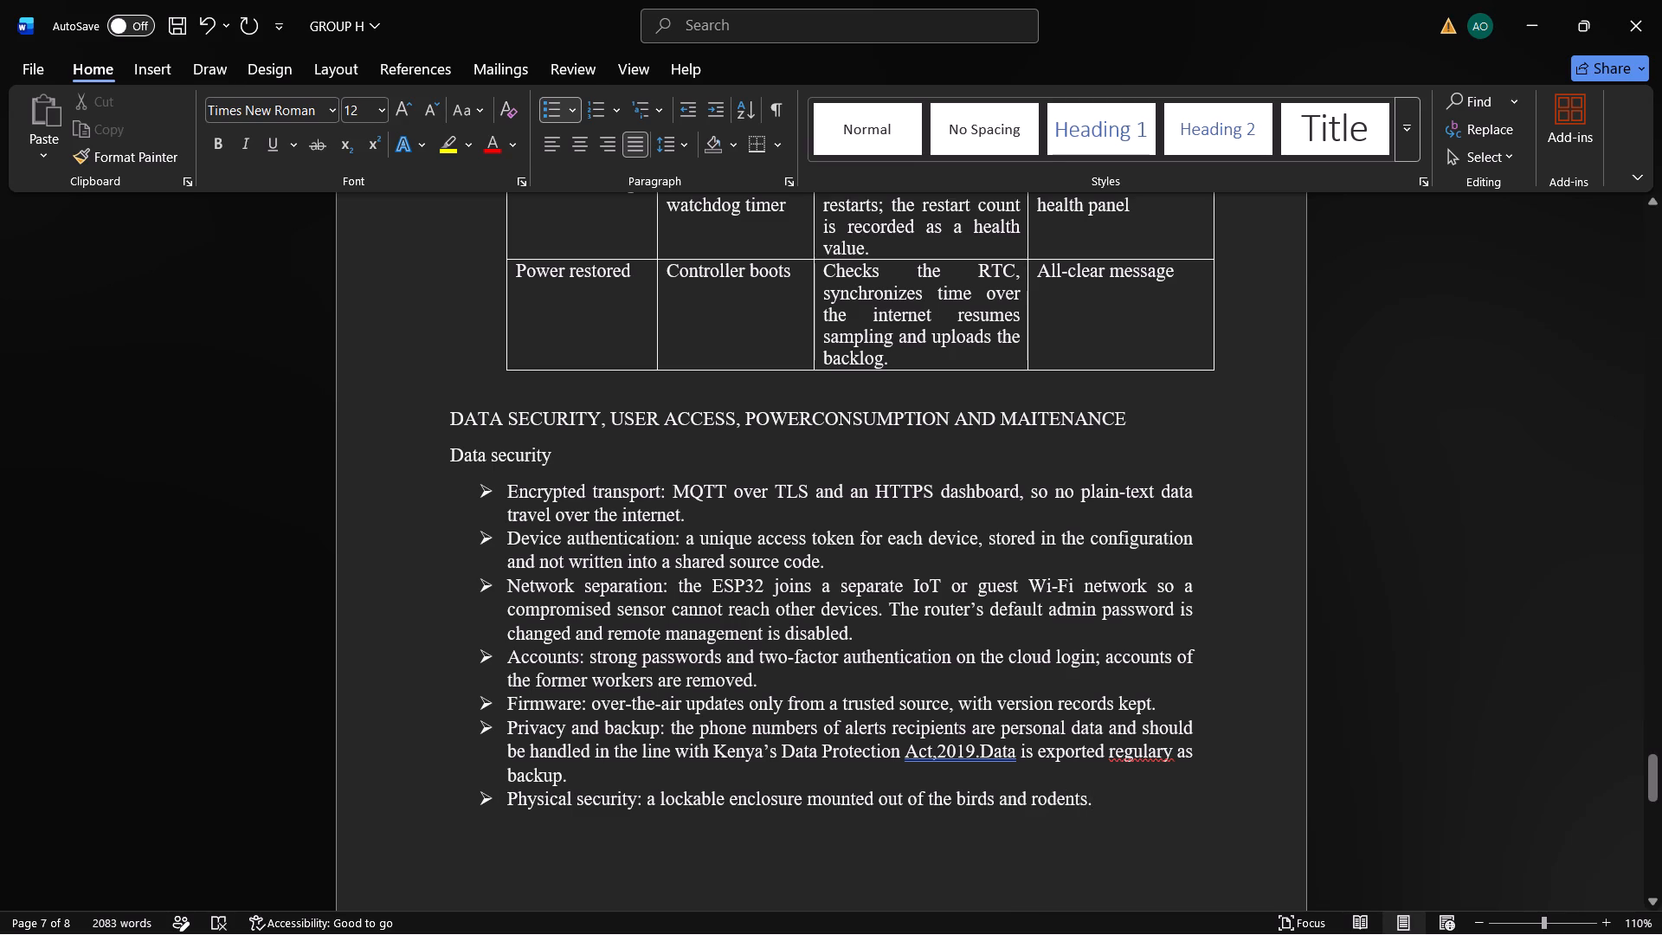
# Insert the missing spaces before "2019" and before "Data is exported" in the Privacy and backup bullet.
pyautogui.click(942, 751)
pyautogui.press('space')
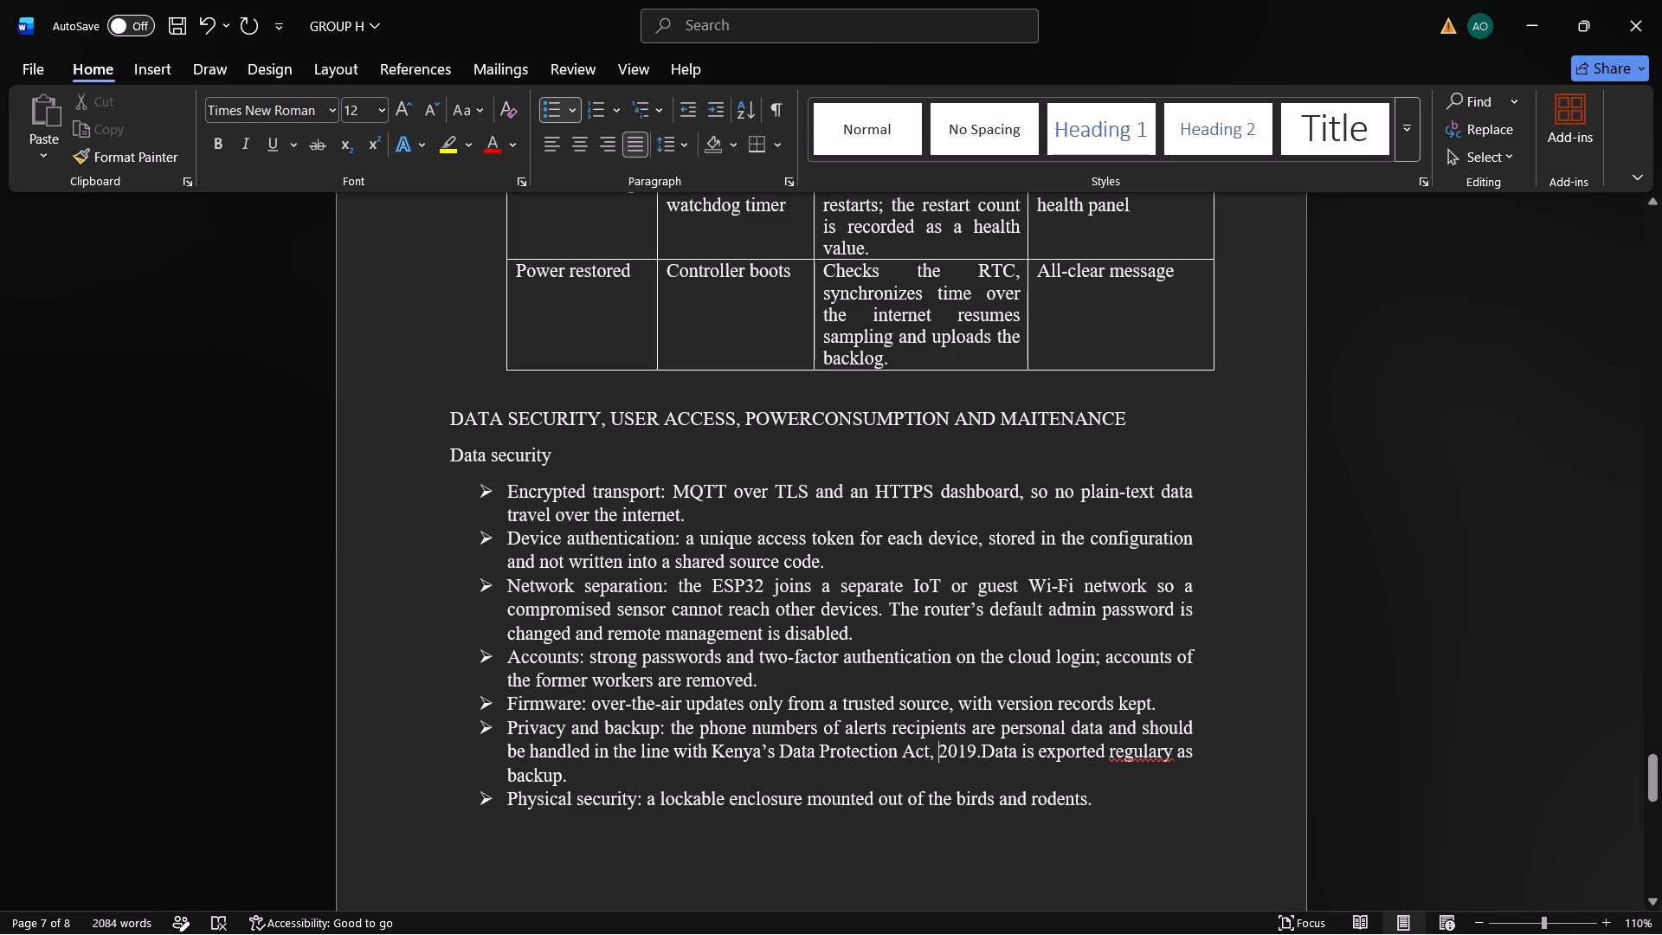
pyautogui.click(981, 750)
pyautogui.press('space')
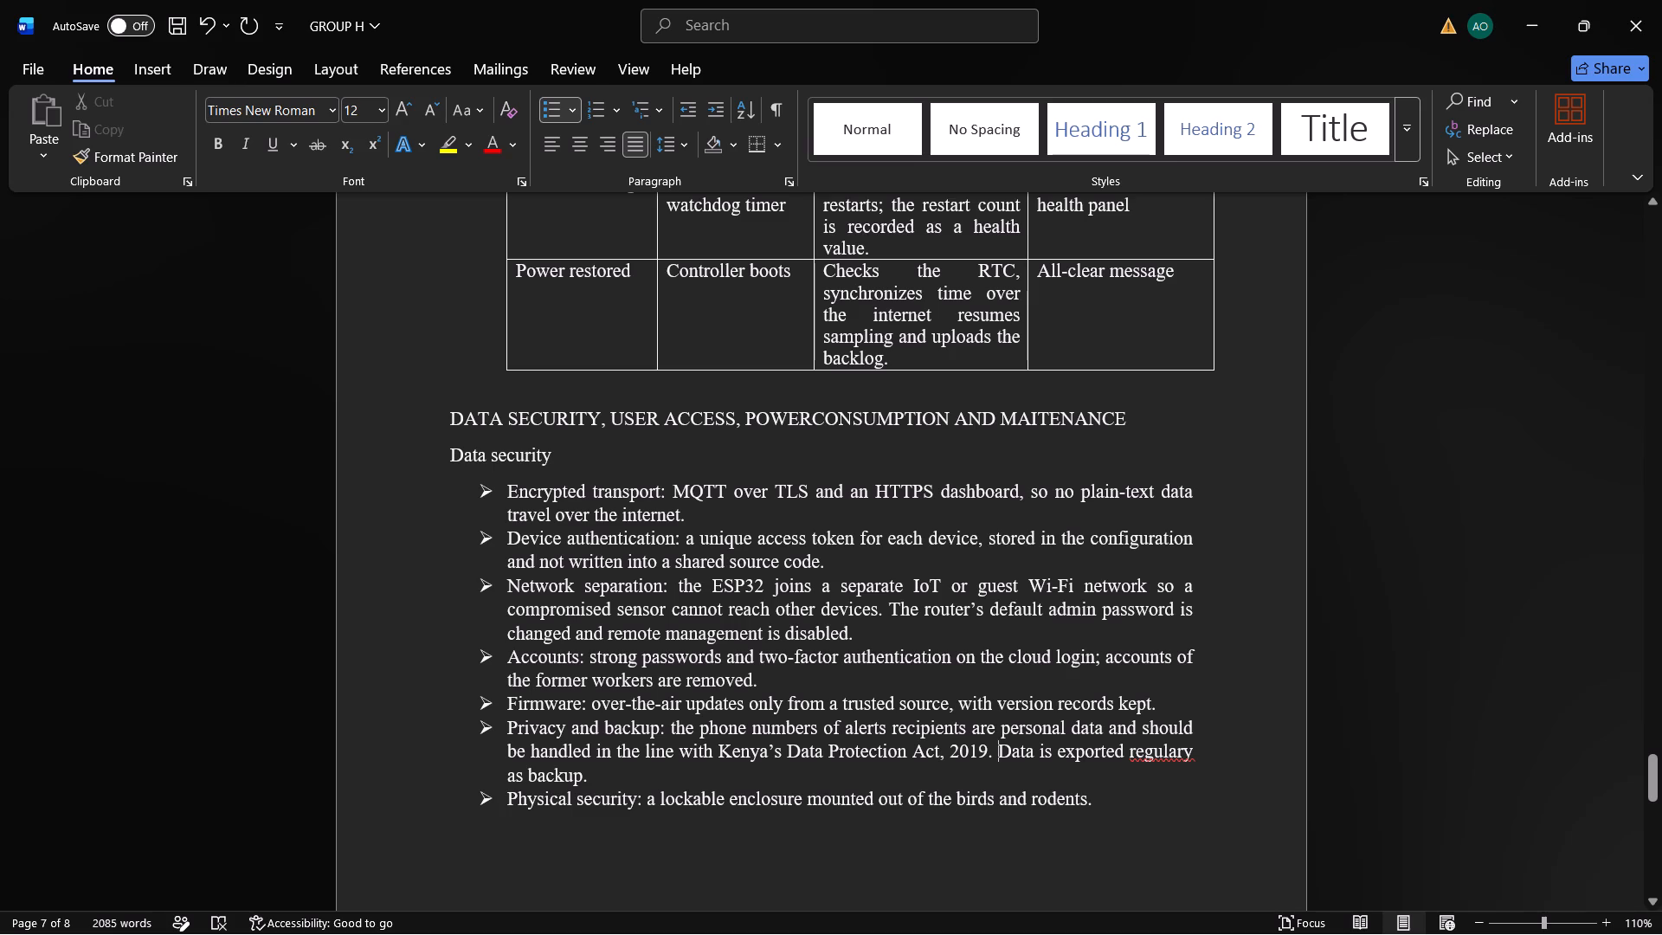
# Correct the spelling of "regulary" to "regularly" in the Privacy and backup bullet.
pyautogui.click(1186, 744)
pyautogui.press('l')
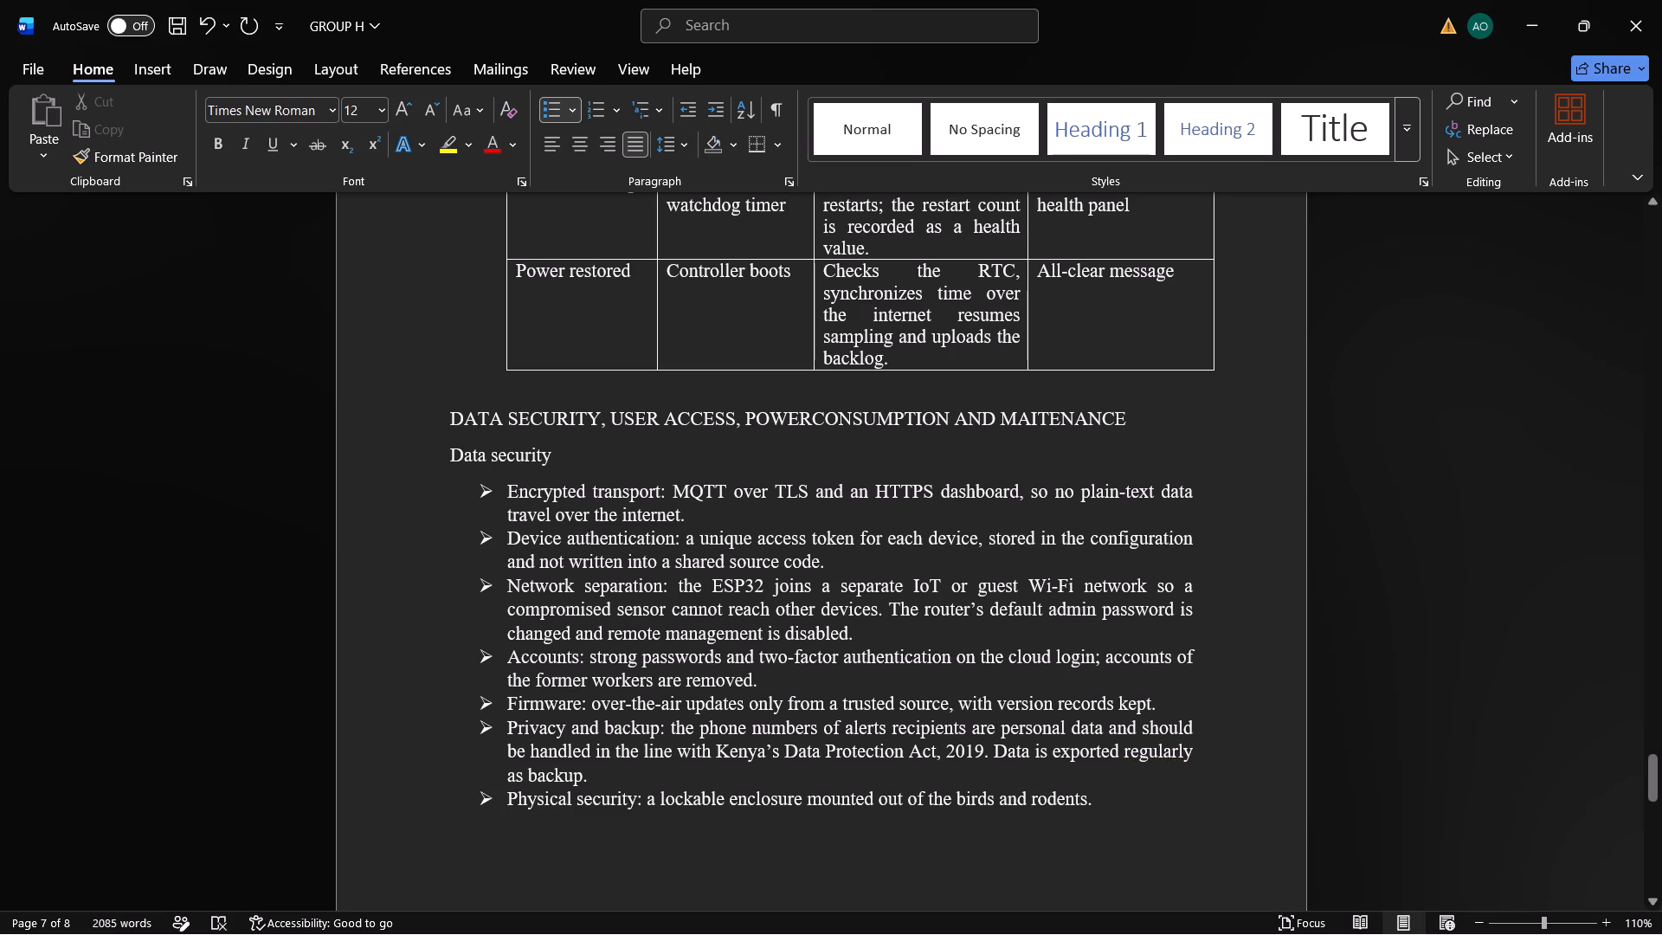
# Add the subheading "User access" on the empty page after the Data security bullets.
pyautogui.scroll(-3, 996, 801)
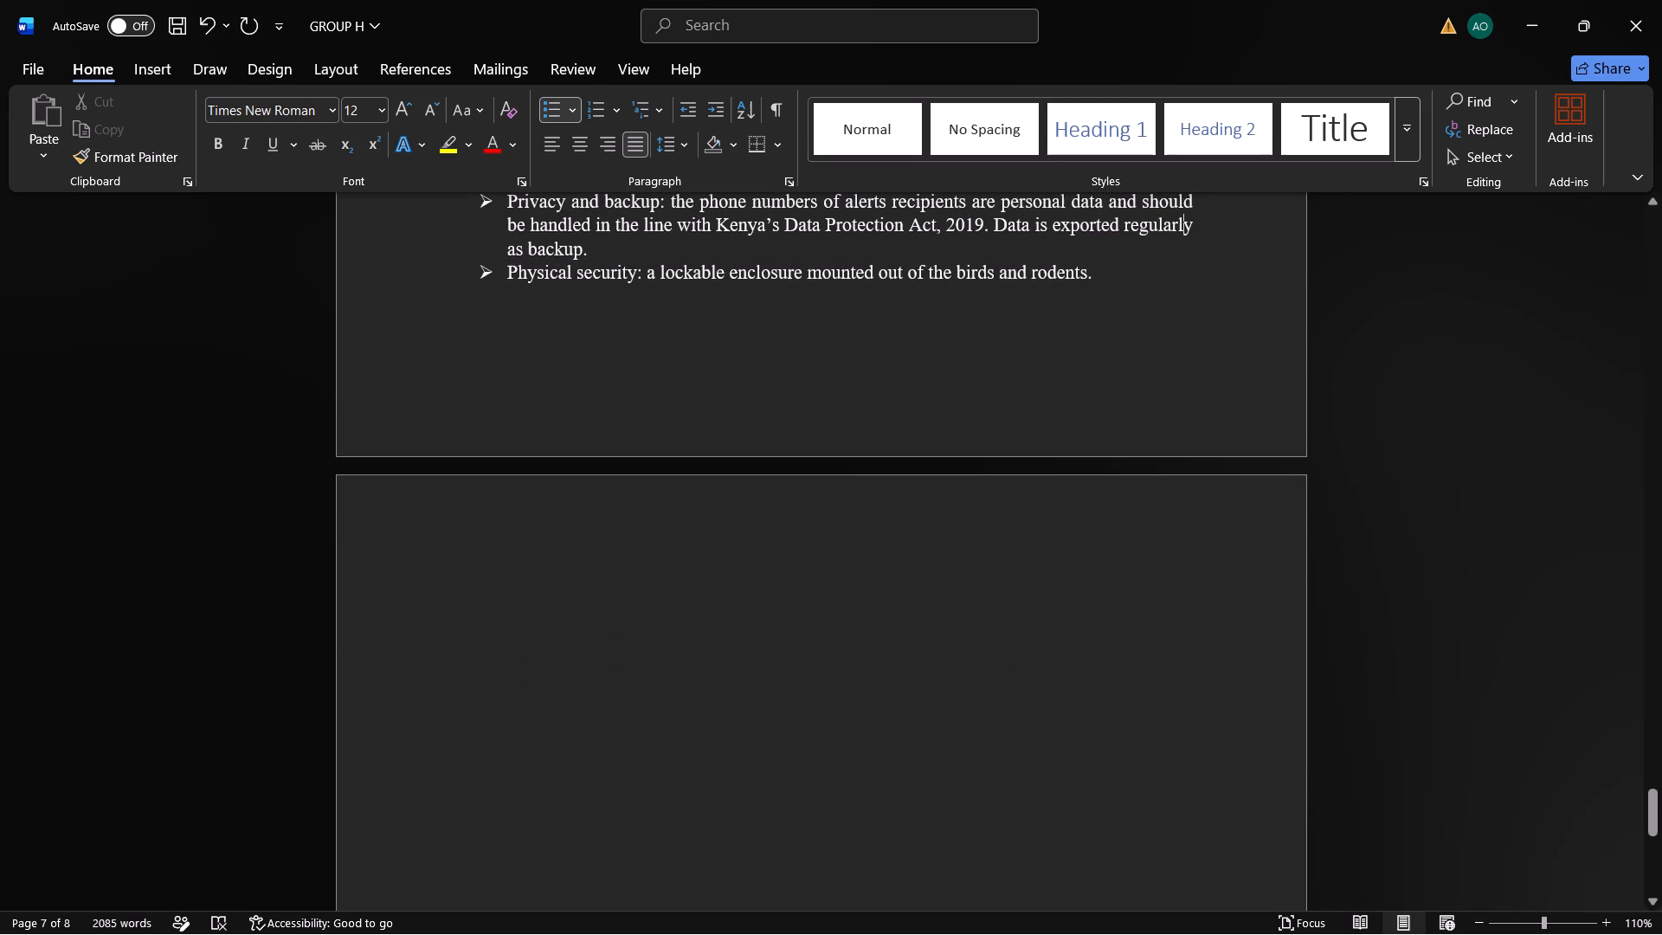
pyautogui.click(1088, 273)
pyautogui.press('Down')
pyautogui.press('Down')
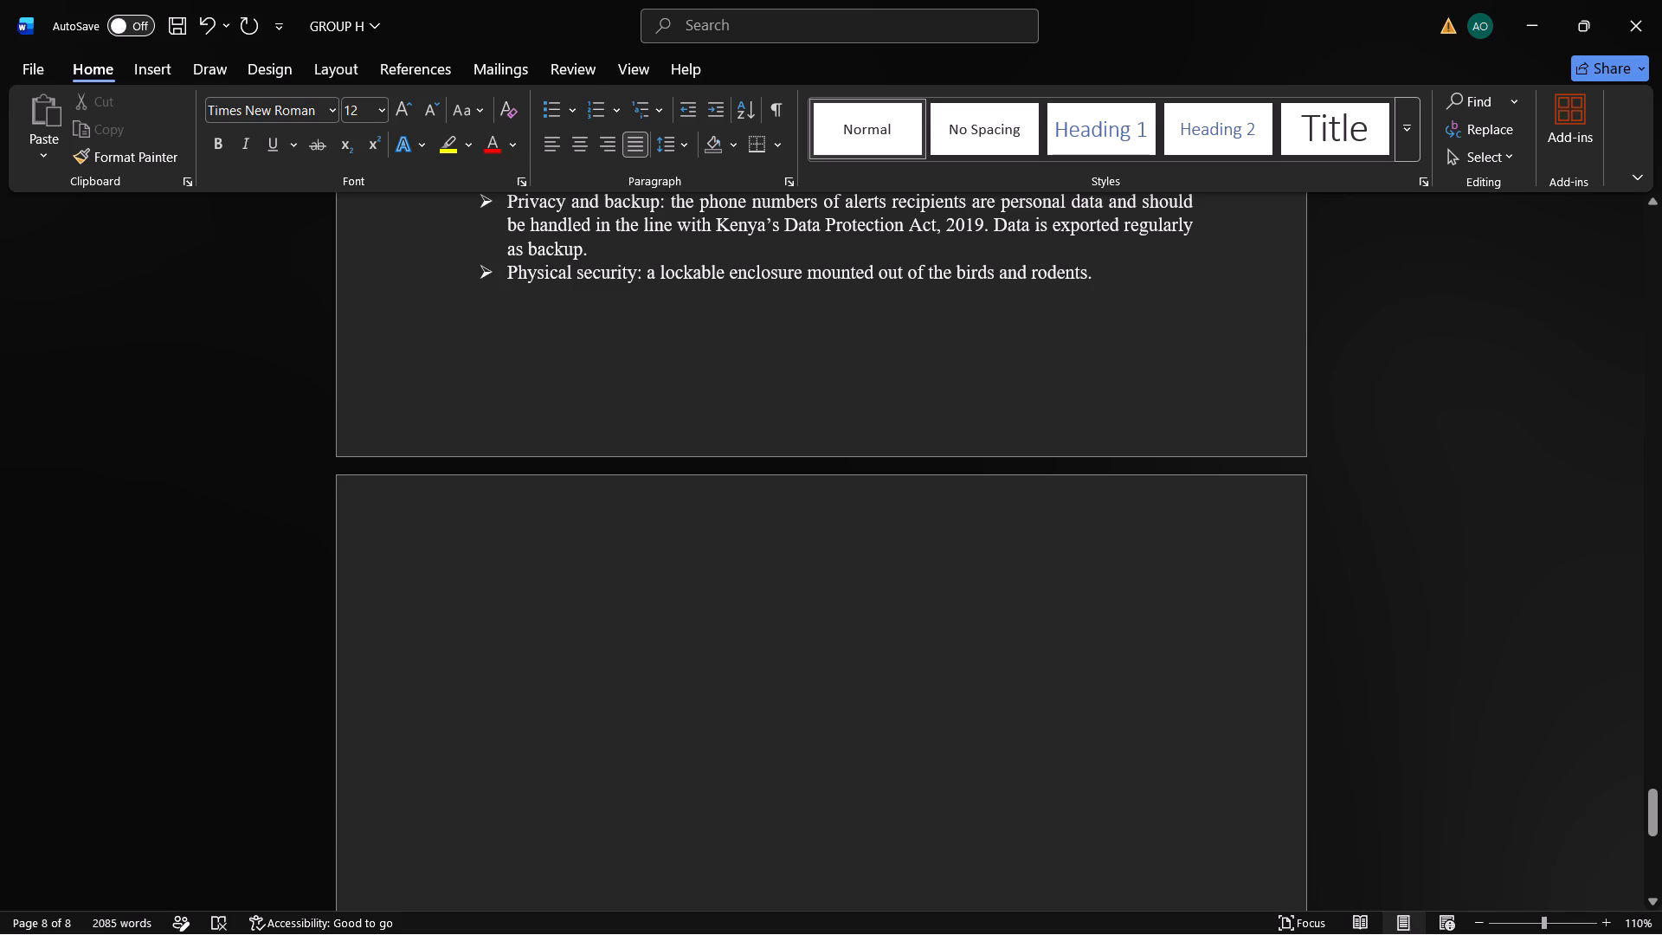
pyautogui.press('Up')
pyautogui.press('Down')
pyautogui.write('user')
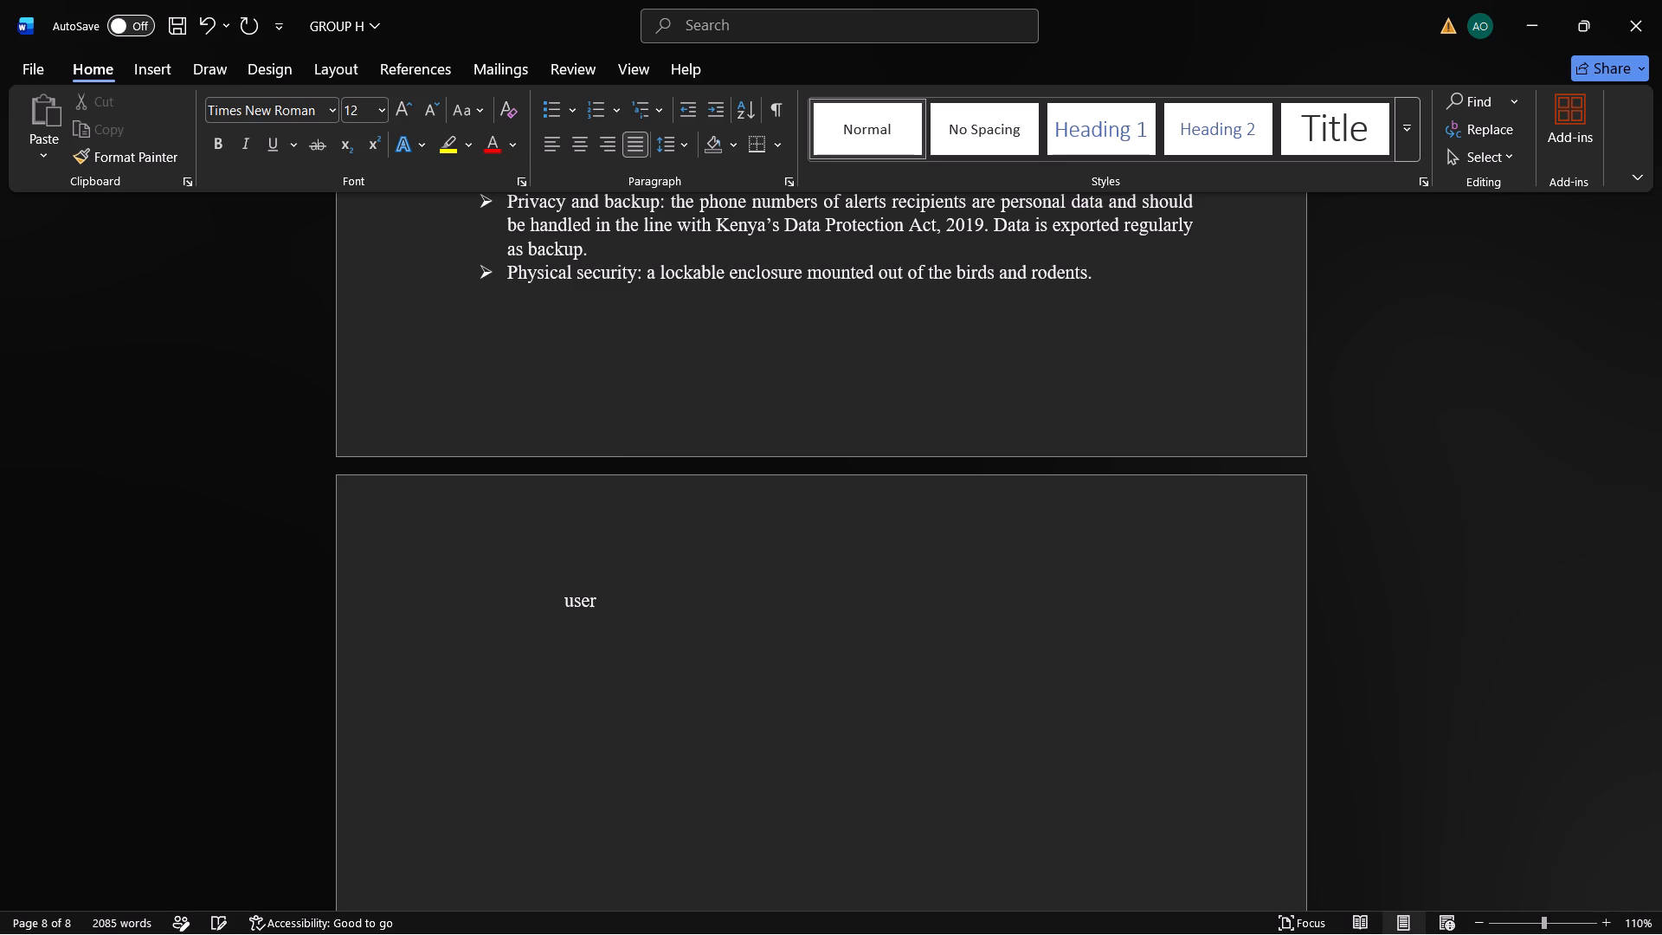
pyautogui.press('space')
pyautogui.write('a')
pyautogui.write('ccs')
pyautogui.press('BackSpace')
pyautogui.write('ess')
pyautogui.moveTo(693, 597); pyautogui.dragTo(553, 602)
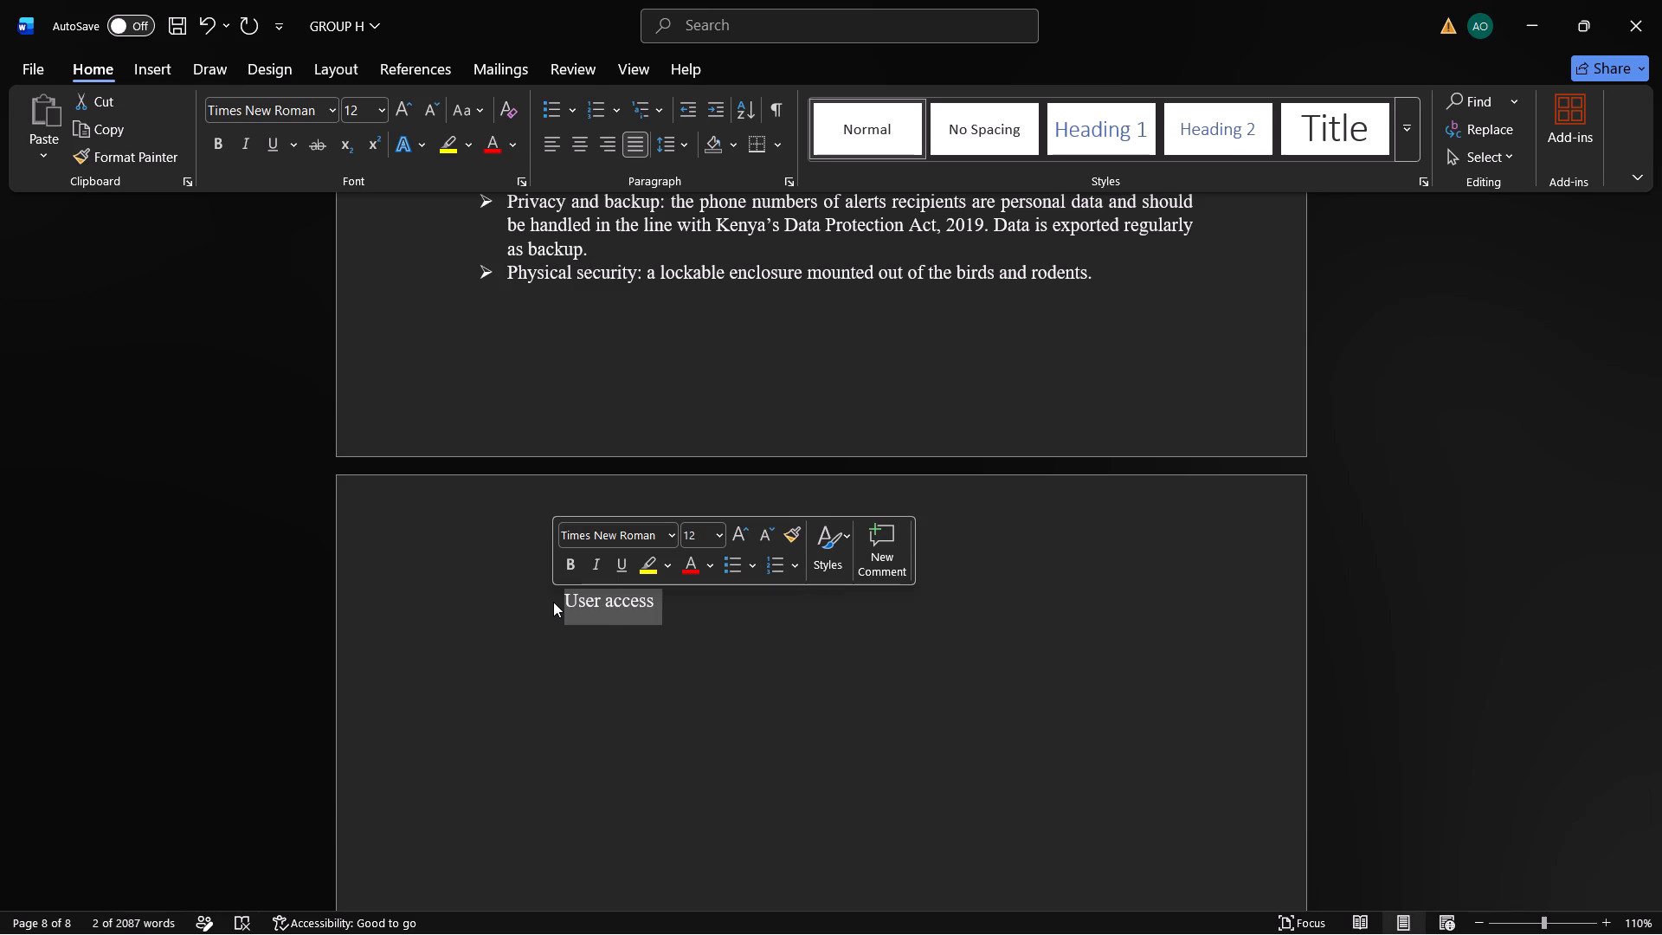
pyautogui.click(655, 610)
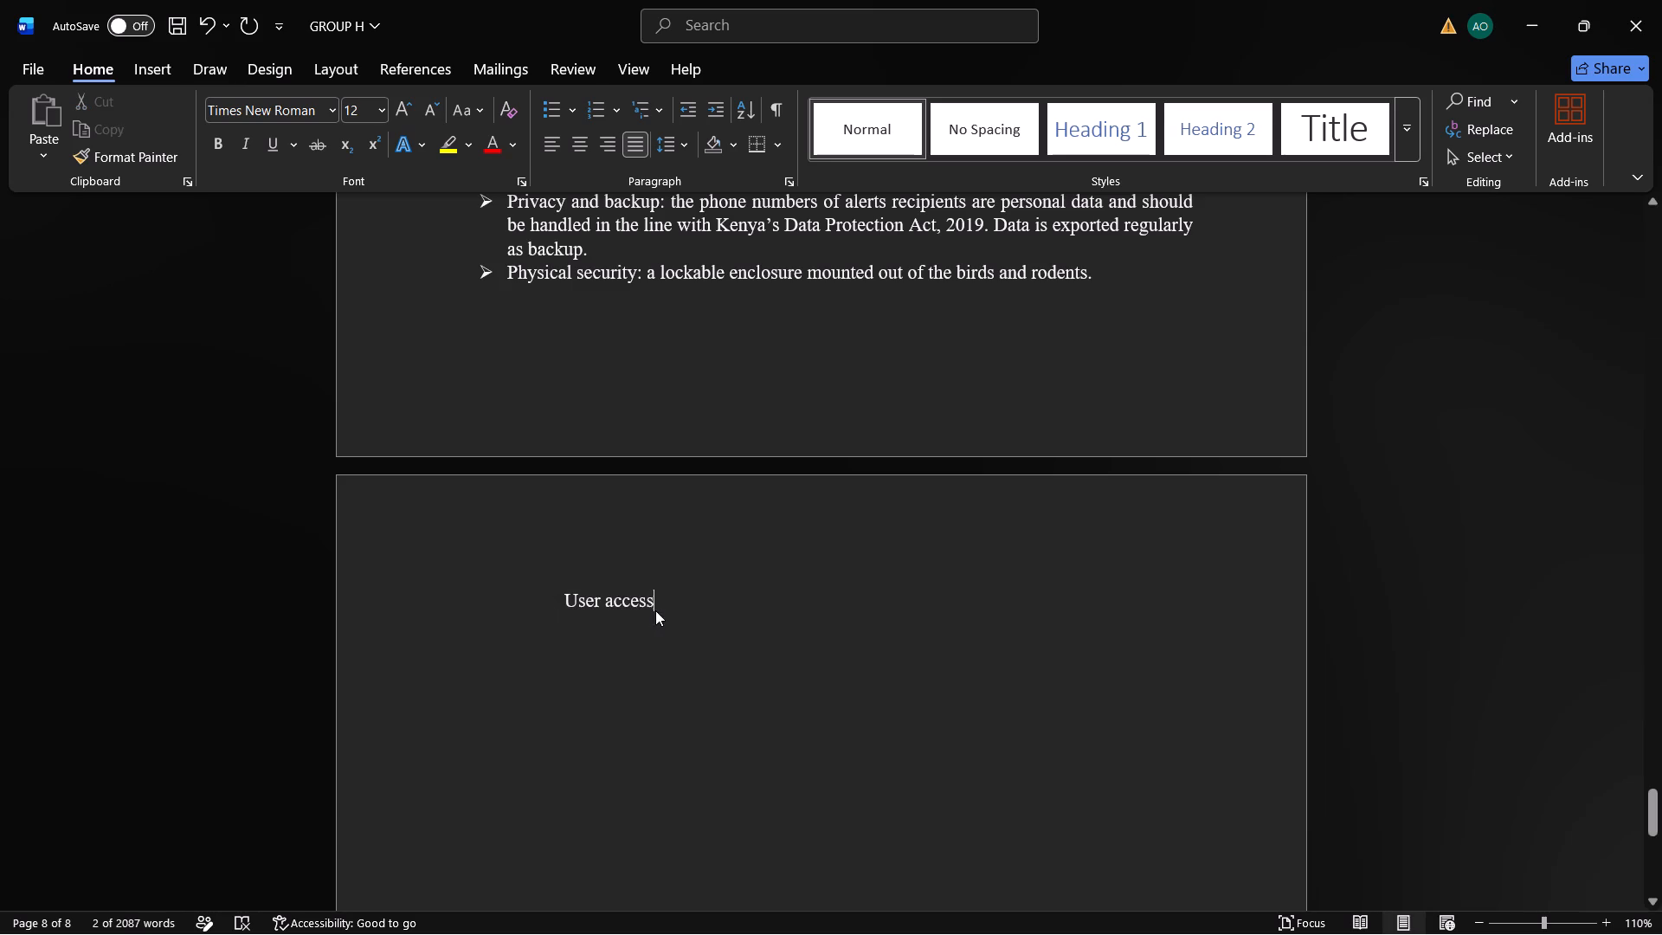
# Remove the indent in front of the "User access" subheading and left-align it at the page margin.
pyautogui.scroll(6, 729, 477)
pyautogui.scroll(-4, 729, 477)
pyautogui.scroll(1, 729, 477)
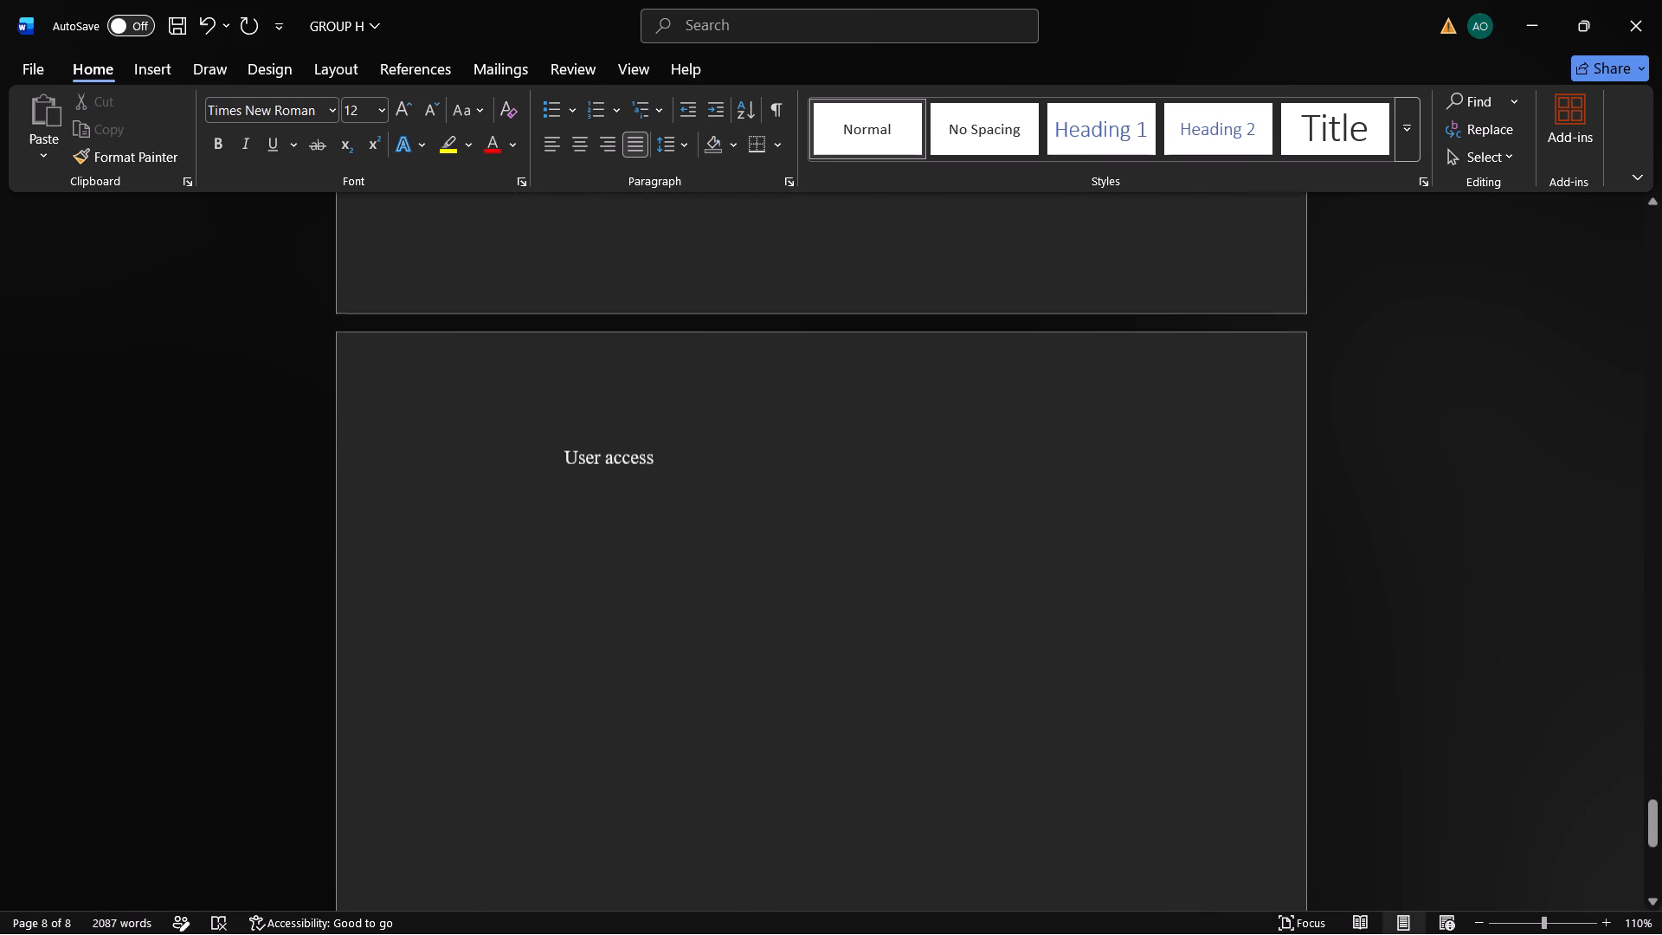
pyautogui.scroll(3, 729, 477)
pyautogui.scroll(-3, 729, 477)
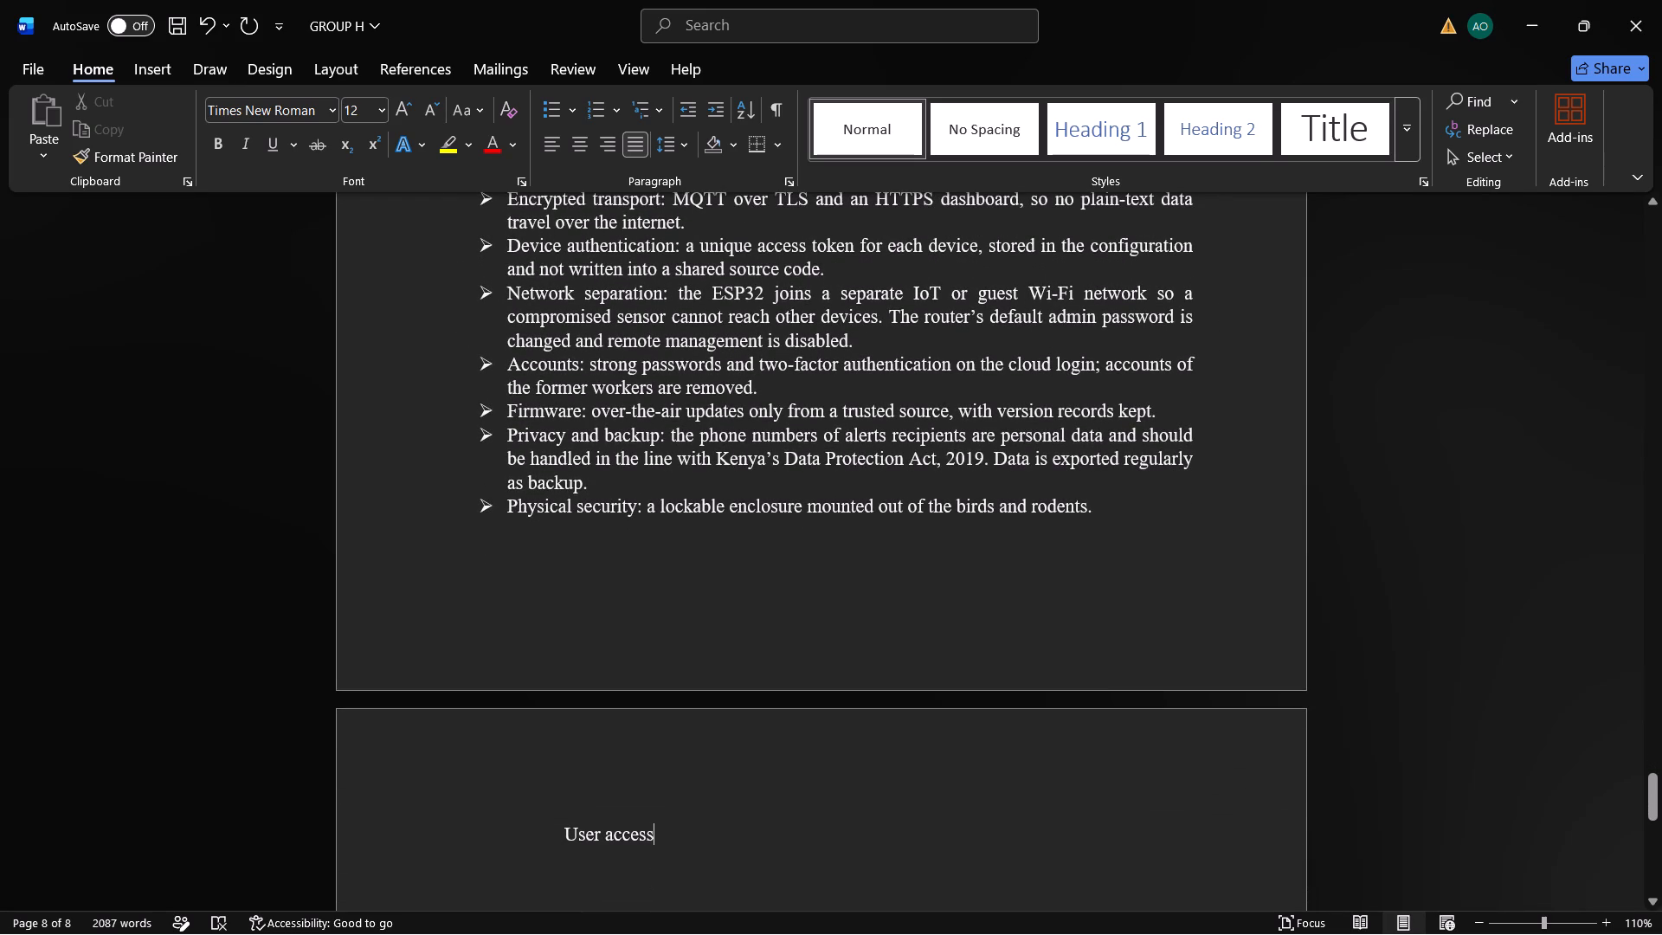
pyautogui.click(558, 830)
pyautogui.press('BackSpace')
pyautogui.press('BackSpace')
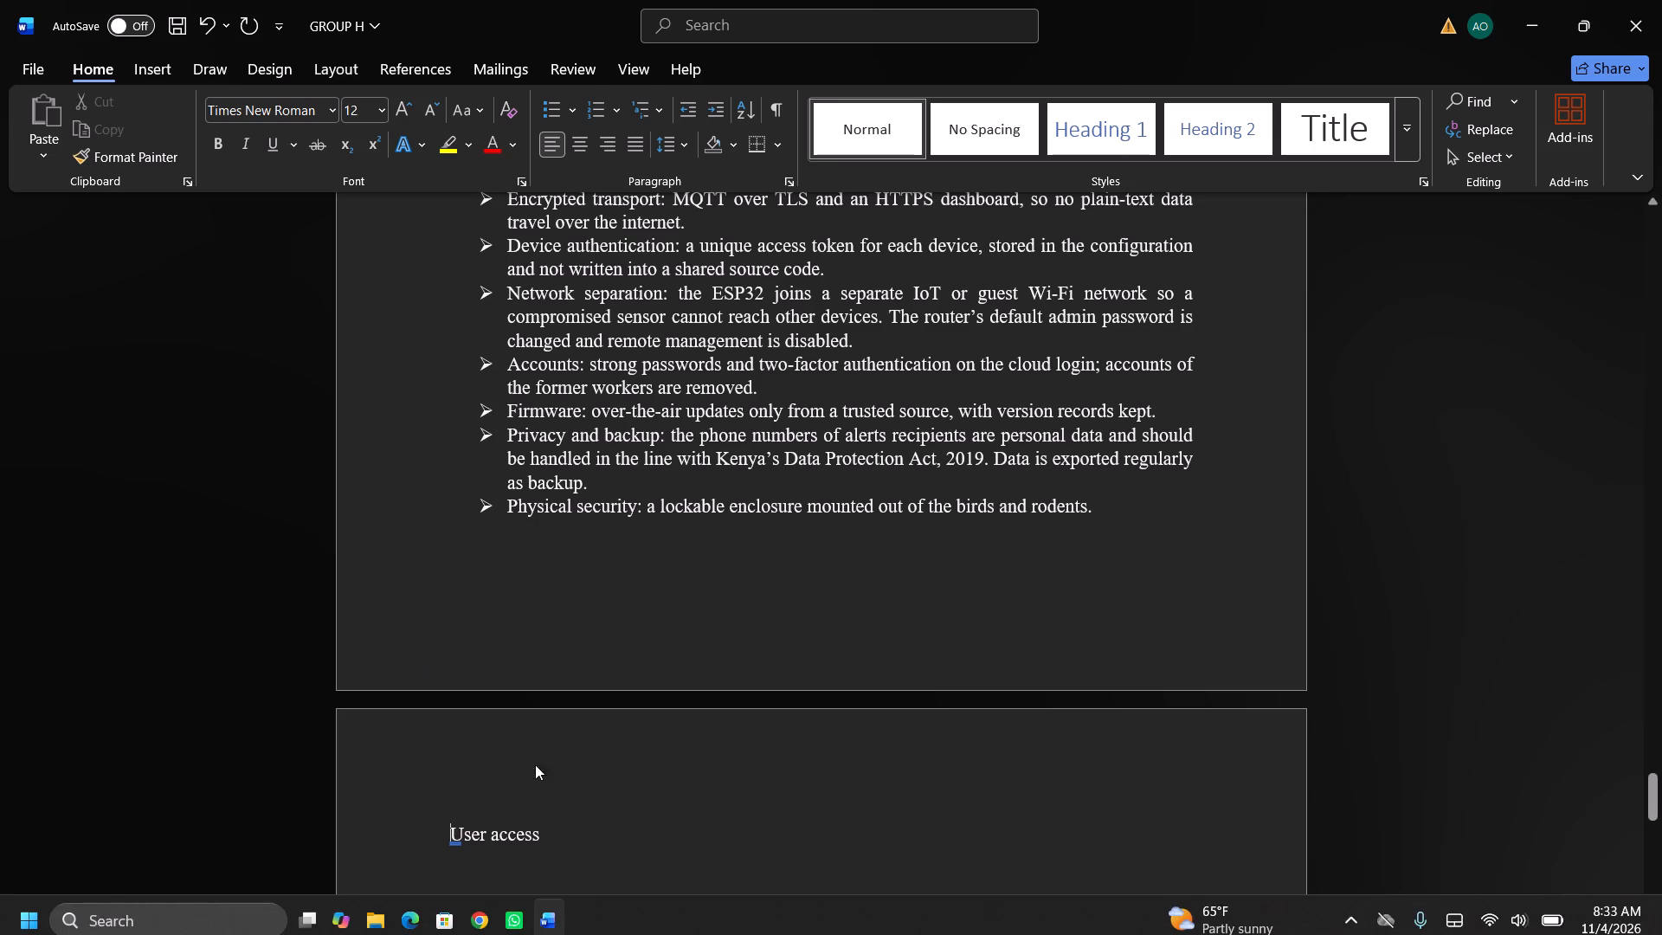
# Insert a table with three columns and four rows on a new line below the "User access" subheading.
pyautogui.scroll(-1, 559, 822)
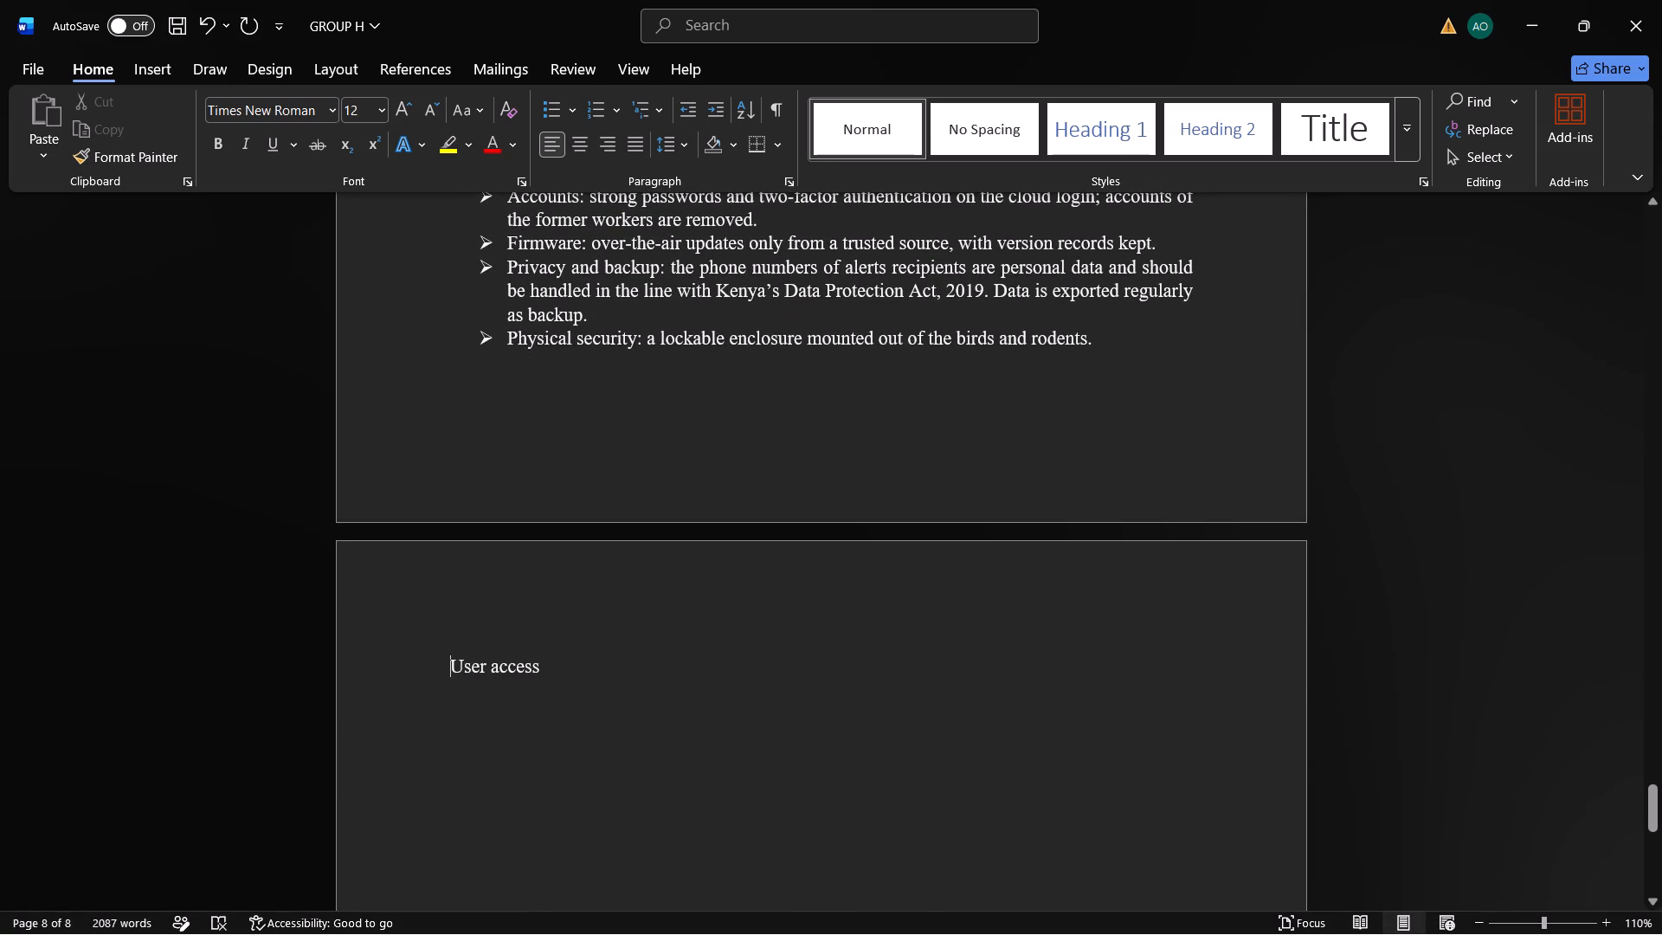
pyautogui.click(550, 666)
pyautogui.scroll(-1, 550, 666)
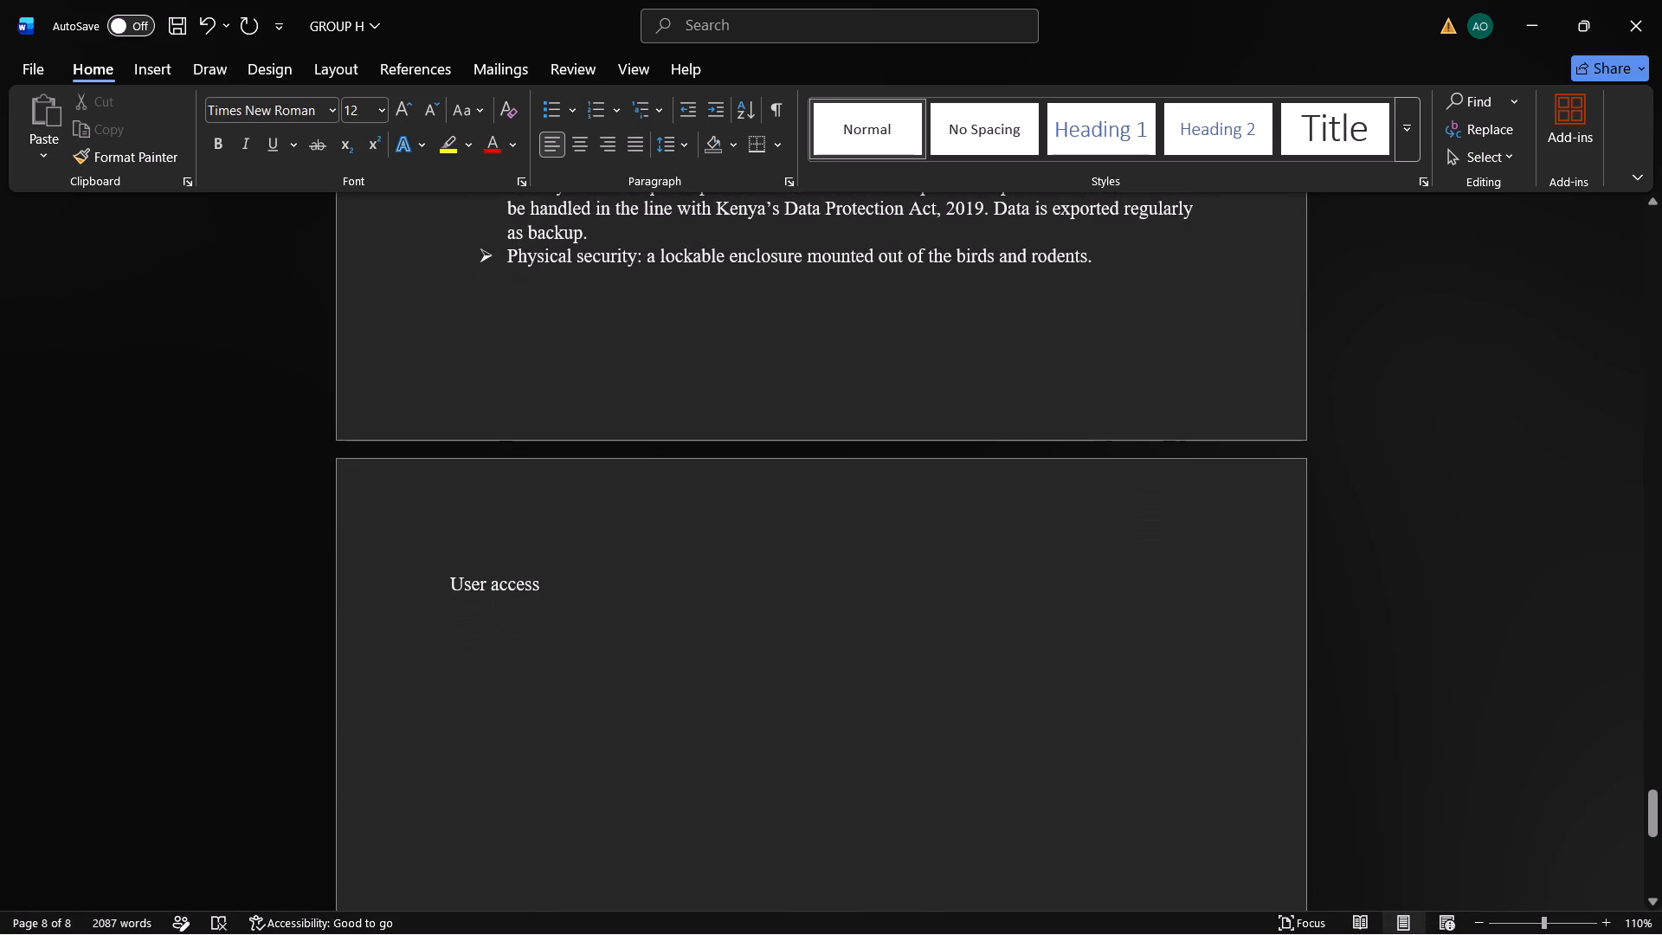
pyautogui.scroll(-1, 550, 666)
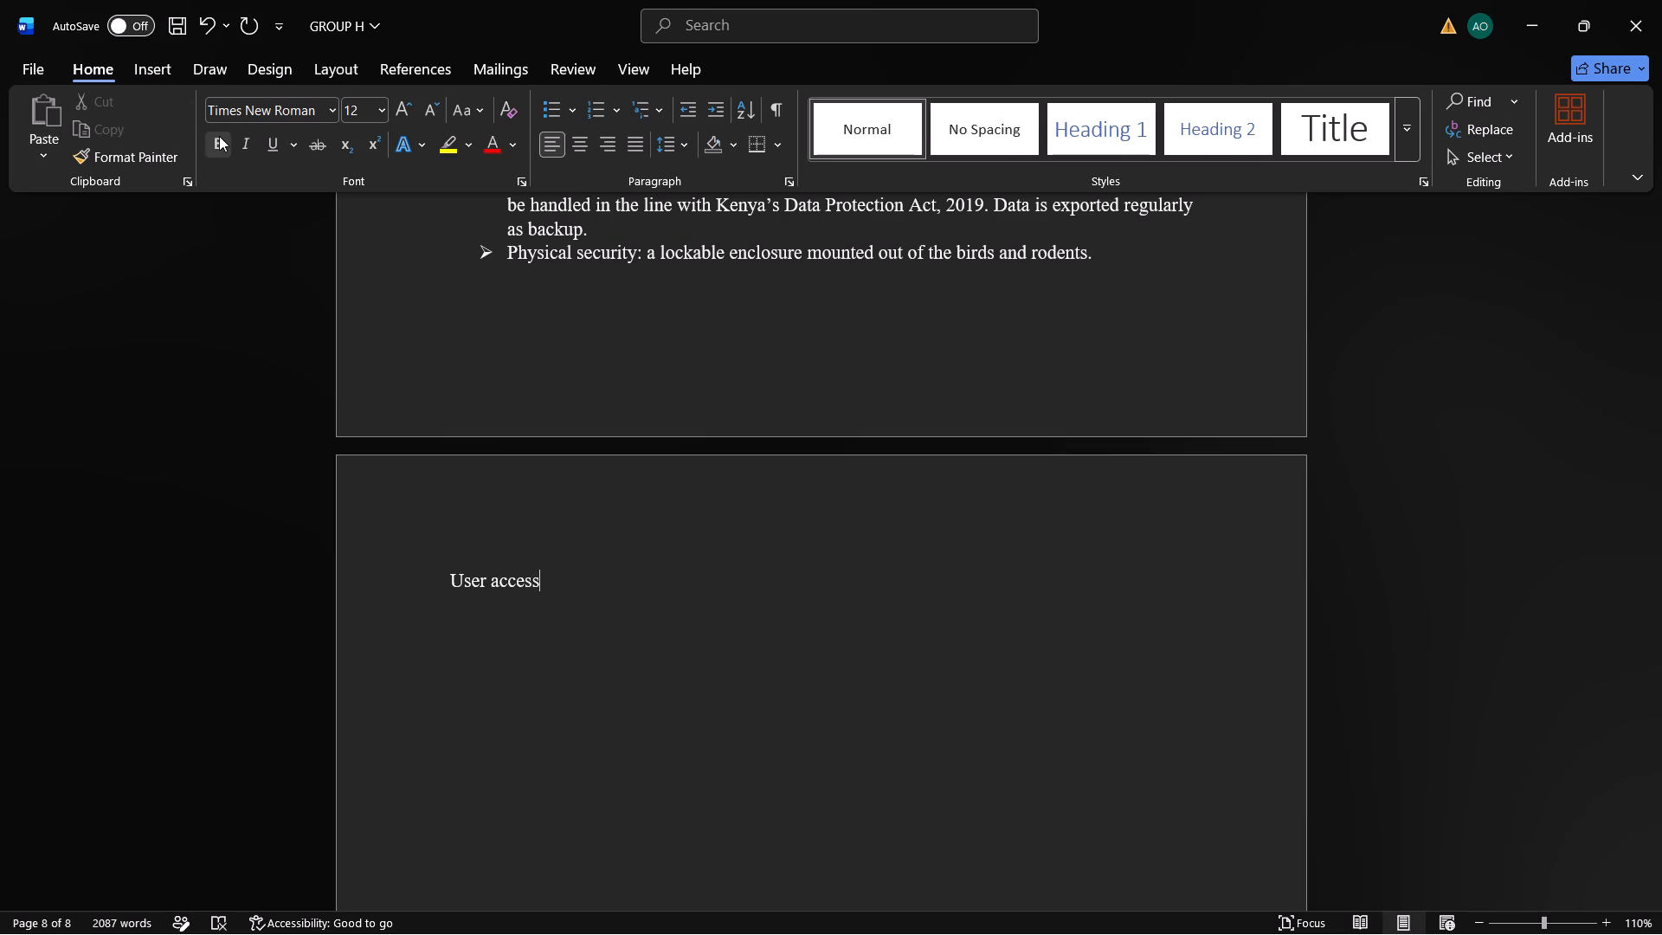
pyautogui.press('Return')
pyautogui.click(222, 69)
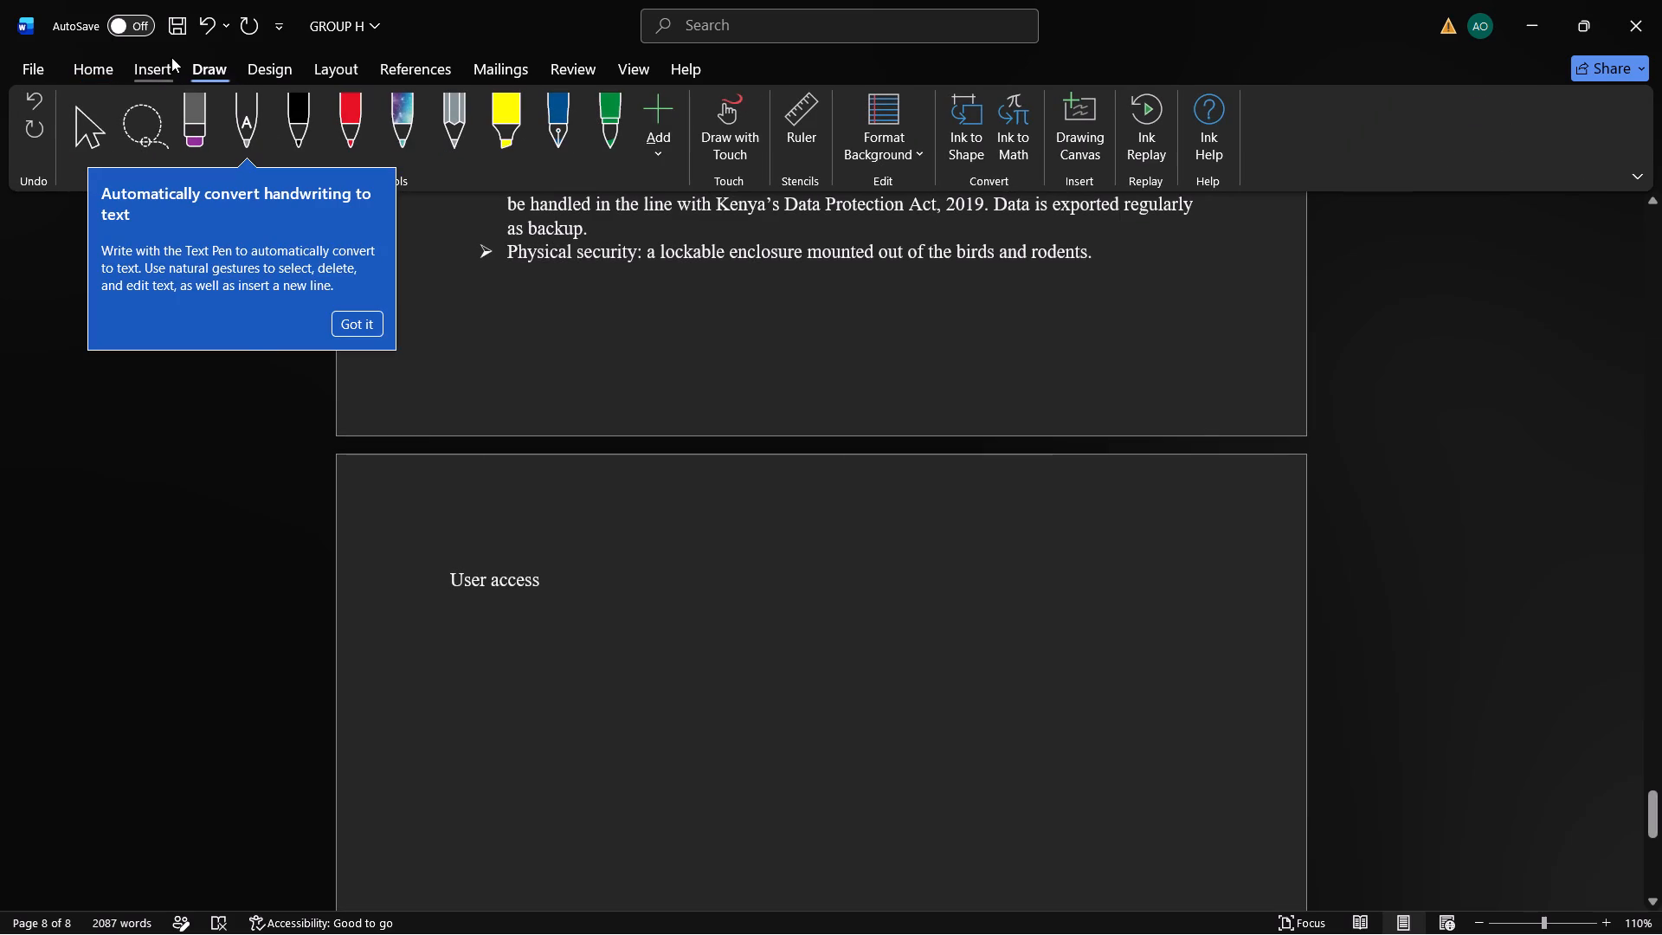
pyautogui.click(145, 73)
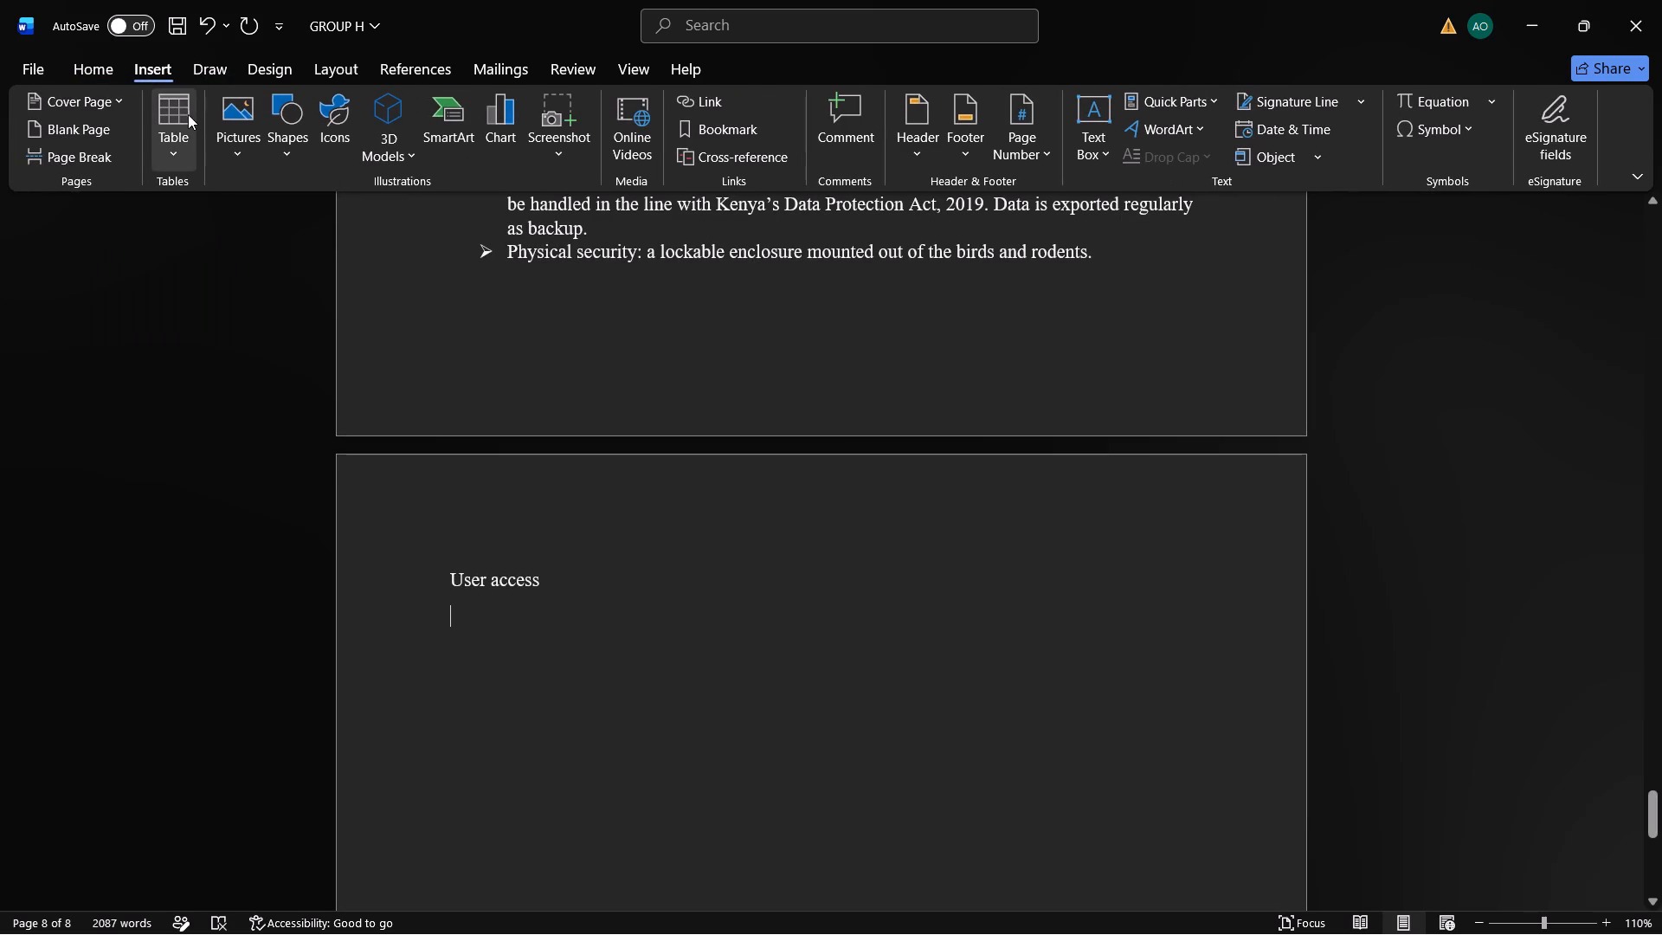
pyautogui.click(188, 133)
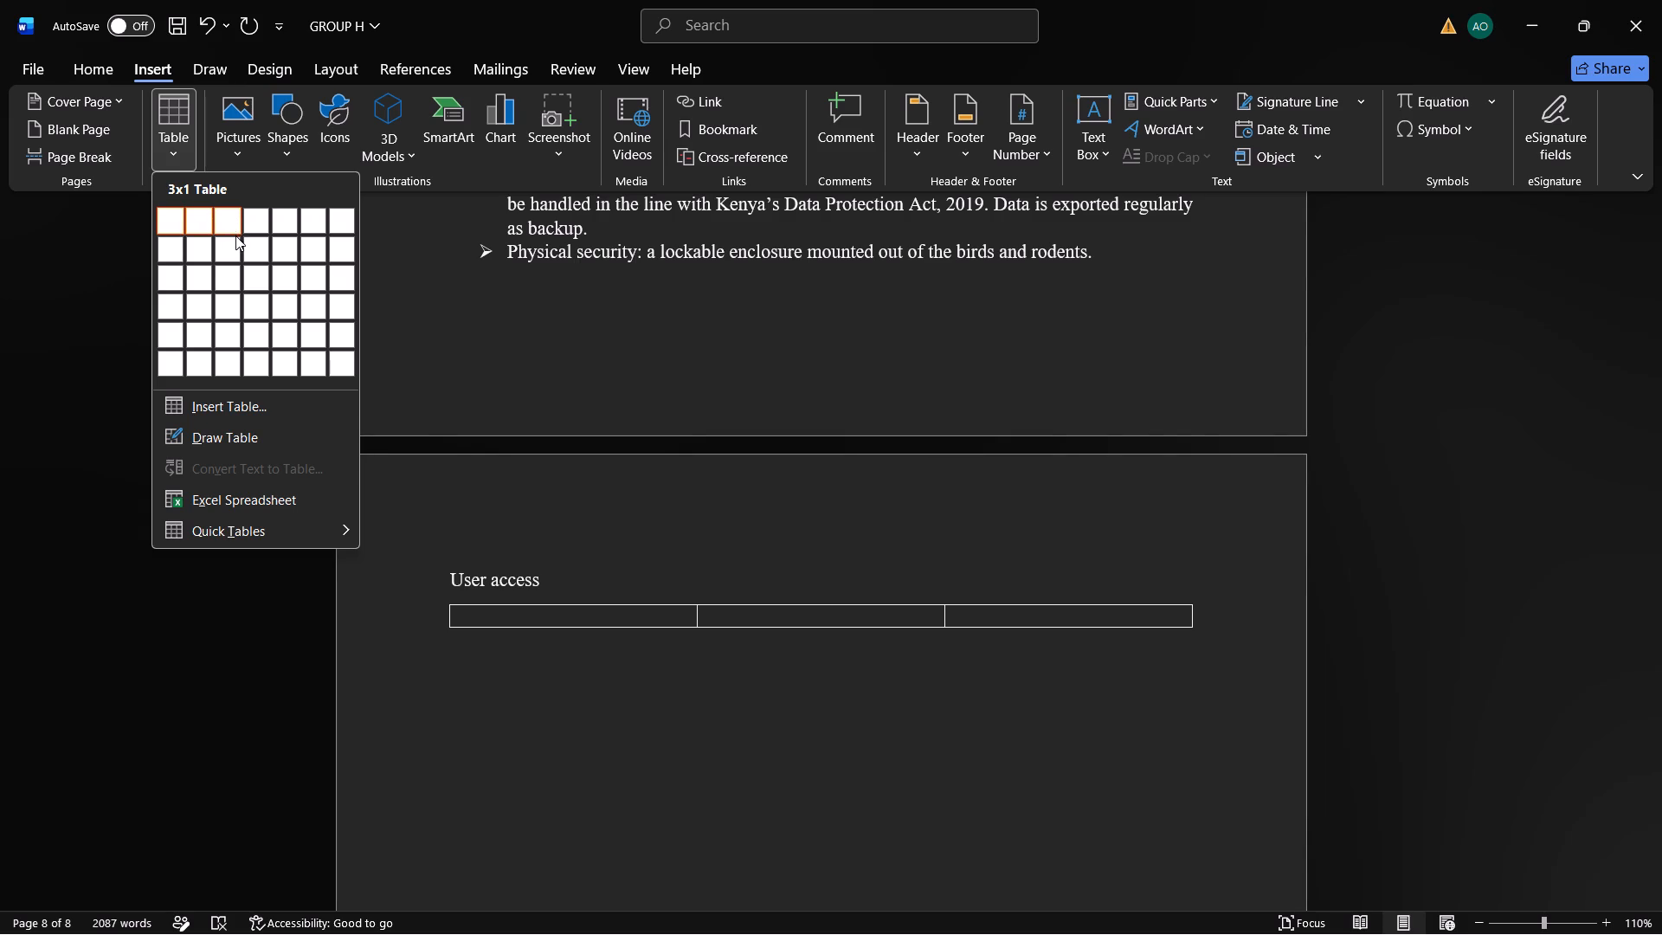
pyautogui.click(232, 300)
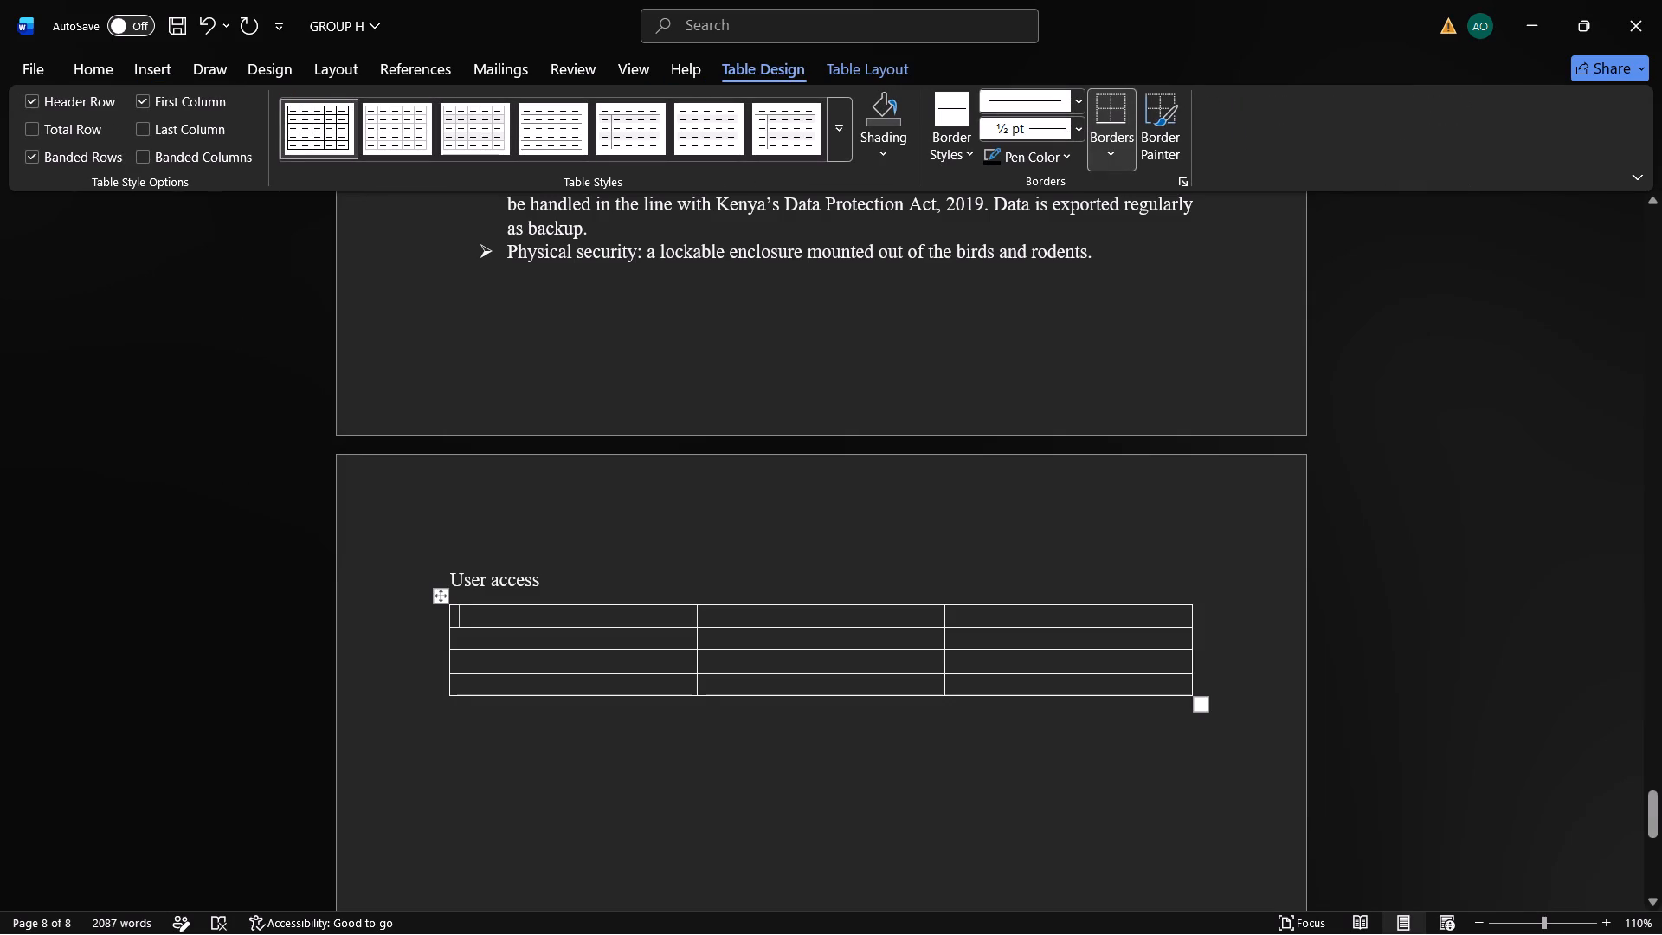
# Fill the table's header row with the column titles "Role", "Typical user" and "Permissions".
pyautogui.write('role')
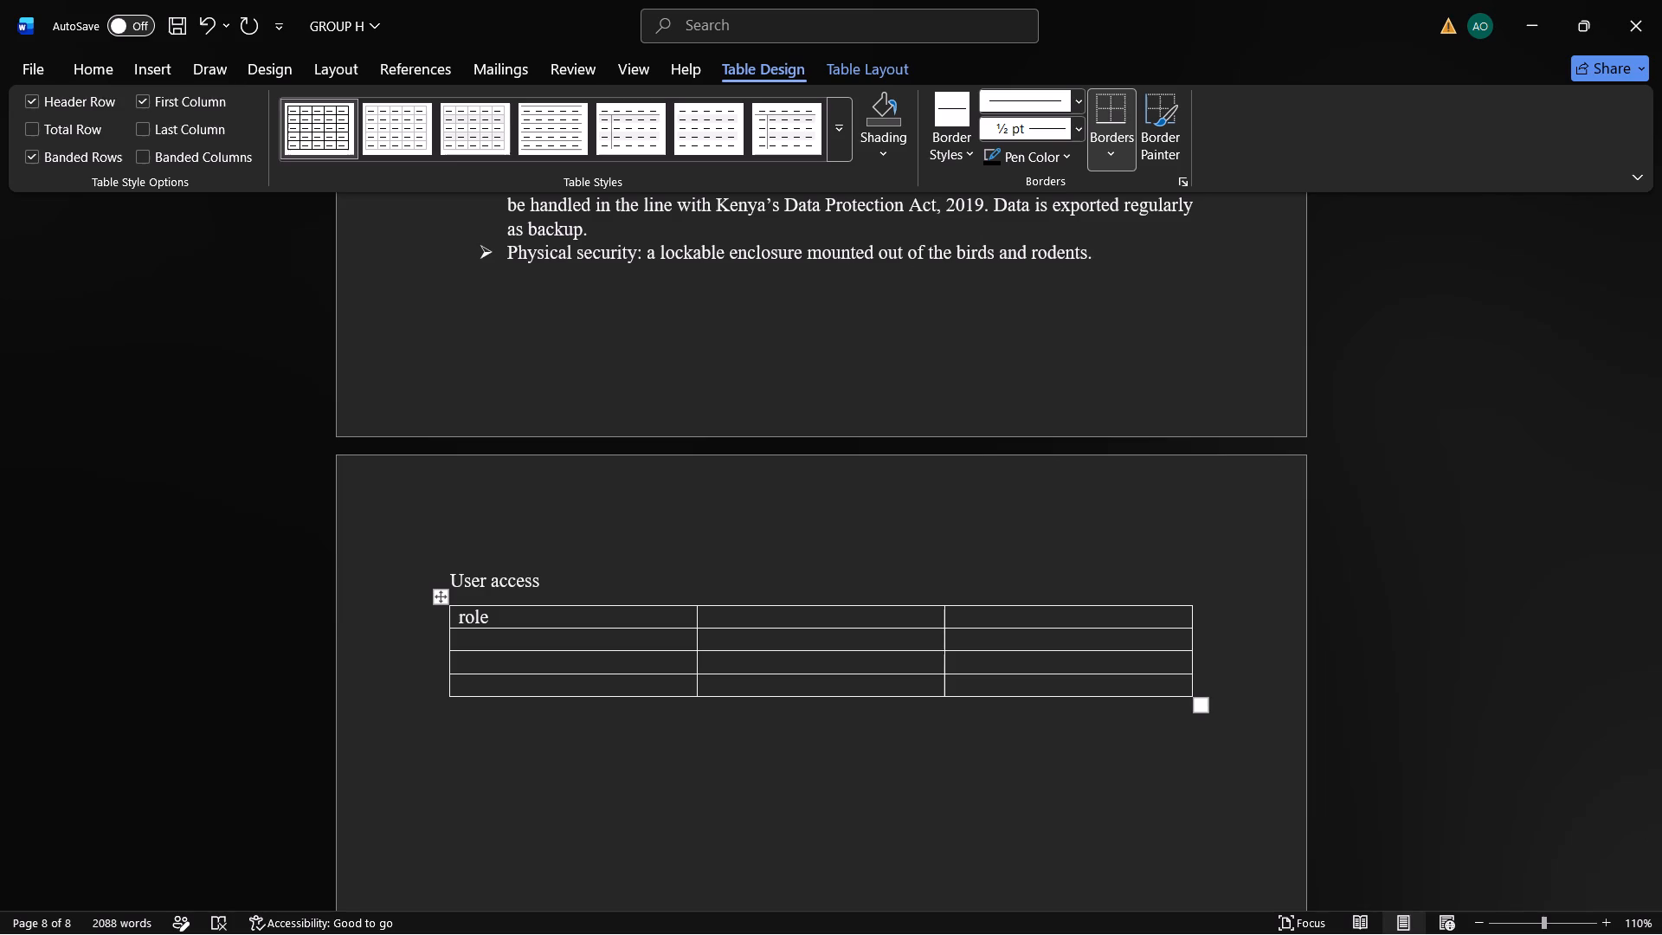
pyautogui.press('space')
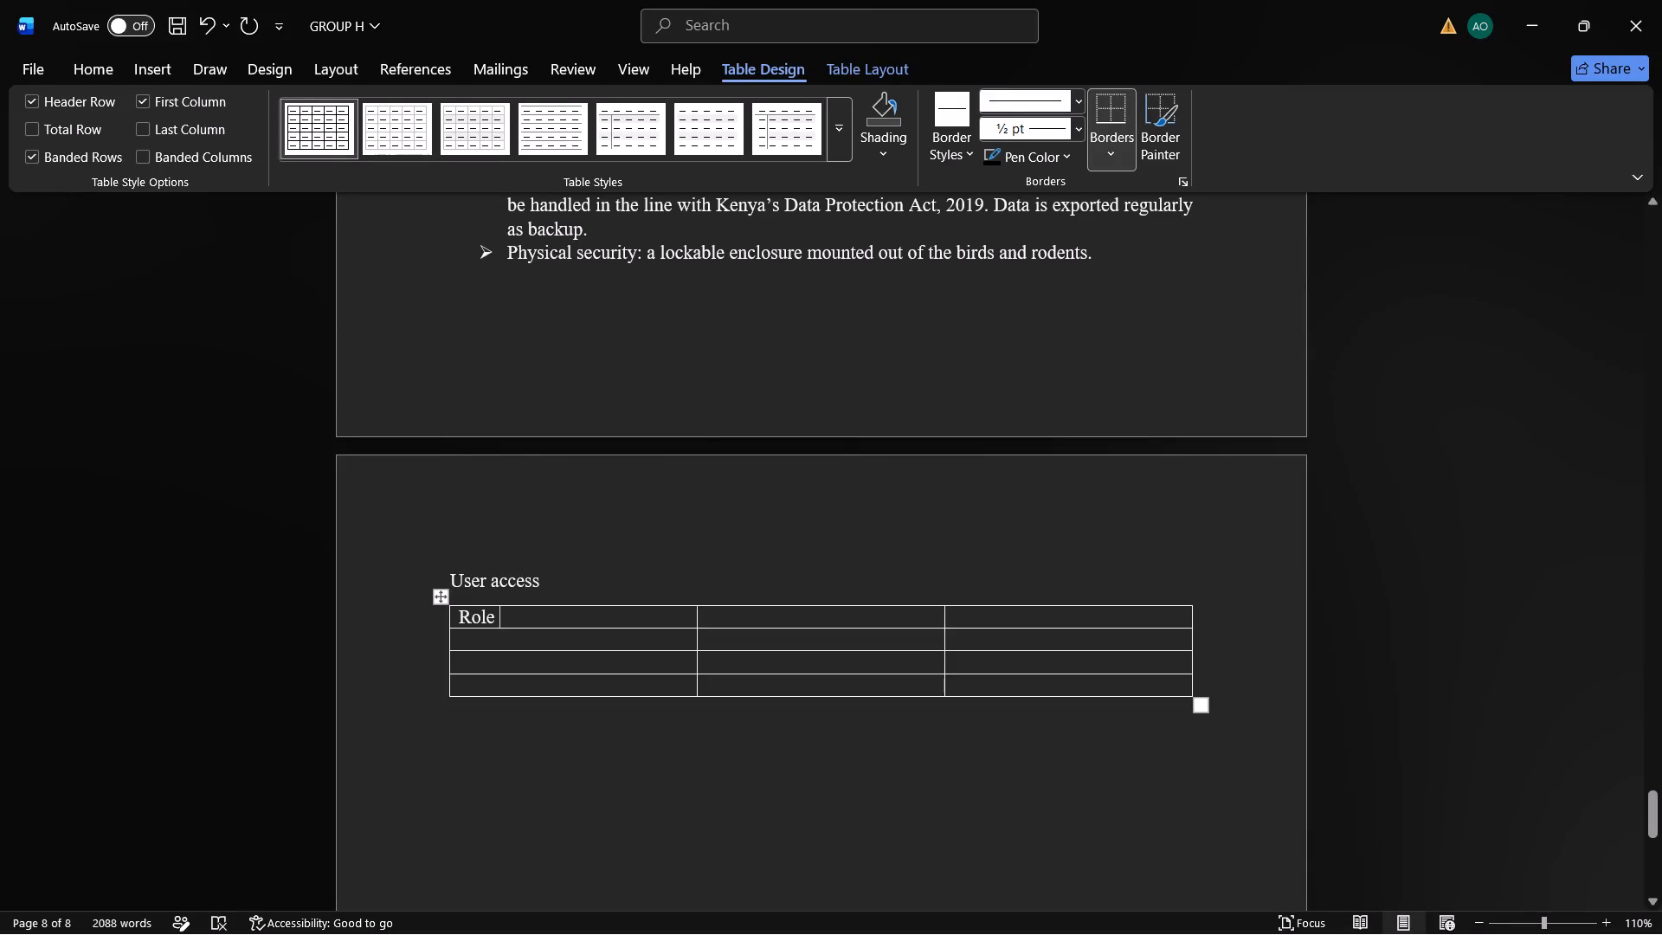
pyautogui.click(789, 616)
pyautogui.press('t')
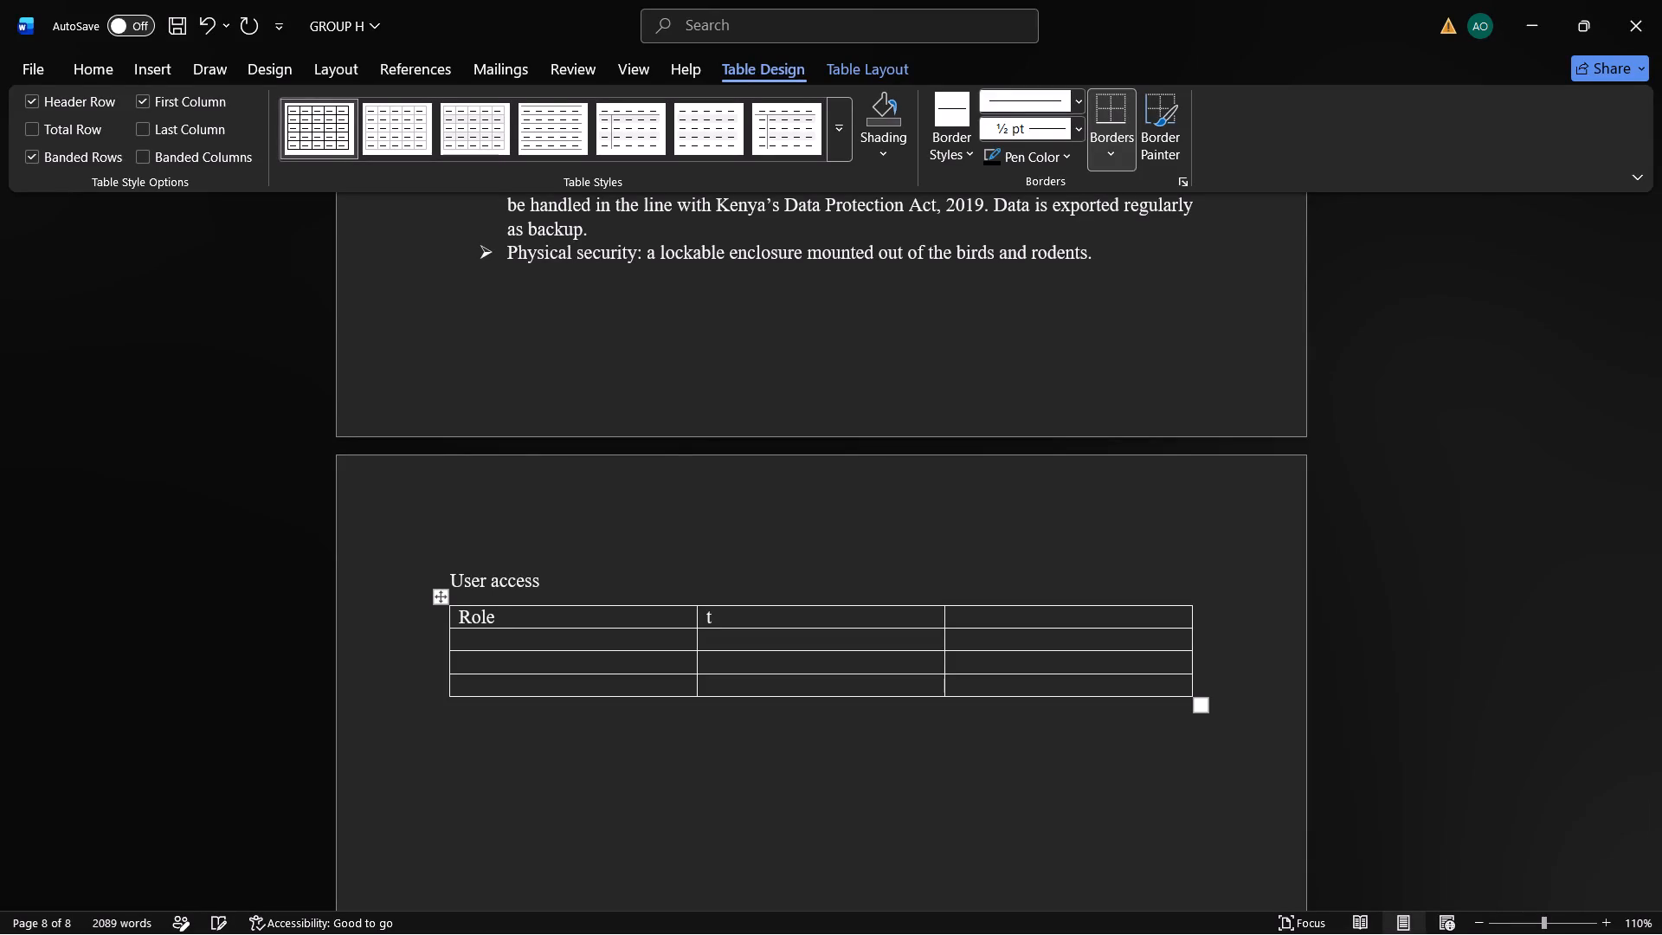
pyautogui.press('y')
pyautogui.write('pical')
pyautogui.press('space')
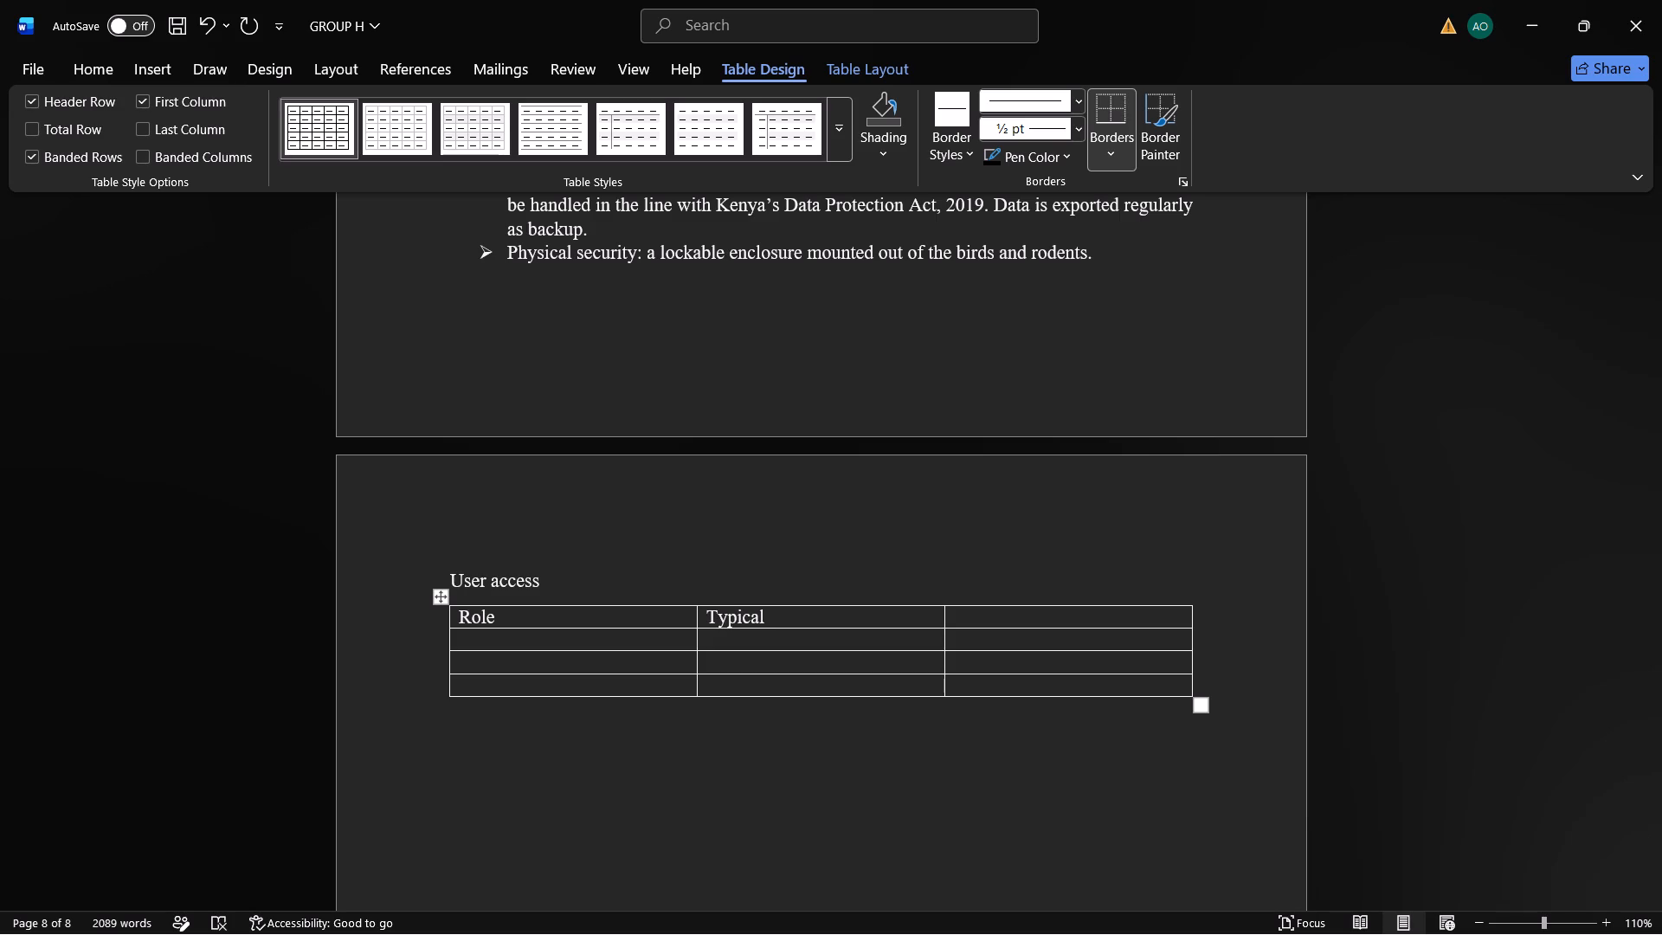
pyautogui.write('user')
pyautogui.click(979, 616)
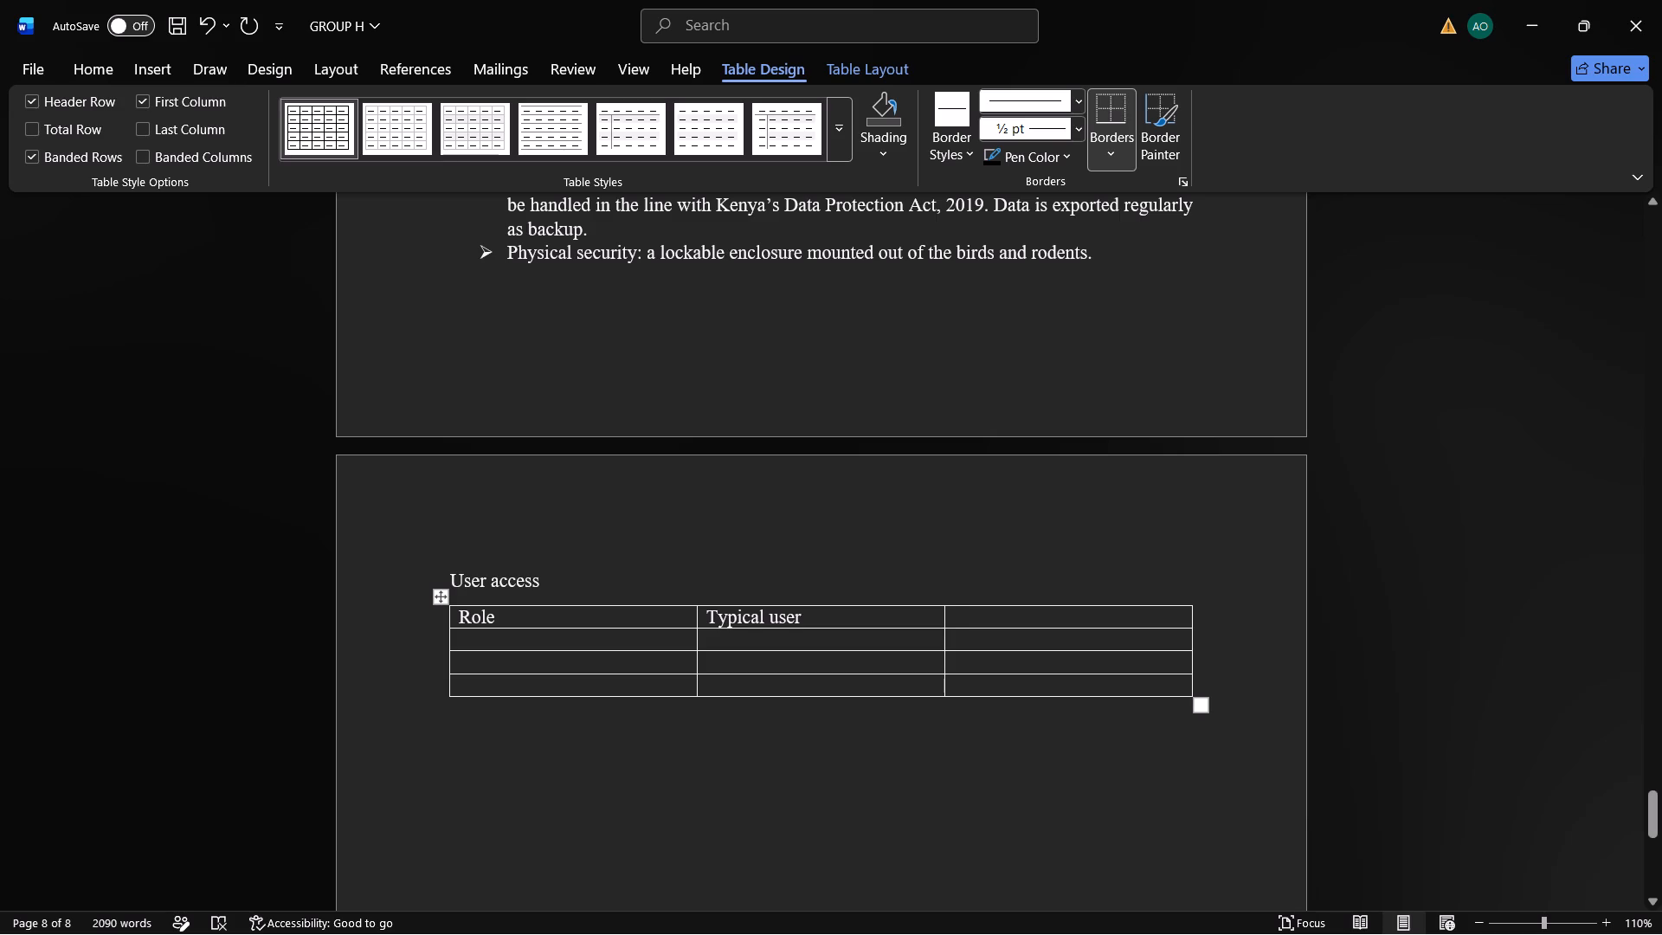
pyautogui.press('p')
pyautogui.write('er')
pyautogui.write('mi')
pyautogui.write('ss')
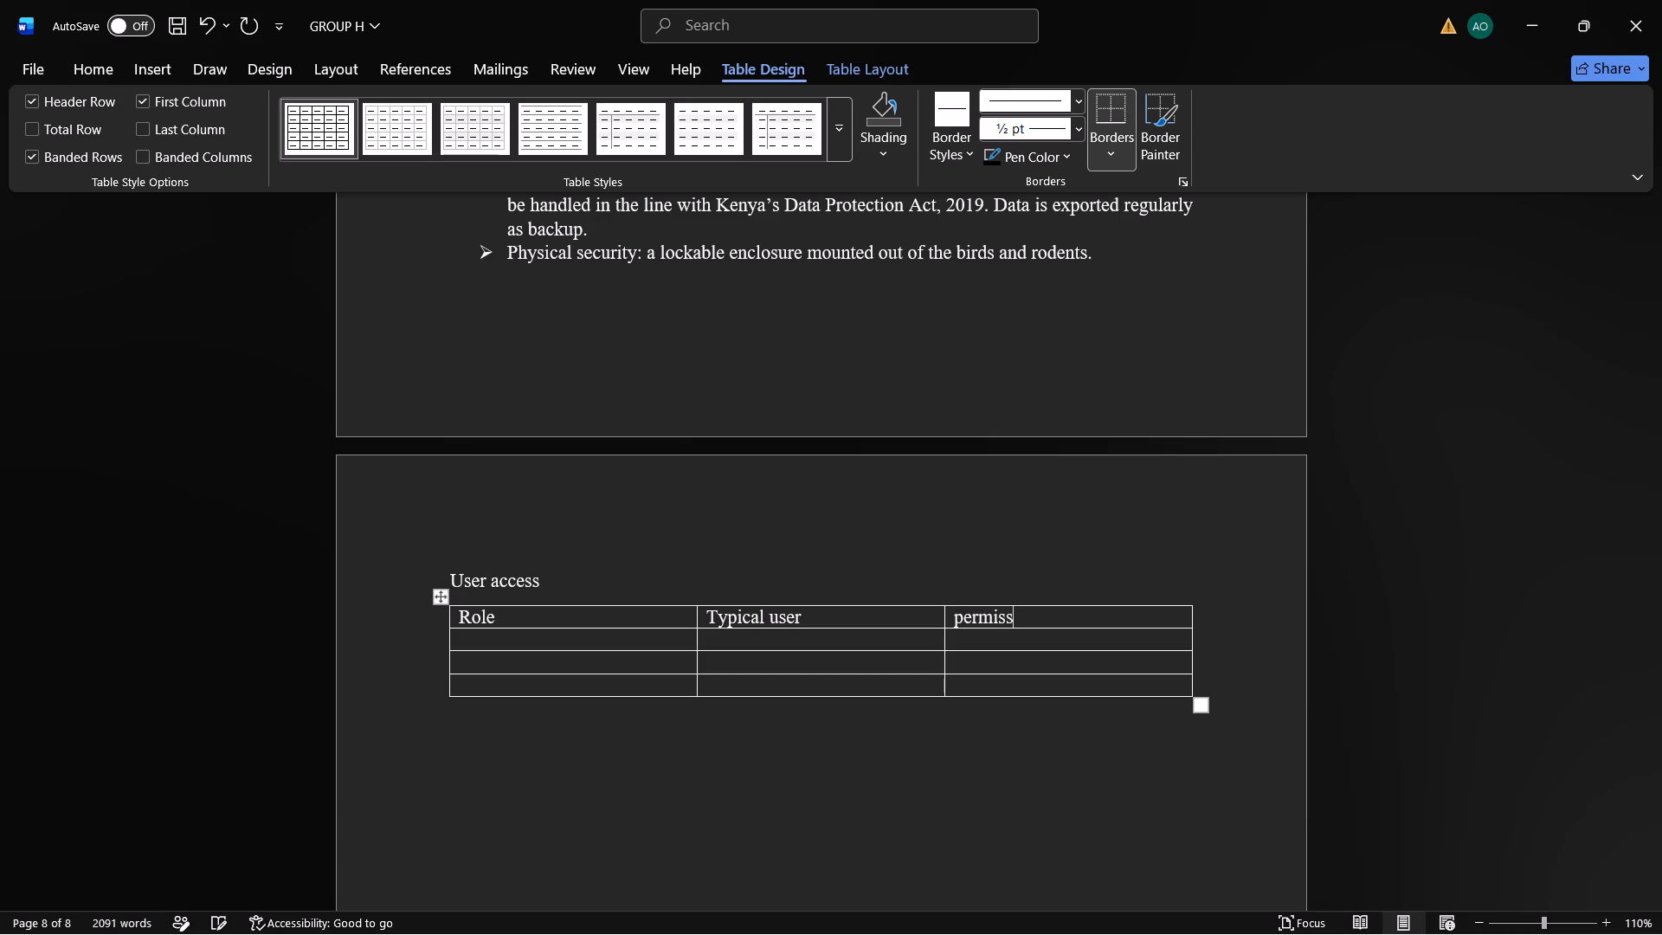
pyautogui.write('ion')
pyautogui.write('s')
pyautogui.press('space')
# Fill the Role column below its header with "Administrator", "Operator" and "viewer", one per row.
pyautogui.click(518, 646)
pyautogui.hotkey('shift', 'a')
pyautogui.press('d')
pyautogui.write('minis')
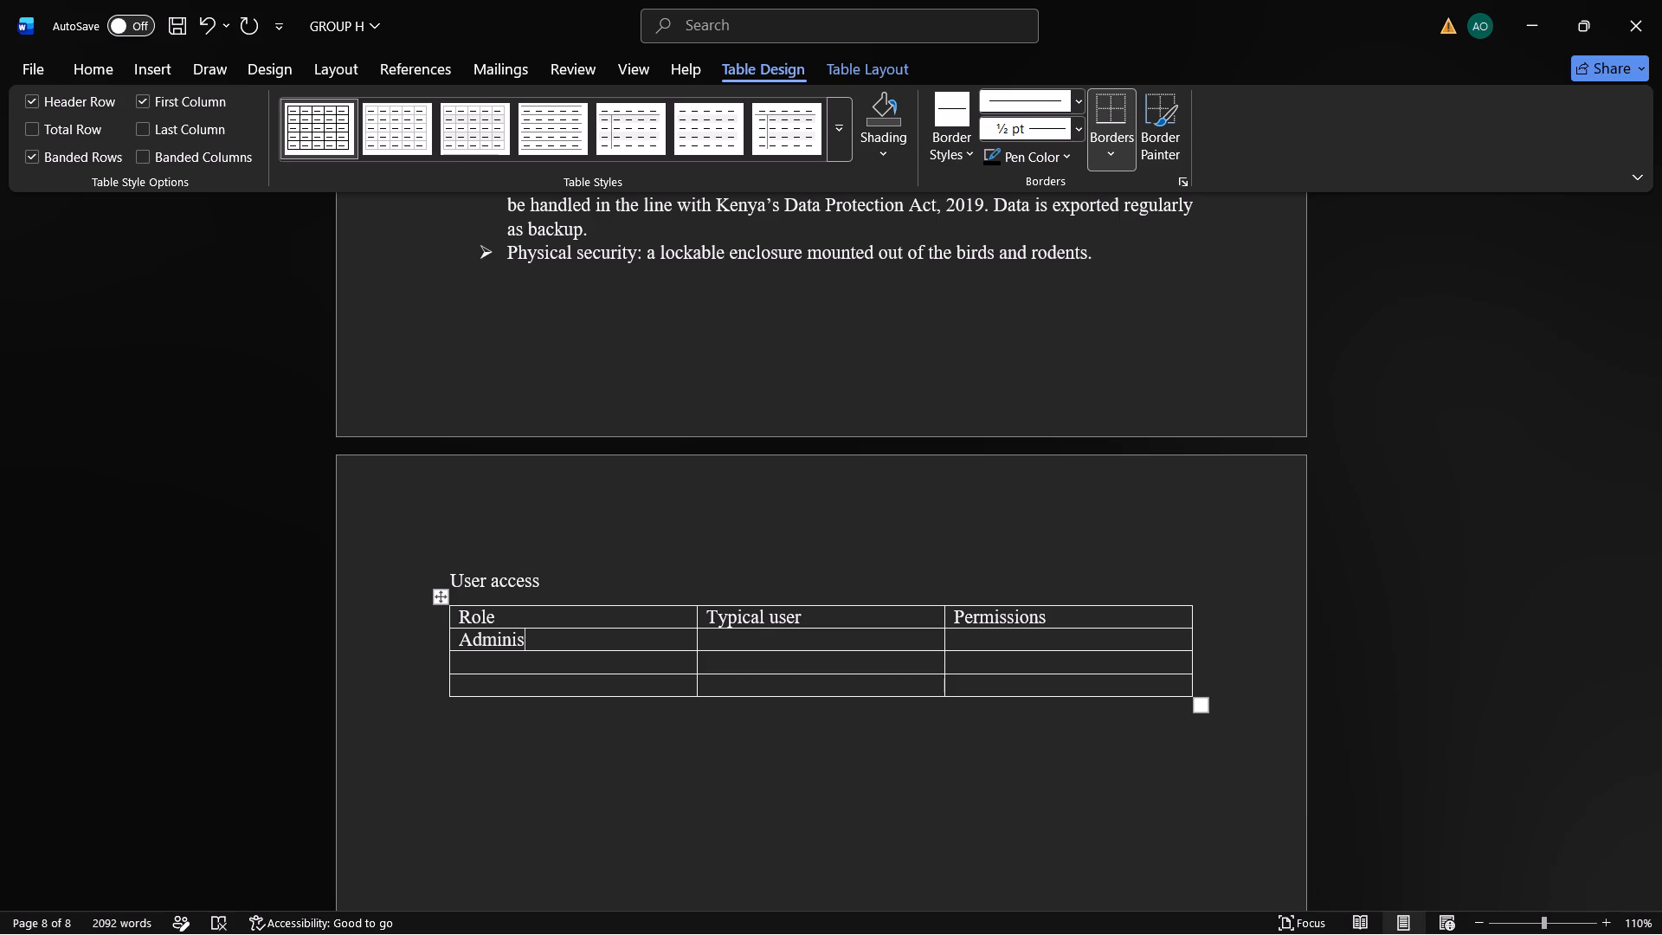
pyautogui.write('tr')
pyautogui.write('ator')
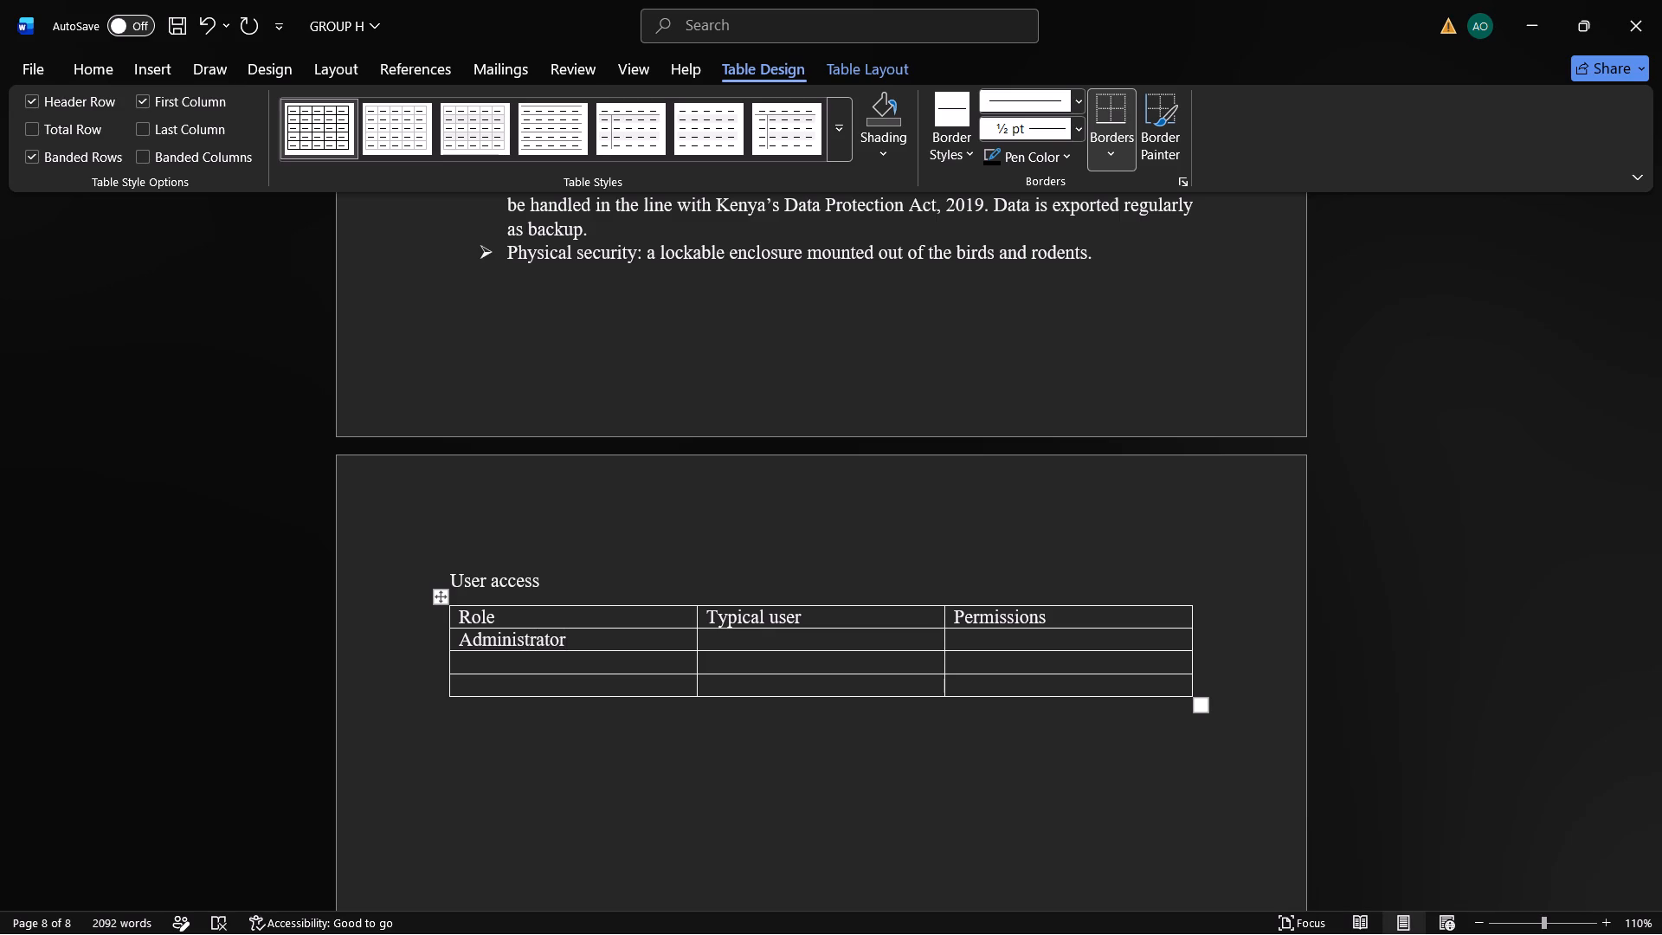
pyautogui.click(467, 659)
pyautogui.press('o')
pyautogui.write('perator')
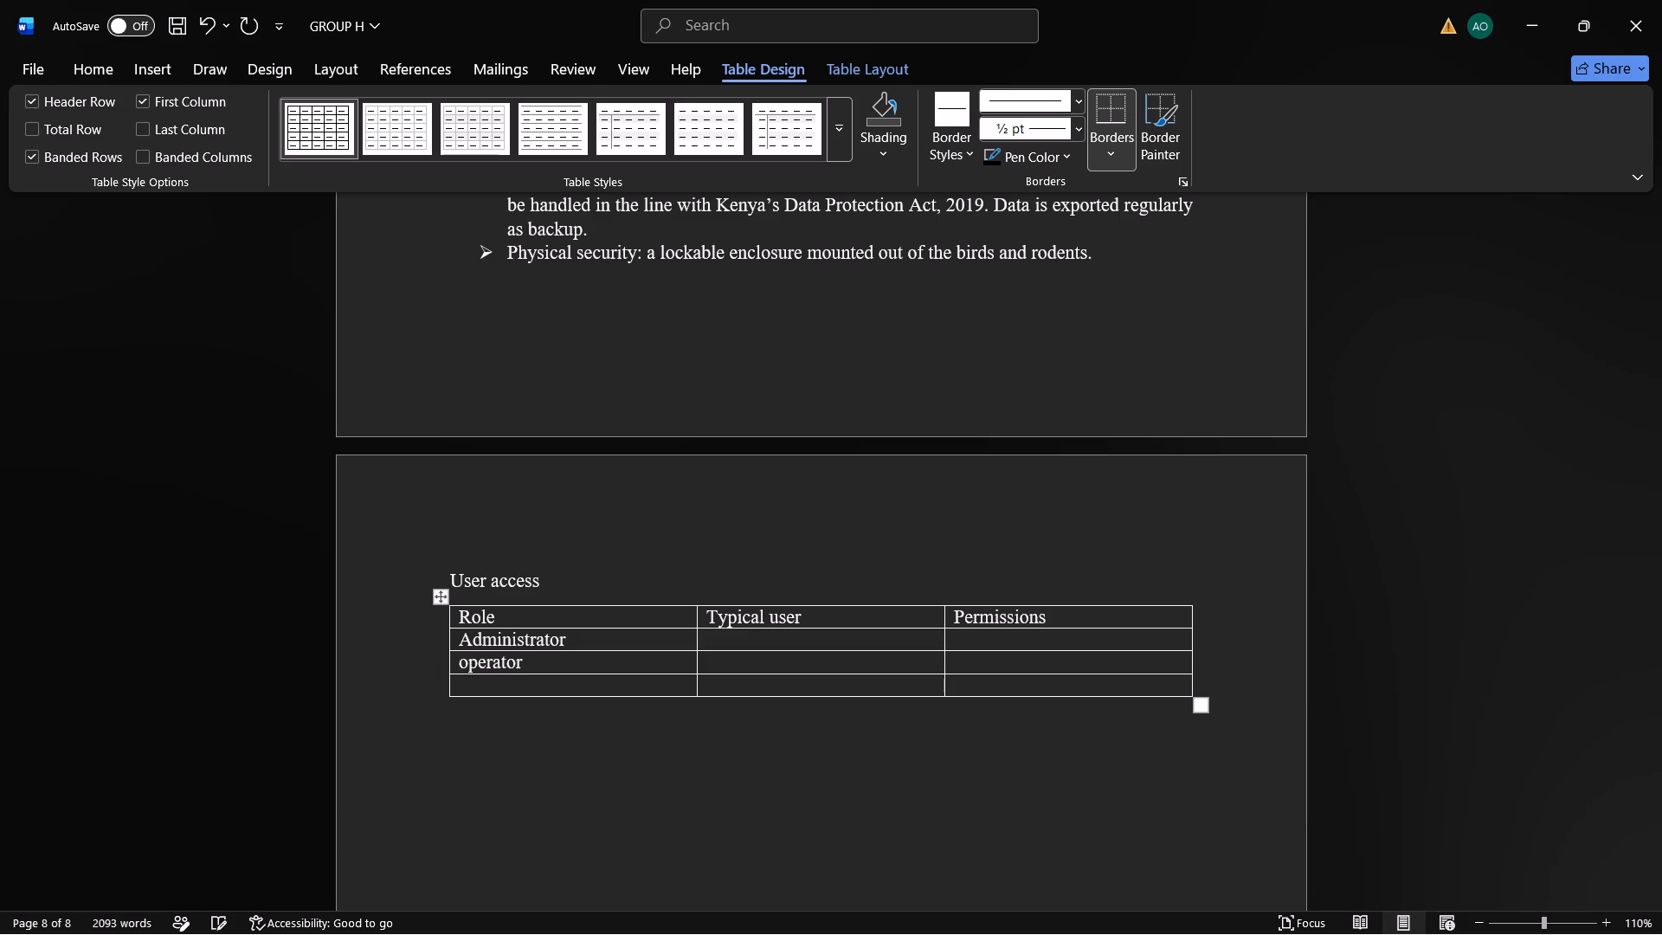
pyautogui.press('space')
pyautogui.click(474, 677)
pyautogui.write('vie')
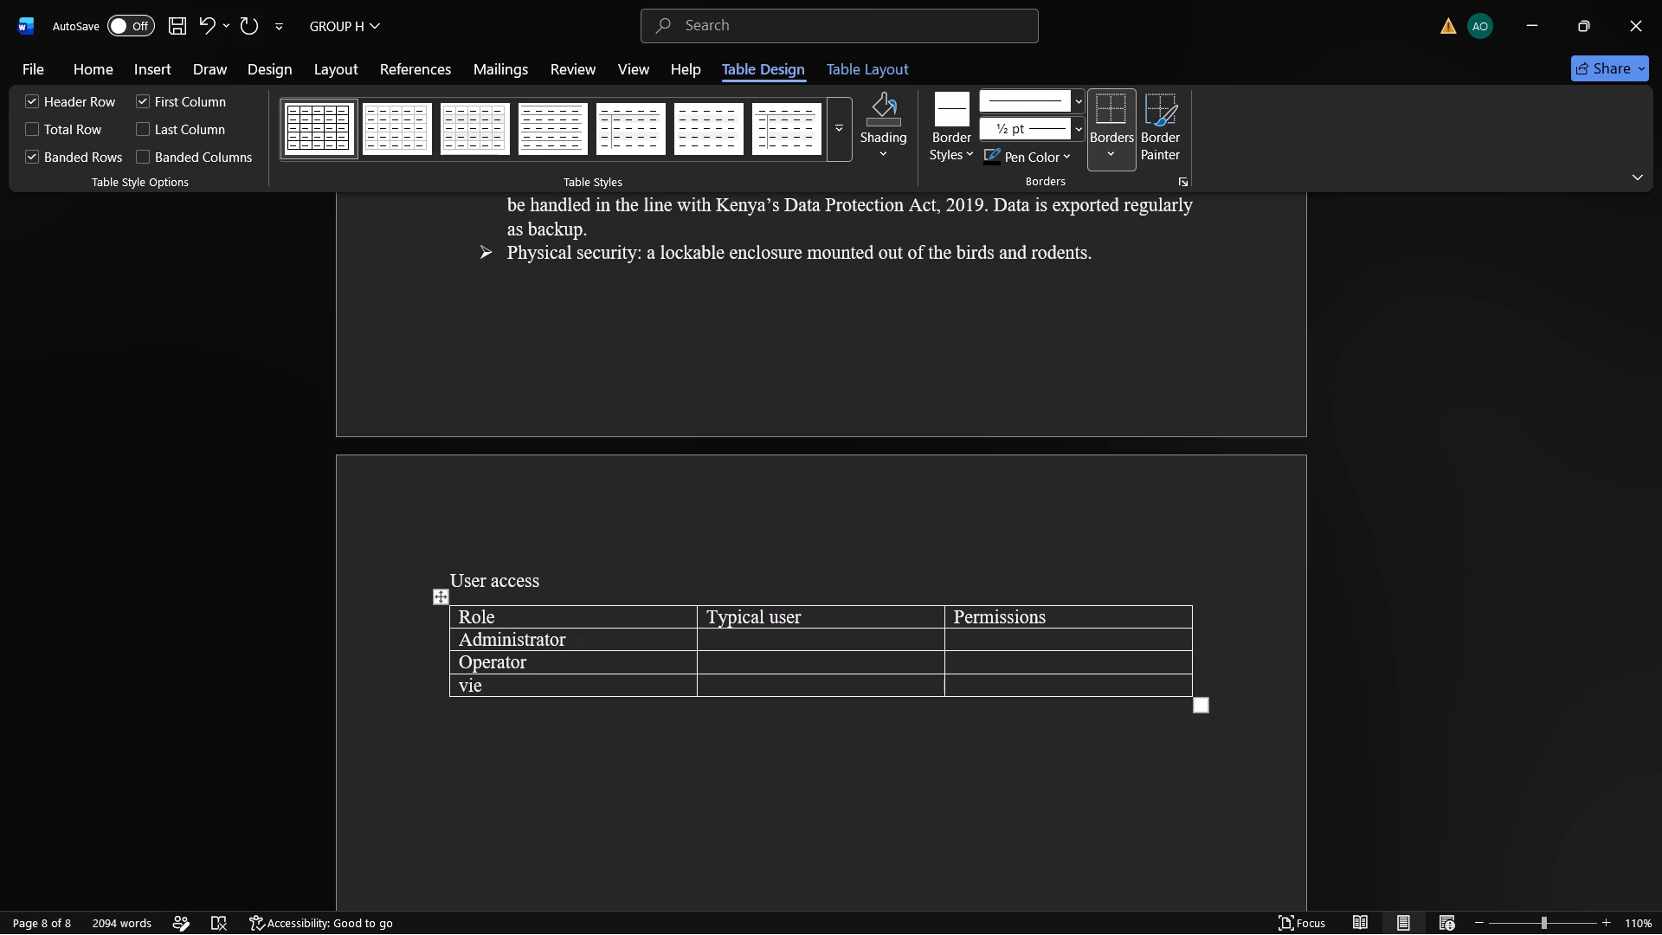
pyautogui.write('wer')
# Finish the "Viewer" entry in the Role column and enter "Farmer or owner" as the Administrator's typical user.
pyautogui.press('space')
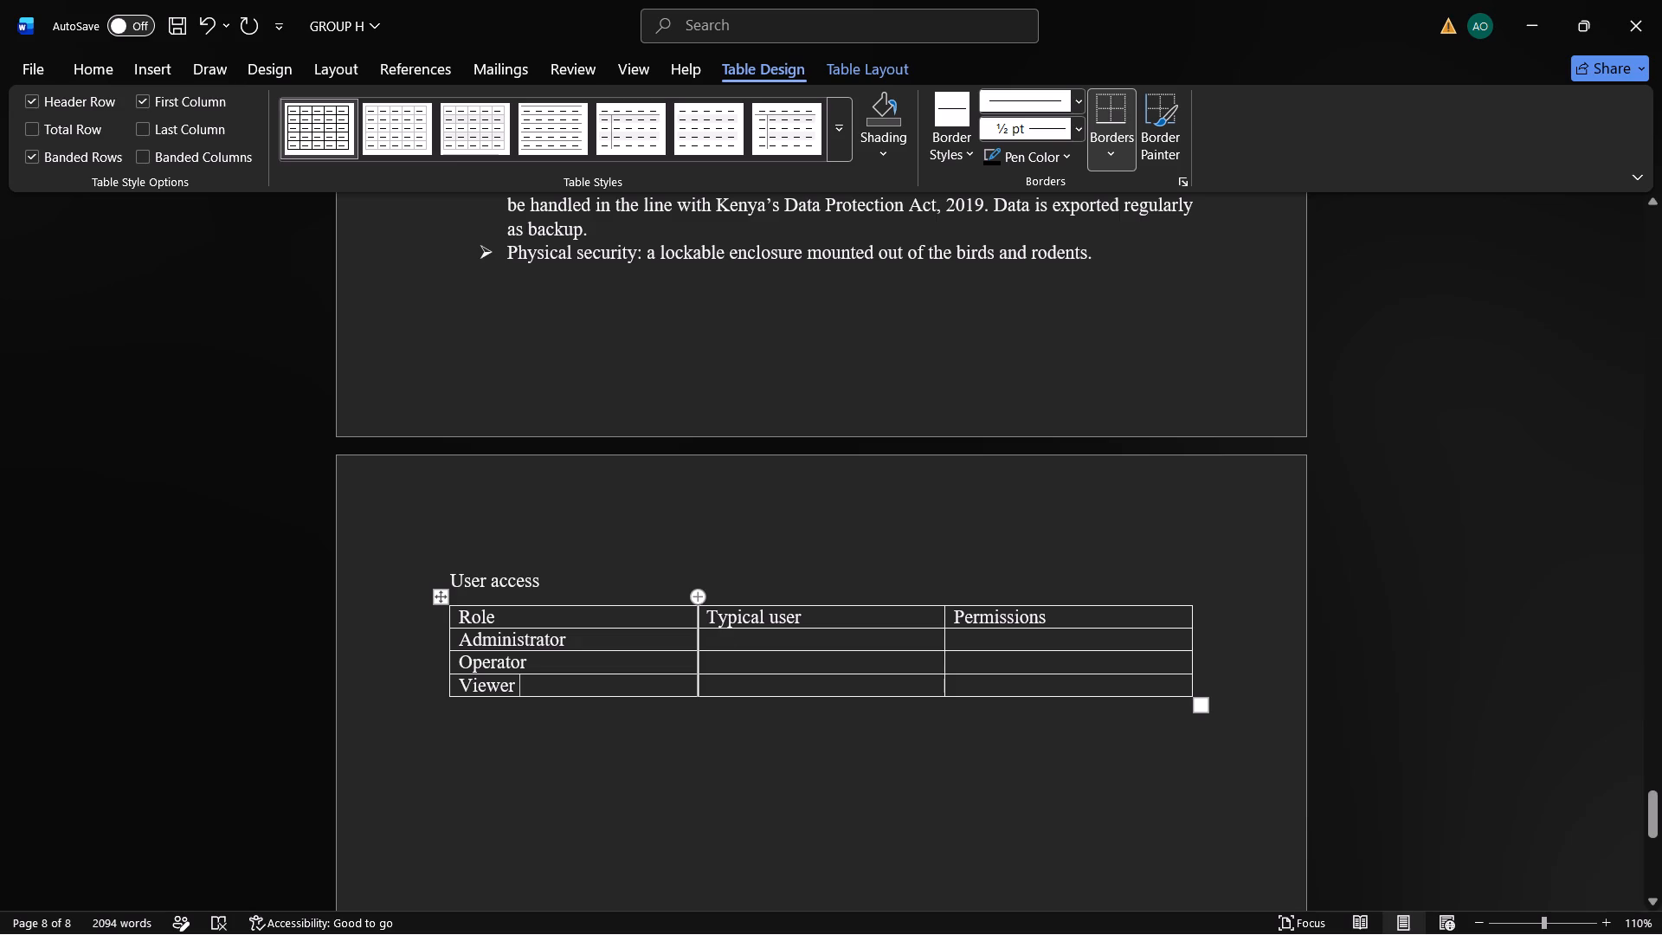
pyautogui.click(725, 638)
pyautogui.write('farmer')
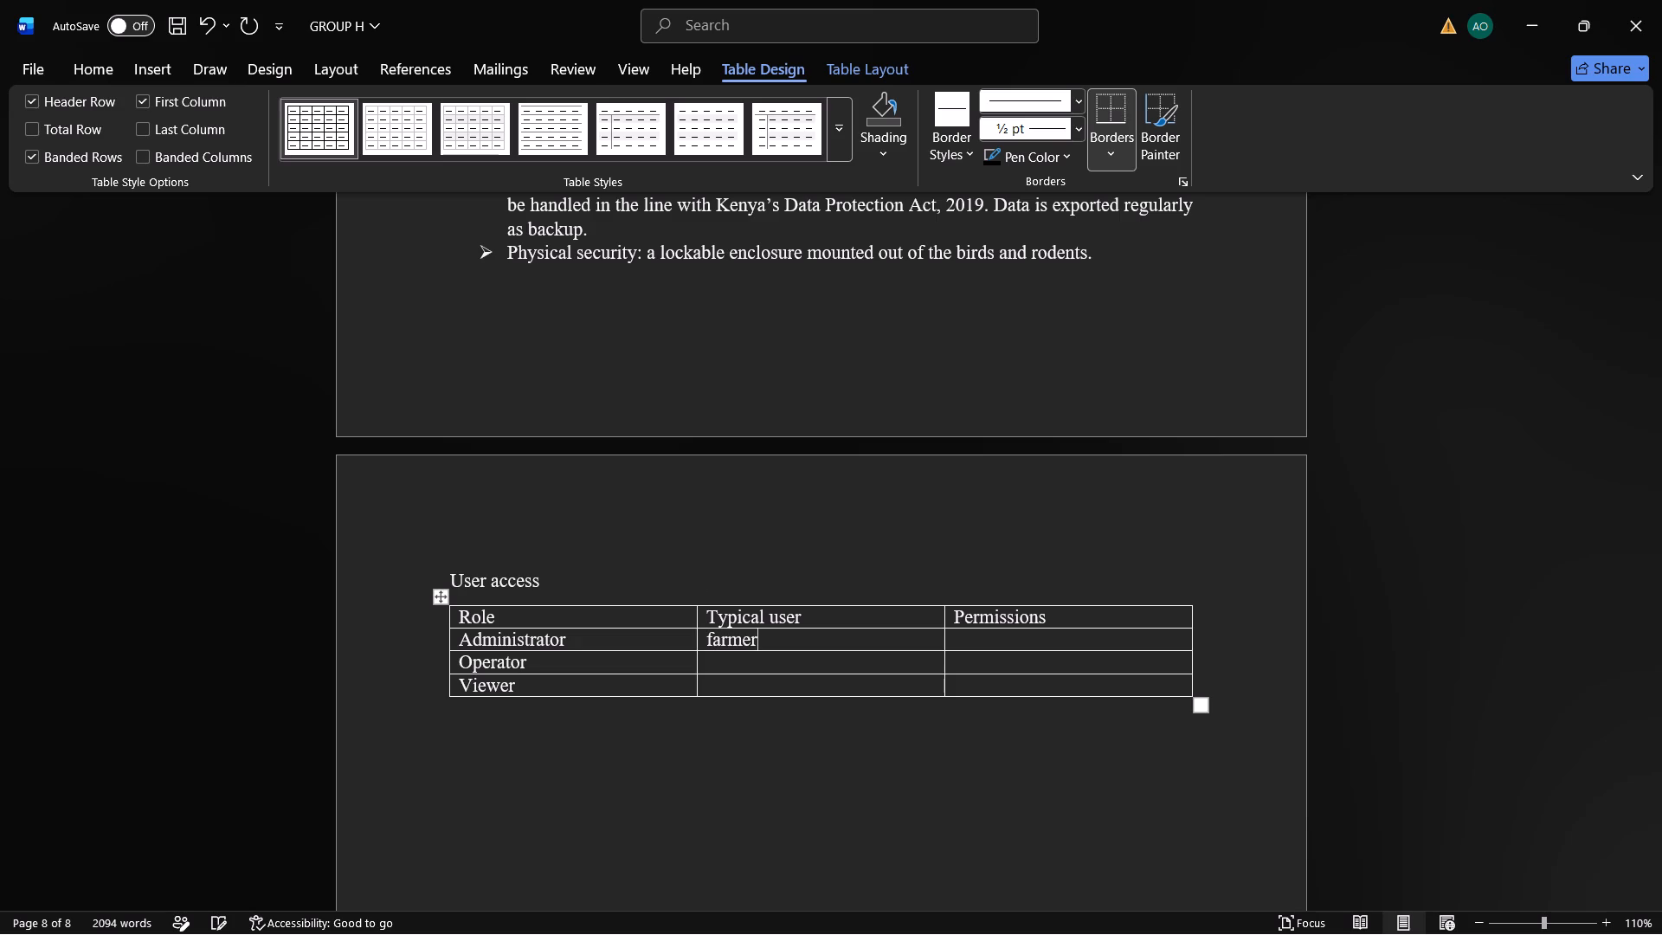
pyautogui.press('space')
pyautogui.write('or')
pyautogui.press('space')
pyautogui.write('ow')
pyautogui.write('ner')
# Enter "Farm attendant" as the typical user in the Operator row of the table.
pyautogui.press('Down')
pyautogui.write('farm')
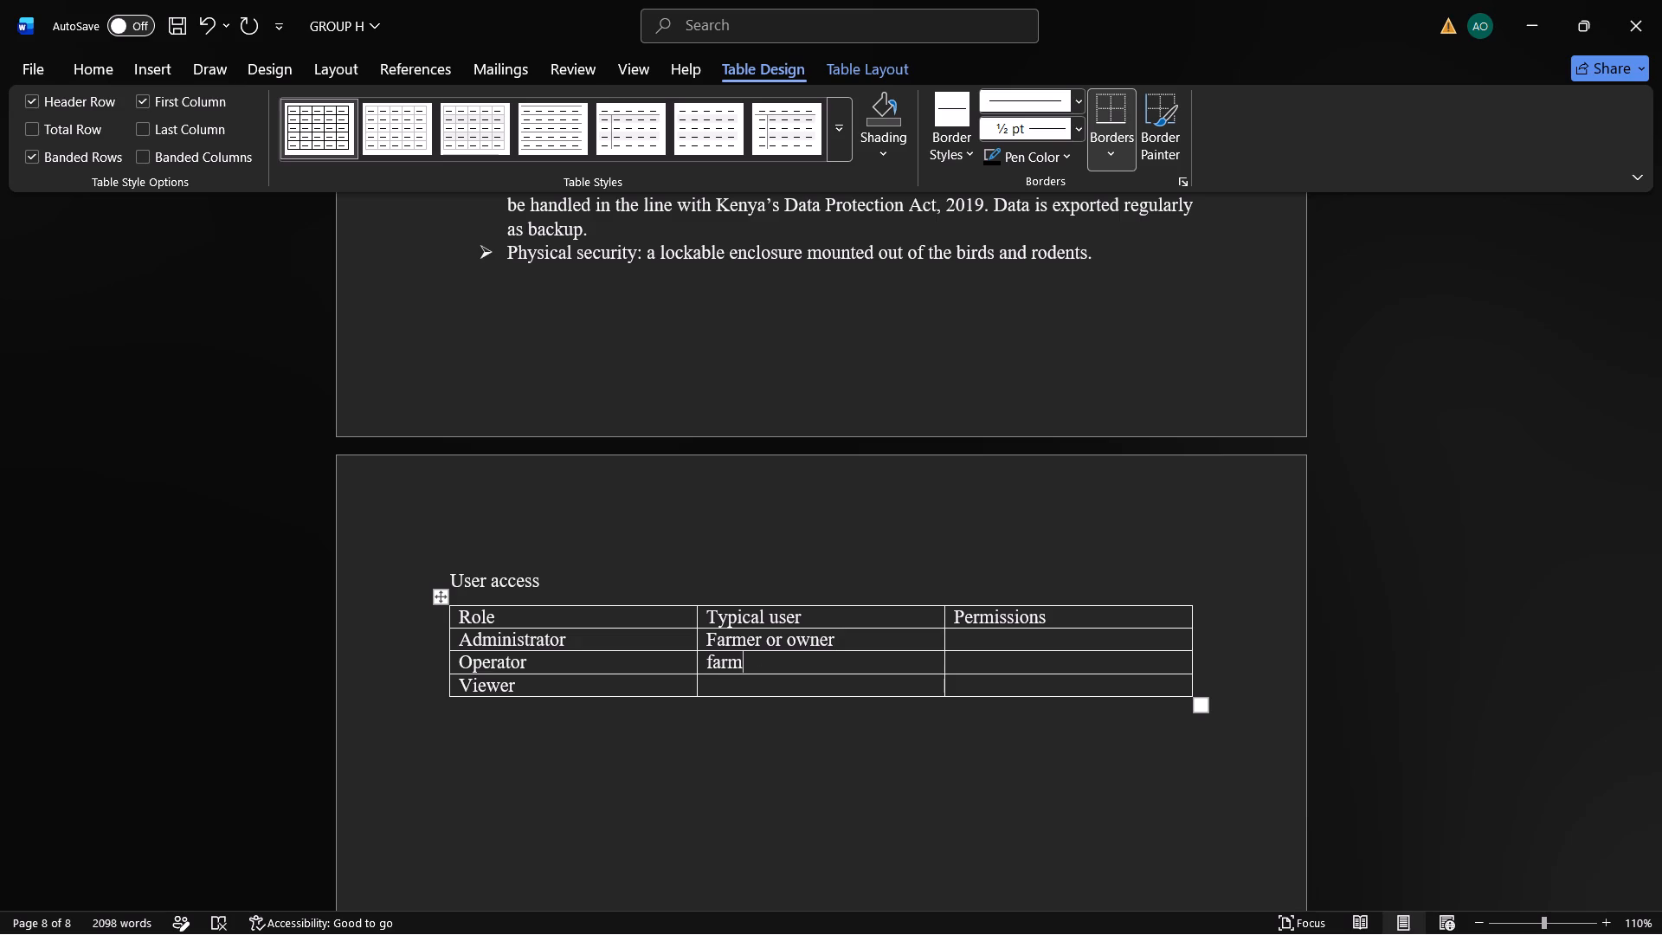
pyautogui.press('space')
pyautogui.write('att')
pyautogui.write('en')
pyautogui.write('dant')
pyautogui.press('space')
# Enter "Veterinarian or advisor" as the typical user in the Viewer row of the table.
pyautogui.press('Down')
pyautogui.press('v')
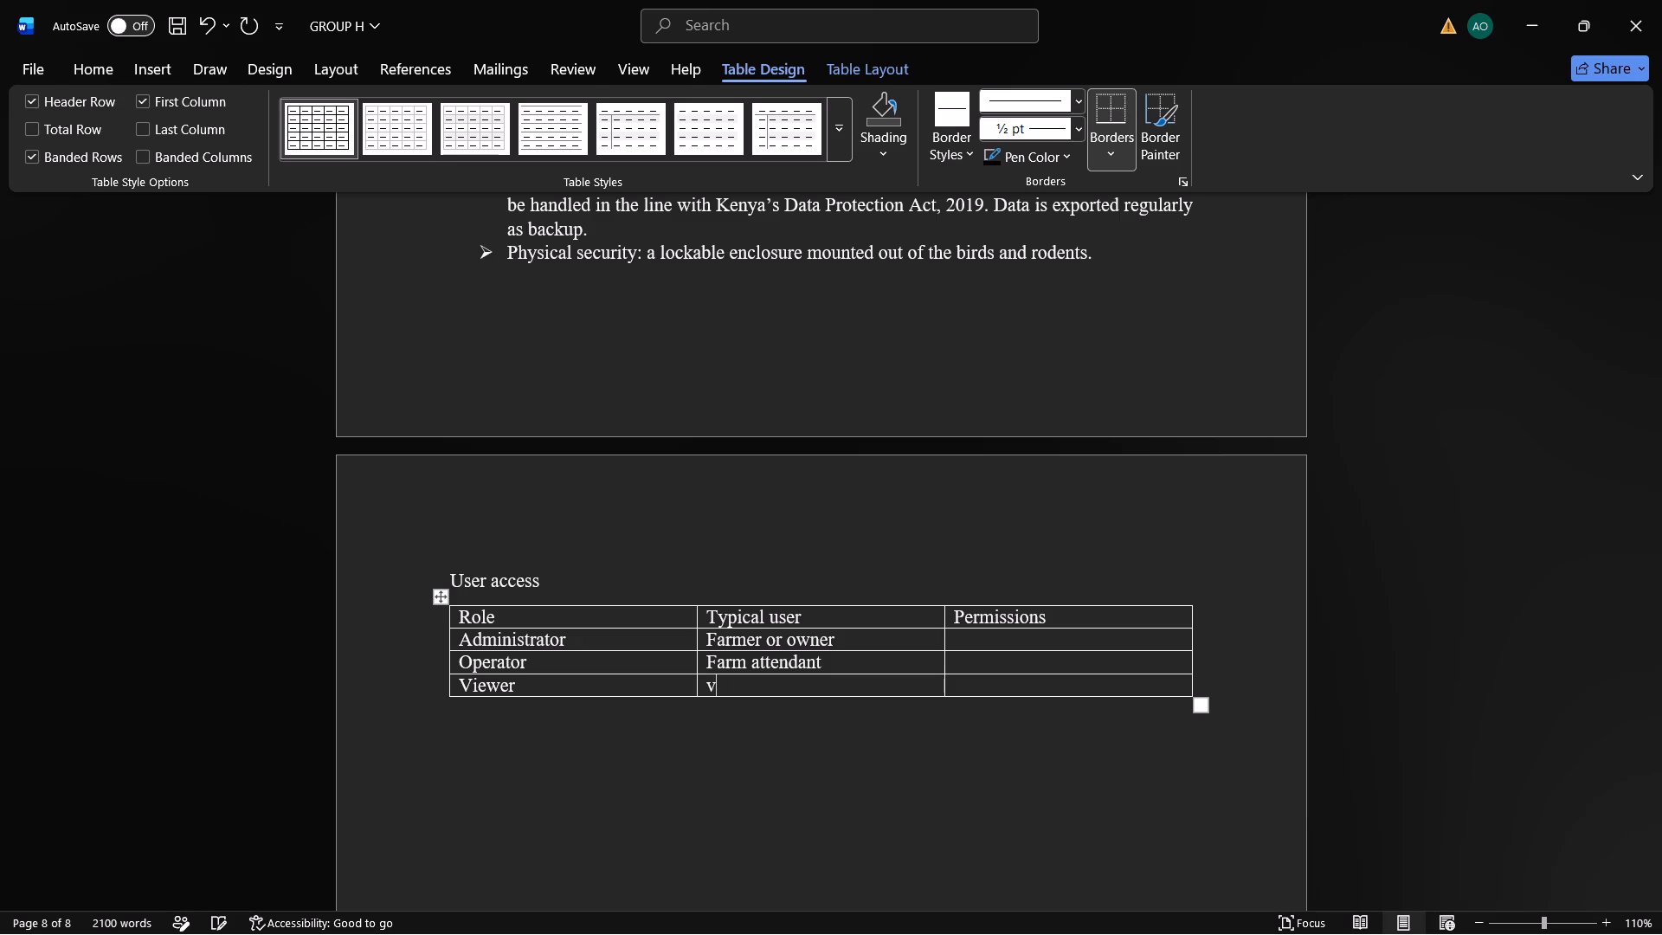
pyautogui.write('et')
pyautogui.write('er')
pyautogui.press('i')
pyautogui.write('na')
pyautogui.press('r')
pyautogui.write('ian or')
pyautogui.press('space')
pyautogui.write('adviso')
pyautogui.press('r')
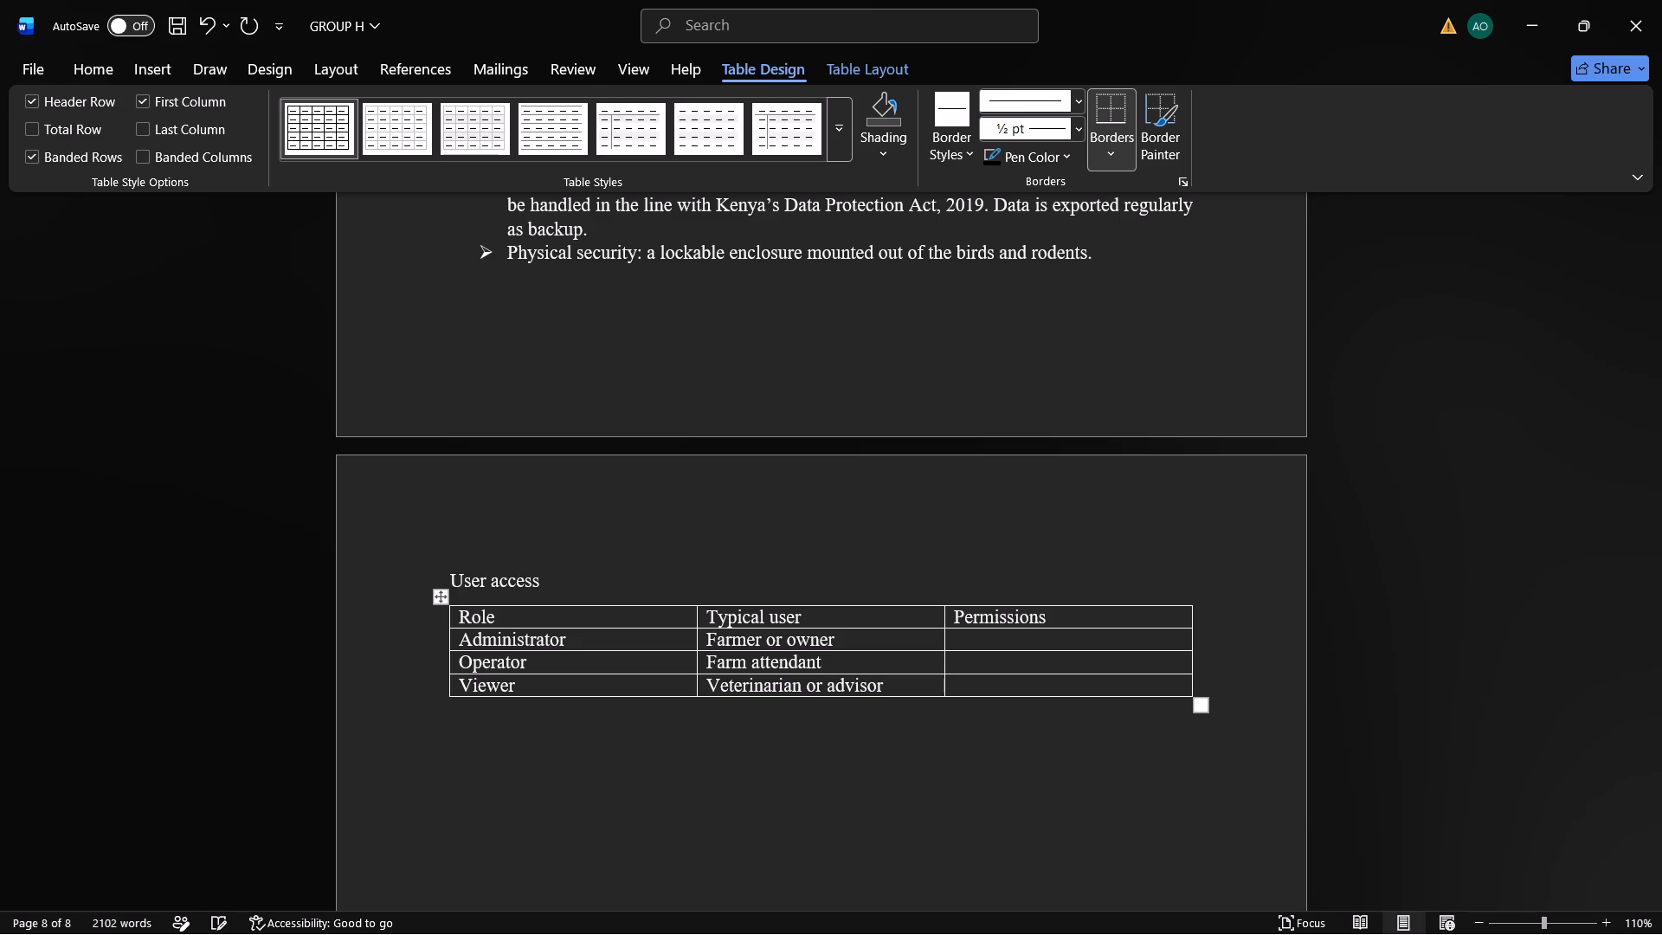
# Enter "Full access; edits thresholds" in the Permissions cell of the Administrator row.
pyautogui.click(989, 638)
pyautogui.press('f')
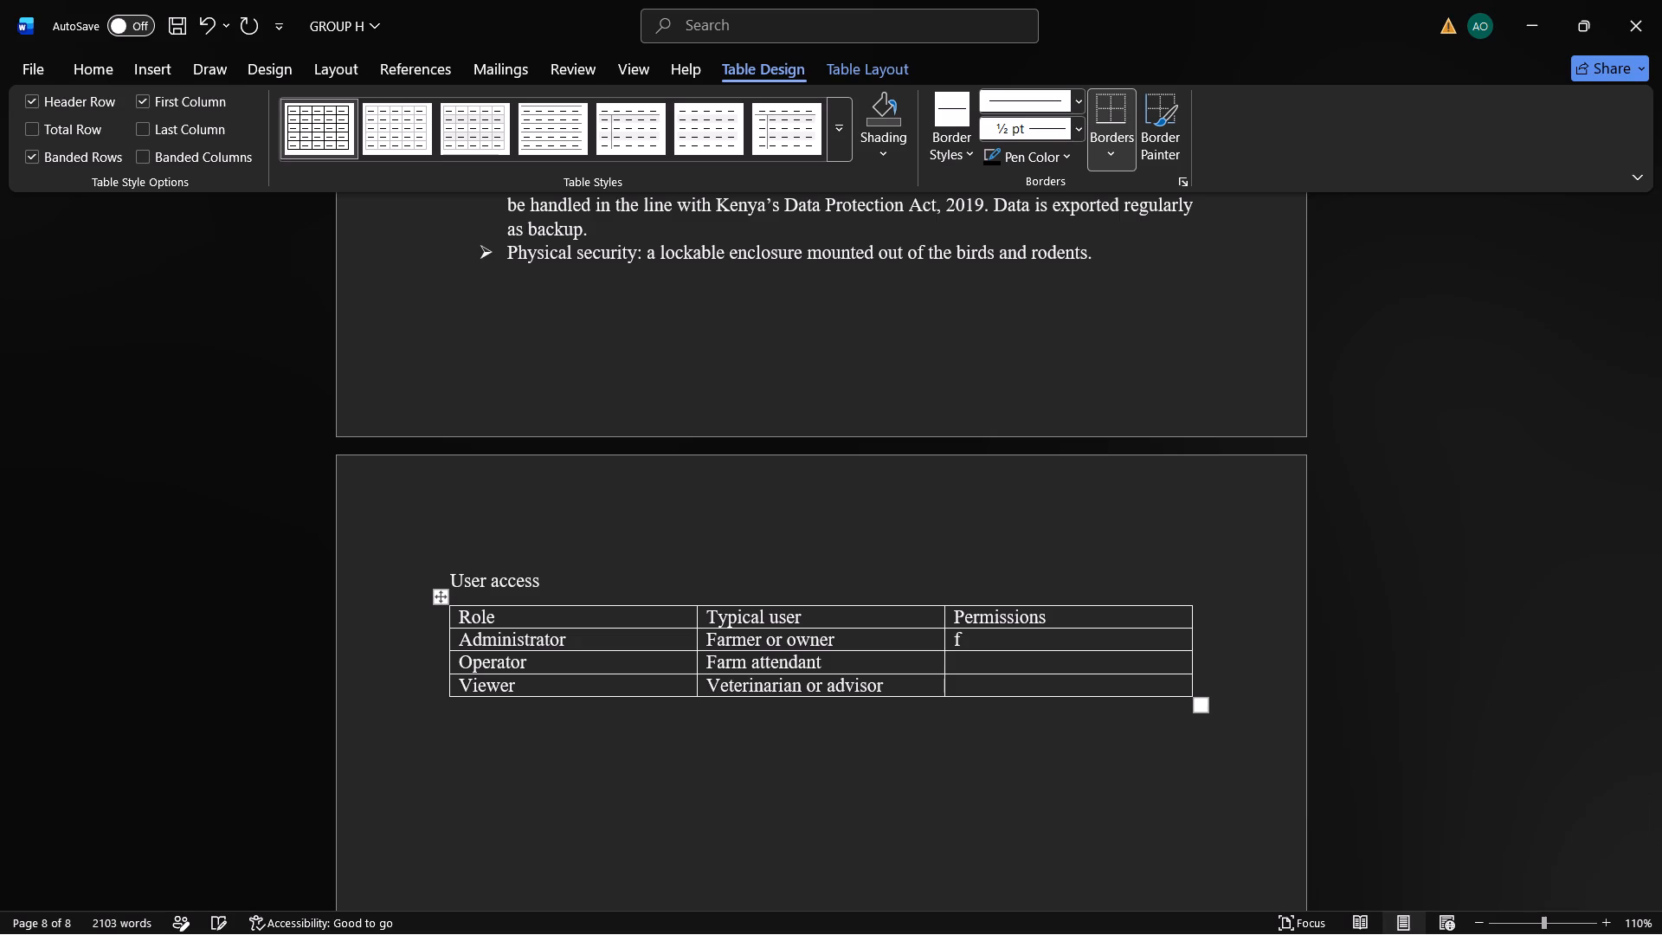
pyautogui.write('ull')
pyautogui.press('space')
pyautogui.write('acc')
pyautogui.write('ess')
pyautogui.press(';')
pyautogui.press('space')
pyautogui.write('edit')
pyautogui.press('s')
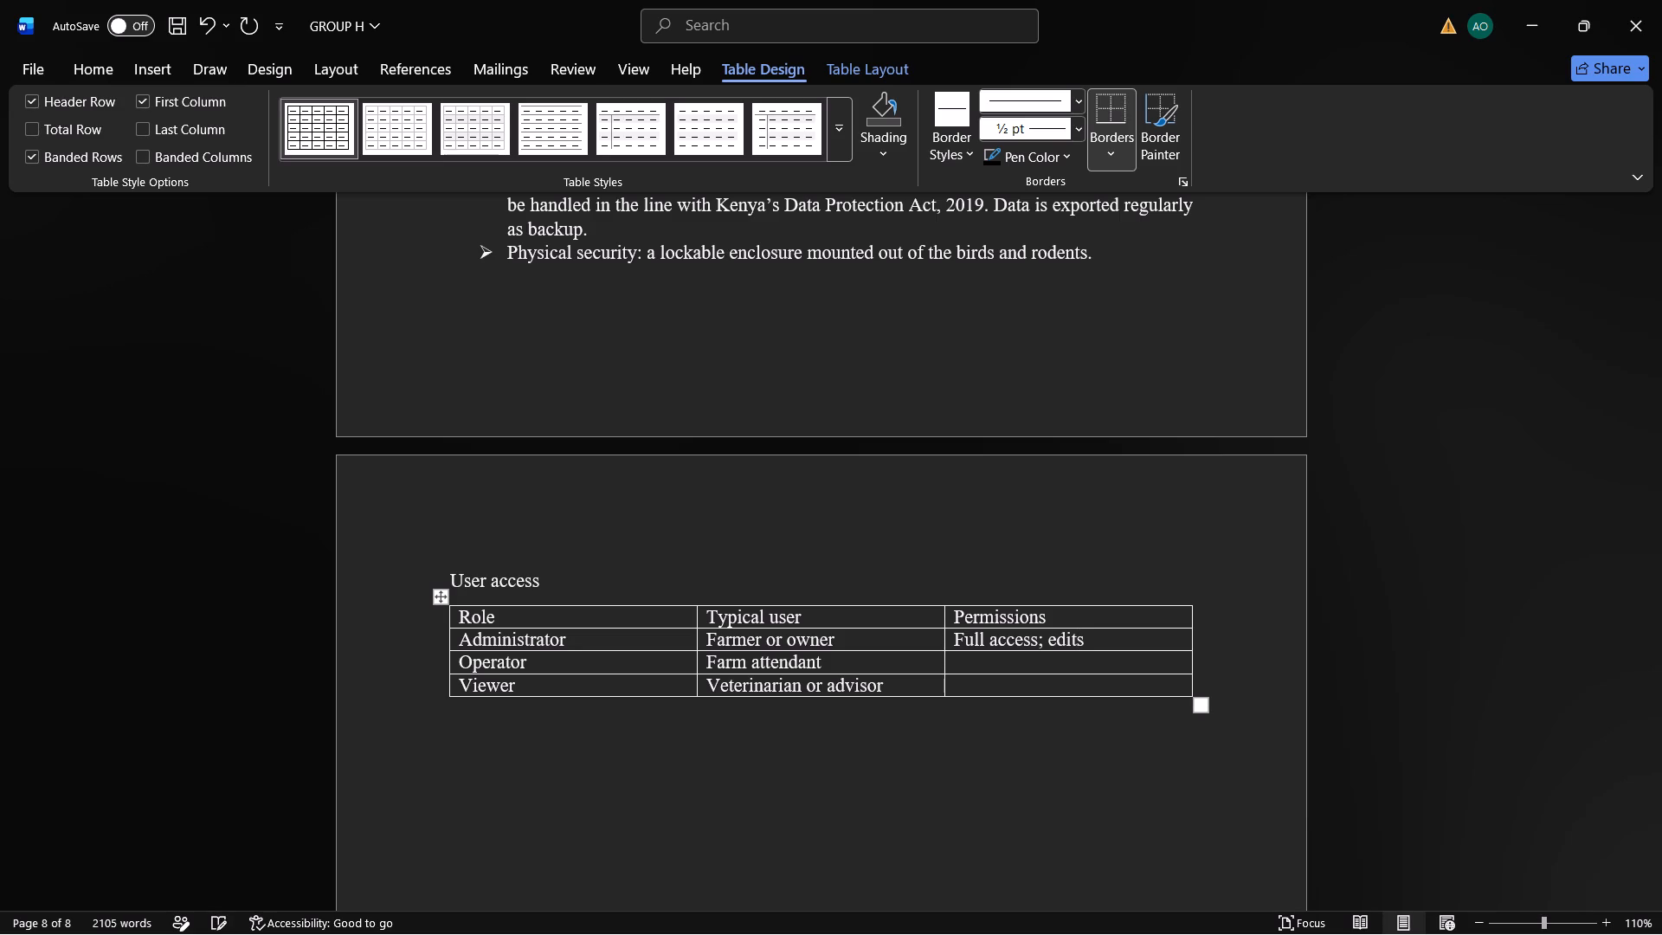
pyautogui.press('space')
pyautogui.write('thre')
pyautogui.press('s')
pyautogui.write('hold')
pyautogui.press('s')
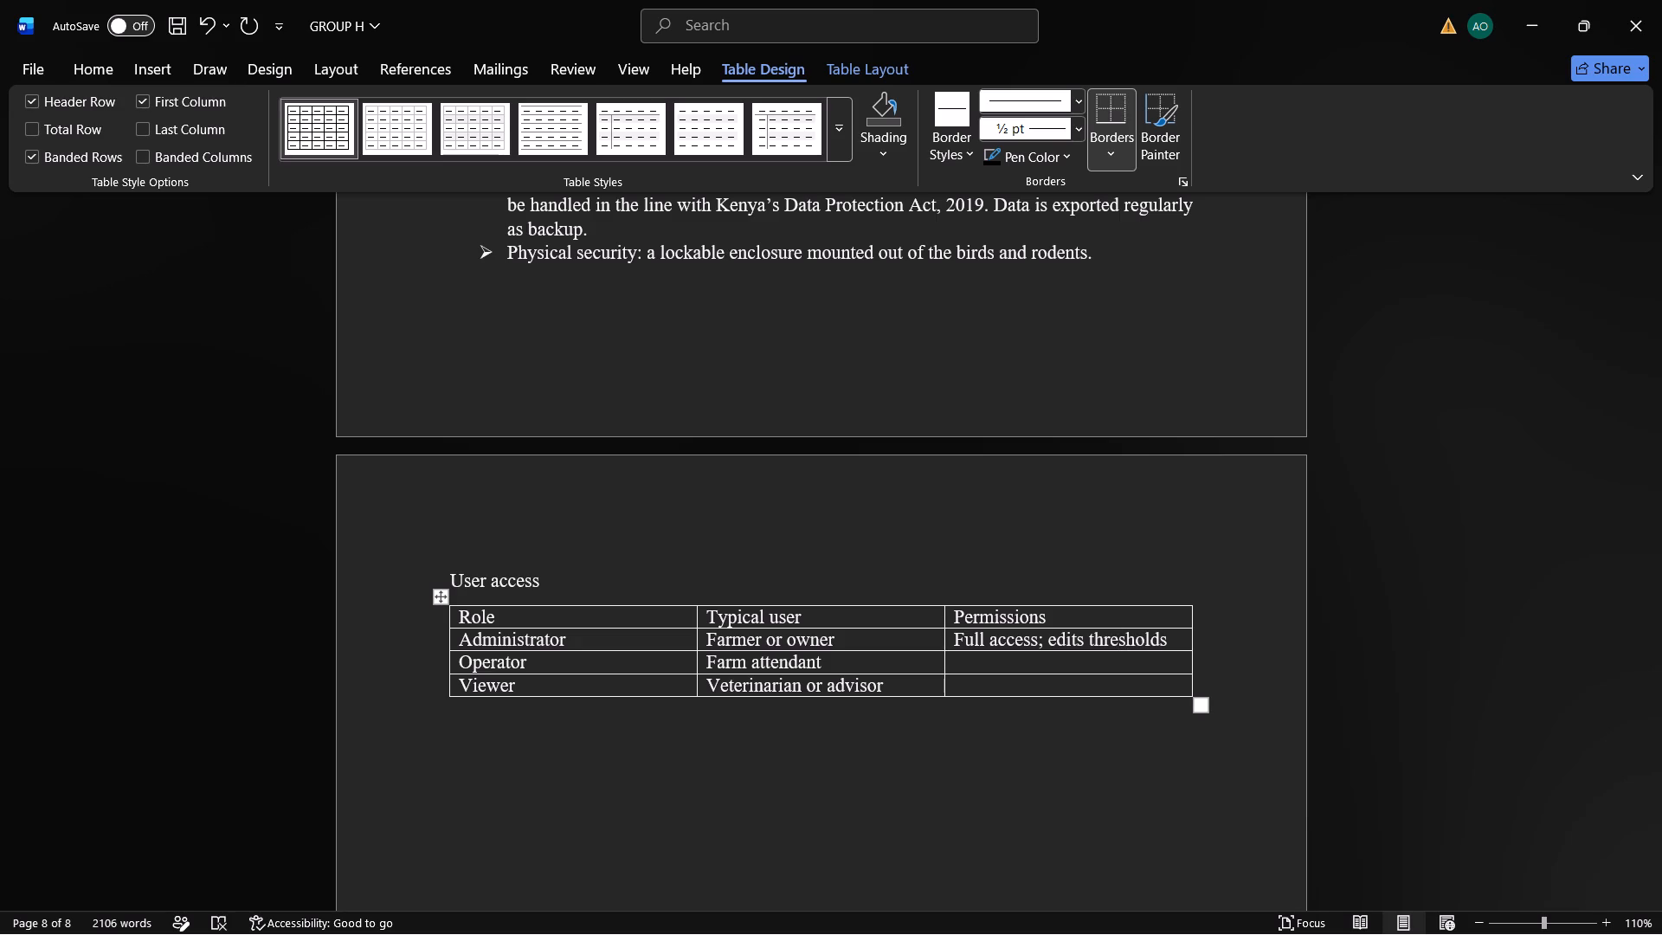
# Complete the Administrator's Permissions entry by adding ", contacts and users" after "edits thresholds".
pyautogui.press(',')
pyautogui.press('c')
pyautogui.press('BackSpace')
pyautogui.press('space')
pyautogui.write('cont')
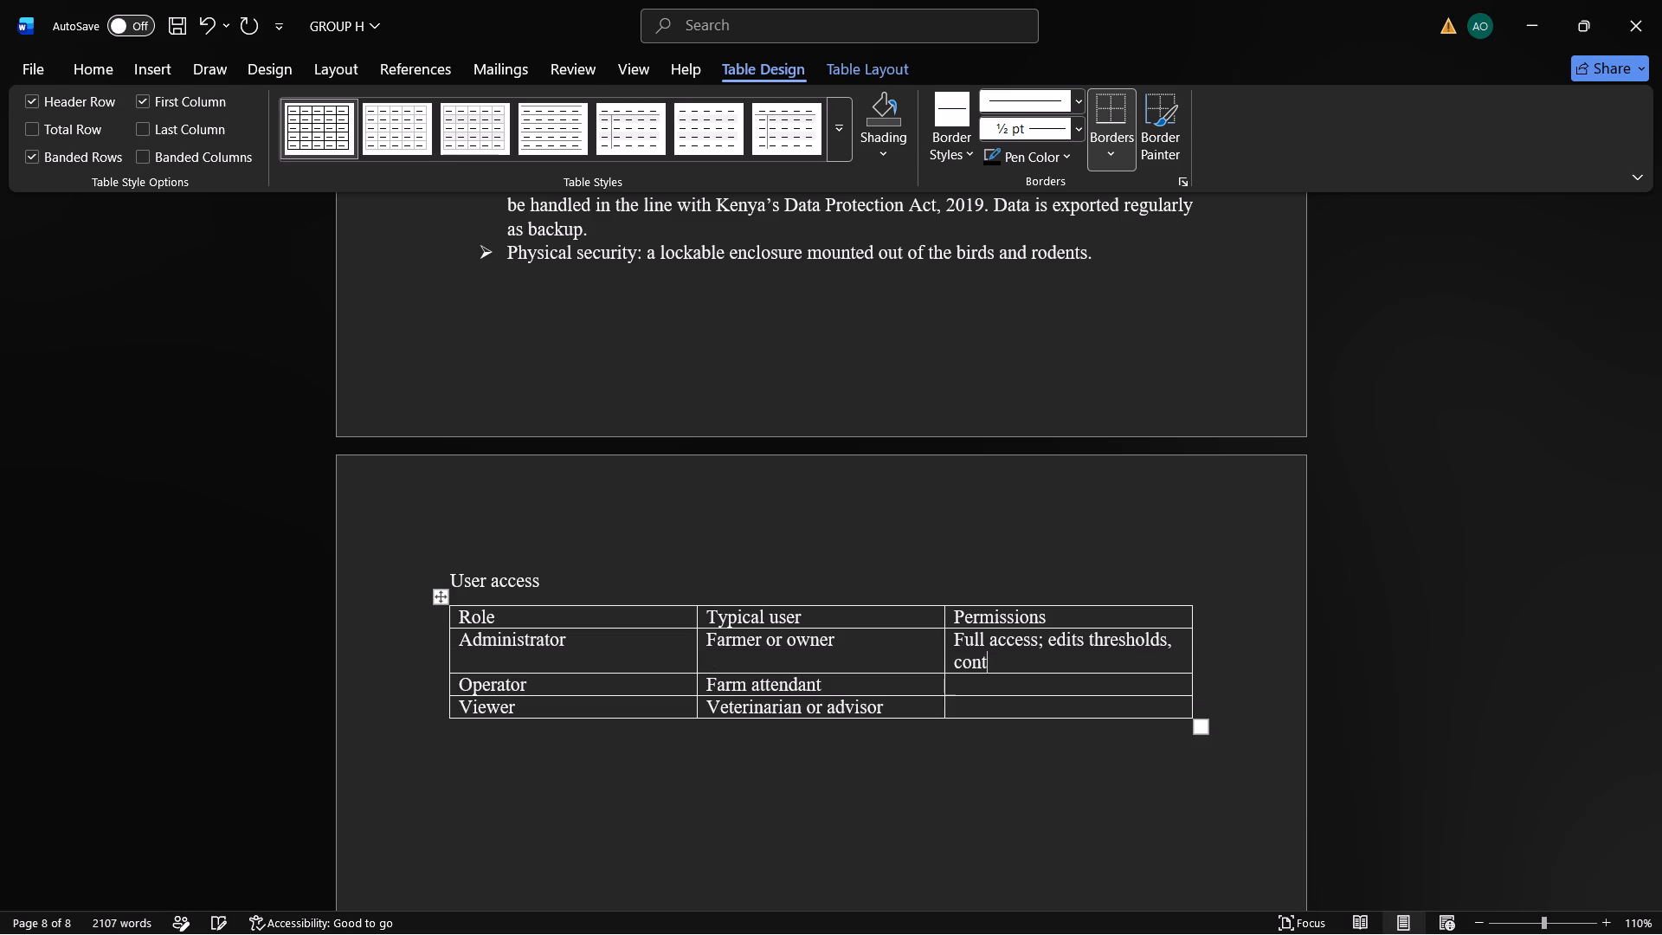
pyautogui.write('acts')
pyautogui.press('space')
pyautogui.write('and')
pyautogui.press('space')
pyautogui.press('y')
pyautogui.press('BackSpace')
pyautogui.write('user')
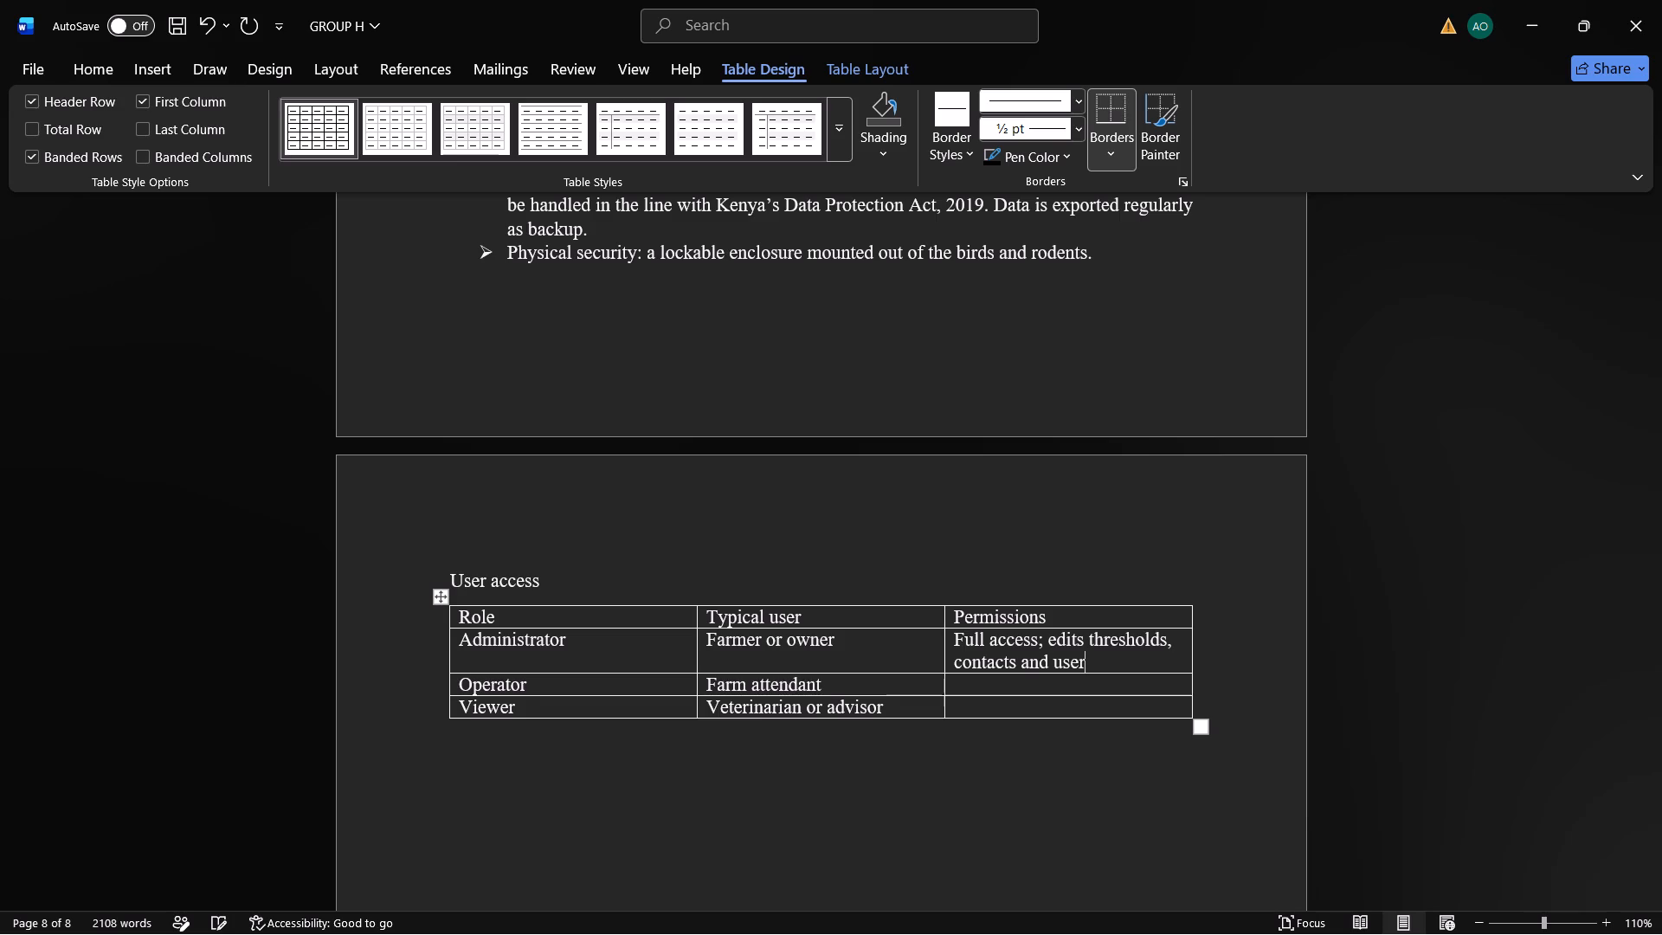
pyautogui.press('s')
# Begin the Permissions entry in the Operator row with "Views the dashboard".
pyautogui.press('Down')
pyautogui.write('viwes')
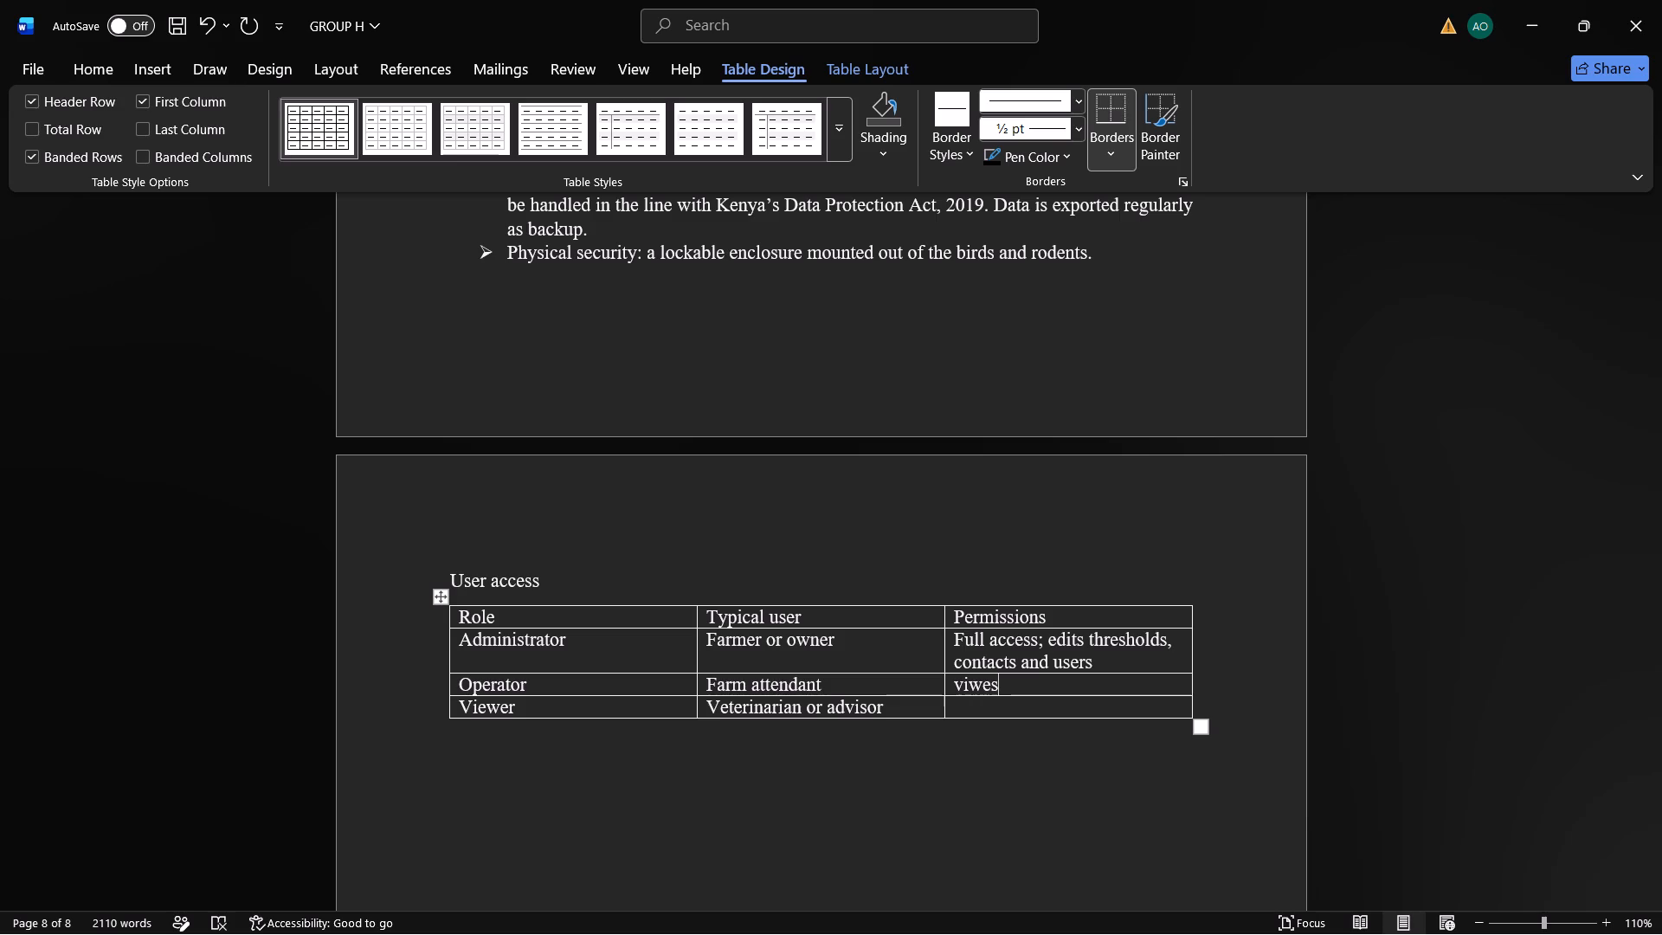
pyautogui.press('BackSpace')
pyautogui.press('BackSpace')
pyautogui.press('BackSpace')
pyautogui.press('e')
pyautogui.write('ws')
pyautogui.press('space')
pyautogui.write('the das')
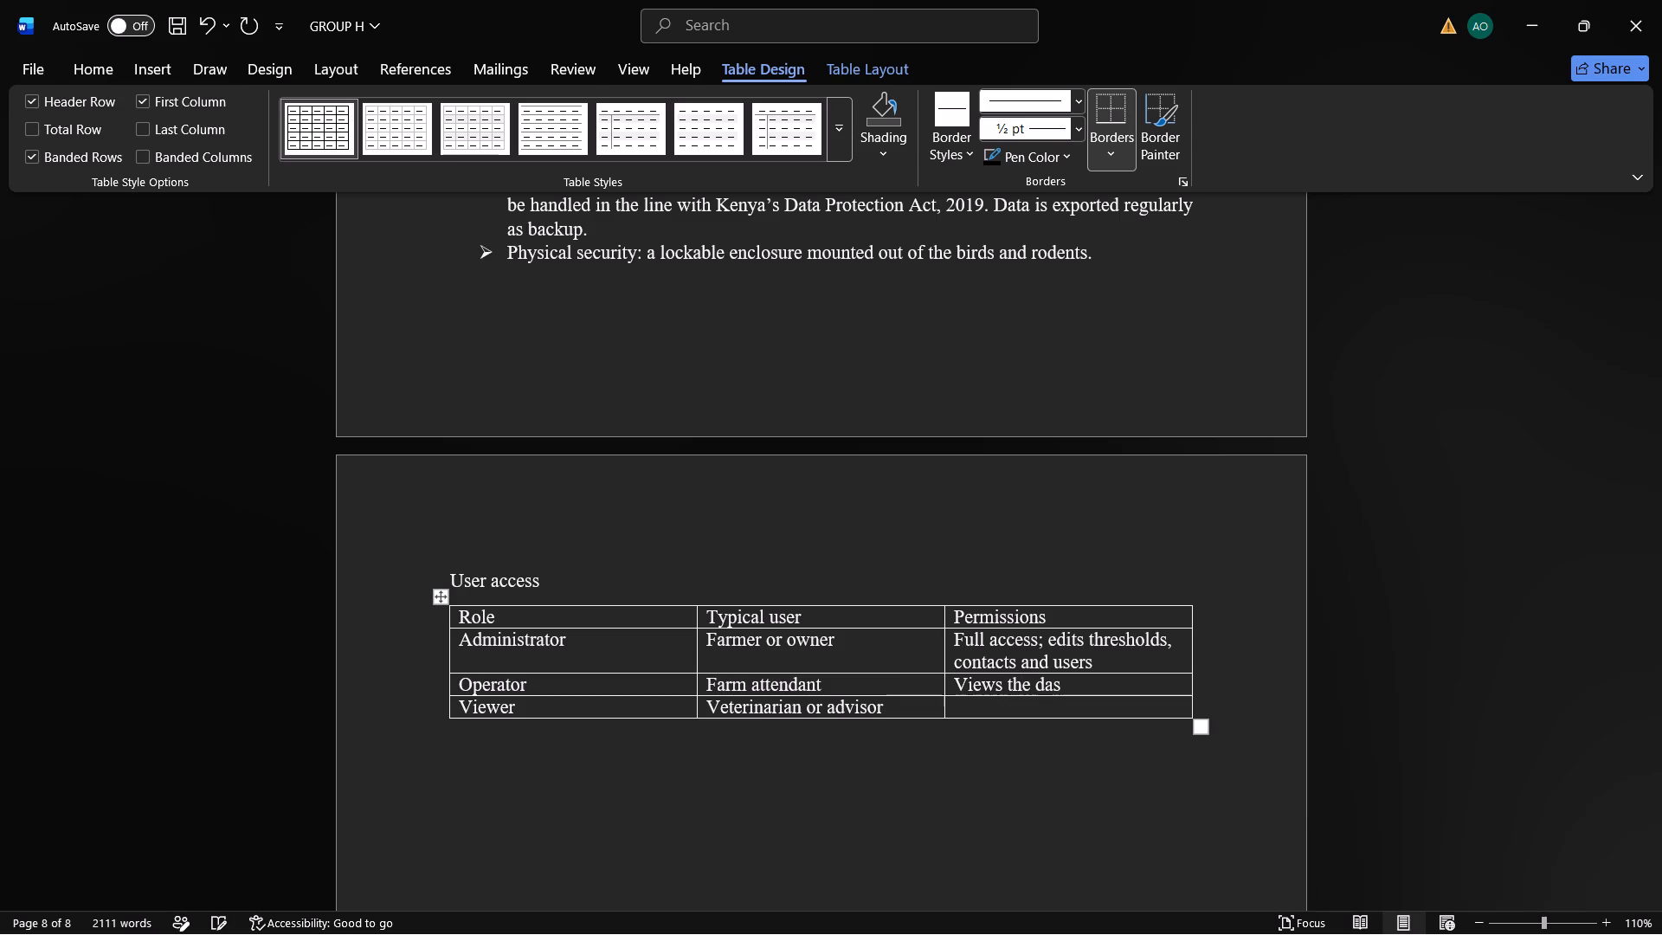
pyautogui.press('h')
pyautogui.write('bord')
pyautogui.press('space')
# Continue the Operator's Permissions entry with "and acknowledges alarms".
pyautogui.write('and ac')
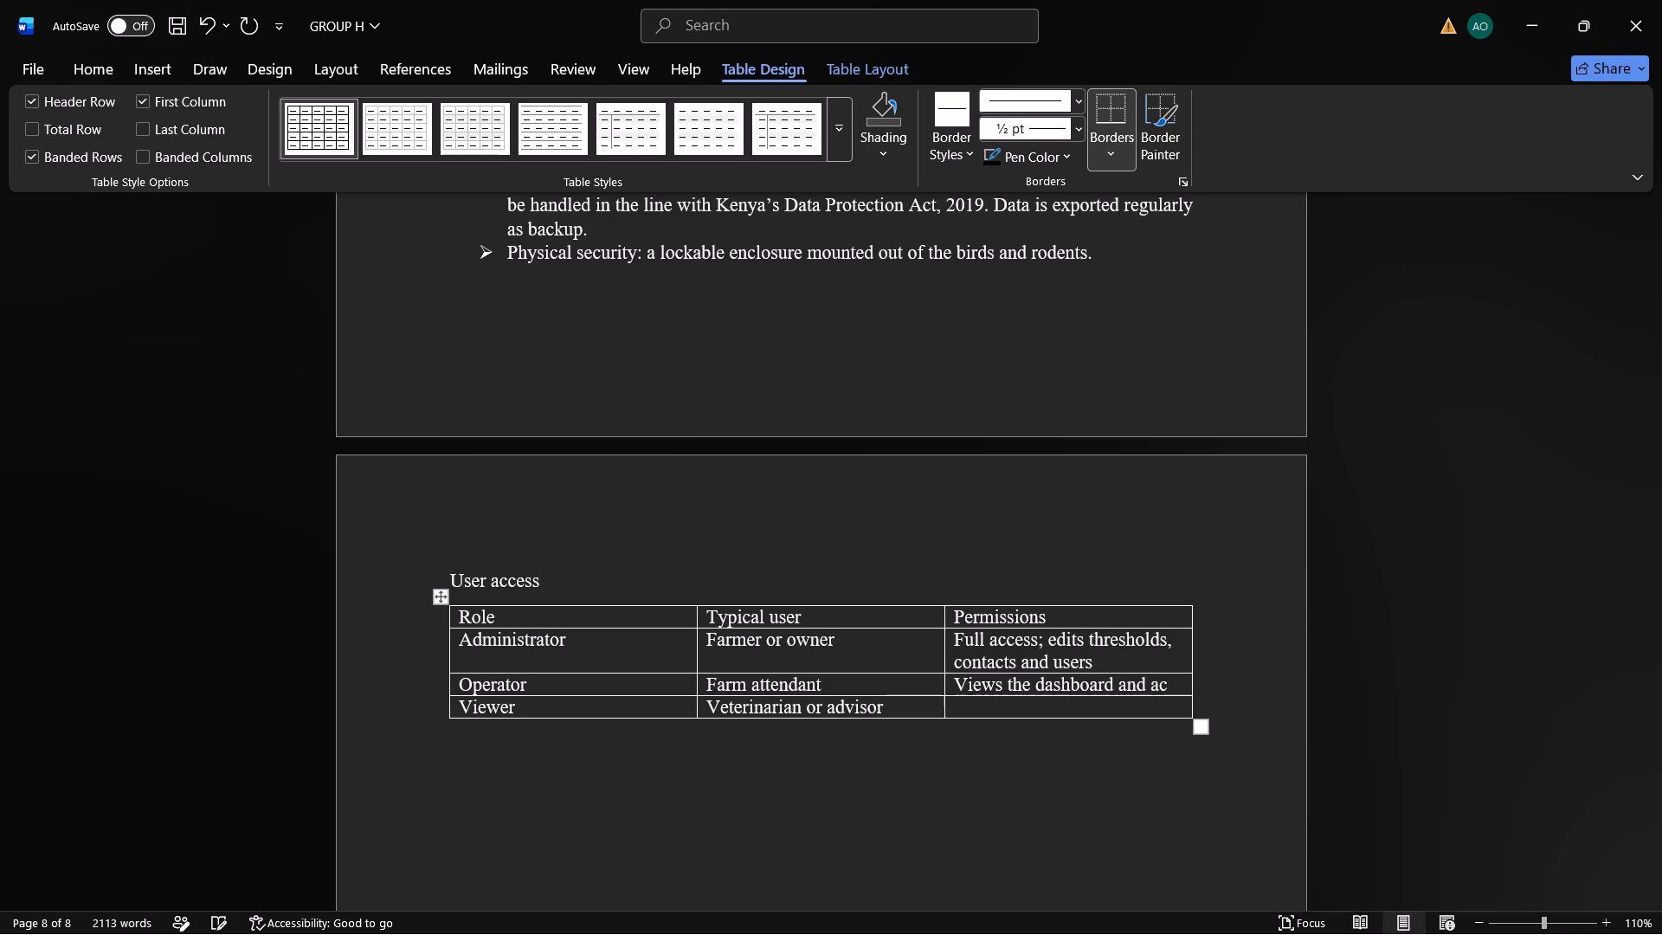
pyautogui.press('k')
pyautogui.write('now')
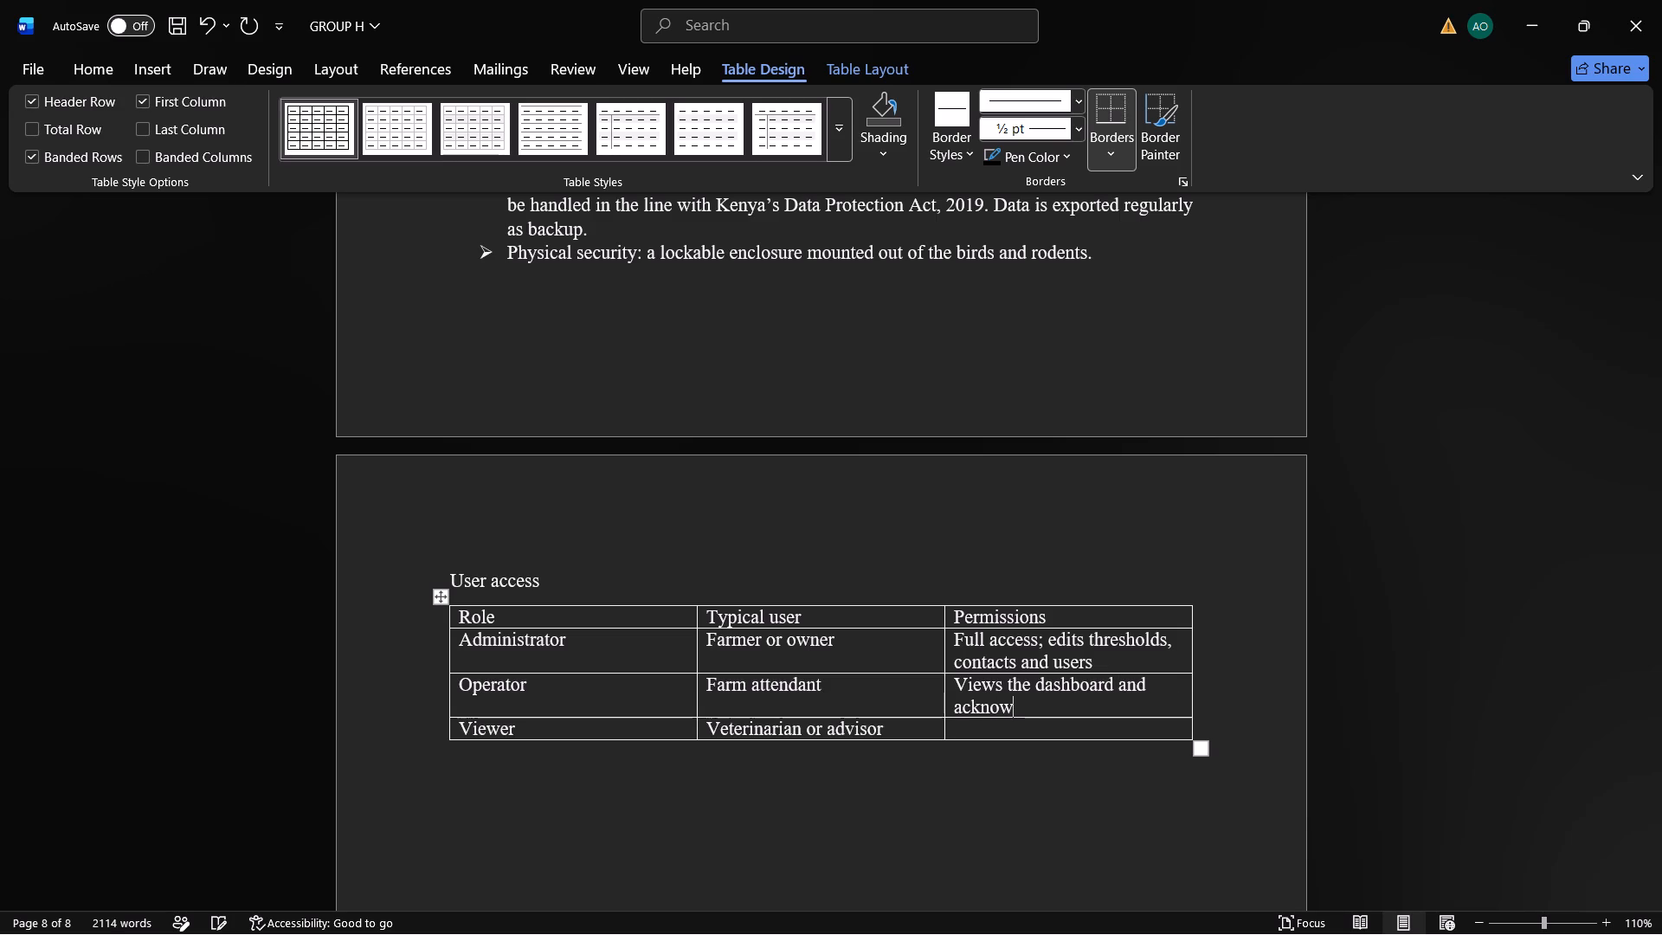
pyautogui.write('led')
pyautogui.write('ge')
pyautogui.press('s')
pyautogui.press('space')
pyautogui.press('a')
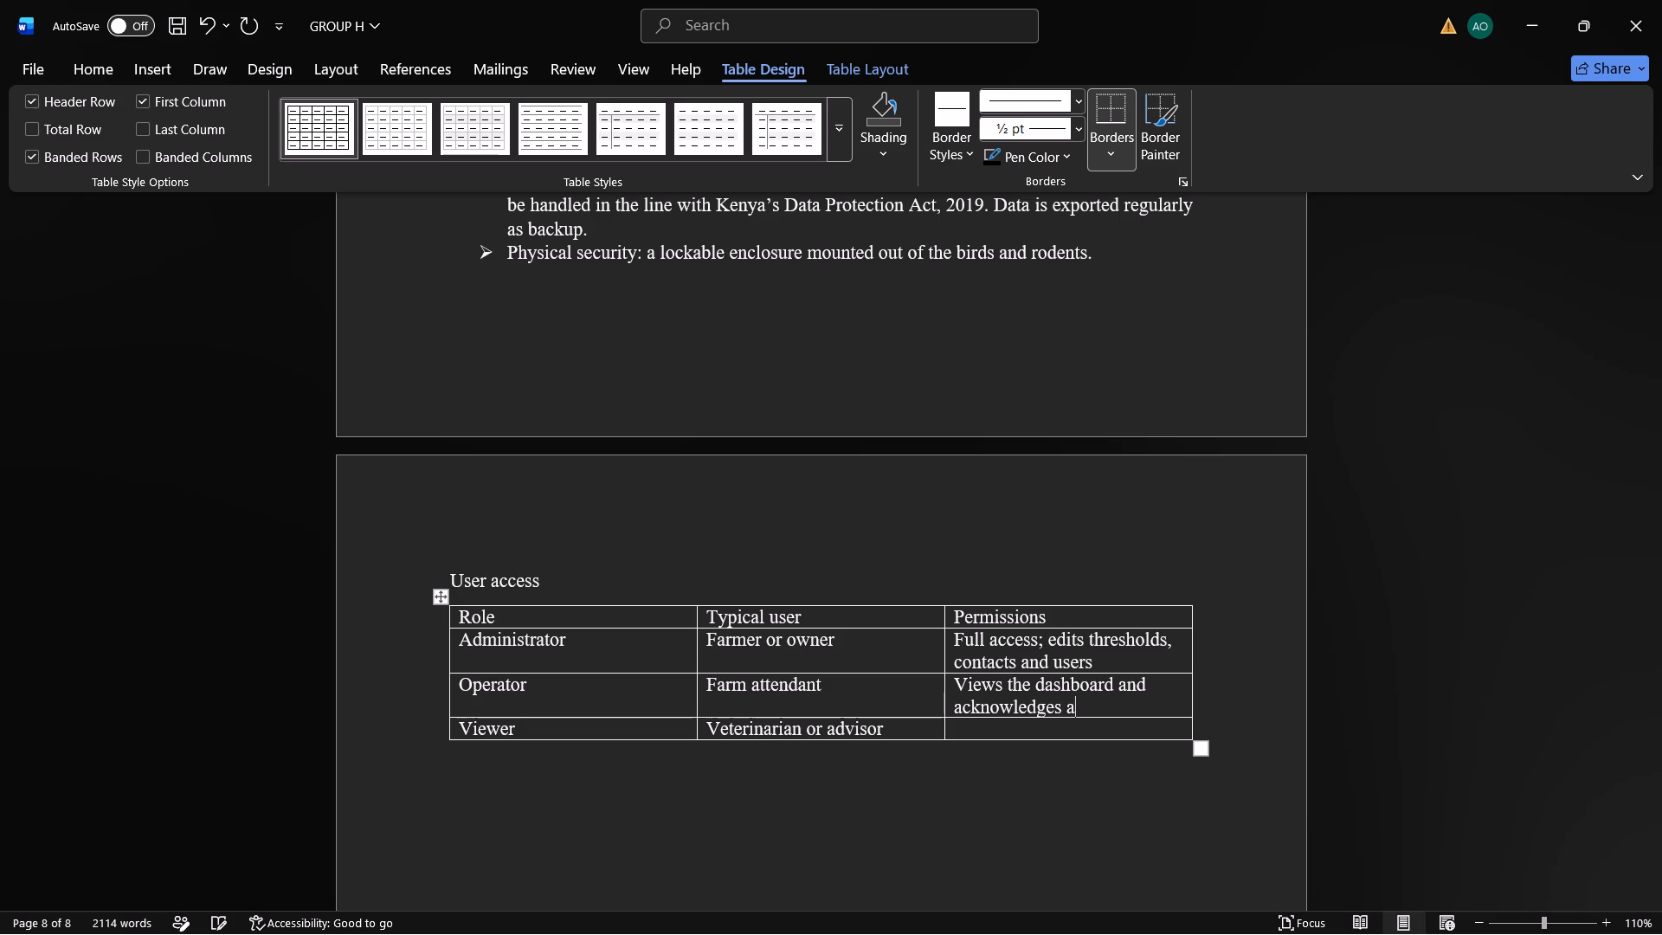
pyautogui.write('larm')
pyautogui.press('s')
# Finish the Operator's Permissions entry with "; cannot change thresholds".
pyautogui.press(';')
pyautogui.press('space')
pyautogui.write('cann')
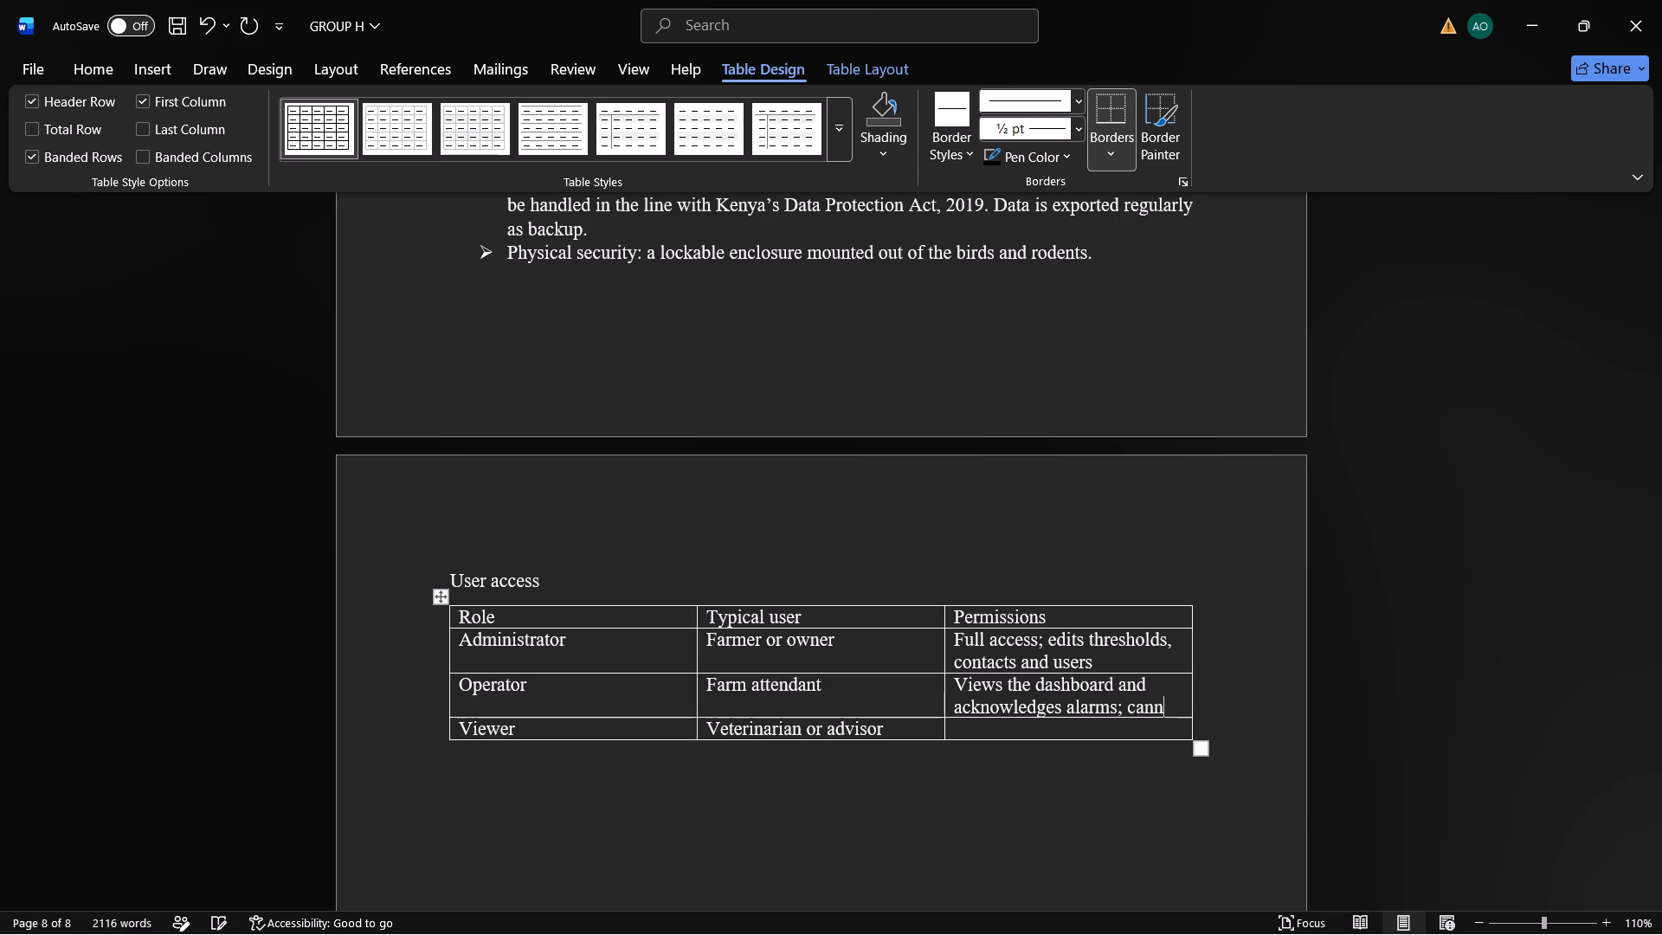
pyautogui.write('ot')
pyautogui.press('space')
pyautogui.write('change')
pyautogui.press('space')
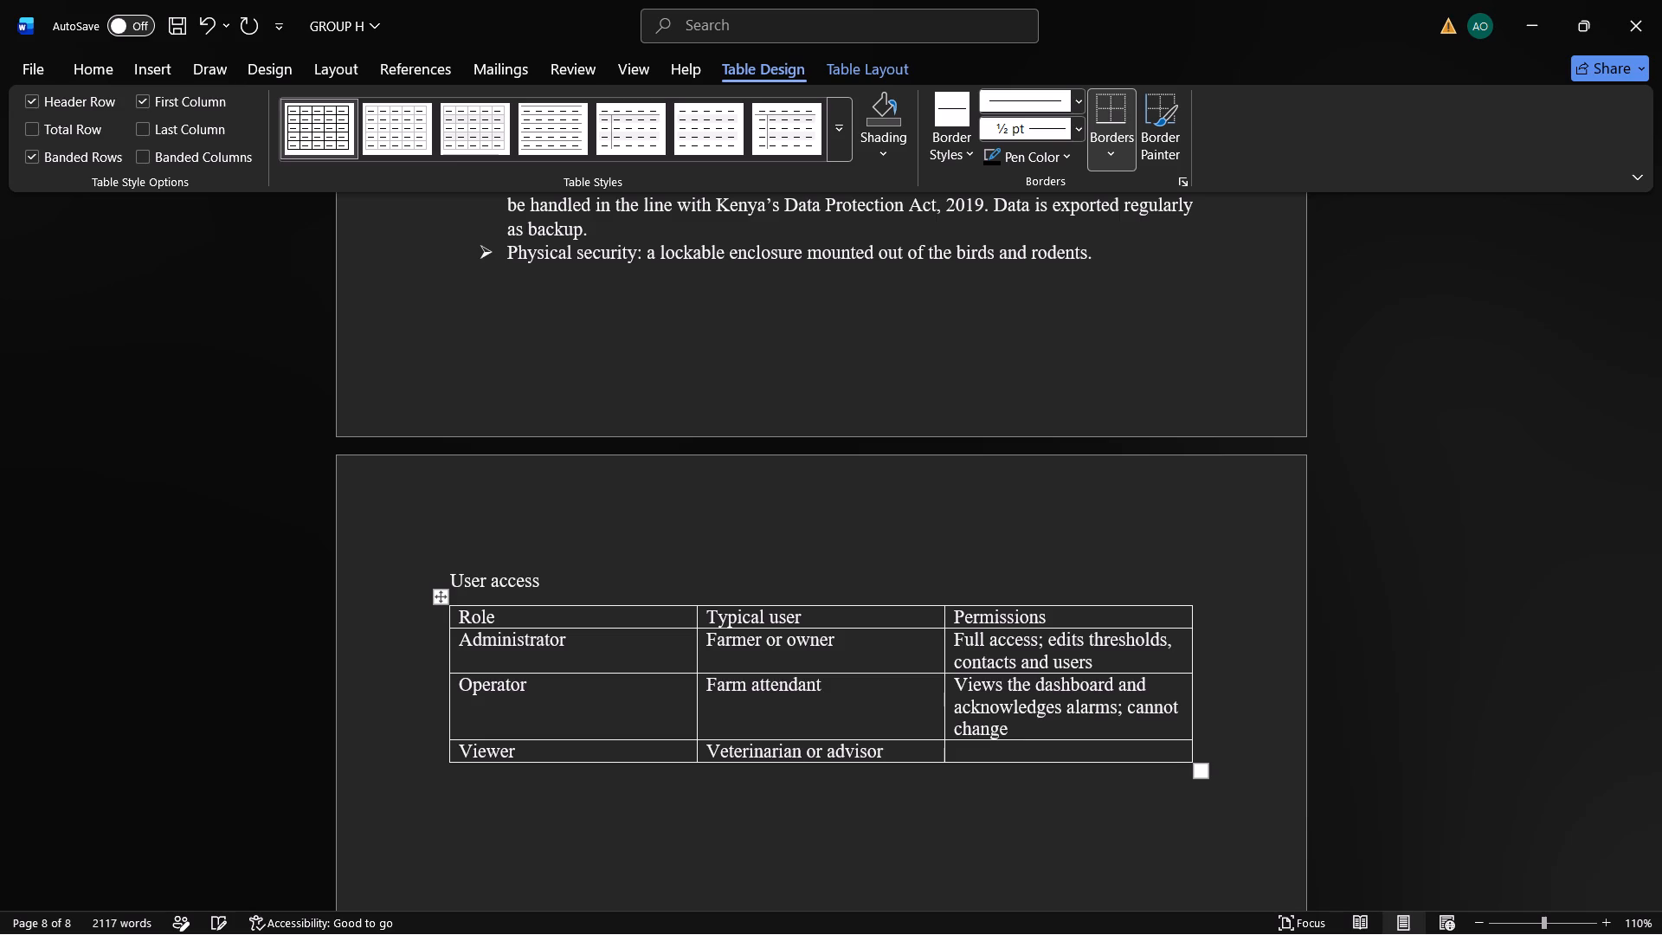
pyautogui.write('thres')
pyautogui.write('holds')
# Begin the Permissions entry in the Viewer row with "Read-only access to charts and".
pyautogui.press('Down')
pyautogui.write('read')
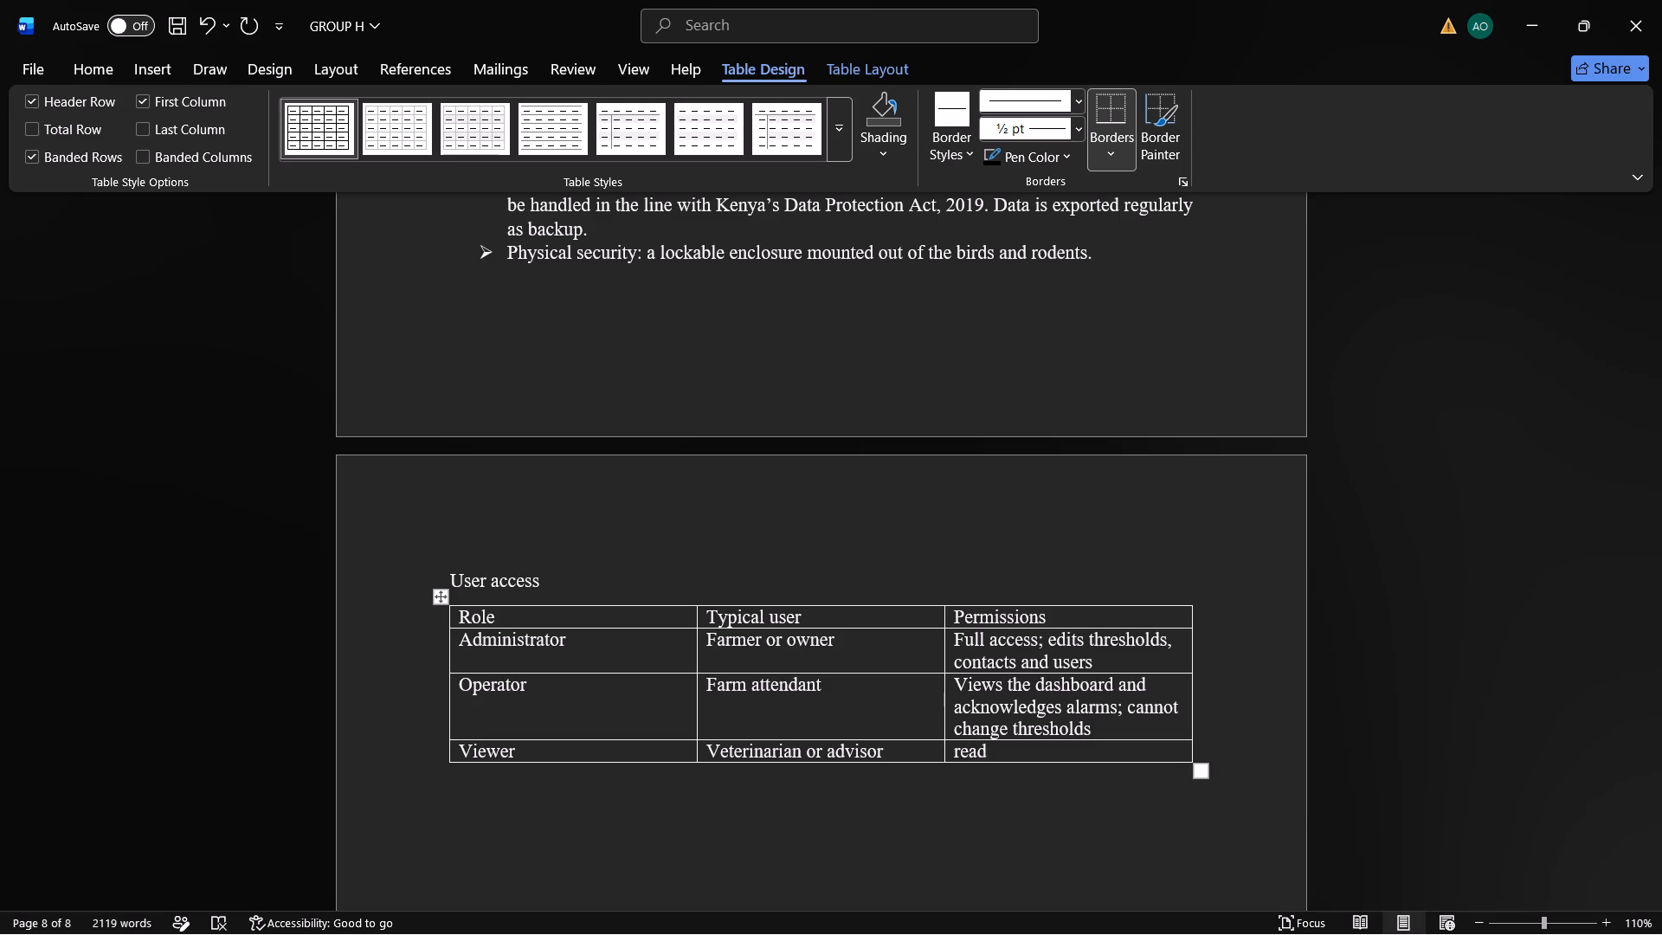
pyautogui.press('-')
pyautogui.write('onl')
pyautogui.write('y a')
pyautogui.press('c')
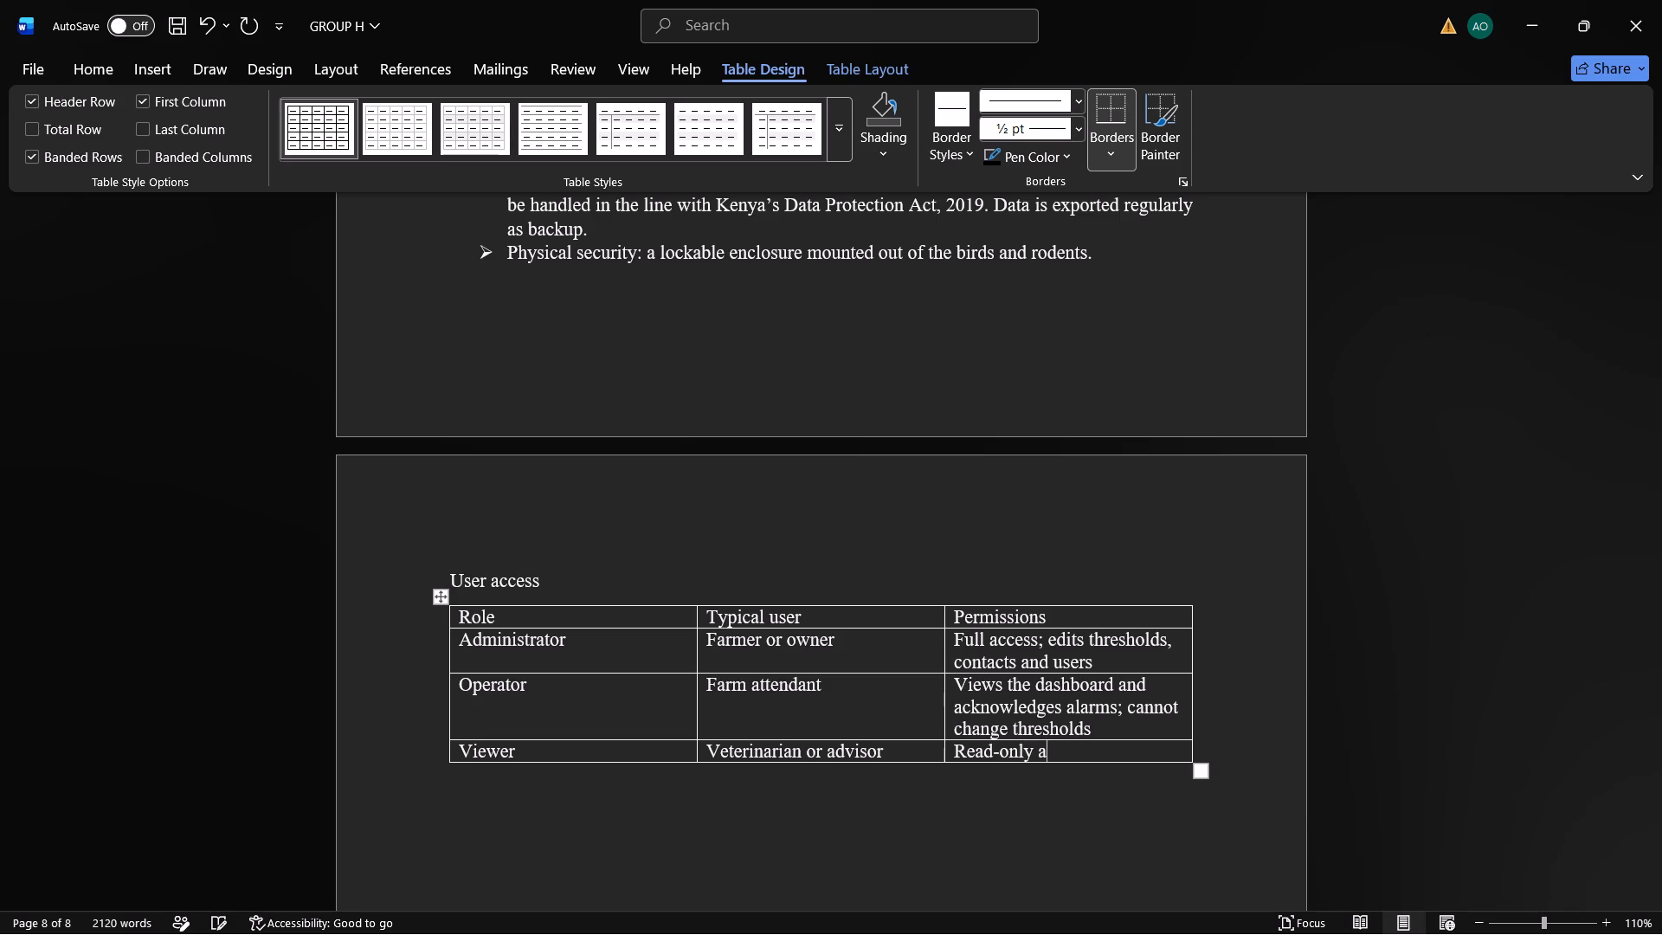
pyautogui.press('c')
pyautogui.press('e')
pyautogui.write('ss to charts and')
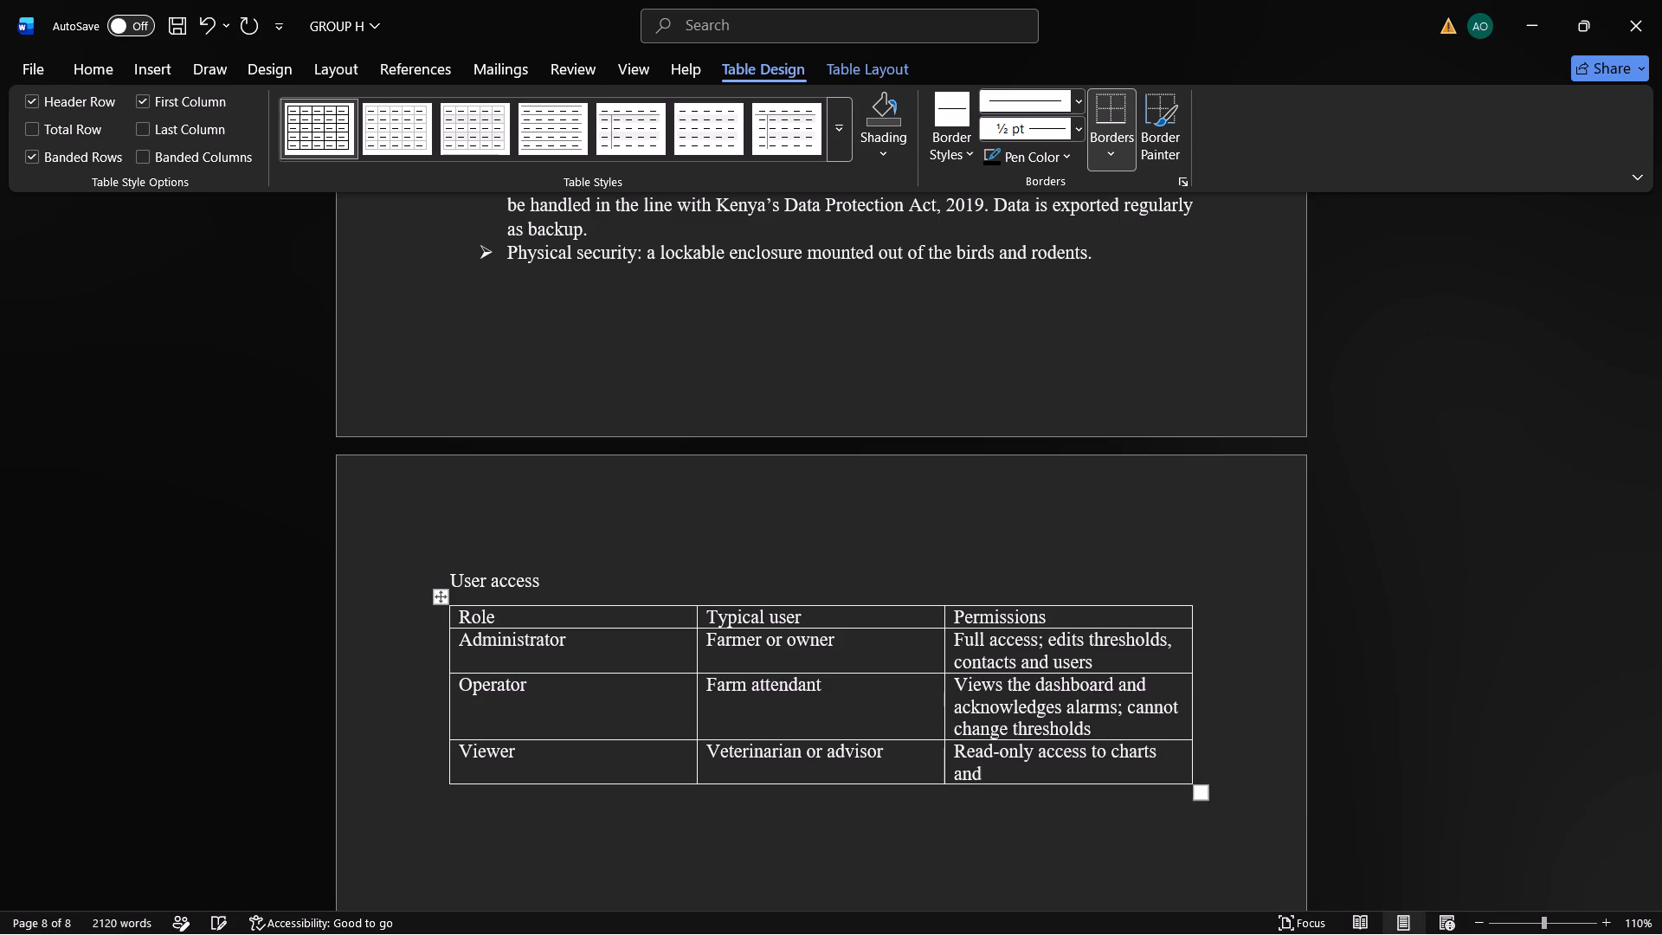
# Finish the Viewer's Permissions entry with "data exports".
pyautogui.press('space')
pyautogui.write('dat')
pyautogui.write('a excp')
pyautogui.press('BackSpace')
pyautogui.press('BackSpace')
pyautogui.write('poprt')
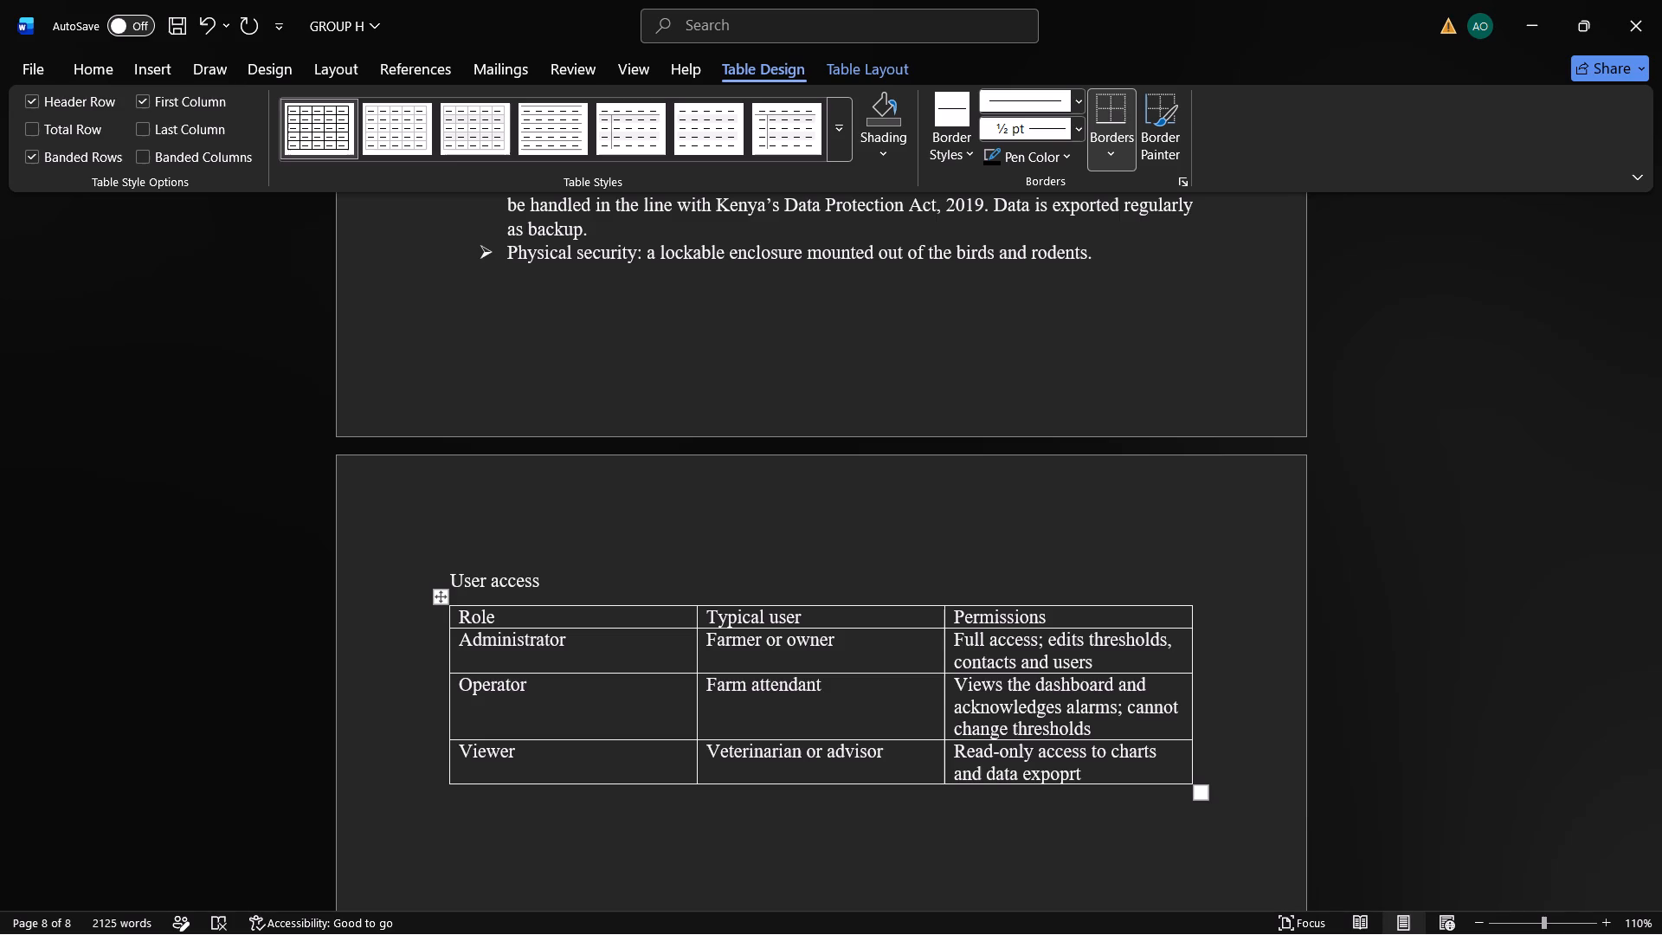
pyautogui.press('BackSpace')
pyautogui.press('BackSpace')
pyautogui.press('BackSpace')
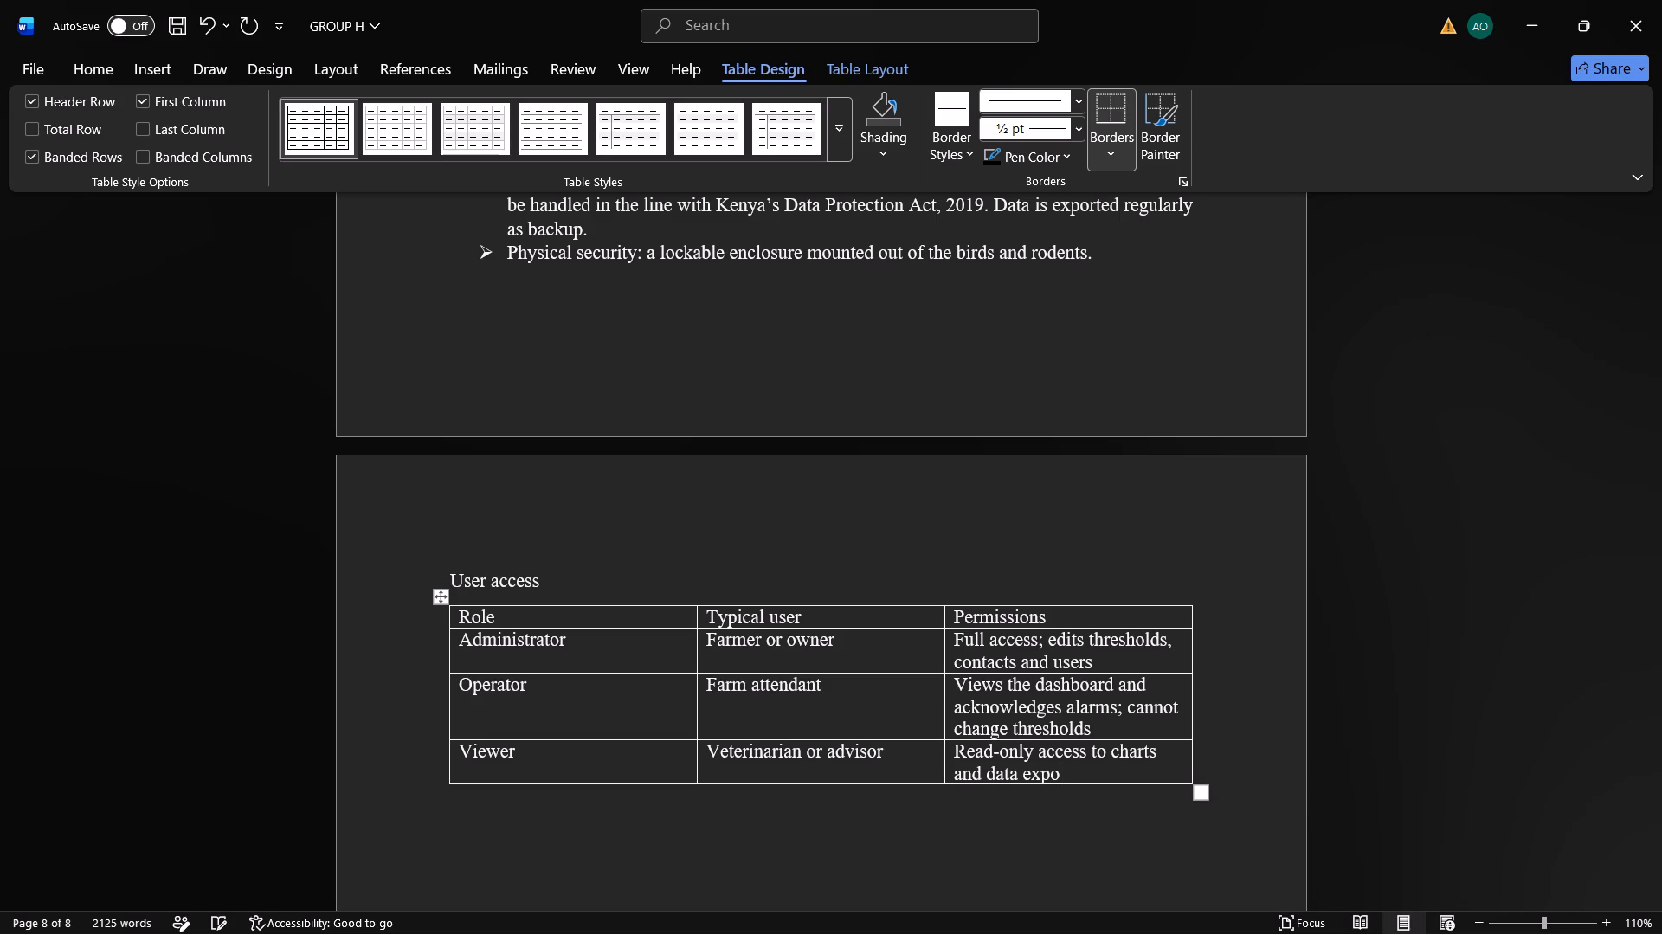
pyautogui.write('rts')
# Add the subheading "Power consumption" below the user access table and start a new line under it.
pyautogui.scroll(-1, 1059, 697)
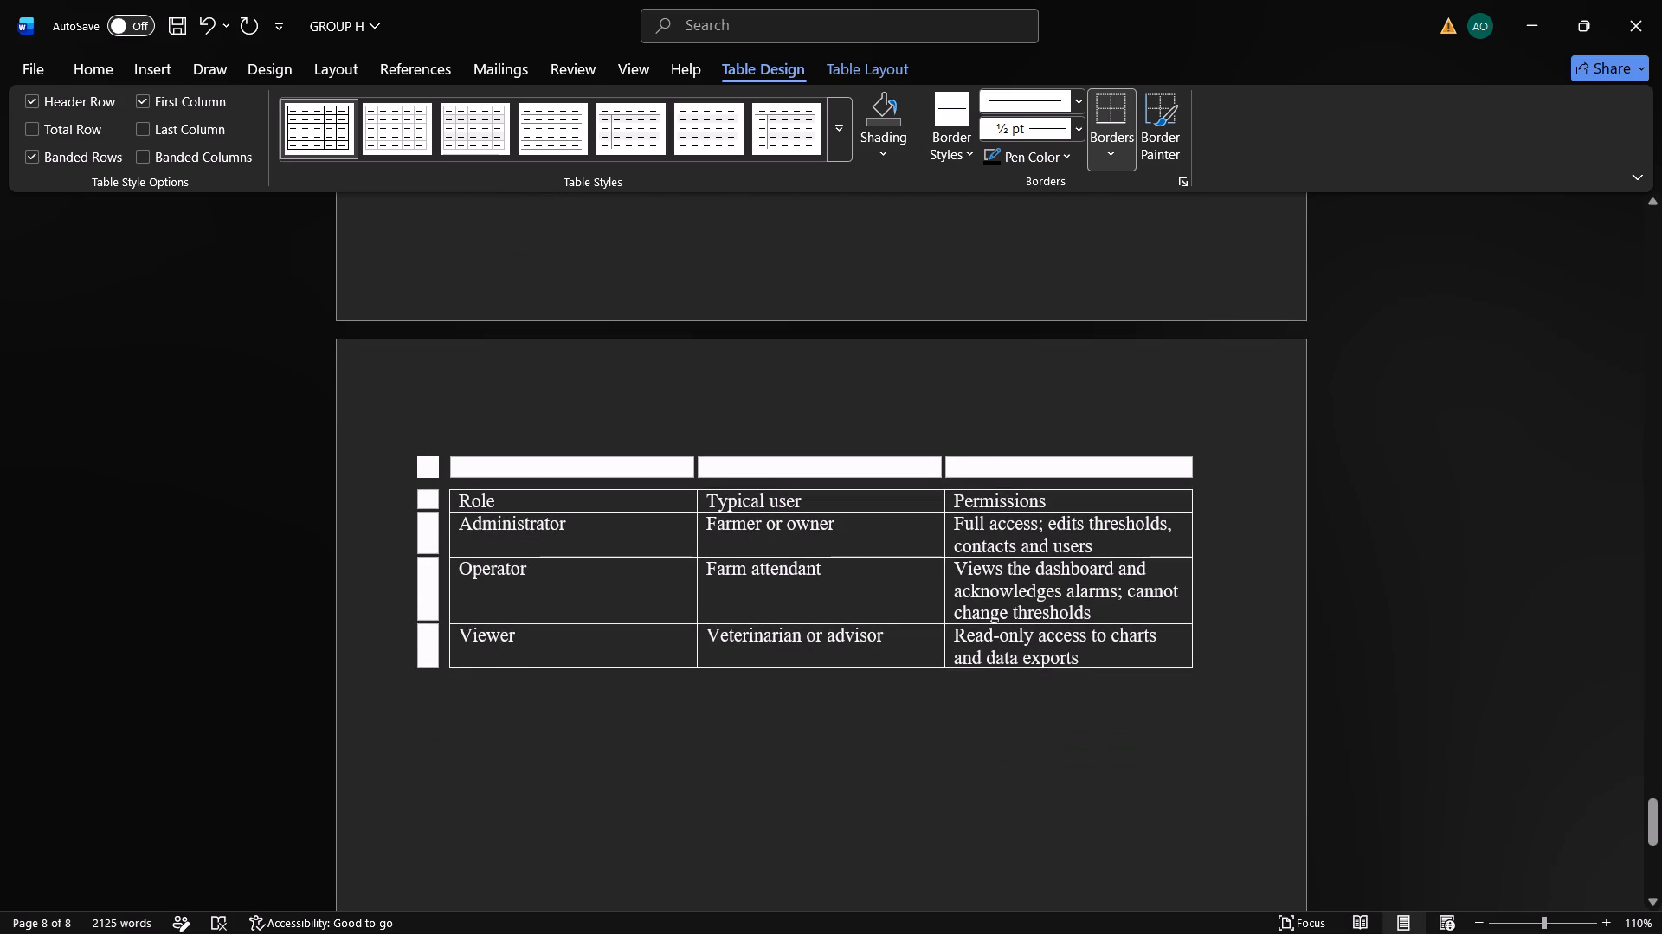
pyautogui.click(1127, 652)
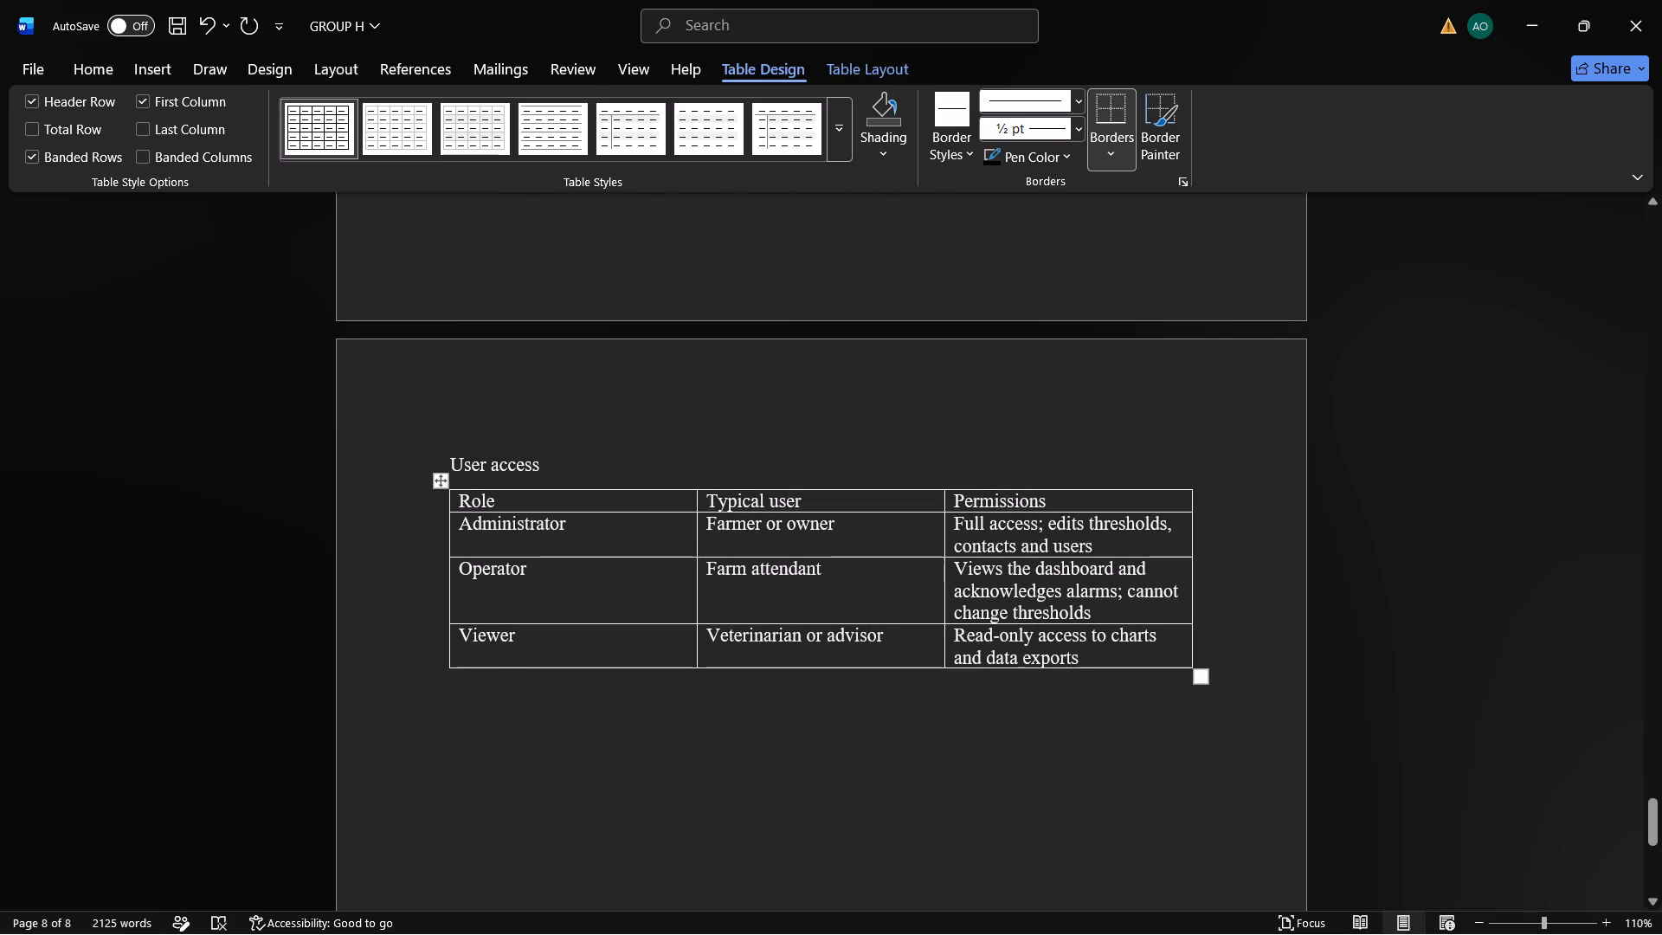
pyautogui.press('Down')
pyautogui.scroll(-2, 1127, 652)
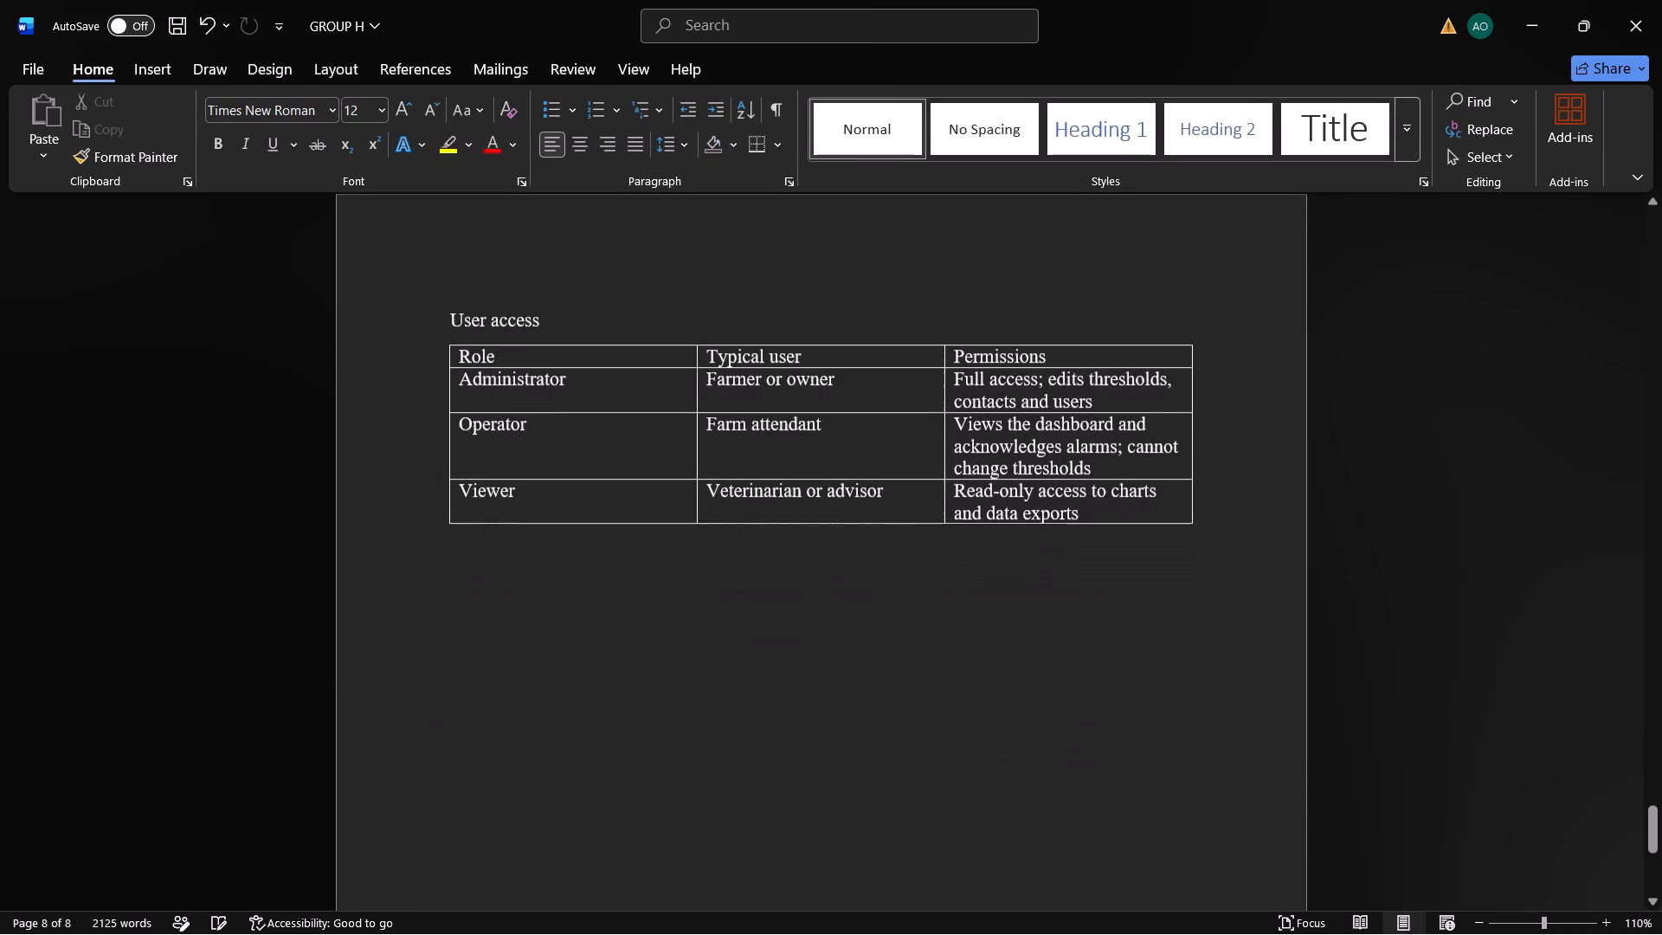
pyautogui.scroll(-1, 1127, 652)
pyautogui.press('Return')
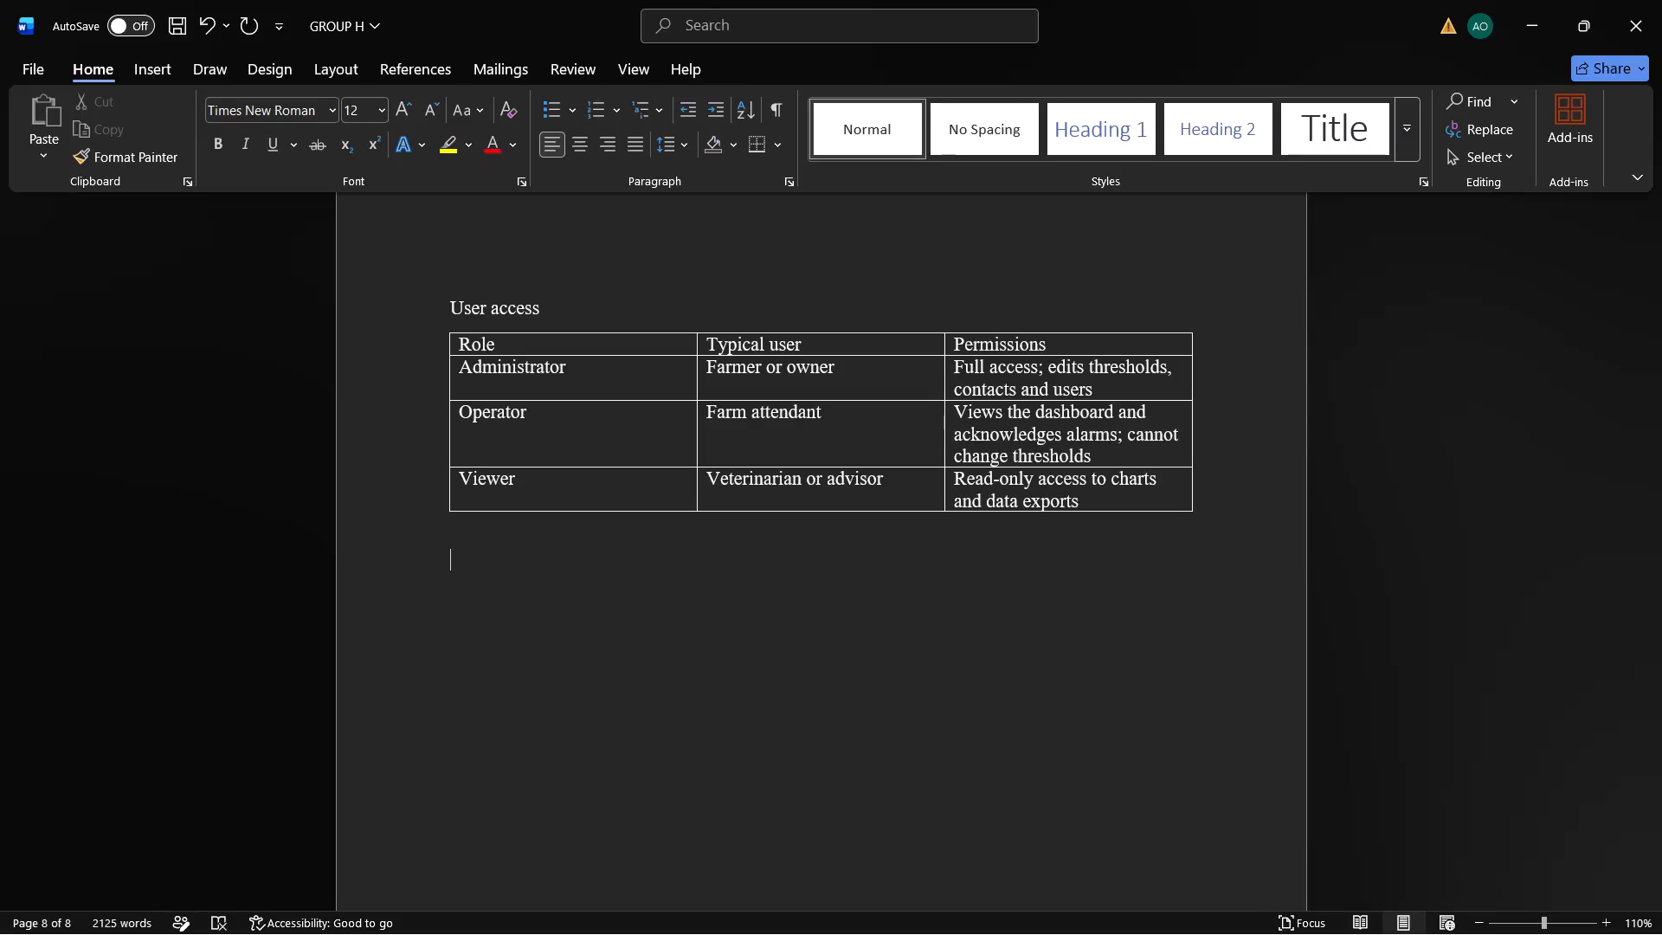
pyautogui.press('p')
pyautogui.write('ower')
pyautogui.press('space')
pyautogui.write('cosump')
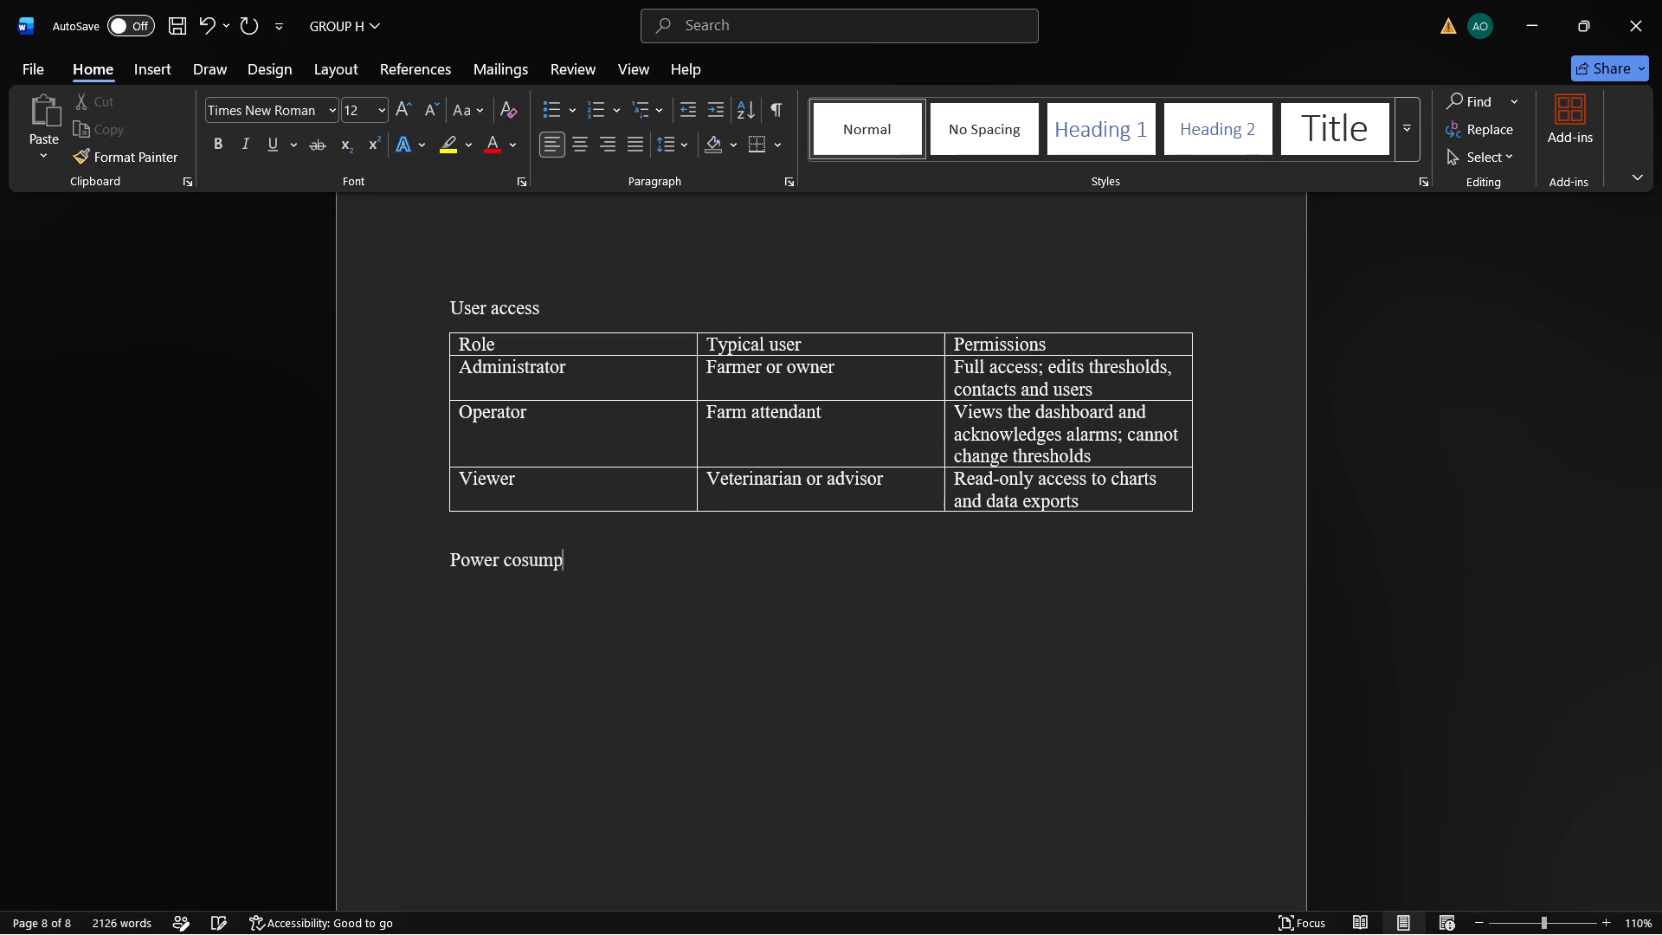
pyautogui.write('tion')
pyautogui.scroll(-1, 1127, 652)
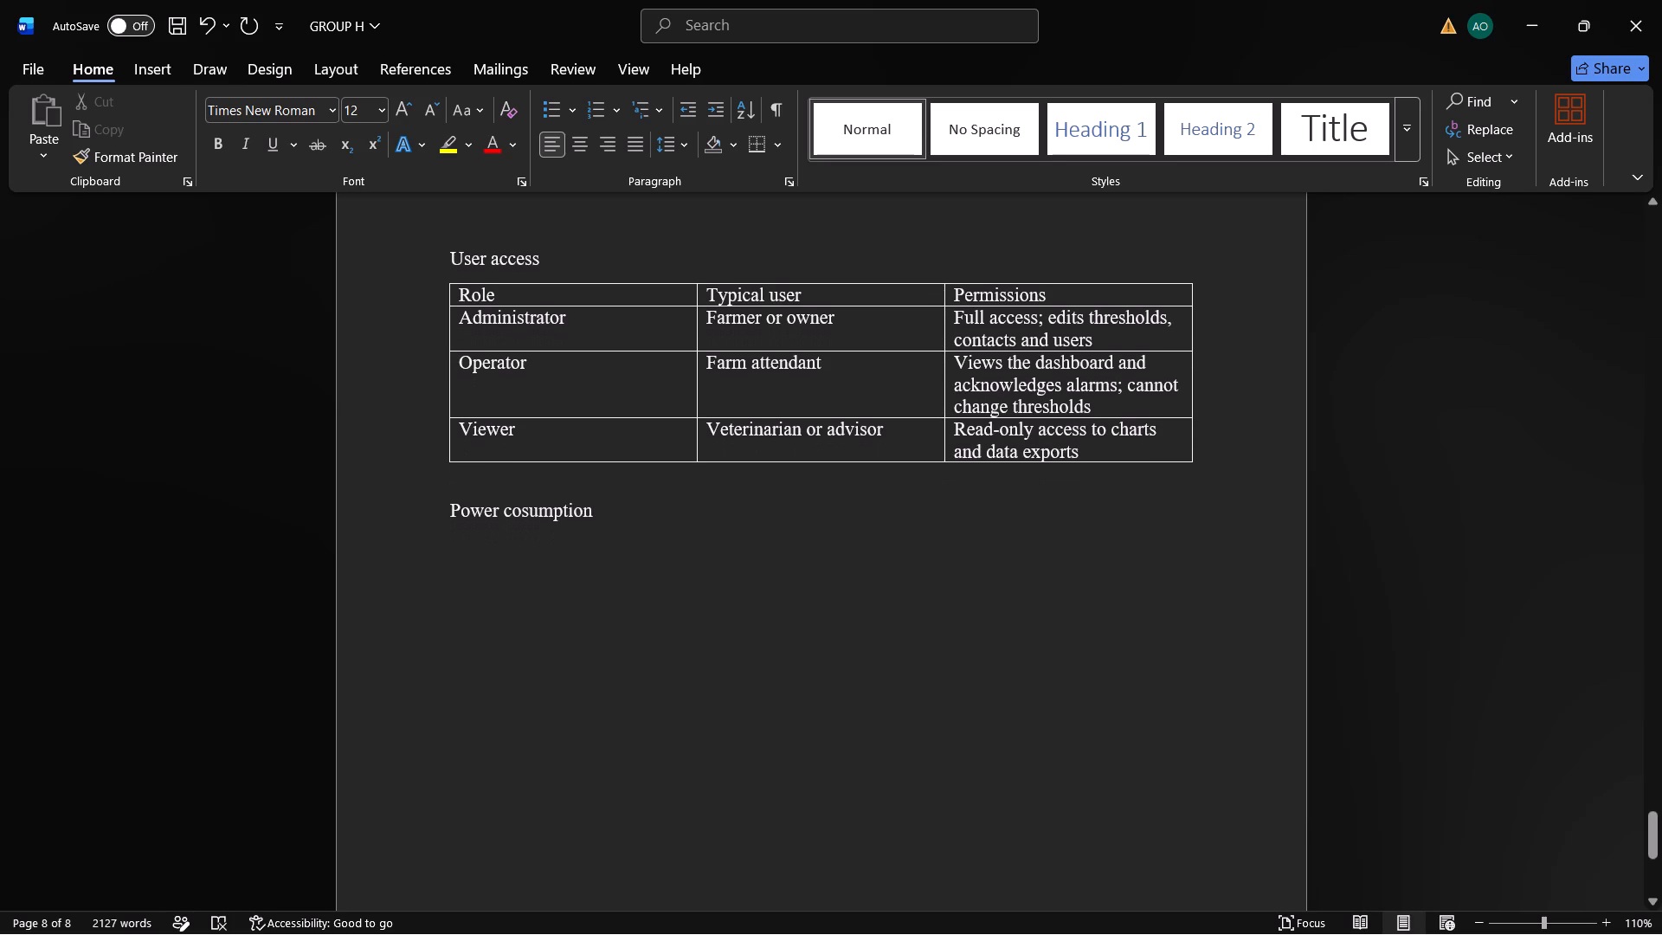
pyautogui.scroll(-1, 1127, 652)
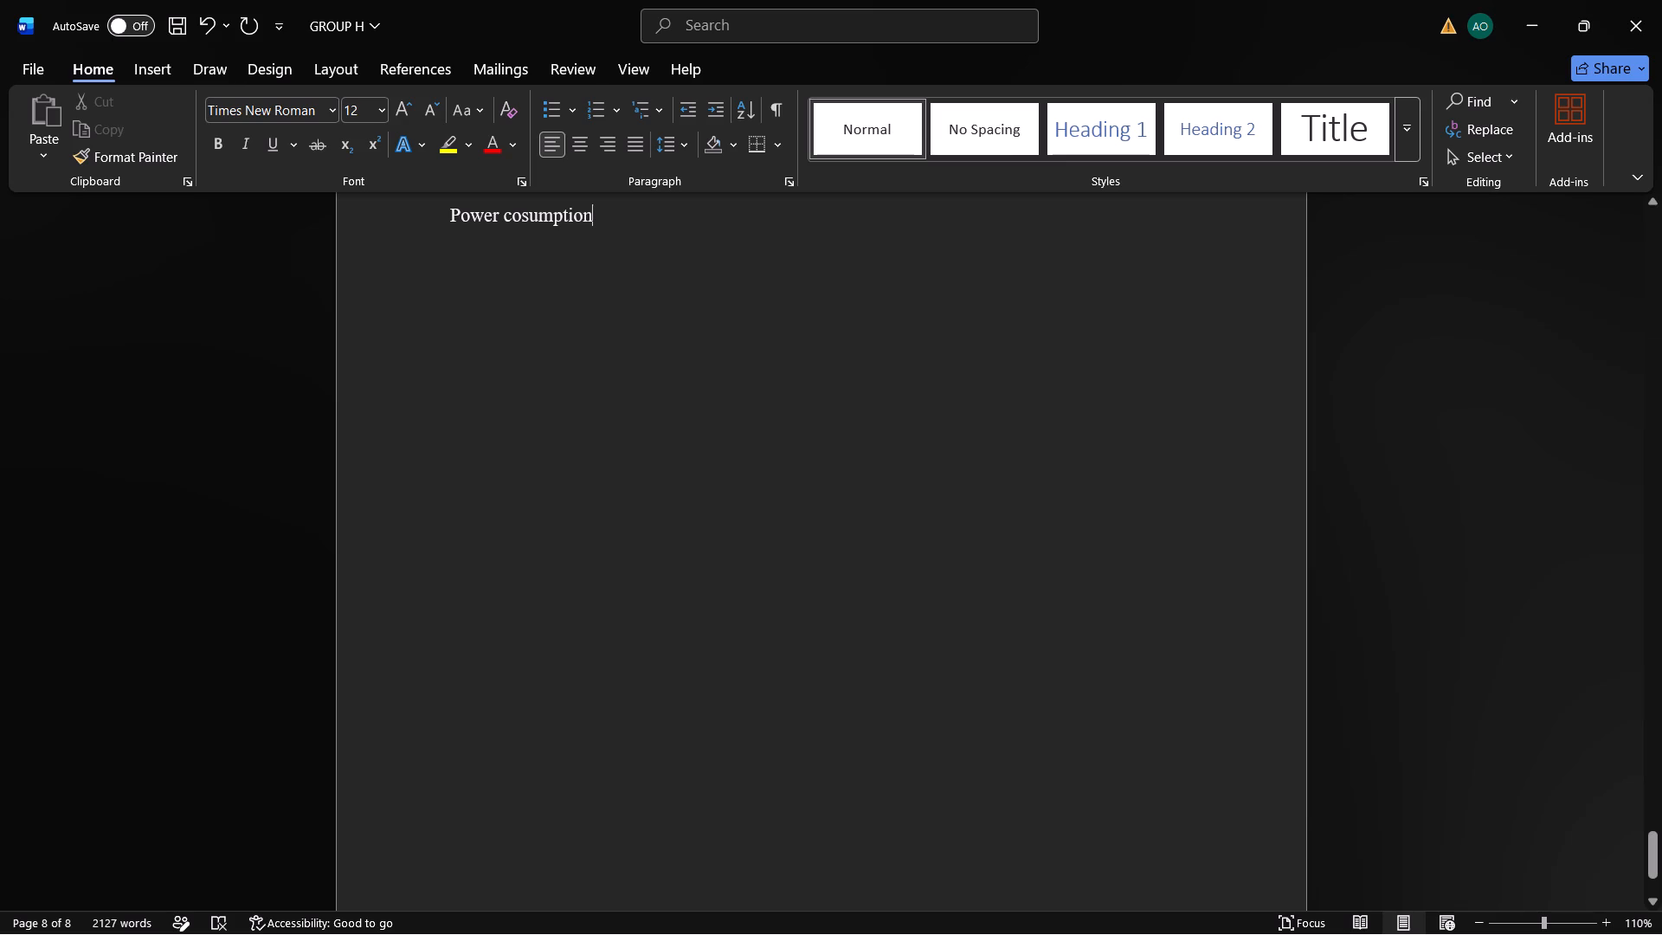
pyautogui.scroll(1, 1133, 727)
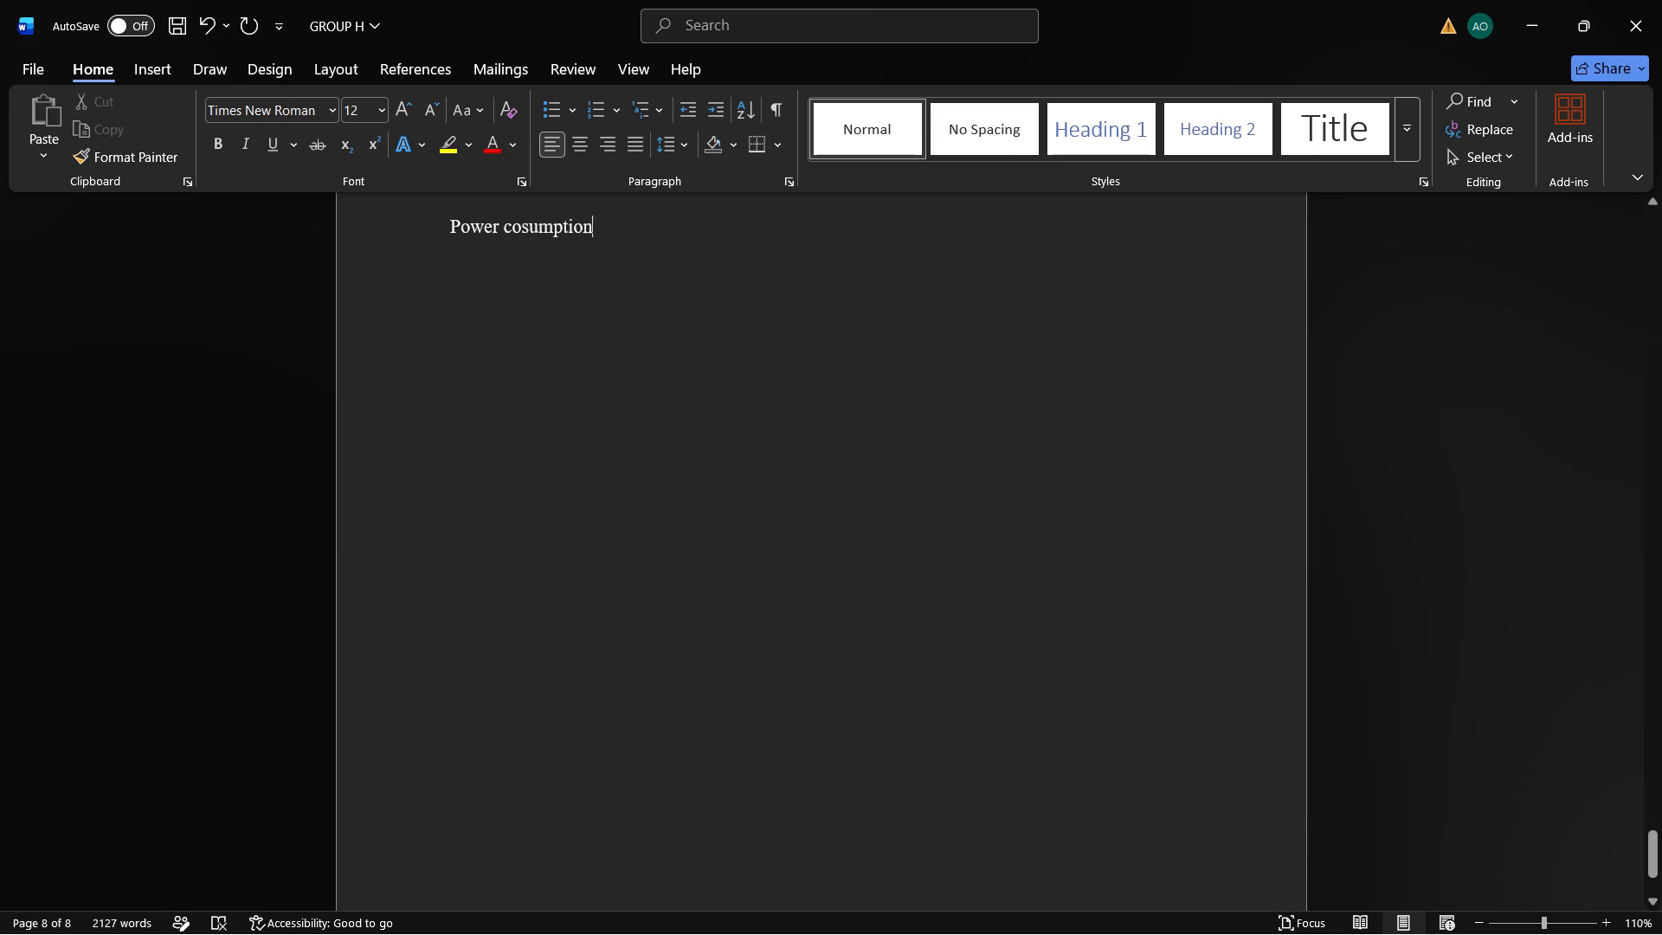
pyautogui.press('Return')
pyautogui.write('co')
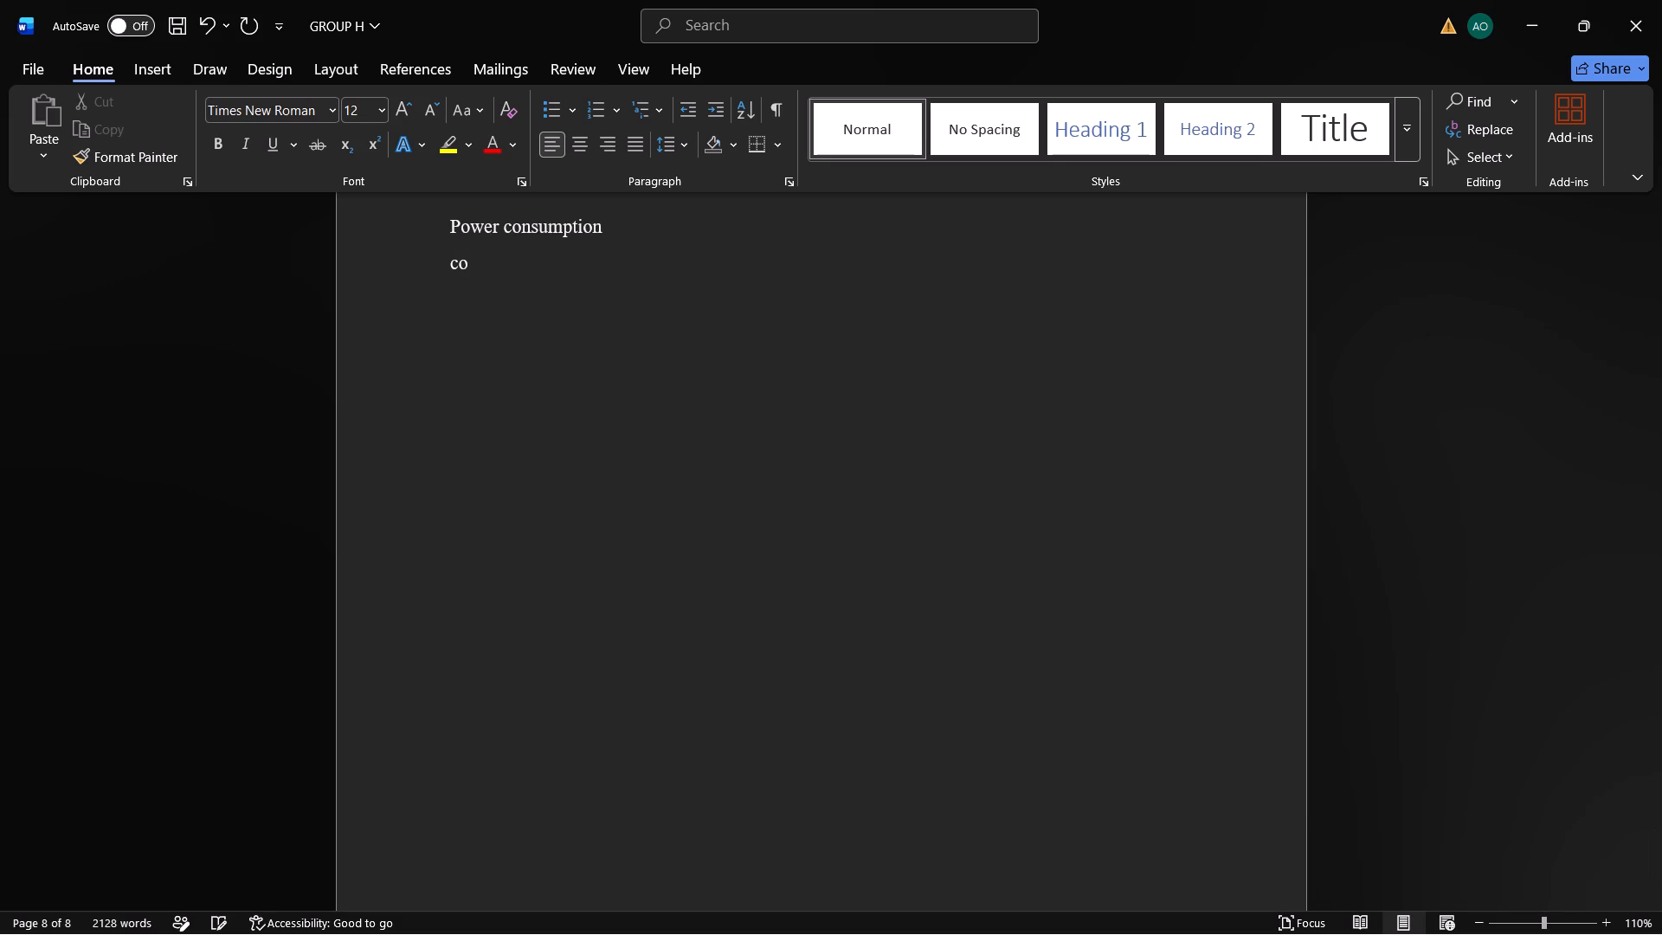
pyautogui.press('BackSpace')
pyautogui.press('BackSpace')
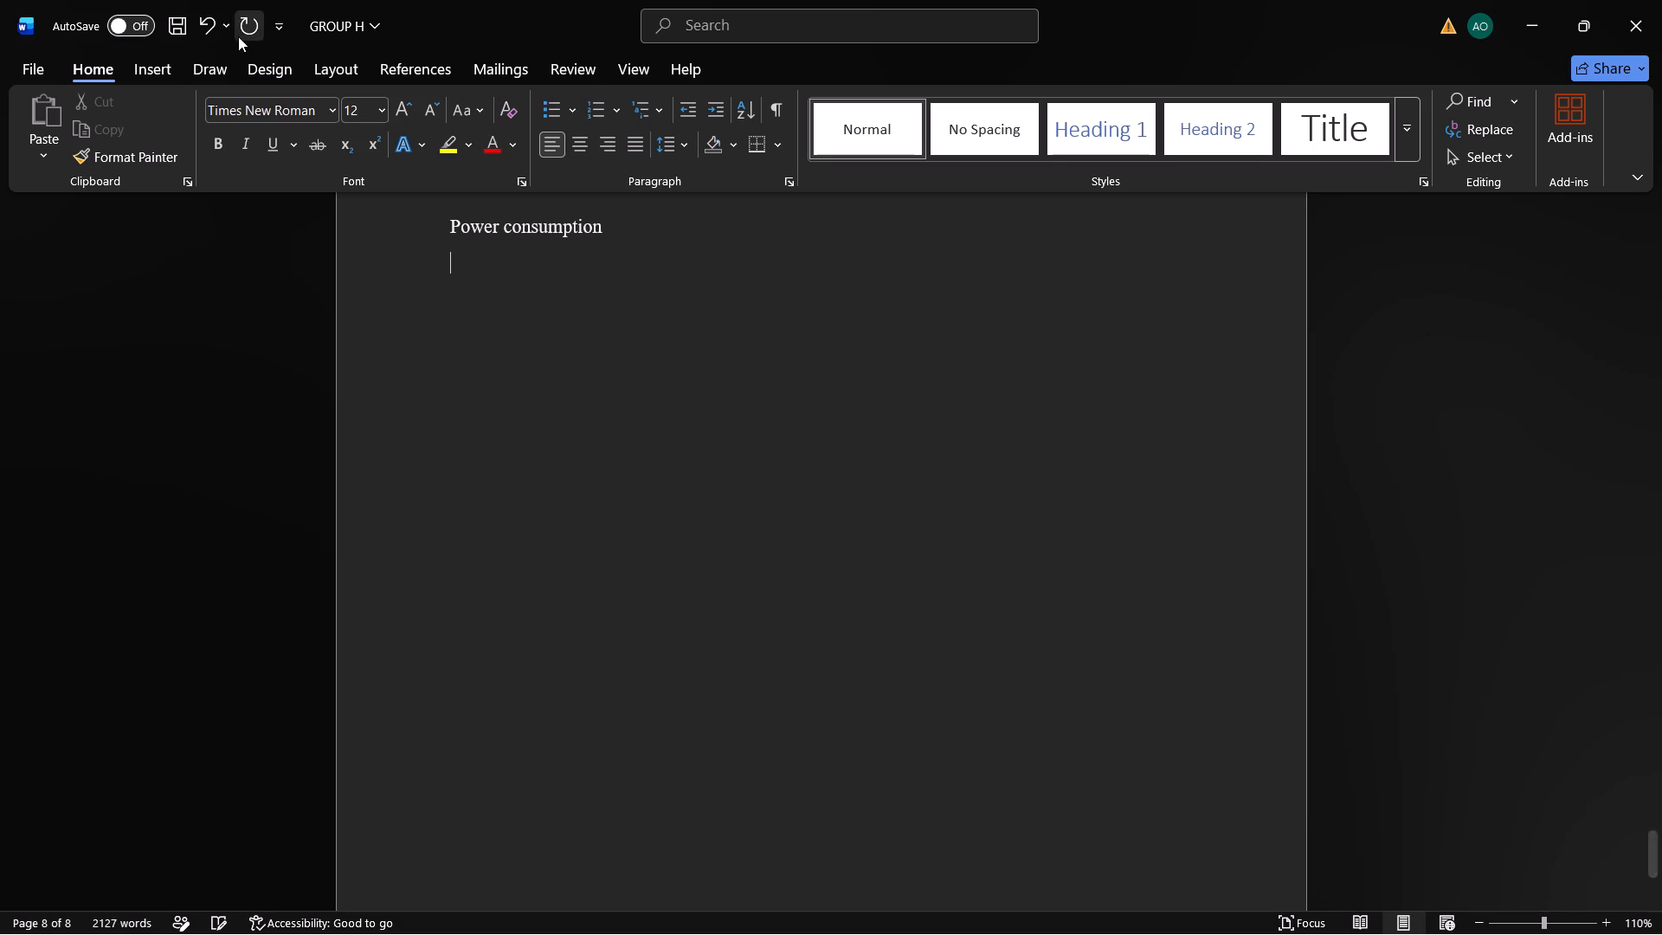
# Insert a table with two columns and six rows below the "Power consumption" subheading.
pyautogui.click(171, 67)
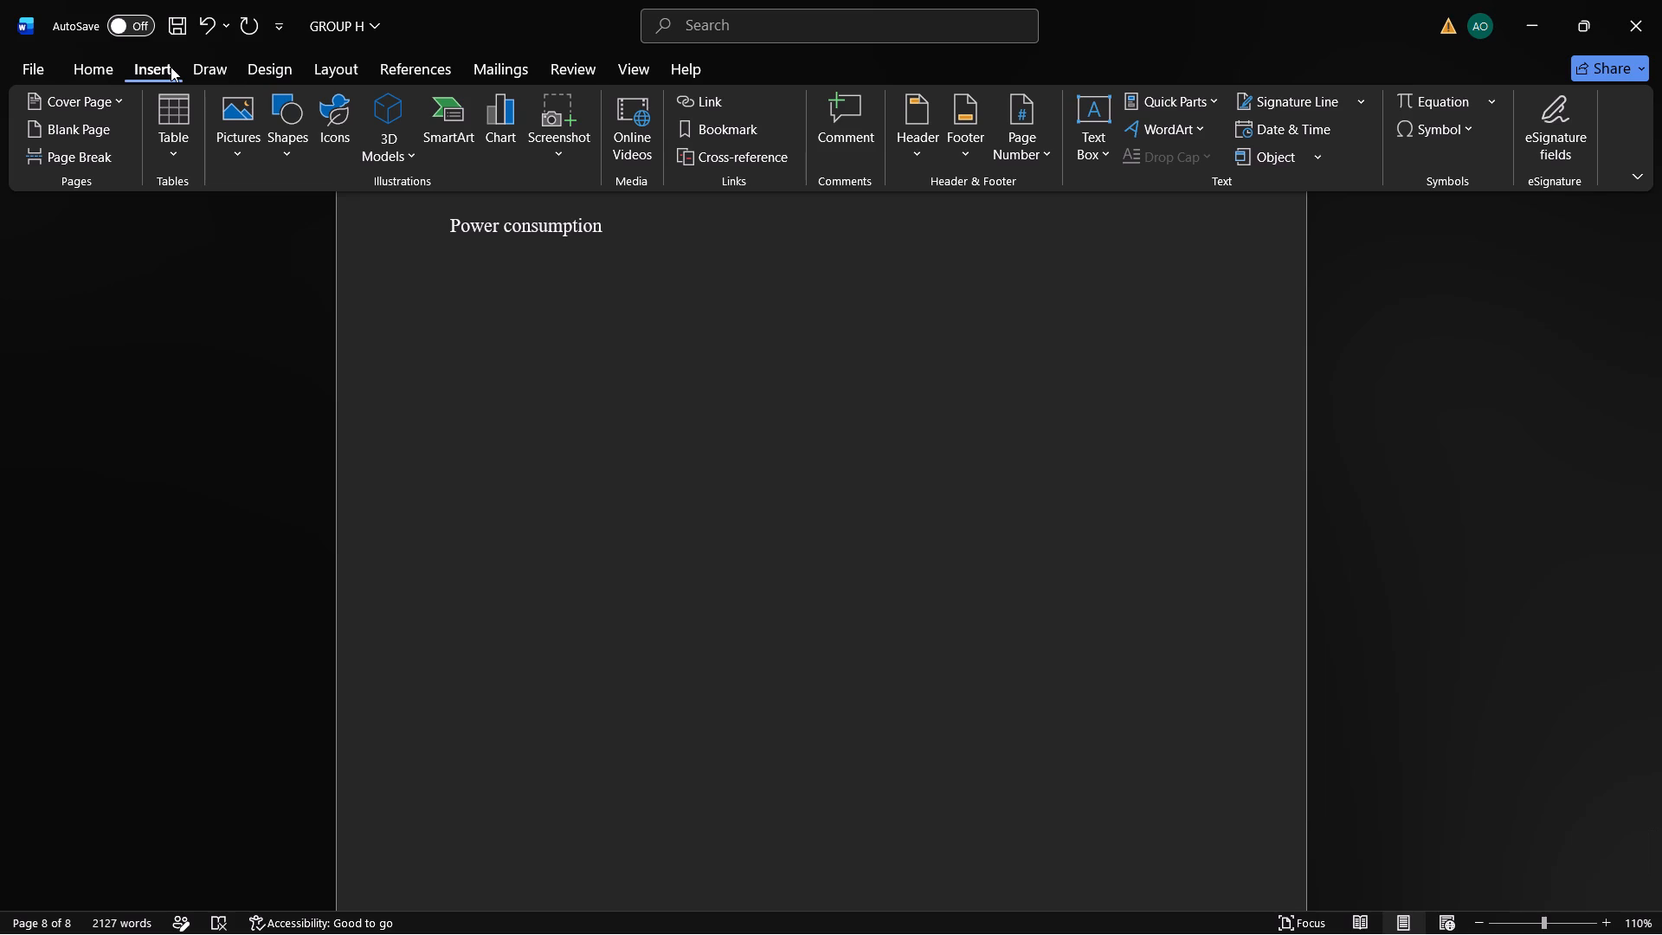
pyautogui.click(188, 111)
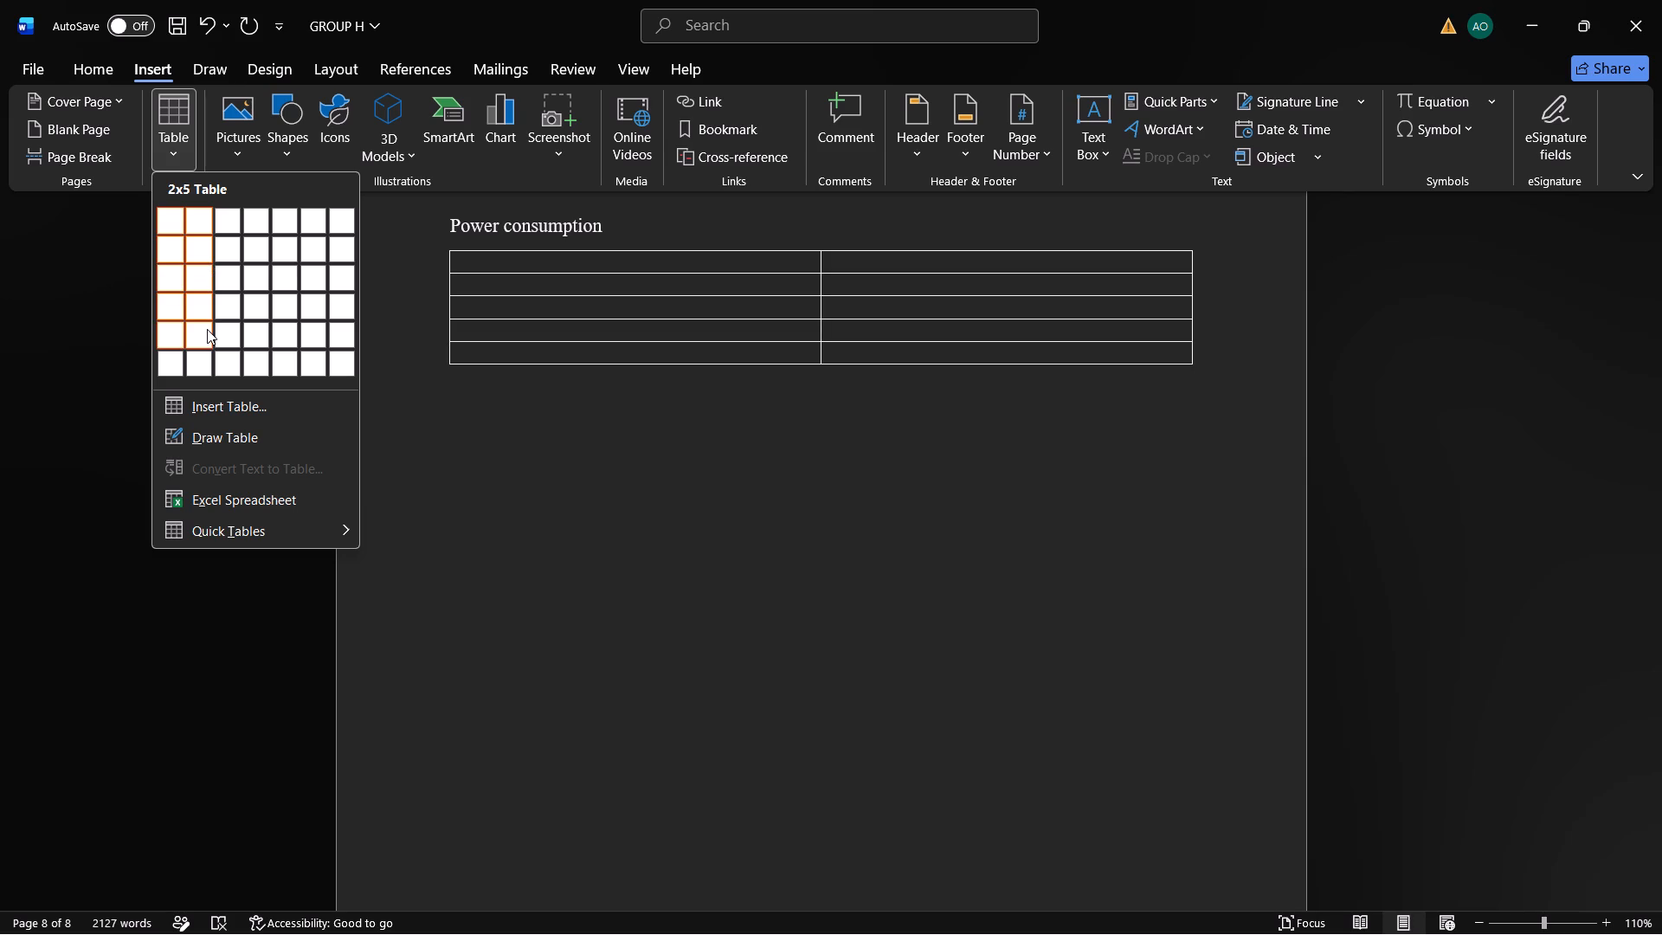
pyautogui.click(205, 358)
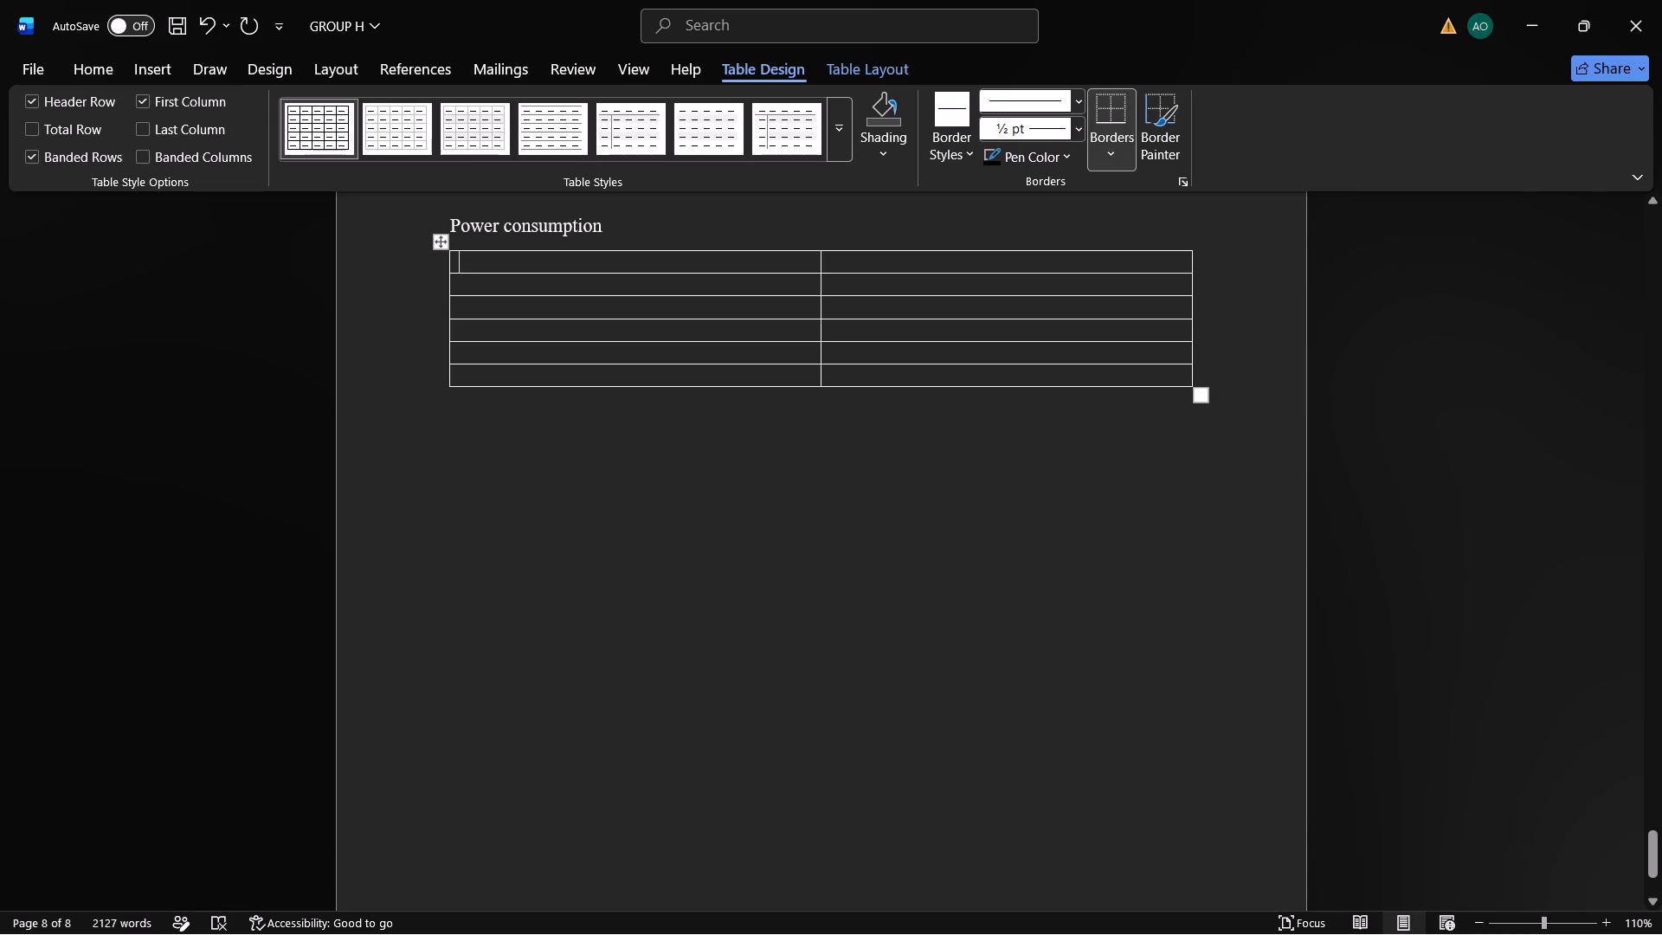
# Label the header row of the power consumption table "Component" and "Estimated power".
pyautogui.write('com')
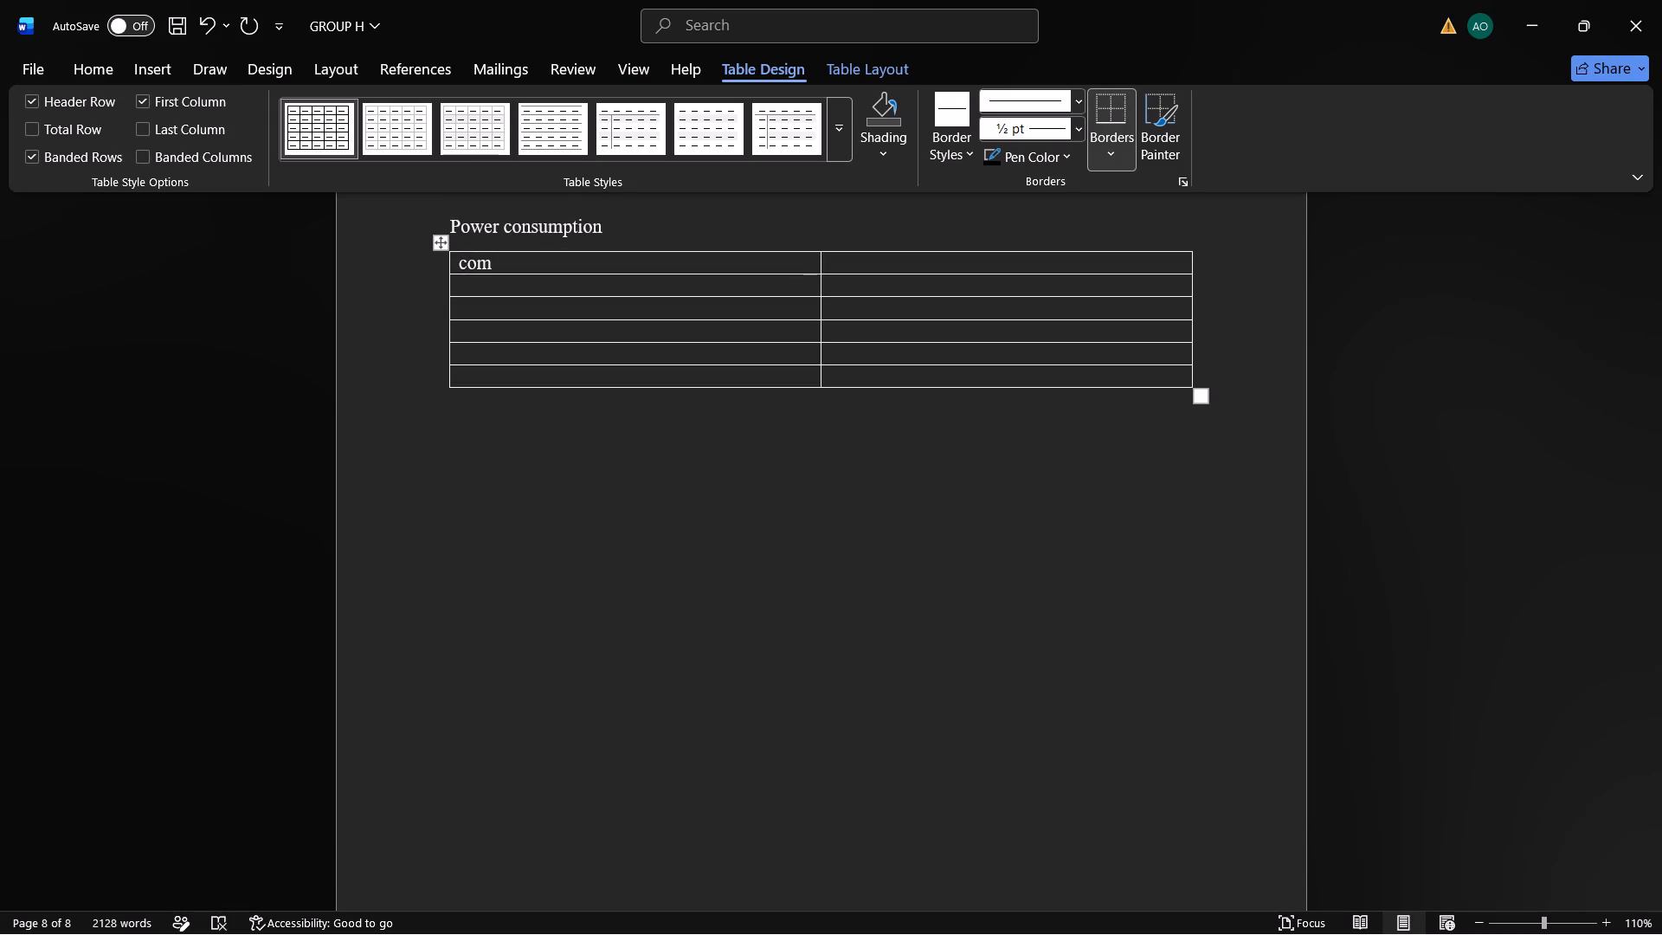
pyautogui.write('pon')
pyautogui.write('ets')
pyautogui.press('BackSpace')
pyautogui.press('BackSpace')
pyautogui.write('nt')
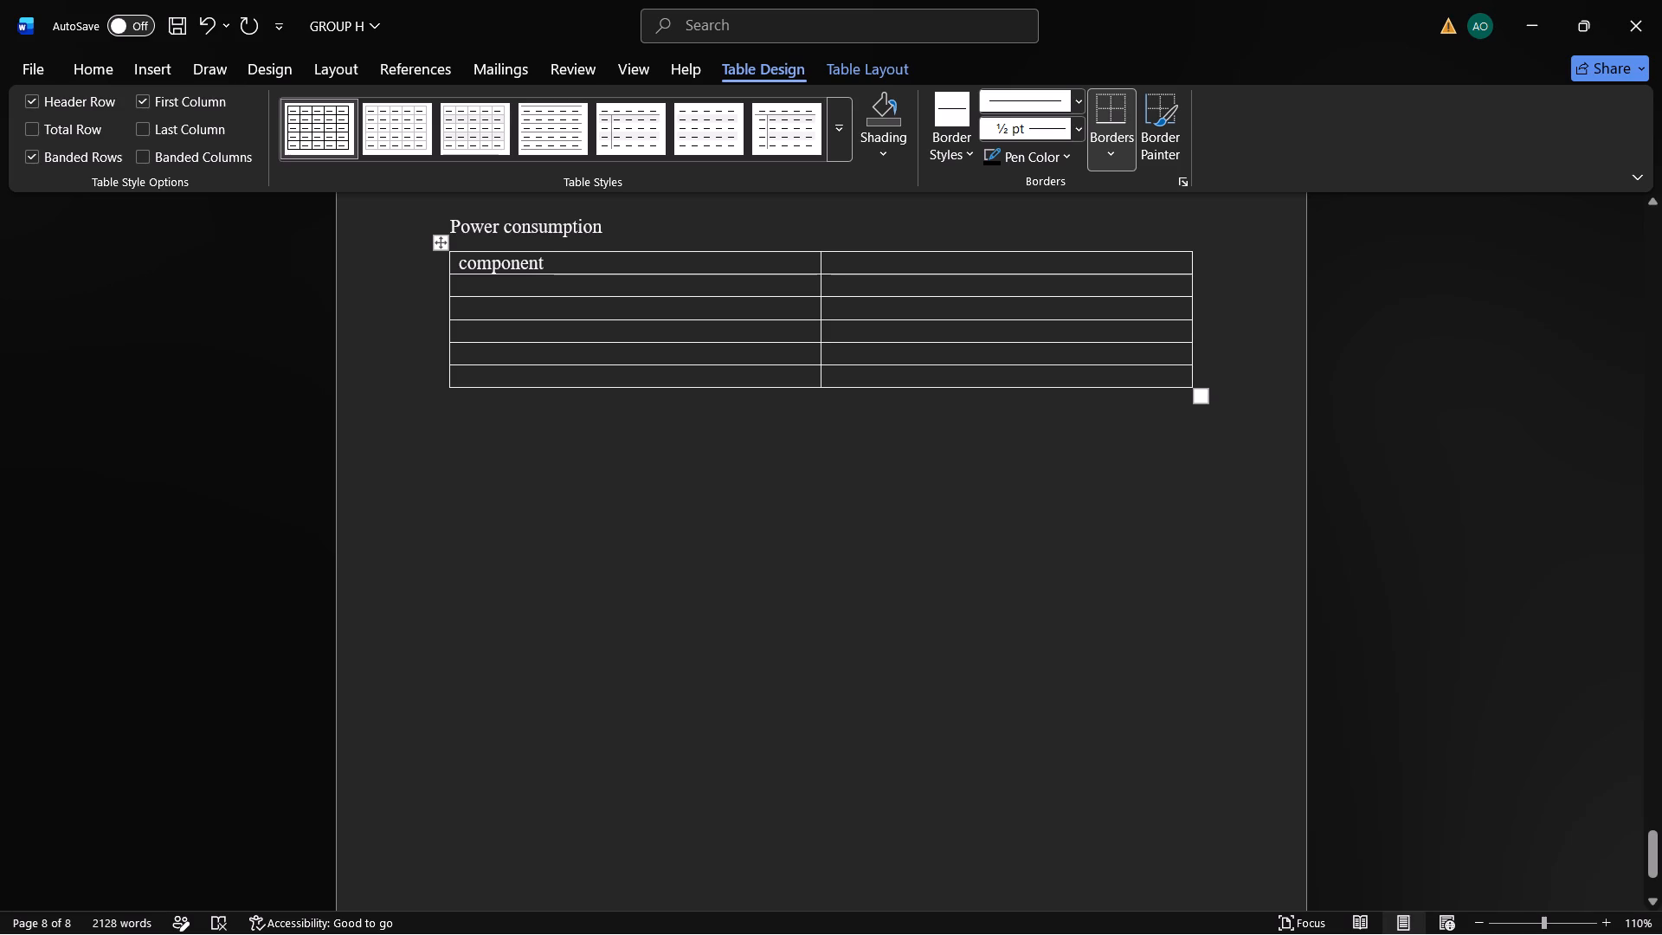
pyautogui.click(860, 268)
pyautogui.write('estim')
pyautogui.write('ated po')
pyautogui.write('wer')
# Begin the first Component entry below the header of the power consumption table with "ES".
pyautogui.press('Left')
pyautogui.press('Left')
pyautogui.press('Left')
pyautogui.press('Left')
pyautogui.press('Left')
pyautogui.press('Left')
pyautogui.press('Left')
pyautogui.press('Left')
pyautogui.press('Left')
pyautogui.press('Left')
pyautogui.press('Left')
pyautogui.press('Left')
pyautogui.press('Left')
pyautogui.press('Left')
pyautogui.press('Left')
pyautogui.press('Left')
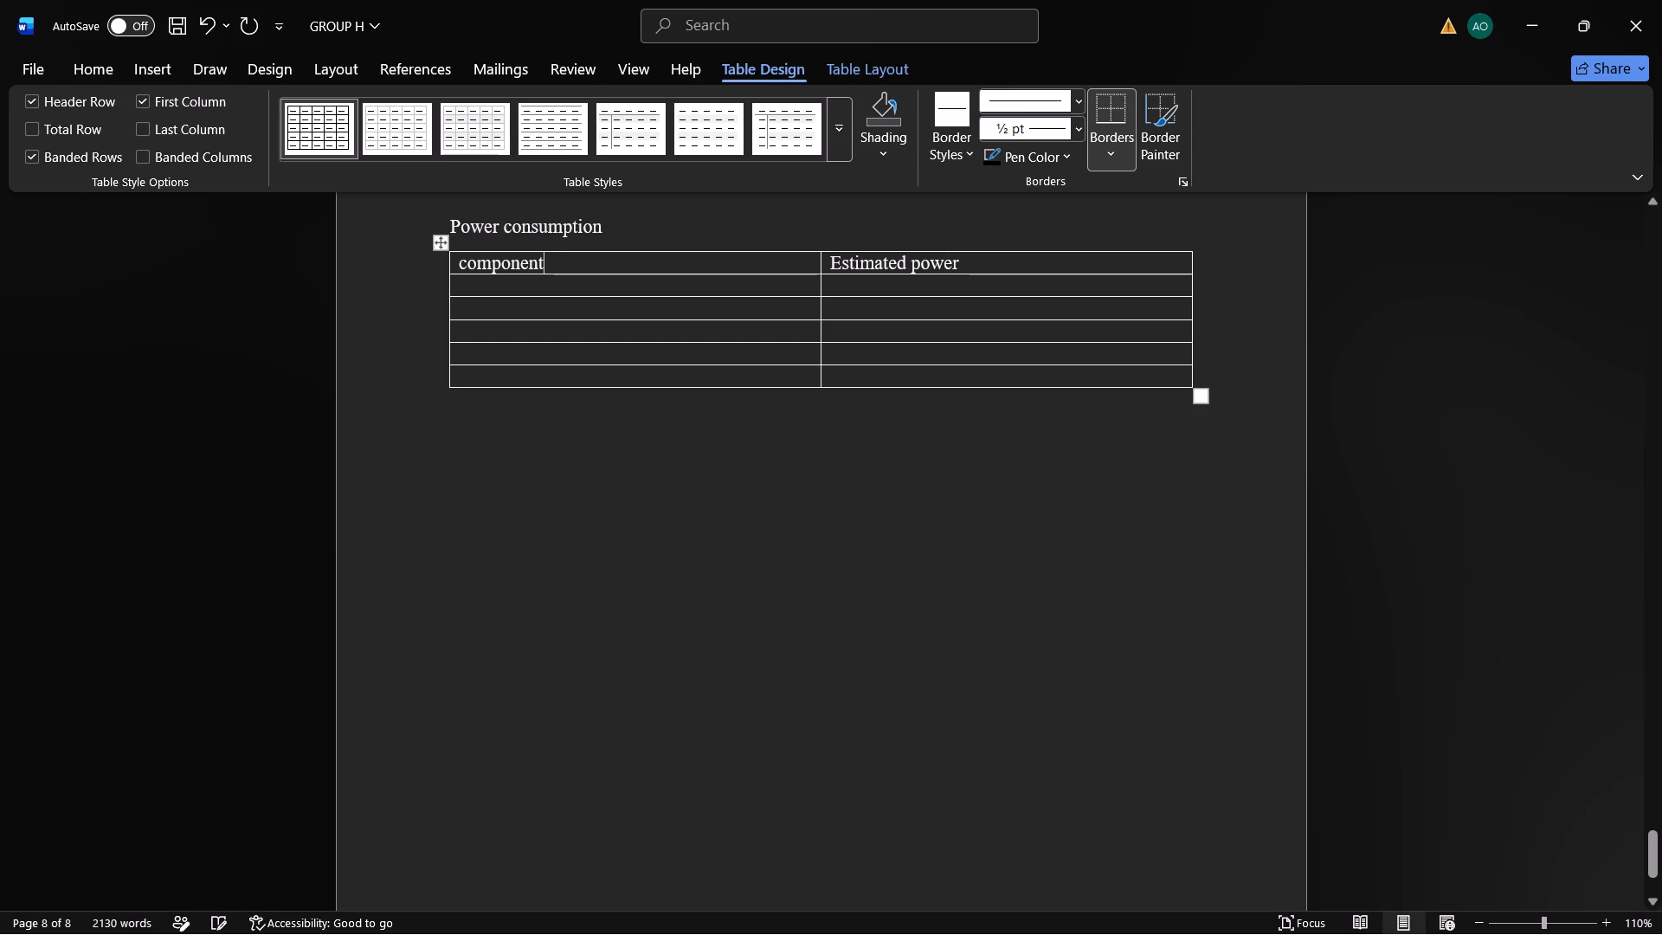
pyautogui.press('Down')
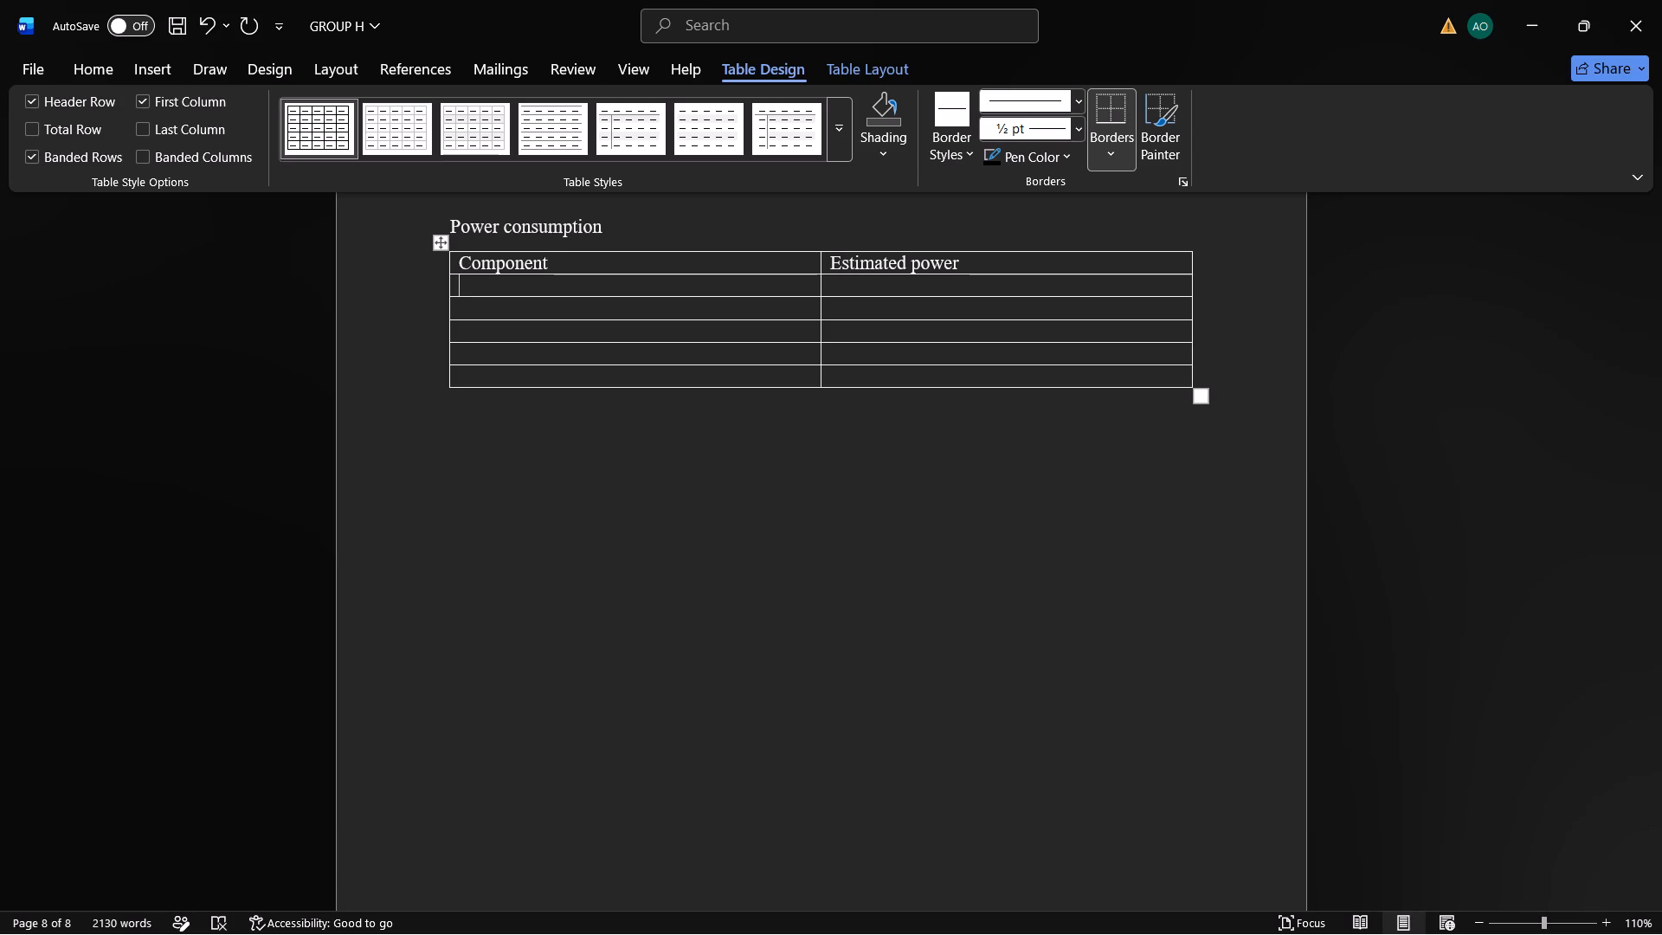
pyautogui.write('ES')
# Complete the start of the first Component entry in the power consumption table so it reads "ESP32 with Wi-Fi active".
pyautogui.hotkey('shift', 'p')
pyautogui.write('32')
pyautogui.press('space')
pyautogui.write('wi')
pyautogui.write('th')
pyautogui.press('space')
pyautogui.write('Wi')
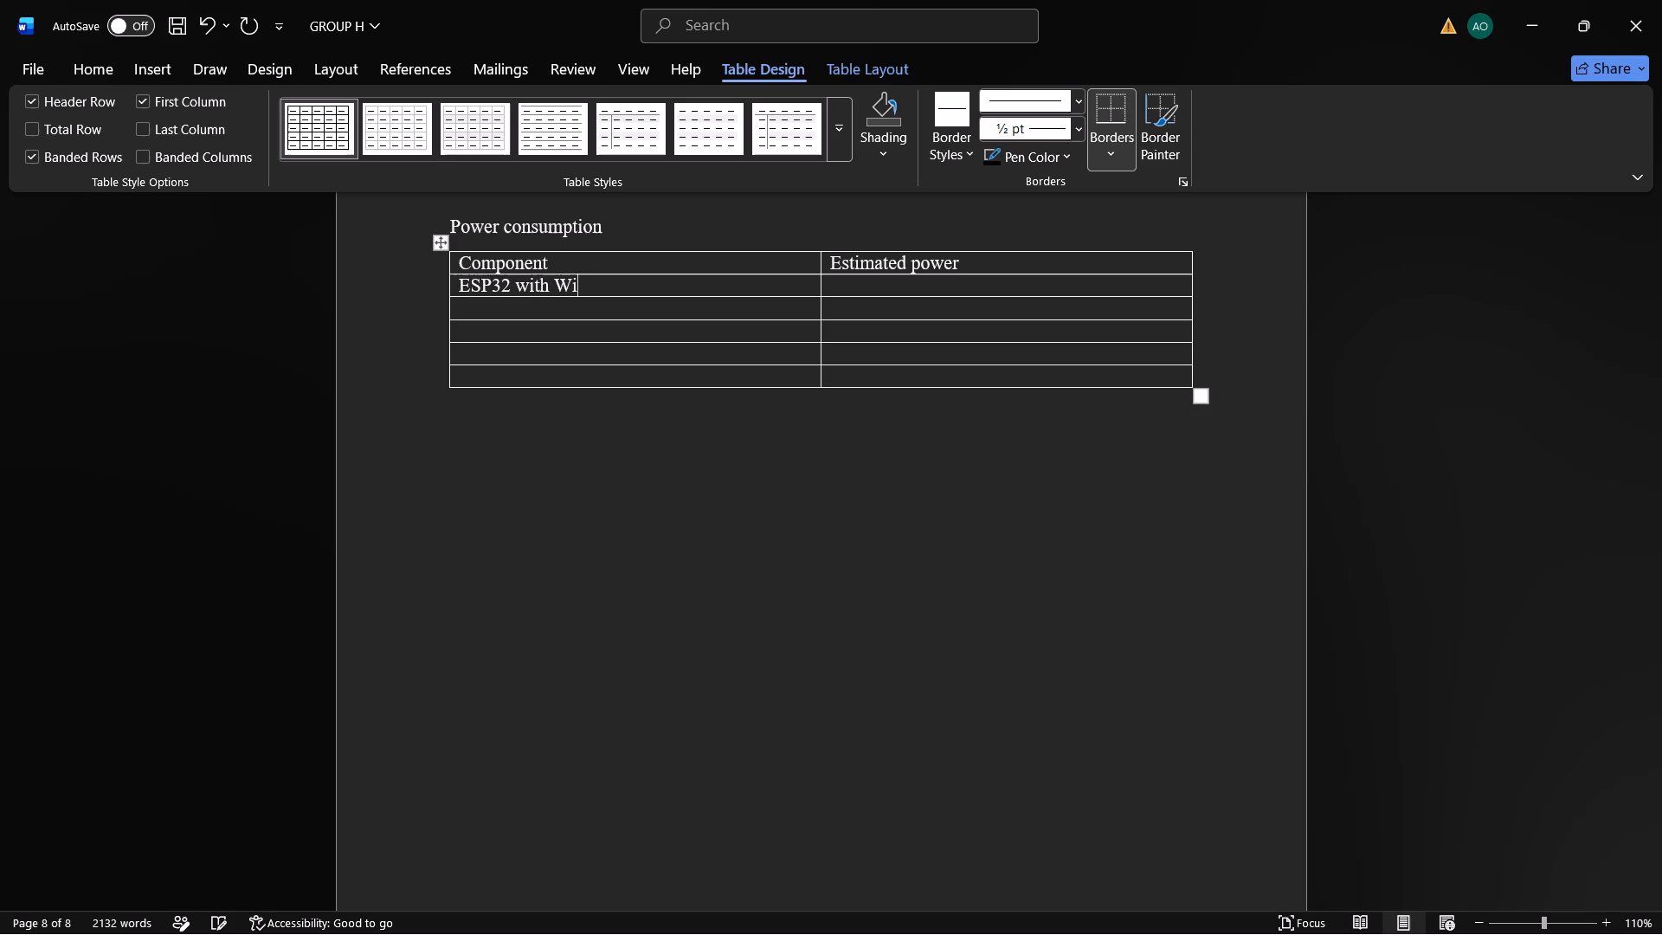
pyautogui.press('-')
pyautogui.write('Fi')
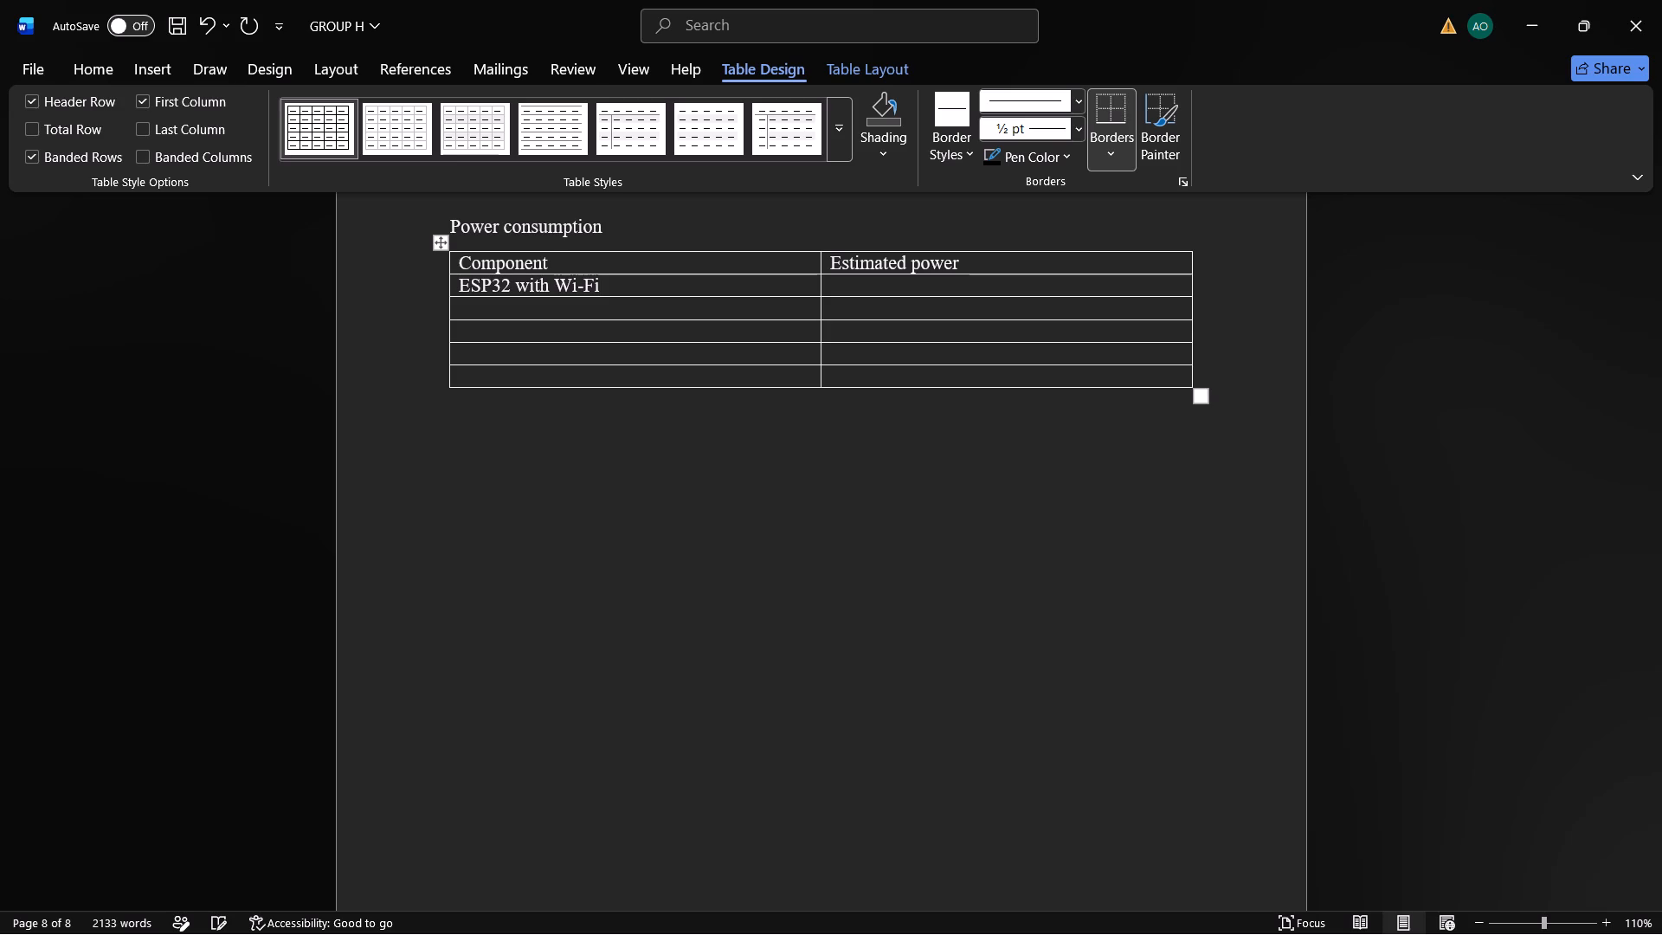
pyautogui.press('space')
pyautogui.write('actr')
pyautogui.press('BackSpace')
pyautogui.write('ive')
# Extend the ESP32 entry with ", including regulator losses", making sure a space follows the comma.
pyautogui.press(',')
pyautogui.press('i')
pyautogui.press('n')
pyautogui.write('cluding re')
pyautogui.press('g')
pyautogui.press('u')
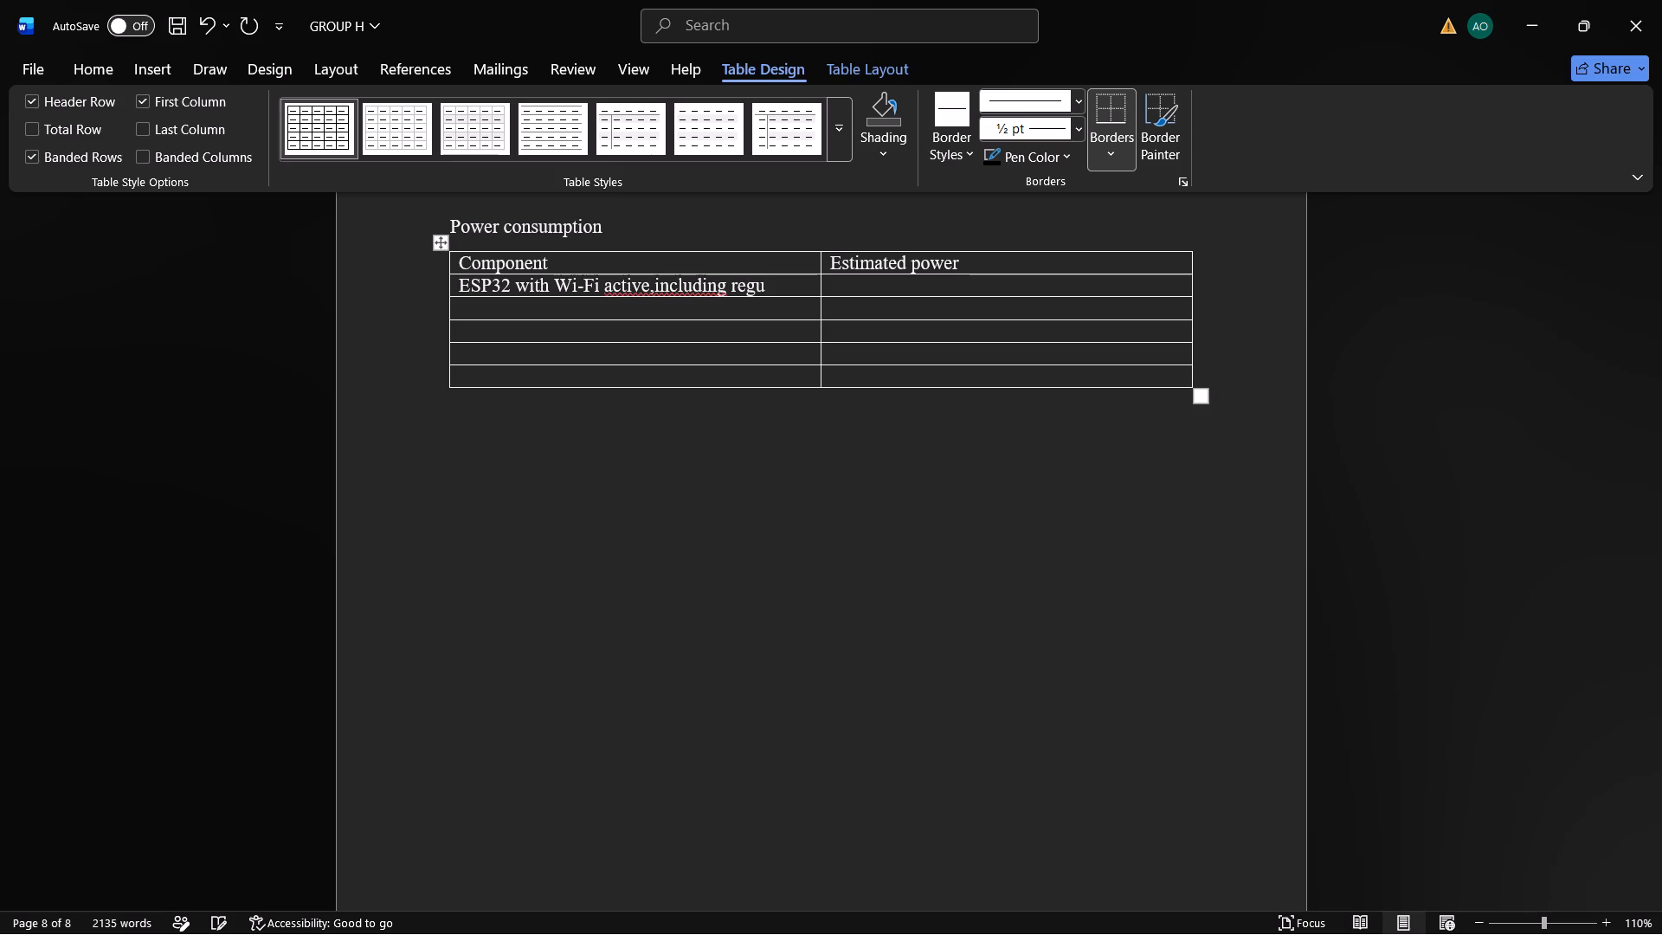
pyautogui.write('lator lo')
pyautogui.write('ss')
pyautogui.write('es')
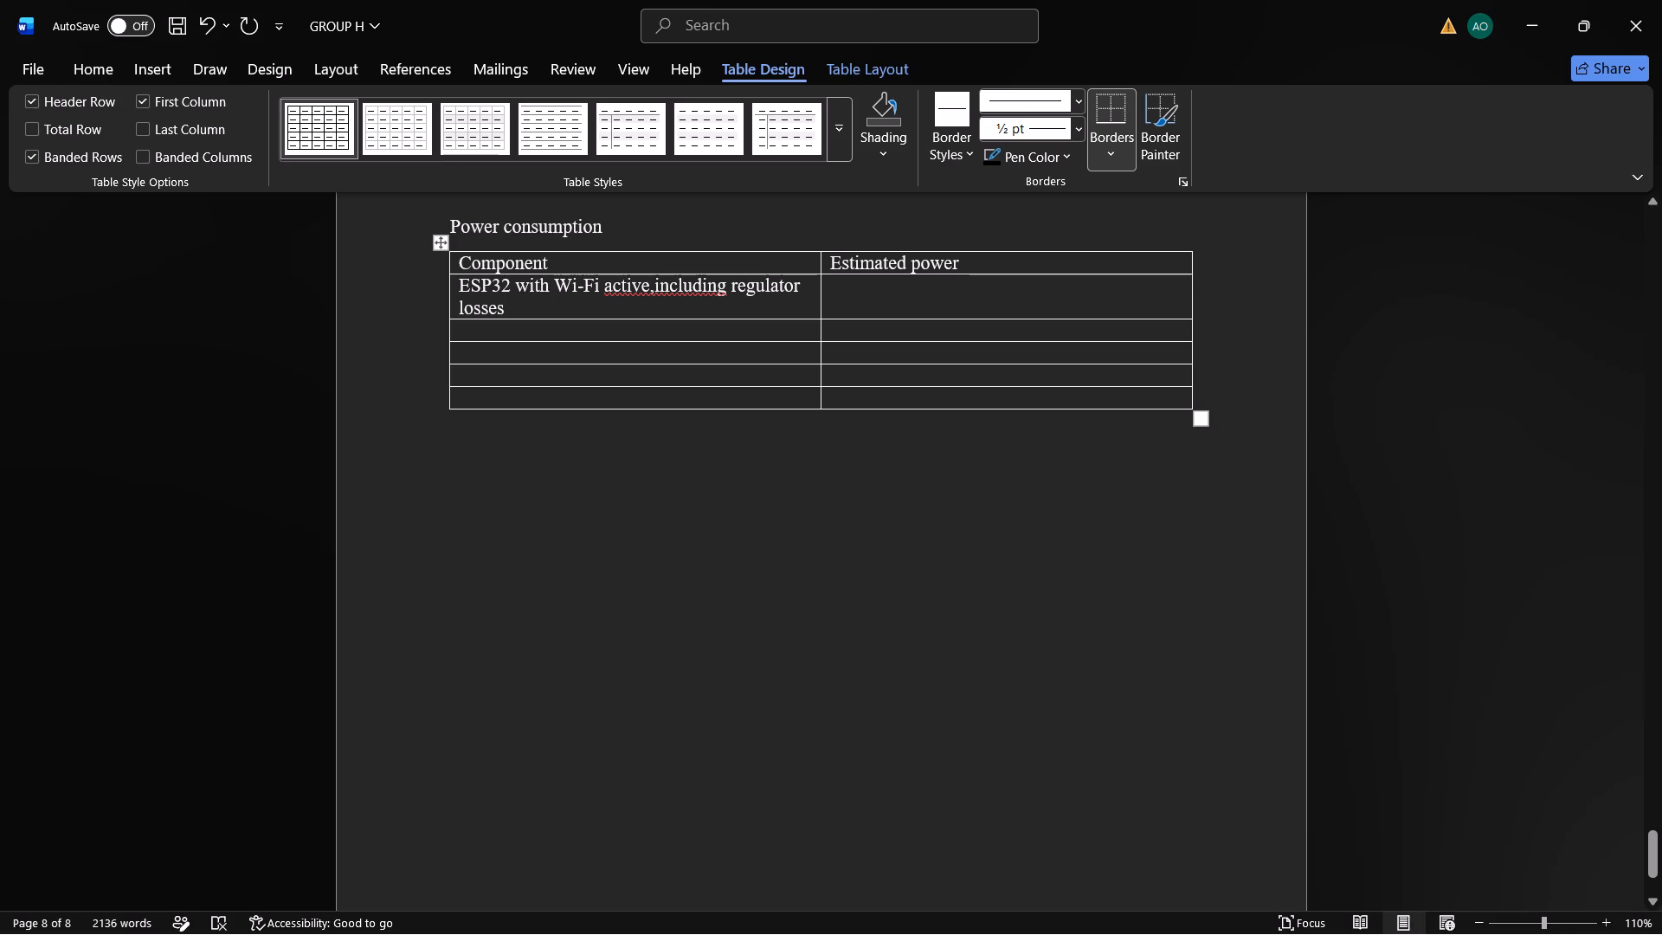
pyautogui.click(656, 287)
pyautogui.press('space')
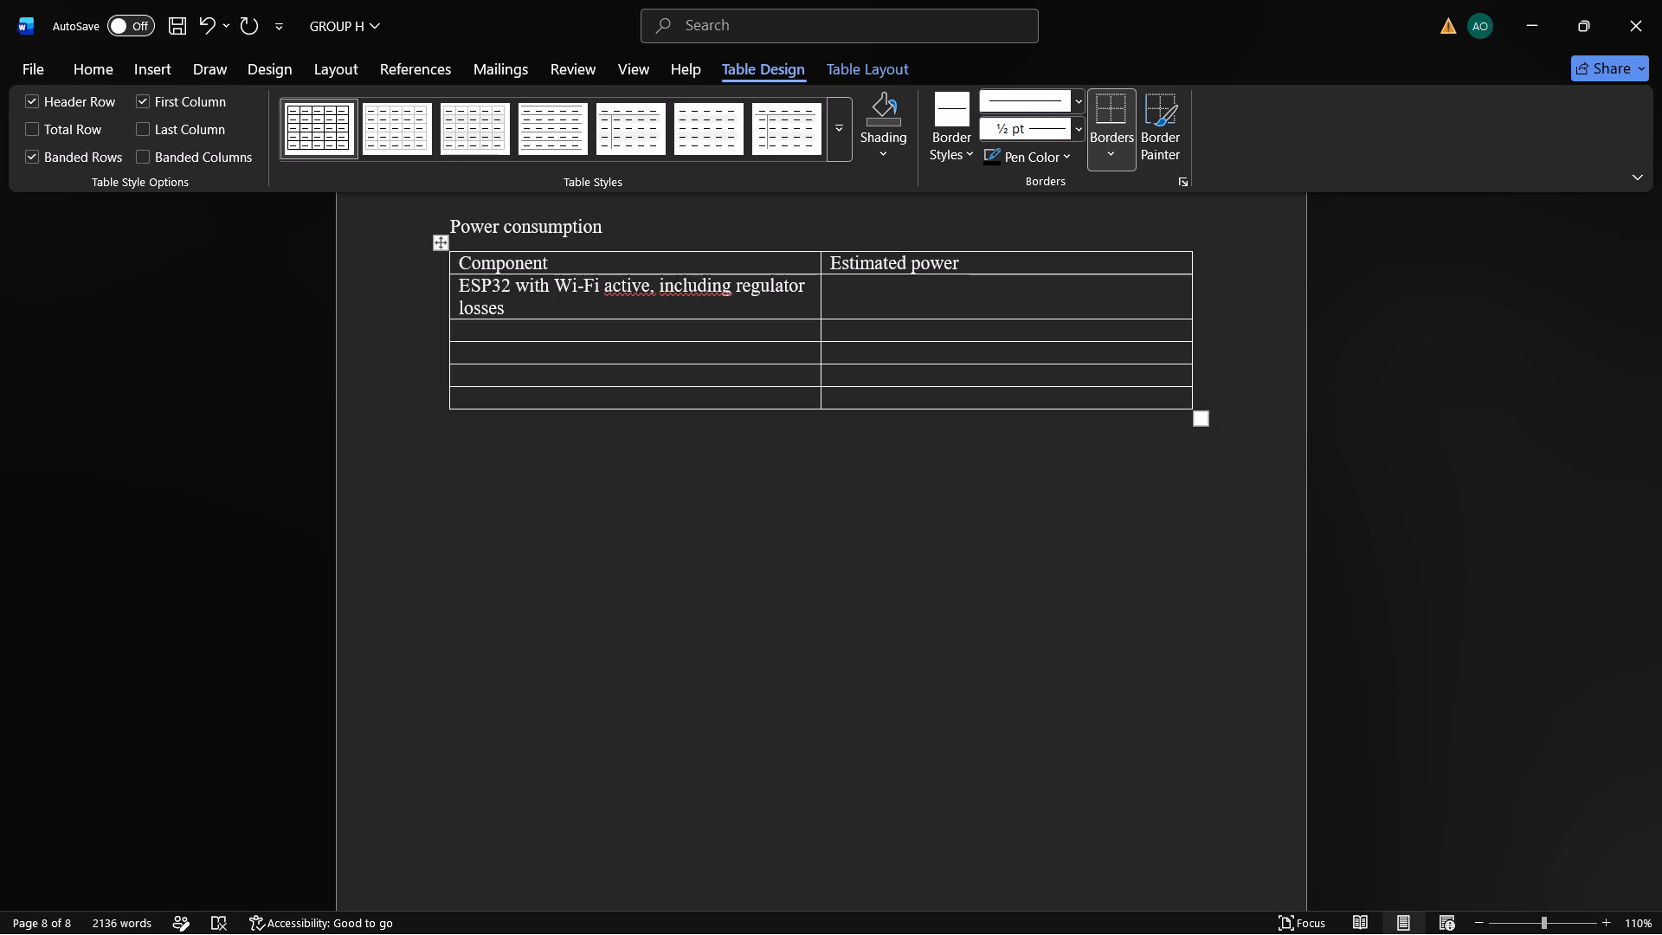
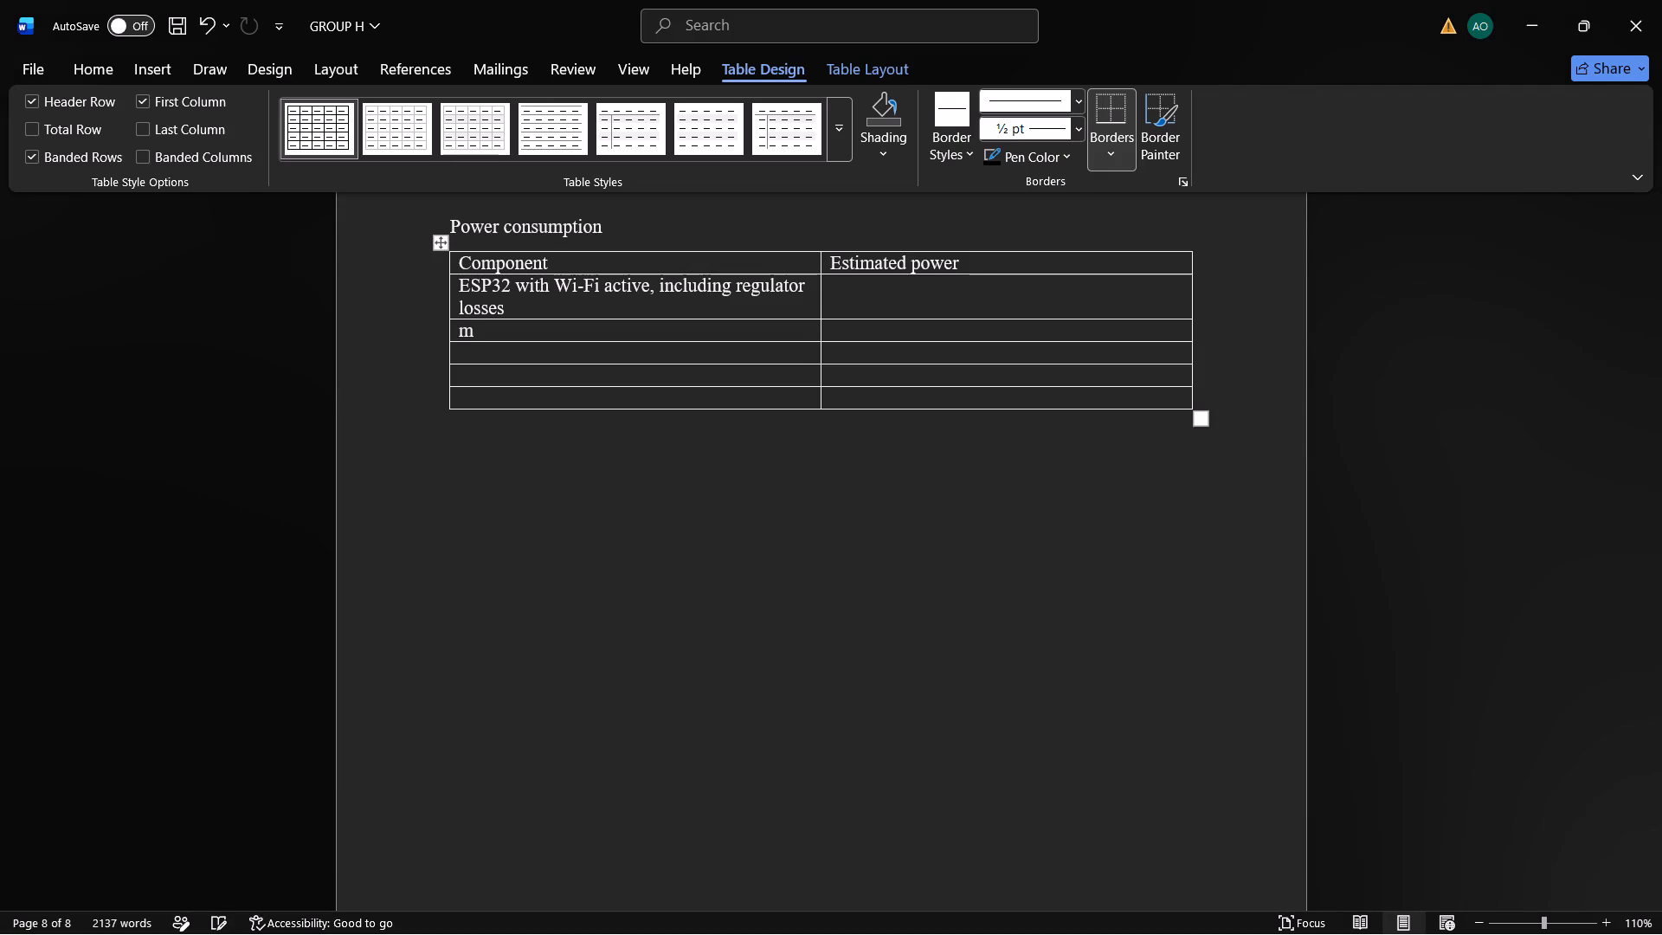
# Enter "MQ-137 heater" as the second Component entry, in the row below the ESP32 entry of the power consumption table.
pyautogui.press('BackSpace')
pyautogui.hotkey('shift', 'm')
pyautogui.hotkey('shift', 'q')
pyautogui.press('-')
pyautogui.press('1')
pyautogui.write('37')
pyautogui.press('space')
pyautogui.write('with')
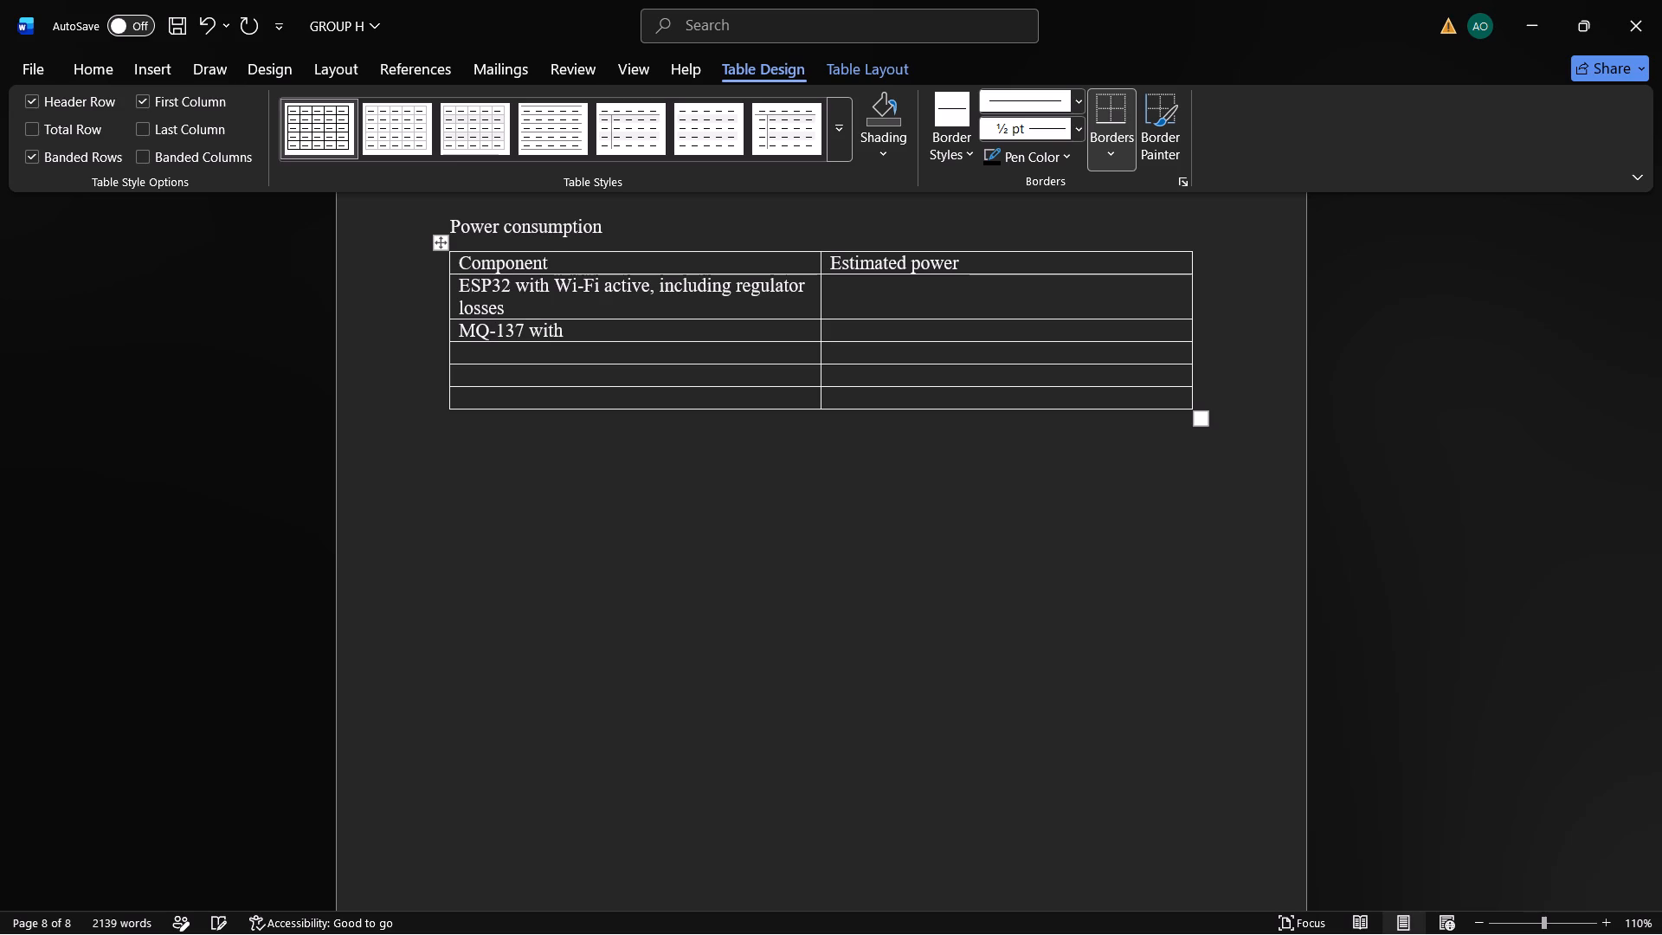
pyautogui.press('space')
pyautogui.press('BackSpace')
pyautogui.press('BackSpace')
pyautogui.press('BackSpace')
pyautogui.press('BackSpace')
pyautogui.press('BackSpace')
pyautogui.write('heater')
# Complete the MQ-137 heater entry with the current and voltage note "(about 150 mA at 5V)".
pyautogui.press('space')
pyautogui.hotkey('shift', '(')
pyautogui.write('ab')
pyautogui.write('out')
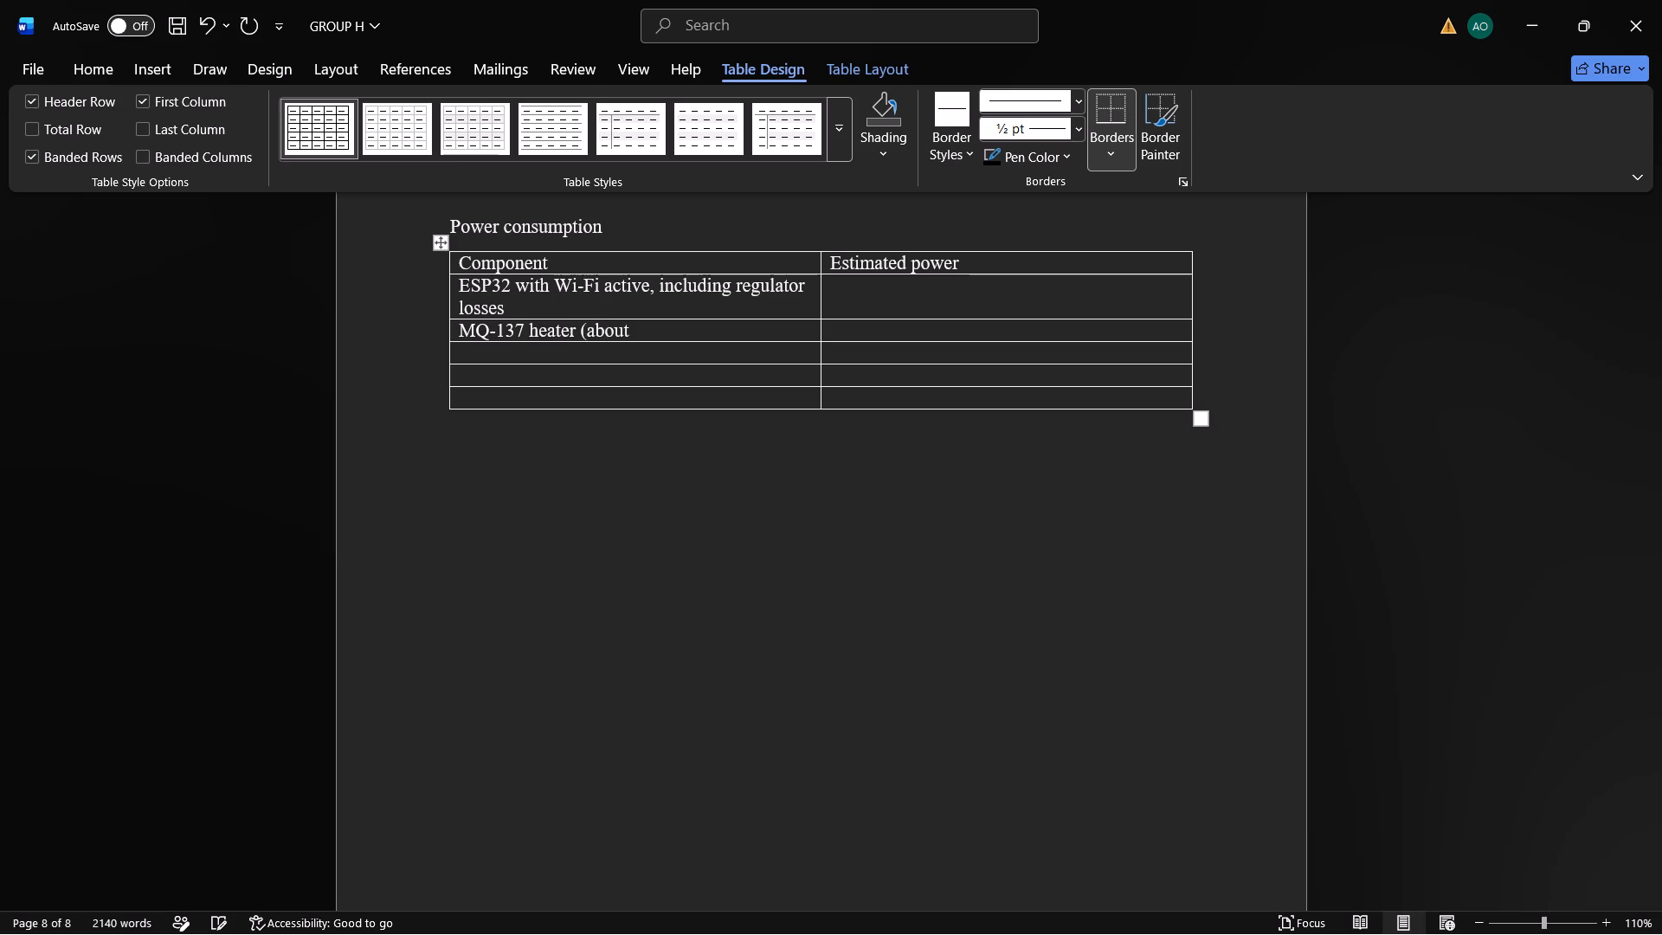
pyautogui.press('space')
pyautogui.write('150')
pyautogui.press('space')
pyautogui.write('M')
pyautogui.hotkey('shift', 'a')
pyautogui.press('BackSpace')
pyautogui.press('BackSpace')
pyautogui.press('m')
pyautogui.hotkey('shift', 'a')
pyautogui.press('space')
pyautogui.write('at')
pyautogui.press('space')
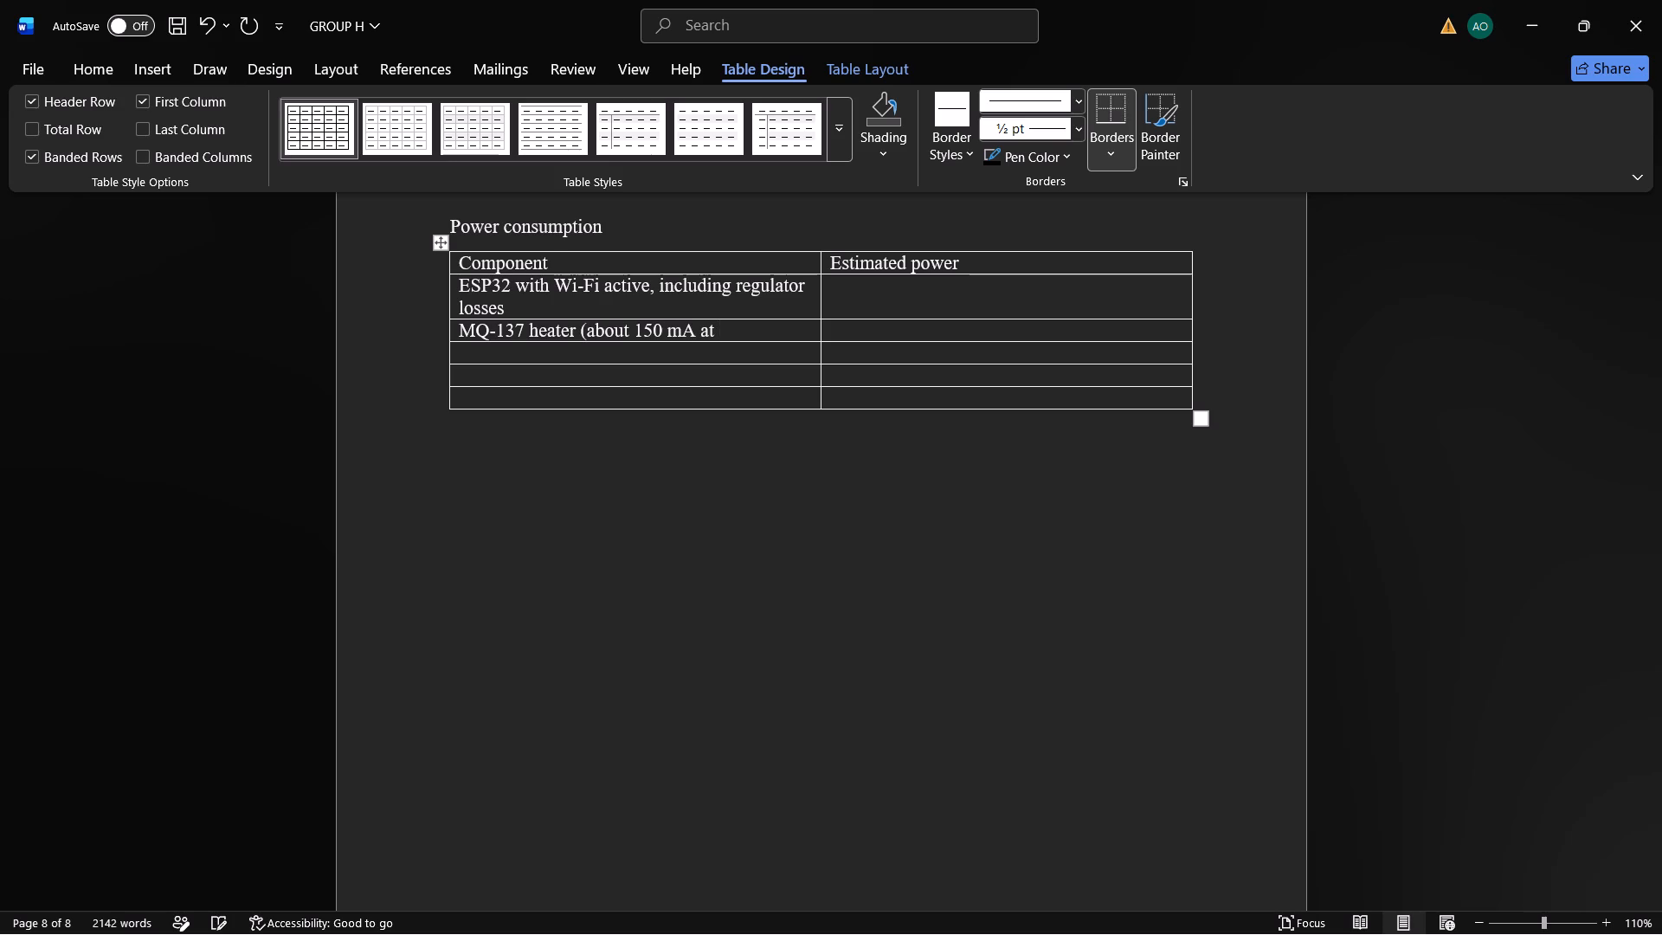
pyautogui.hotkey('shift', '%')
pyautogui.press('BackSpace')
pyautogui.press('5')
pyautogui.hotkey('shift', 'v')
pyautogui.press('0')
pyautogui.press('BackSpace')
pyautogui.hotkey('shift', ')')
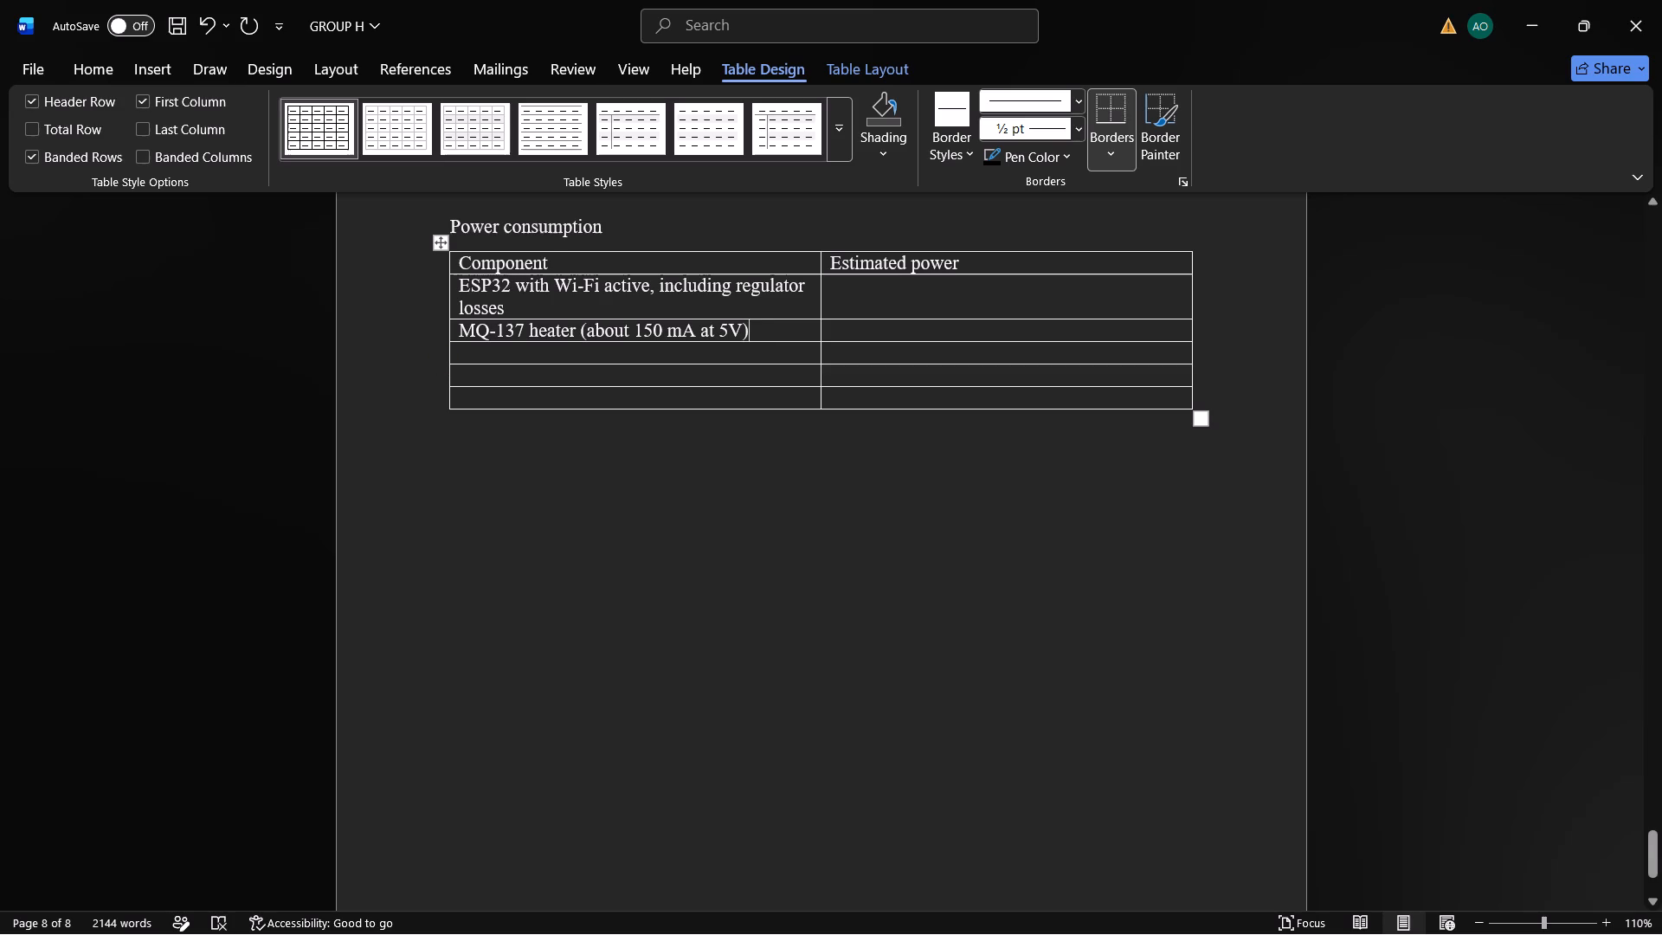
# Enter "MQ-135 heater" in the Component column, in the row below the MQ-137 heater entry.
pyautogui.click(463, 348)
pyautogui.hotkey('shift', 'm')
pyautogui.hotkey('shift', 'q')
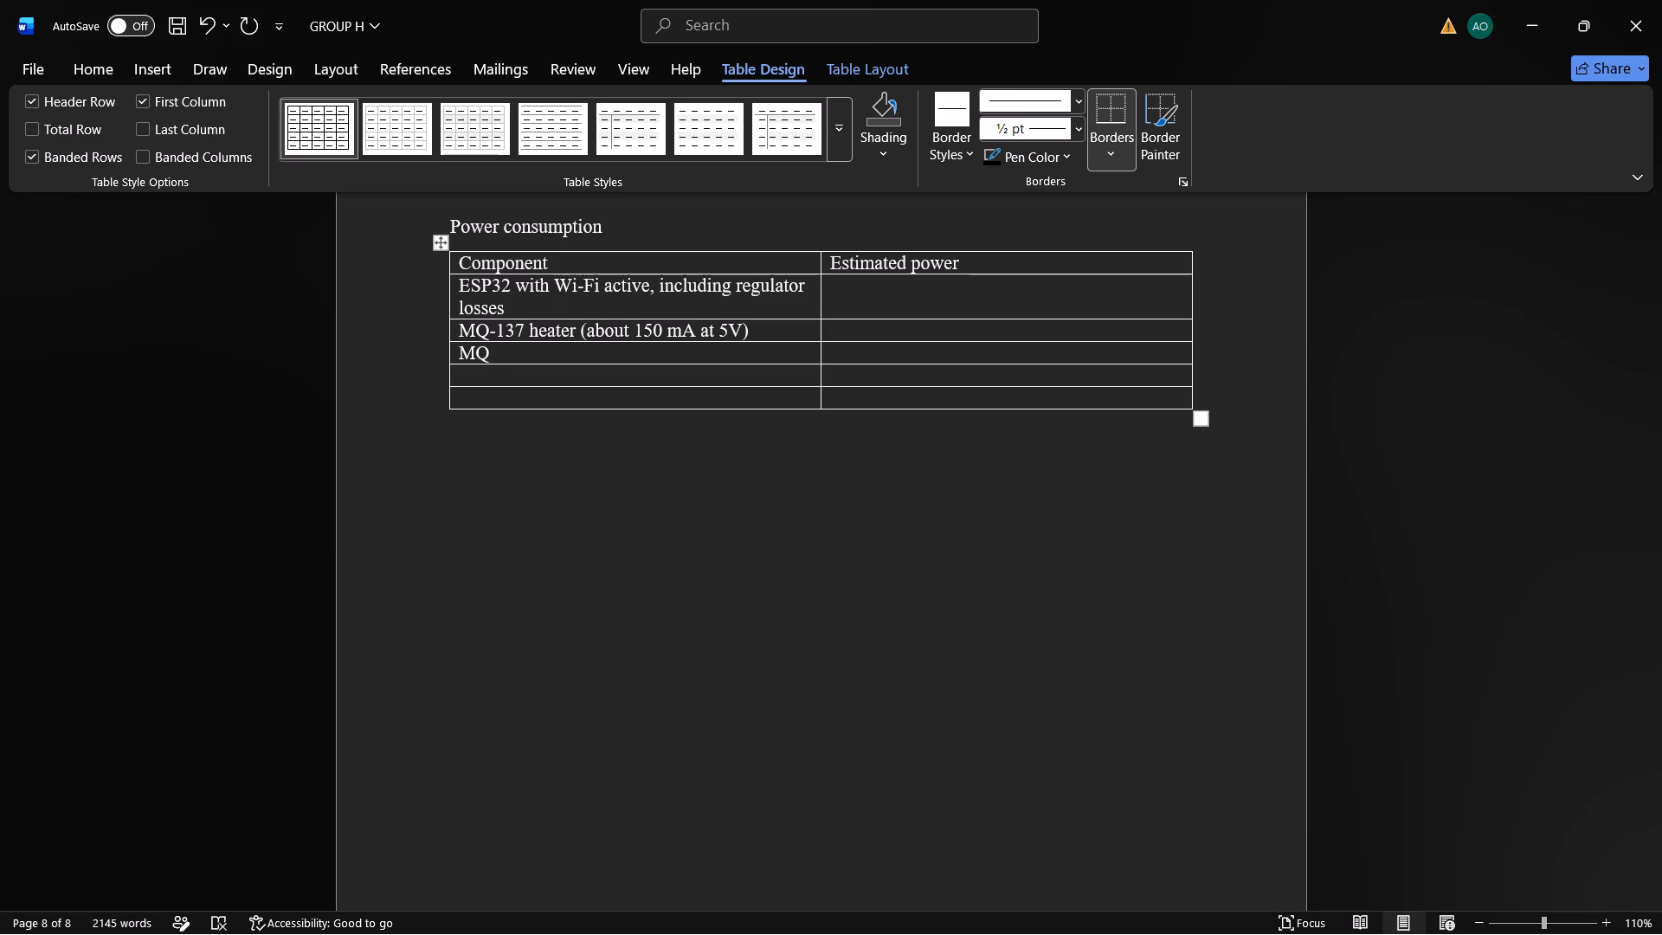
pyautogui.hotkey('shift', '_')
pyautogui.press('BackSpace')
pyautogui.press('-')
pyautogui.write('13')
pyautogui.press('5')
pyautogui.press('space')
pyautogui.write('HEATER')
pyautogui.press('BackSpace')
pyautogui.press('BackSpace')
pyautogui.press('BackSpace')
pyautogui.press('BackSpace')
pyautogui.press('BackSpace')
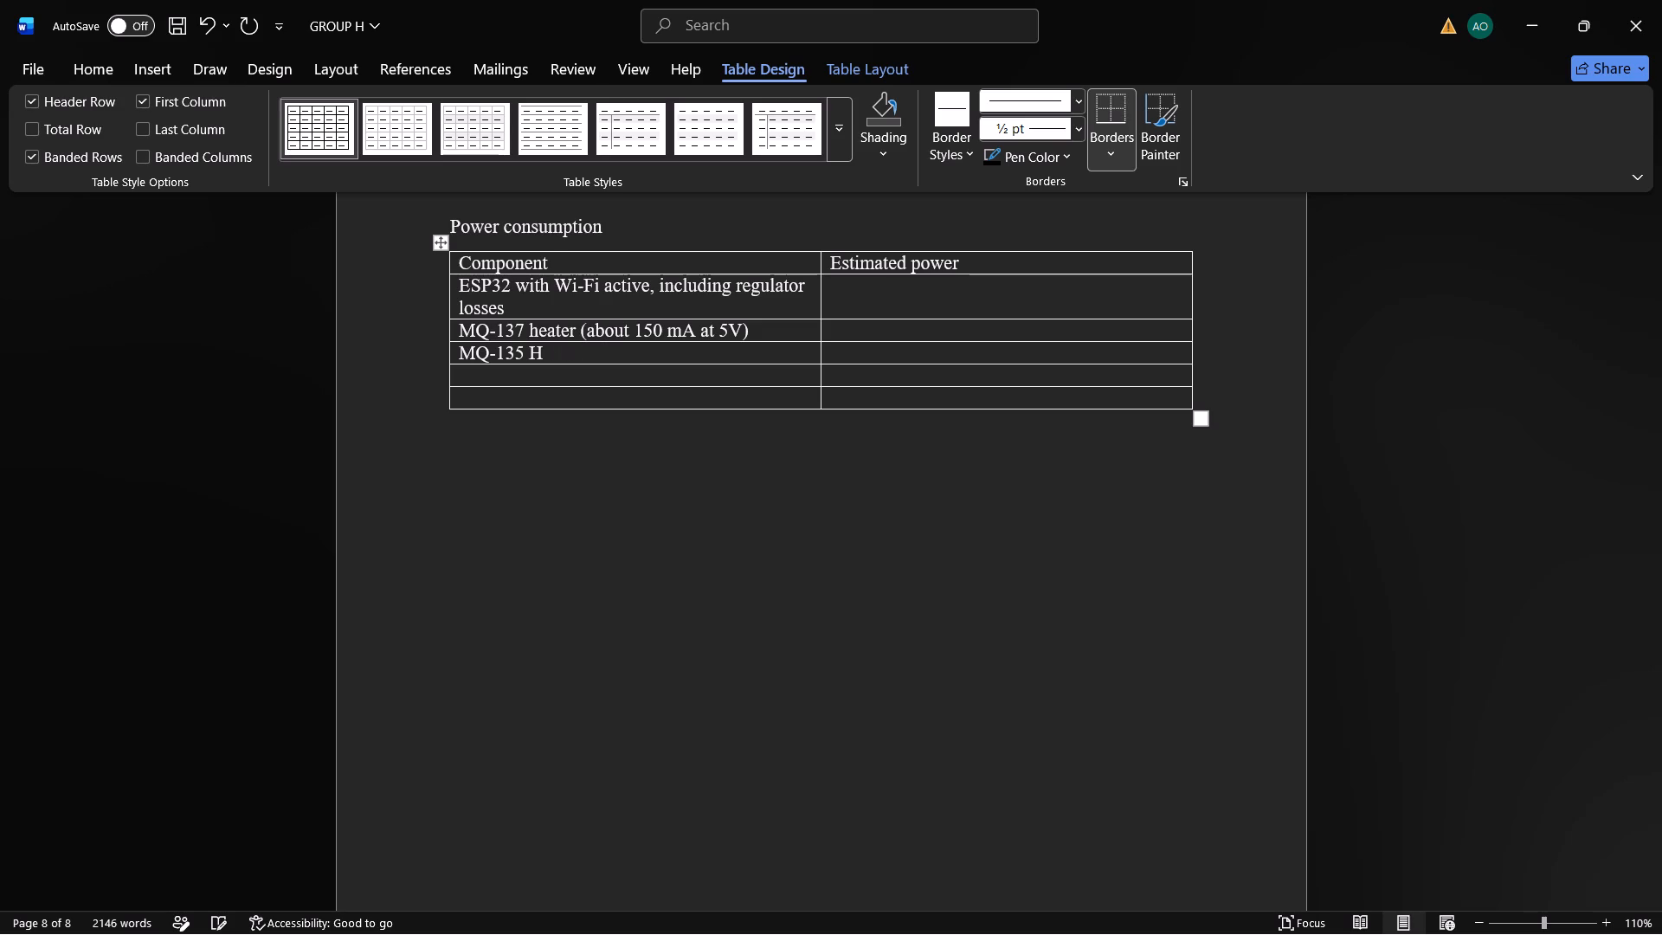
pyautogui.press('BackSpace')
pyautogui.write('hea')
pyautogui.write('ter')
# Complete the MQ-135 heater entry with the current and voltage note "(about 150 mA at 5V)".
pyautogui.press('space')
pyautogui.hotkey('shift', '(')
pyautogui.write('about')
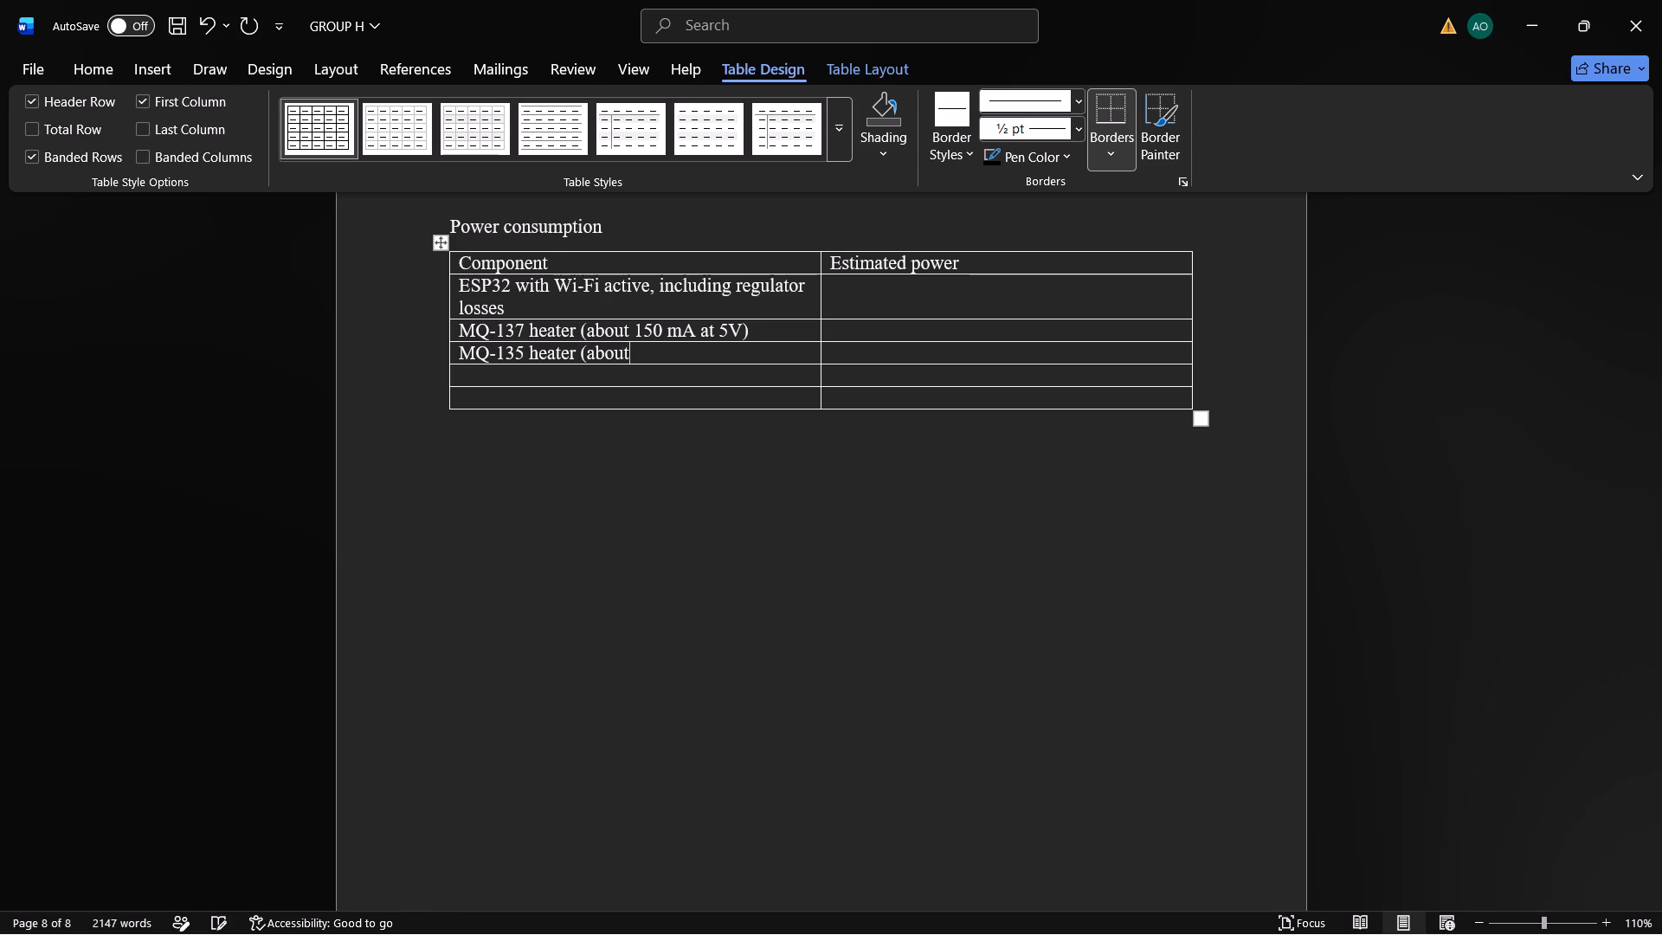
pyautogui.press('space')
pyautogui.write('150')
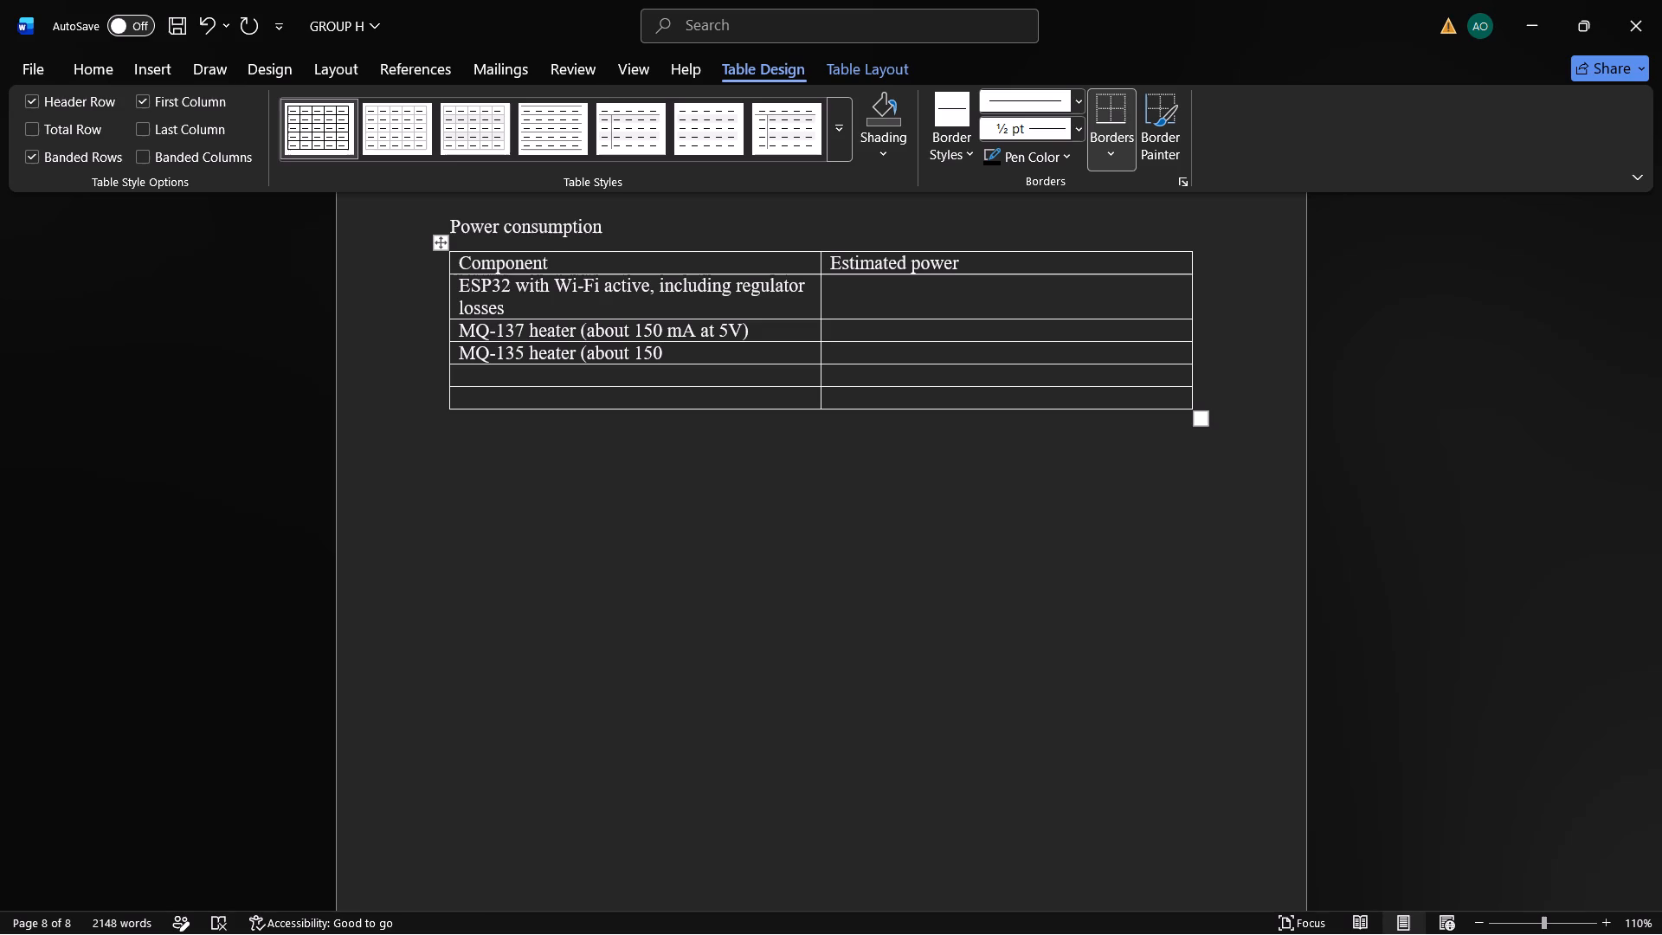
pyautogui.press('space')
pyautogui.press('m')
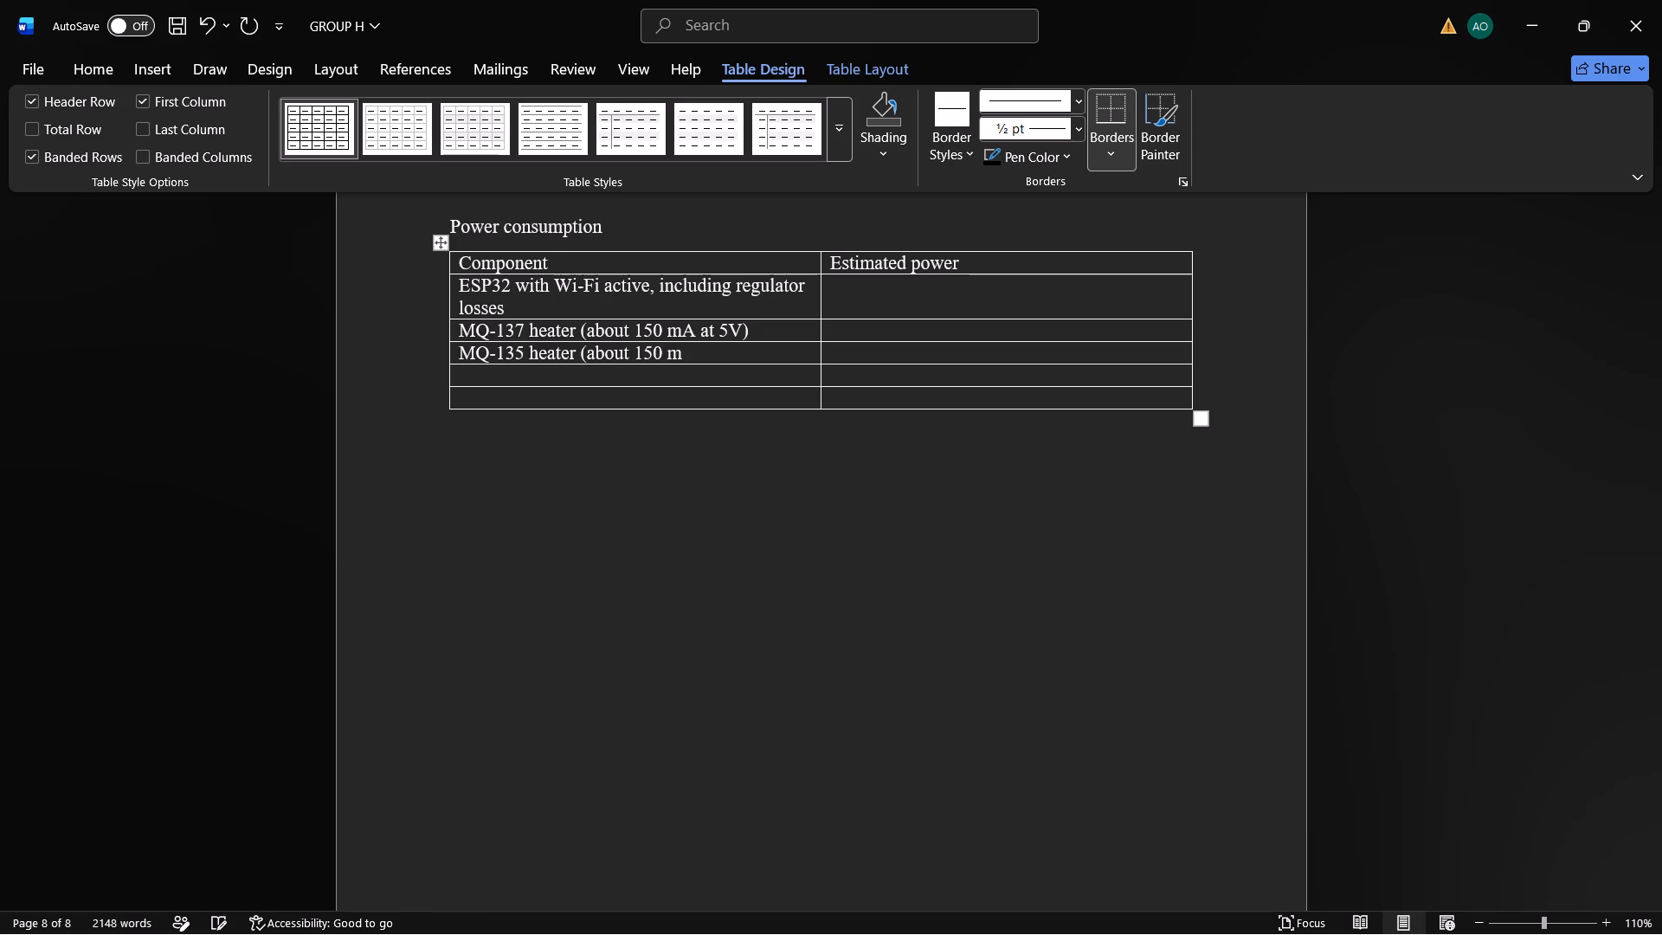
pyautogui.hotkey('shift', 'a')
pyautogui.press('space')
pyautogui.write('at')
pyautogui.press('space')
pyautogui.press('5')
pyautogui.hotkey('shift', 'v')
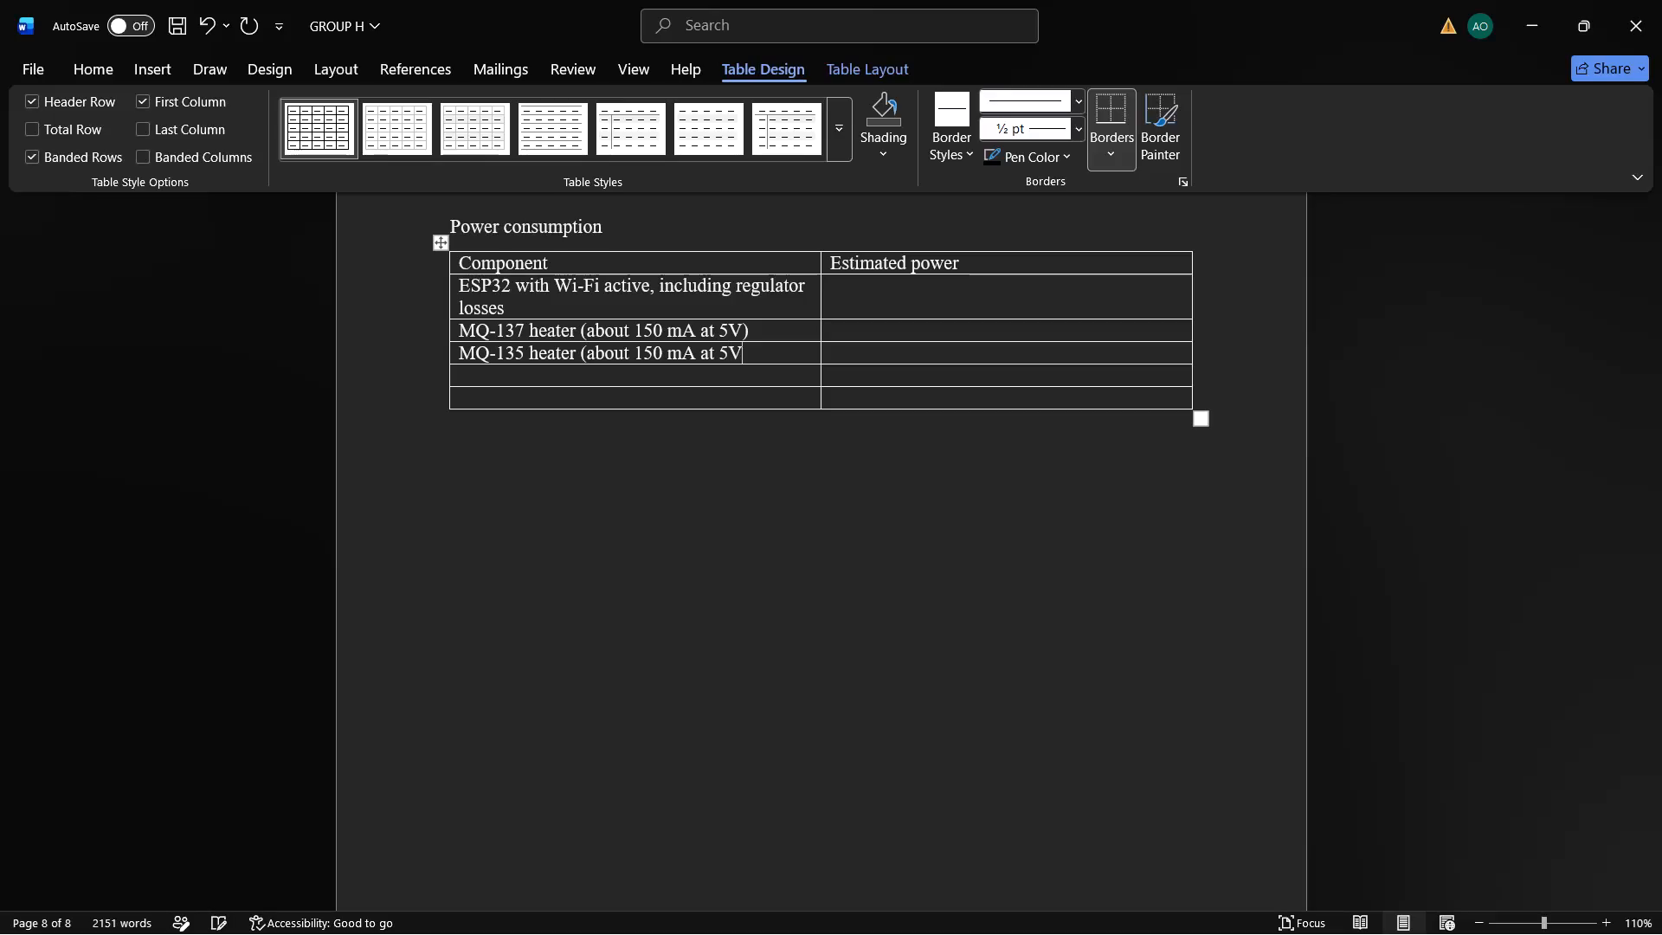
pyautogui.hotkey('shift', ')')
# Begin the fourth Component entry, in the row below the MQ-135 heater entry, with "Two DHT22,BH".
pyautogui.press('Down')
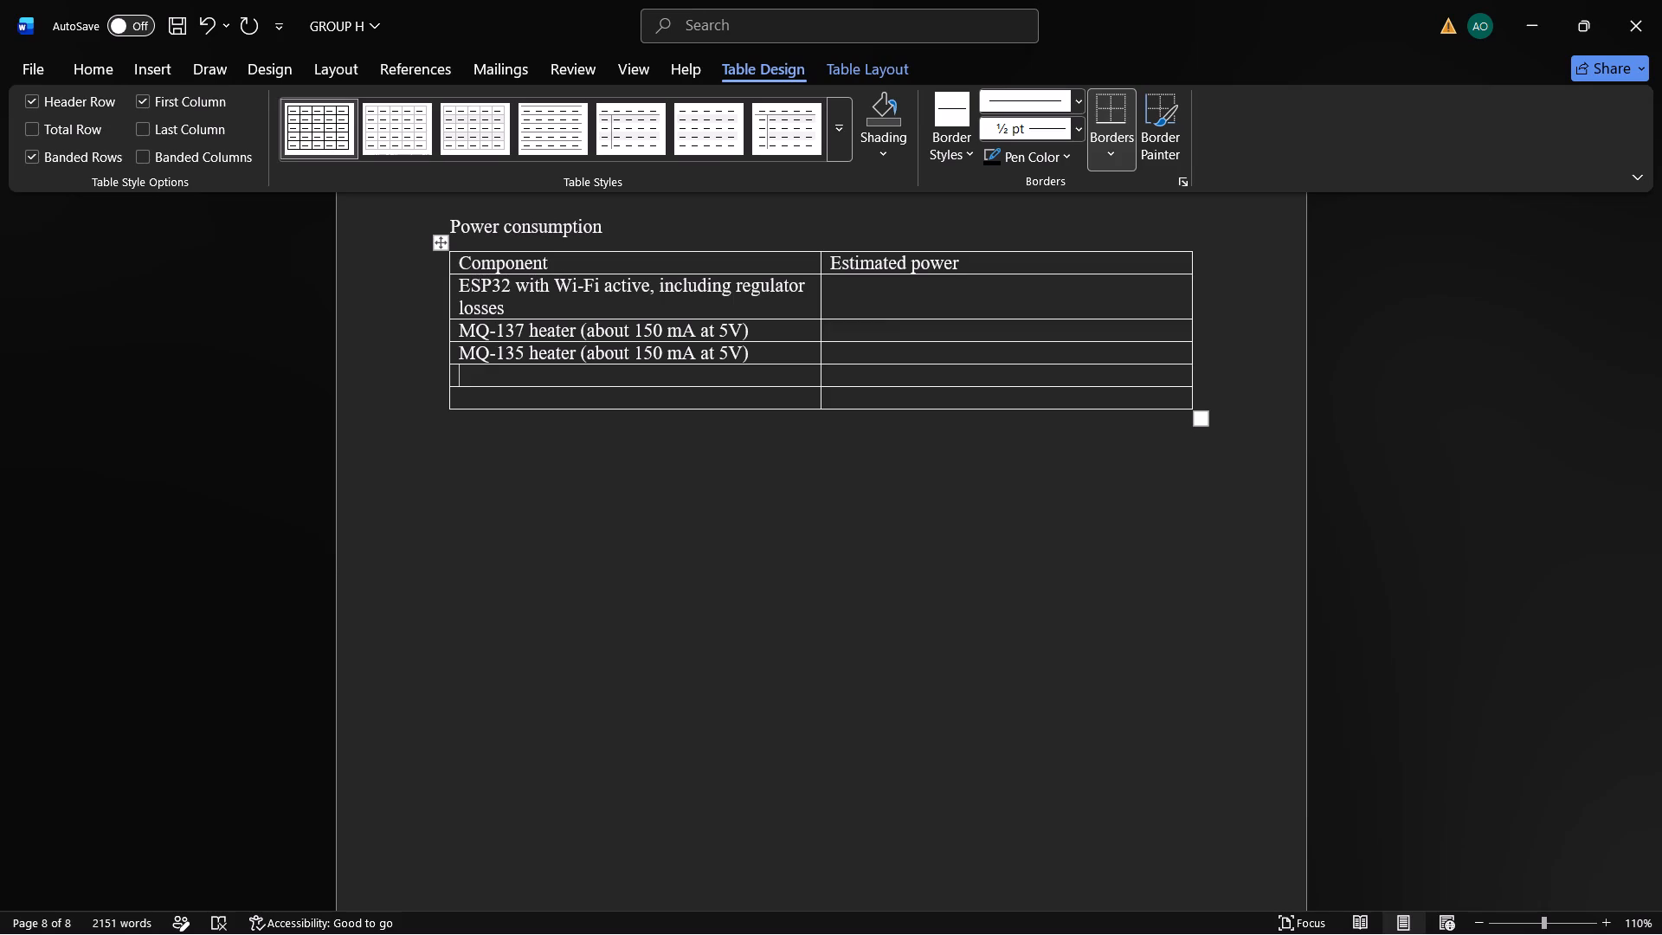
pyautogui.write('two')
pyautogui.press('space')
pyautogui.write('DHT')
pyautogui.write('@@')
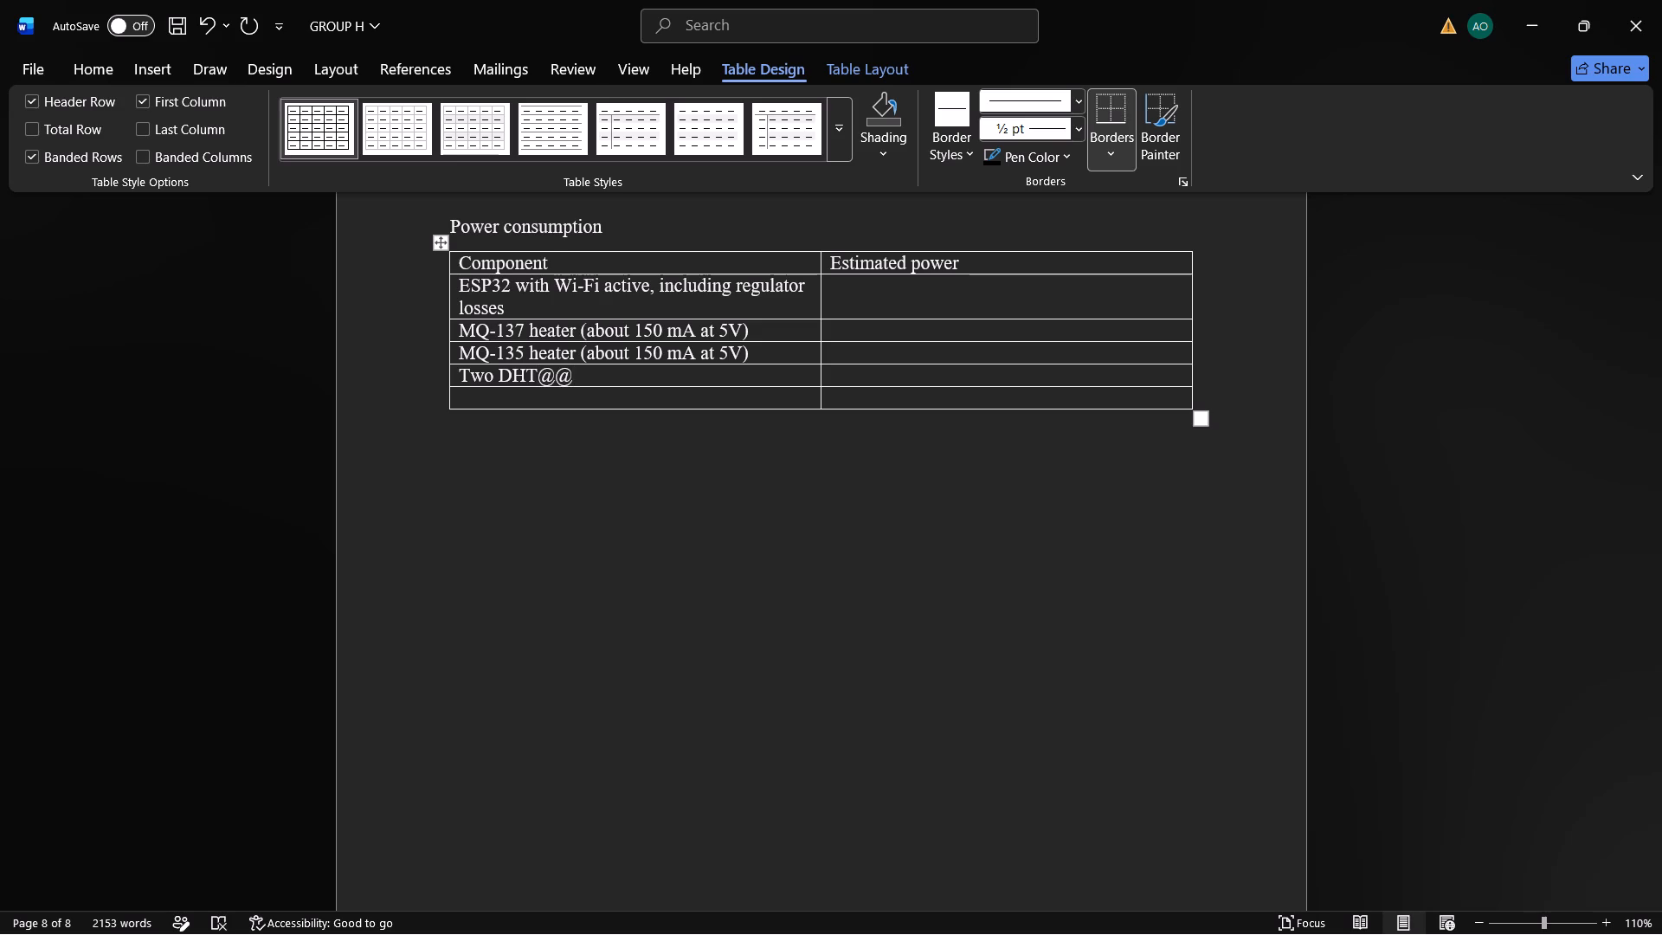
pyautogui.press('shift+less')
pyautogui.hotkey('shift', 'BackSpace')
pyautogui.press('BackSpace')
pyautogui.press('BackSpace')
pyautogui.write('22')
pyautogui.click(577, 381)
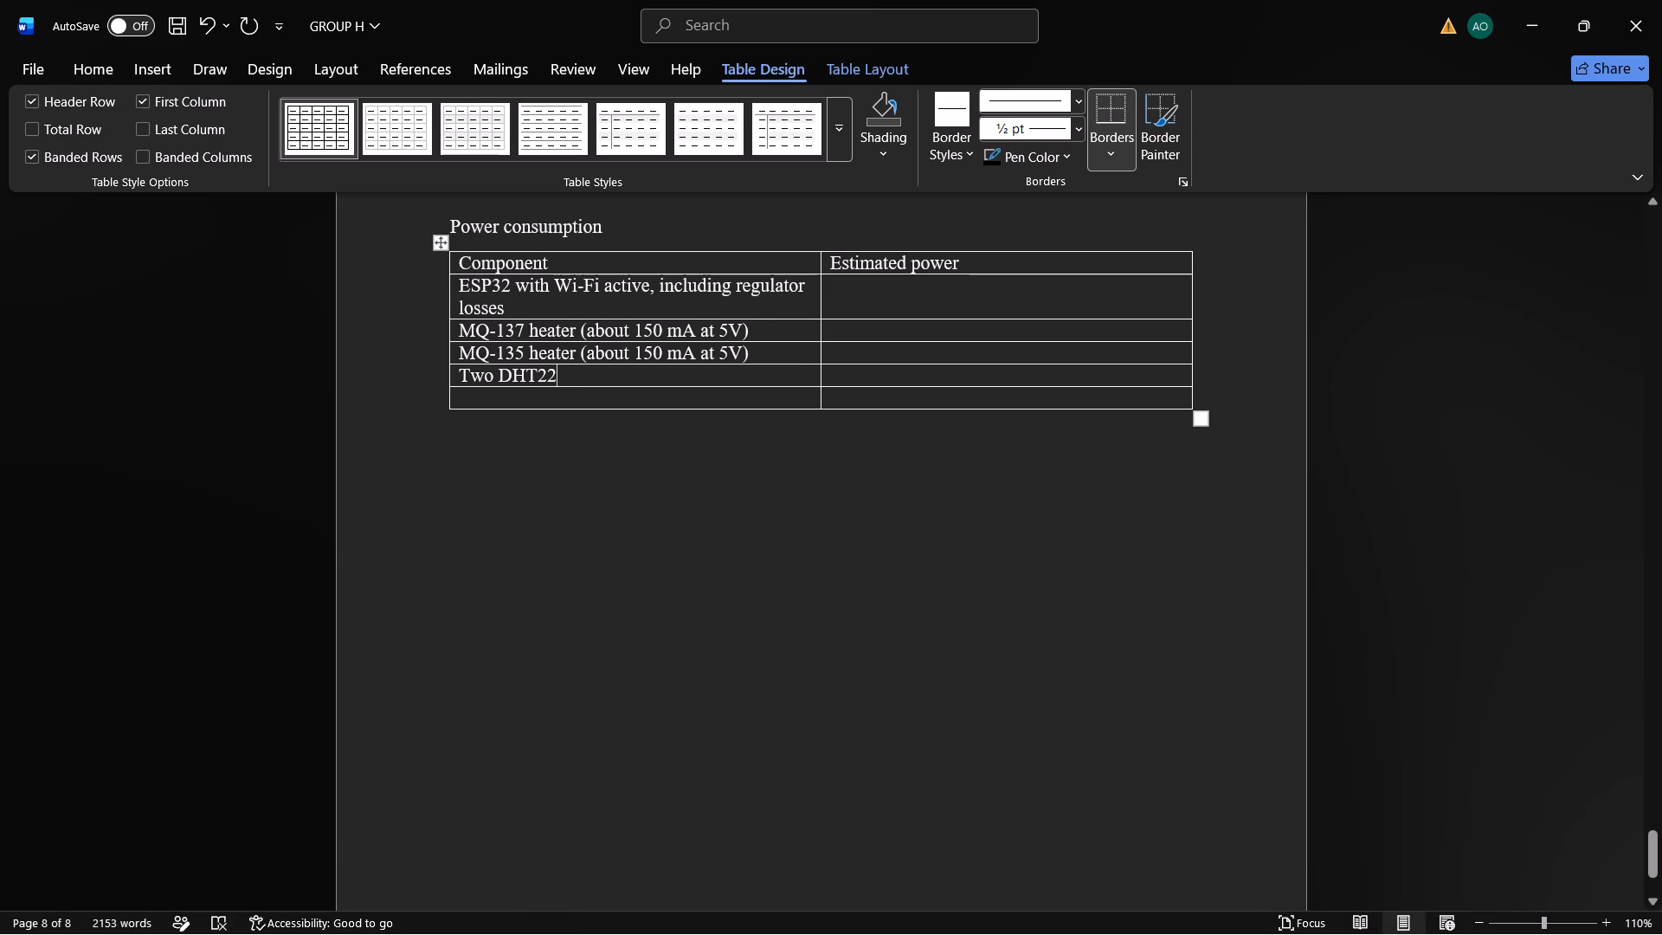
pyautogui.press(',')
pyautogui.hotkey('shift', 'b')
pyautogui.hotkey('shift', 'h')
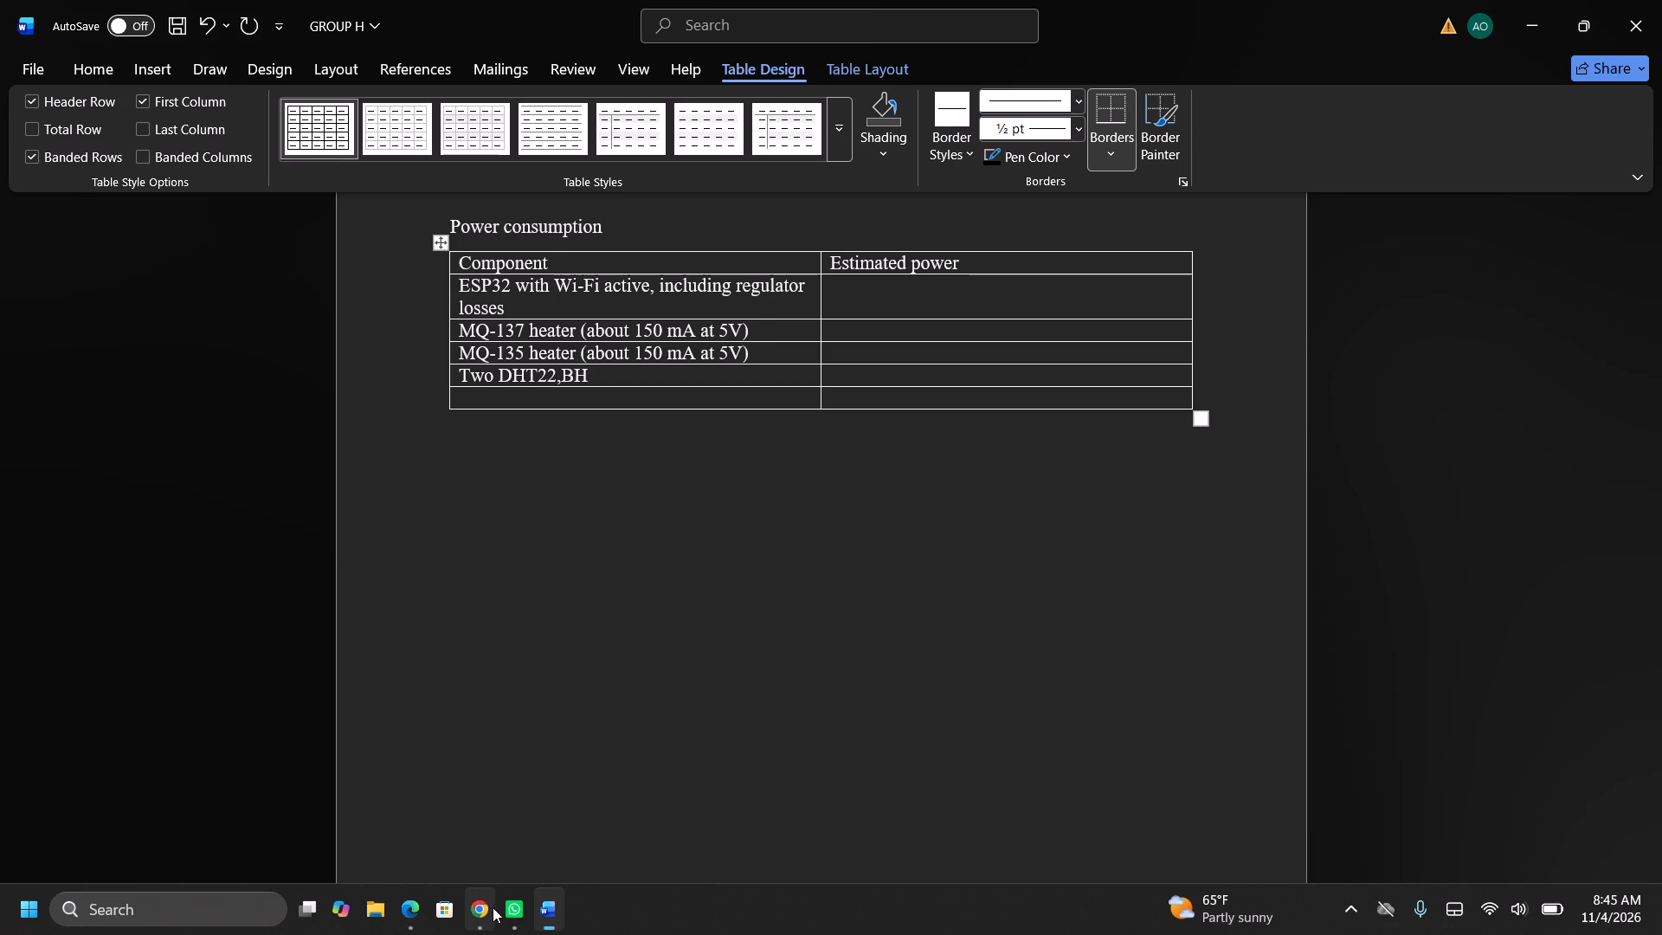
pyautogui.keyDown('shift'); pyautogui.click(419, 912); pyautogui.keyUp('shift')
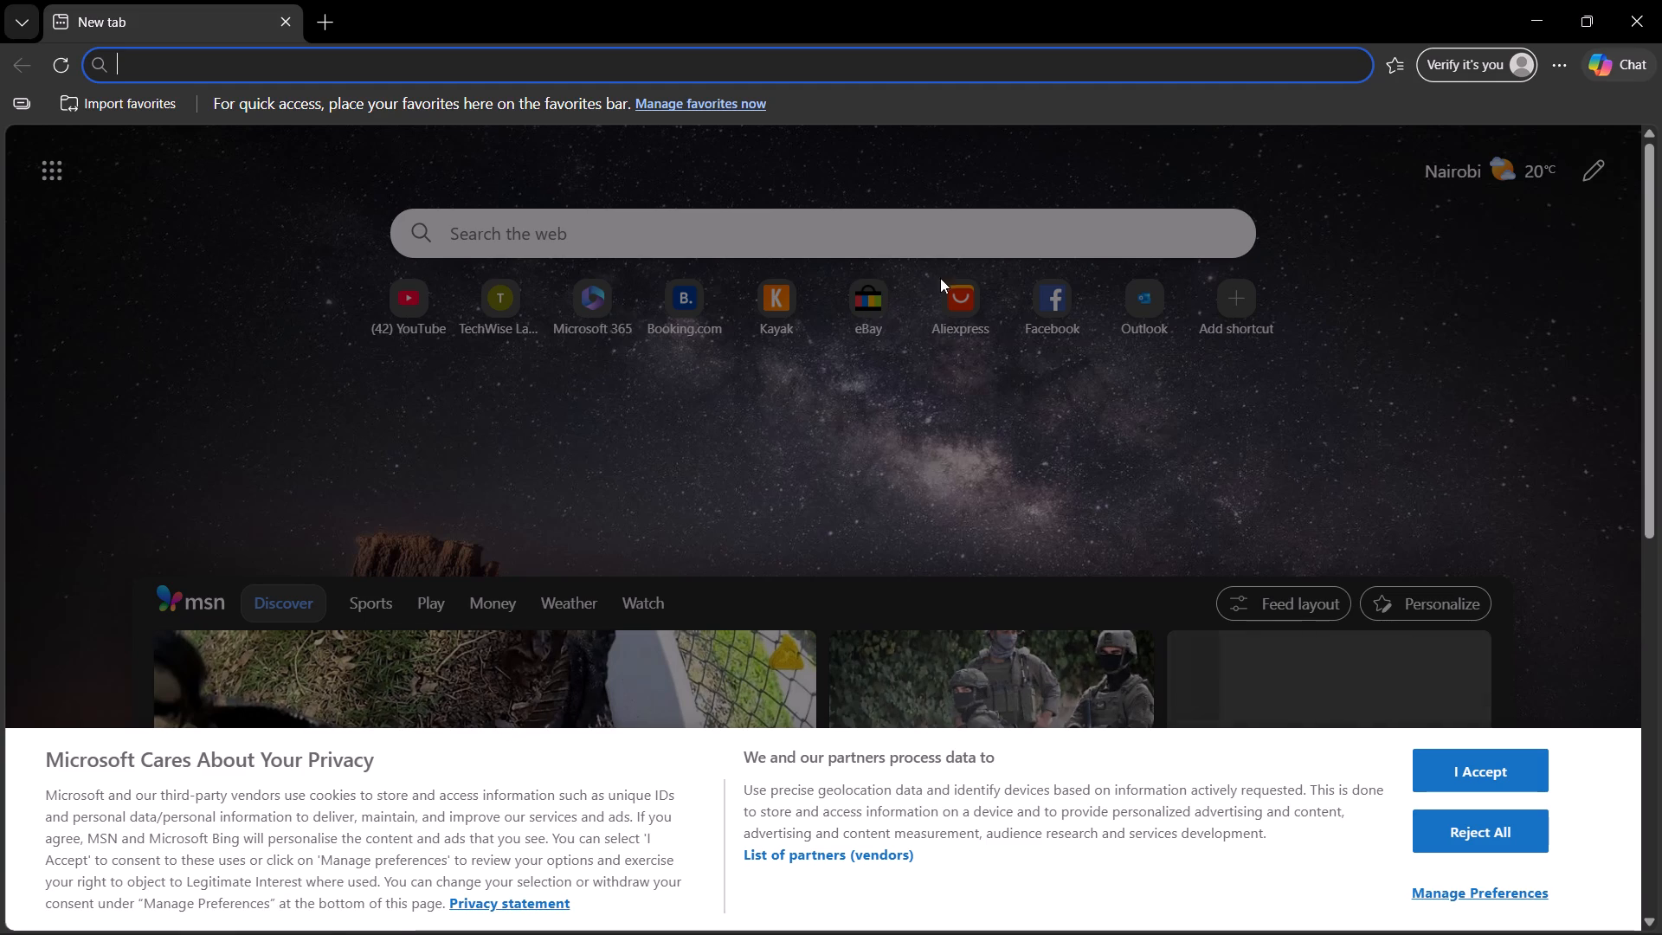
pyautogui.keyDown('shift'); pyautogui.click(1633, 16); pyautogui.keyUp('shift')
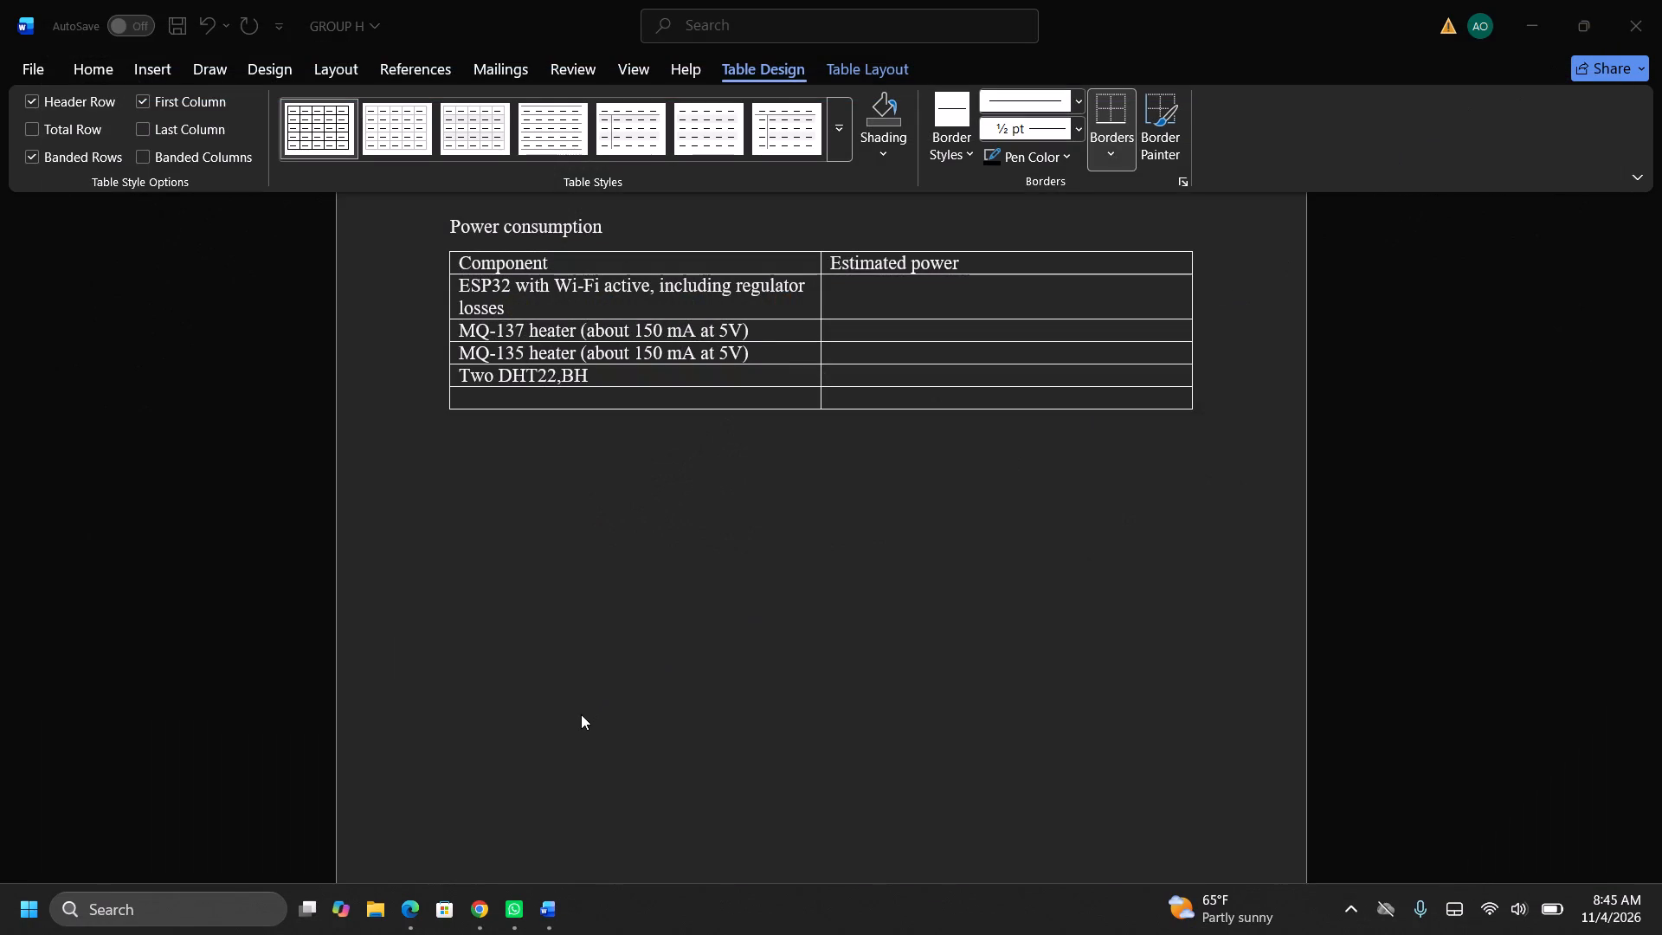
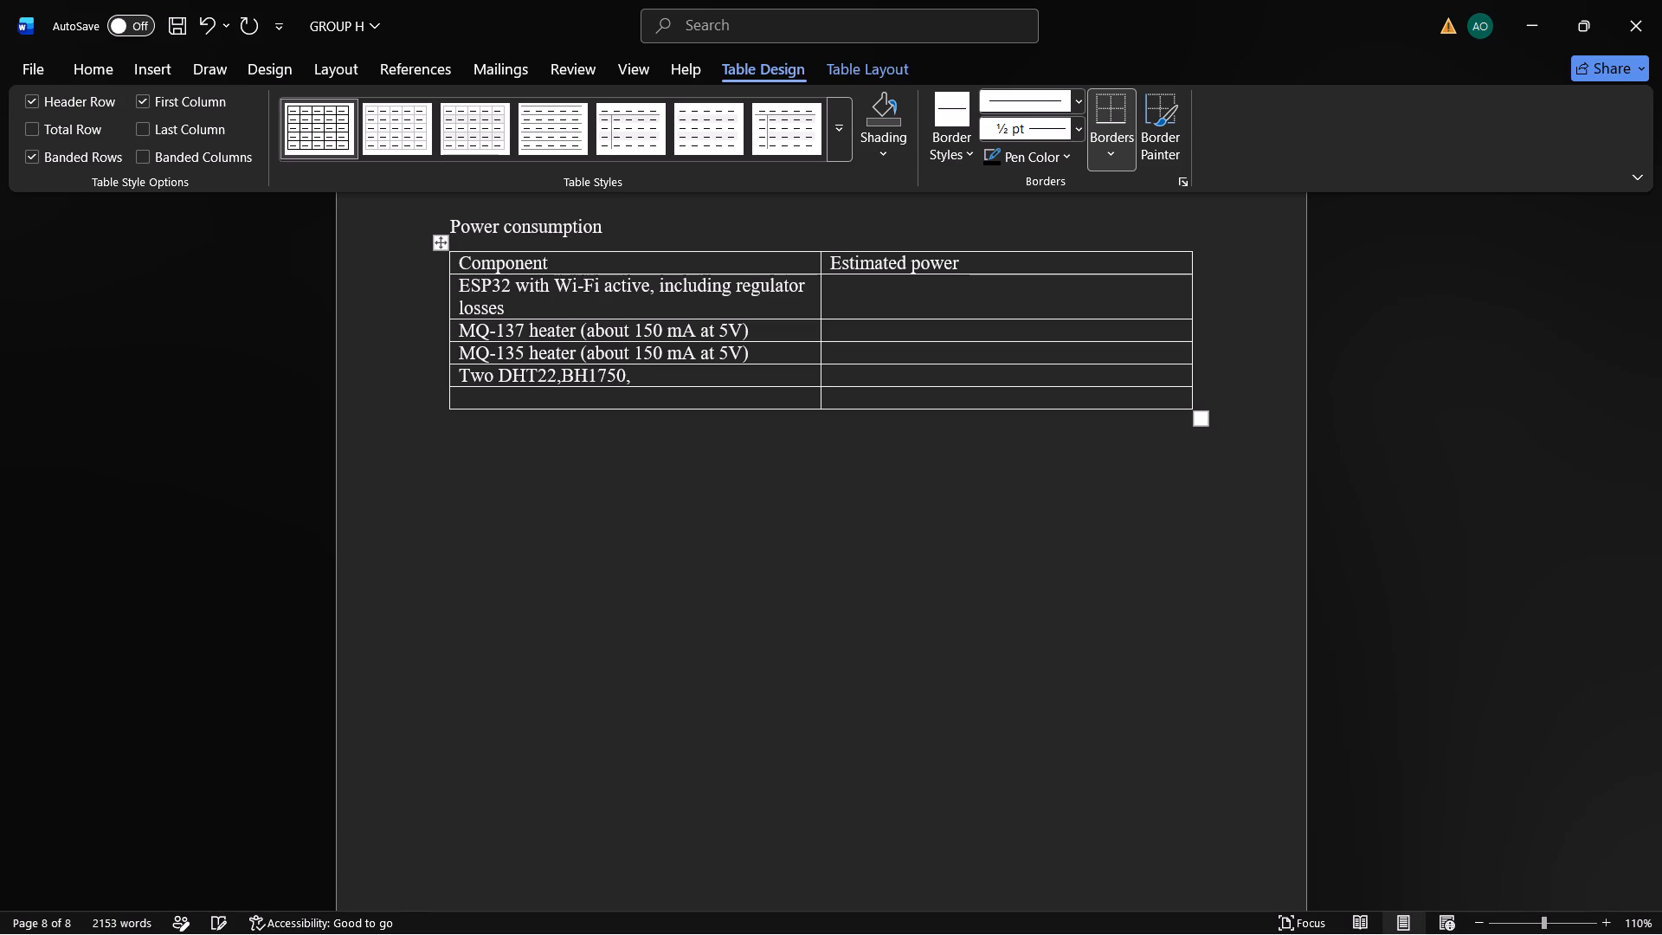
# Insert the missing space between "DHT22," and "BH1750" in the fourth Component entry.
pyautogui.press('space')
pyautogui.click(561, 376)
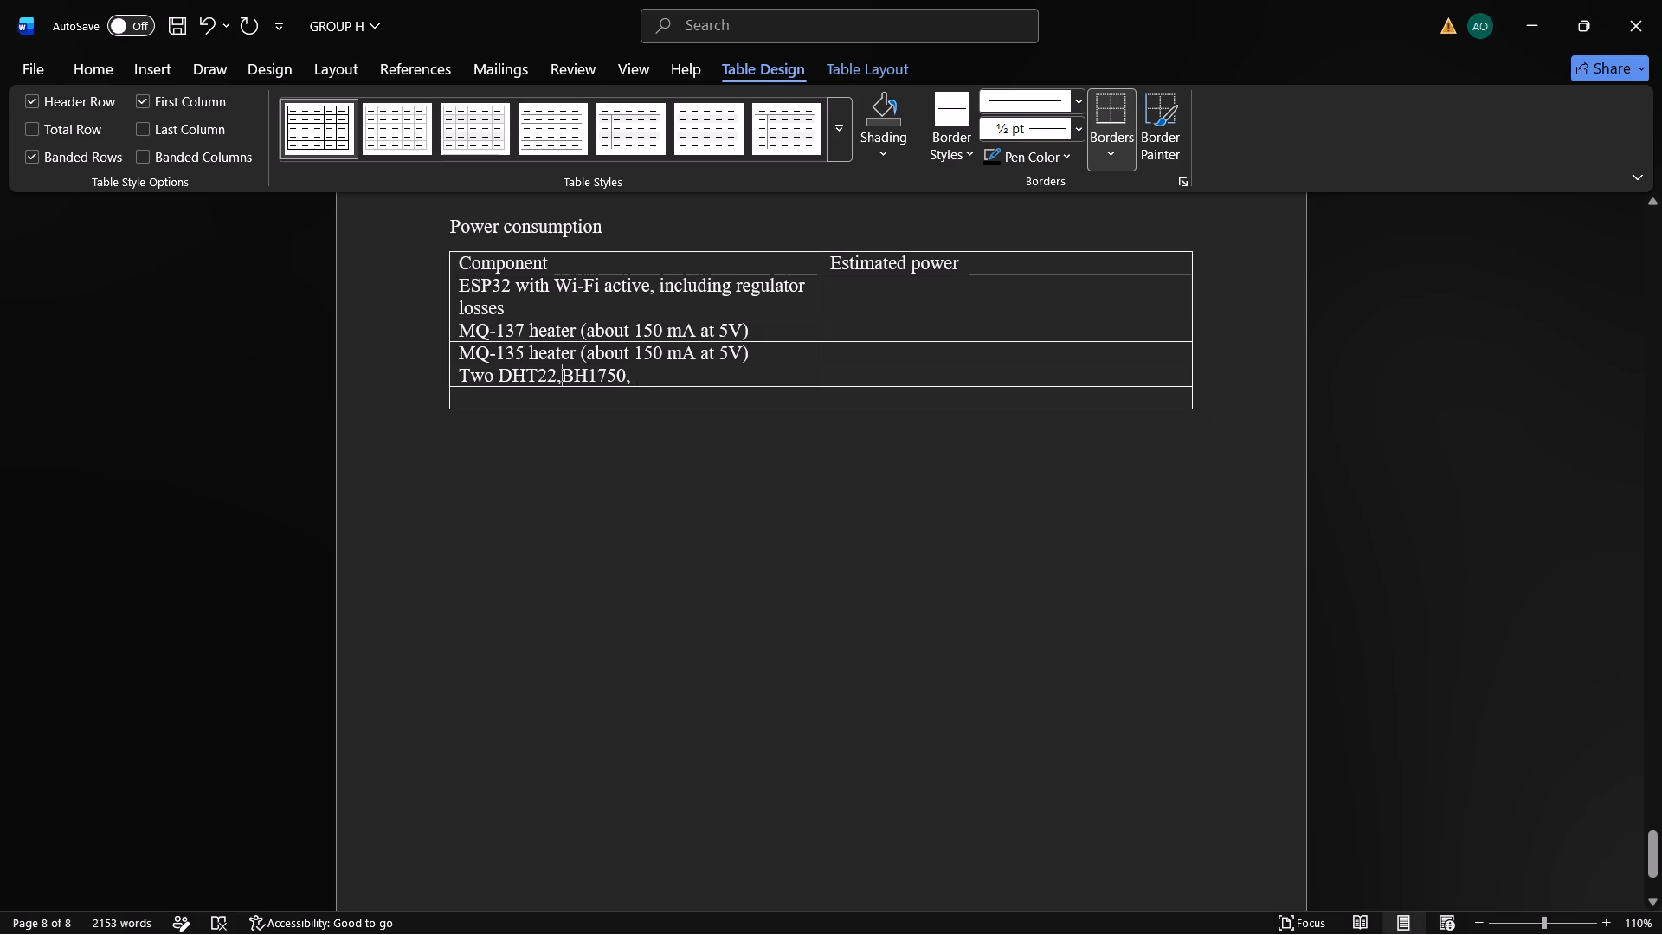
pyautogui.press('space')
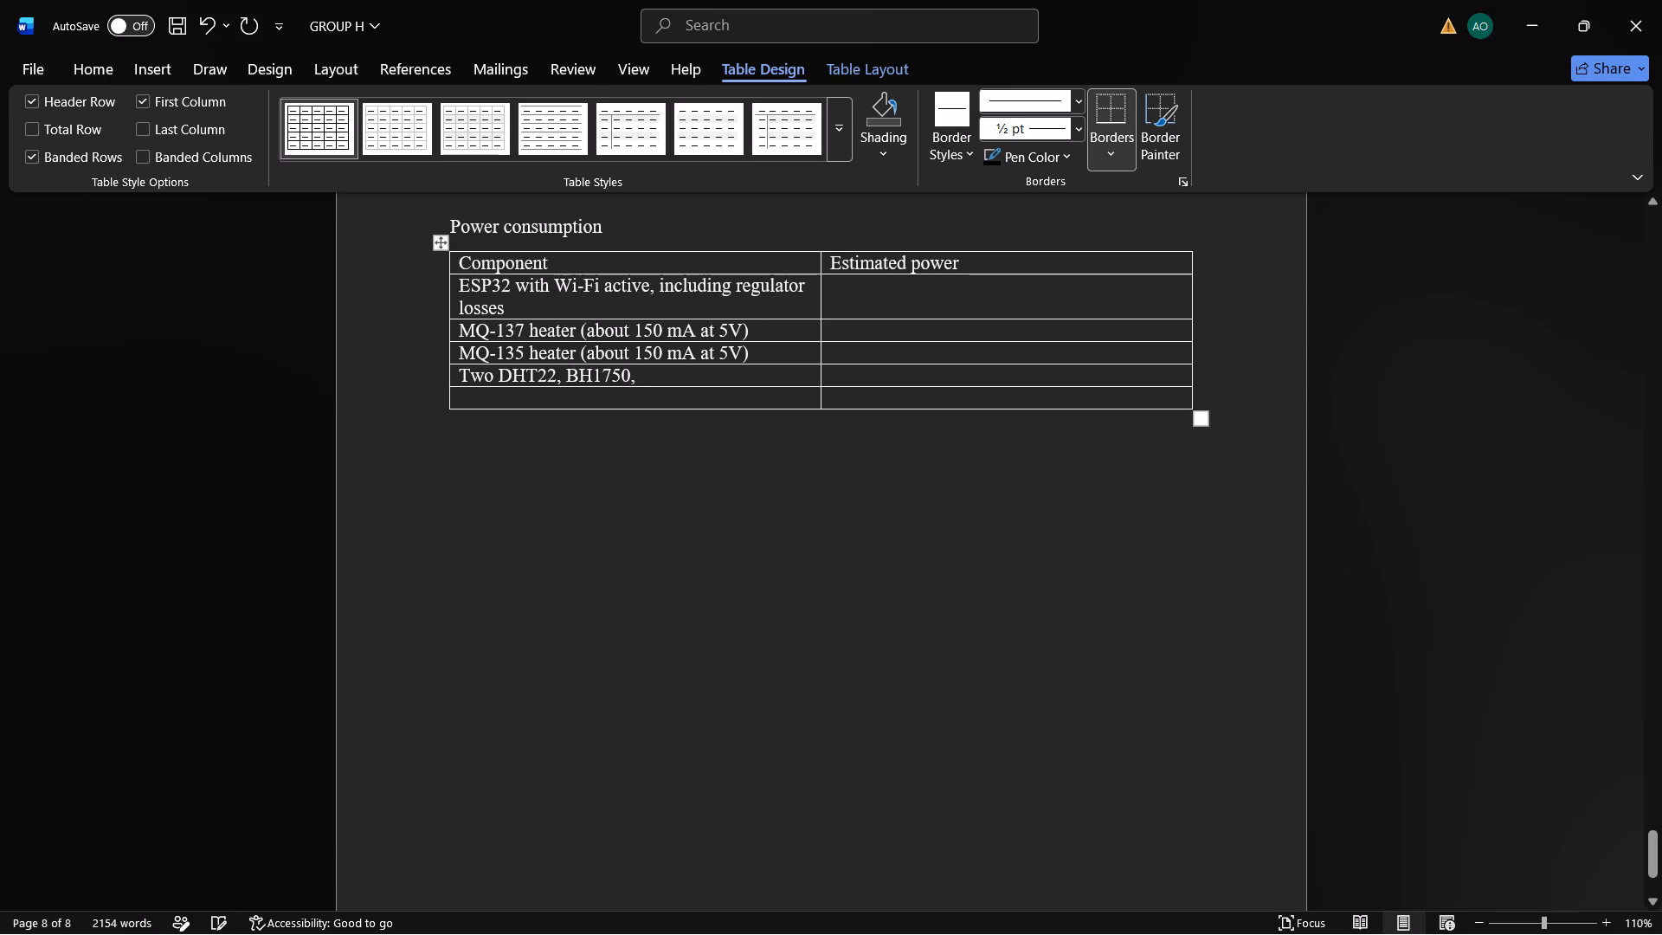
# Complete the fourth Component entry, after "Two DHT22, BH1750,", with "ultrasonic sensor, RTC, microSD and LEDs".
pyautogui.click(654, 377)
pyautogui.press('u')
pyautogui.write('ltras')
pyautogui.write('onic')
pyautogui.press('space')
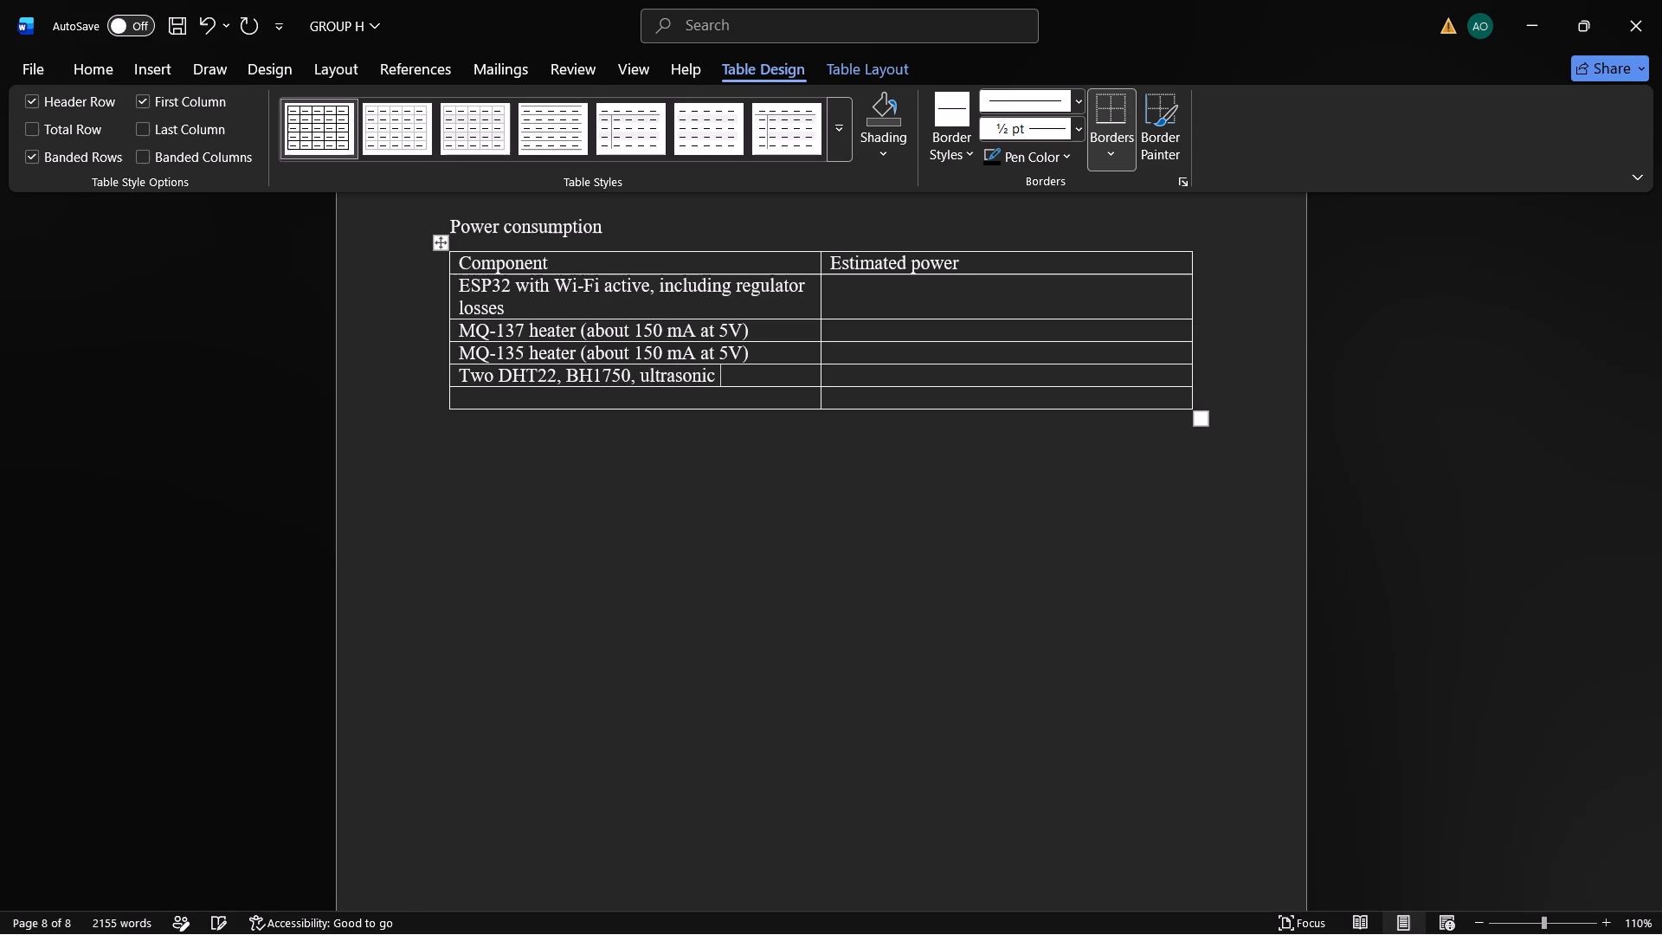
pyautogui.write('sensor')
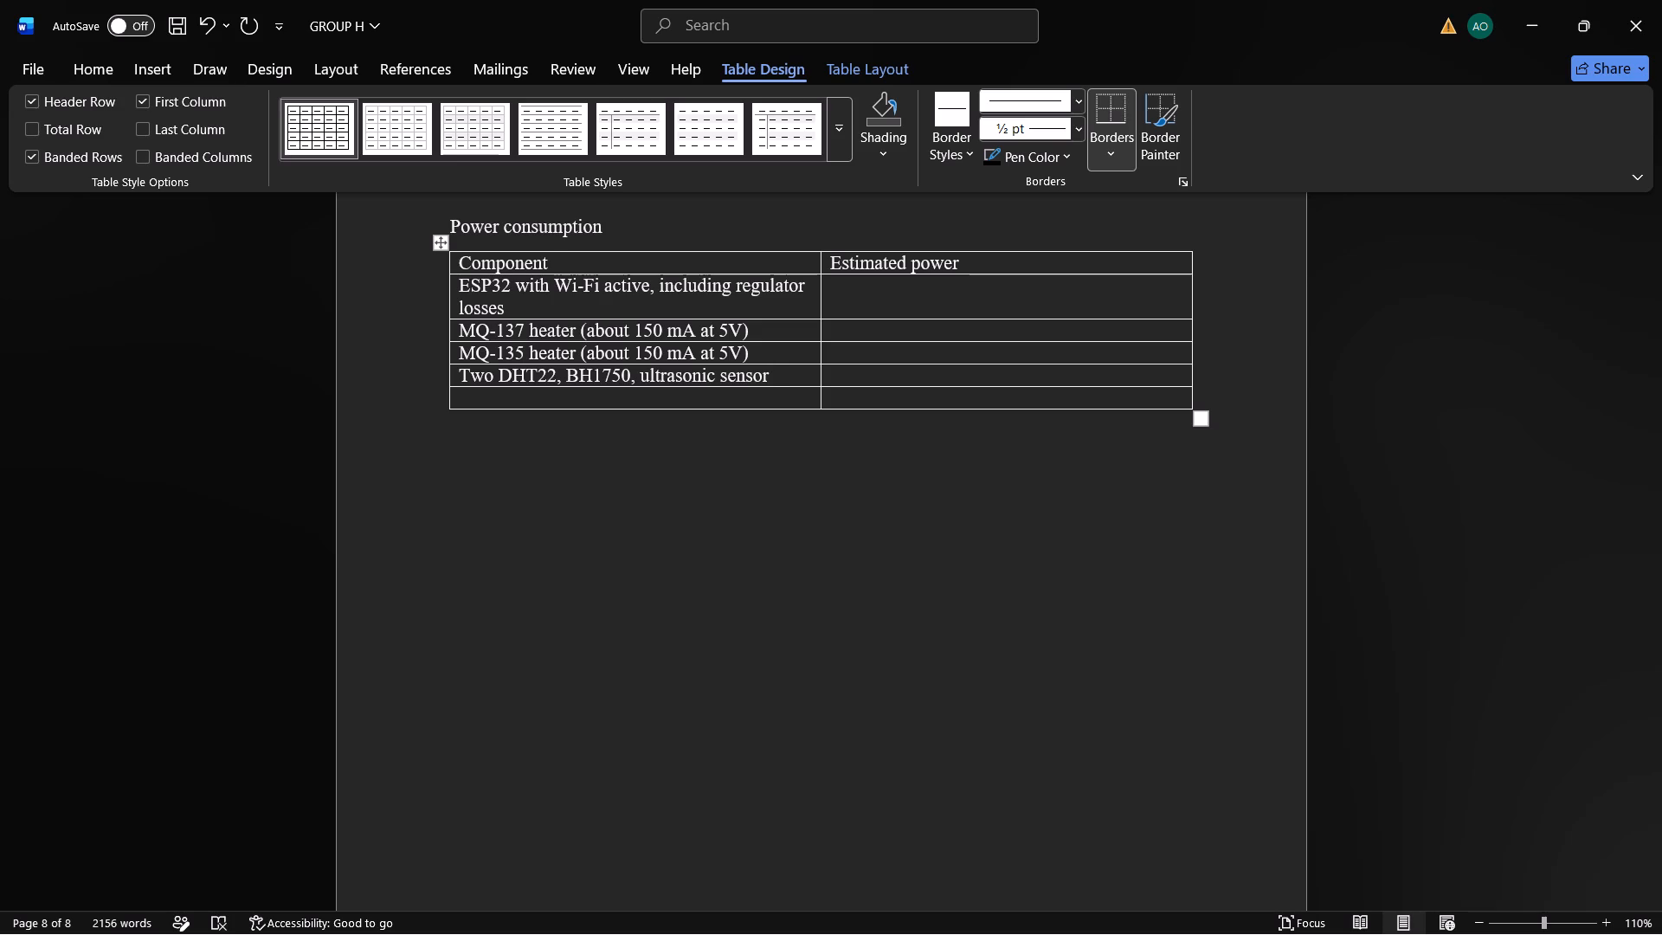
pyautogui.press(',')
pyautogui.press('space')
pyautogui.write('RTC,')
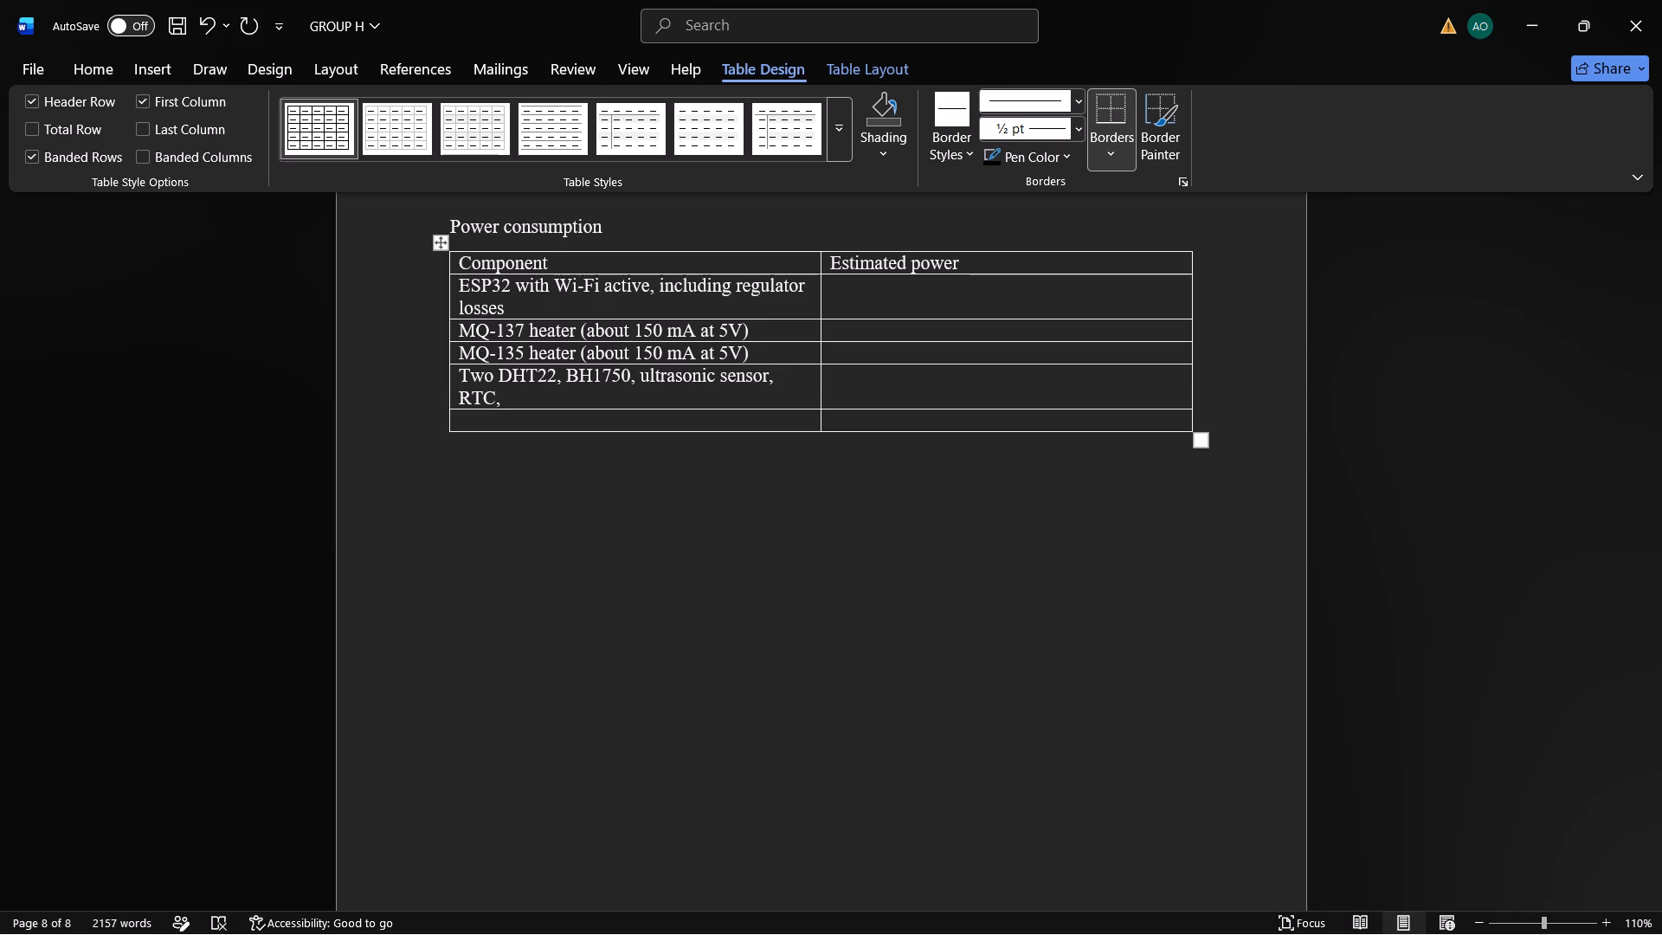
pyautogui.press('space')
pyautogui.write('micro')
pyautogui.write('SD')
pyautogui.press('space')
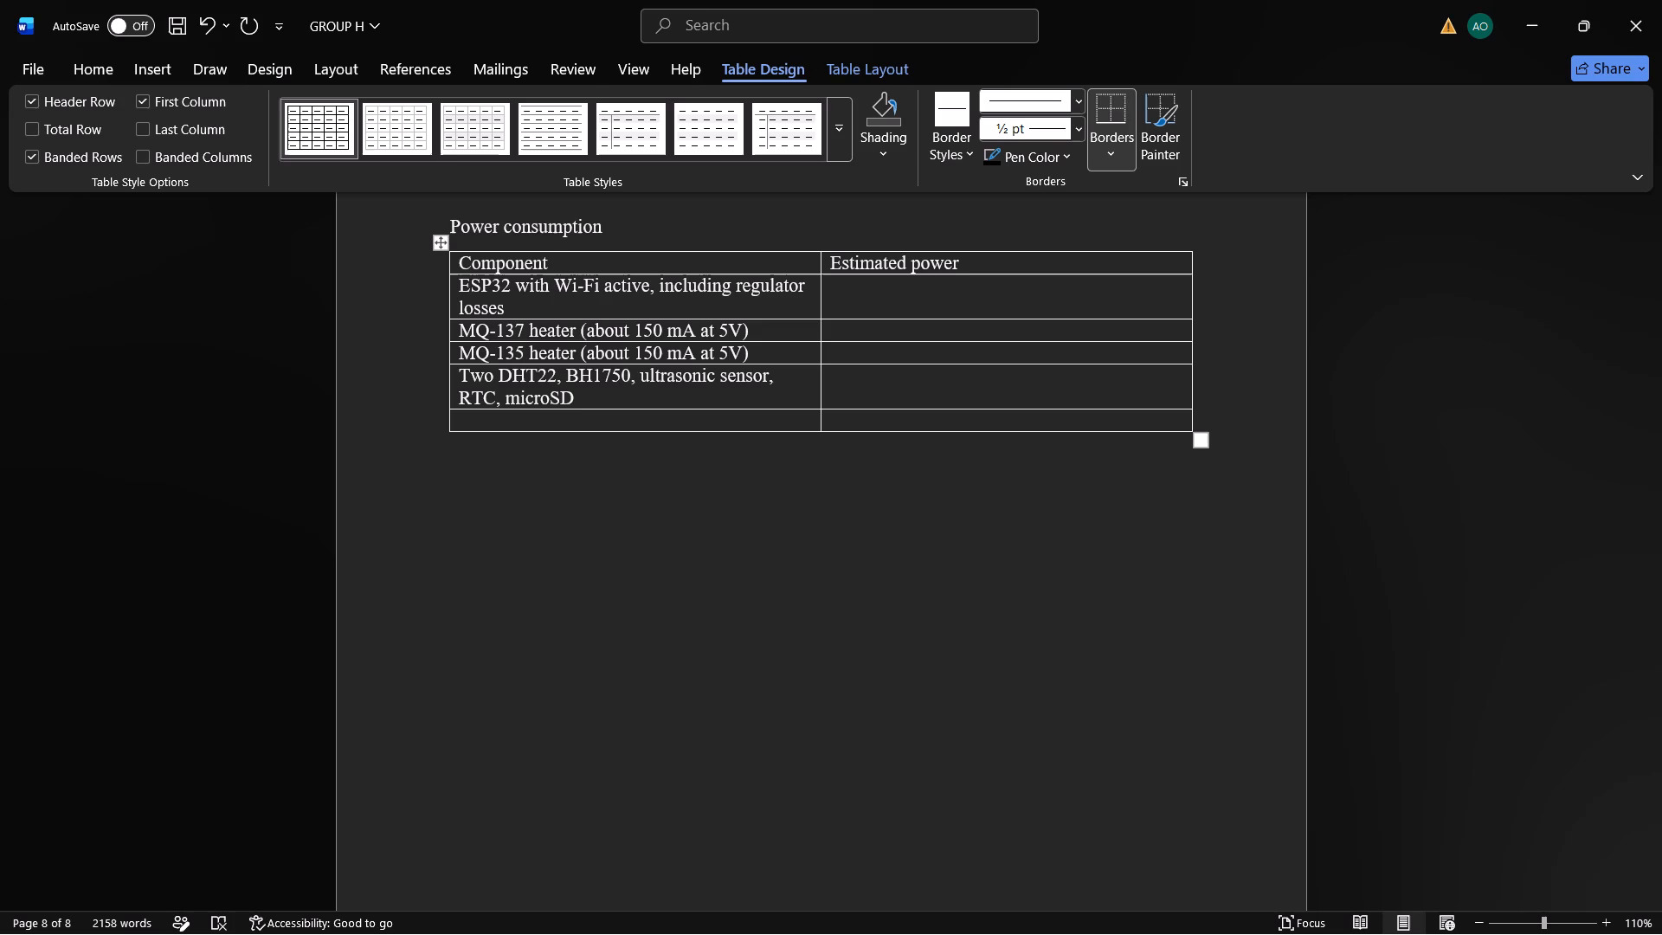
pyautogui.write('and')
pyautogui.press('space')
pyautogui.write('LEDs')
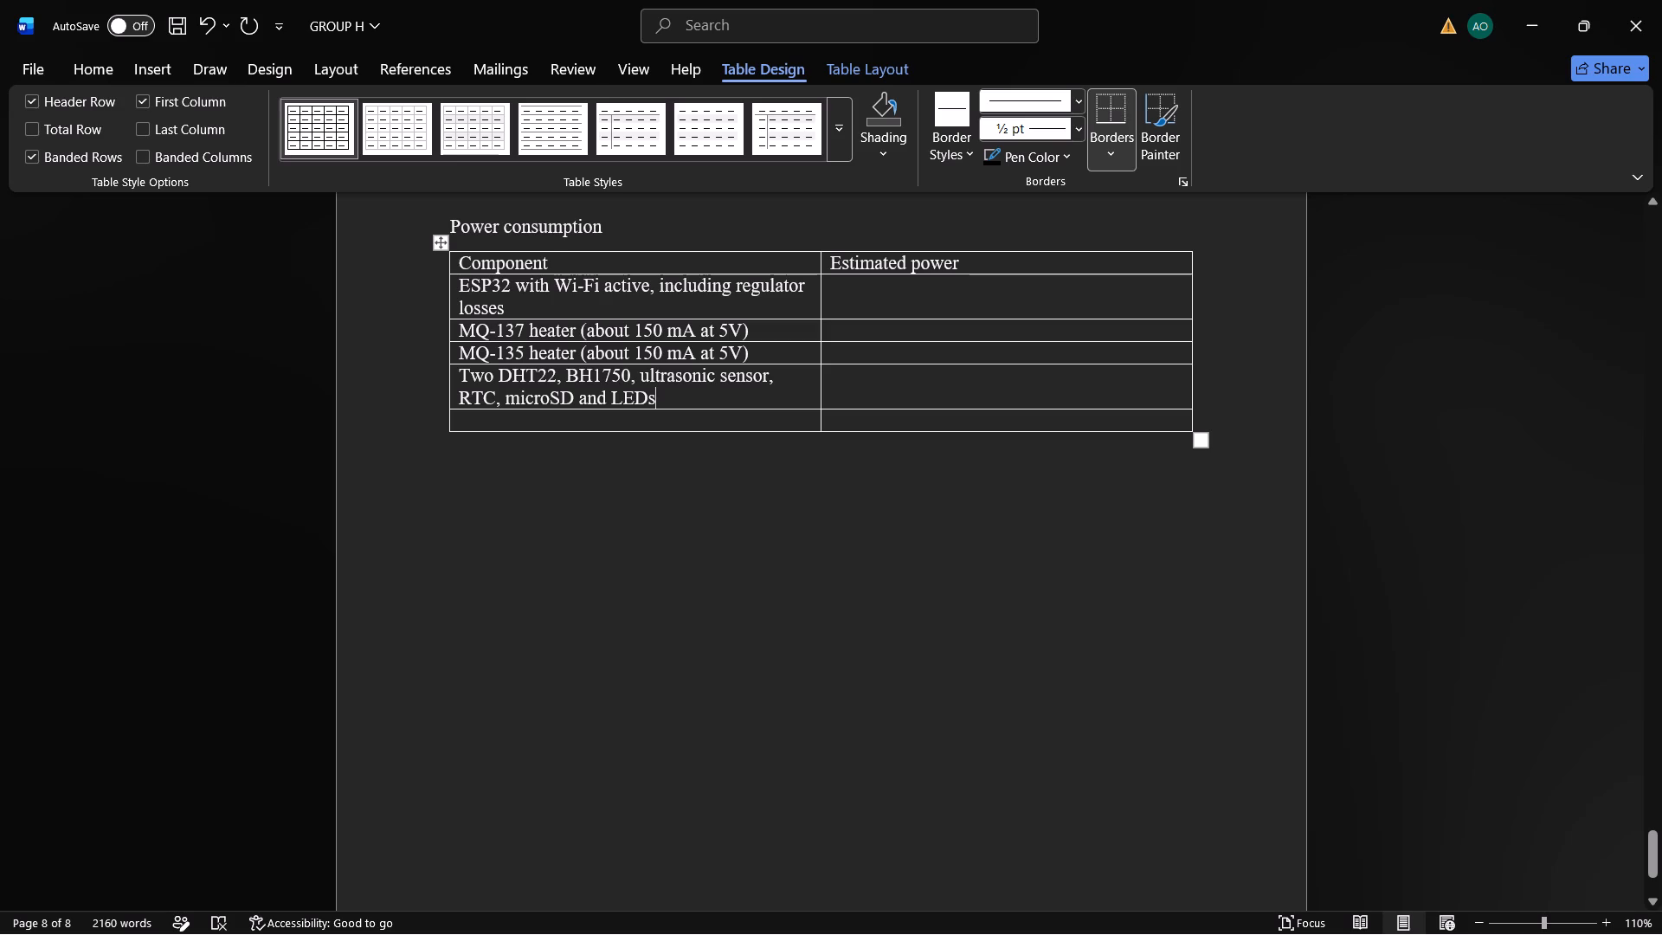
pyautogui.press('Return')
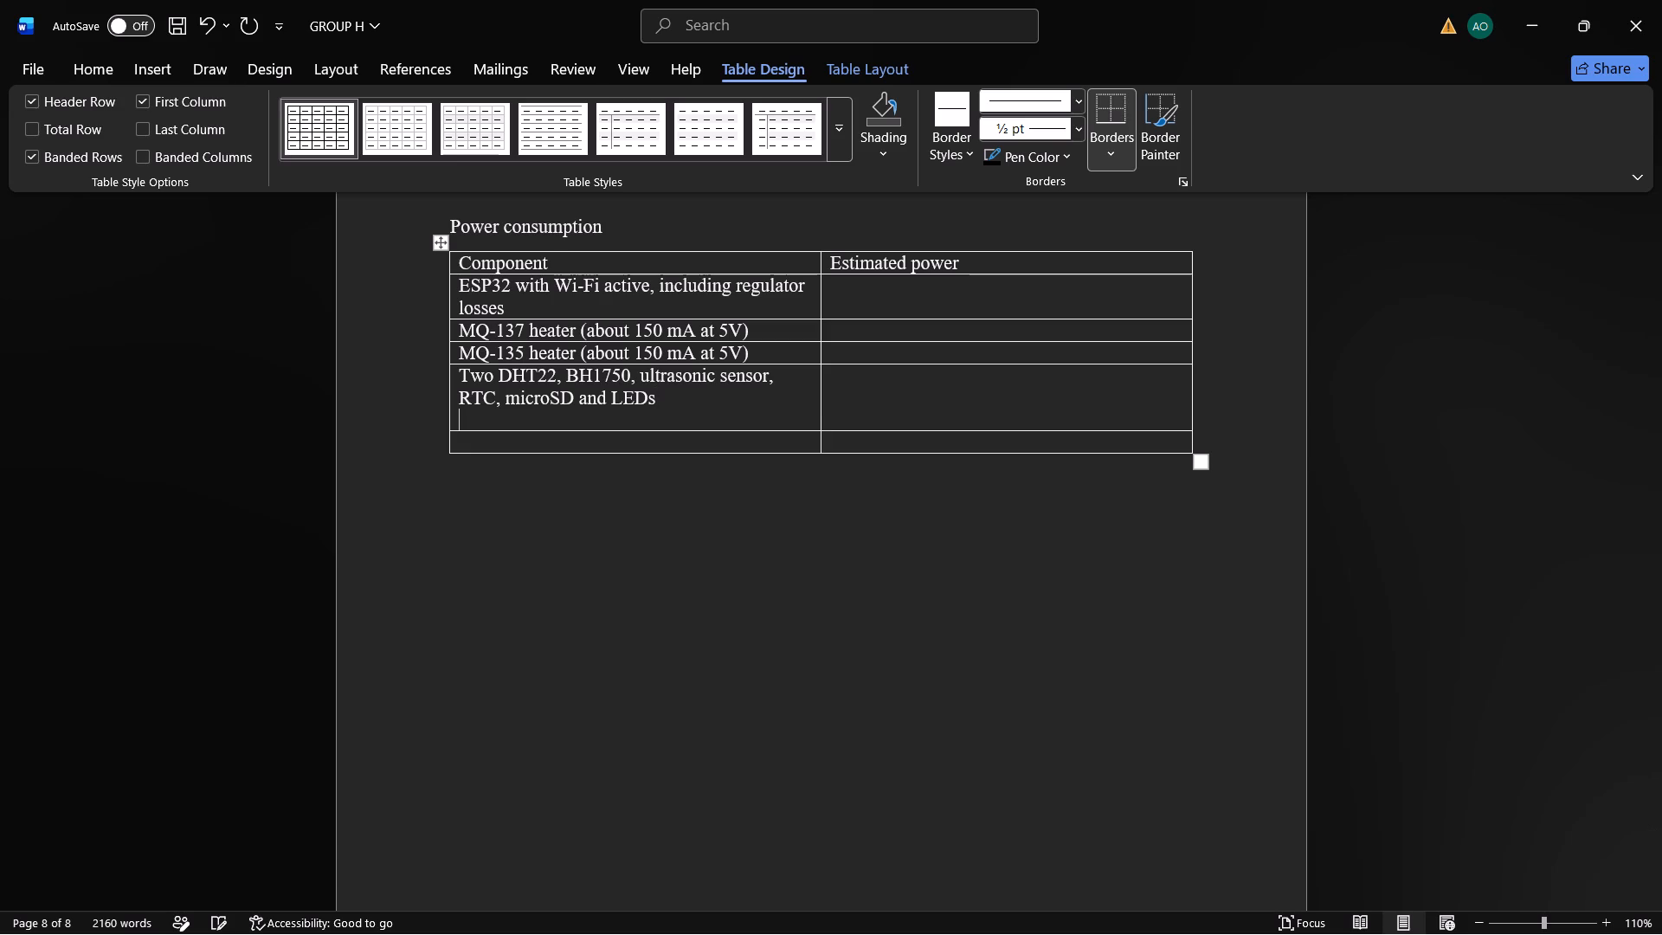
# Remove the empty line at the end of the fourth Component entry, below "RTC, microSD and LEDs".
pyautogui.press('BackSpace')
# Label the last row of the power consumption table "Total" in the Component column.
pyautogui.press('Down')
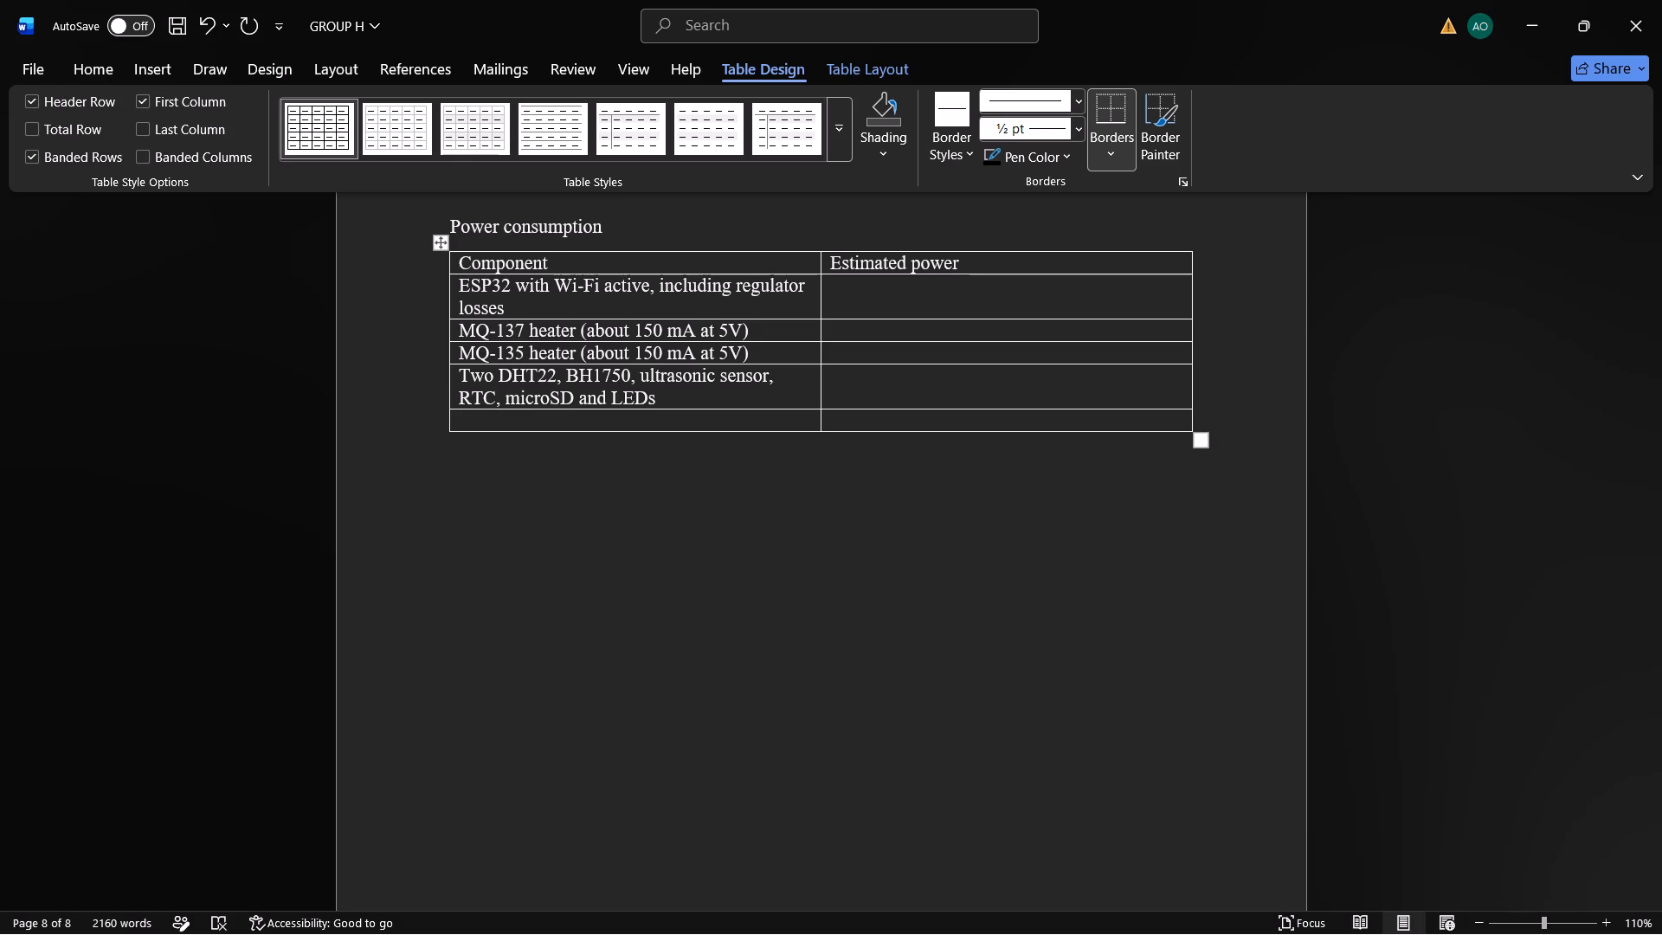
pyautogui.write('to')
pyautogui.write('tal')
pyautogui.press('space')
# Enter "0.6 W" as the estimated power for the ESP32 with Wi-Fi active row.
pyautogui.click(916, 300)
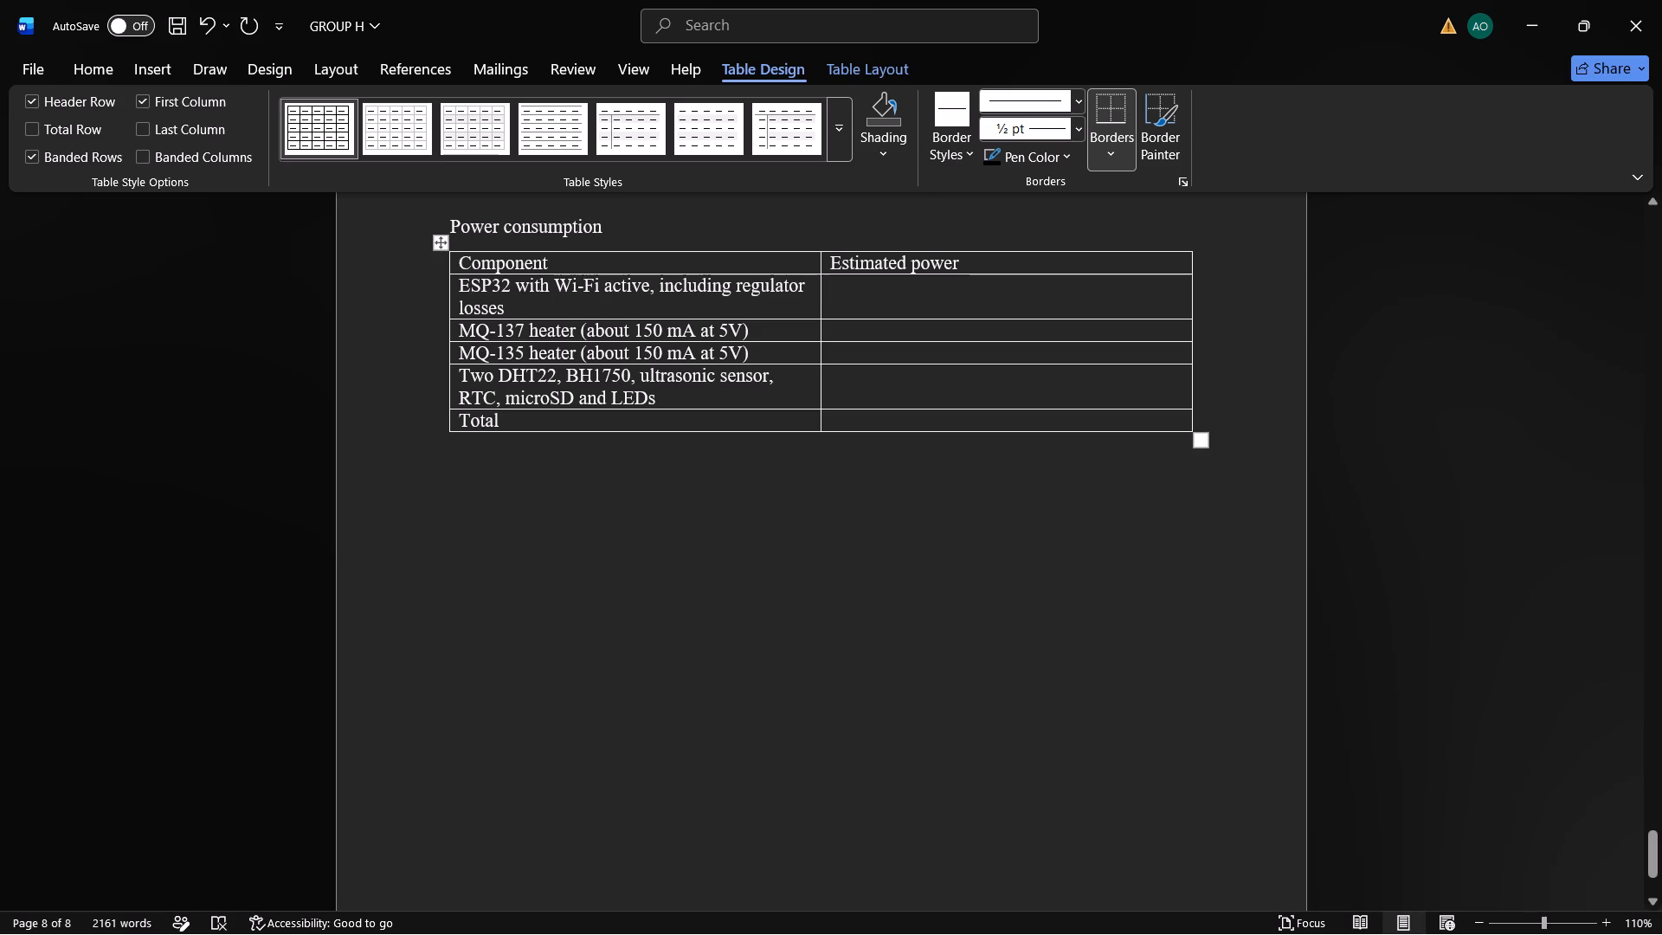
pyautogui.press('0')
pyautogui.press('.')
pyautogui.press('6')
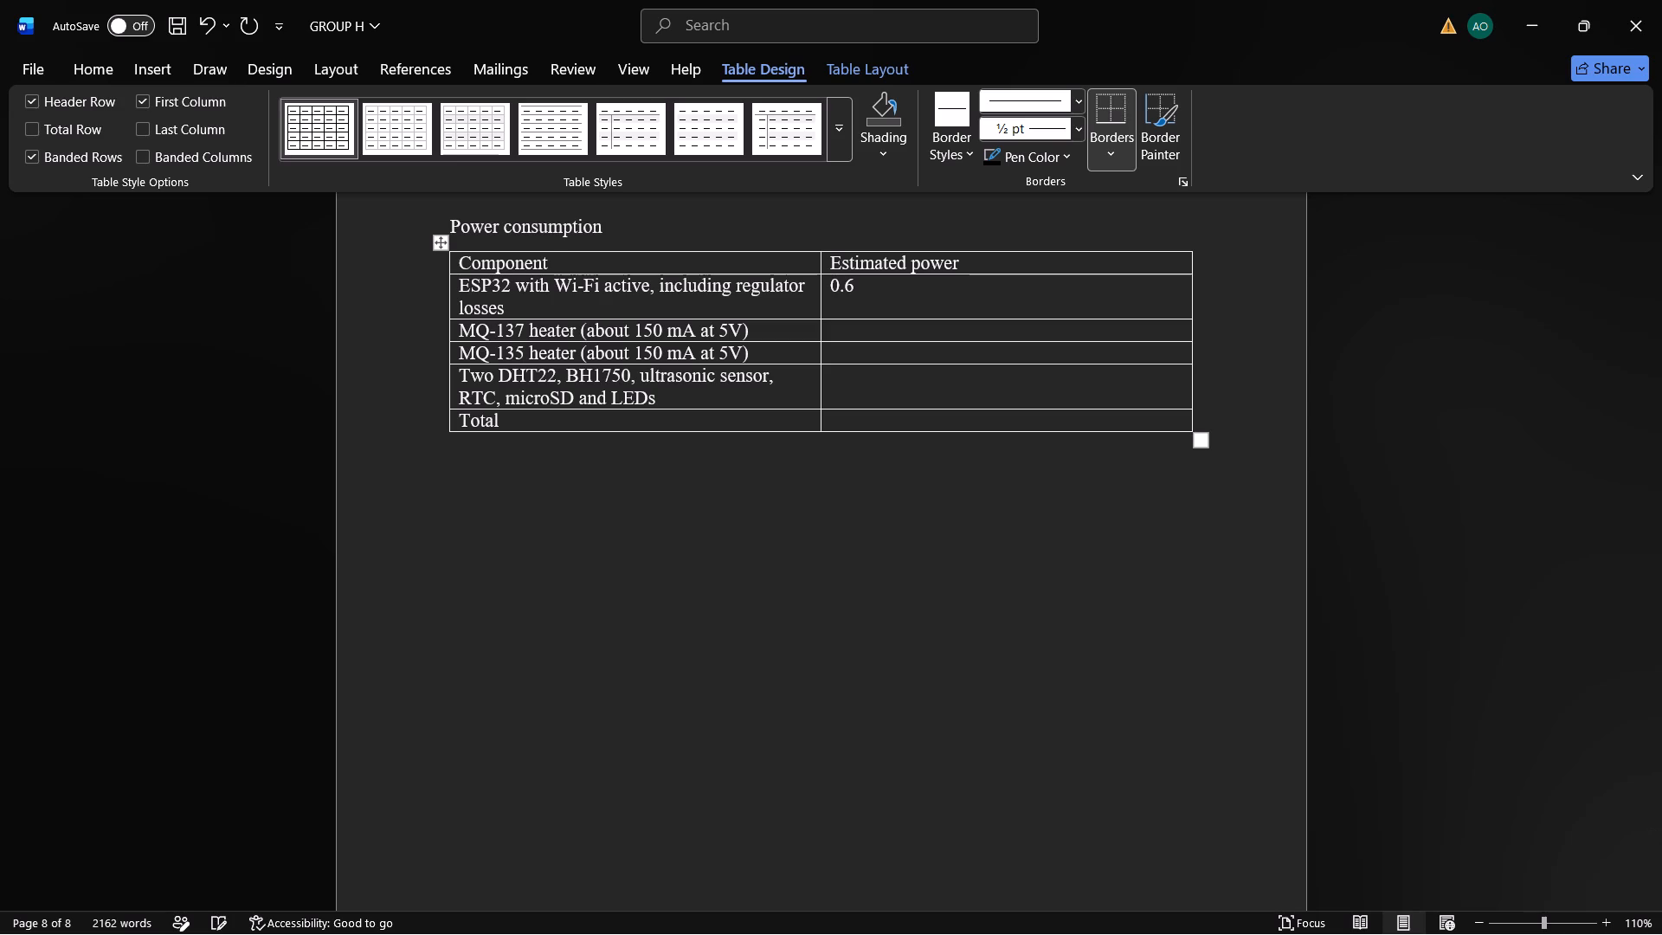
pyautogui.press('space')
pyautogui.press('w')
pyautogui.press('BackSpace')
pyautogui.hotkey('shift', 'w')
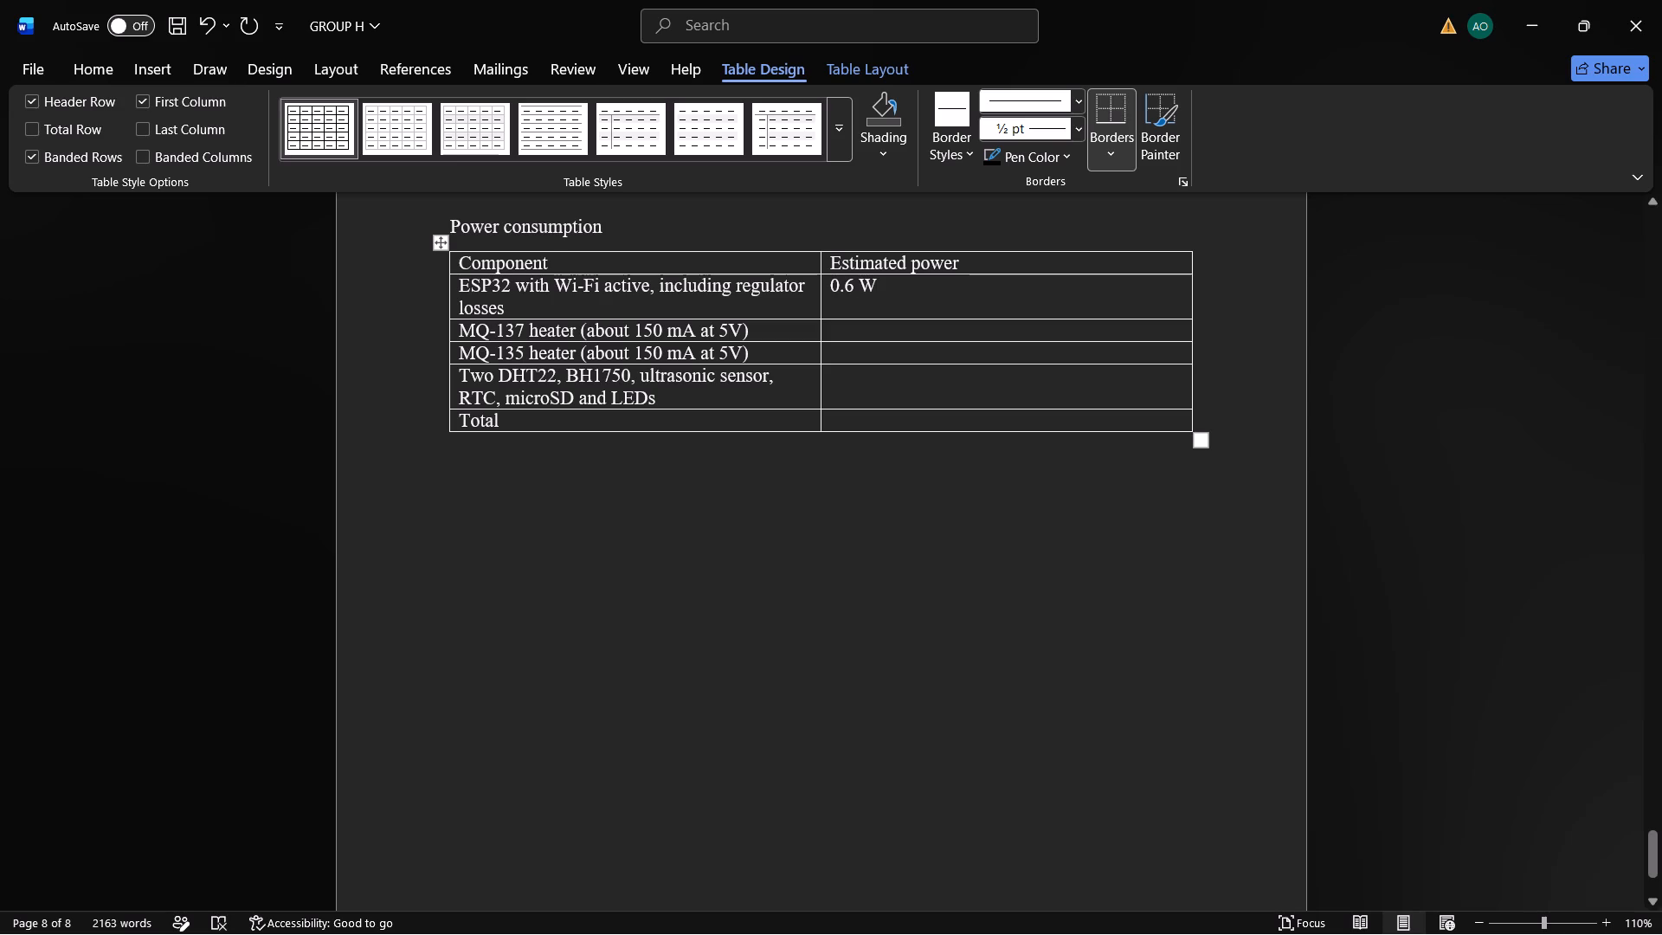
# Enter "0.75W" as the estimated power for the MQ-137 heater row.
pyautogui.click(870, 326)
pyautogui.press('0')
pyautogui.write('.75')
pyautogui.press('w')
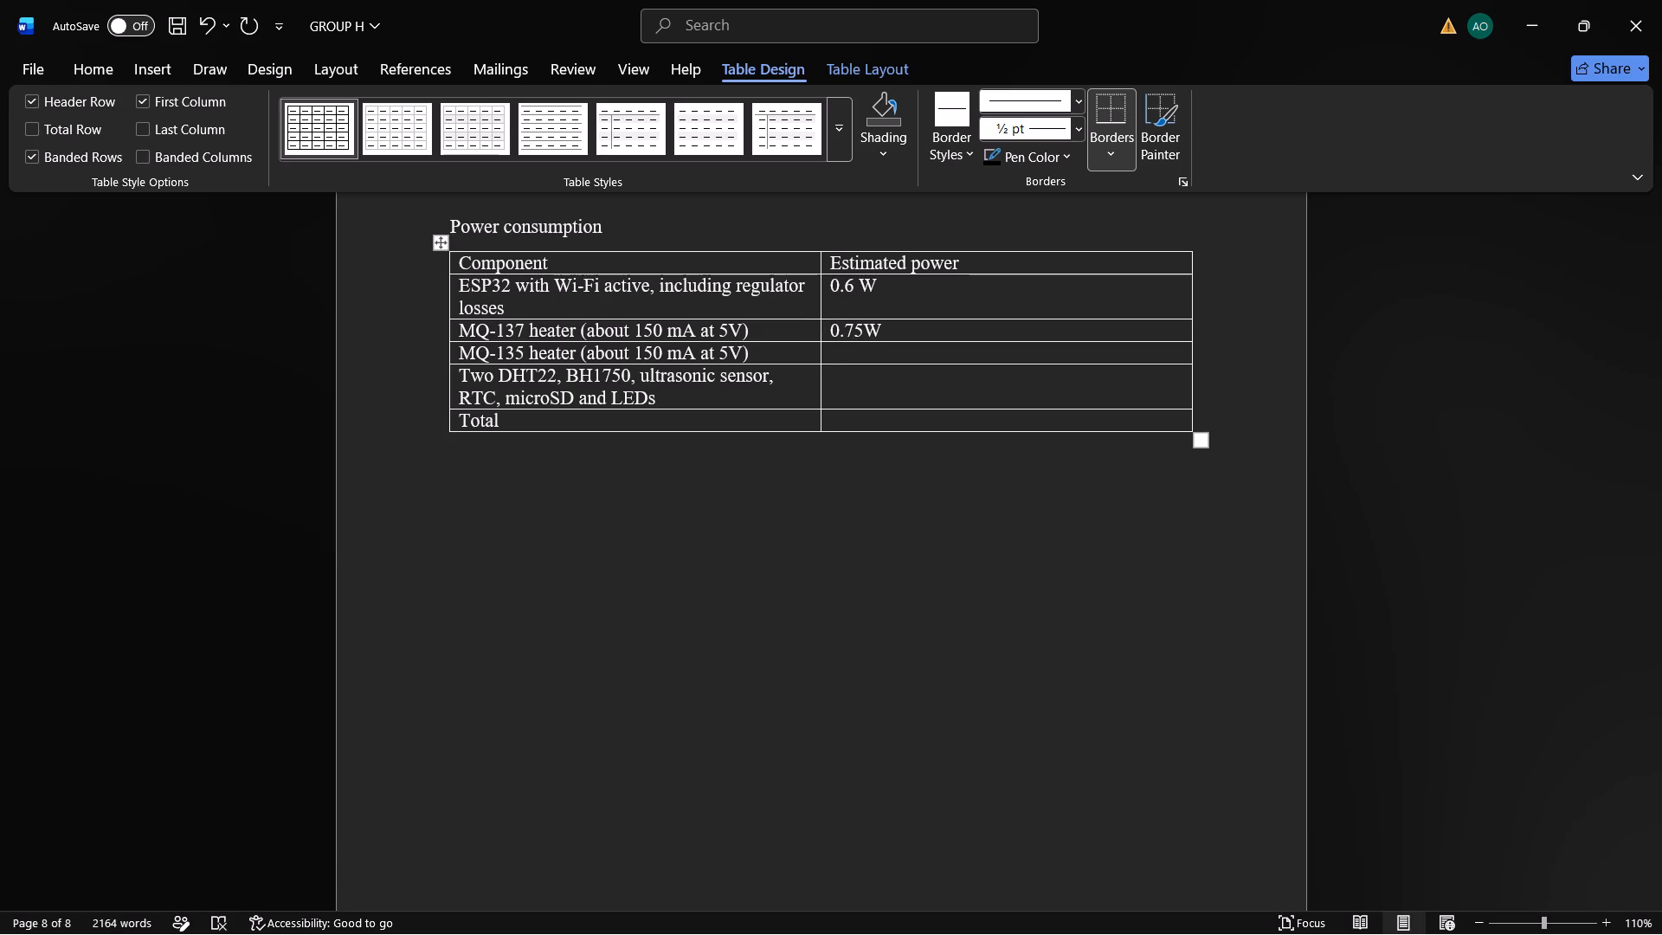
# Enter "0.75 W" as the estimated power of the MQ-135 heater.
pyautogui.press('Down')
pyautogui.write('0.')
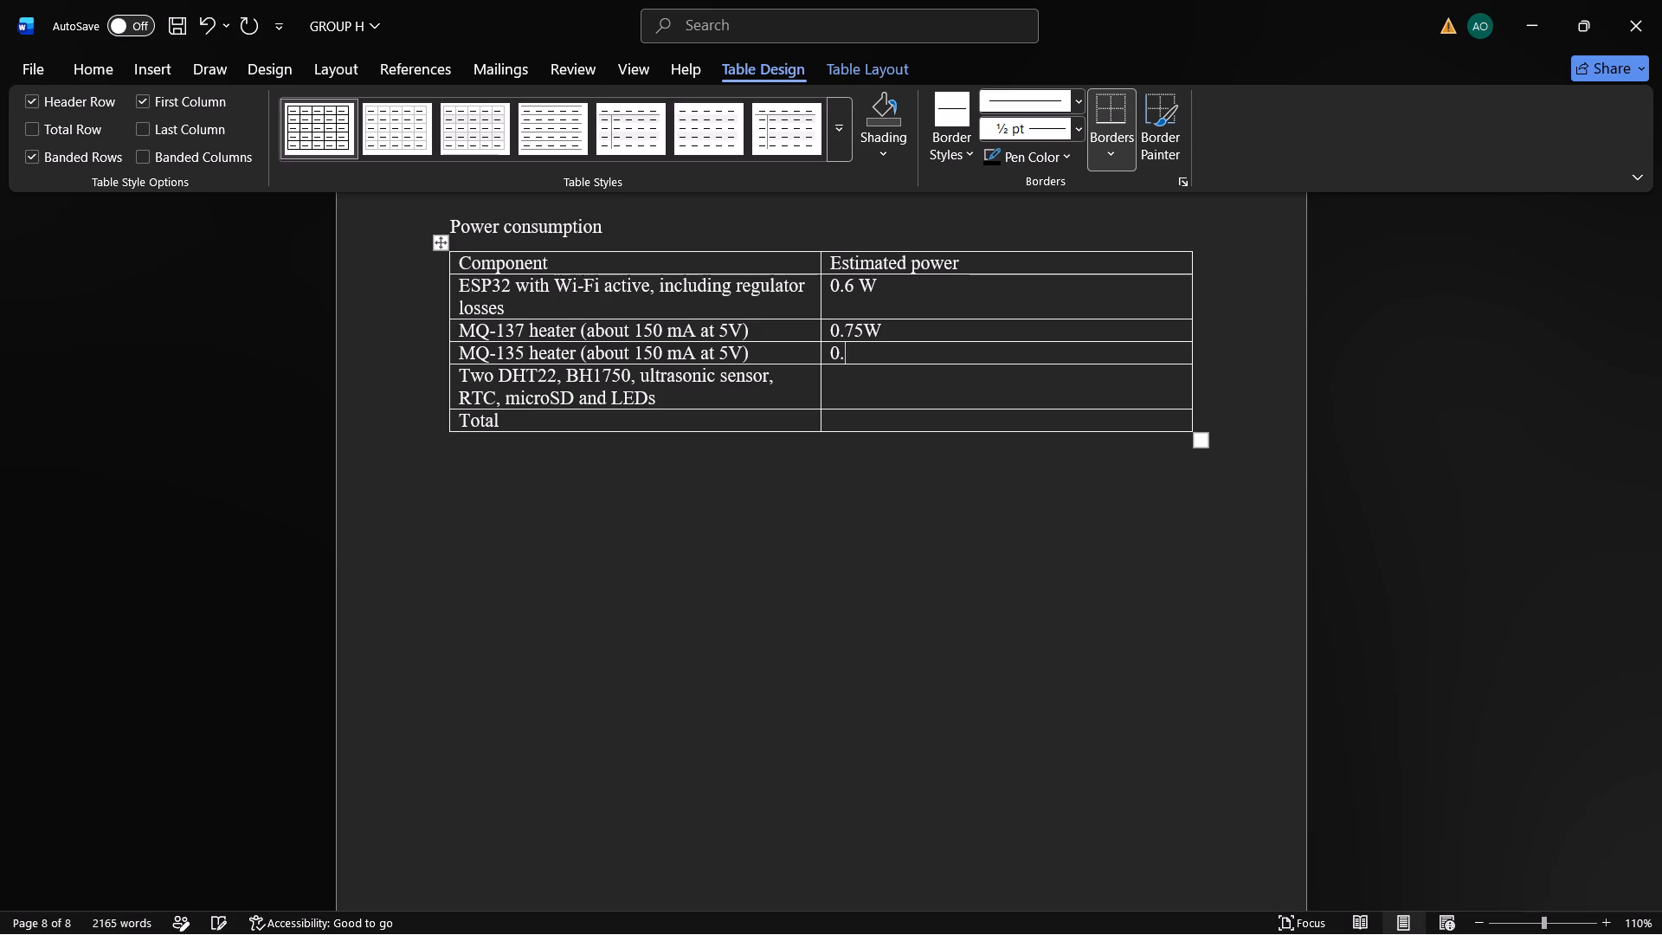
pyautogui.write('75')
pyautogui.press('space')
pyautogui.write('W')
# Enter "0.4 W" as the estimated power for the row with the DHT22, BH1750, ultrasonic sensor, RTC, microSD and LEDs.
pyautogui.press('Down')
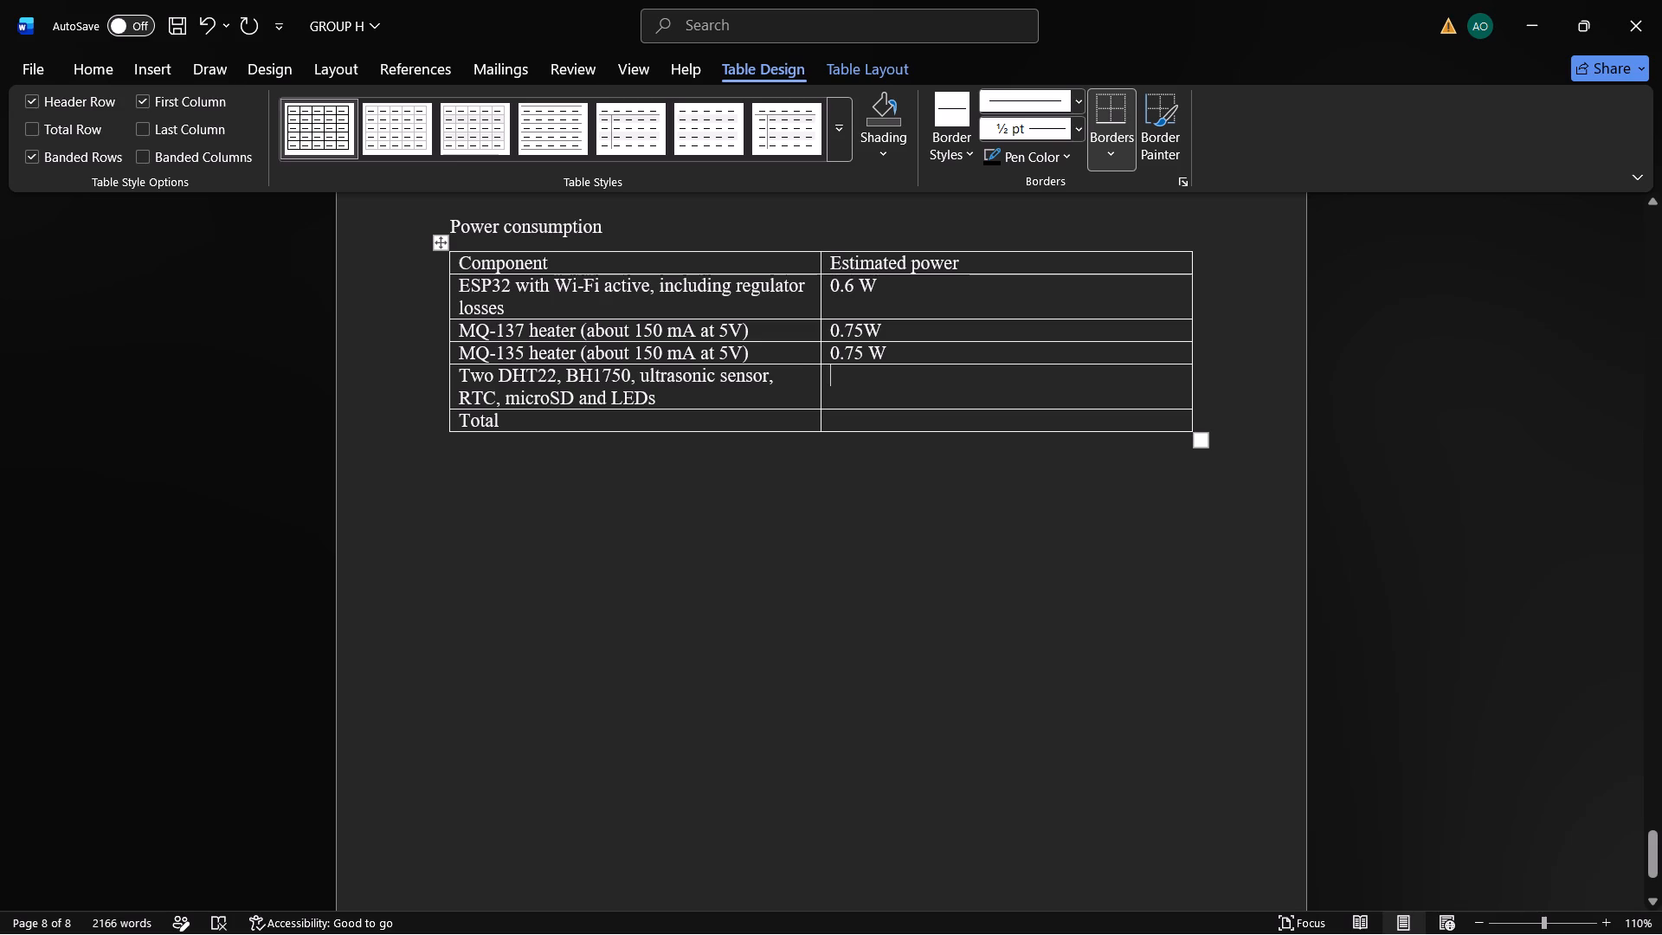
pyautogui.press('0')
pyautogui.press('.')
pyautogui.press('4')
pyautogui.press('space')
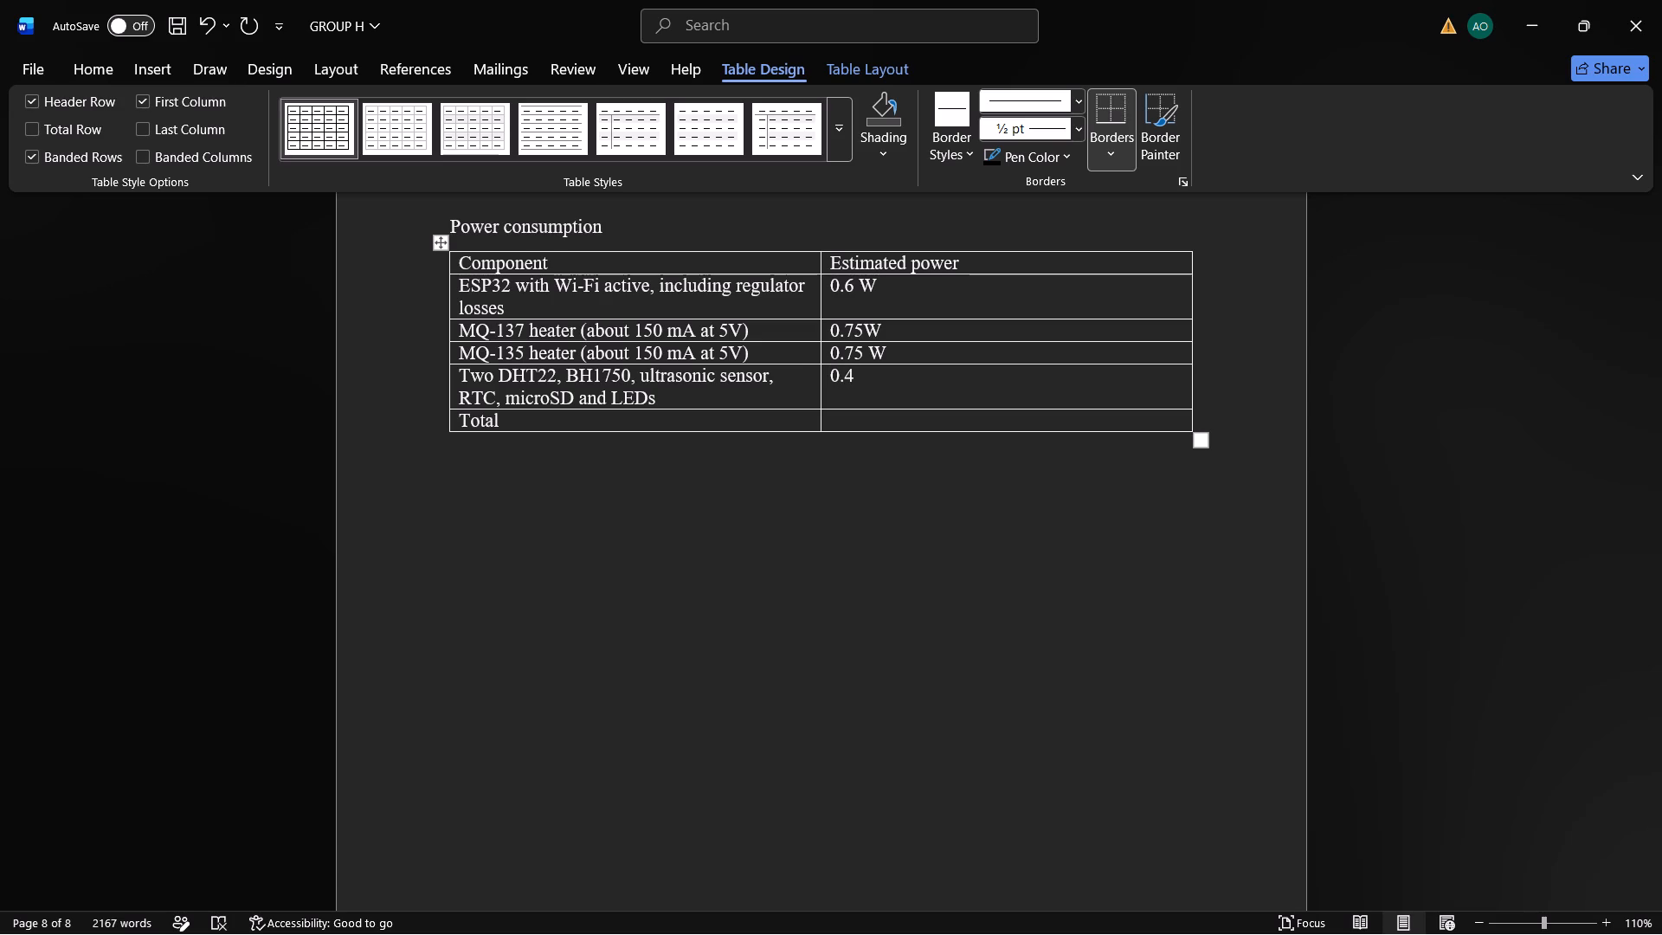
pyautogui.write('W')
# Enter "2.5 W" as the estimated power in the Total row.
pyautogui.press('Down')
pyautogui.write('2.')
pyautogui.press('5')
pyautogui.press('space')
pyautogui.write('W')
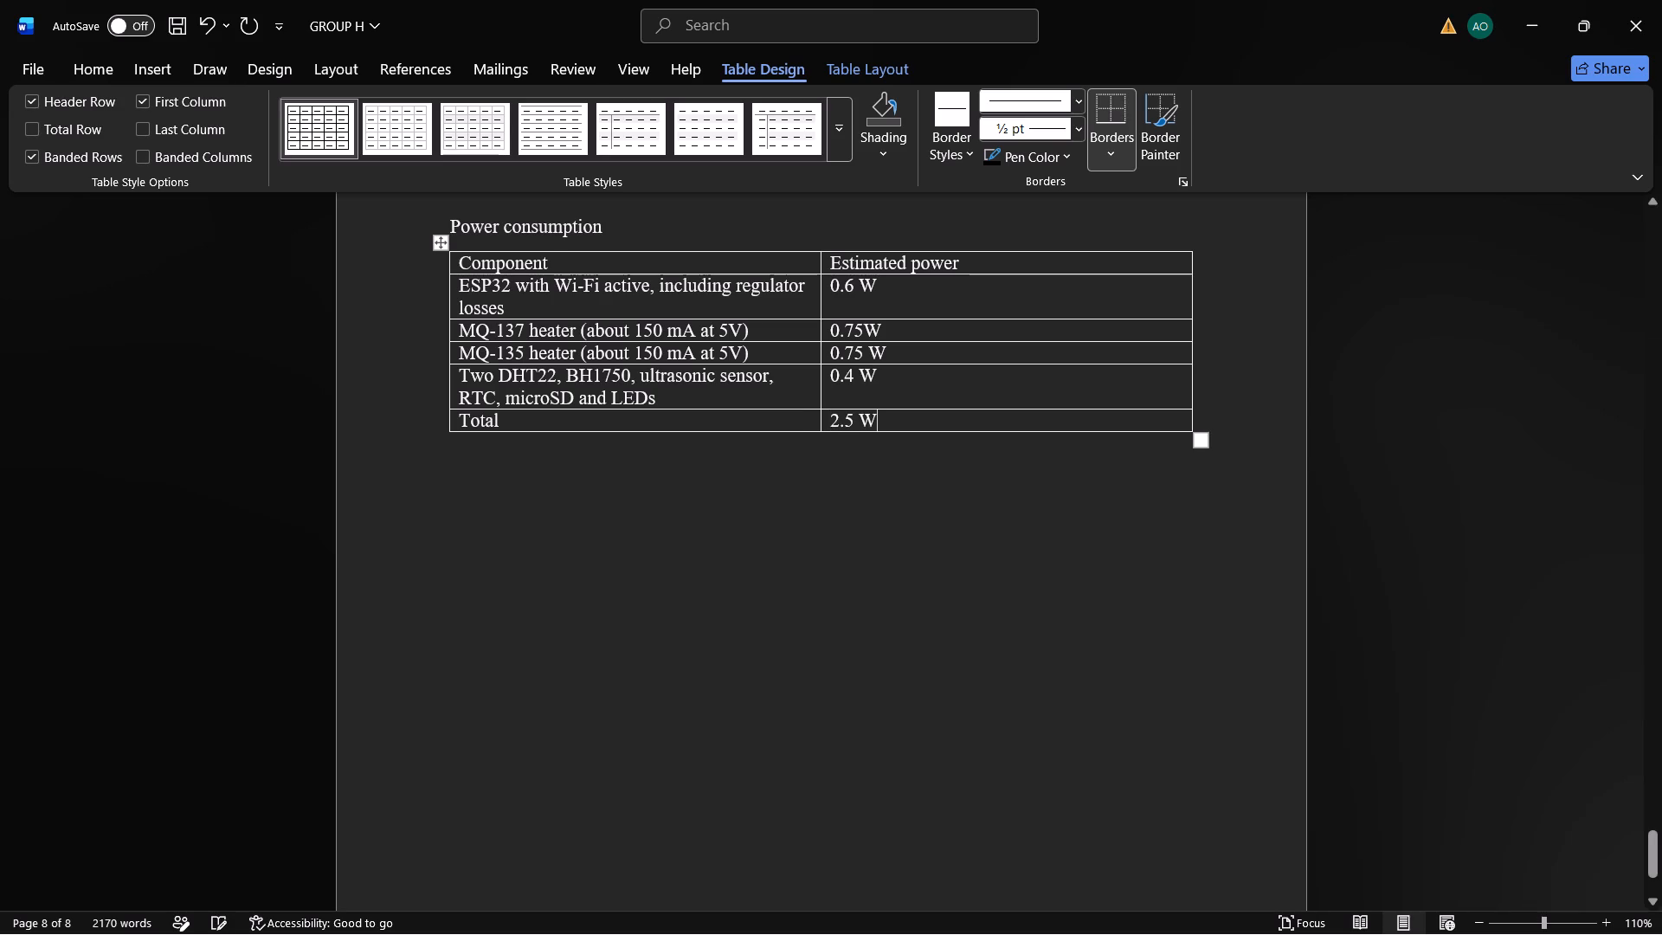
# Add a space before the unit in the MQ-137 heater's estimated power so it reads "0.75 W".
pyautogui.click(865, 329)
pyautogui.press('space')
# Start a round-bulleted list below the power table, leaving a blank line between them.
pyautogui.click(919, 567)
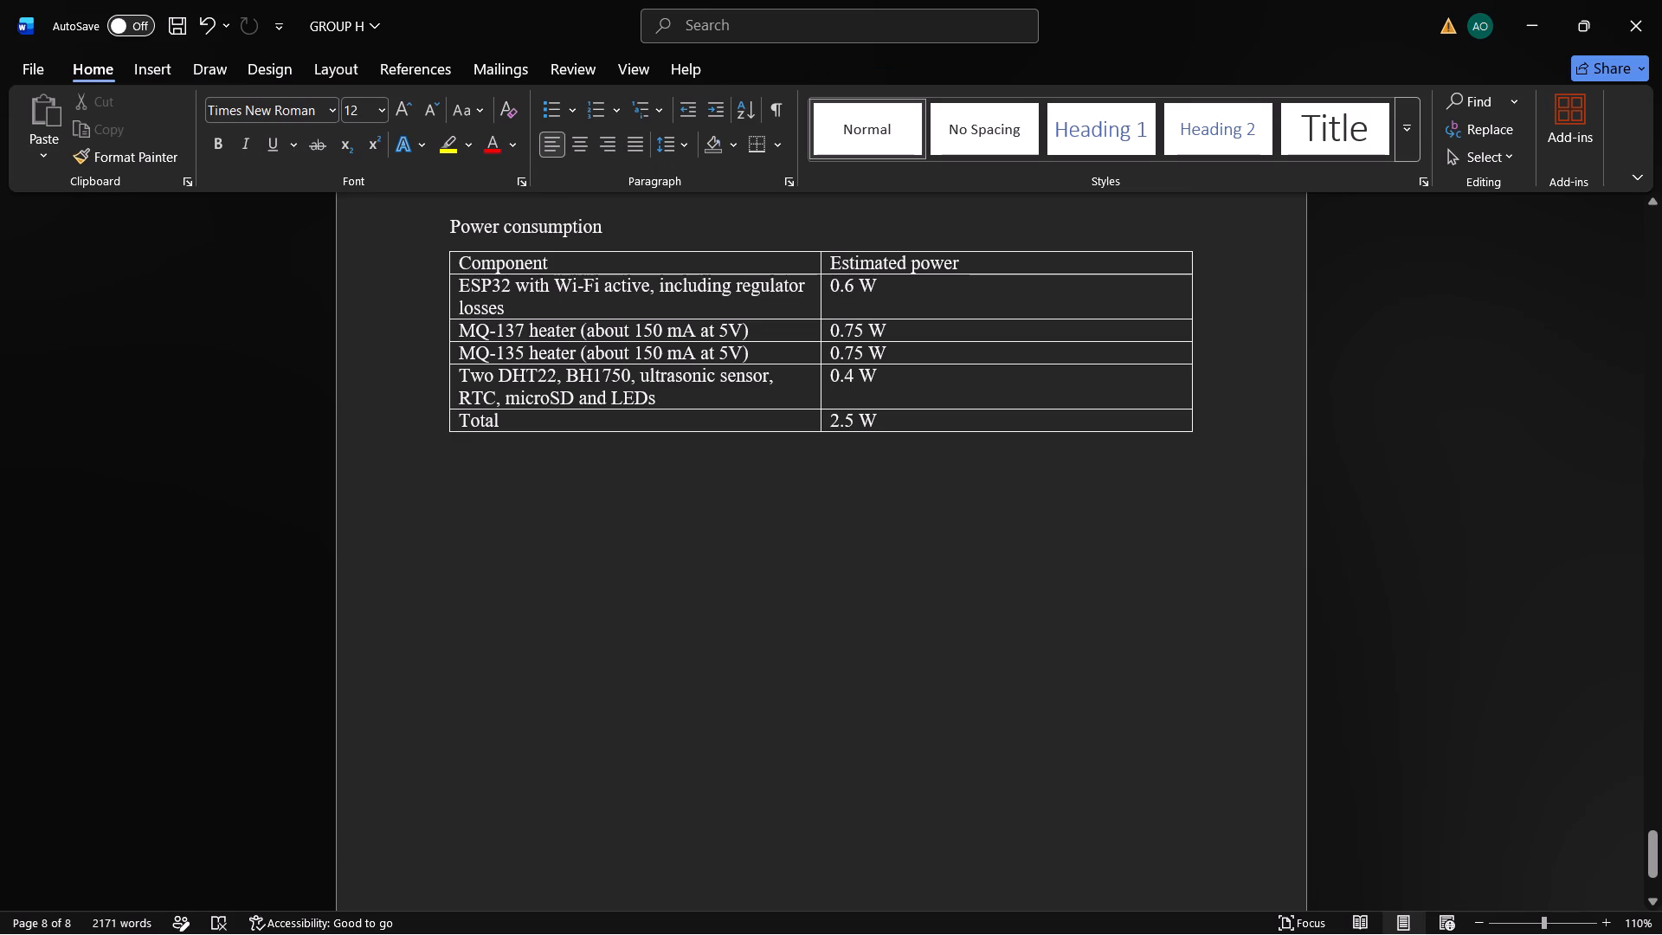
pyautogui.press('Return')
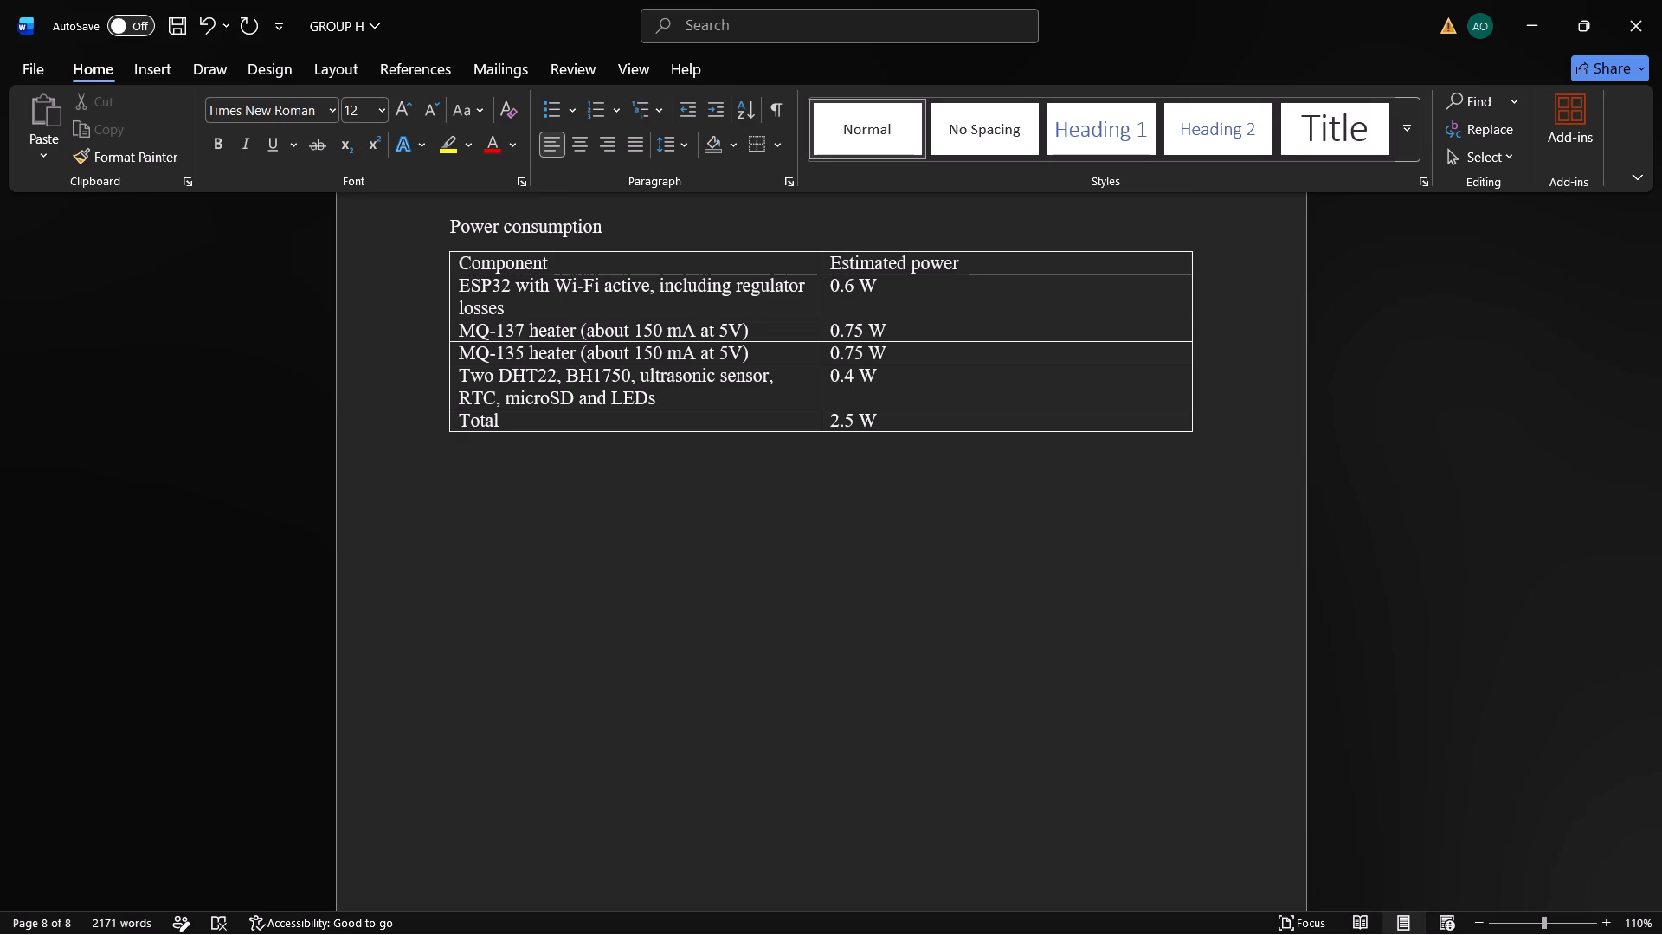
pyautogui.click(581, 110)
pyautogui.click(612, 204)
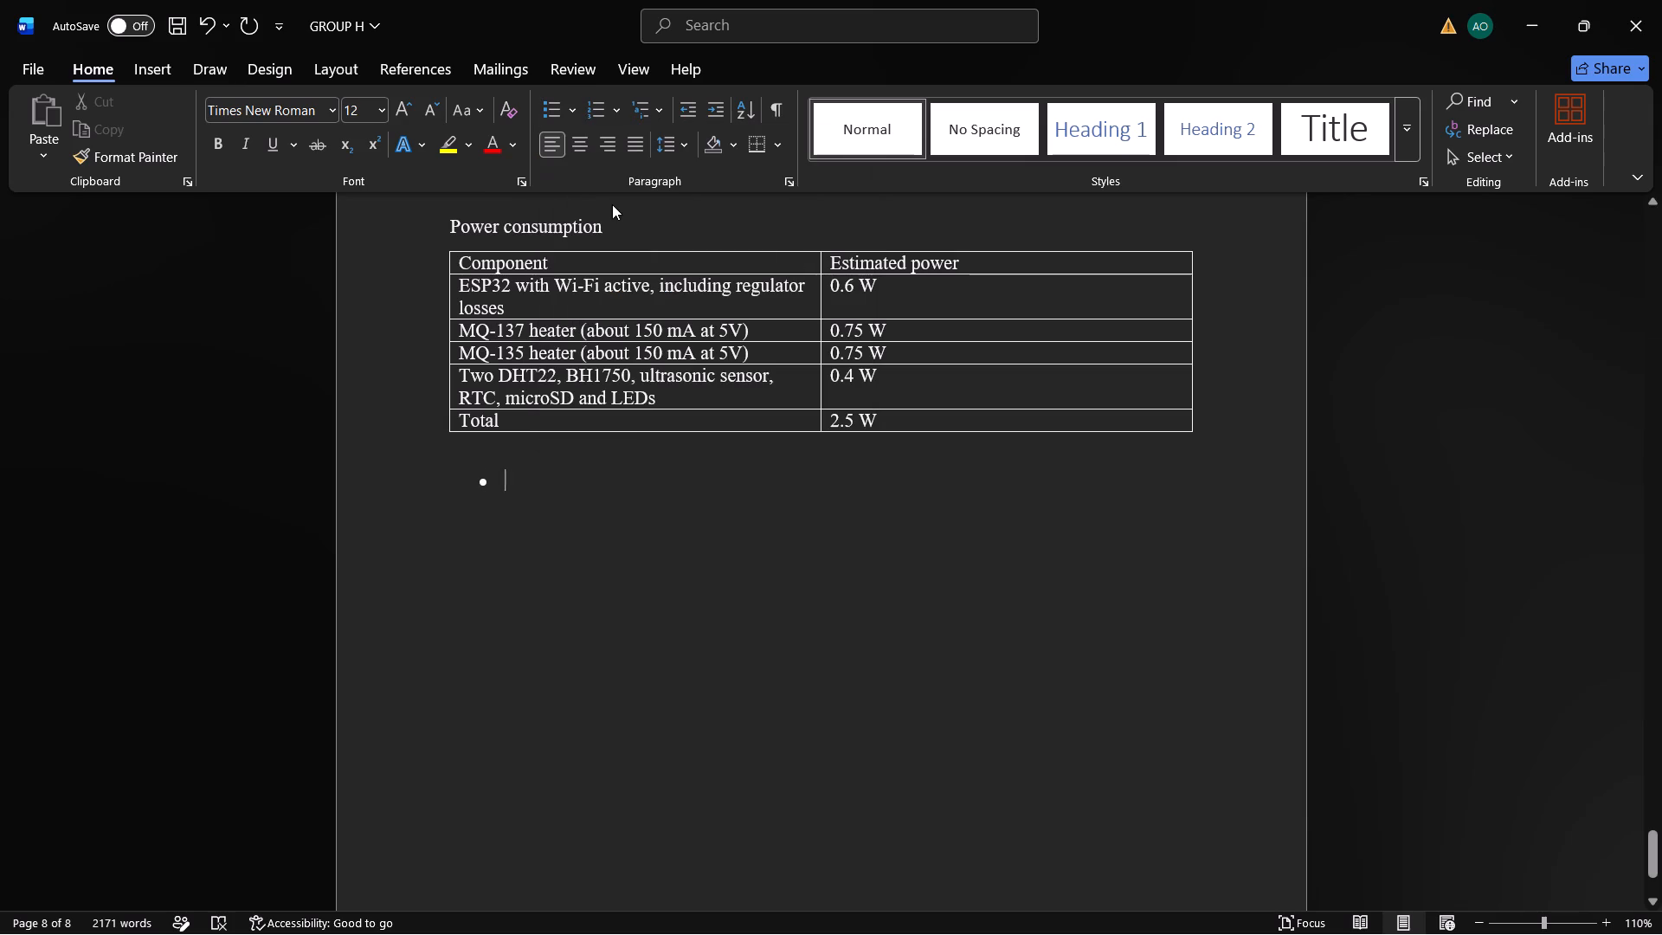
# Begin the bullet below the power table with the text "Daily energy = 2.5 W".
pyautogui.click(517, 485)
pyautogui.press('d')
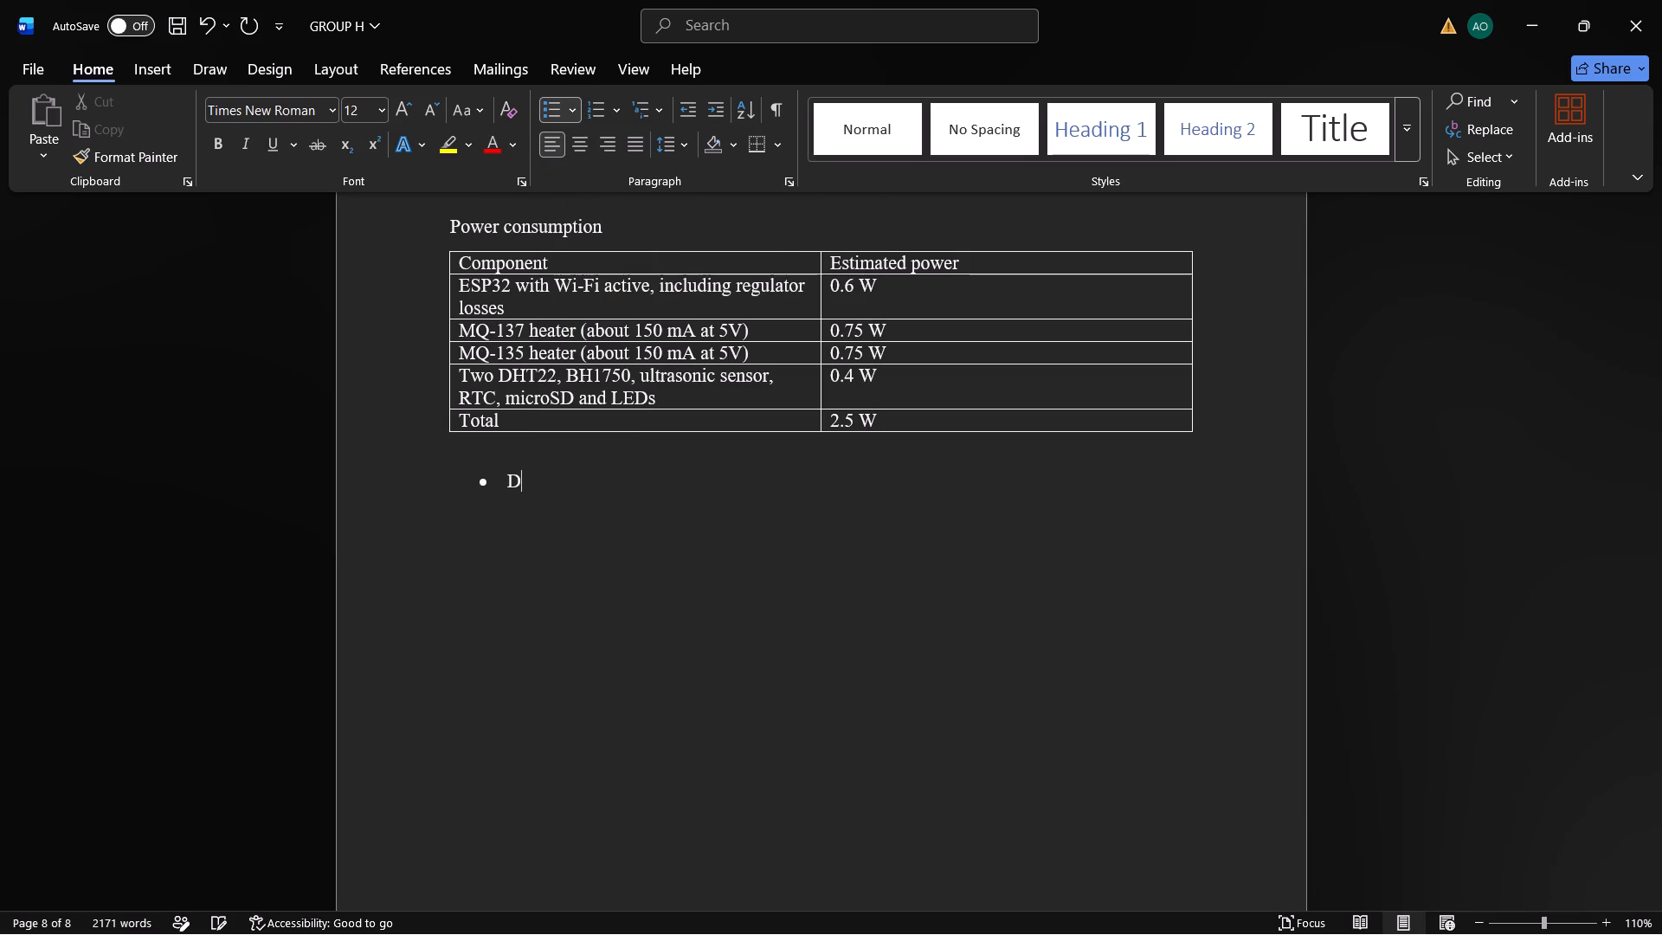
pyautogui.write('aily')
pyautogui.press('space')
pyautogui.write('ener')
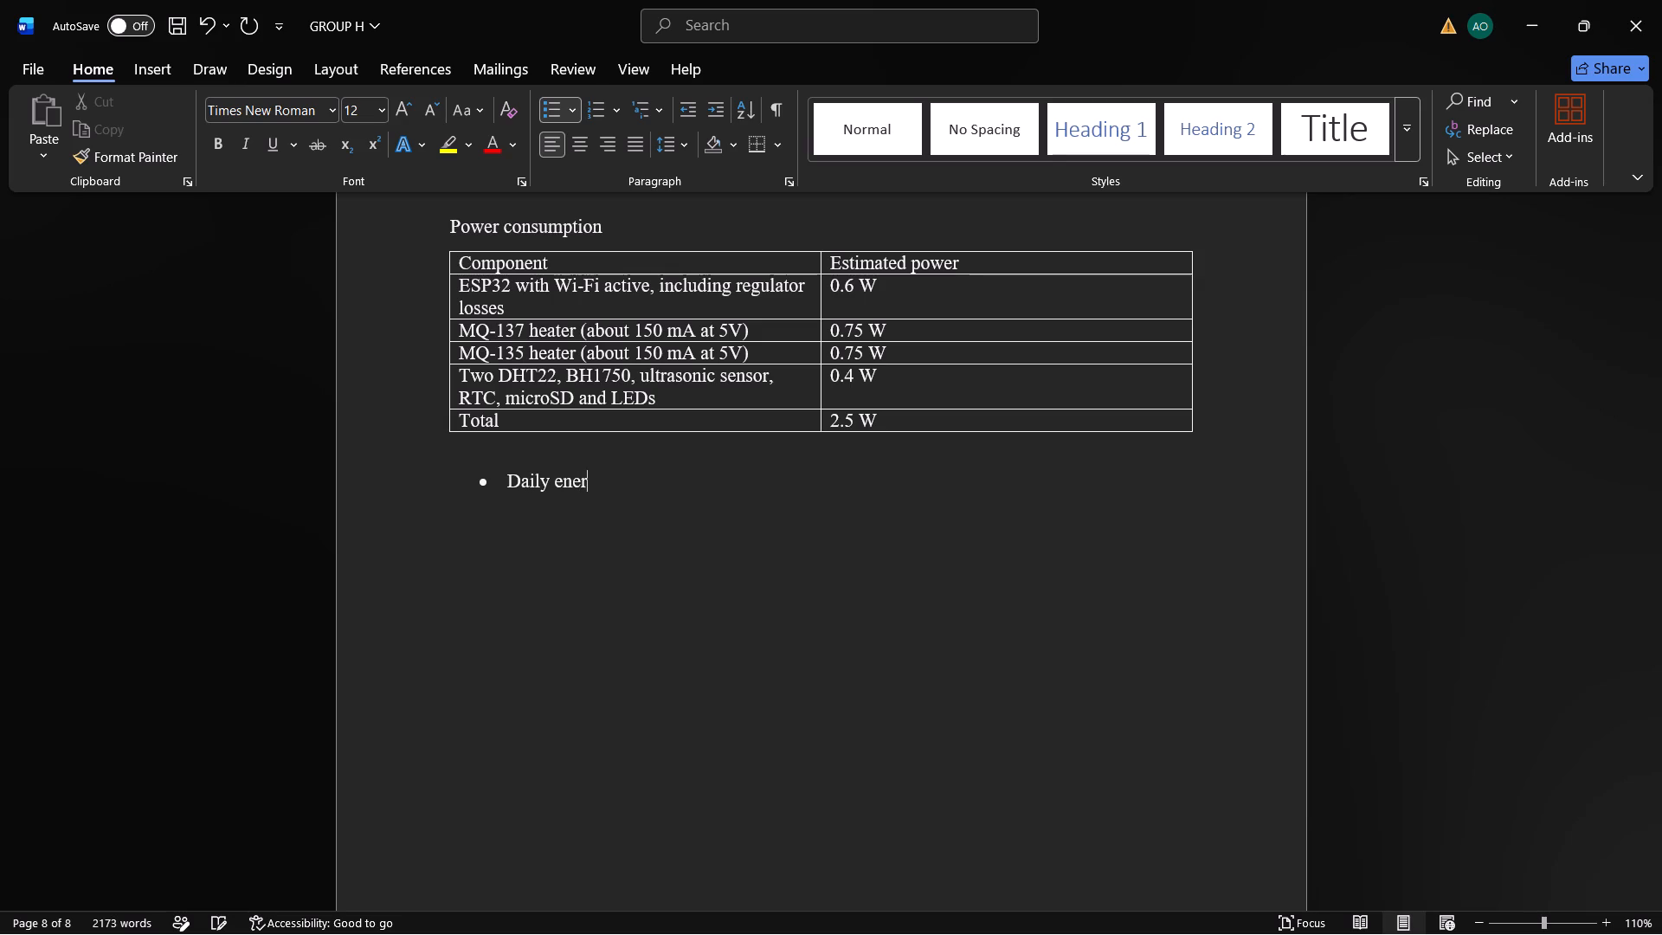
pyautogui.write('gy')
pyautogui.press('space')
pyautogui.press('=')
pyautogui.press('space')
pyautogui.write('2,')
pyautogui.press('BackSpace')
pyautogui.press('.')
pyautogui.press('5')
pyautogui.press('w')
pyautogui.press('BackSpace')
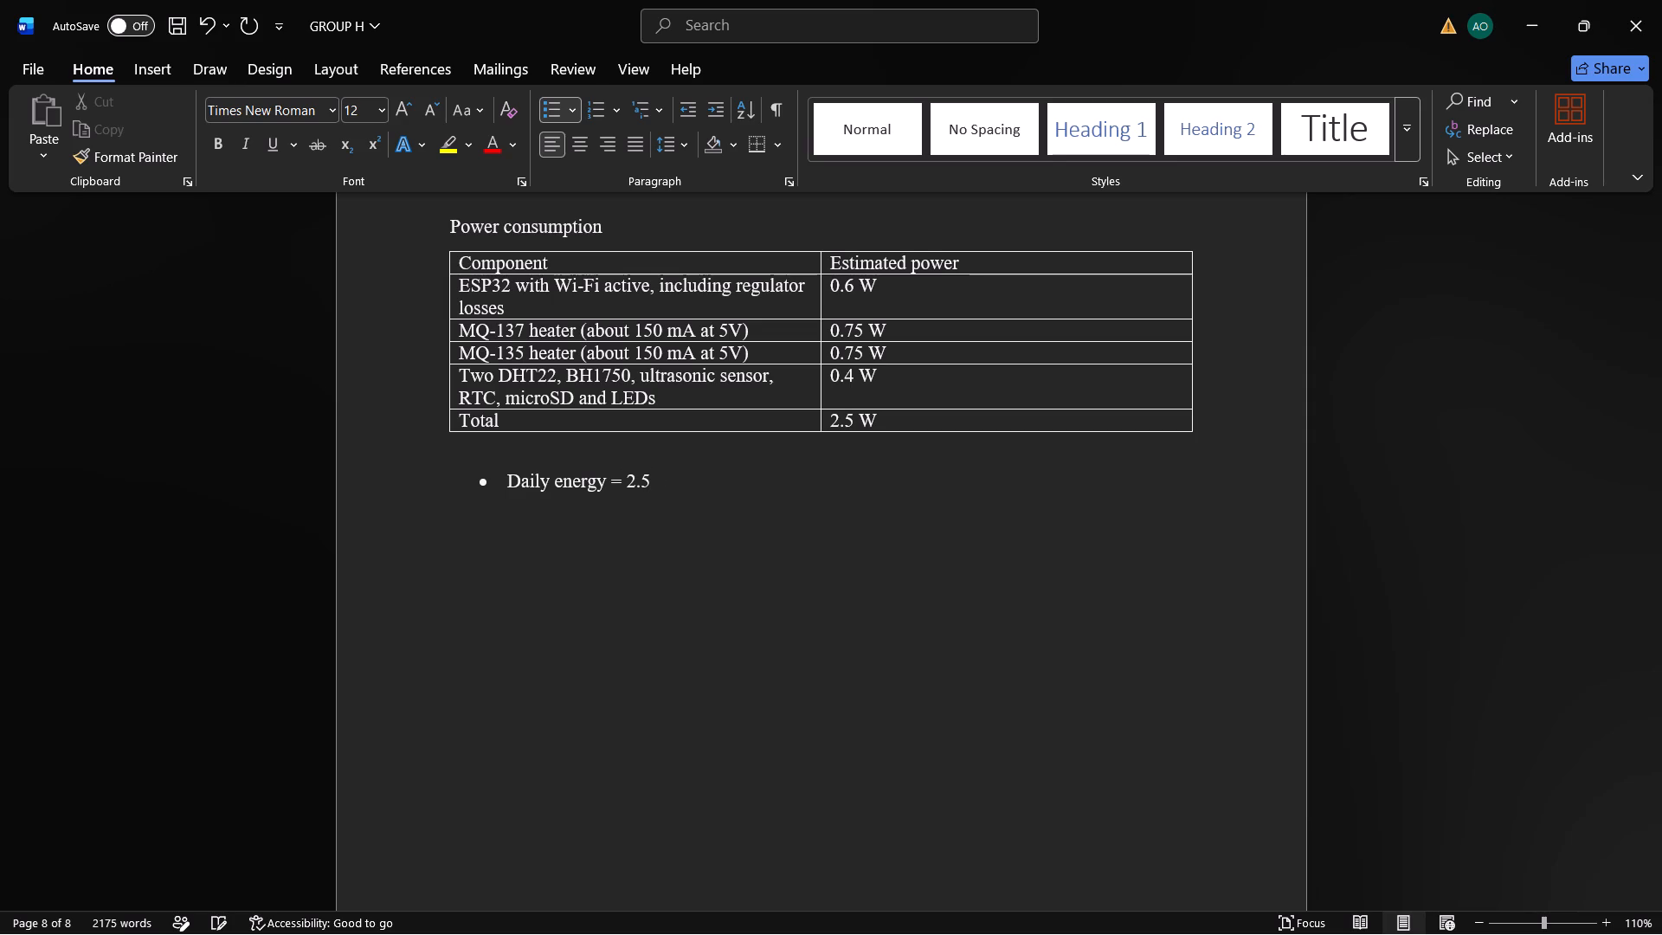
pyautogui.press('space')
pyautogui.write('W')
# Continue the daily energy calculation with "x 24 h =", keeping a space before the hour unit.
pyautogui.press('space')
pyautogui.write('x')
pyautogui.press('space')
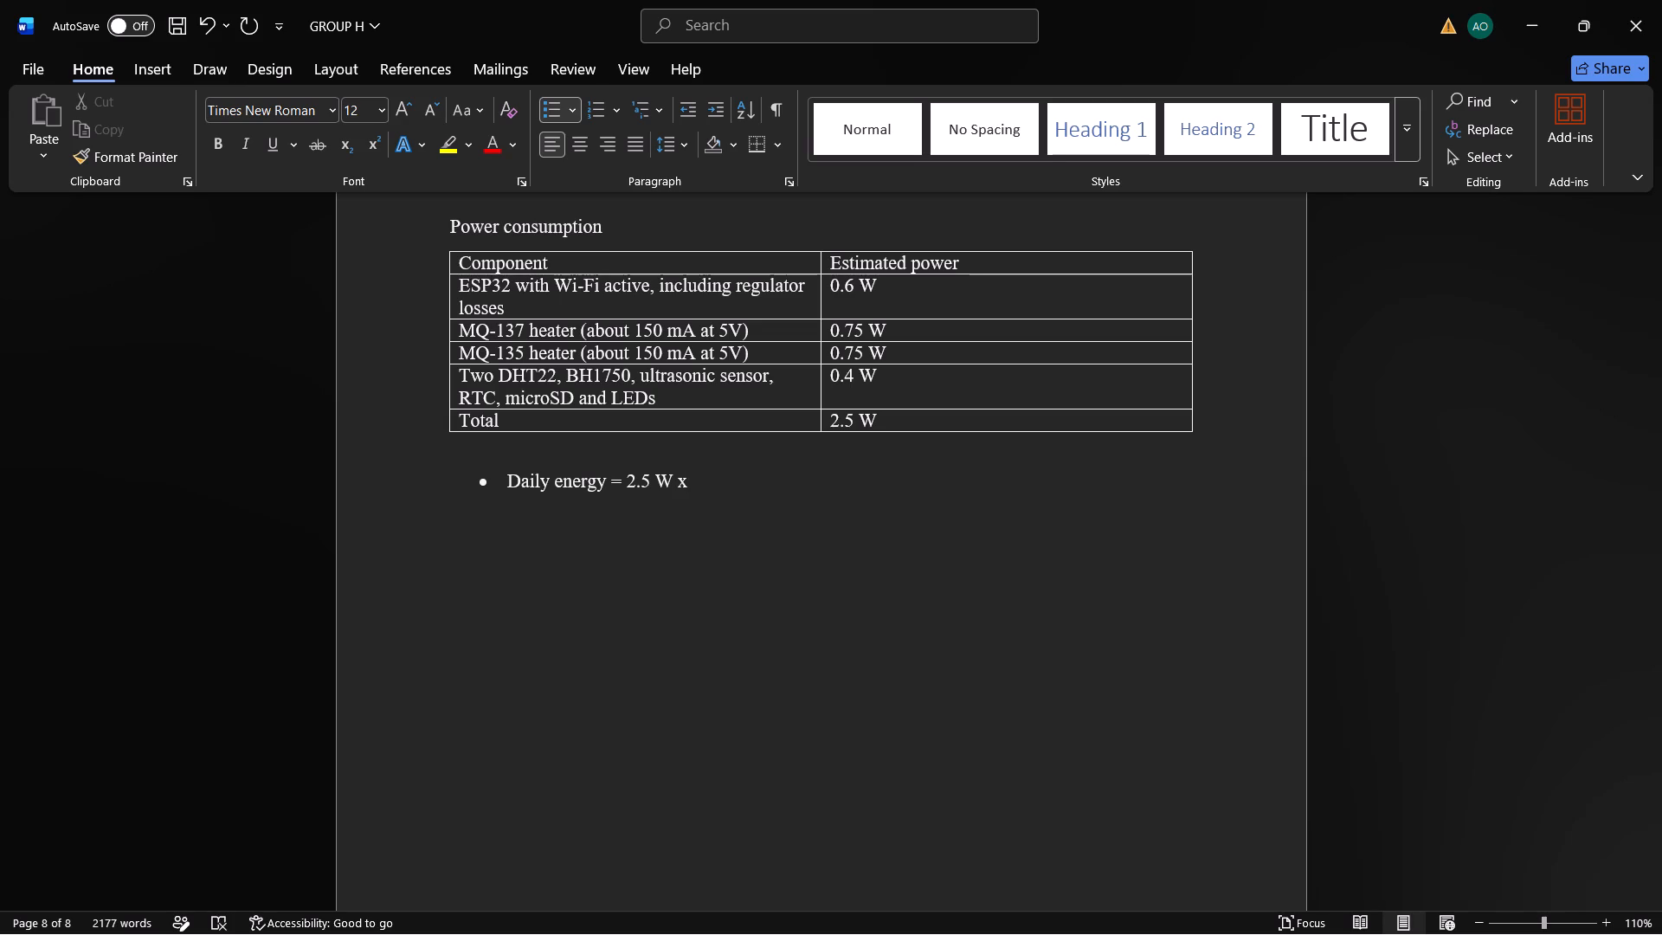
pyautogui.write('2')
pyautogui.press('4')
pyautogui.press('h')
pyautogui.press('BackSpace')
pyautogui.press('space')
pyautogui.write('h')
pyautogui.press('space')
pyautogui.press('=')
pyautogui.press('space')
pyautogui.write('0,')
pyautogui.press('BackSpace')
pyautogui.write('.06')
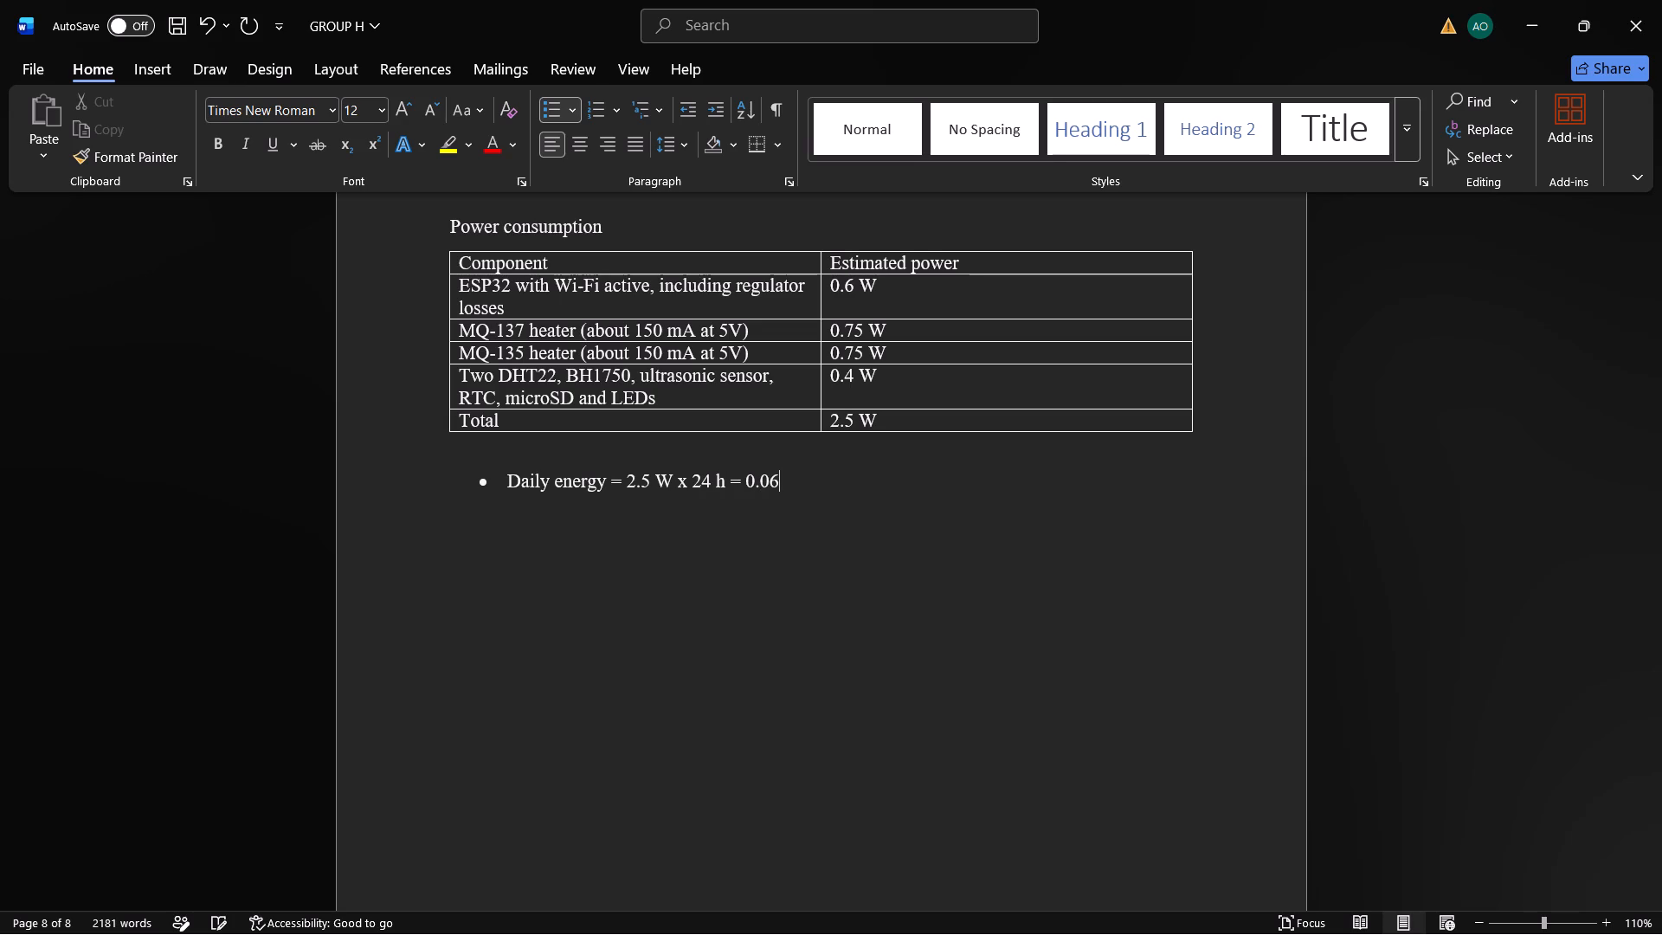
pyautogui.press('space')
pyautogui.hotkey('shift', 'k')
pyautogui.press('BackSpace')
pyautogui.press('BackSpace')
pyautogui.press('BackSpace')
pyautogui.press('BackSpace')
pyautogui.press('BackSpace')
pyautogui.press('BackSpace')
# Enter "60 Wh" as the result of the daily energy calculation, followed by another equals sign.
pyautogui.write('60')
pyautogui.press('space')
pyautogui.write('w')
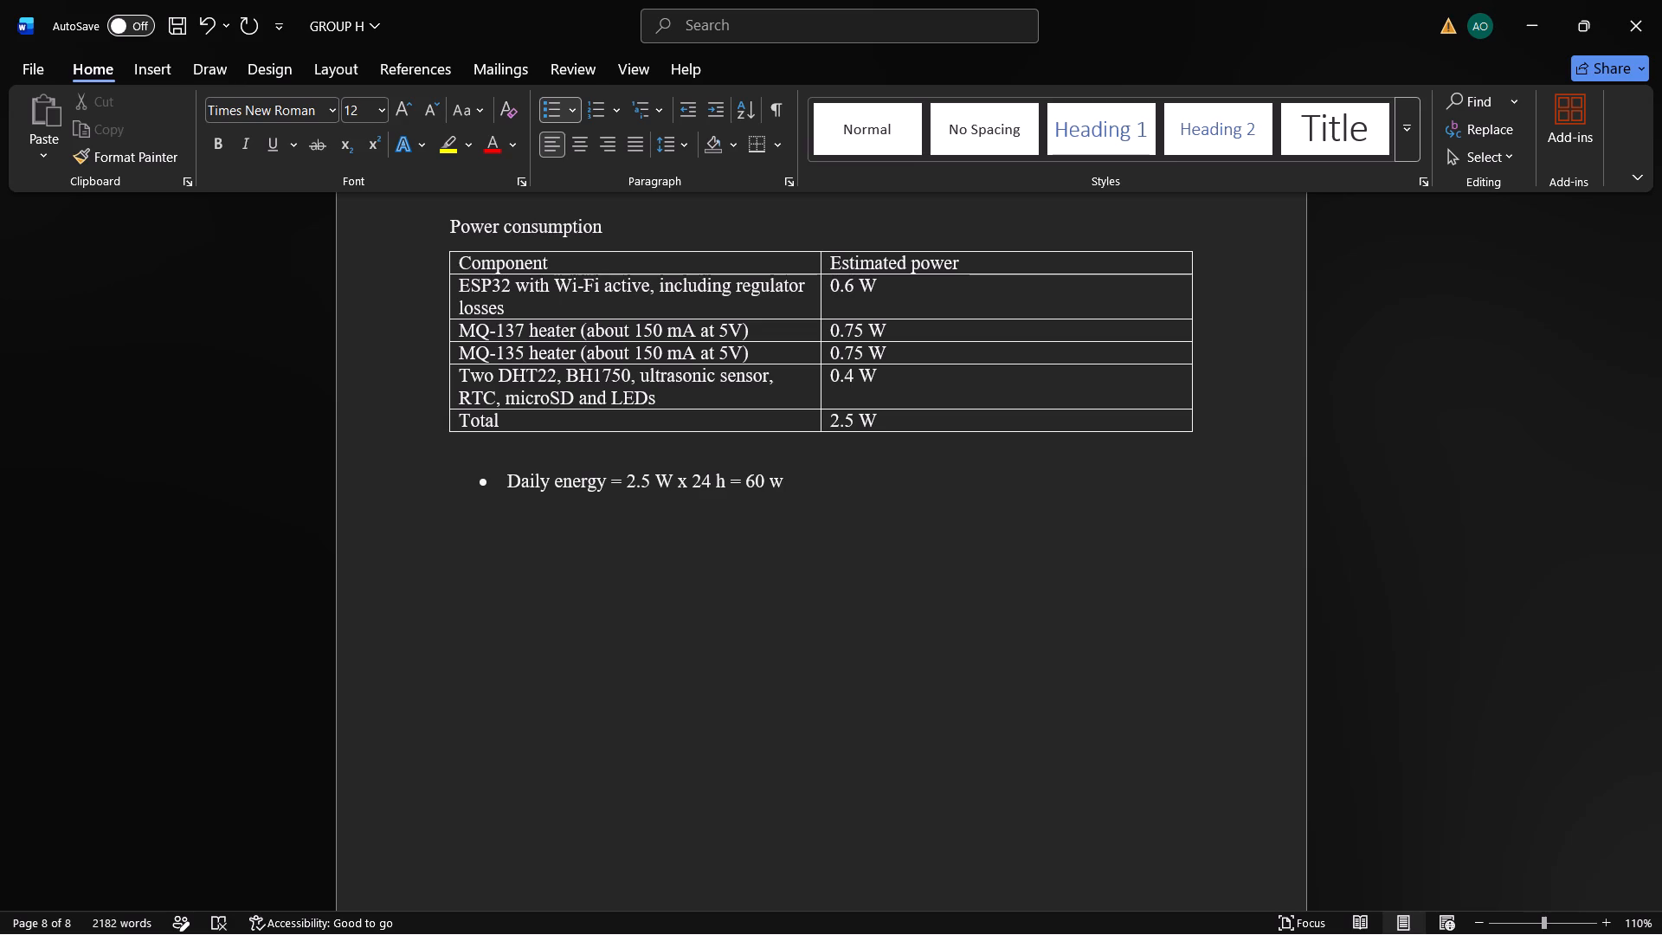
pyautogui.hotkey('shift', 'w')
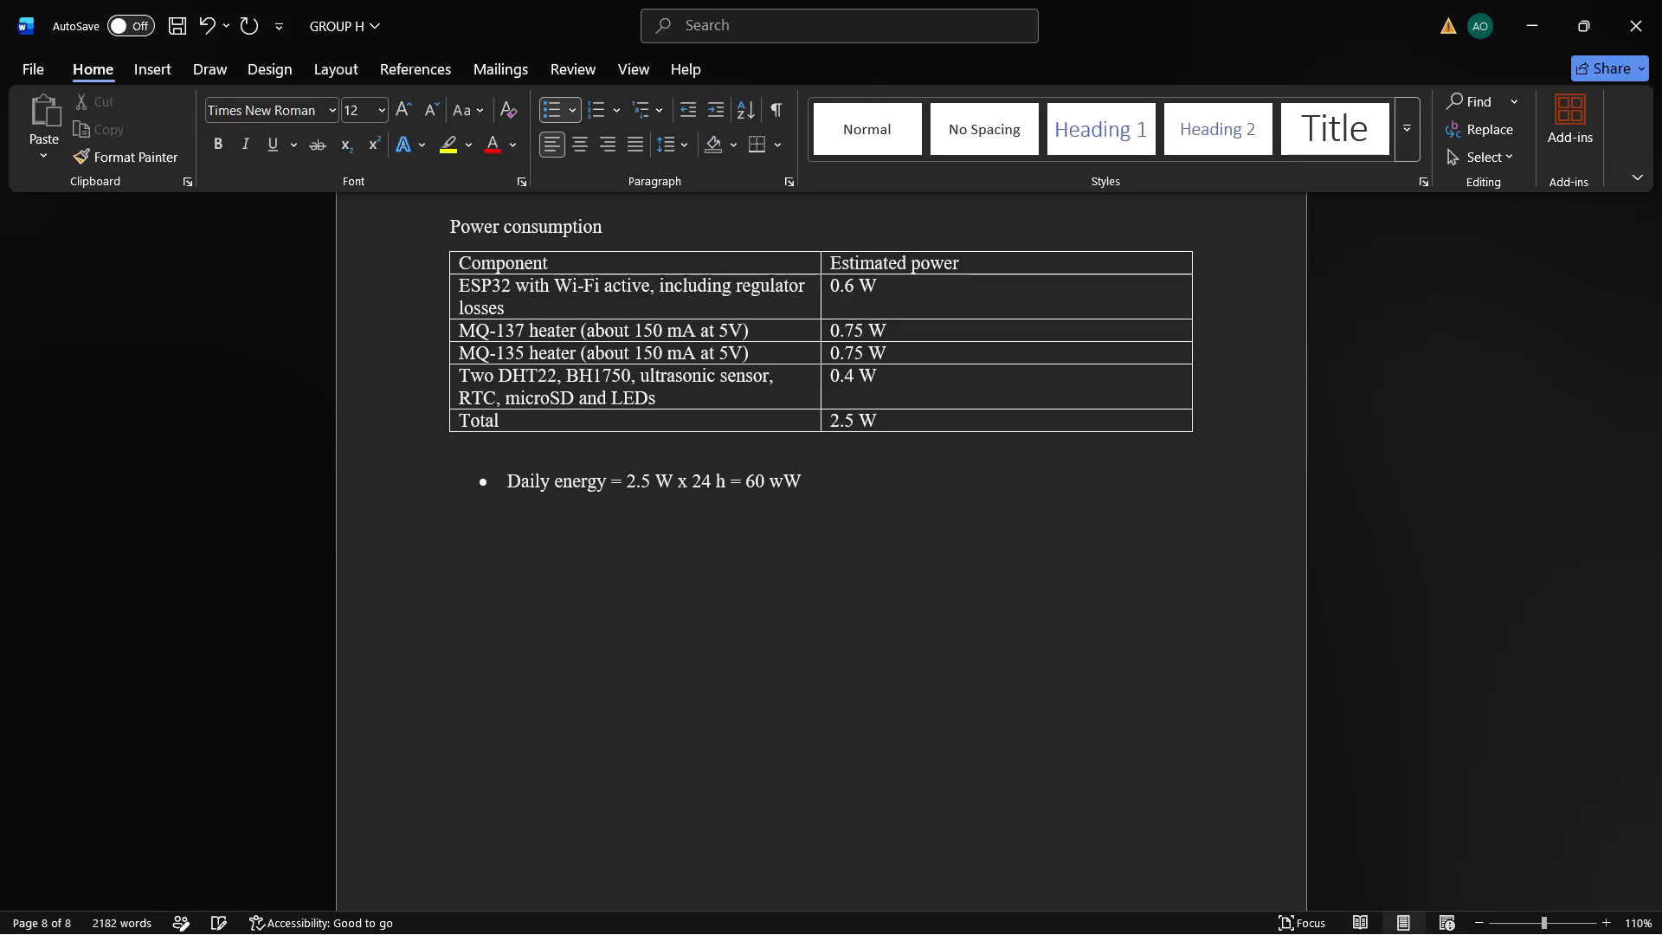
pyautogui.press('BackSpace')
pyautogui.press('BackSpace')
pyautogui.hotkey('shift', 'w')
pyautogui.press('h')
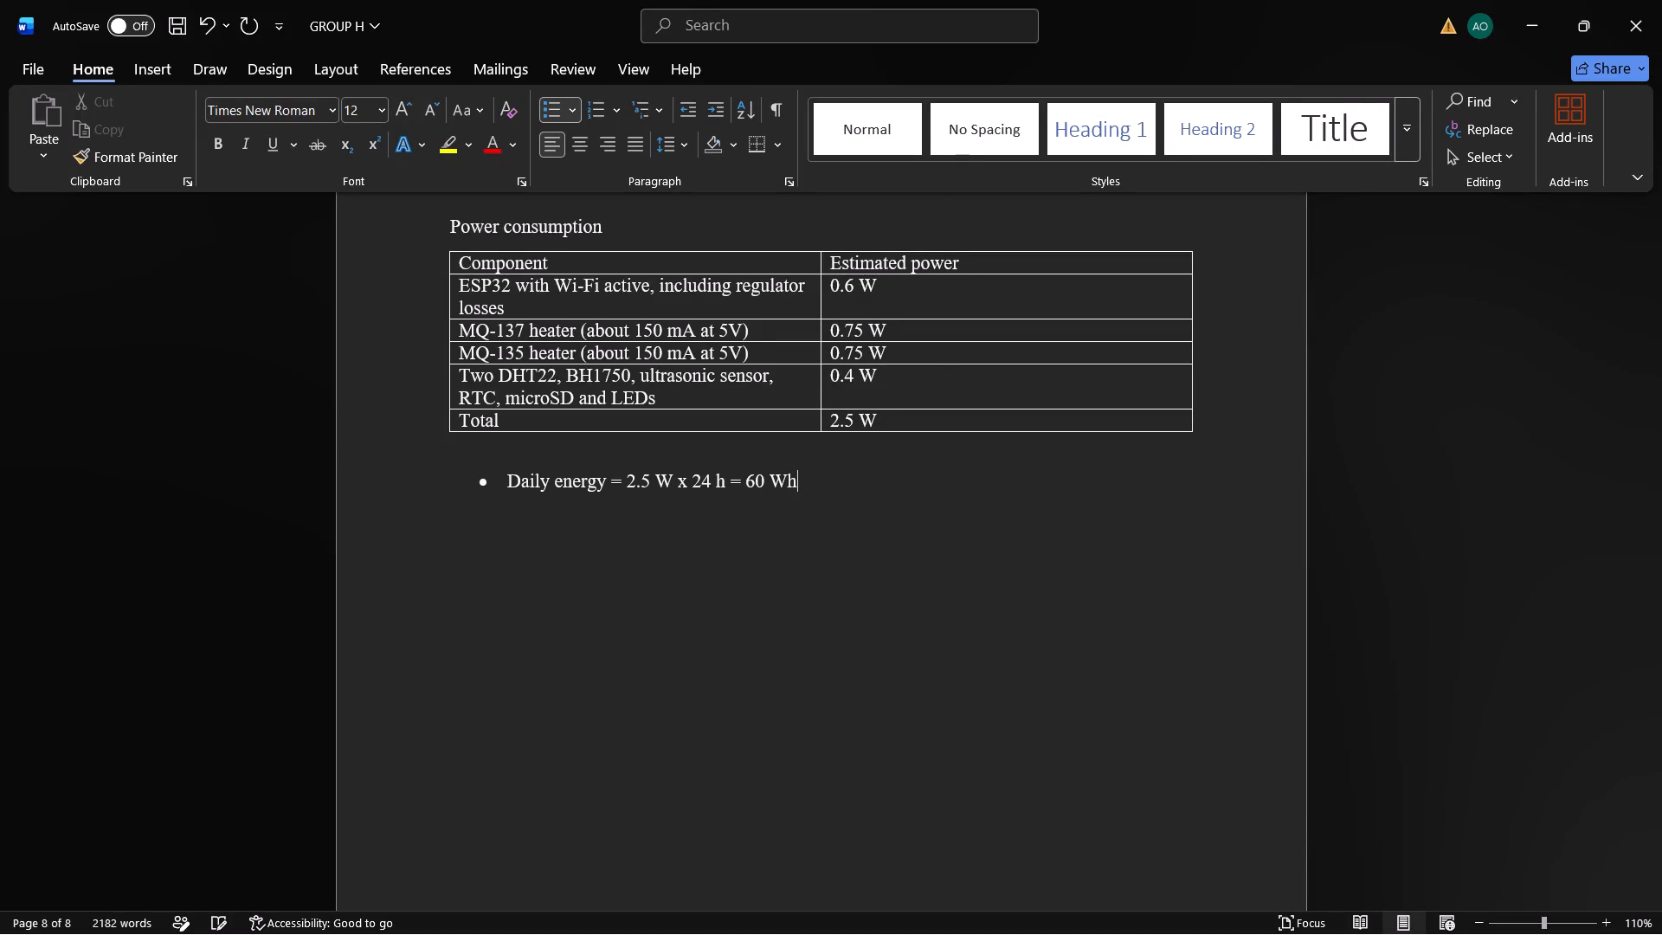
pyautogui.press('space')
pyautogui.press('=')
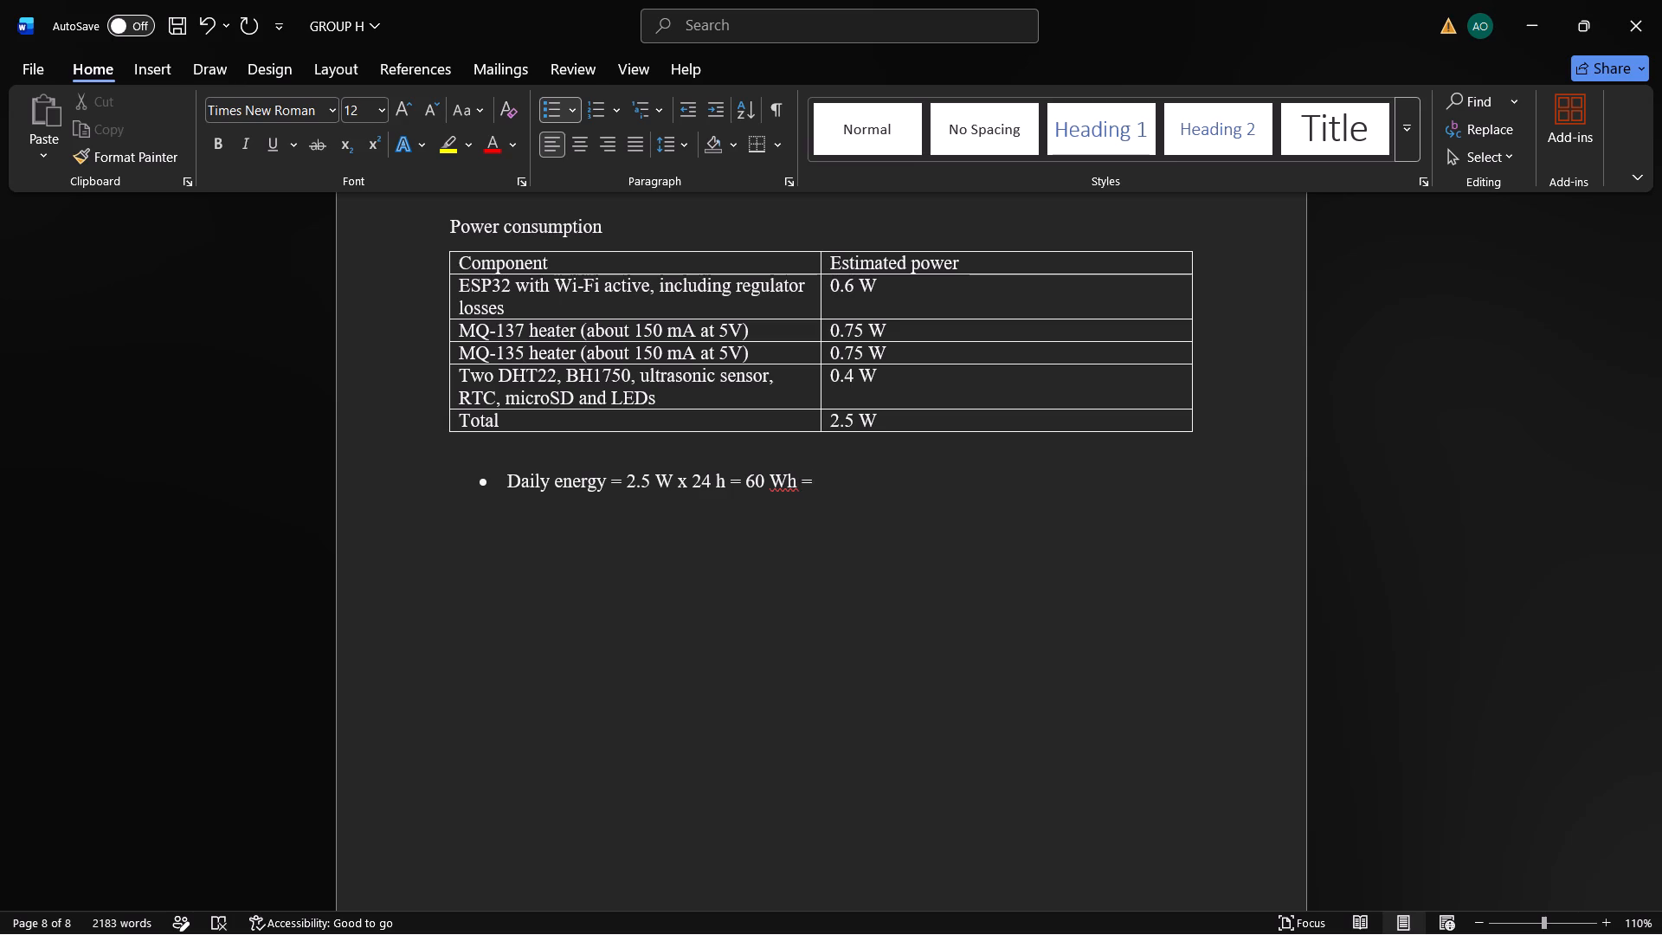
# Insert a space between the W and the h of the 60 Wh result so it reads "60 W h".
pyautogui.click(783, 482)
pyautogui.press('space')
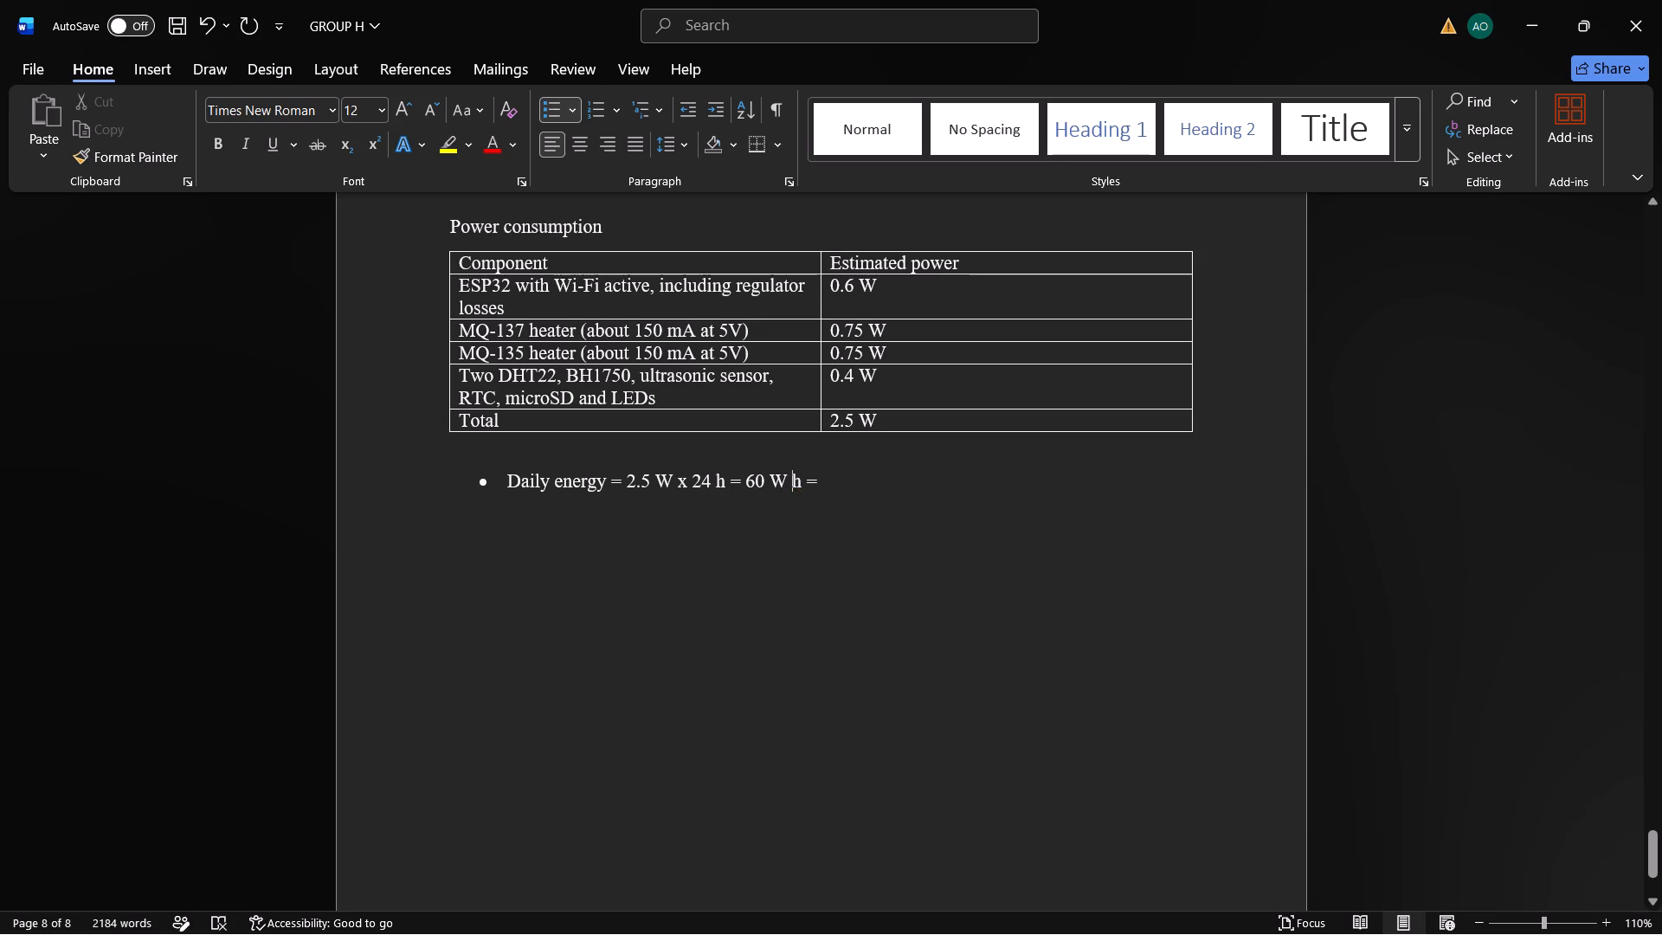
# Complete the daily energy bullet with the converted value "0.06kWh" after the last equals sign.
pyautogui.doubleClick(825, 482)
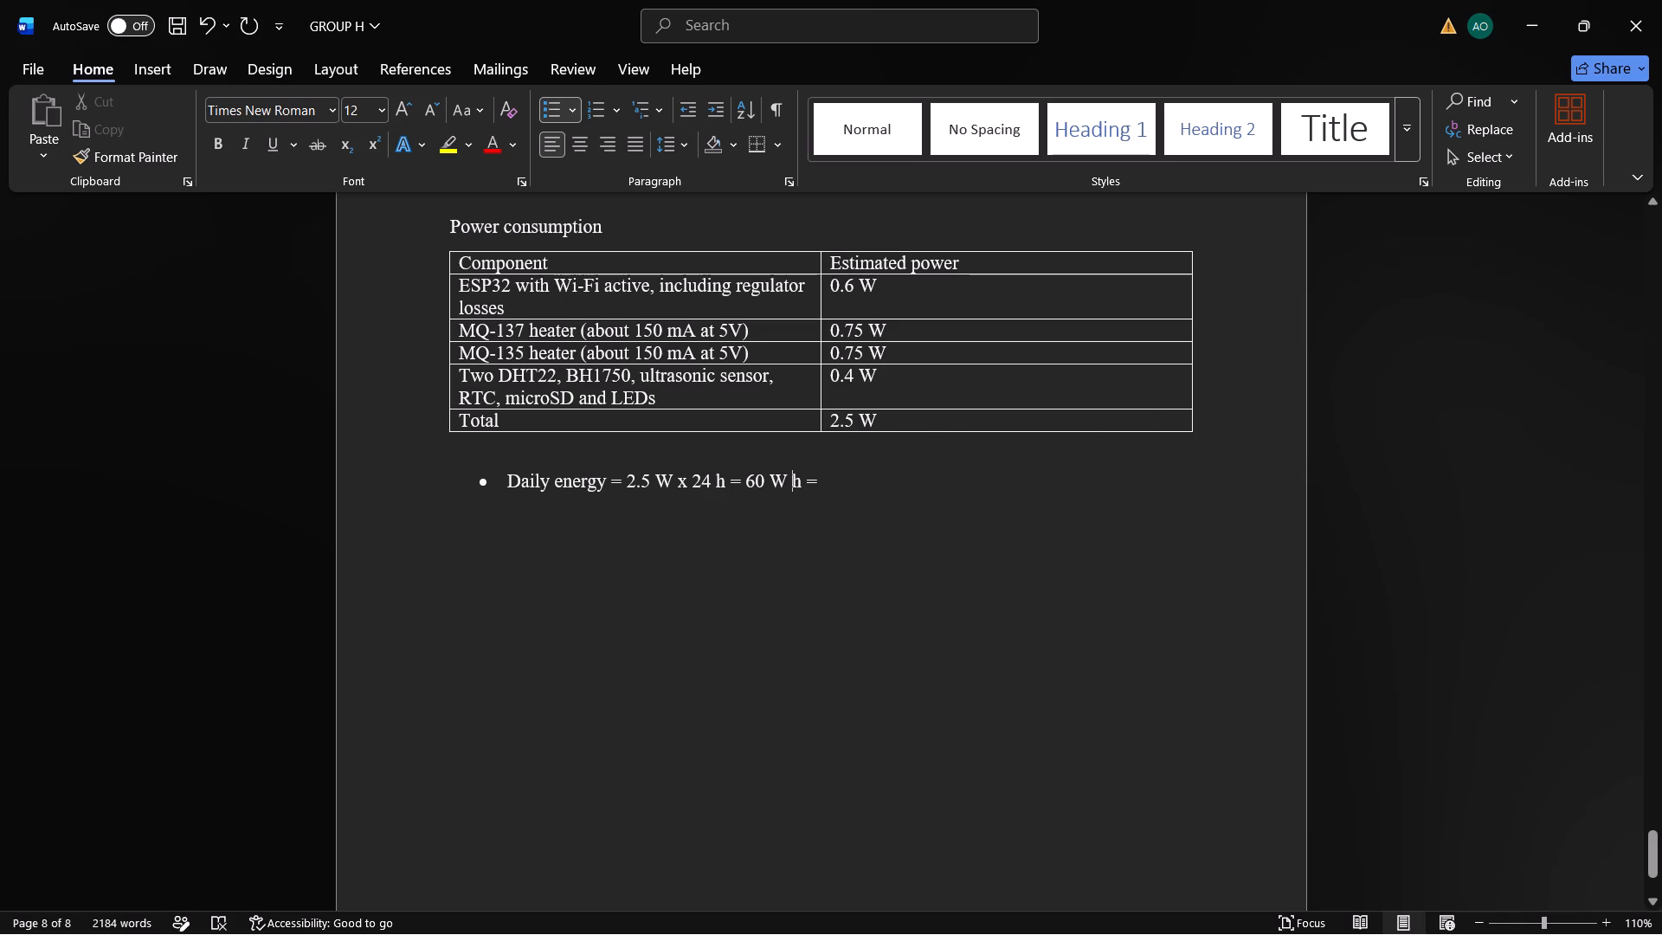
pyautogui.click(825, 482)
pyautogui.press('space')
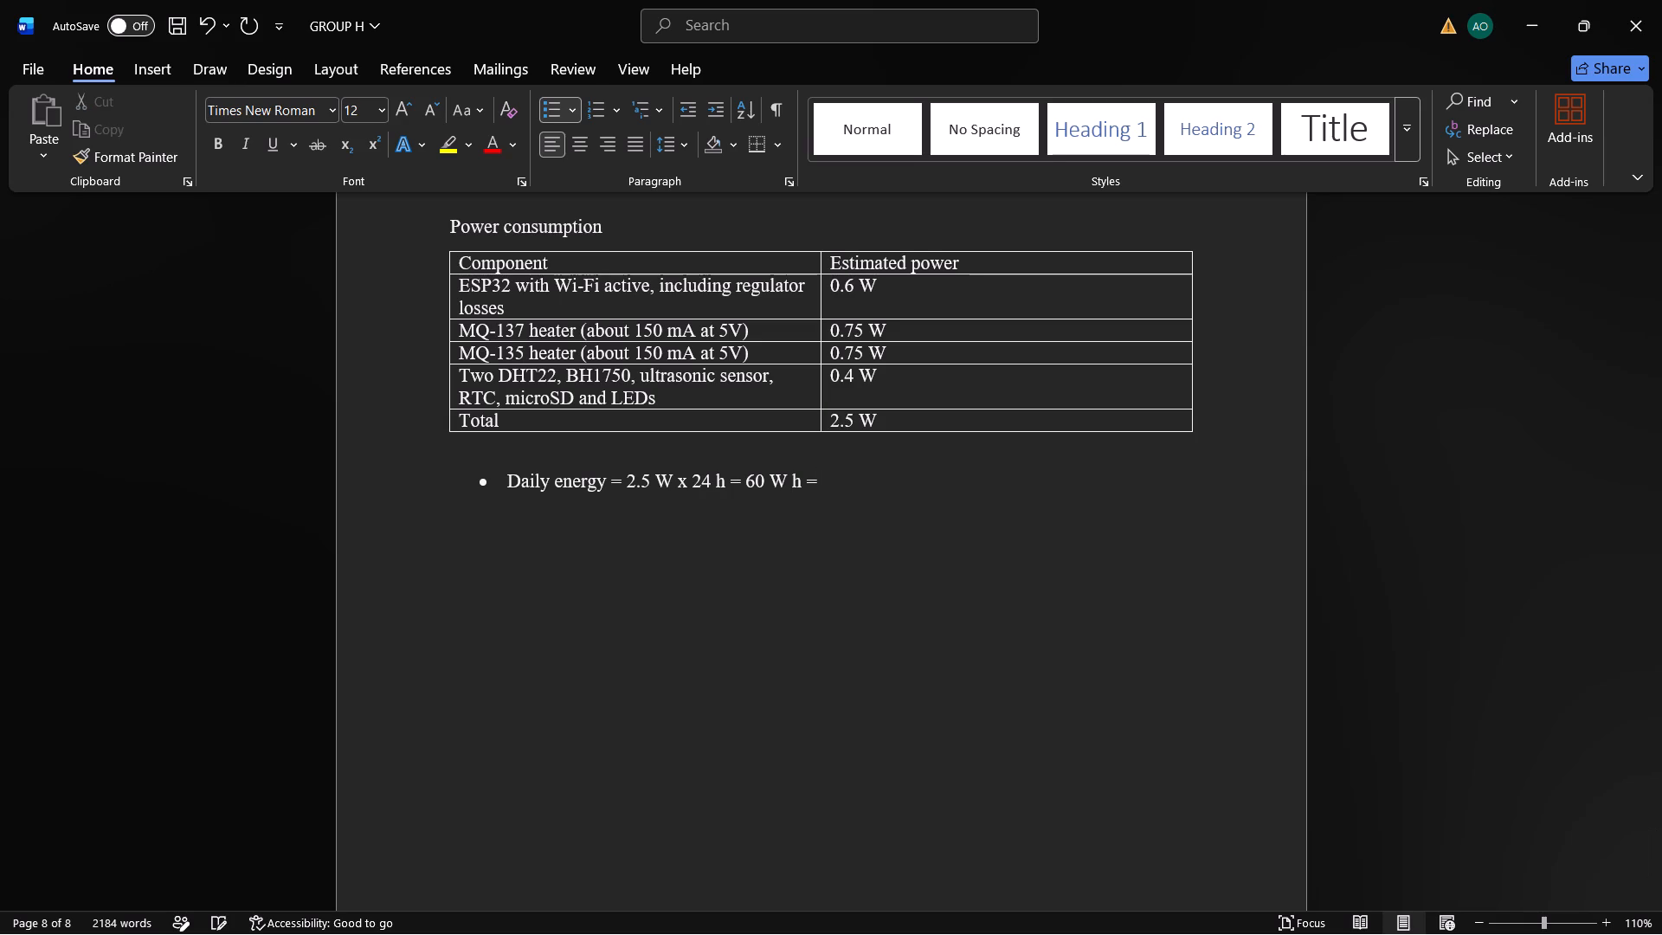
pyautogui.press('0')
pyautogui.write('.0')
pyautogui.press('6')
pyautogui.press('k')
pyautogui.hotkey('shift', 'w')
pyautogui.press('h')
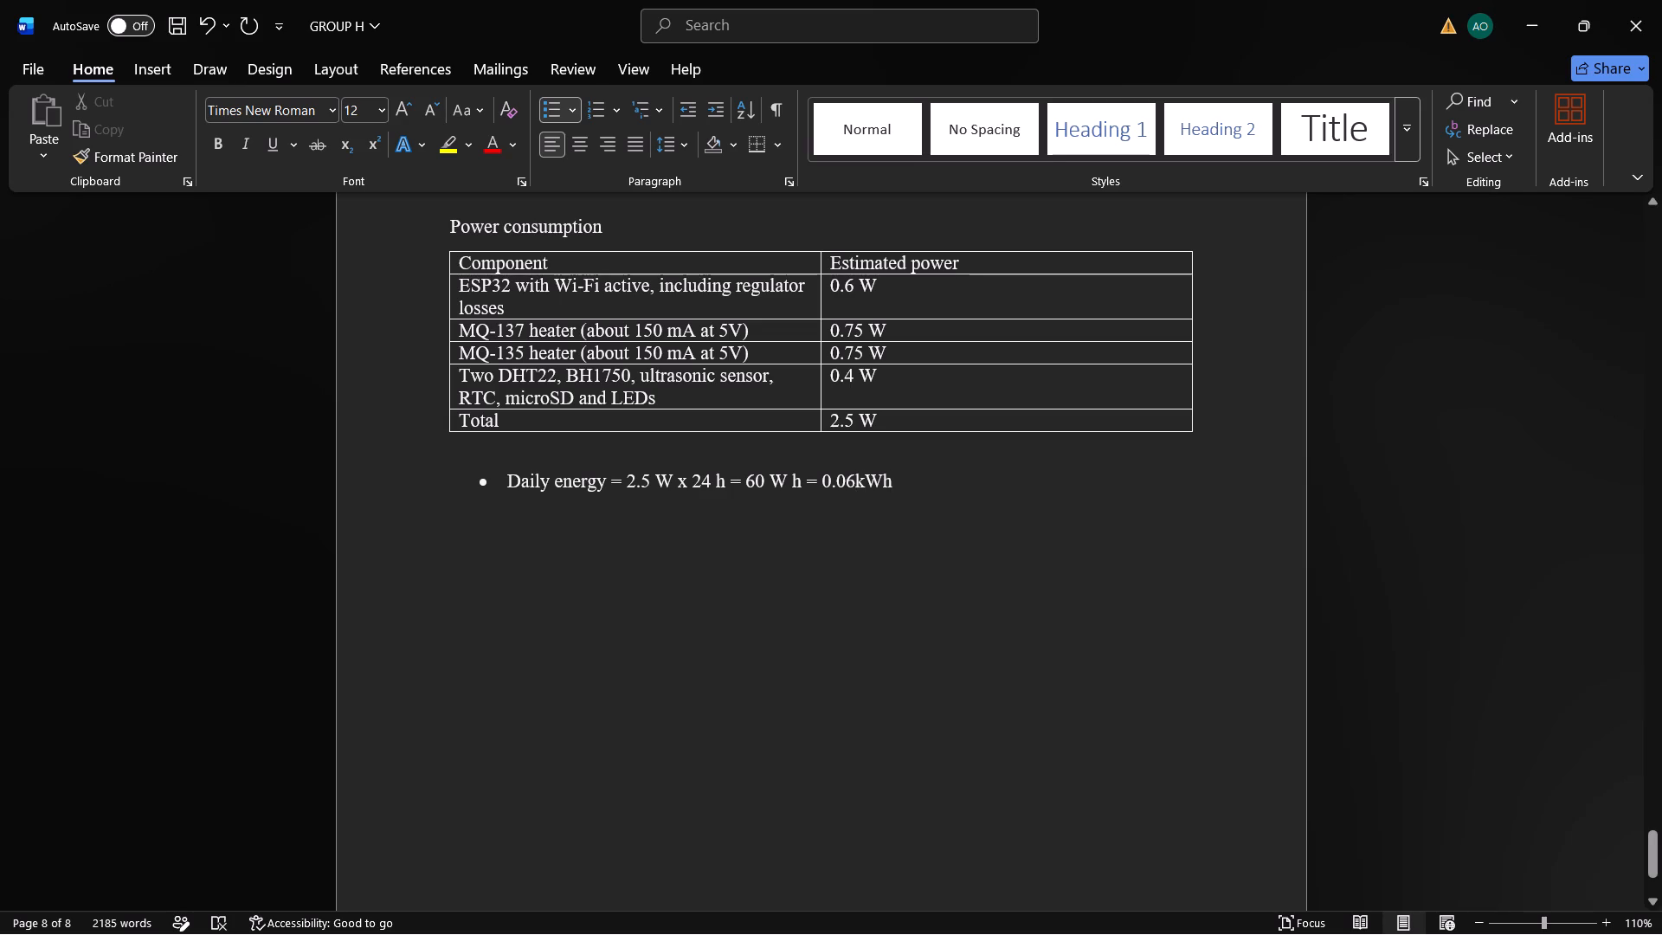
# End the daily energy sentence with a period and start the monthly figure in the same bullet with "Monthly energy =".
pyautogui.press('.')
pyautogui.press('space')
pyautogui.hotkey('shift', 'm')
pyautogui.write('onth')
pyautogui.write('ly')
pyautogui.press('space')
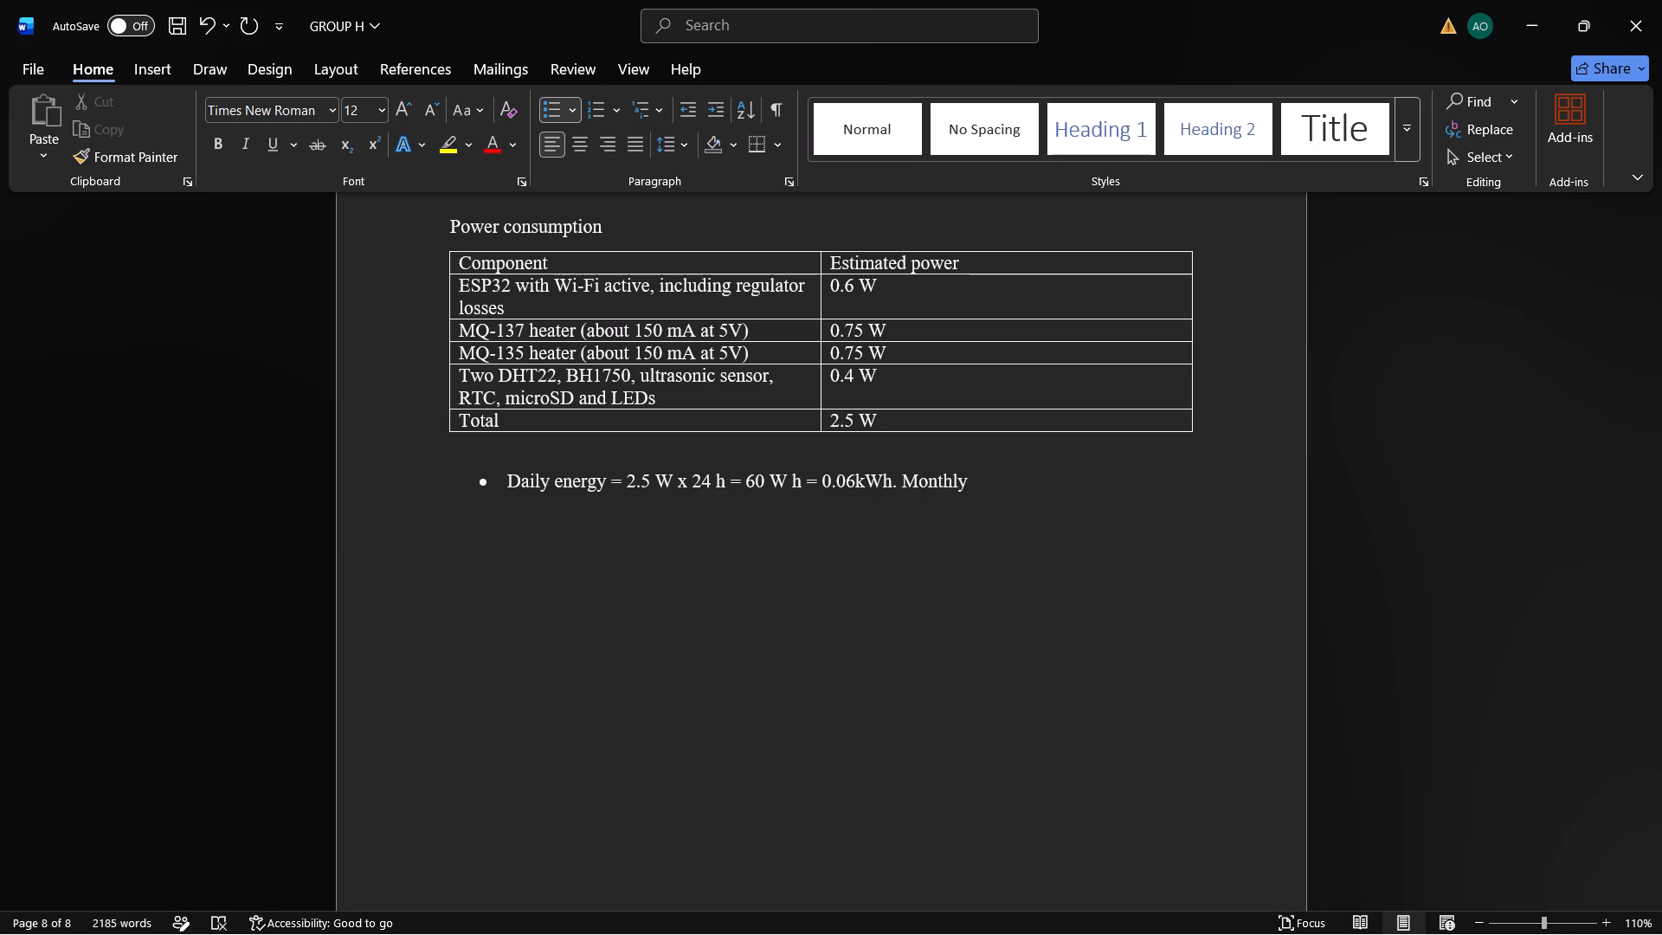
pyautogui.press('e')
pyautogui.write('ner')
pyautogui.write('gy')
pyautogui.press('space')
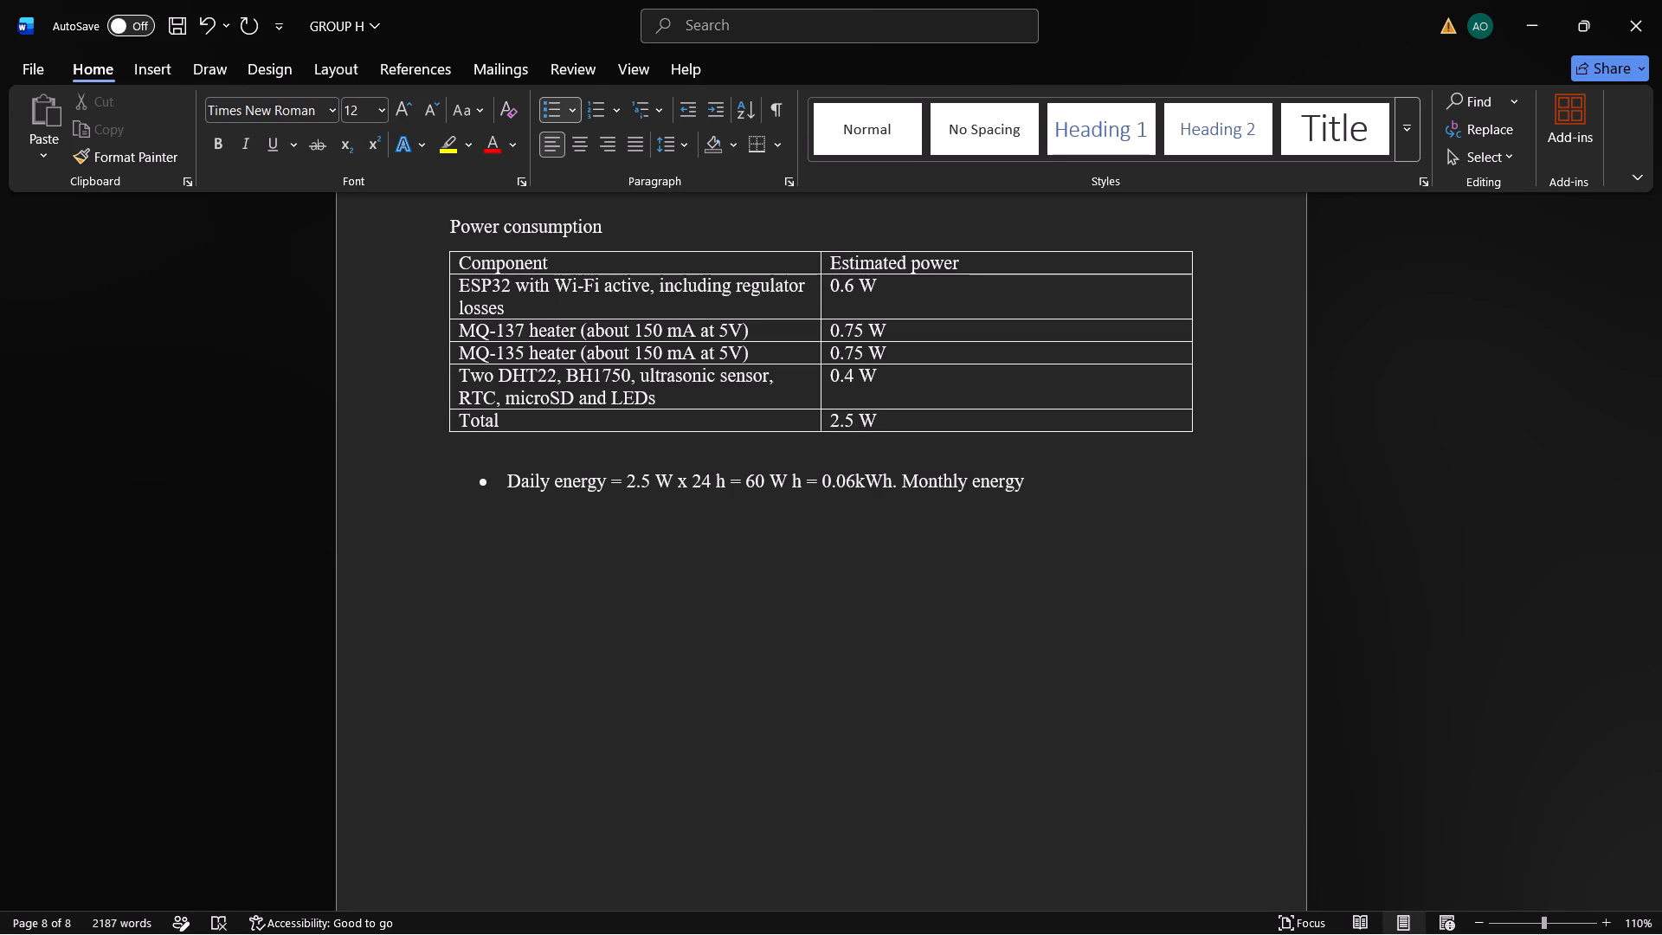
pyautogui.hotkey('shift', '+')
pyautogui.press('BackSpace')
pyautogui.press('=')
pyautogui.press('space')
# Enter "1.8 kWh" as the monthly energy value, with a lowercase k in the unit.
pyautogui.press('1')
pyautogui.press('.')
pyautogui.press('8')
pyautogui.press('space')
pyautogui.hotkey('shift', 'k')
pyautogui.press('BackSpace')
pyautogui.press('k')
pyautogui.hotkey('shift', 'w')
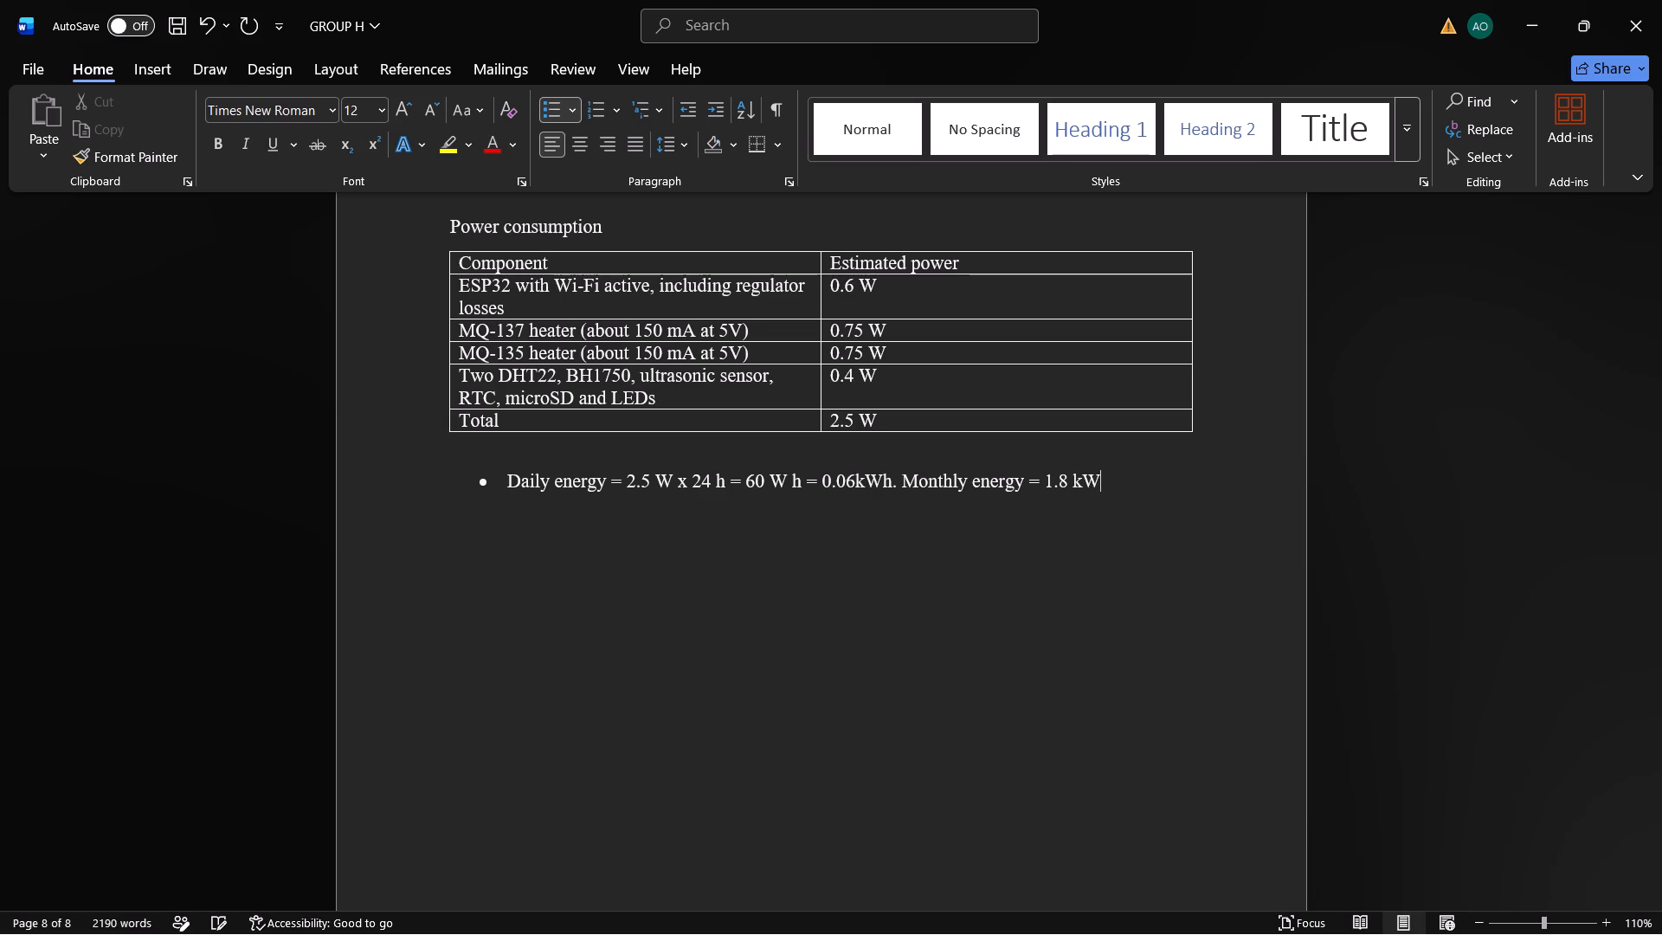
pyautogui.press('h')
# Continue the monthly energy sentence with the cost clause ", which costs about KES 45".
pyautogui.press('space')
pyautogui.press('BackSpace')
pyautogui.write(',')
pyautogui.press('space')
pyautogui.write('which costs a')
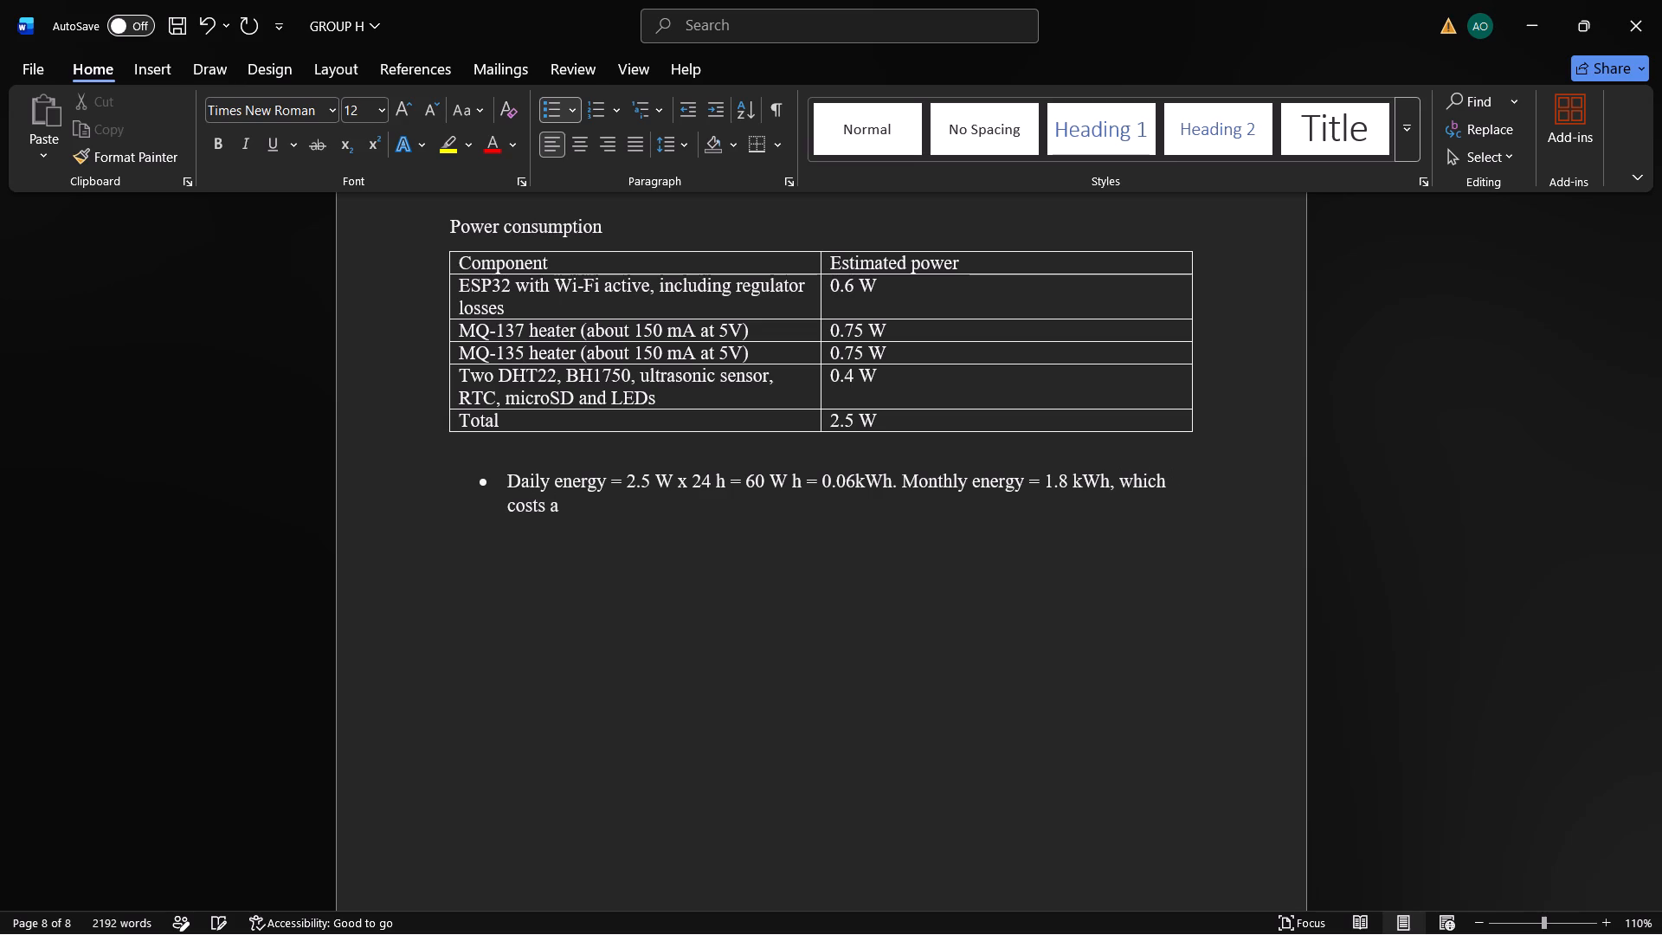
pyautogui.write('bout')
pyautogui.press('space')
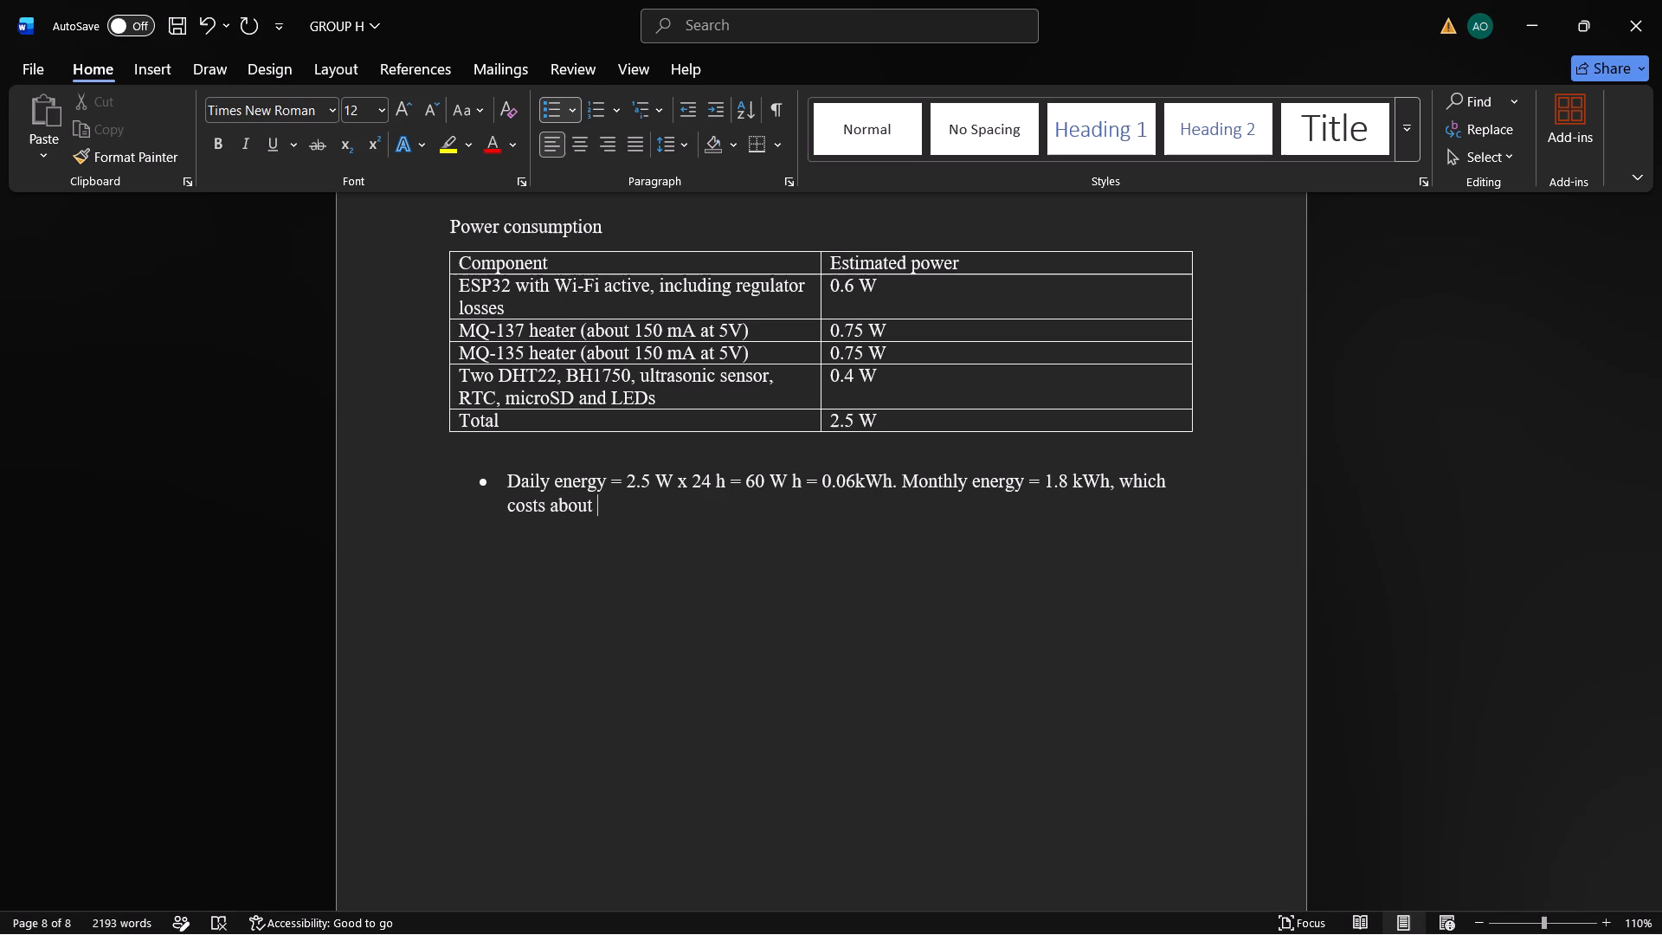
pyautogui.hotkey('shift', 'k')
pyautogui.write('ES')
pyautogui.press('space')
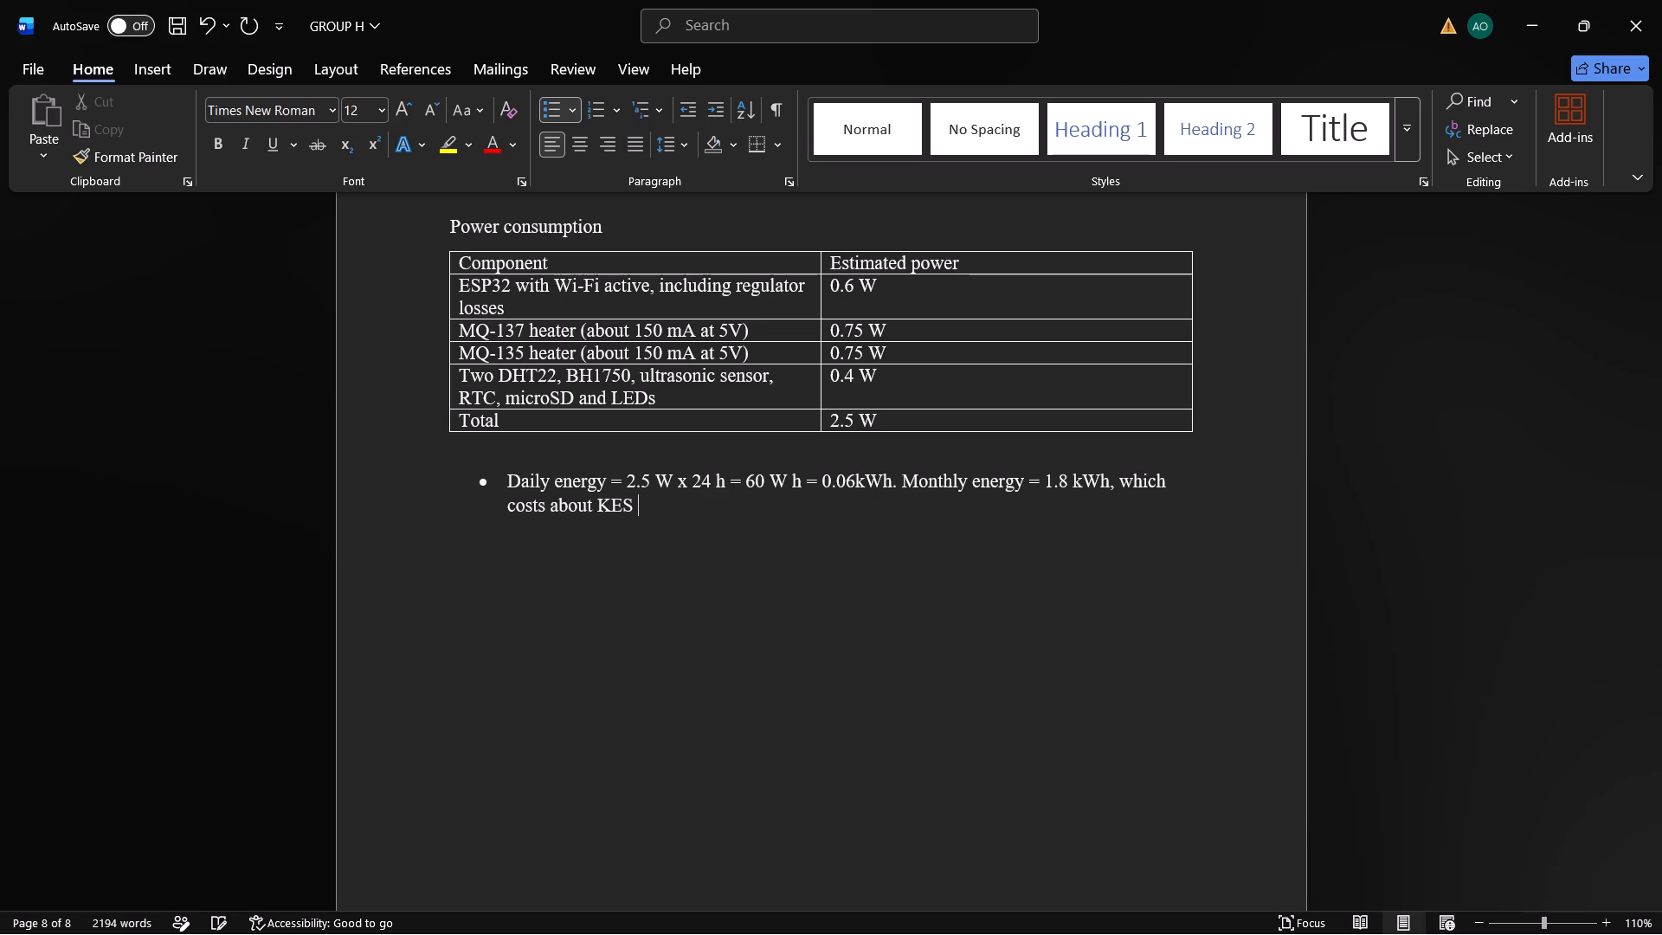
pyautogui.write('45')
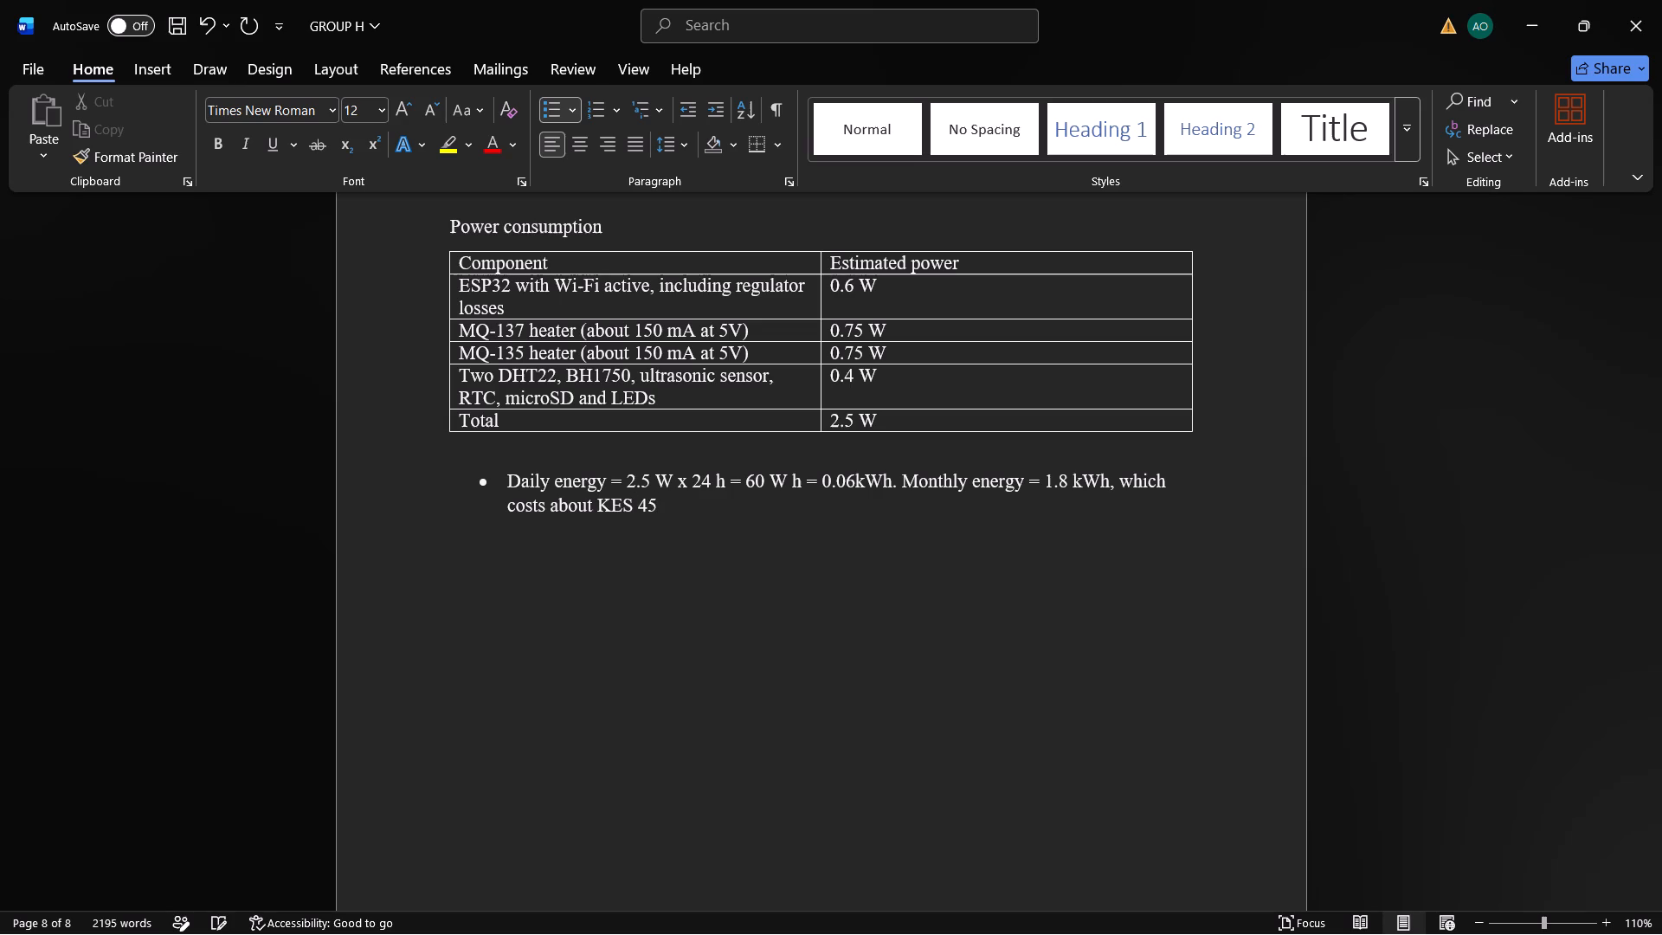
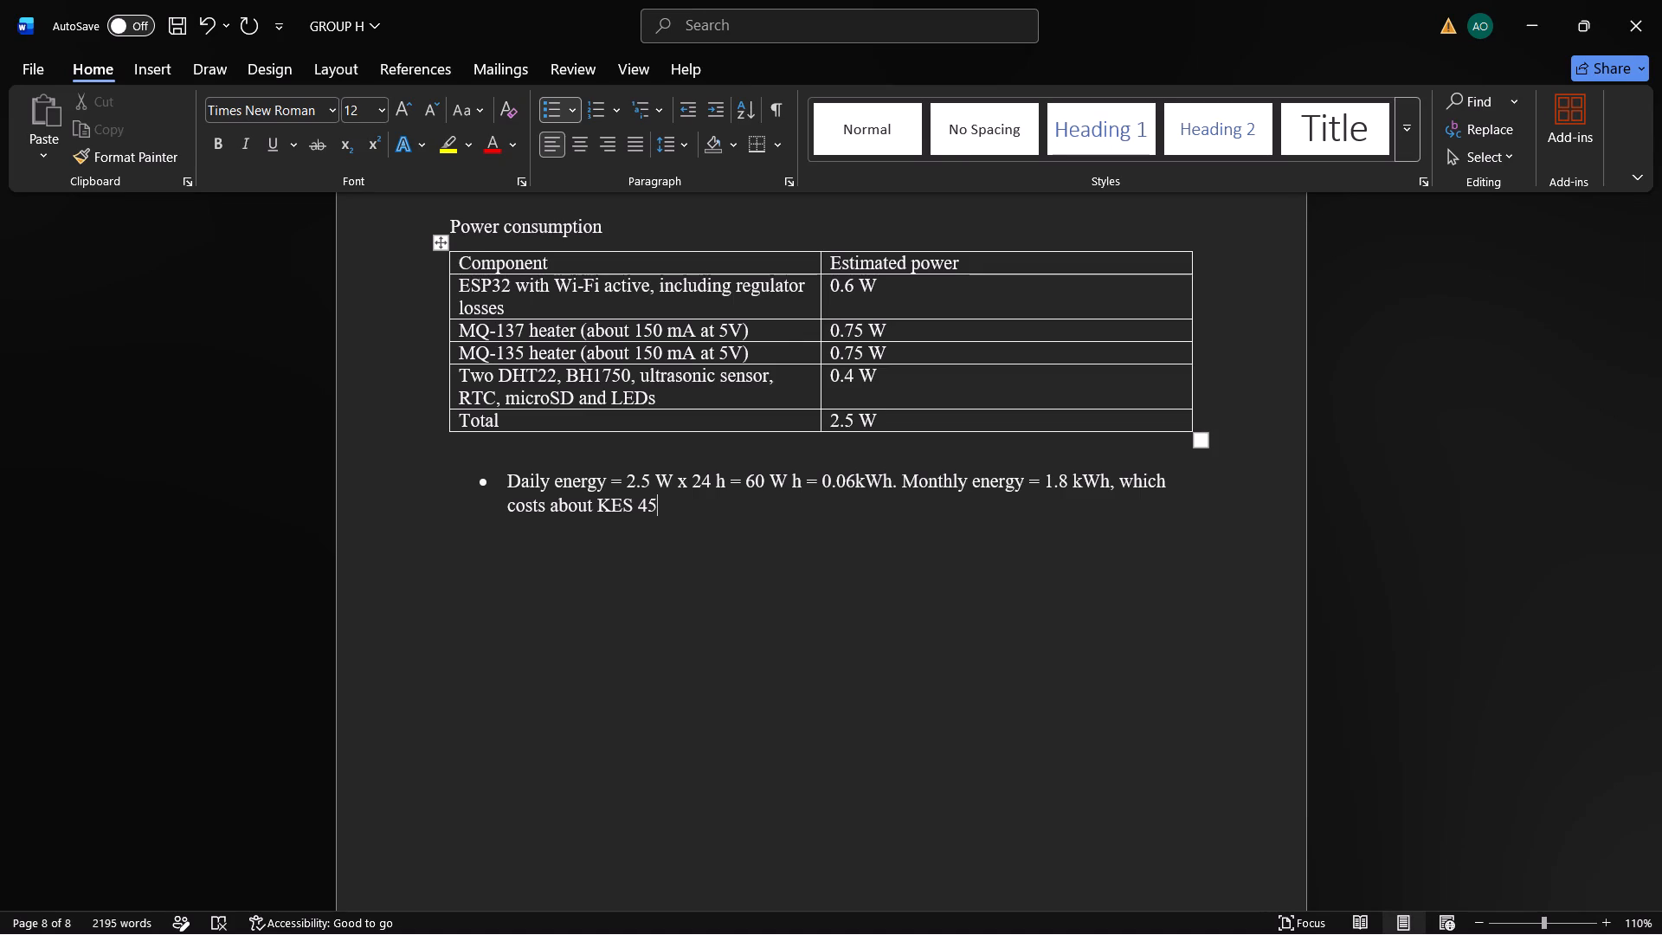
# Complete the monthly cost sentence with the tariff "at KES 25 per kWh.", using a lowercase k in the unit.
pyautogui.press('space')
pyautogui.write('at')
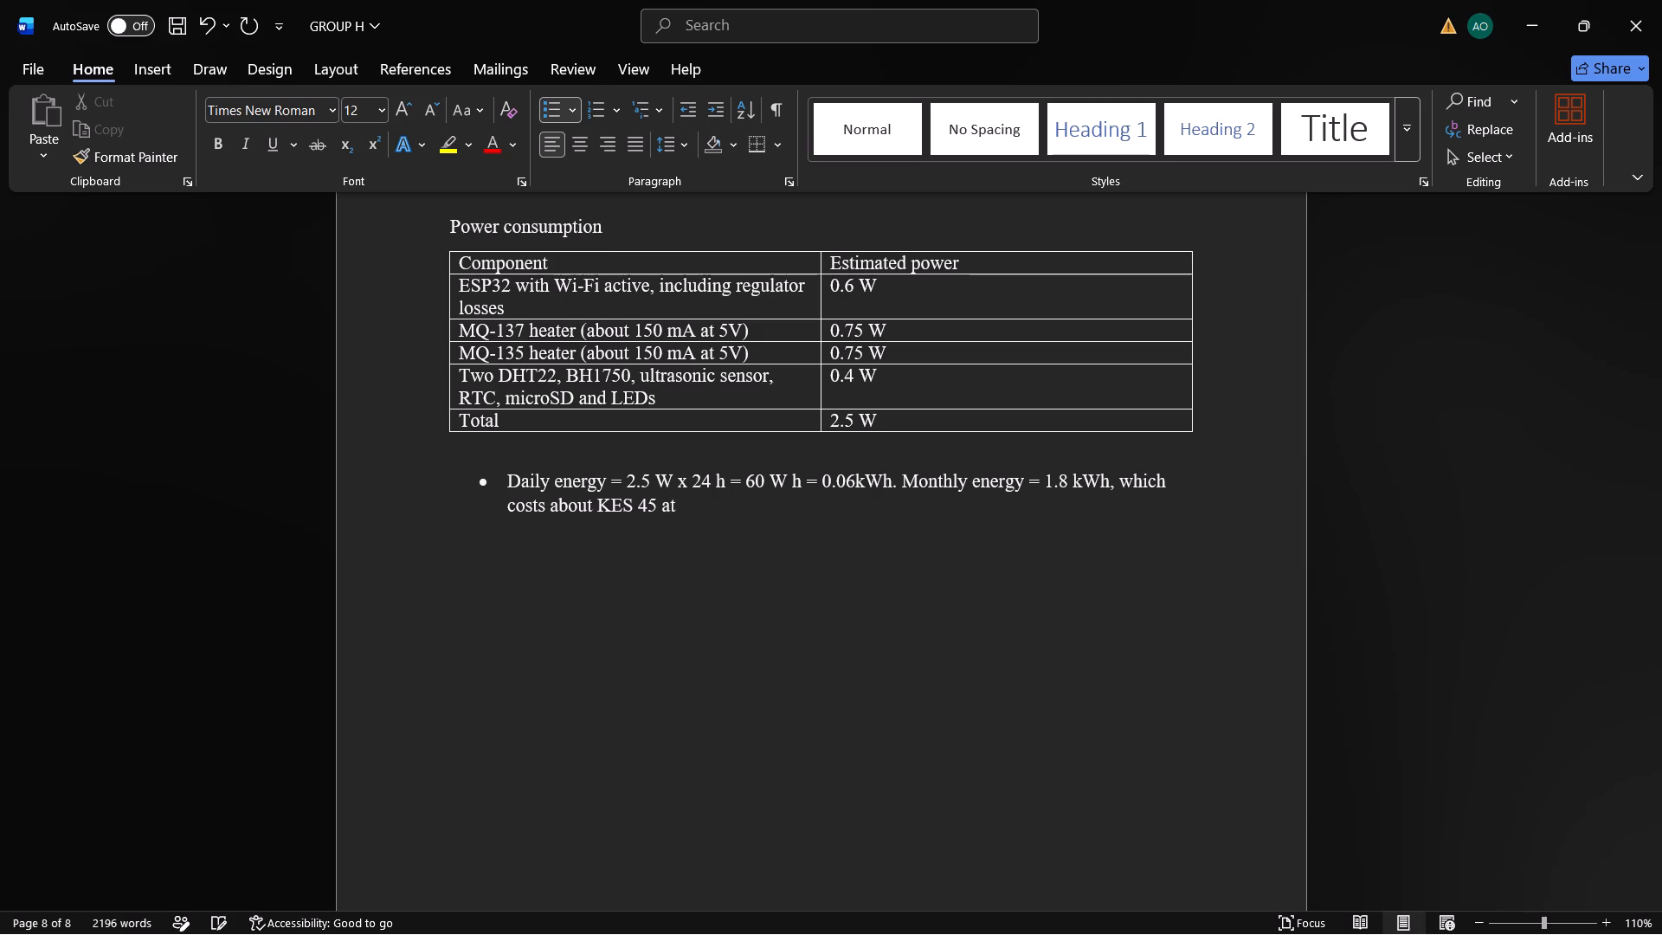
pyautogui.press('space')
pyautogui.write('KES')
pyautogui.press('space')
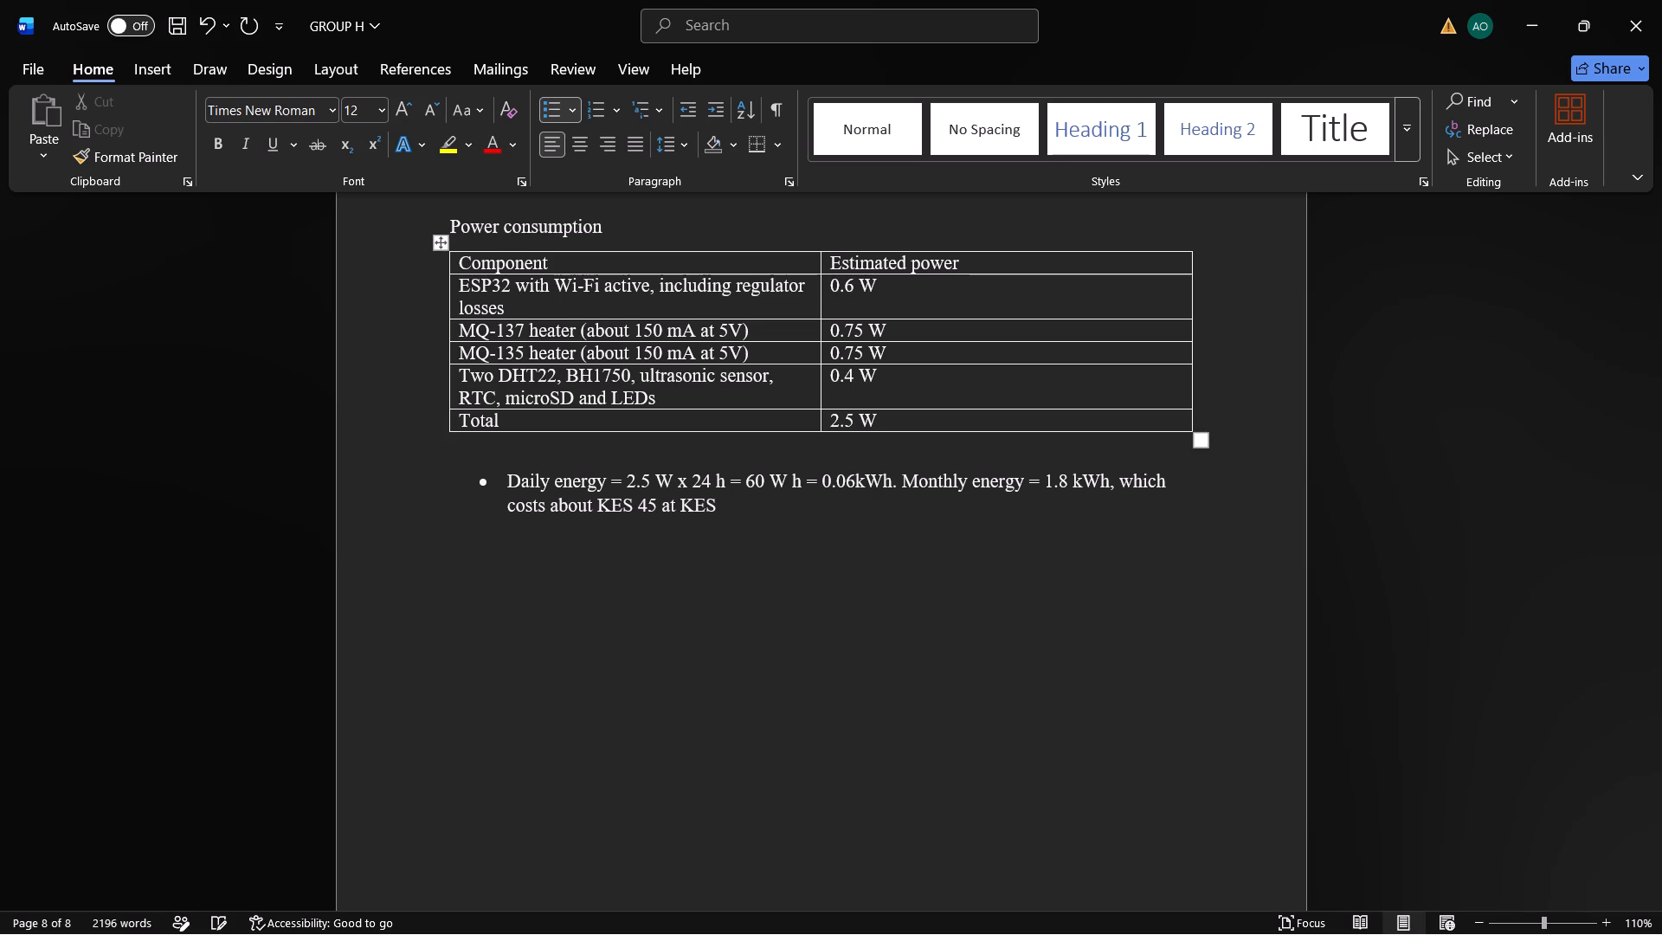
pyautogui.write('25')
pyautogui.press('space')
pyautogui.write('per K')
pyautogui.press('BackSpace')
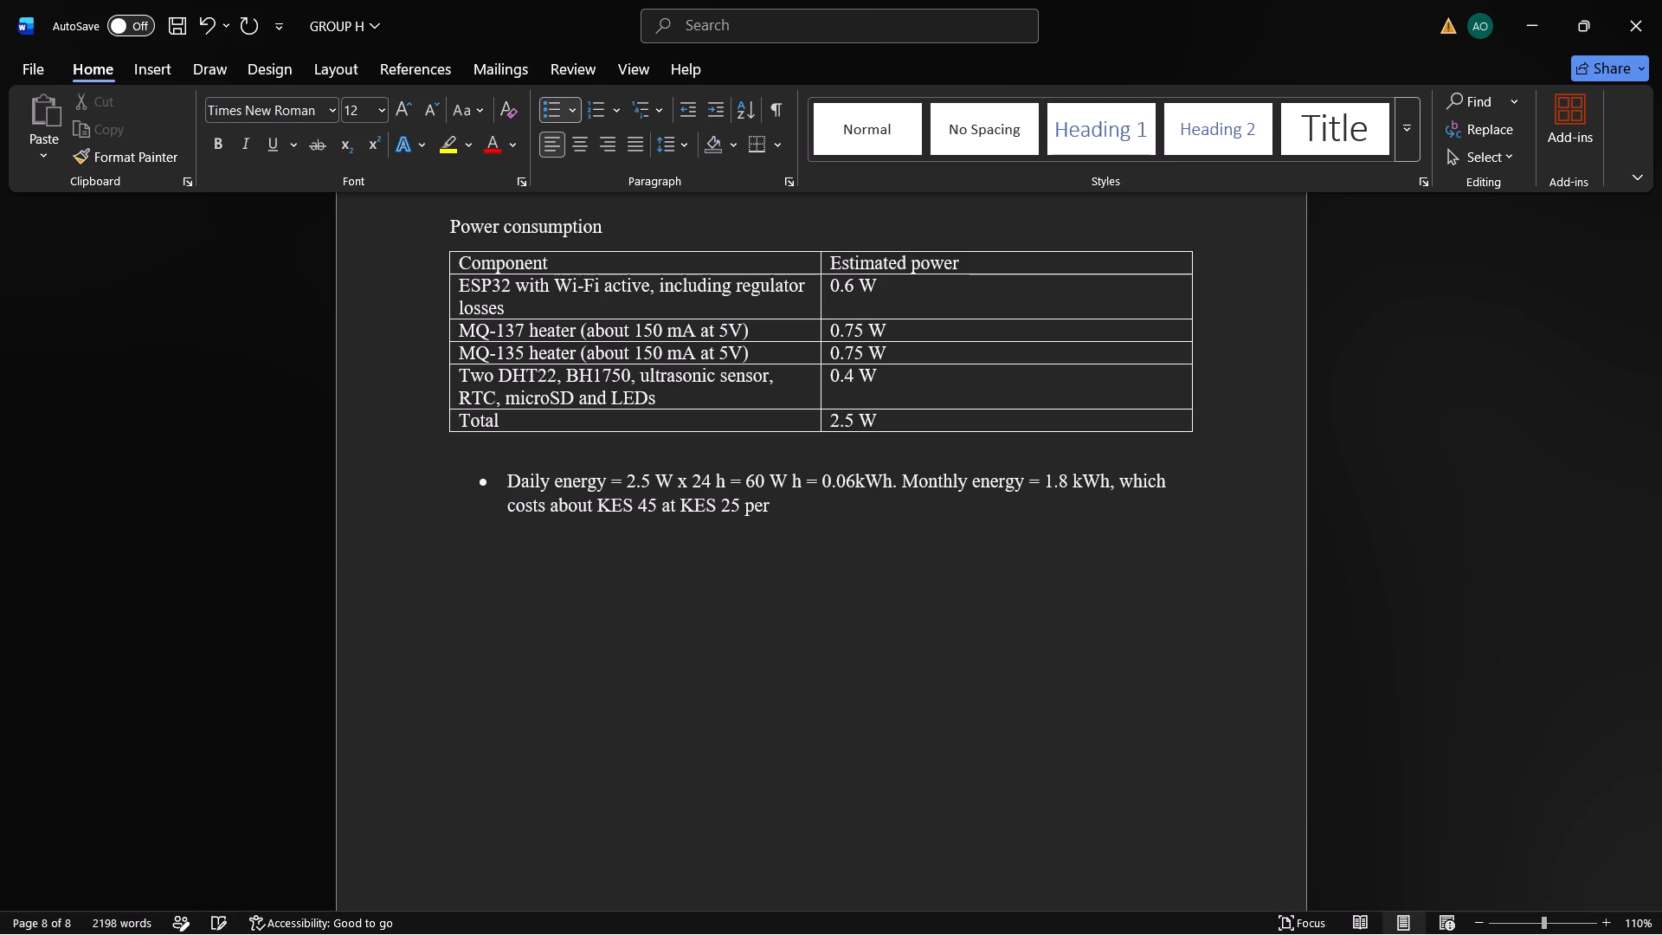
pyautogui.press('k')
pyautogui.write('Wh')
pyautogui.press('.')
# Add a new bullet below the energy cost and start it with "Battery back up: a 12 V".
pyautogui.press('Return')
pyautogui.press('b')
pyautogui.press('a')
pyautogui.write('ttery')
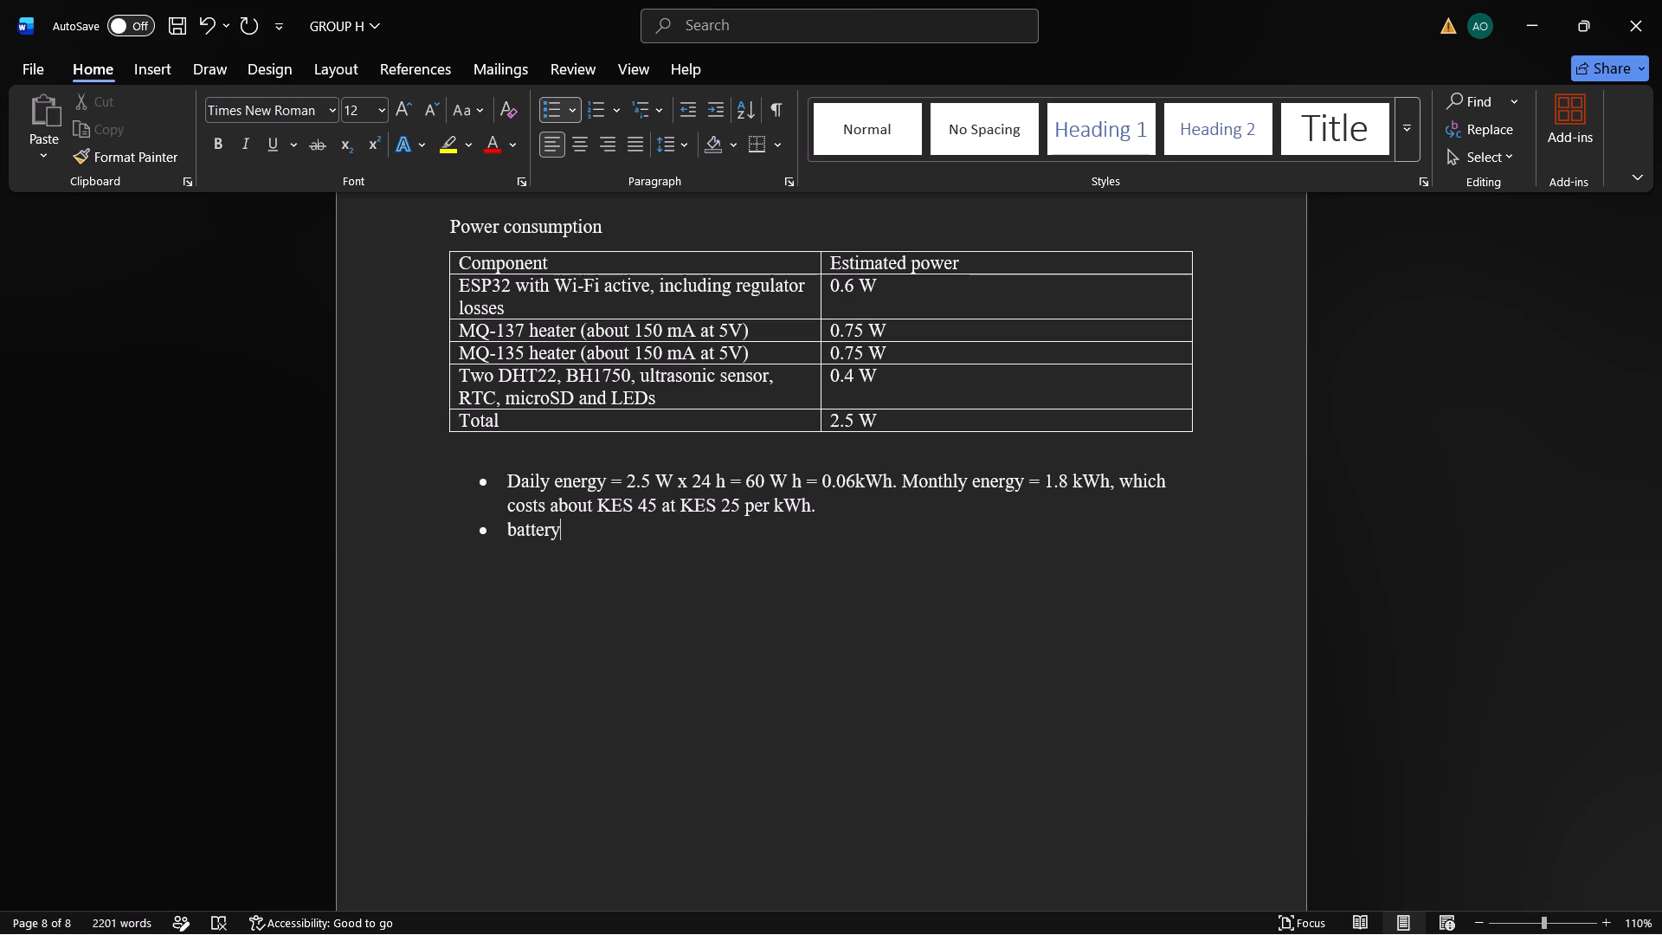
pyautogui.press('space')
pyautogui.write('back up')
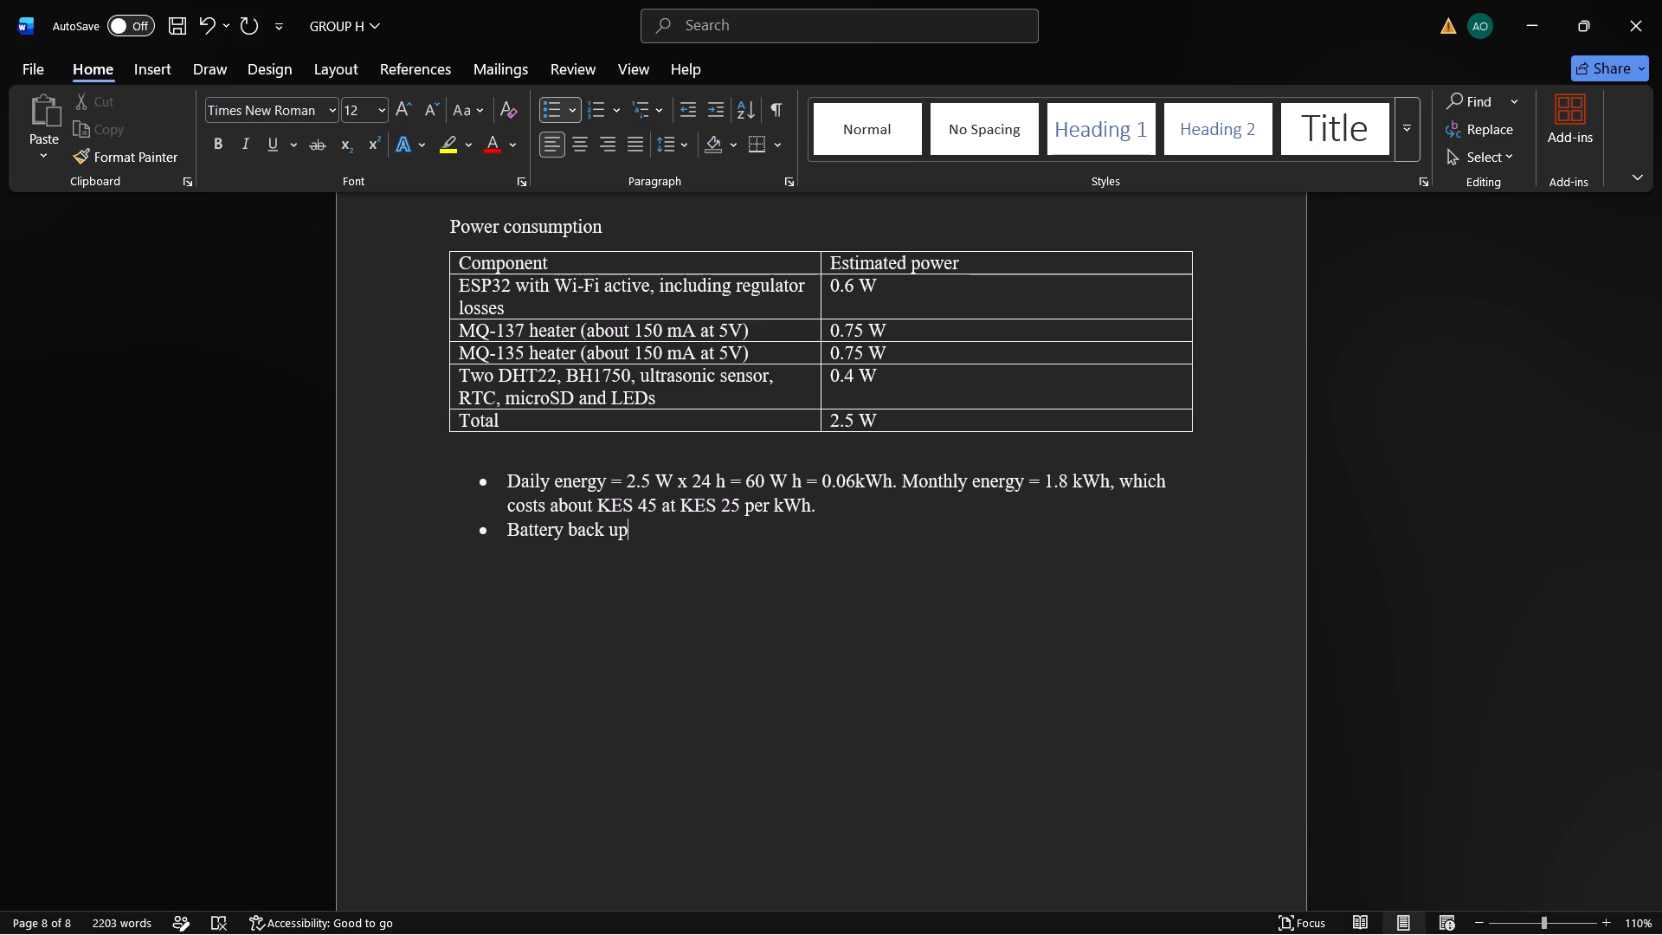
pyautogui.hotkey('shift', ':')
pyautogui.press('space')
pyautogui.write('a 12')
pyautogui.press('space')
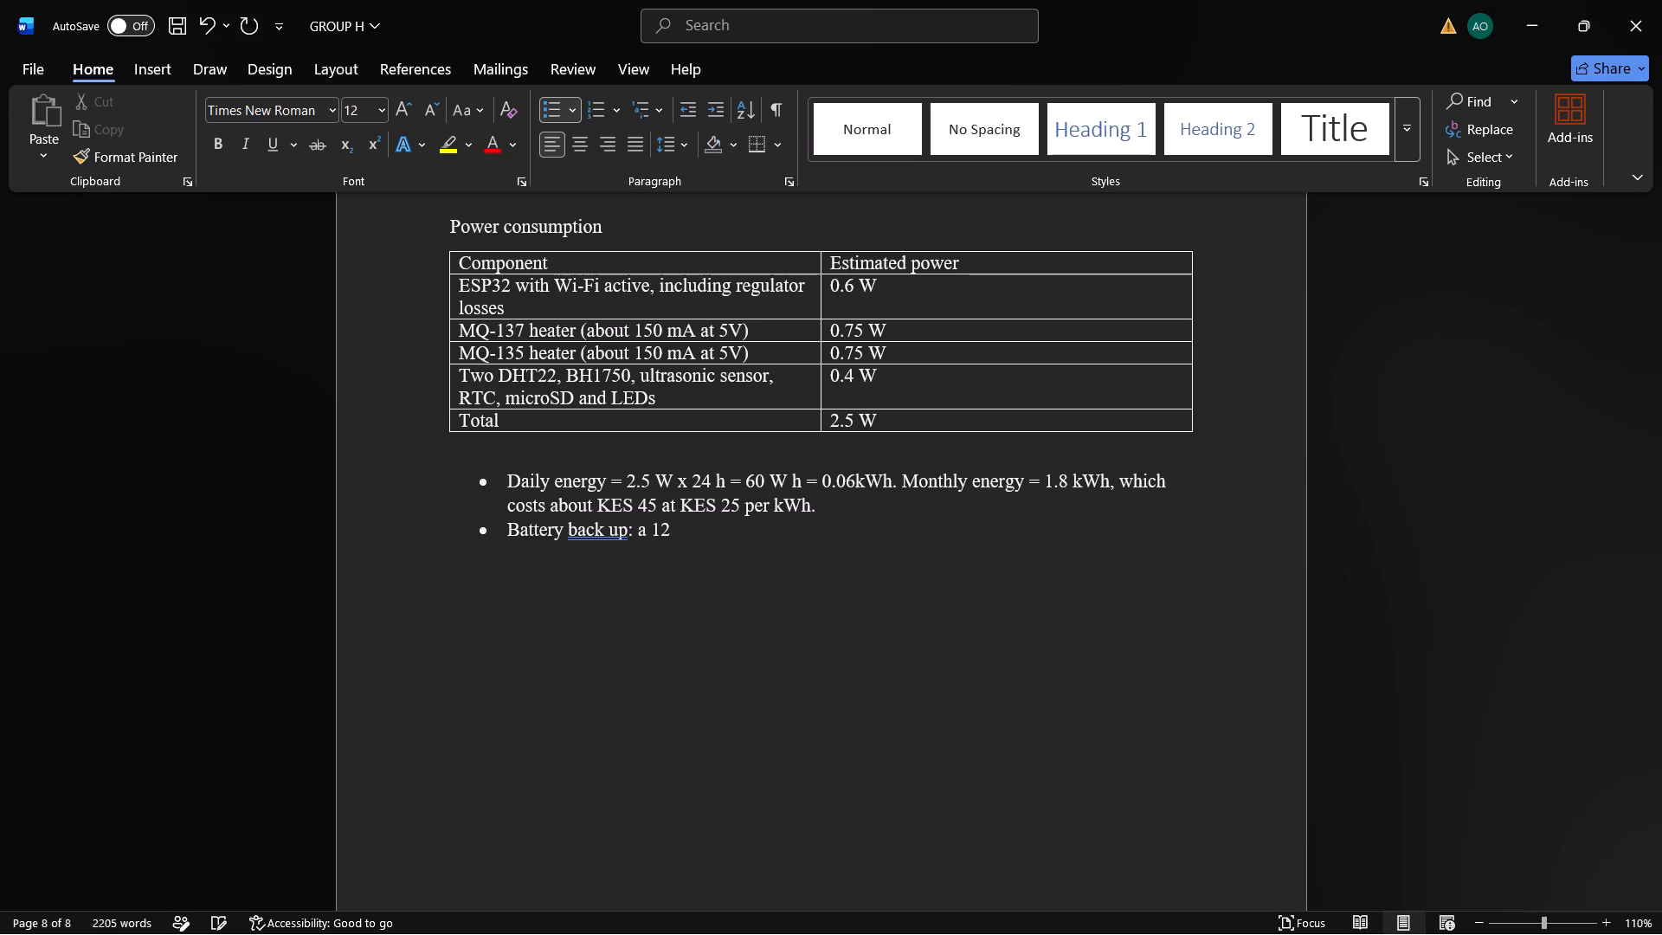
pyautogui.hotkey('shift', 'v')
# Join "back up" into the single word "backup" in the battery bullet.
pyautogui.press('Left')
pyautogui.press('Left')
pyautogui.press('Left')
pyautogui.press('Left')
pyautogui.press('Left')
pyautogui.press('Left')
pyautogui.press('Left')
pyautogui.press('Left')
pyautogui.press('Left')
pyautogui.press('Left')
pyautogui.press('Left')
pyautogui.press('Left')
pyautogui.press('Left')
pyautogui.press('Left')
pyautogui.press('Up')
pyautogui.press('Right')
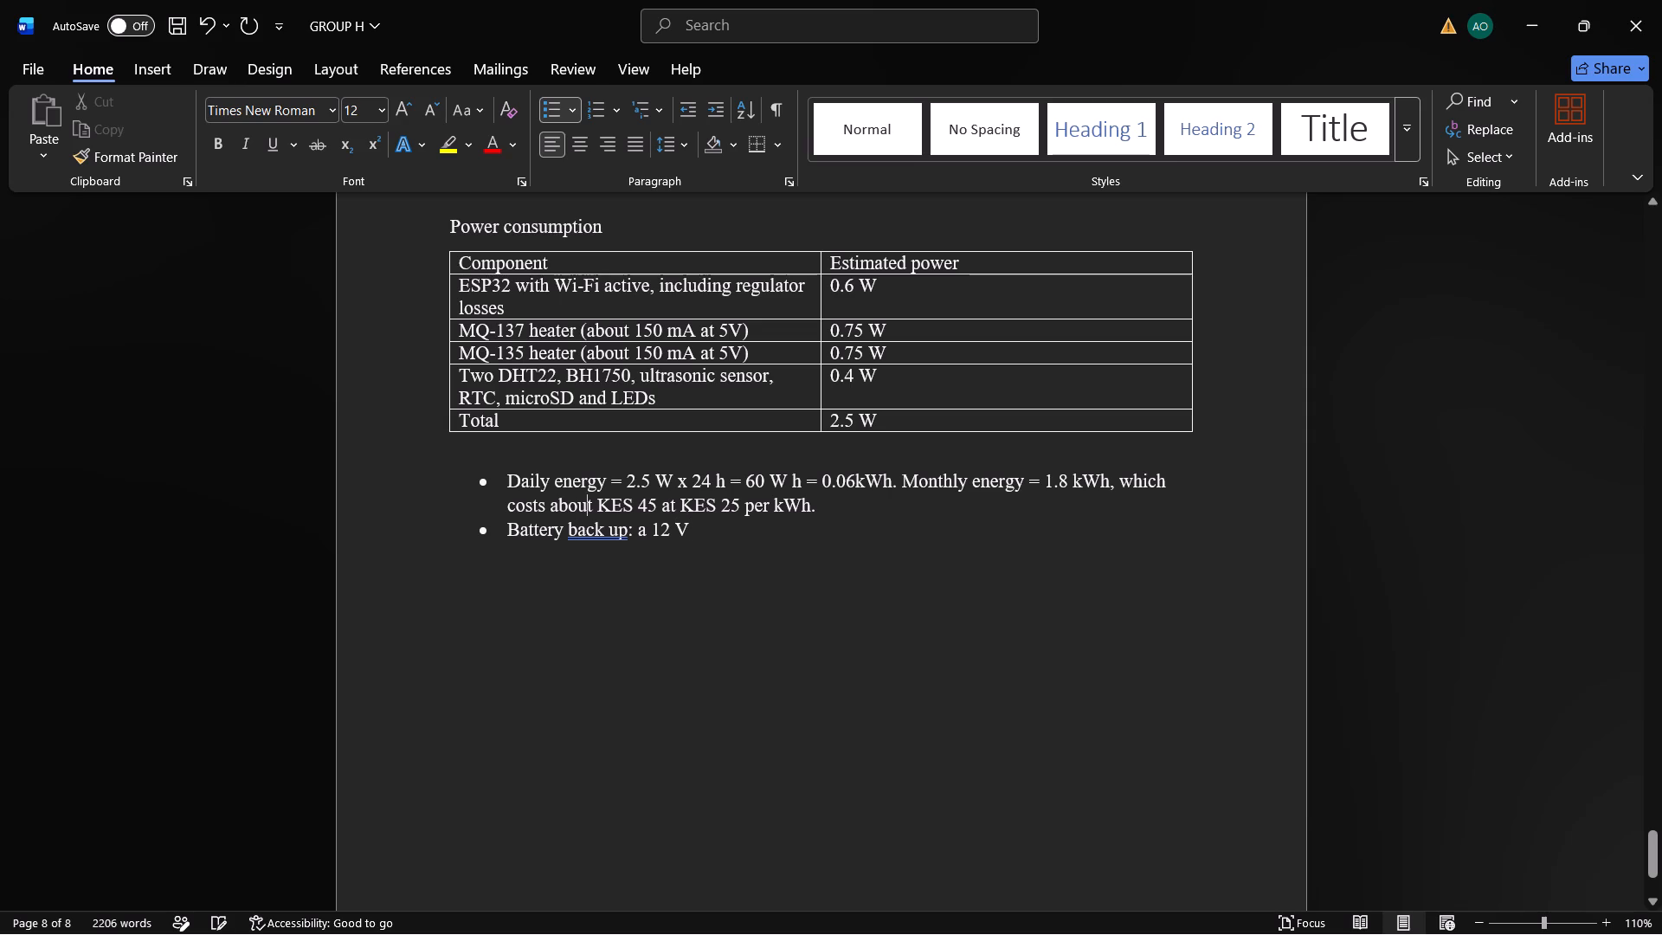
pyautogui.press('Right')
pyautogui.press('Down')
pyautogui.press('Right')
pyautogui.press('Right')
pyautogui.press('BackSpace')
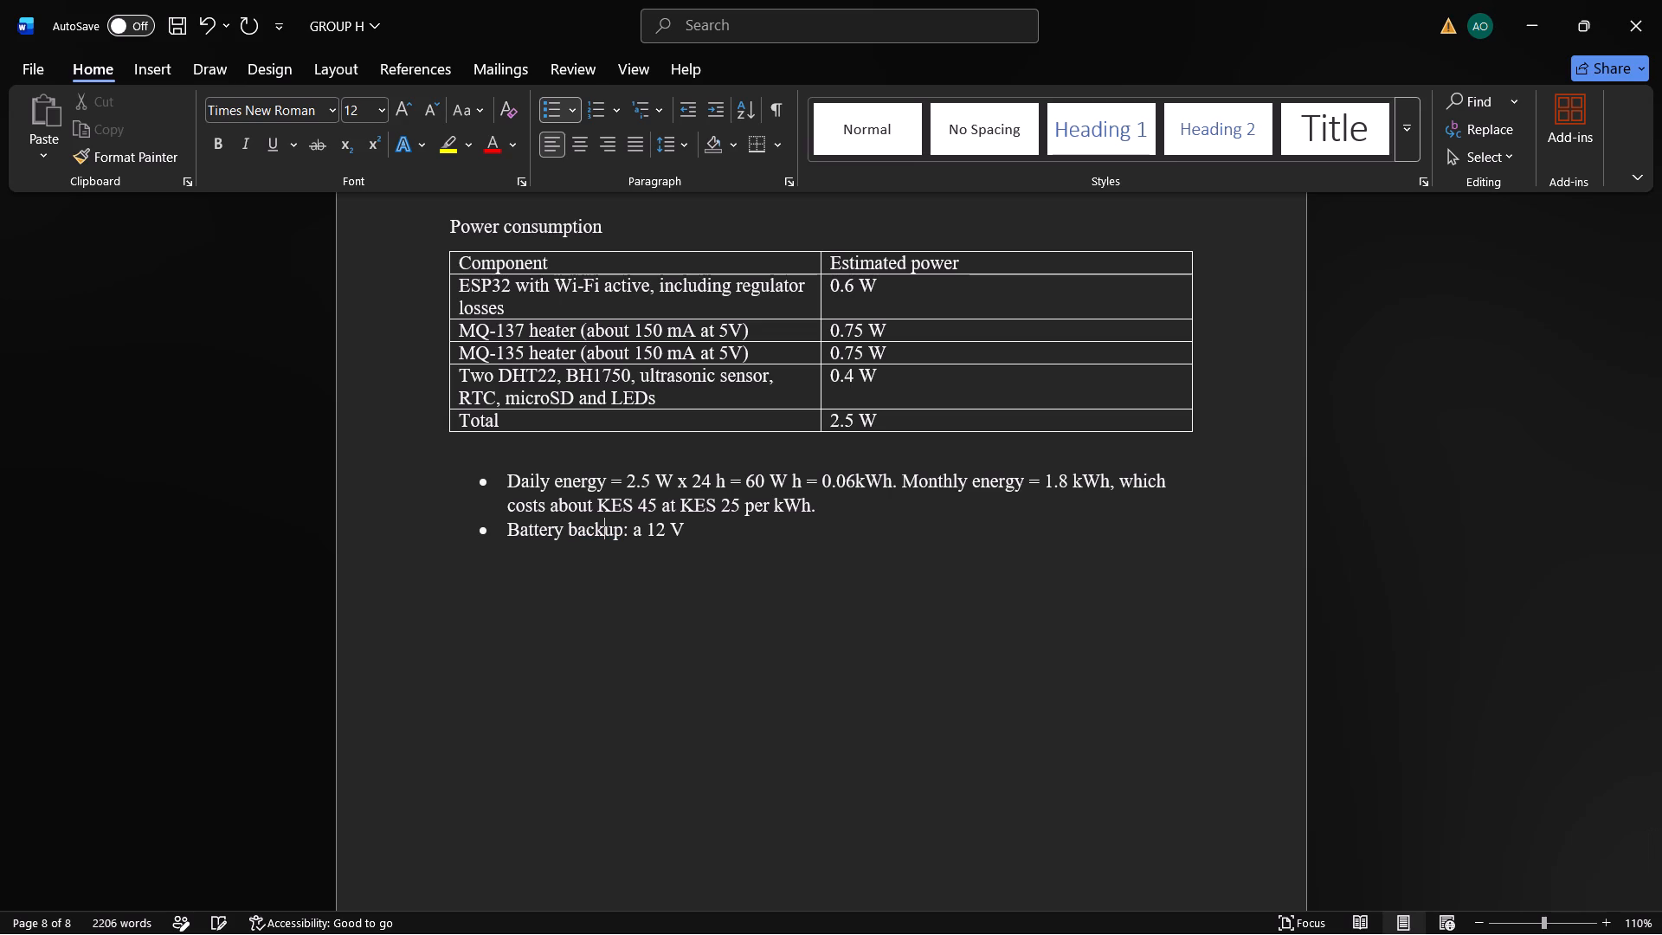
# Continue the battery backup bullet after "a 12 V" with a space.
pyautogui.click(684, 523)
pyautogui.press('space')
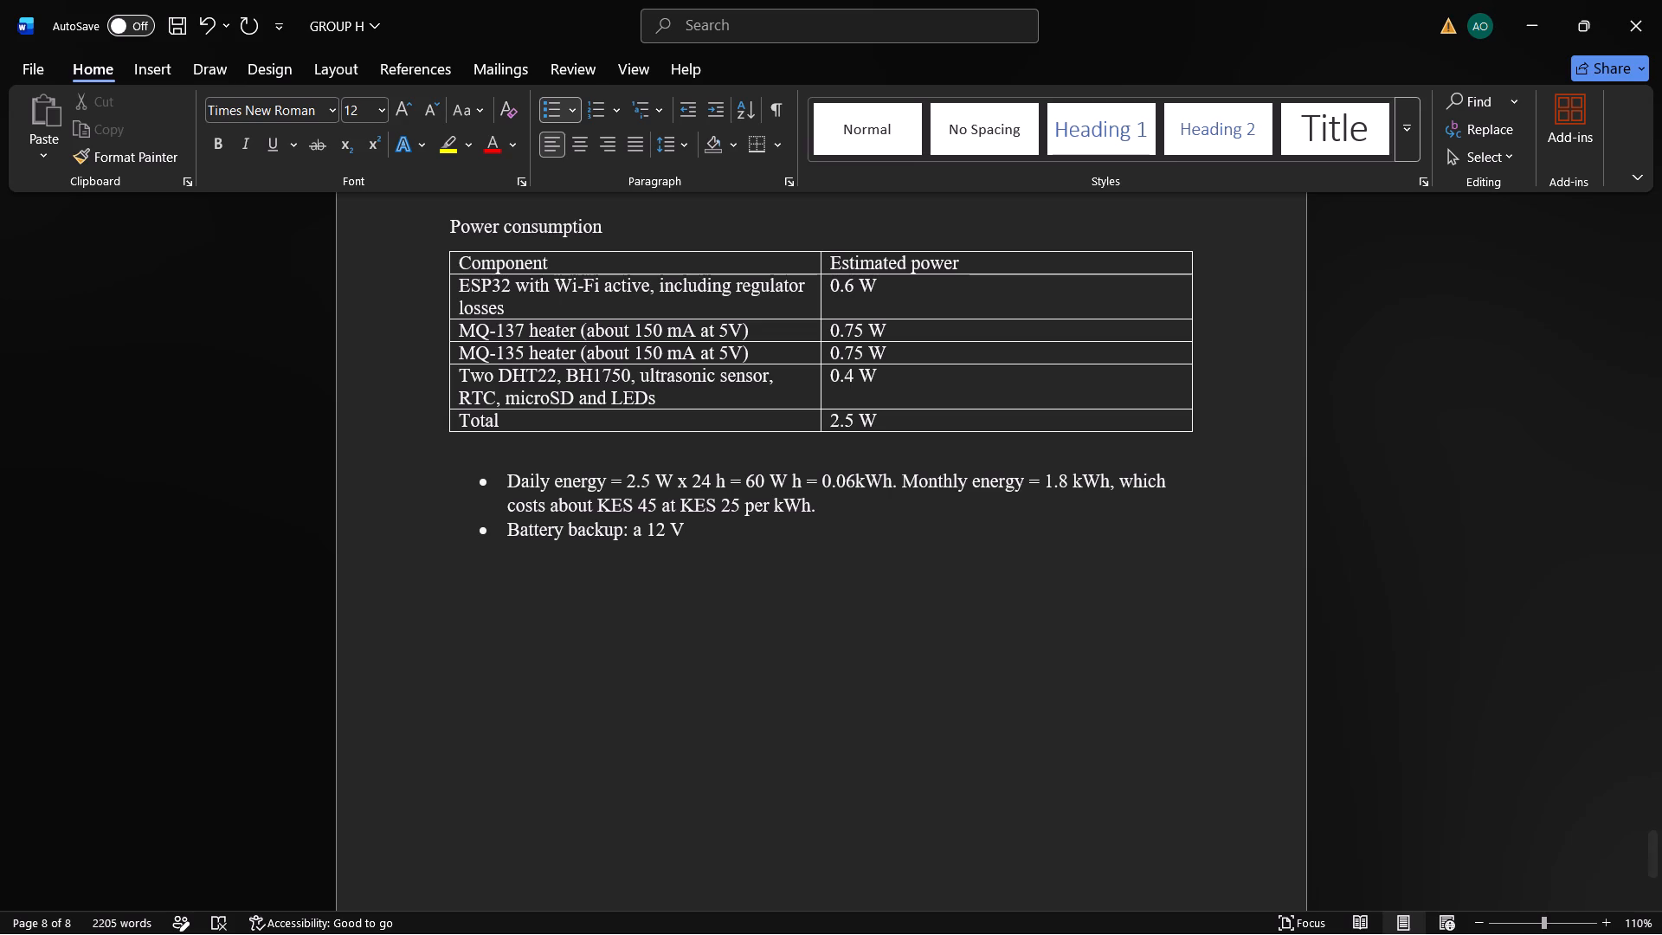
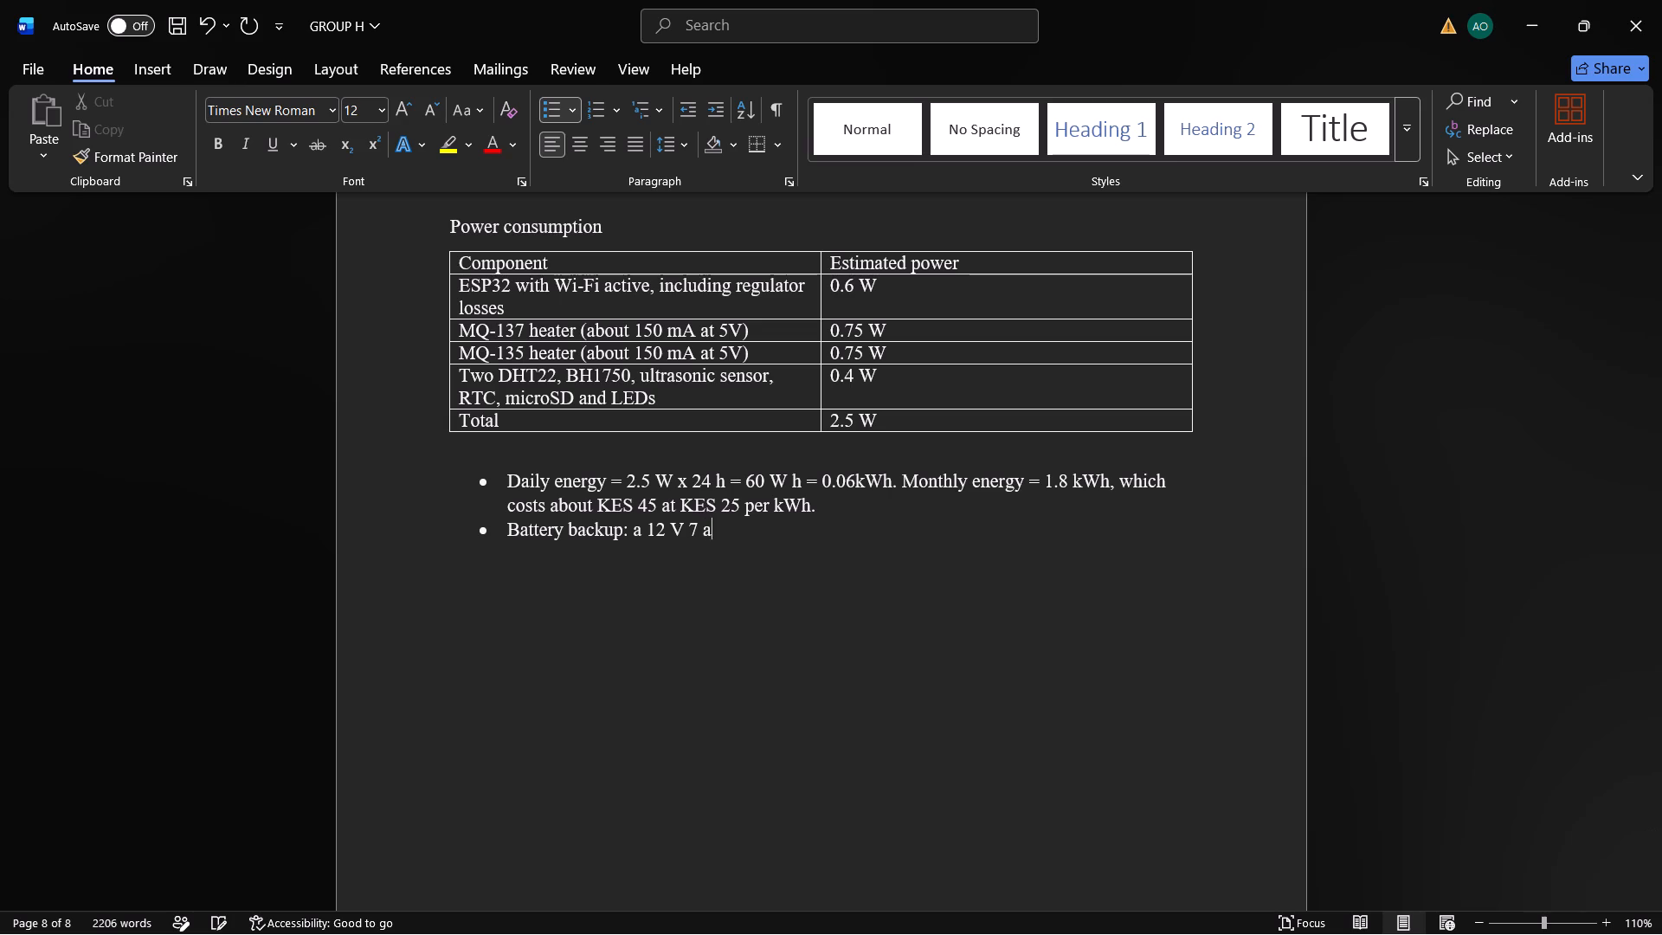
# Correct the unit after "12 V 7" to a capital "Ah" and continue the battery backup bullet with "battery stores".
pyautogui.press('BackSpace')
pyautogui.hotkey('shift', 'a')
pyautogui.press('h')
pyautogui.press('space')
pyautogui.write('batt')
pyautogui.write('ery')
pyautogui.press('space')
pyautogui.write('stores')
pyautogui.press('space')
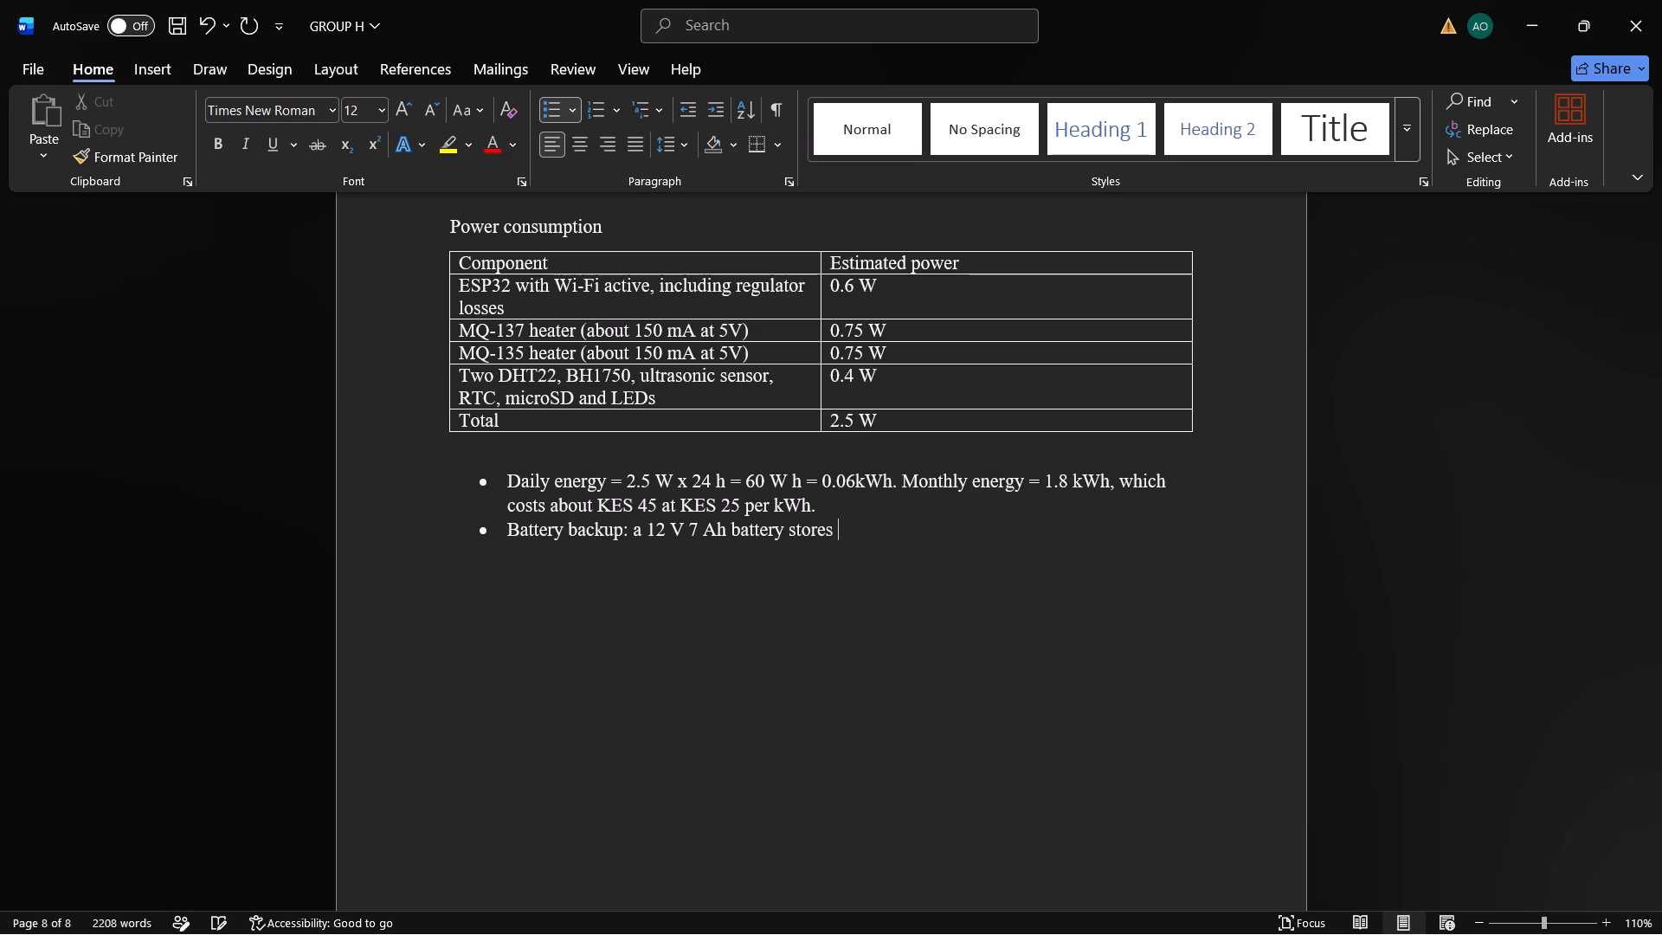
# Add the stored energy calculation "12 x 7 = 84 Wh" after "battery stores" in the battery backup bullet.
pyautogui.write('12')
pyautogui.press('space')
pyautogui.press('x')
pyautogui.press('space')
pyautogui.press('7')
pyautogui.press('space')
pyautogui.press('=')
pyautogui.press('space')
pyautogui.press('8')
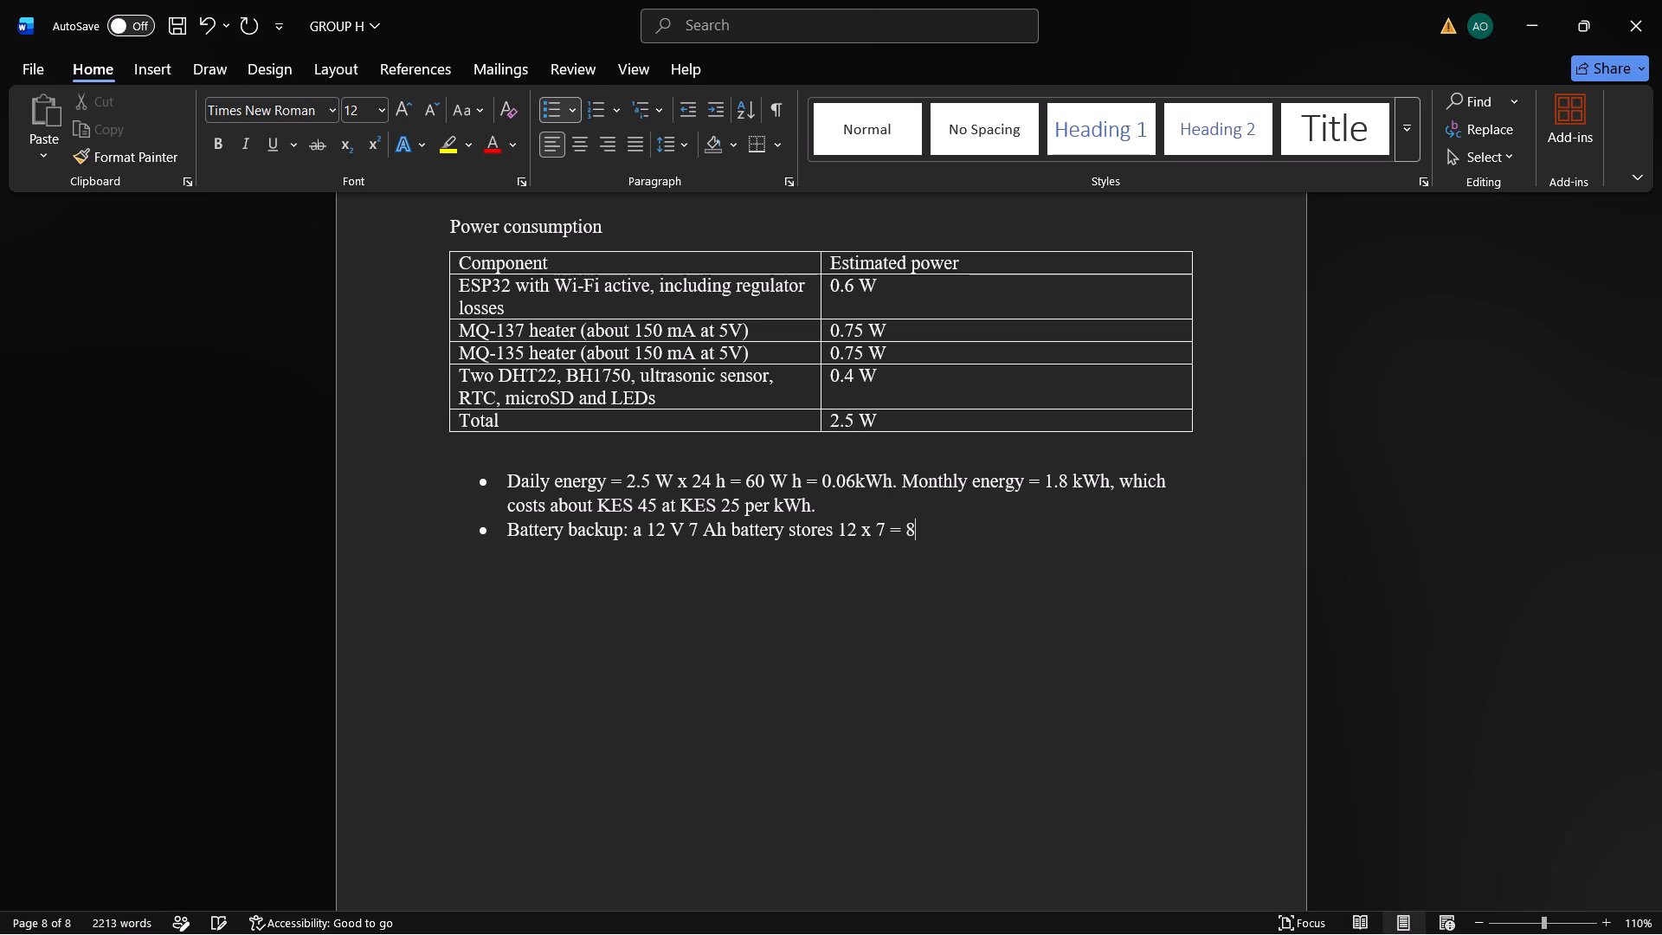
pyautogui.press('4')
pyautogui.press('space')
pyautogui.hotkey('shift', 'w')
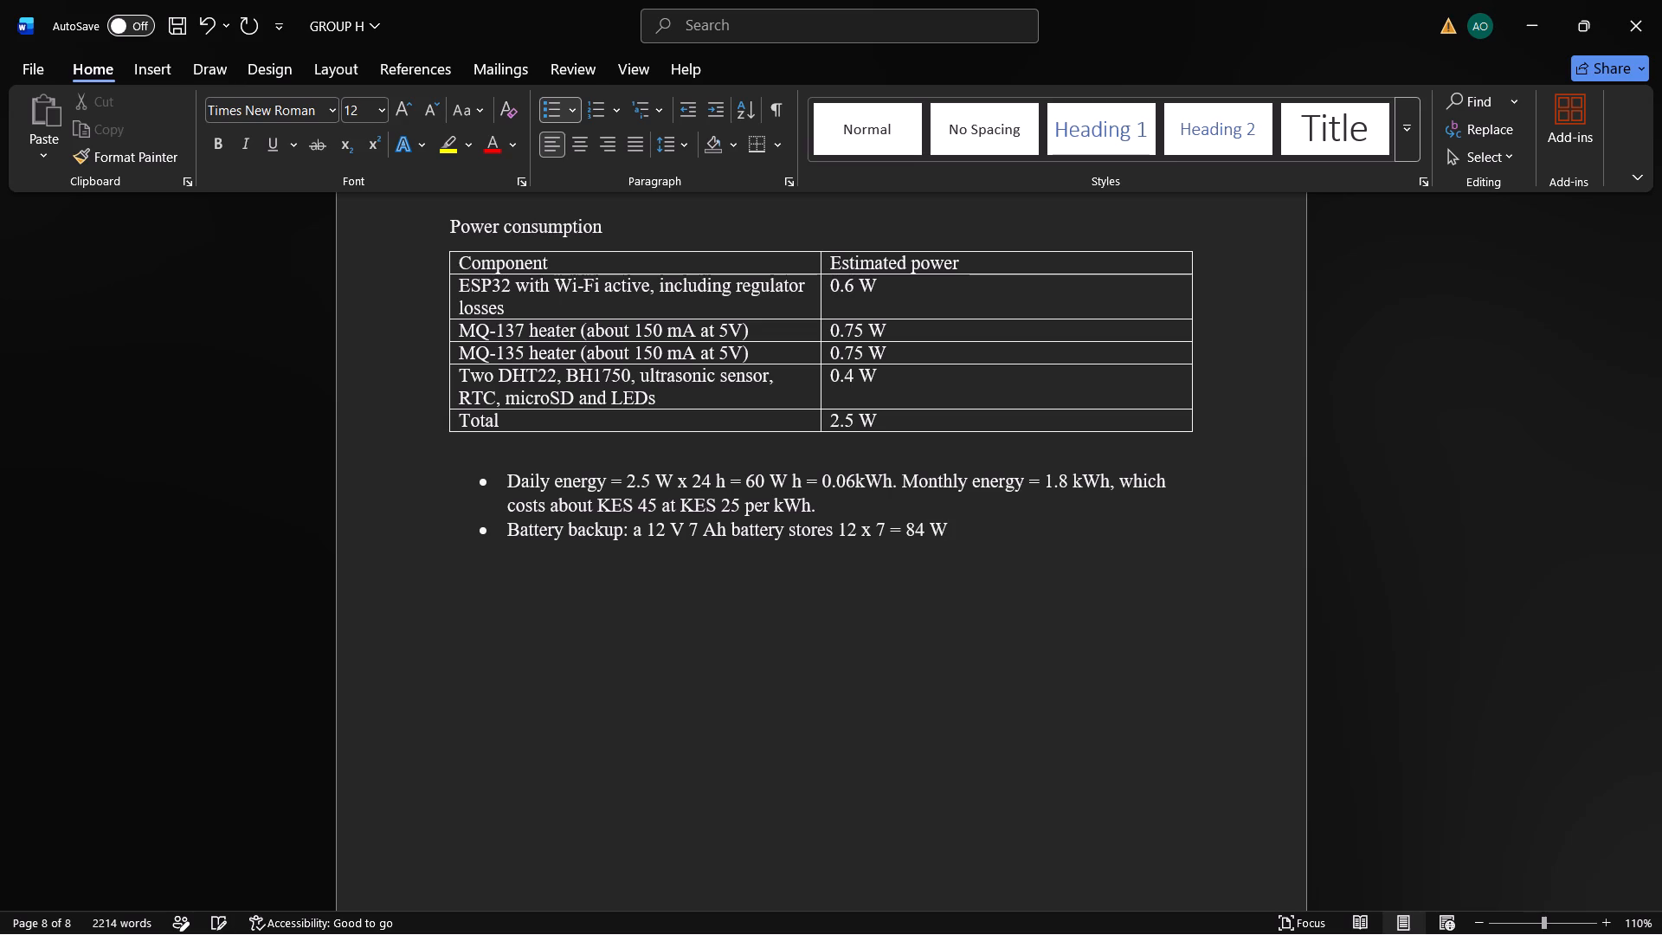
pyautogui.write('h')
pyautogui.press('space')
# Split the unit after 84 into "W h" and end the stored energy sentence with a period.
pyautogui.click(946, 538)
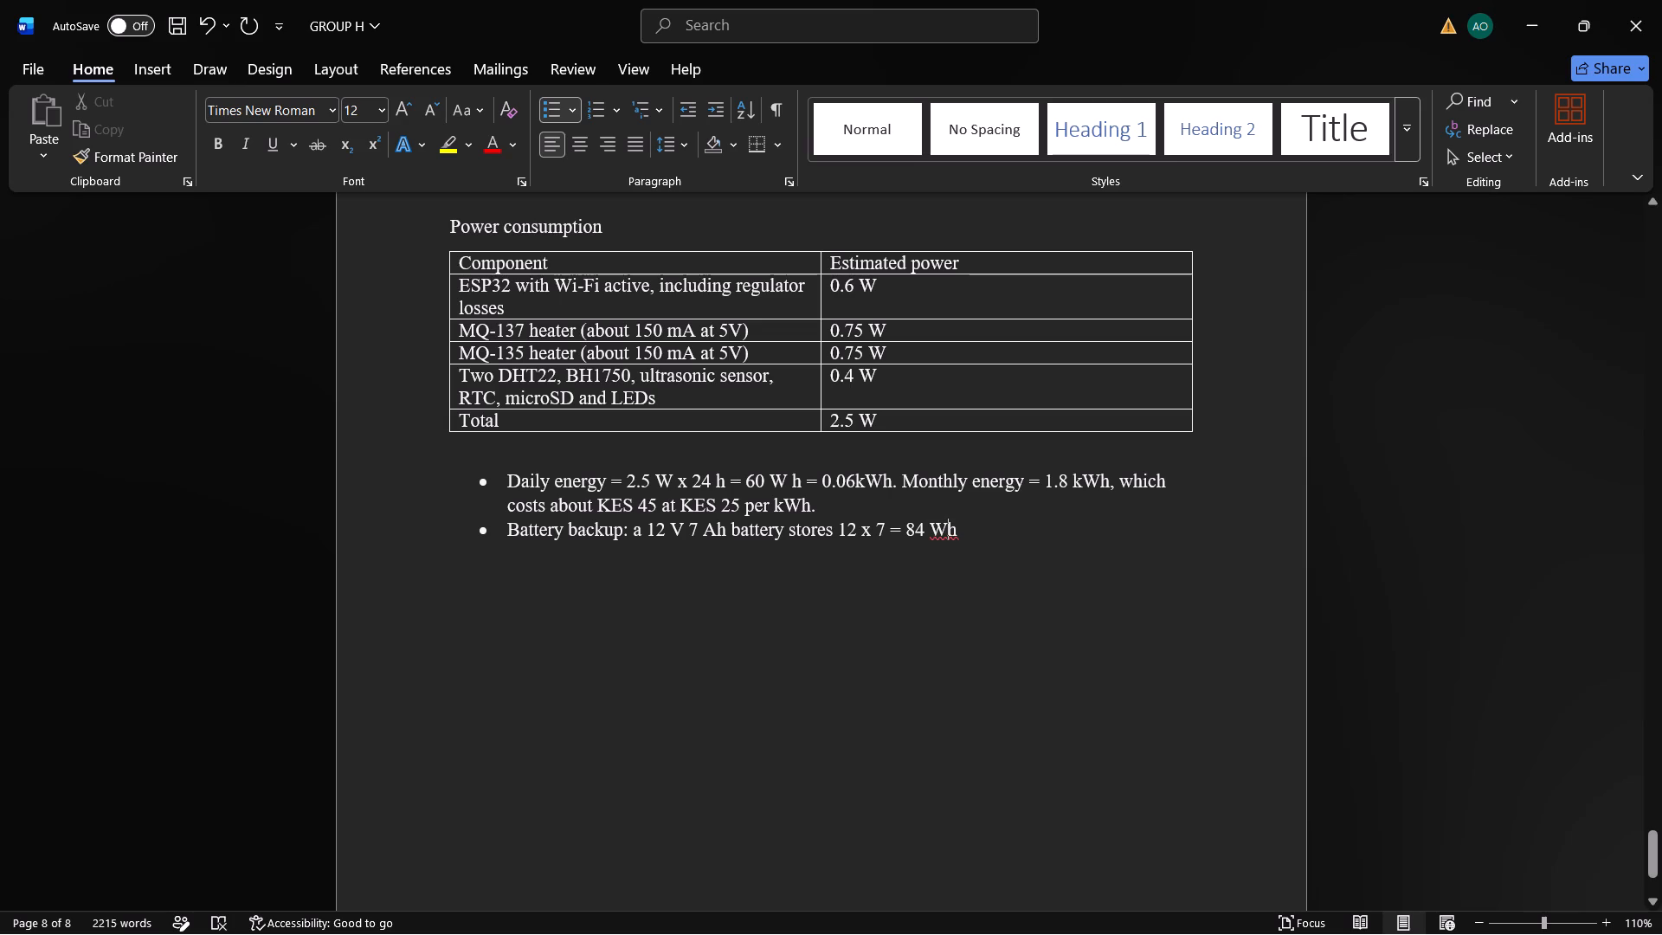
pyautogui.press('space')
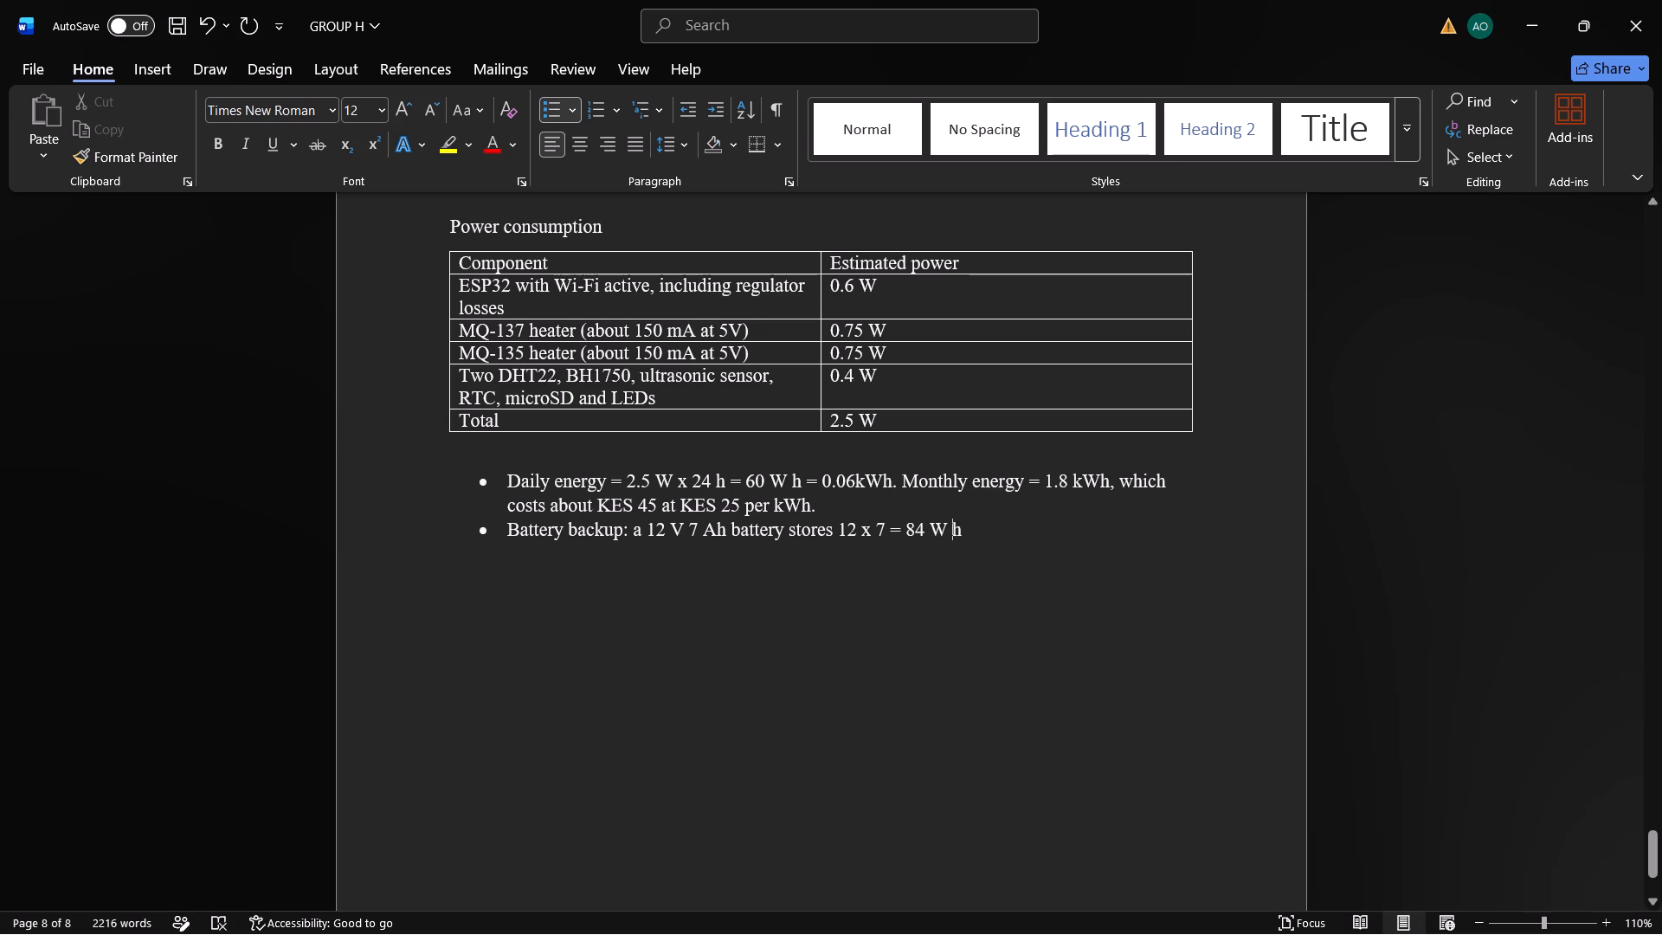
pyautogui.click(968, 529)
pyautogui.press('BackSpace')
pyautogui.press('.')
# Continue the battery backup bullet after "84 W h." with "assuming 50% usable capacity".
pyautogui.press('space')
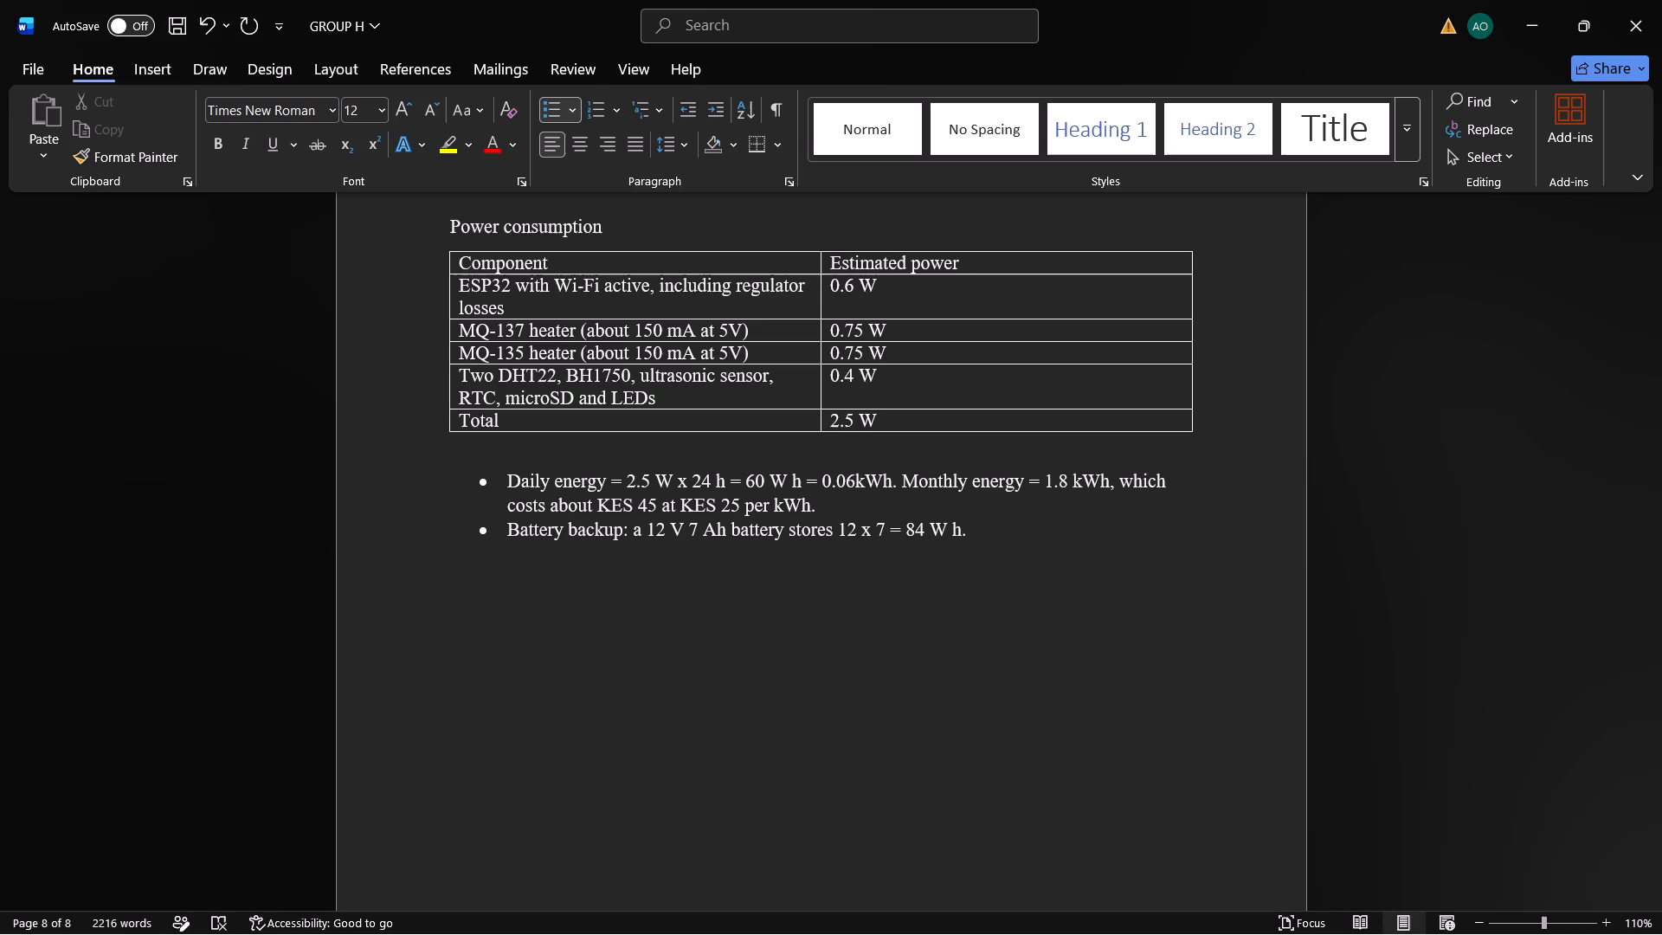
pyautogui.write('as')
pyautogui.press('s')
pyautogui.write('uming')
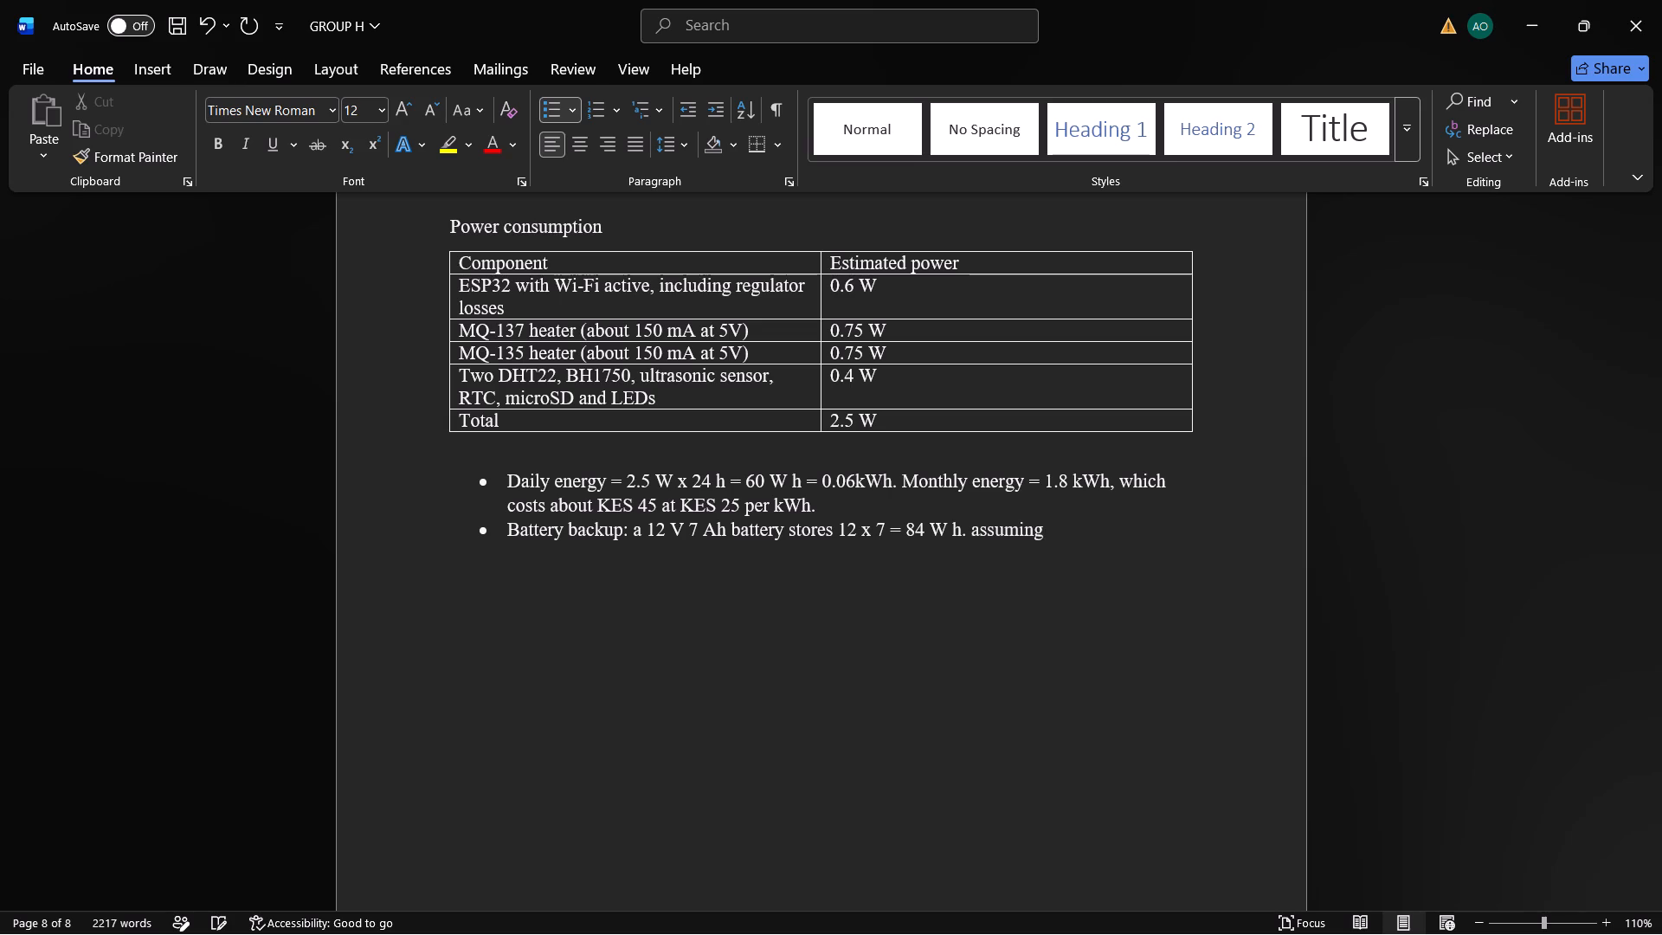
pyautogui.press('space')
pyautogui.write('50')
pyautogui.hotkey('shift', '%')
pyautogui.press('space')
pyautogui.write('usable')
pyautogui.press('space')
pyautogui.write('capacity')
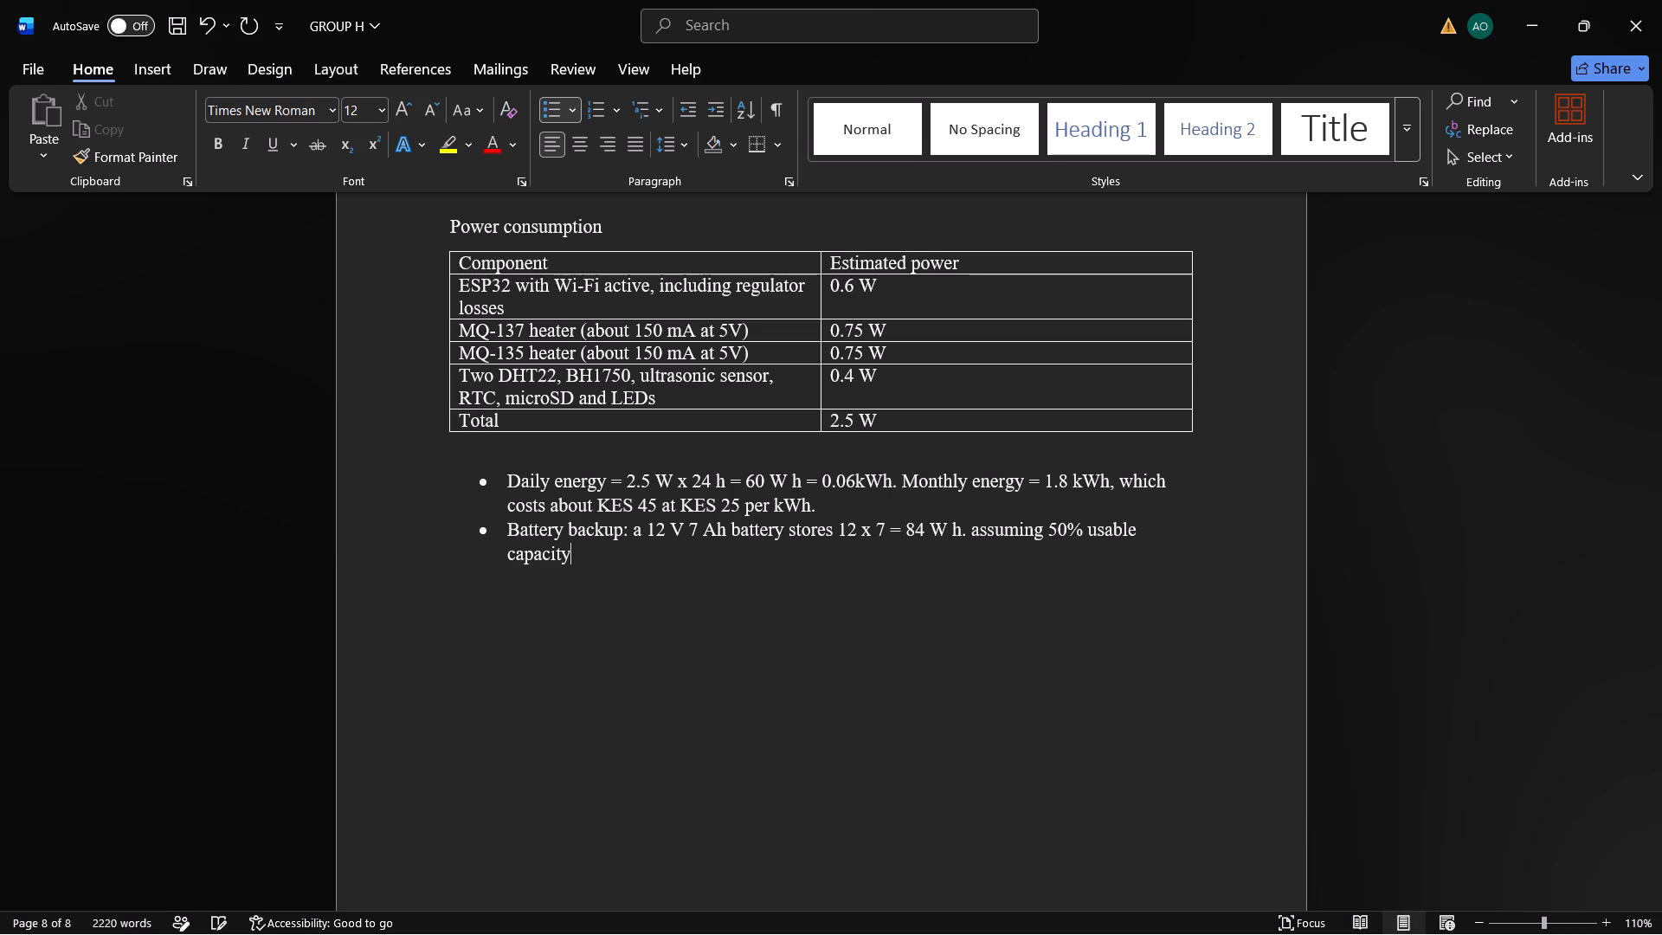
pyautogui.press('space')
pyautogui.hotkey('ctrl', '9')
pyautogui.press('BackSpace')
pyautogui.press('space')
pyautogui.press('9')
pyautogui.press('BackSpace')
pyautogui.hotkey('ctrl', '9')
# Open a parenthetical remark after "50% usable capacity" in the battery backup bullet, reading "( to protect lead-acid battery life".
pyautogui.hotkey('shift', '(')
pyautogui.press('space')
pyautogui.write('to')
pyautogui.press('space')
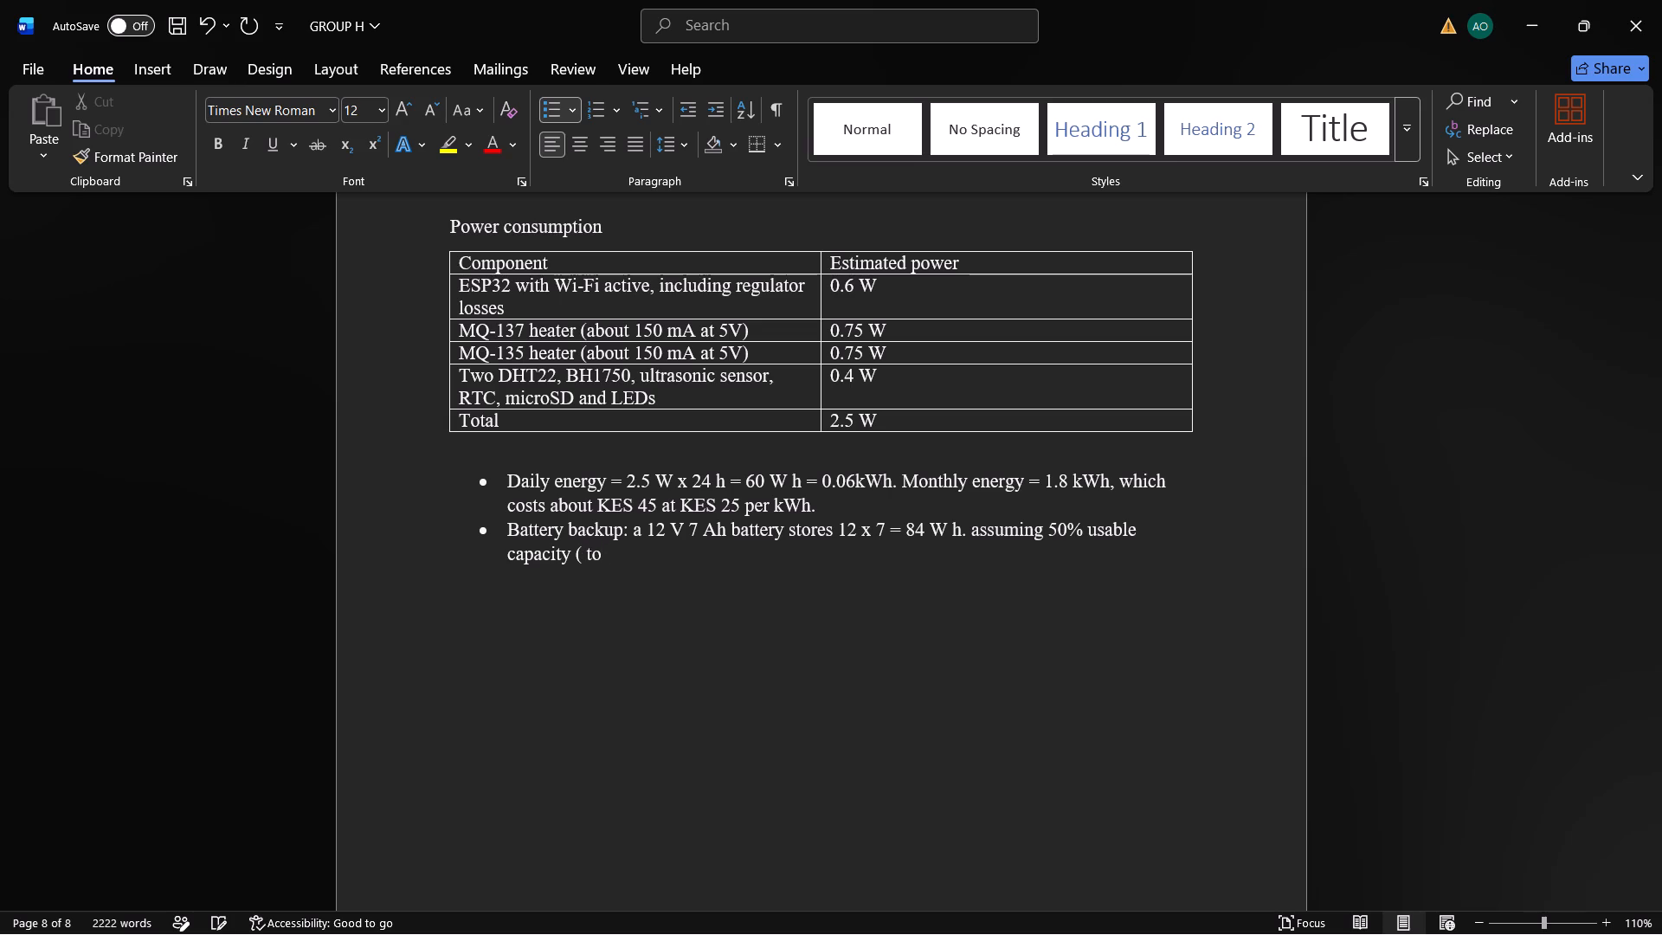
pyautogui.write('protect')
pyautogui.press('space')
pyautogui.write('lead')
pyautogui.press('-')
pyautogui.write('aci')
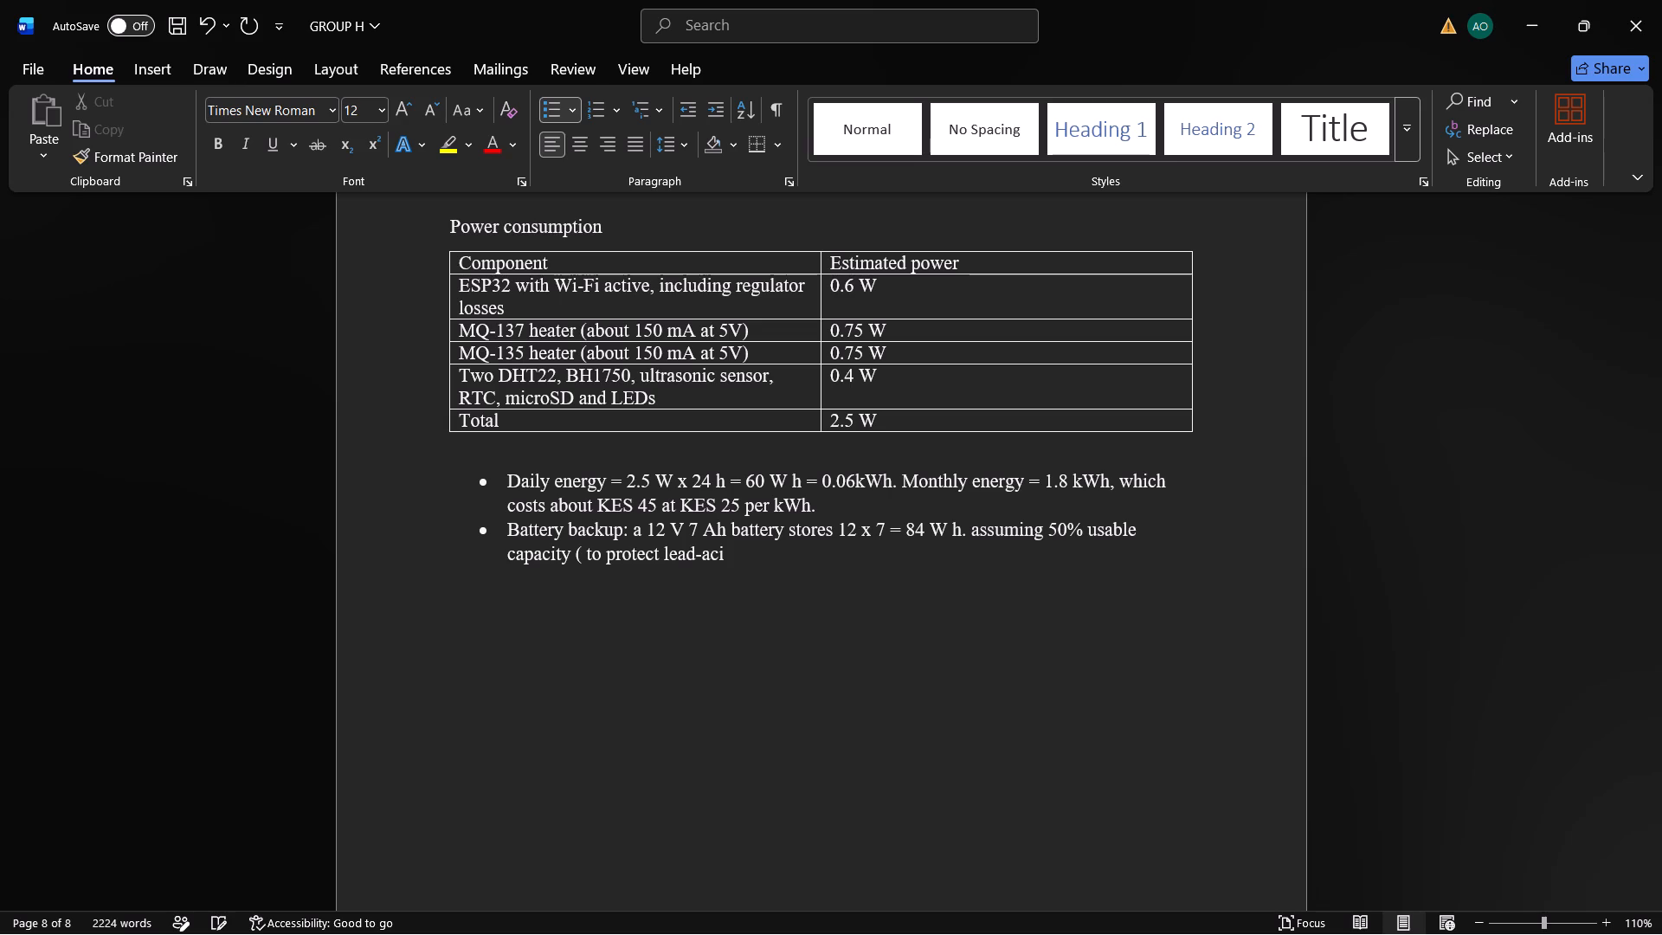
pyautogui.write('d batt')
pyautogui.write('ery')
pyautogui.press('space')
pyautogui.write('life')
pyautogui.press('space')
# Close the parenthesis directly after "battery life" with no space before it.
pyautogui.hotkey('shift', ')')
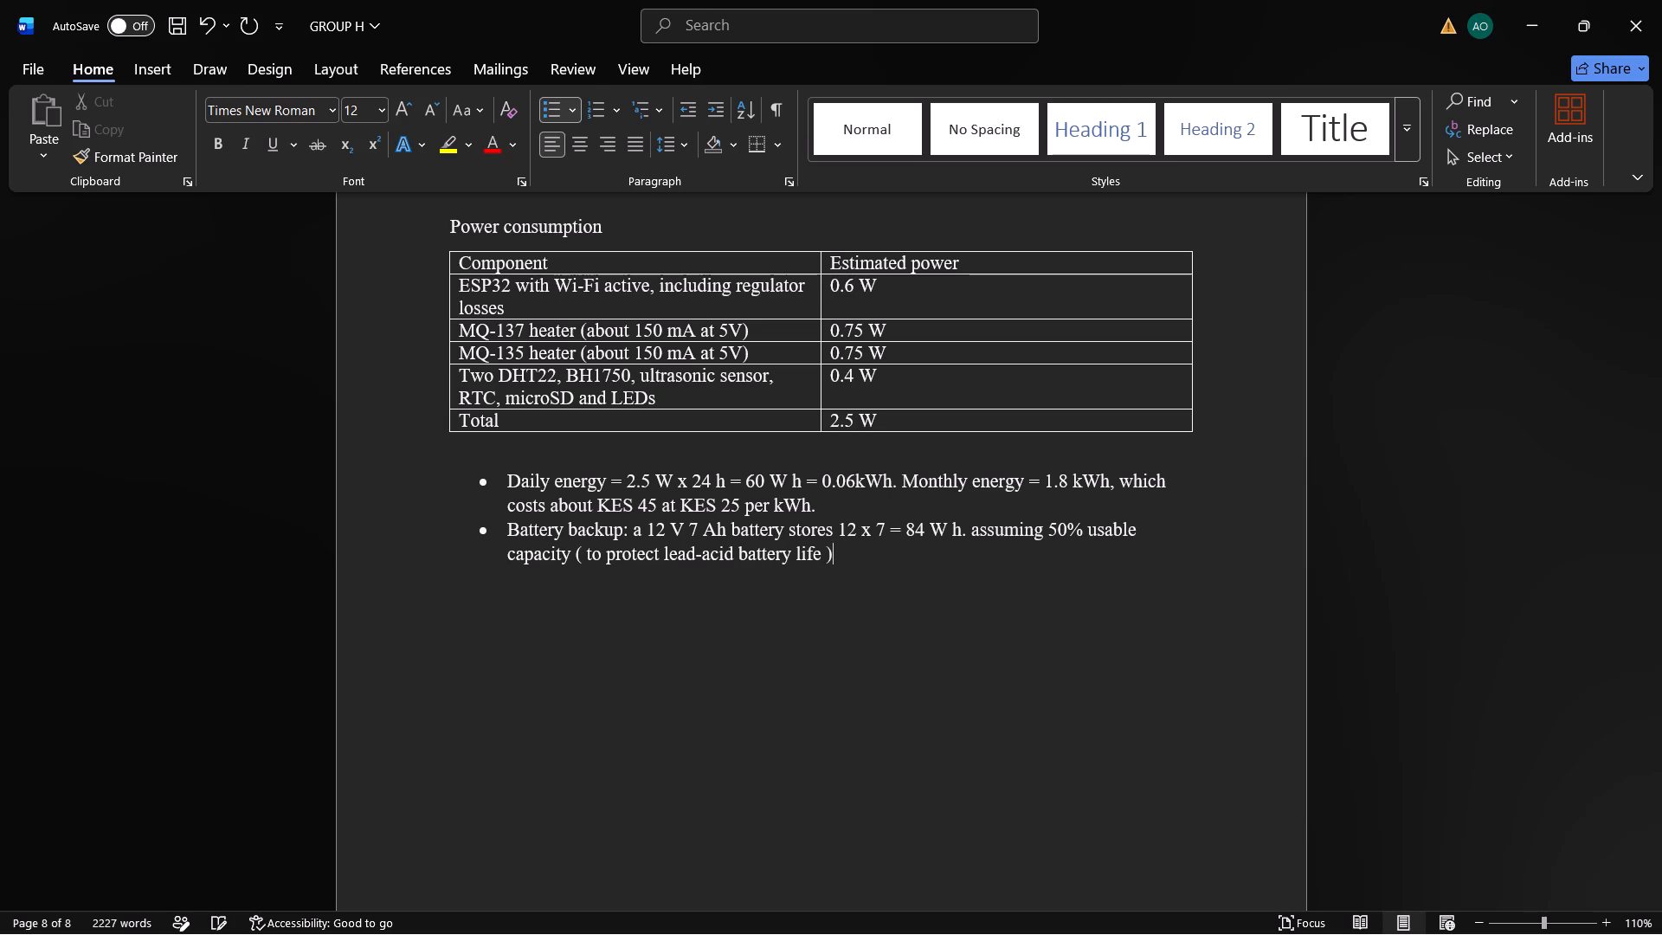
pyautogui.press('BackSpace')
pyautogui.press('0')
pyautogui.press('BackSpace')
pyautogui.hotkey('shift', ')')
pyautogui.press('BackSpace')
pyautogui.press('BackSpace')
pyautogui.hotkey('shift', ')')
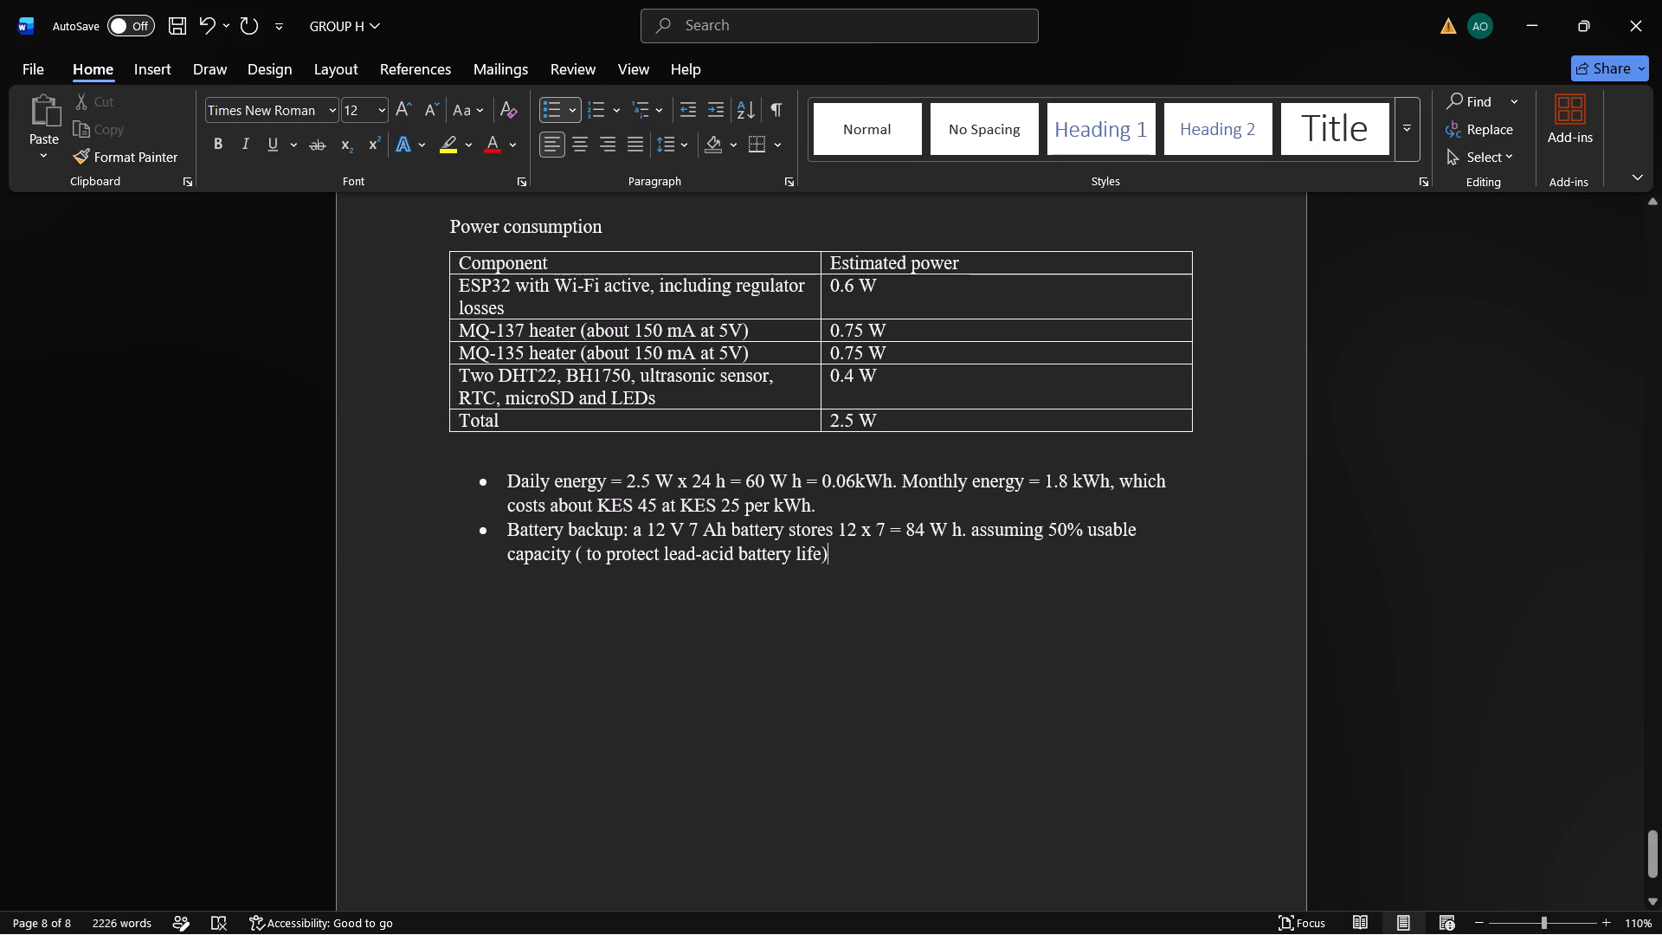
# Continue the battery backup bullet after the closing parenthesis with "and 85%".
pyautogui.press('space')
pyautogui.write('an')
pyautogui.write('d')
pyautogui.press('space')
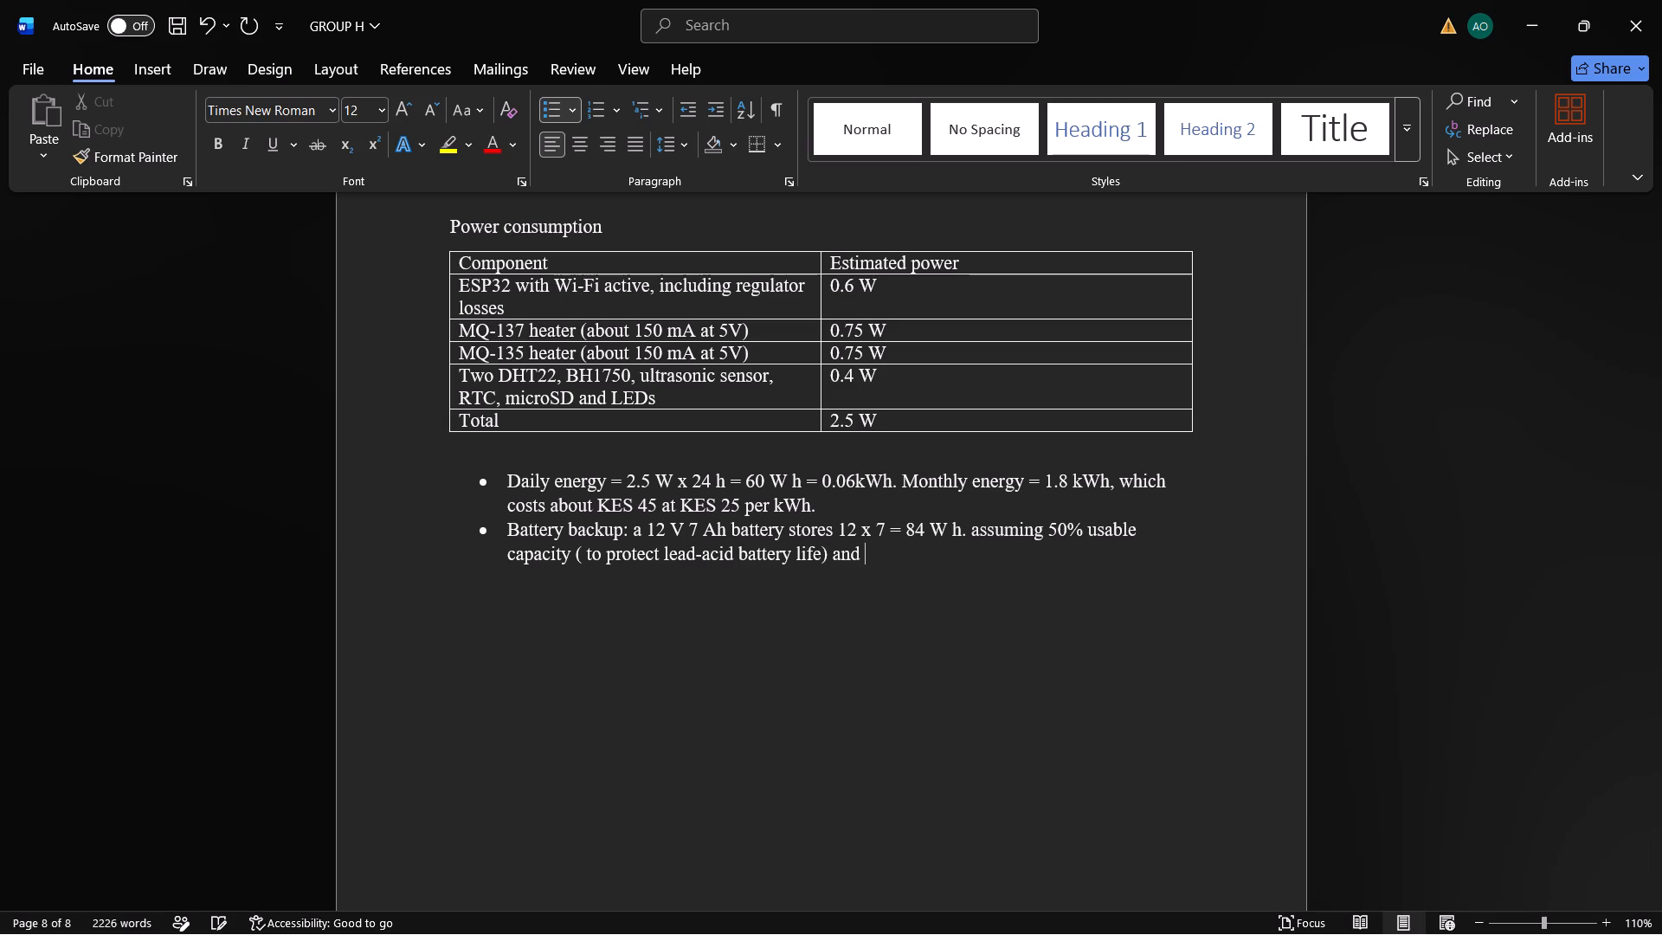
pyautogui.press('8')
pyautogui.hotkey('shift', '%')
pyautogui.press('BackSpace')
pyautogui.hotkey('shift', '%')
pyautogui.press('BackSpace')
pyautogui.hotkey('shift', '%')
pyautogui.hotkey('shift', 'BackSpace')
pyautogui.press('5')
pyautogui.hotkey('shift', '%')
pyautogui.press('space')
# Continue the battery backup bullet after "85%" with "converter efficiency,".
pyautogui.press('c')
pyautogui.write('on')
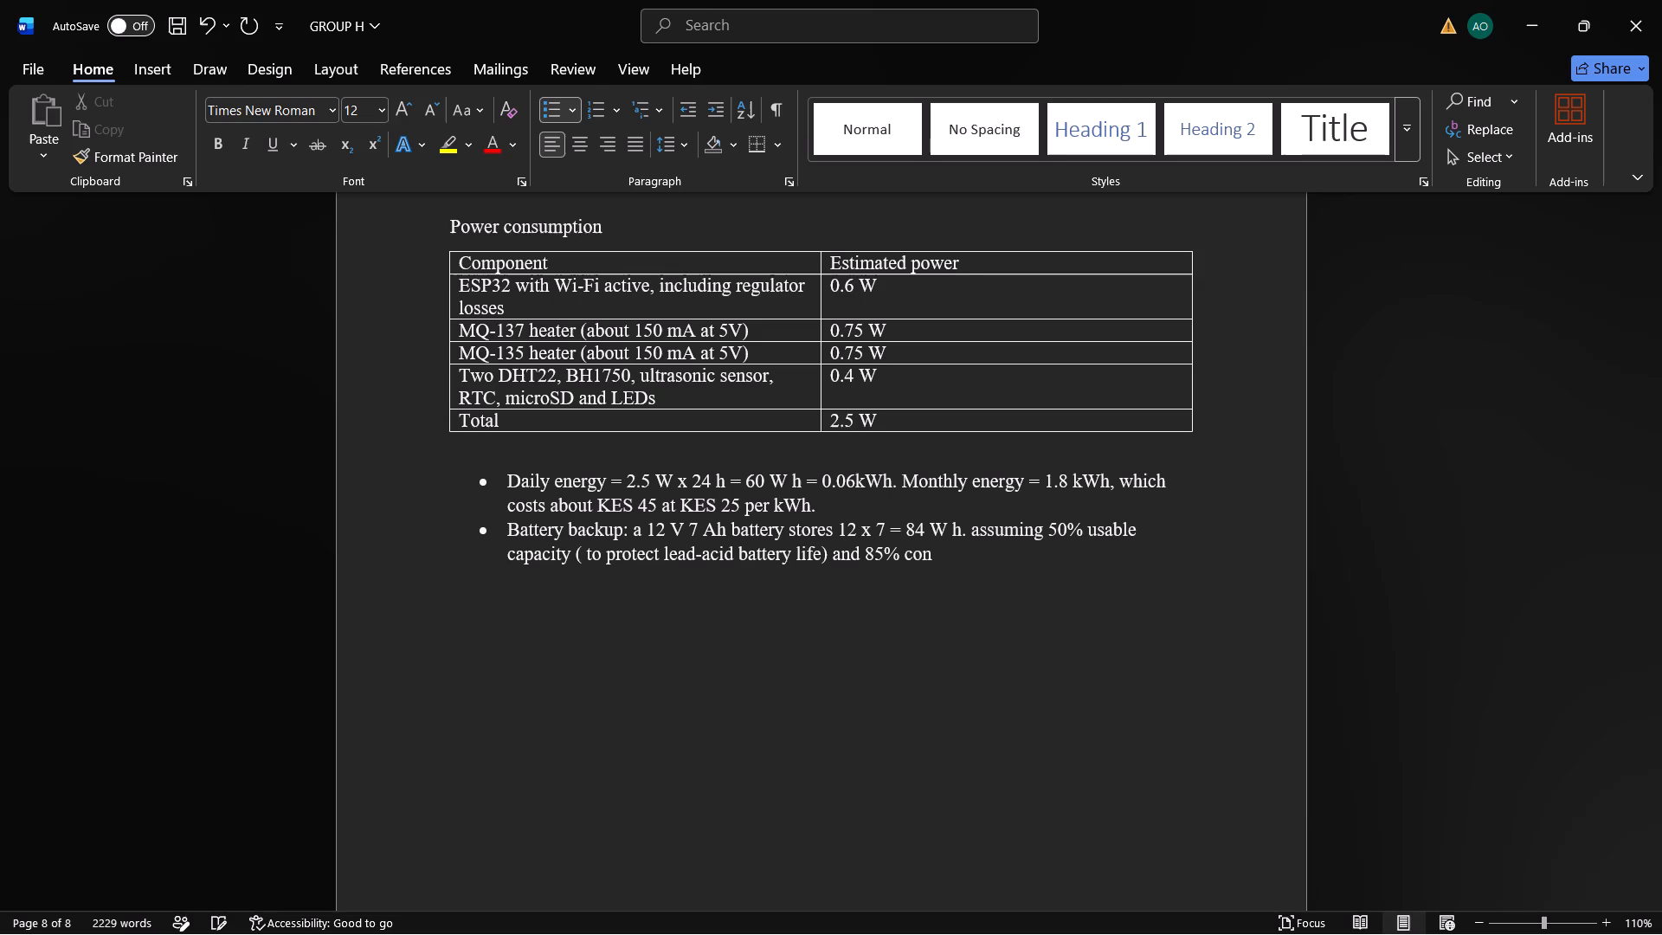
pyautogui.press('e')
pyautogui.press('BackSpace')
pyautogui.write('ver')
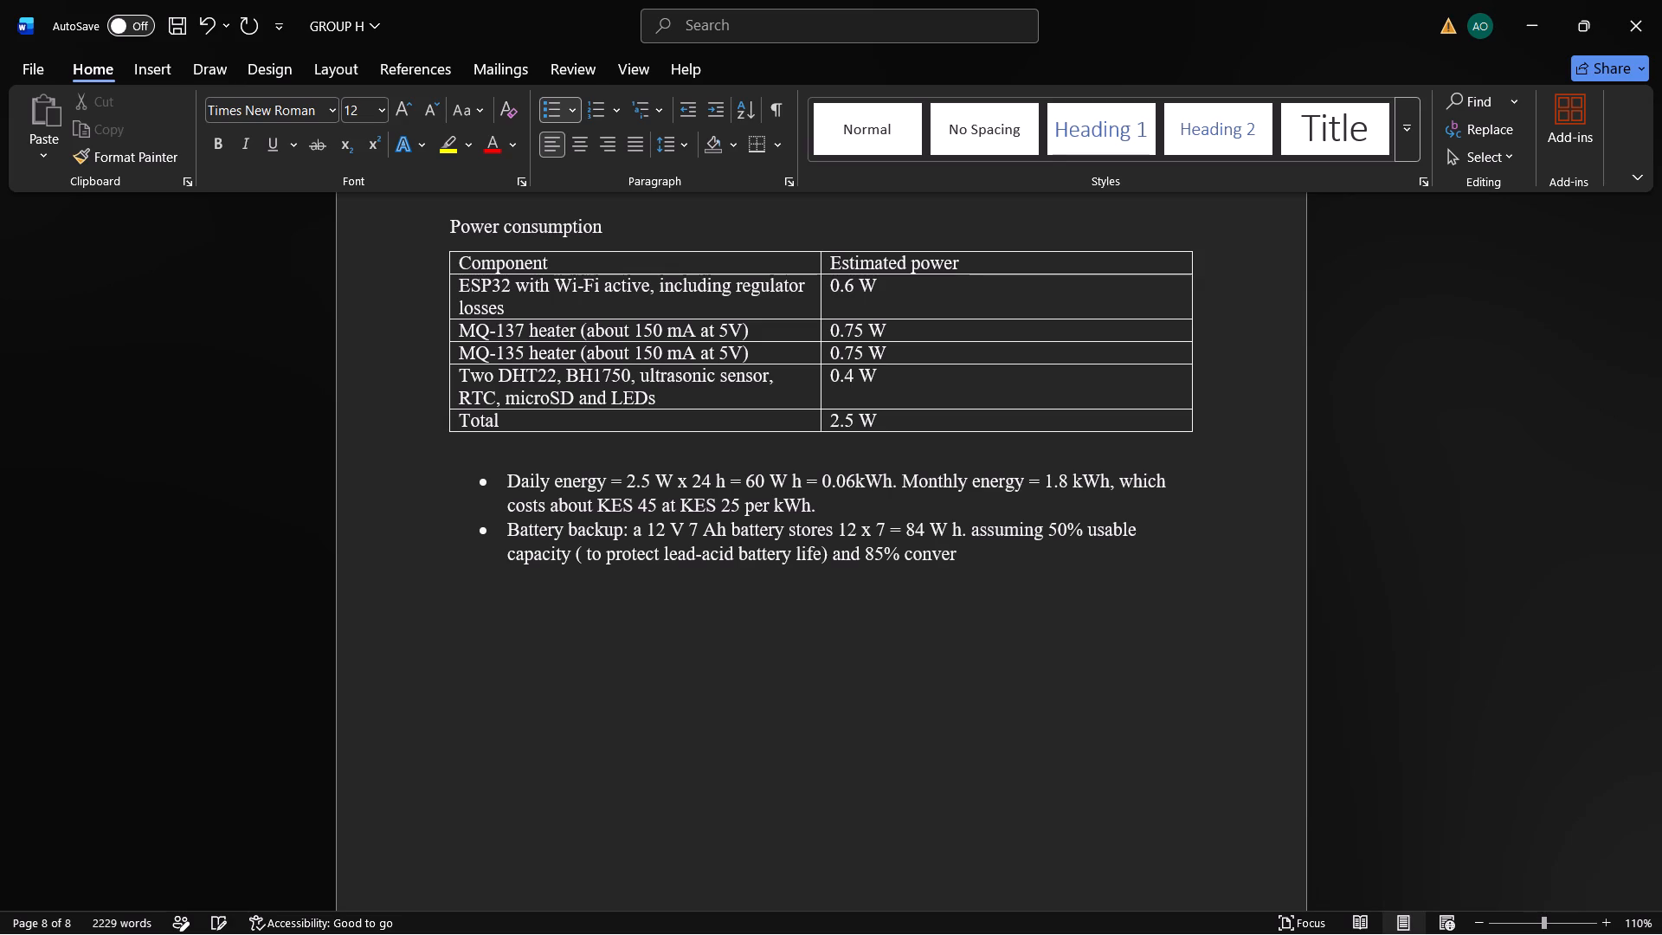
pyautogui.write('ter')
pyautogui.press('space')
pyautogui.write('effi')
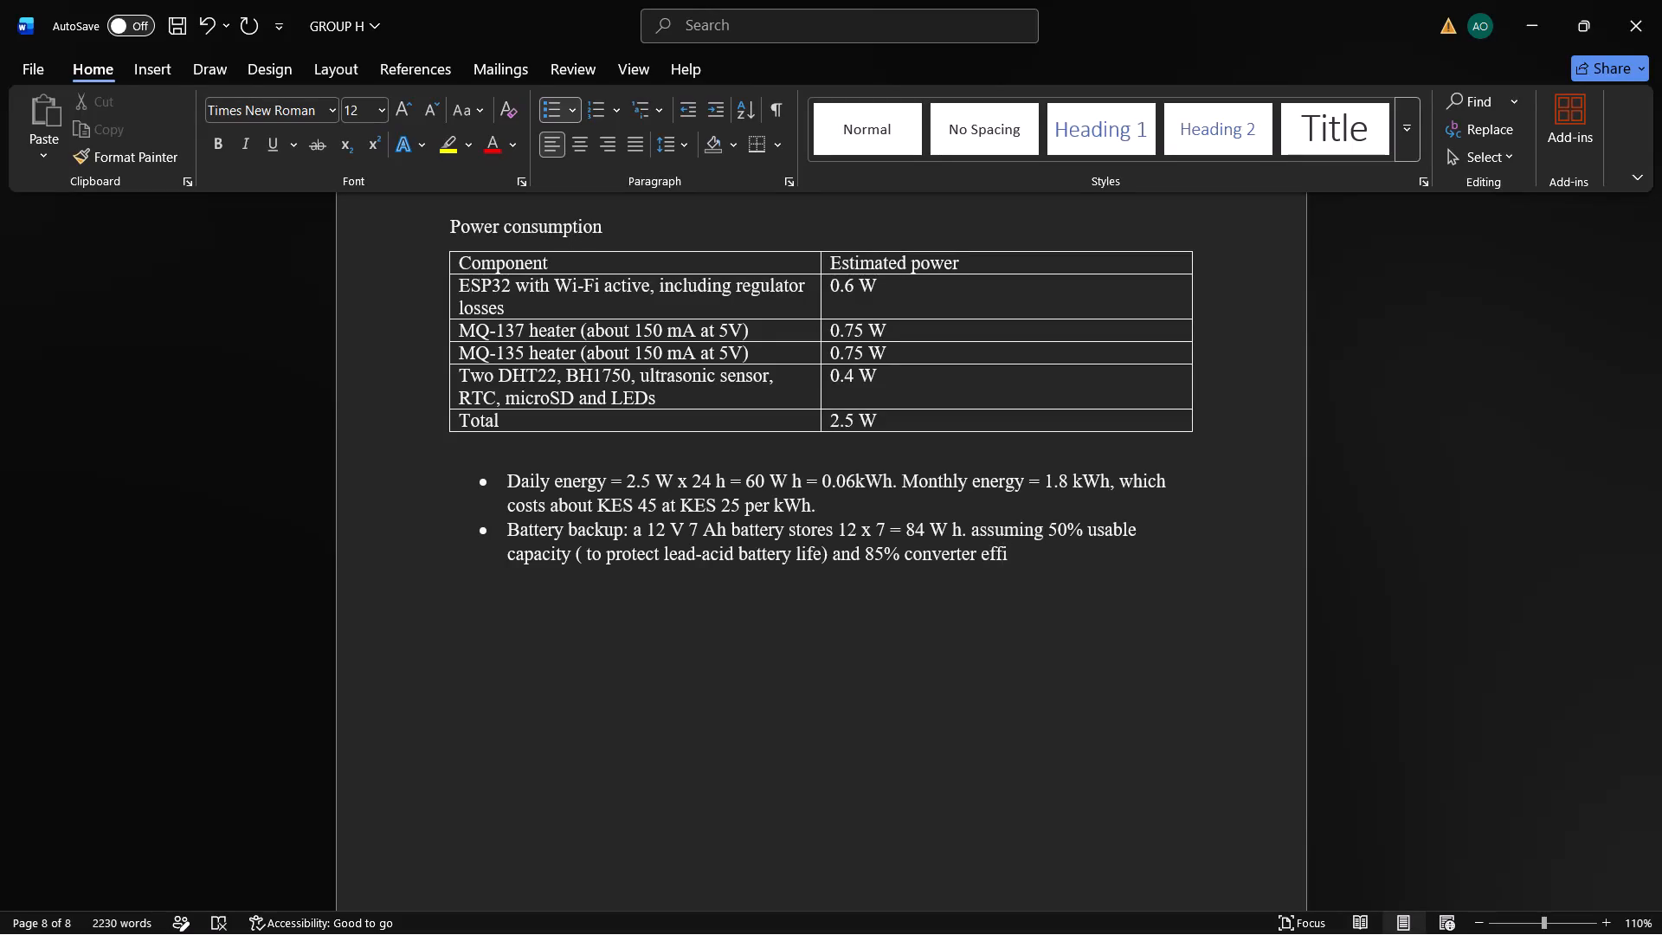
pyautogui.write('cien')
pyautogui.write('cy')
pyautogui.press(',')
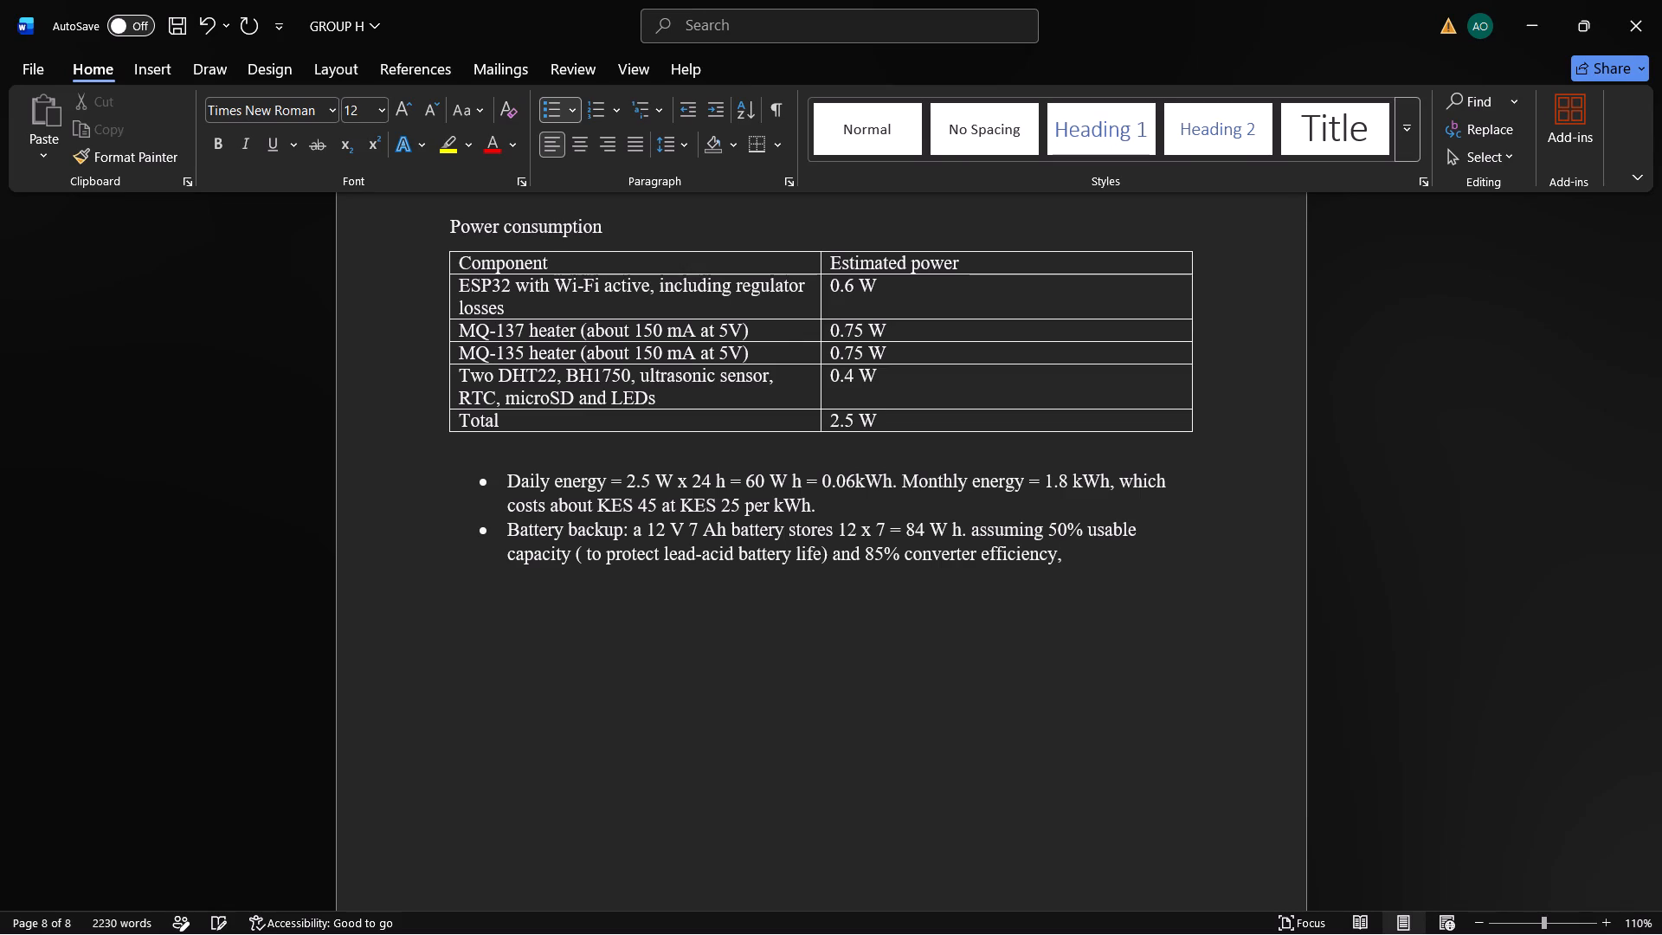
pyautogui.press('space')
# Add the words "usable energy" after "converter efficiency," in the battery backup bullet.
pyautogui.write('usable capacity')
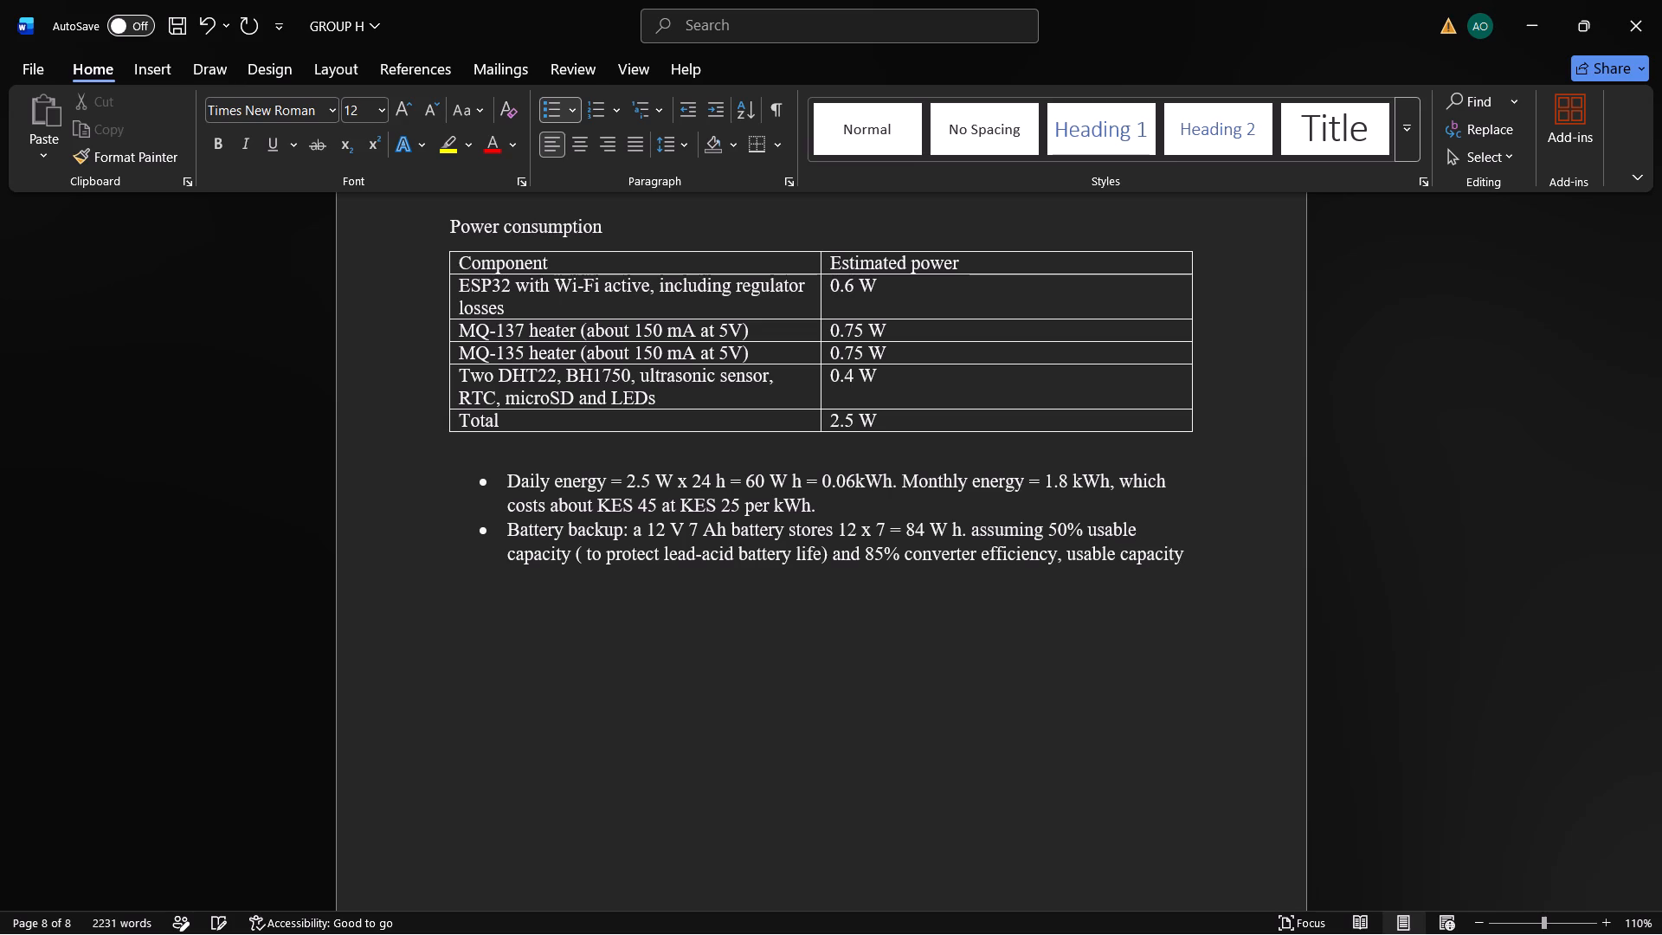
pyautogui.press('space')
pyautogui.press('BackSpace')
pyautogui.press('BackSpace')
pyautogui.press('BackSpace')
pyautogui.press('BackSpace')
pyautogui.press('BackSpace')
pyautogui.press('BackSpace')
pyautogui.press('BackSpace')
pyautogui.press('BackSpace')
pyautogui.press('BackSpace')
pyautogui.write('enery')
pyautogui.press('BackSpace')
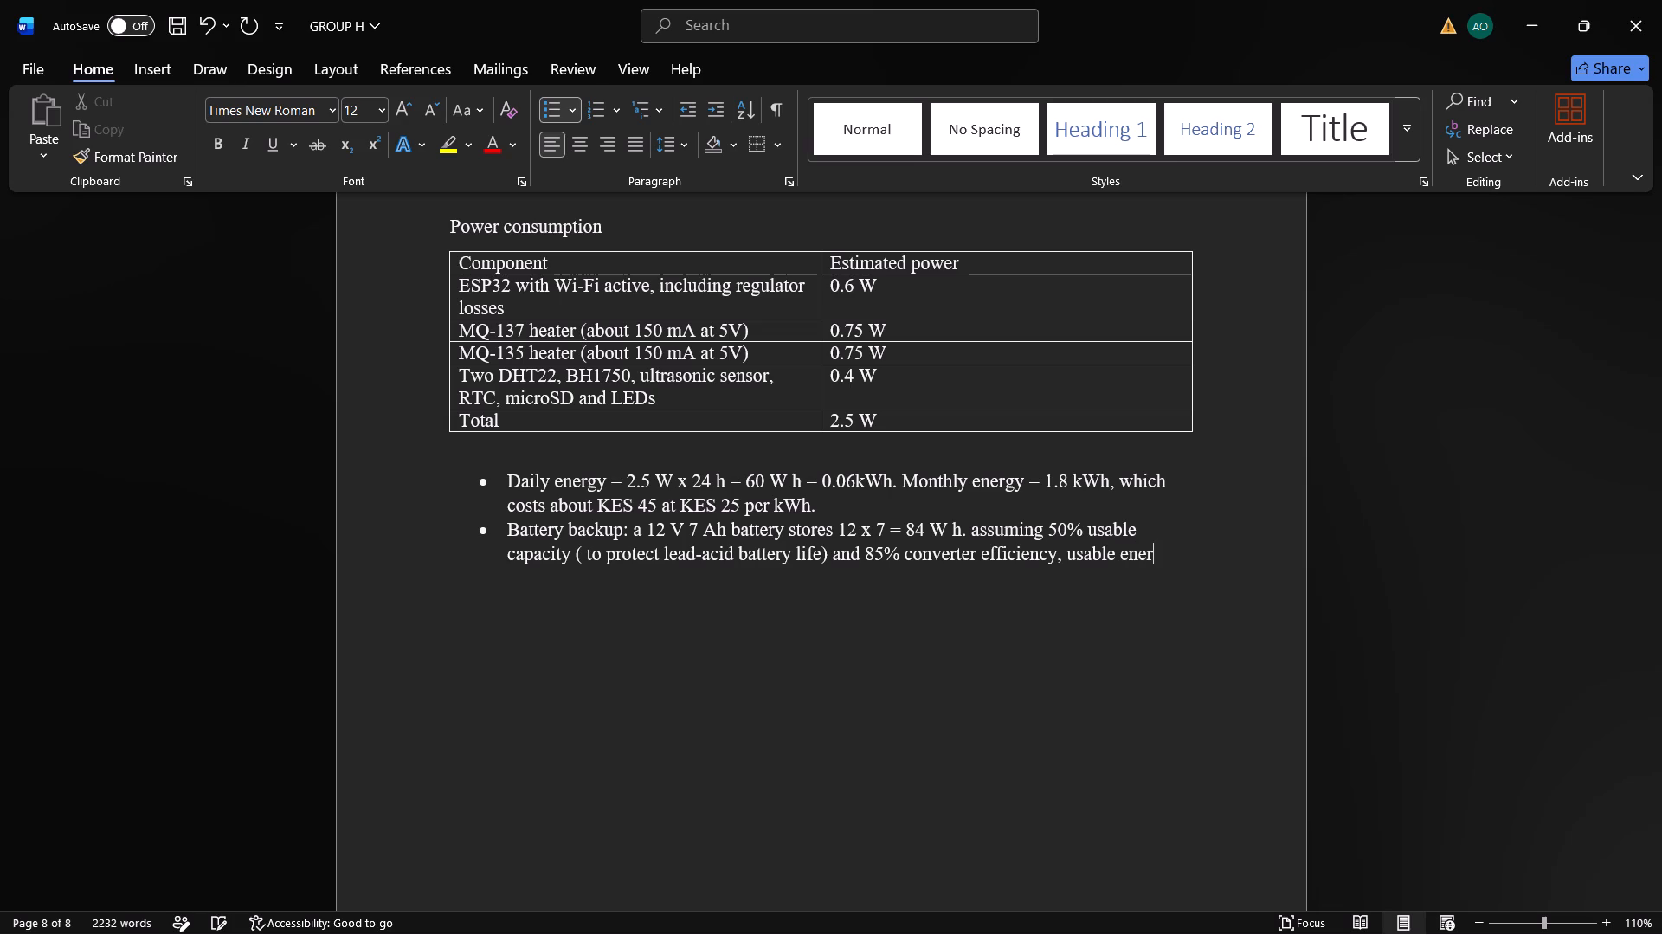
pyautogui.write('gy')
# Start the usable energy calculation in the battery backup bullet with "=84 x 0.5".
pyautogui.press('space')
pyautogui.write('=')
pyautogui.write('84')
pyautogui.press('space')
pyautogui.press('x')
pyautogui.press('space')
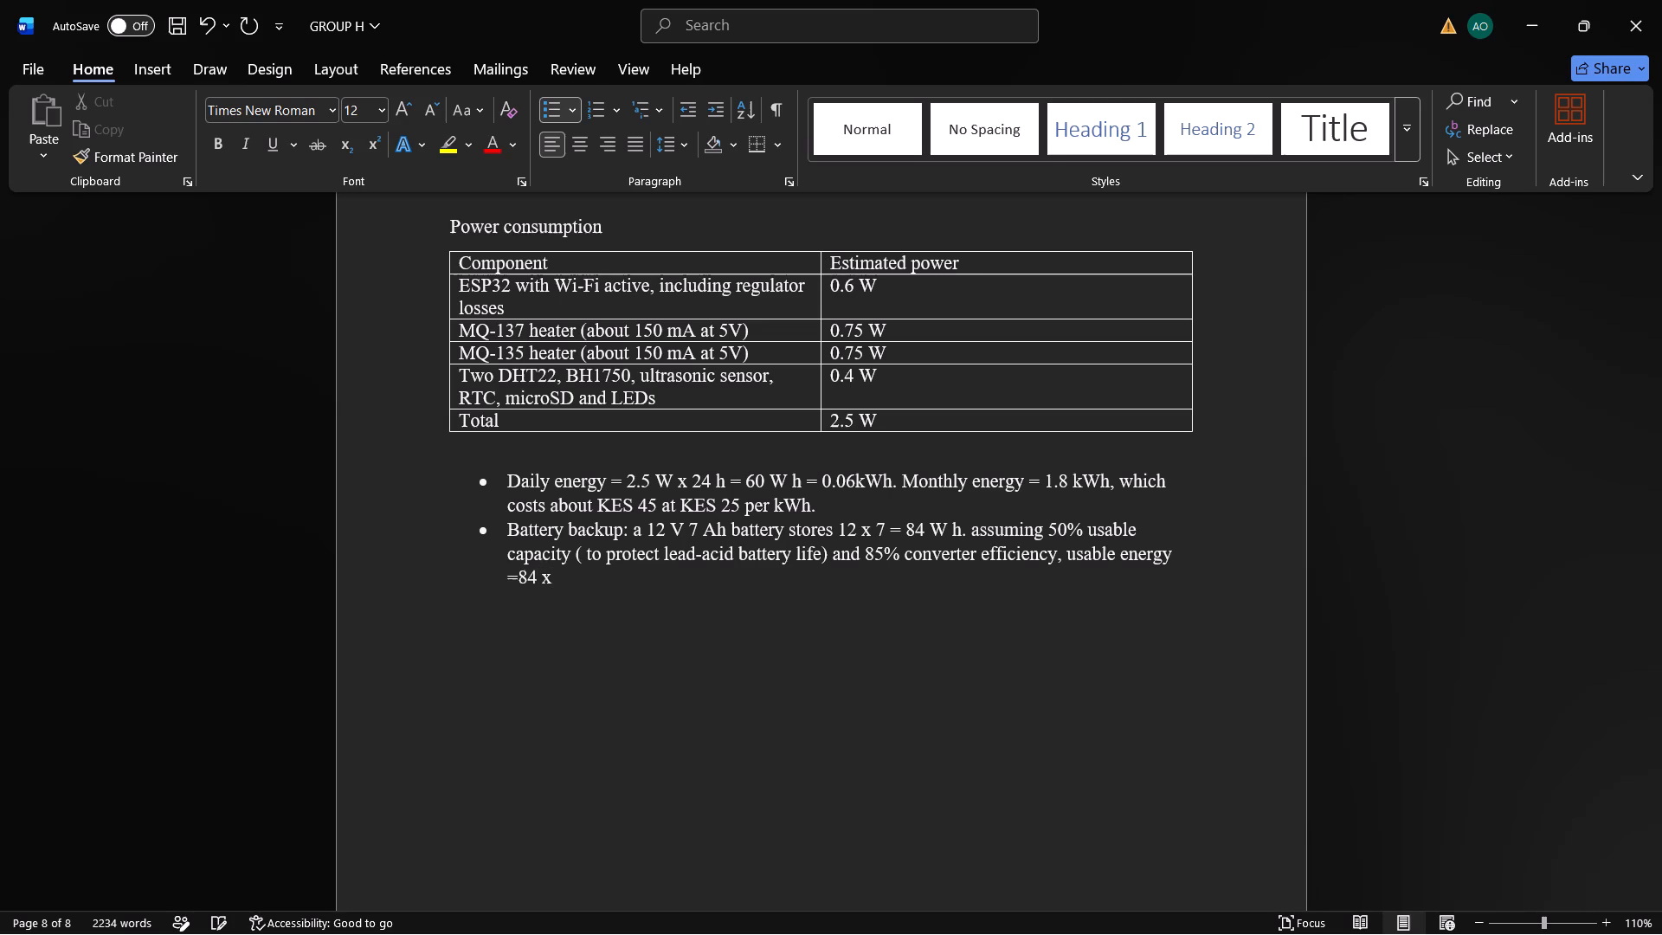
pyautogui.press('0')
pyautogui.press('.')
pyautogui.press('5')
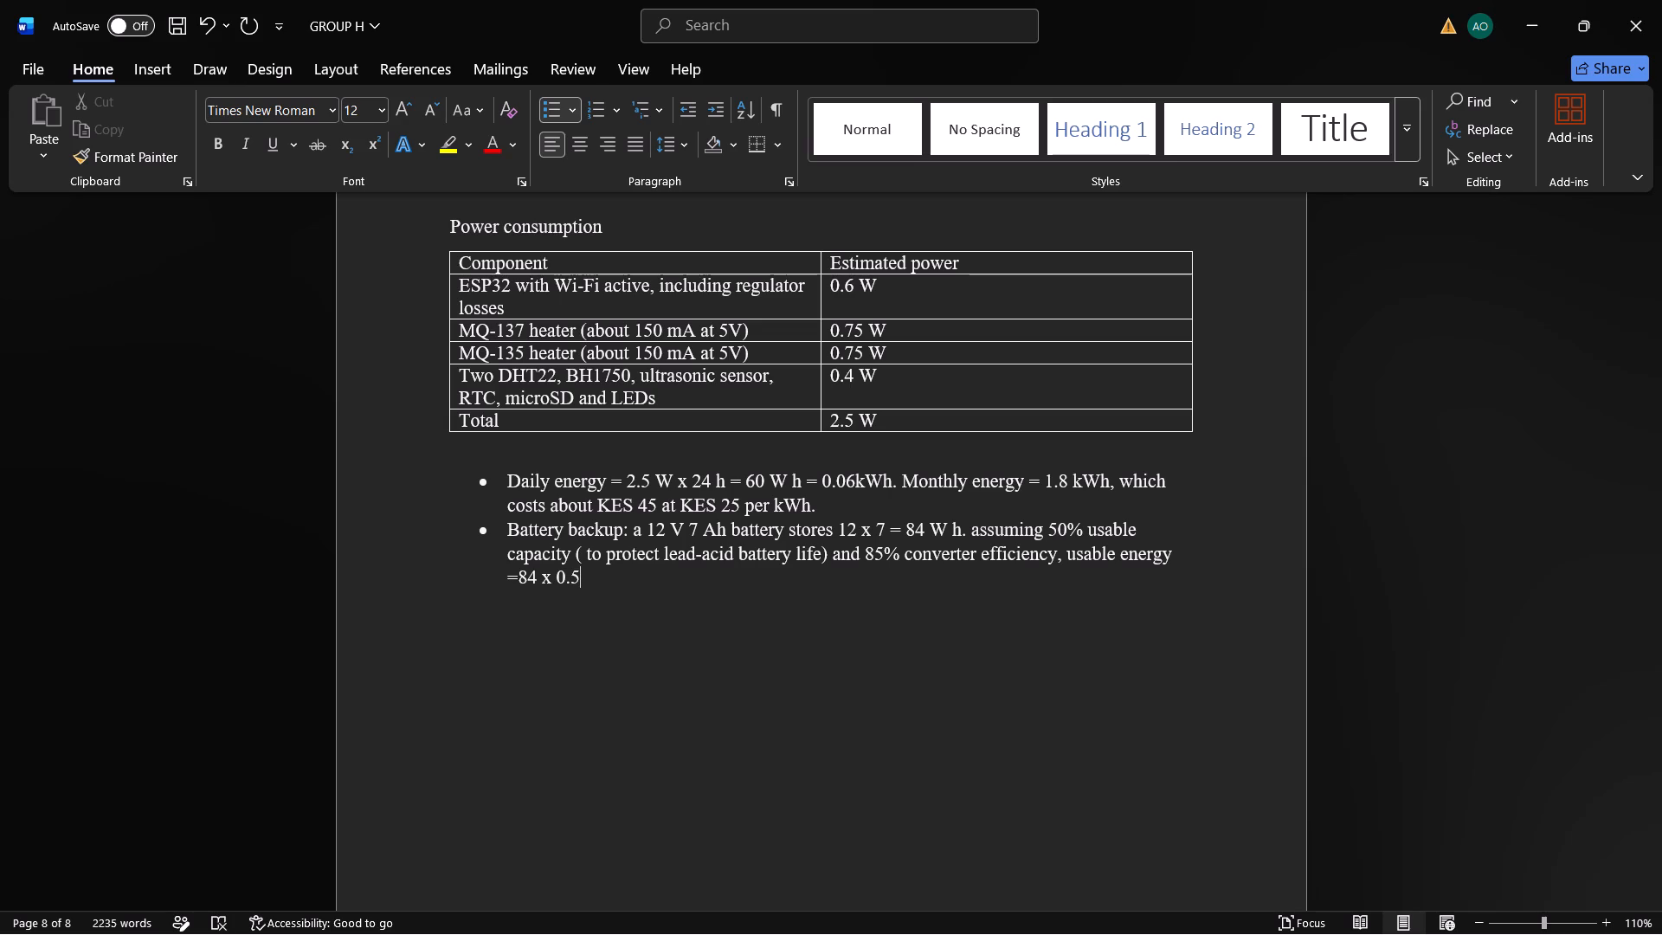
pyautogui.press('space')
# Extend the usable energy calculation after "84 x 0.5" with the factor "x 0.85".
pyautogui.write('x0,')
pyautogui.write('85')
pyautogui.press('BackSpace')
pyautogui.press('BackSpace')
pyautogui.press('BackSpace')
pyautogui.press('BackSpace')
pyautogui.press('n')
pyautogui.press('BackSpace')
pyautogui.press('space')
pyautogui.write('0.')
pyautogui.write('85')
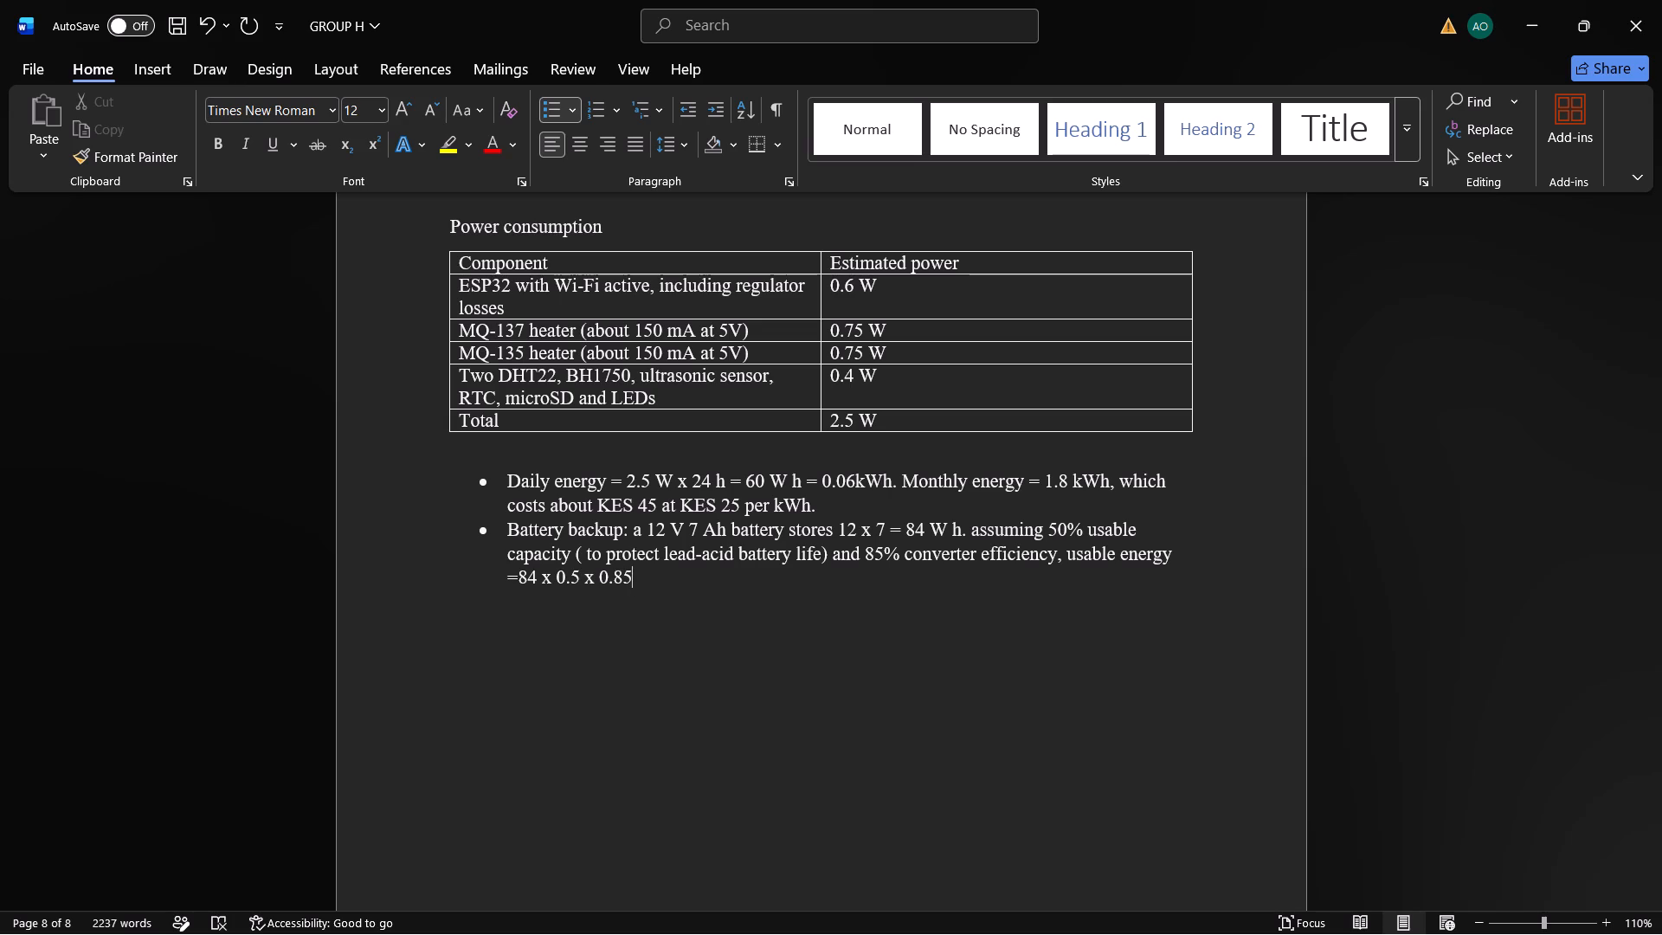
# Insert the almost-equal symbol "≈" after "0.85" in the usable energy calculation, separated by a space.
pyautogui.press('space')
pyautogui.hotkey('shift', '+')
pyautogui.press('BackSpace')
pyautogui.click(1504, 149)
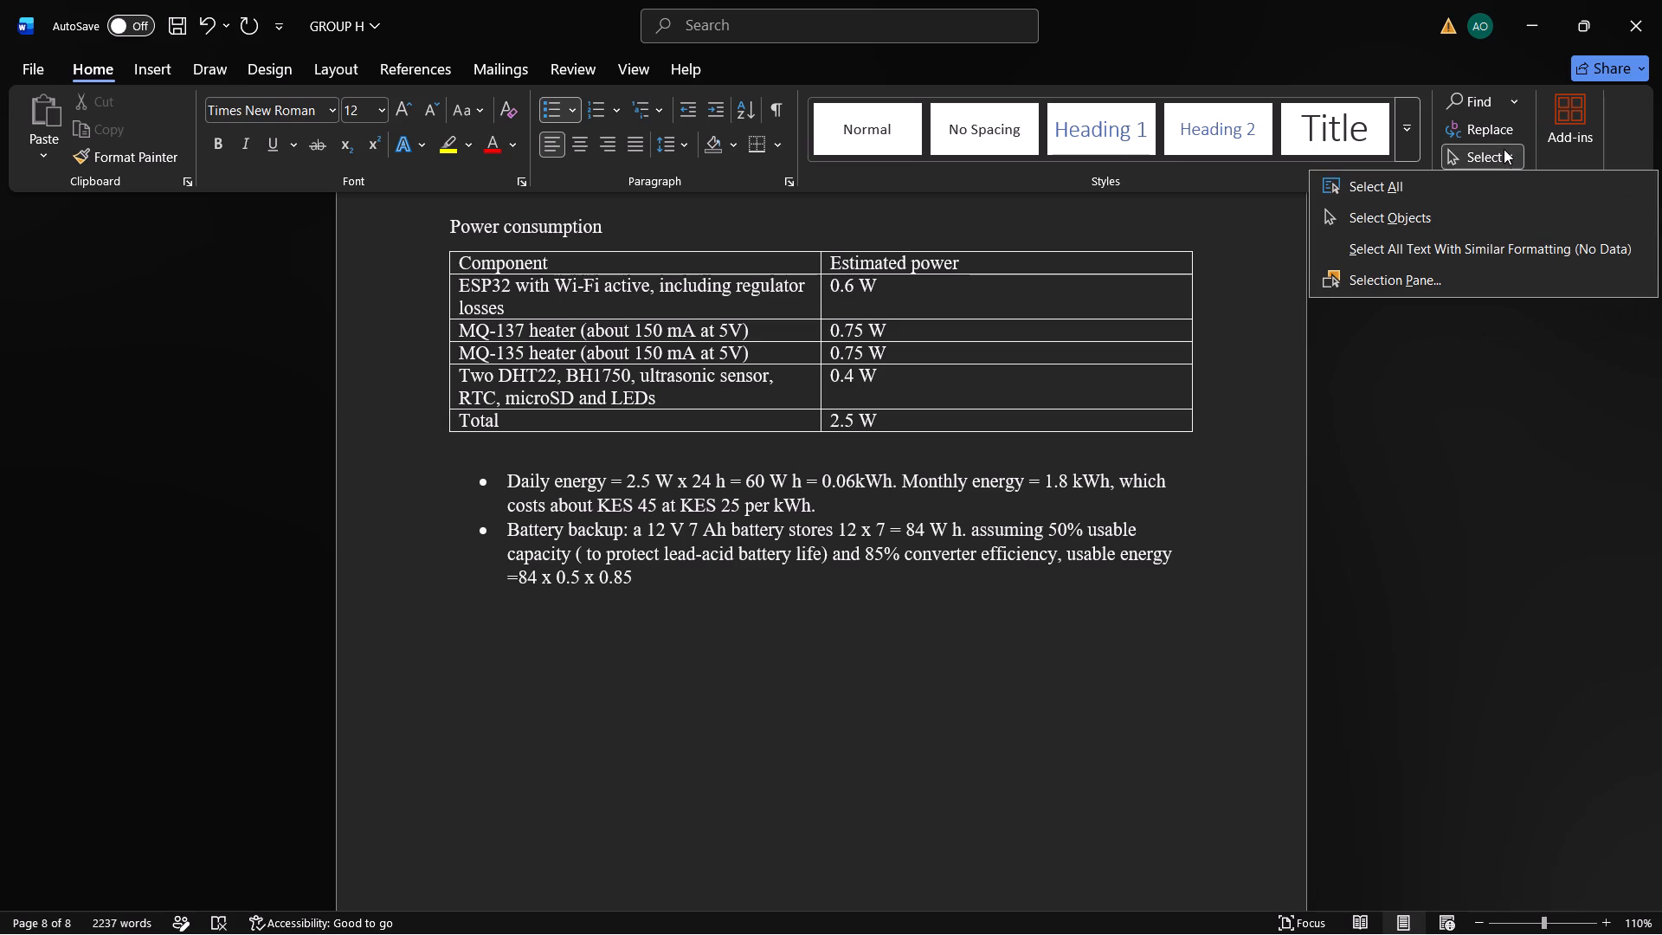
pyautogui.click(158, 64)
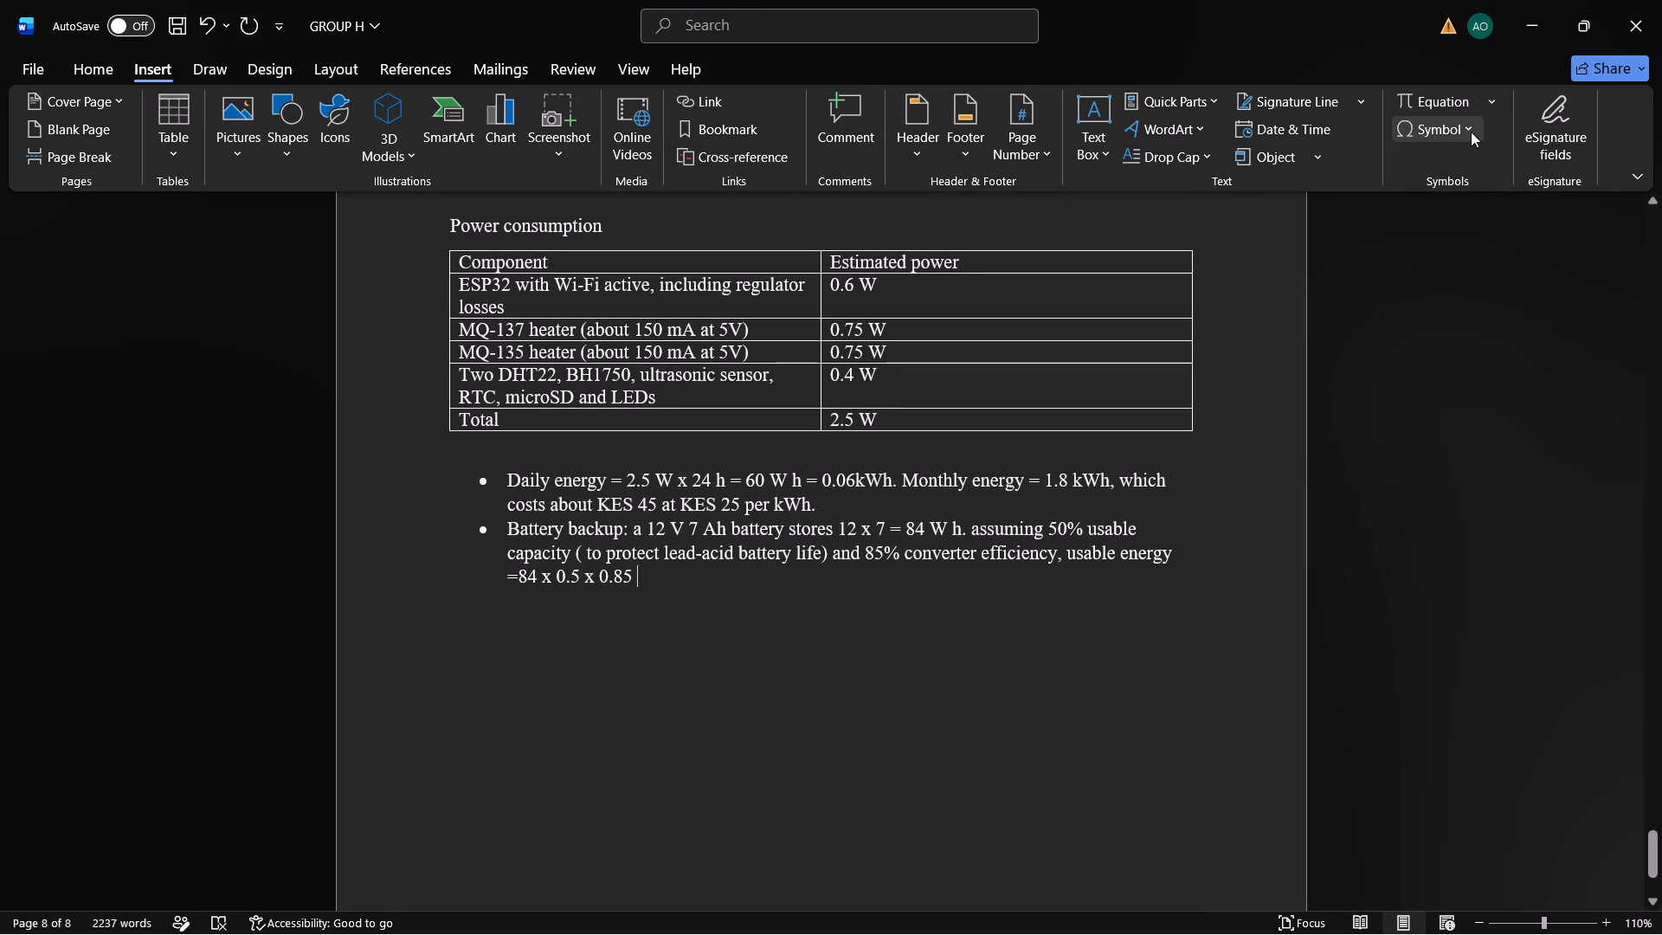
pyautogui.click(1471, 132)
pyautogui.doubleClick(1446, 166)
# Enter the usable energy result "35.7" after the "≈" symbol in the battery backup bullet, with spaces around it.
pyautogui.press('space')
pyautogui.write('35')
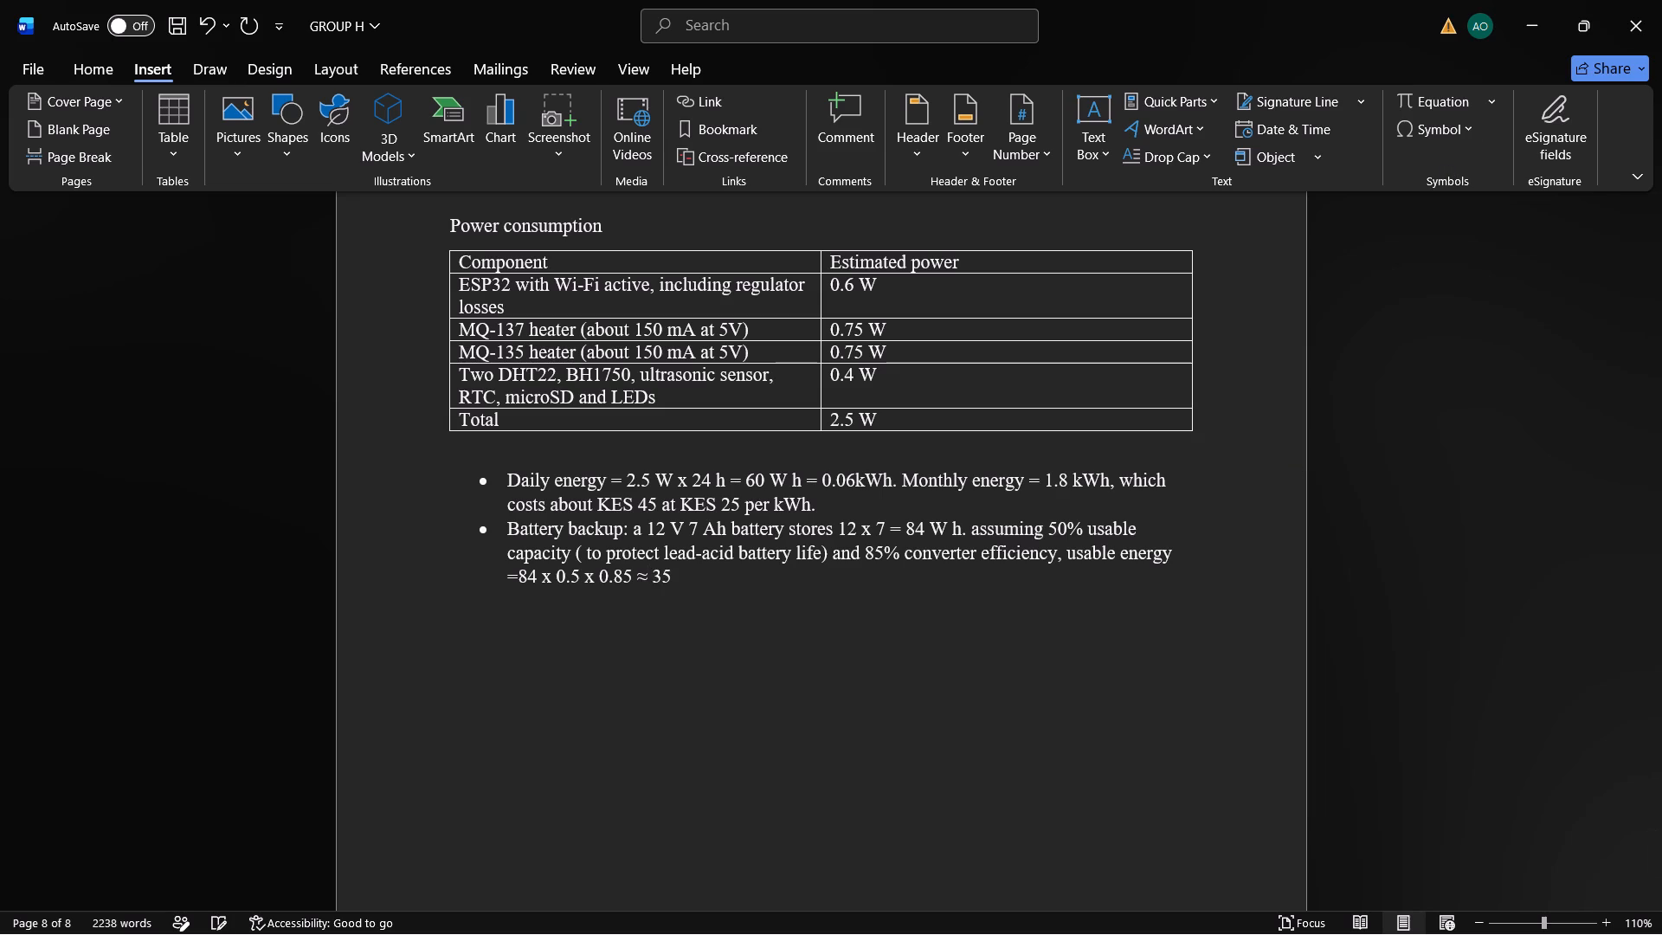
pyautogui.write('.7')
pyautogui.press('space')
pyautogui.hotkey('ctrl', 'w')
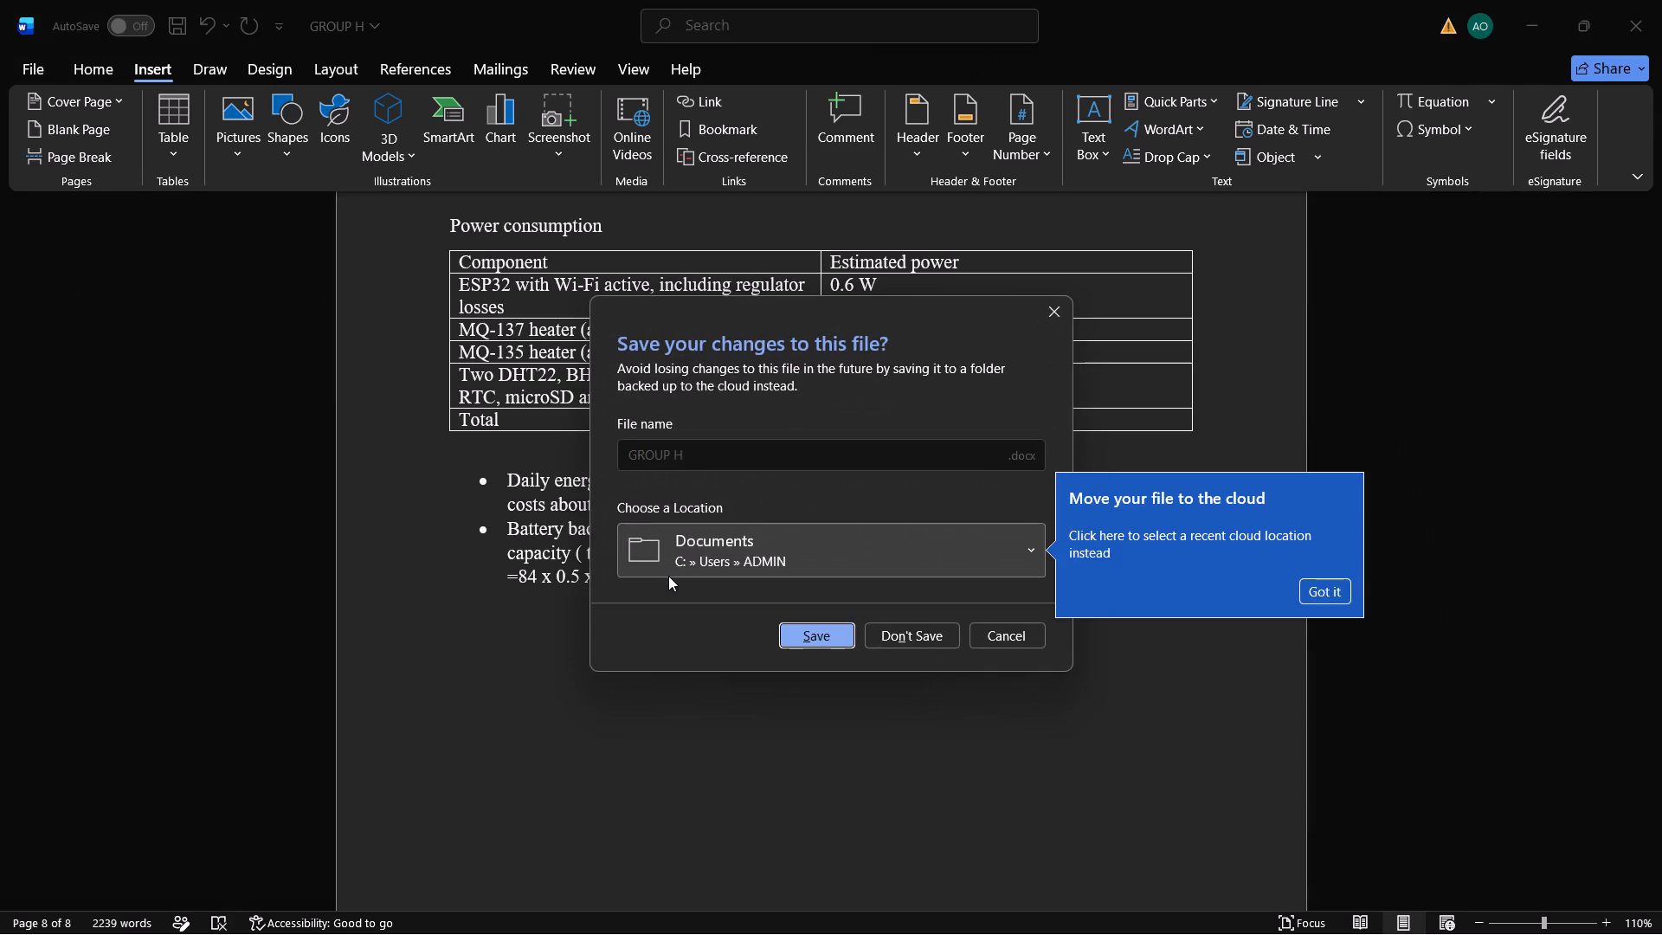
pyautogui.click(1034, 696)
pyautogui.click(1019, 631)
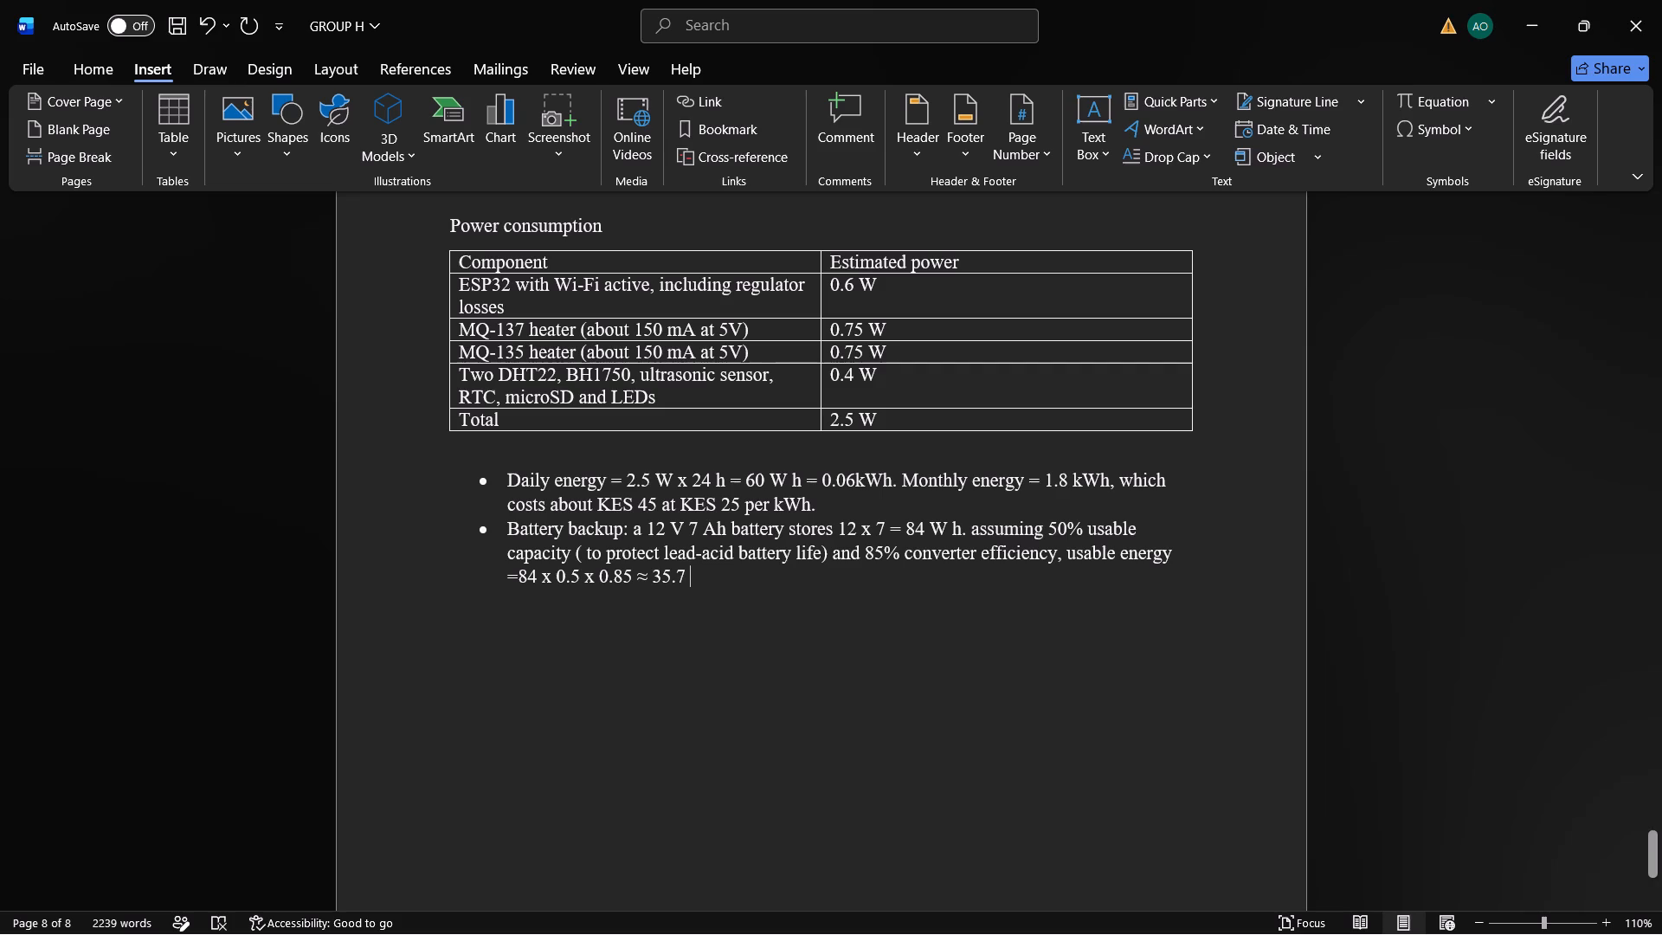
# Add the unit "W h" after "35.7" in the battery backup bullet.
pyautogui.hotkey('shift', 'w')
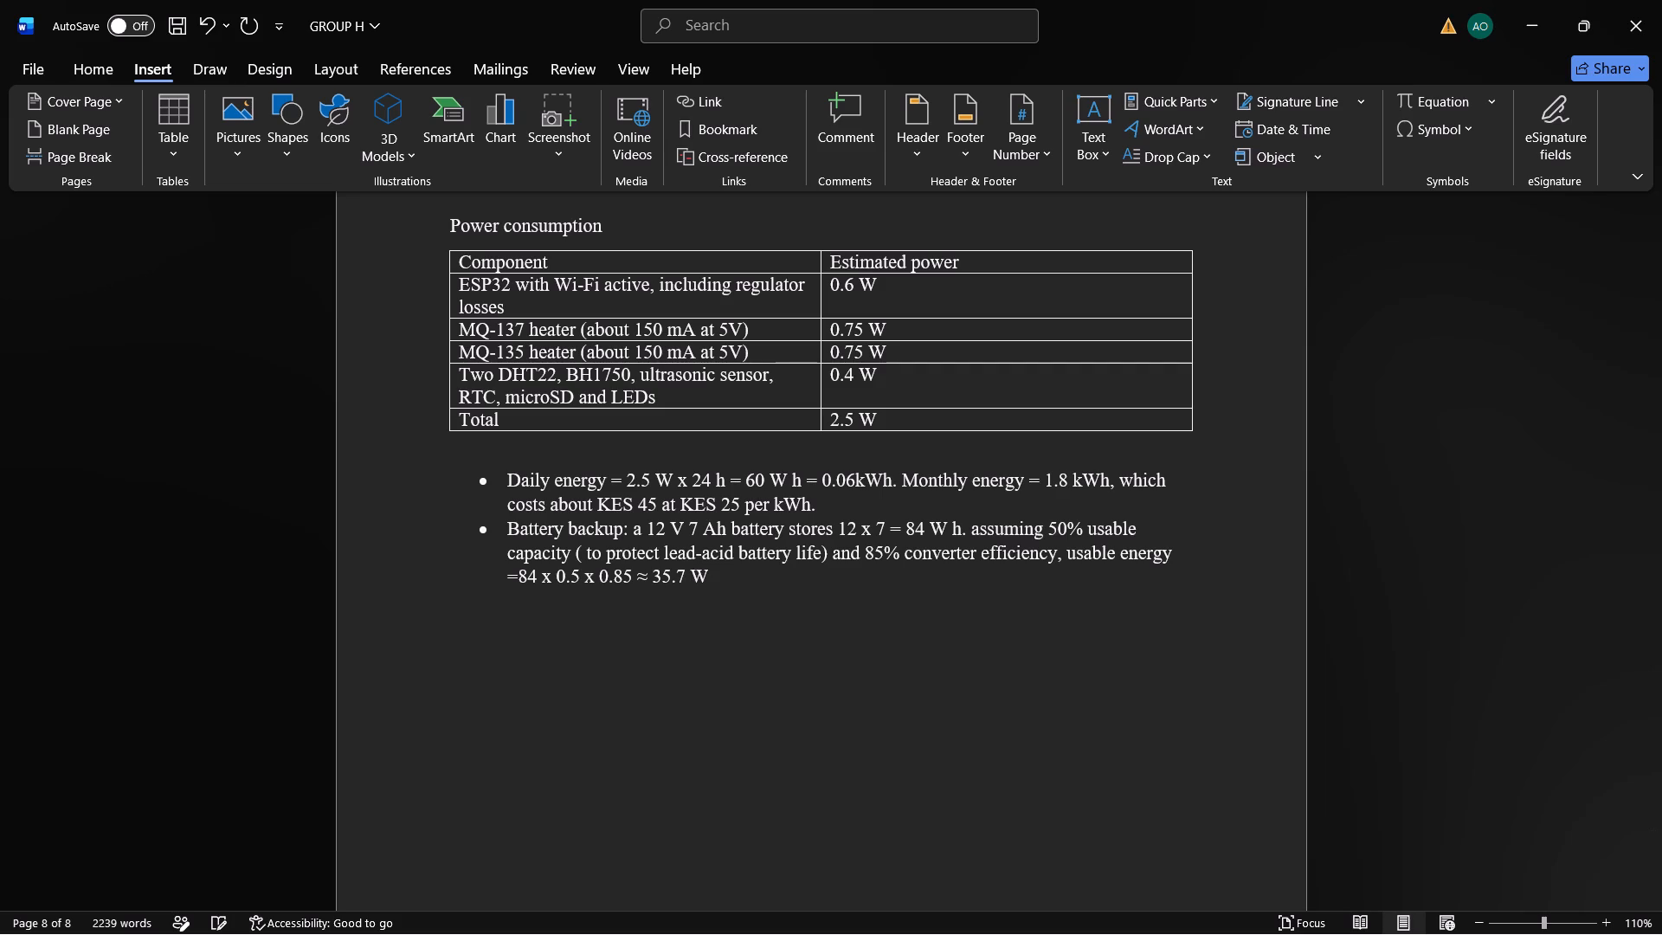
pyautogui.press('space')
pyautogui.write('h')
# Continue the battery backup bullet after "35.7 W h" with ", so the runtime is".
pyautogui.press(',')
pyautogui.press('space')
pyautogui.write('so')
pyautogui.press('space')
pyautogui.write('the runim')
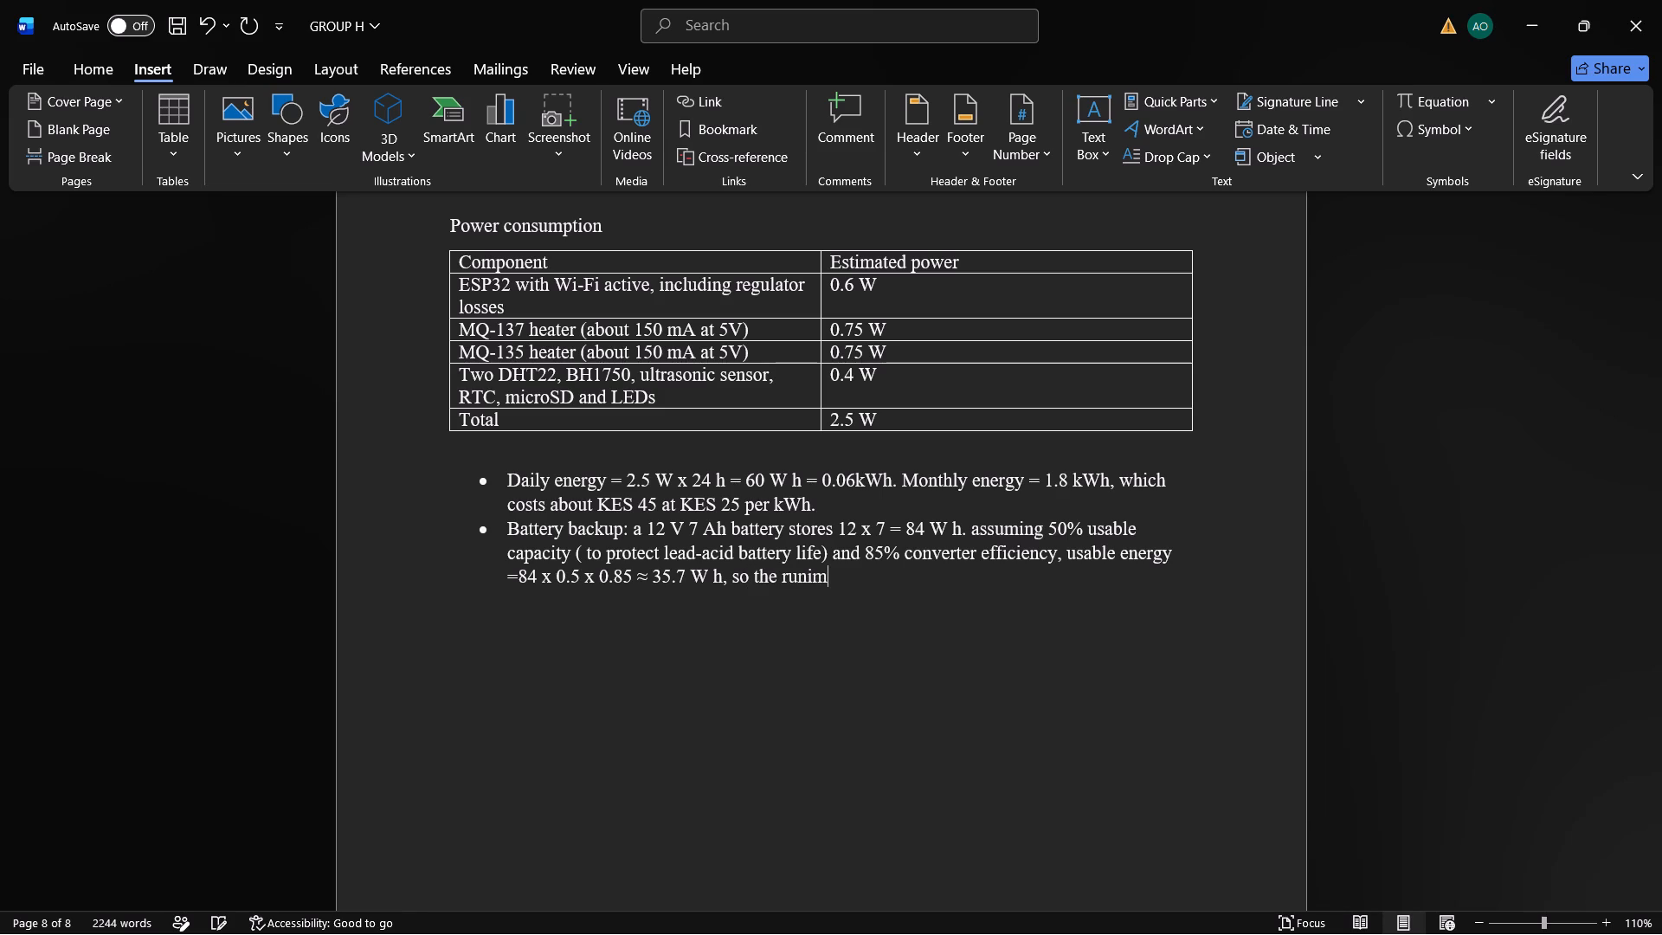
pyautogui.press('BackSpace')
pyautogui.press('BackSpace')
pyautogui.write('time')
pyautogui.press('space')
pyautogui.write('is')
pyautogui.press('space')
# Complete the battery backup bullet with the runtime calculation "35.7/ 2.5 ≈14 hours", using the almost-equal symbol.
pyautogui.press('3')
pyautogui.write('5,')
pyautogui.press('BackSpace')
pyautogui.write('.7')
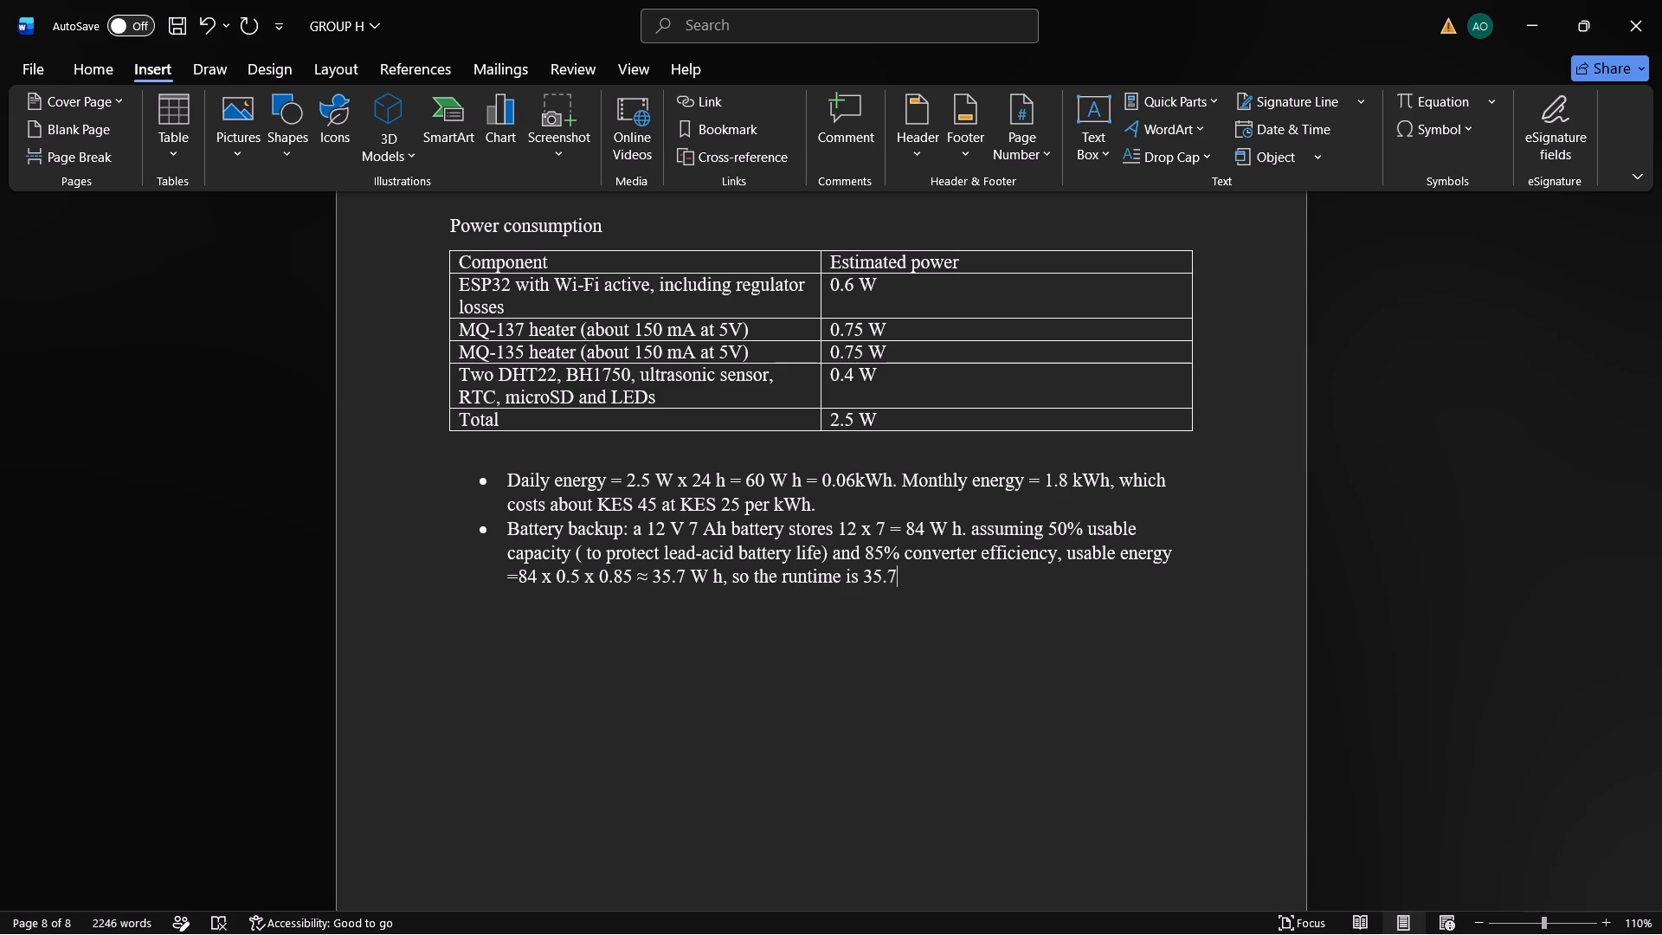
pyautogui.press('/')
pyautogui.press('space')
pyautogui.write('2.')
pyautogui.press('5')
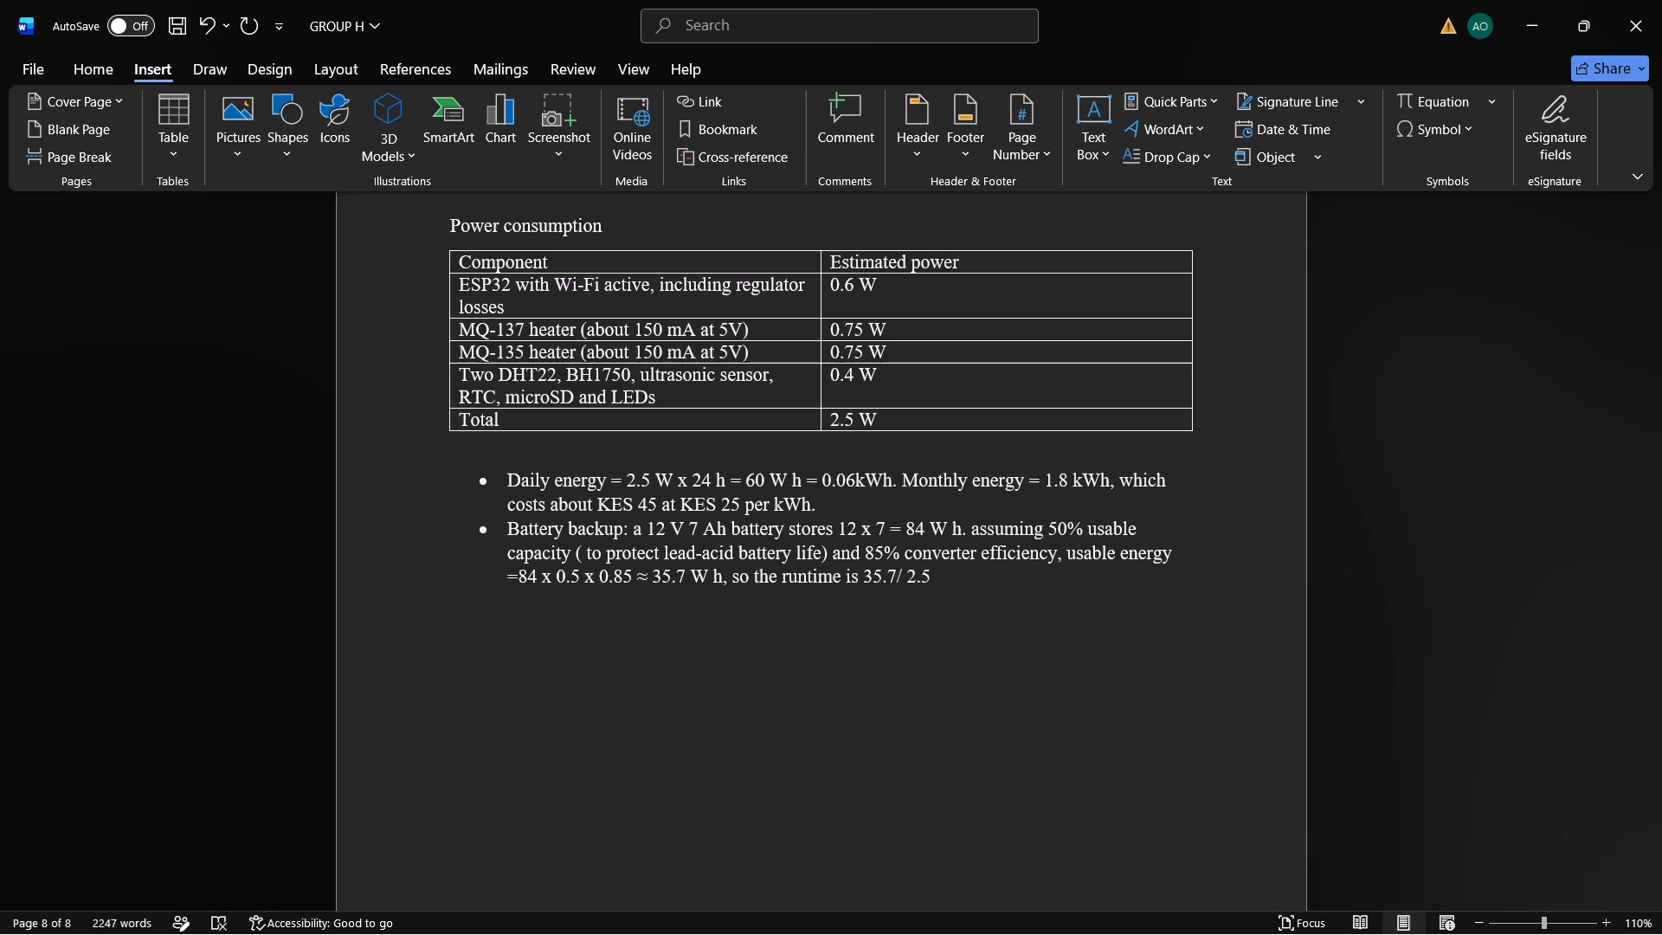
pyautogui.press('space')
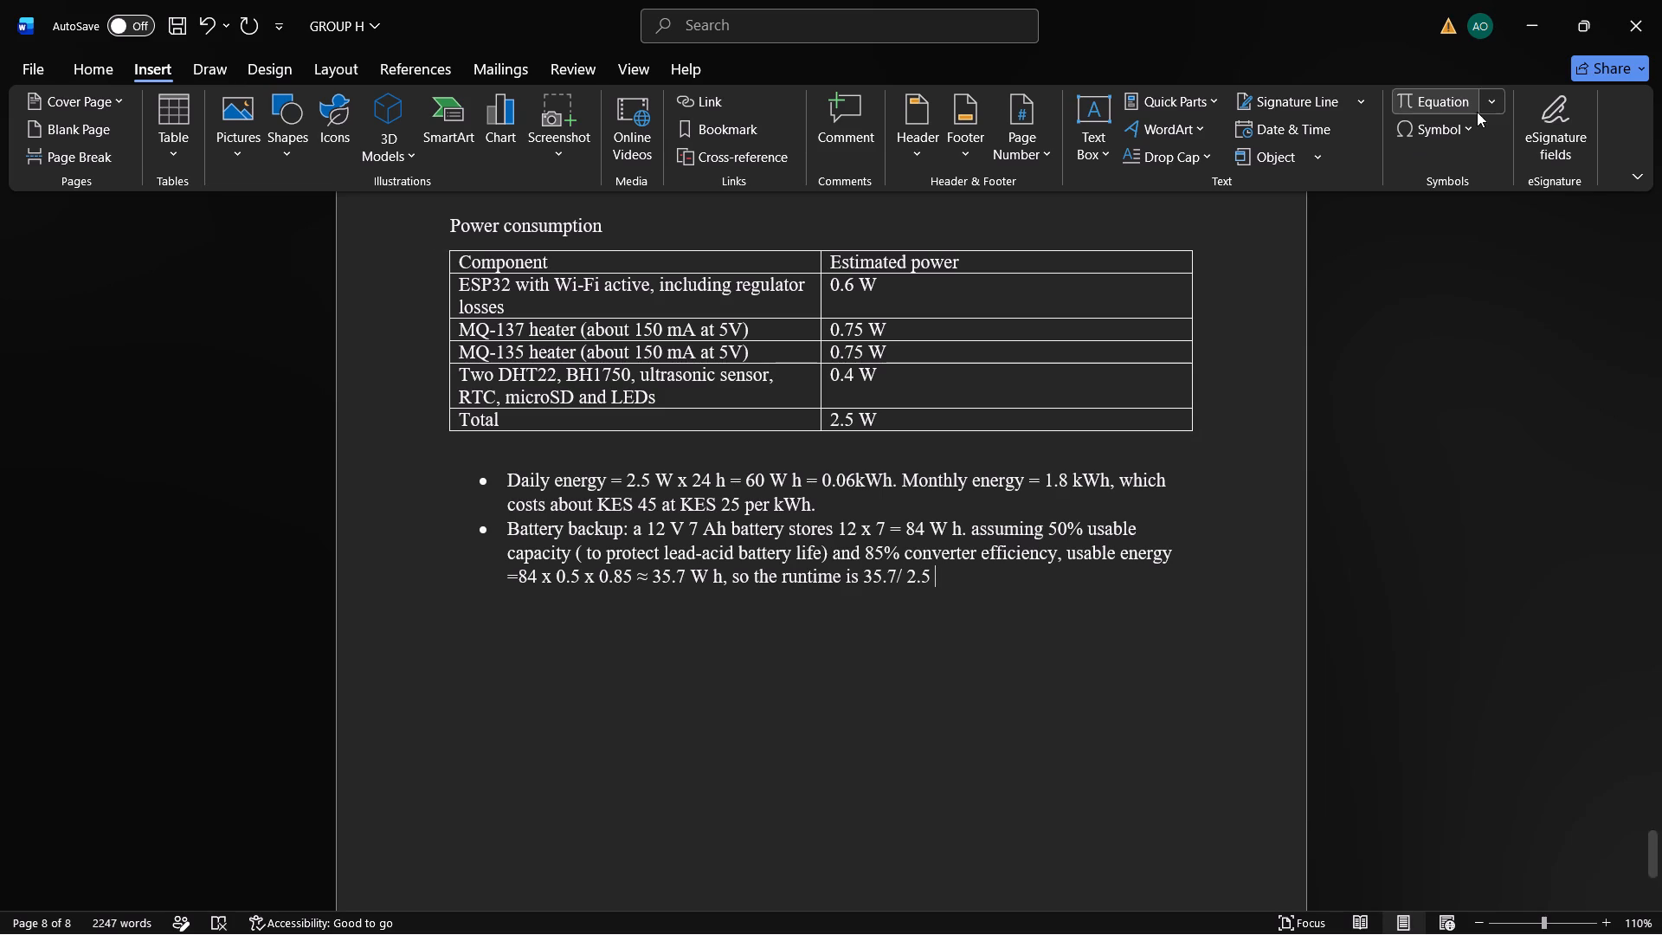
pyautogui.click(1469, 139)
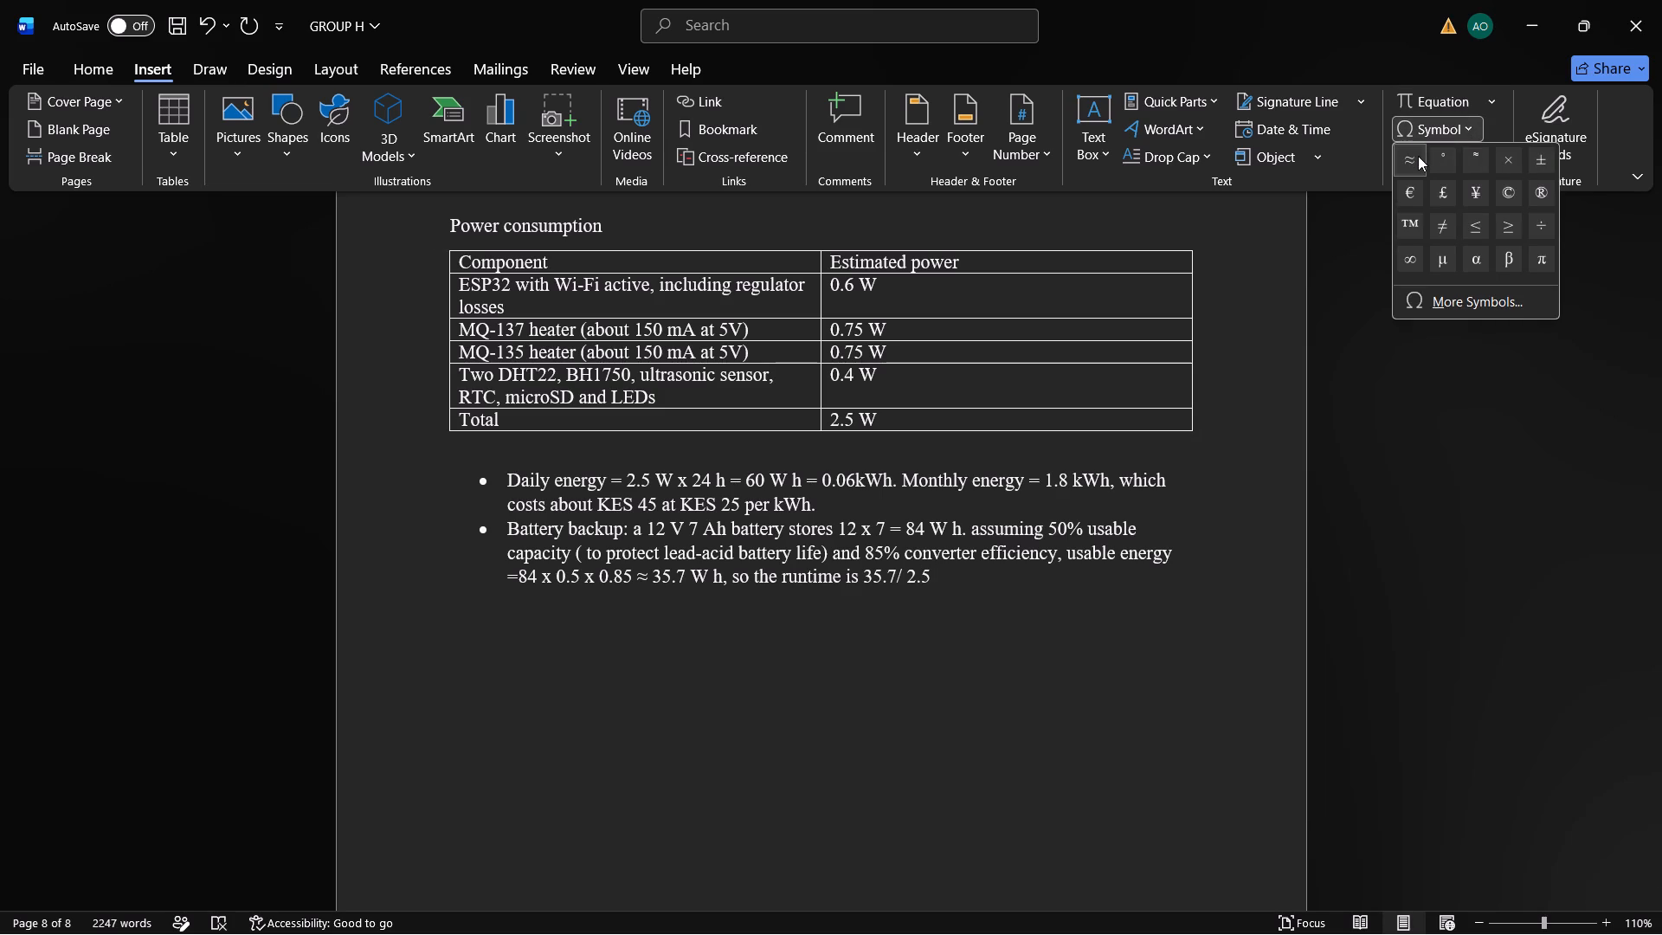
pyautogui.click(1418, 156)
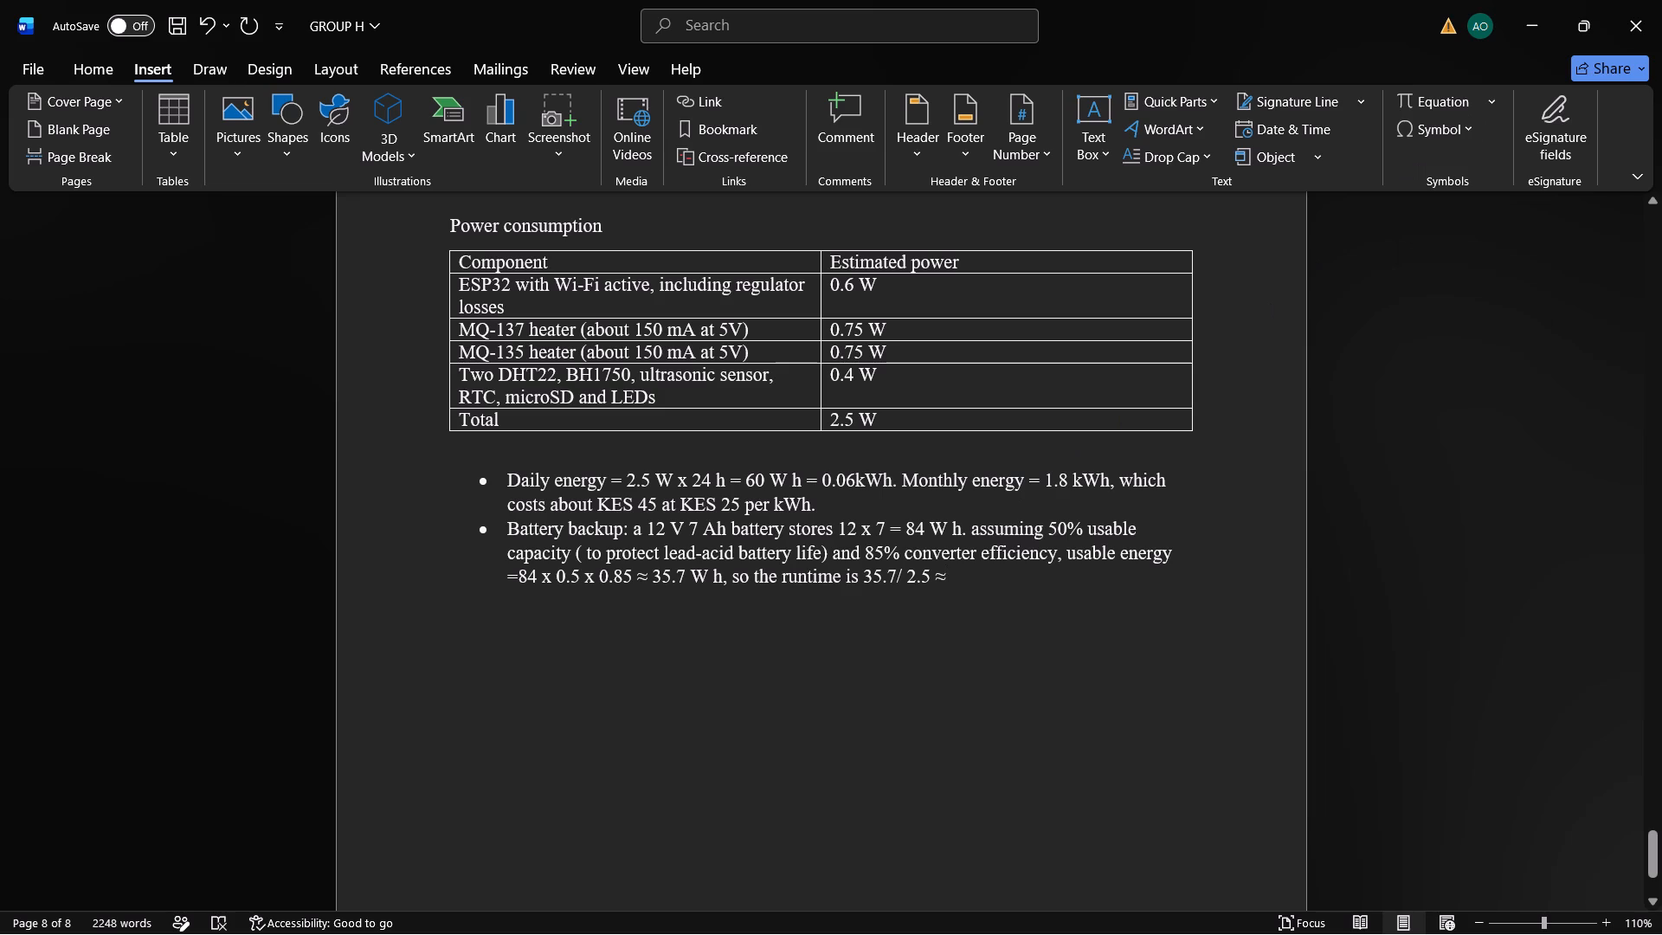
pyautogui.write('14')
pyautogui.press('space')
pyautogui.write('hours')
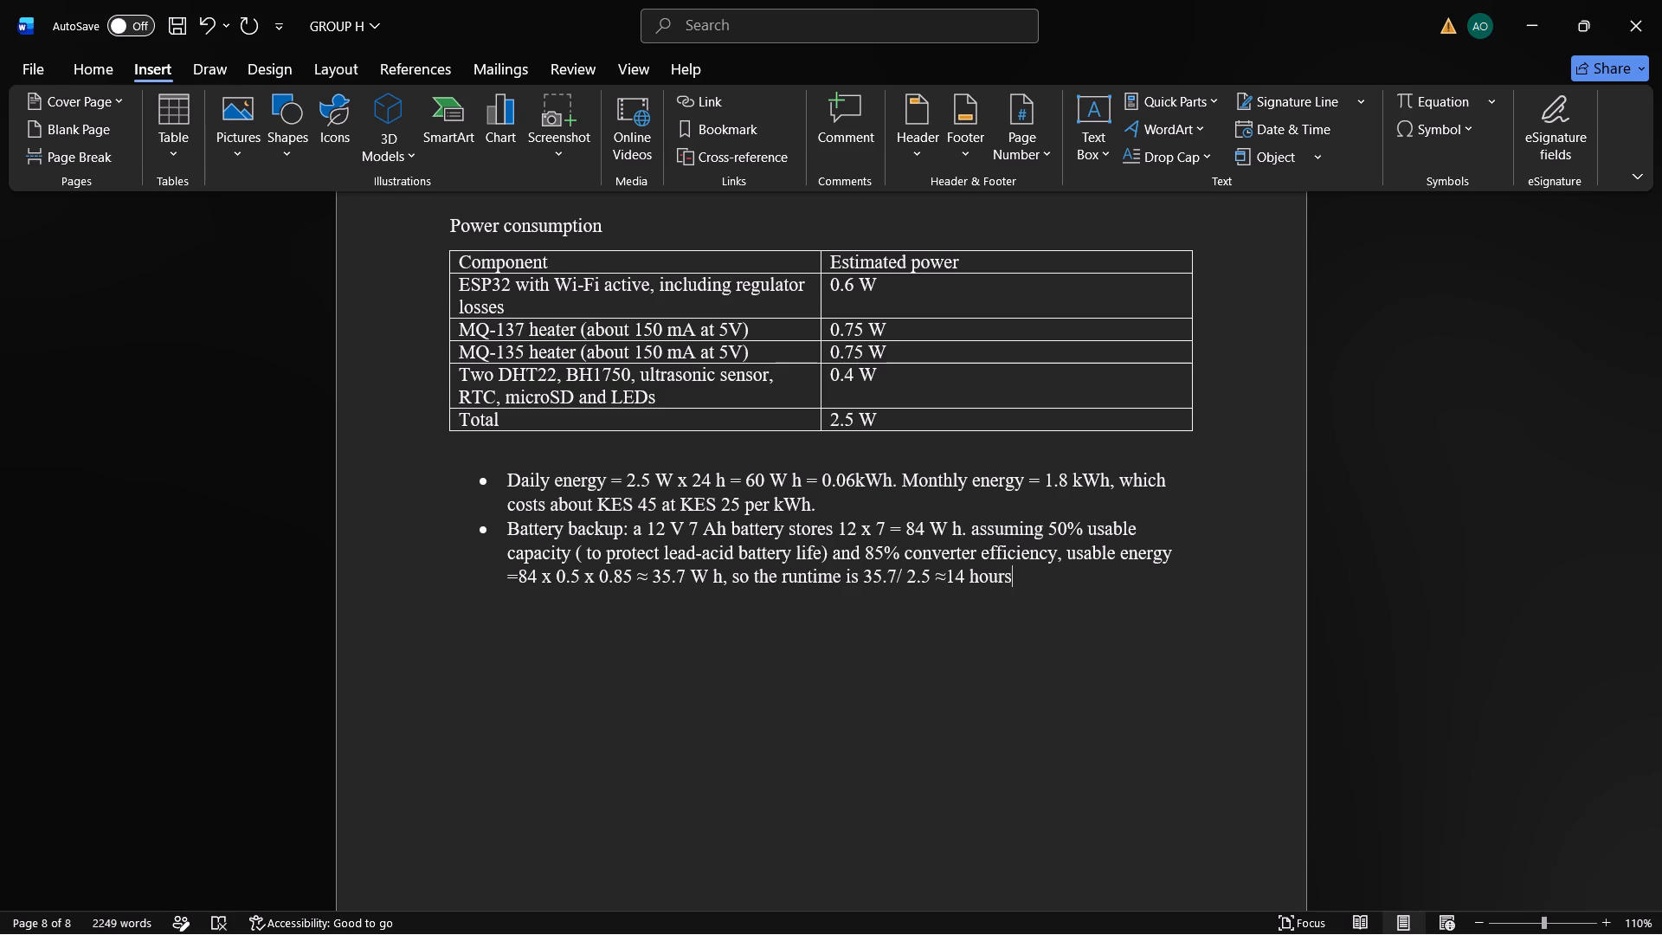
# Start a new bullet below the battery backup bullet.
pyautogui.press('Return')
# Remove the extra space after the opening parenthesis before "to protect lead-acid battery life".
pyautogui.click(589, 550)
pyautogui.press('BackSpace')
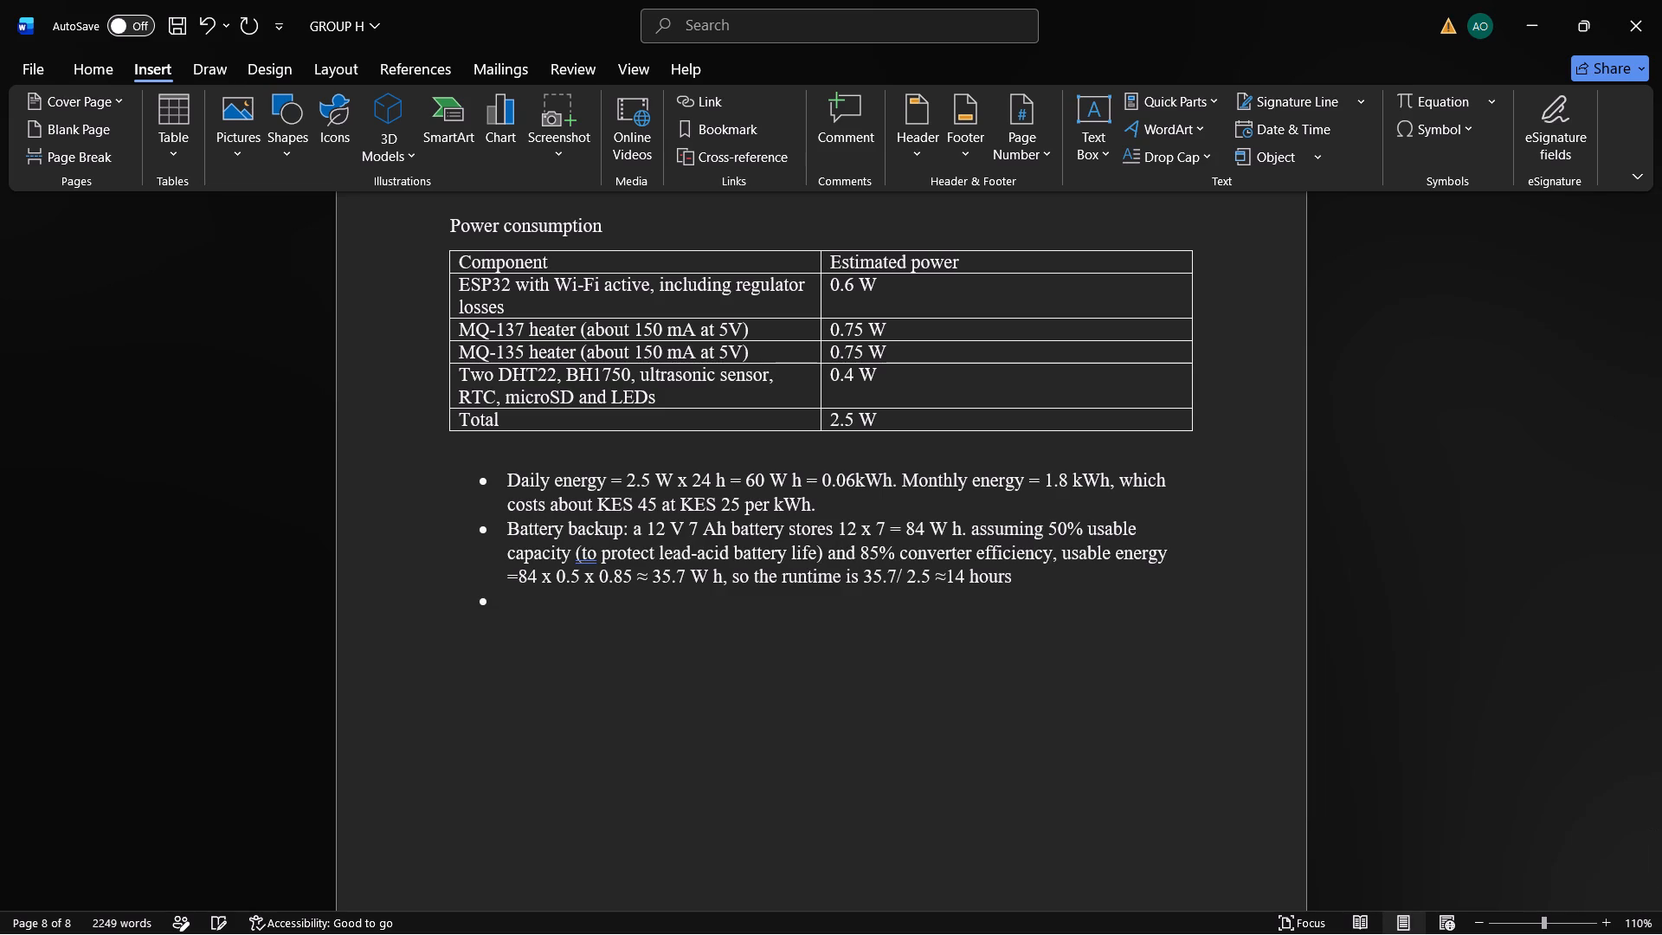
# Begin the empty third bullet below the power table with "The two gas-sensor heaters make".
pyautogui.click(520, 604)
pyautogui.write('the two')
pyautogui.press('space')
pyautogui.write('ga')
pyautogui.press('s')
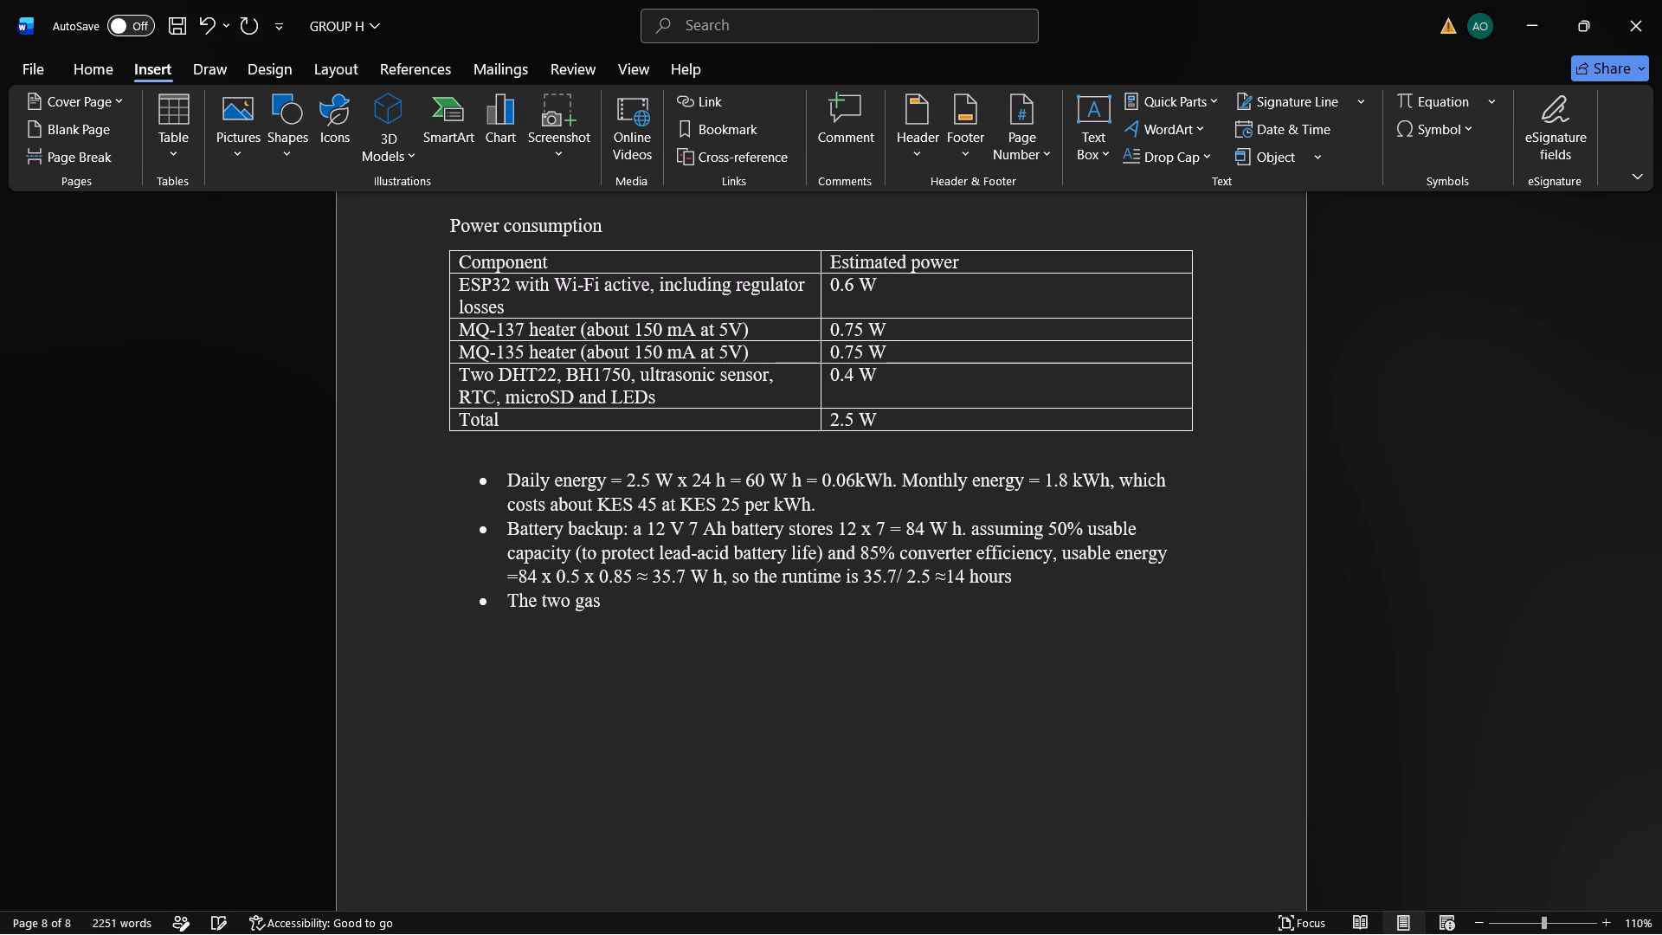
pyautogui.press('-')
pyautogui.write('sensor')
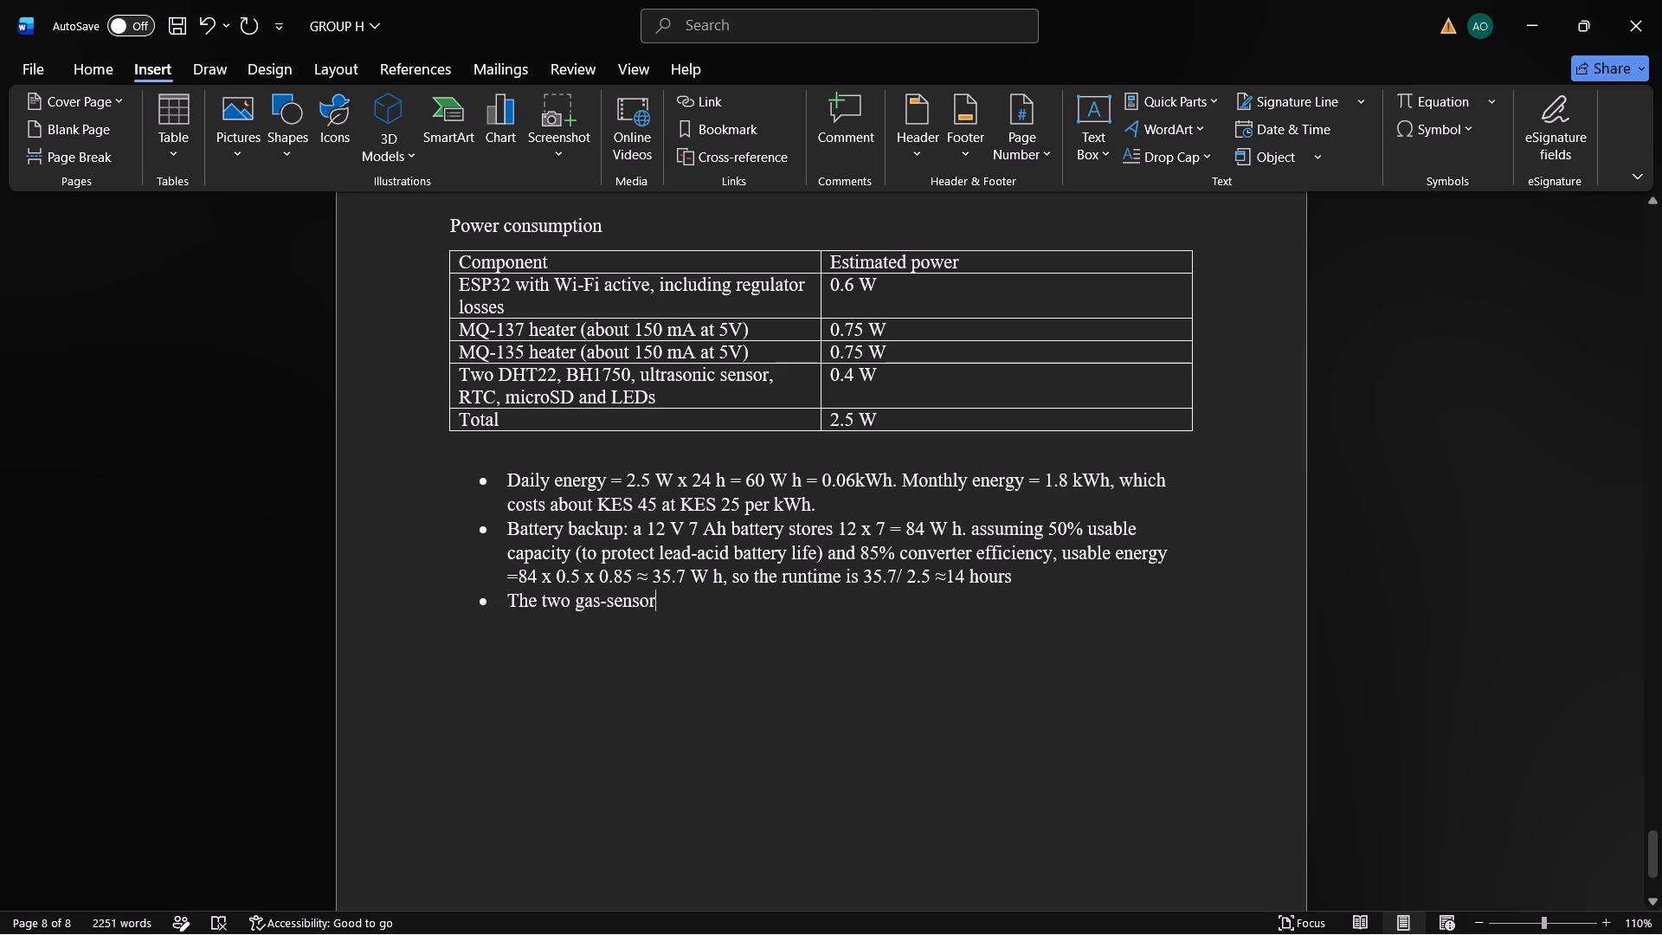
pyautogui.press('space')
pyautogui.write('hea')
pyautogui.write('ters make')
pyautogui.press('space')
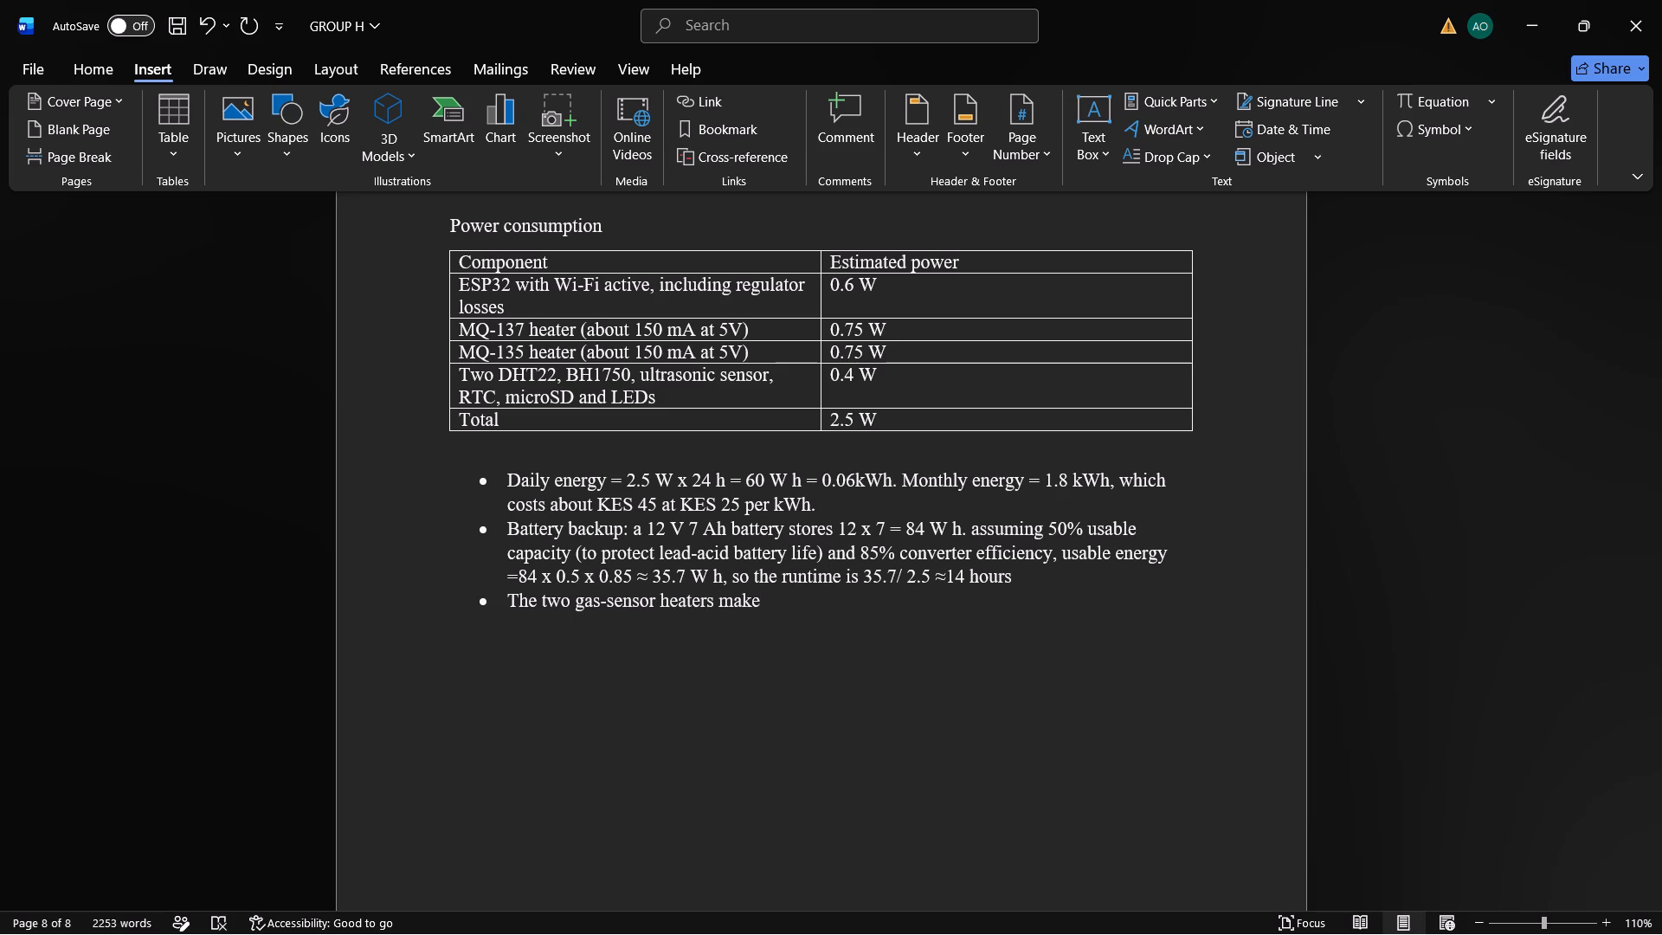
# Continue the heater bullet with "up about 60% of load".
pyautogui.write('uo')
pyautogui.press('BackSpace')
pyautogui.press('p')
pyautogui.press('space')
pyautogui.write('about')
pyautogui.press('space')
pyautogui.write('60')
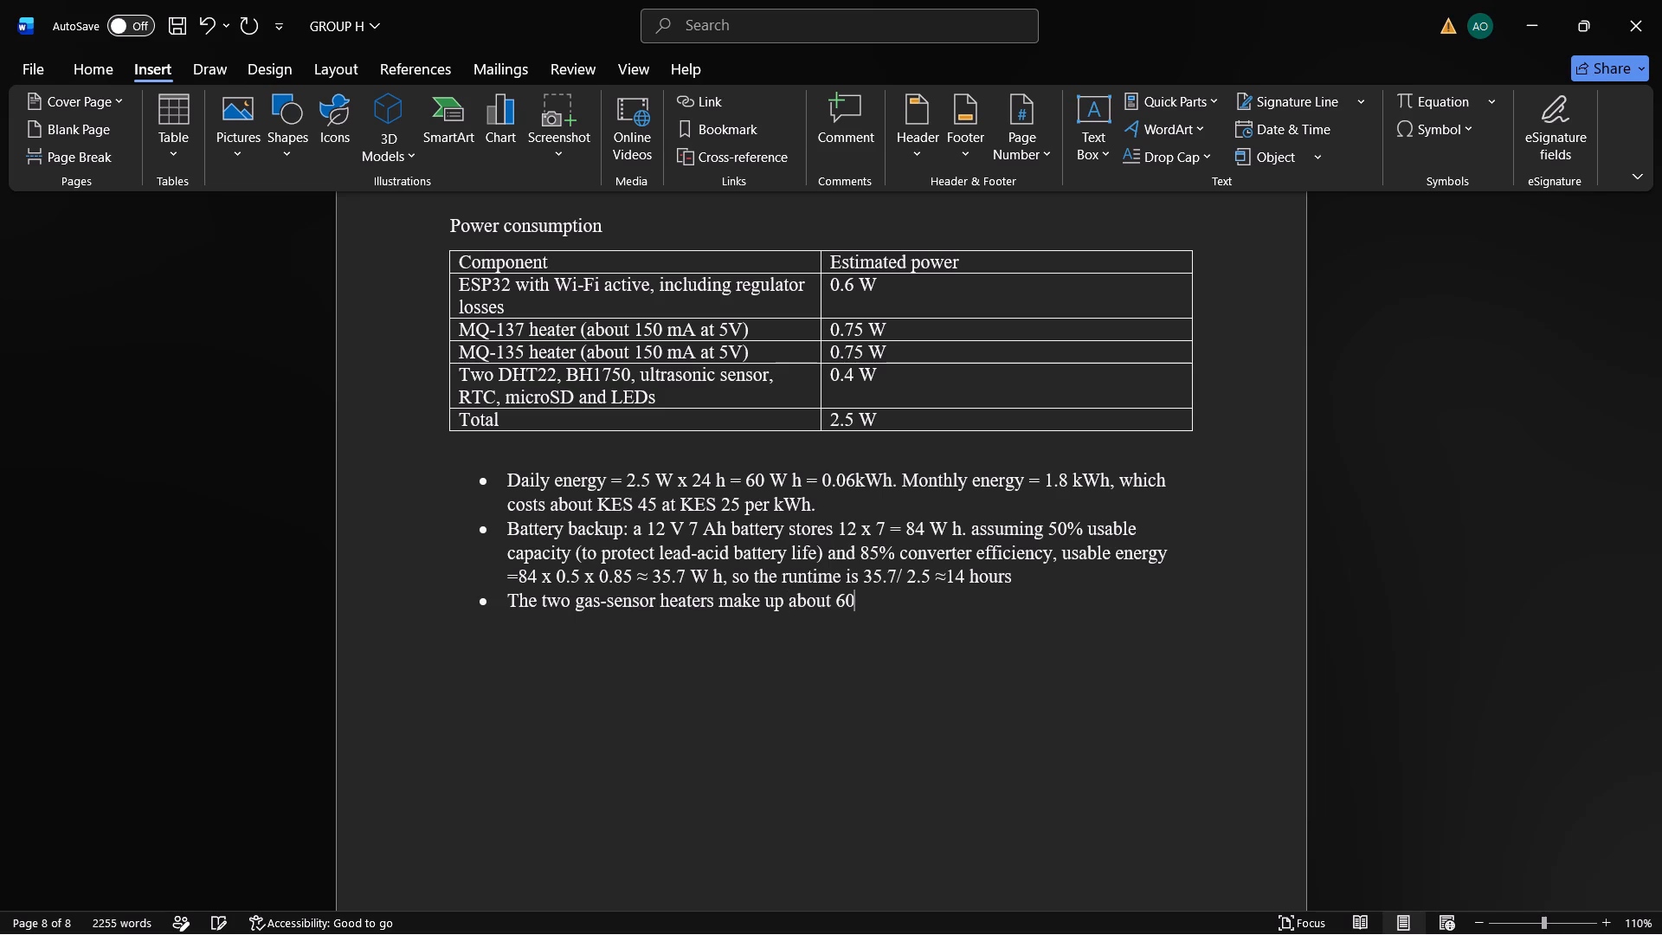
pyautogui.hotkey('shift', '%')
pyautogui.press('space')
pyautogui.write('of lo')
pyautogui.write('ad')
pyautogui.press('space')
# Add the parenthetical "(1.5 W of 2.5W)" after "60% of load" in the heater bullet.
pyautogui.hotkey('shift', '(')
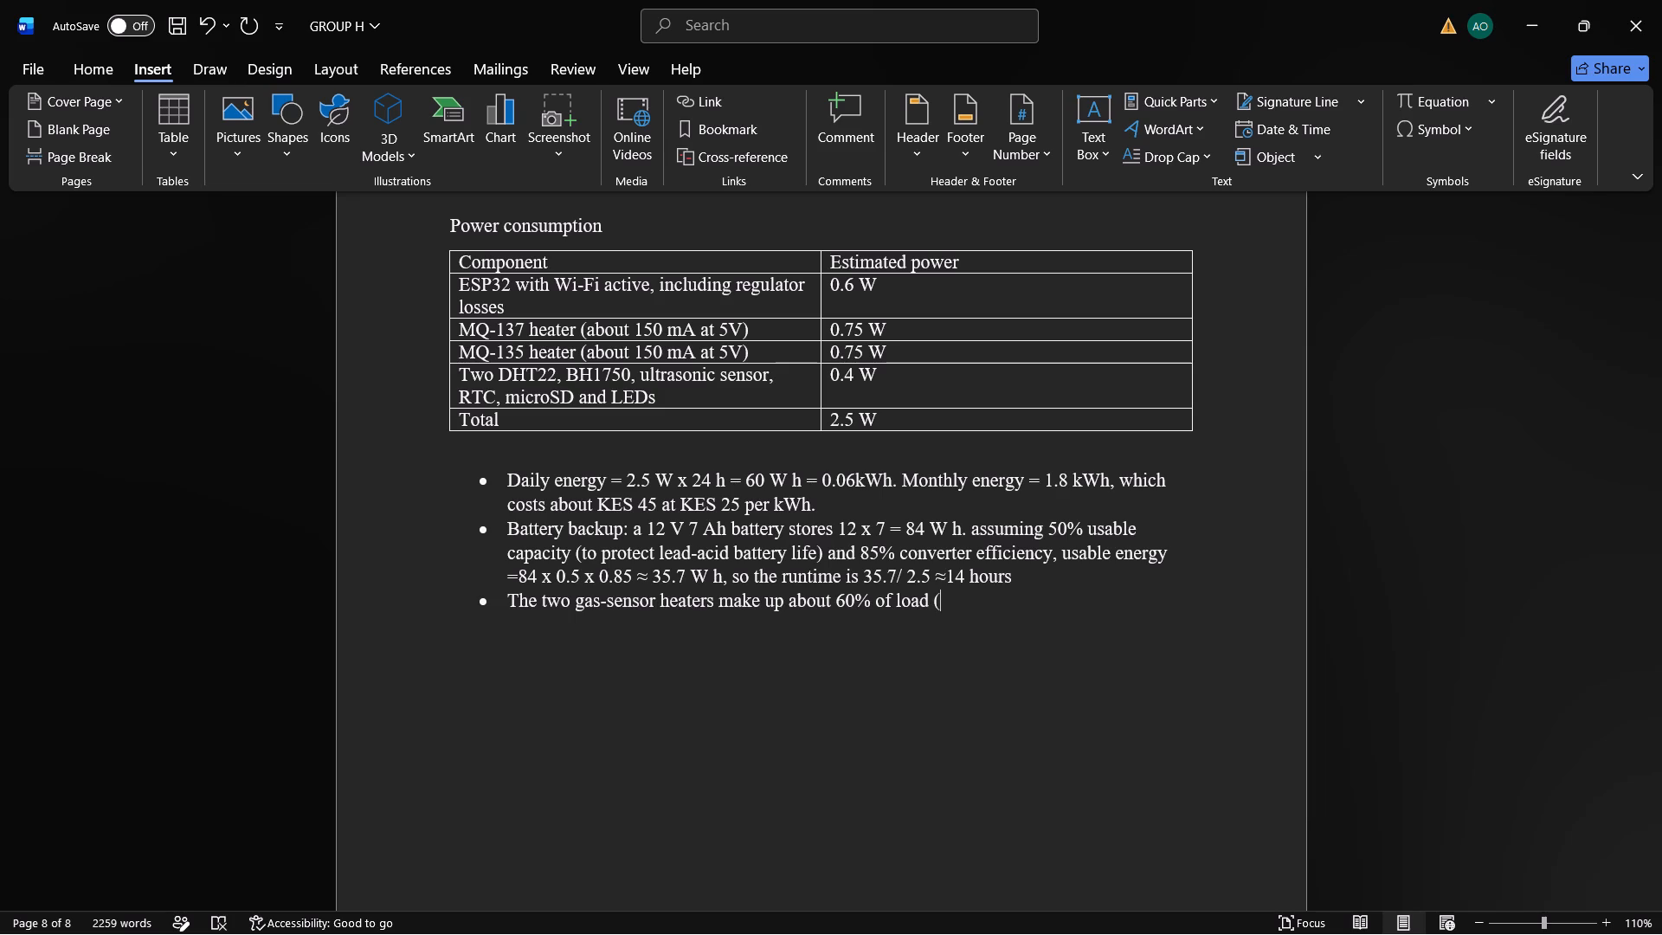
pyautogui.press('1')
pyautogui.write('.5')
pyautogui.press('space')
pyautogui.write('W')
pyautogui.press('space')
pyautogui.write('of')
pyautogui.press('space')
pyautogui.press('2')
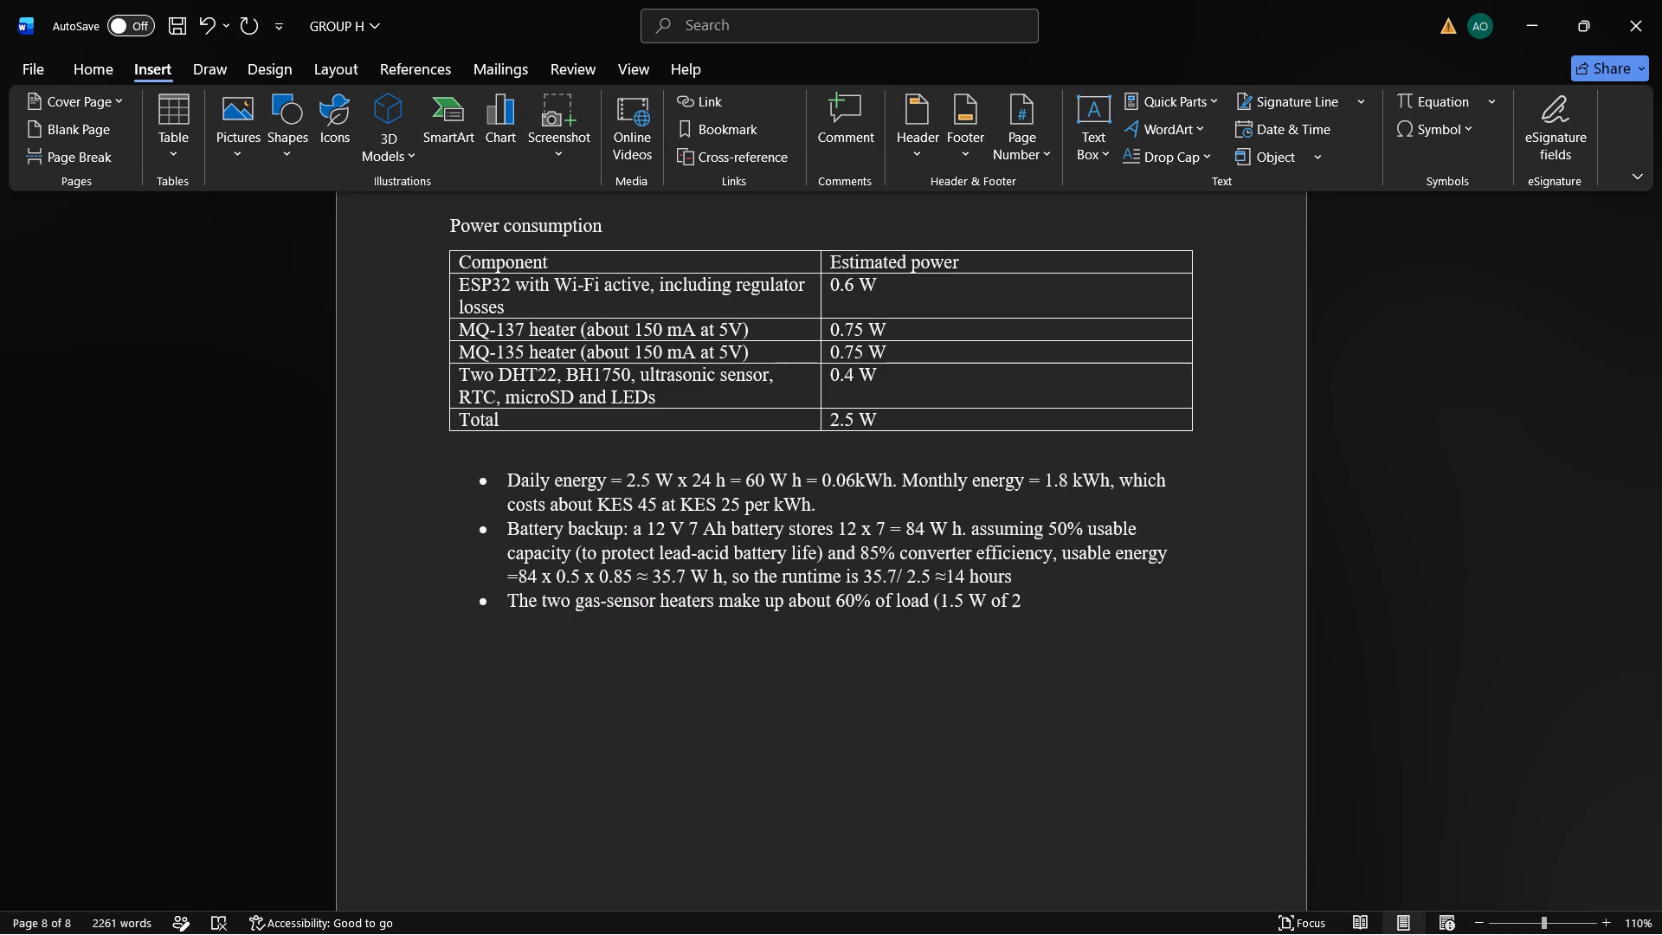
pyautogui.write('.5')
pyautogui.press('w')
pyautogui.press('BackSpace')
pyautogui.hotkey('shift', 'w')
pyautogui.hotkey('shift', ')')
# Continue the heater bullet with "and need continuous warm up", making sure "continuous" is spelled correctly.
pyautogui.press('space')
pyautogui.write('and nee')
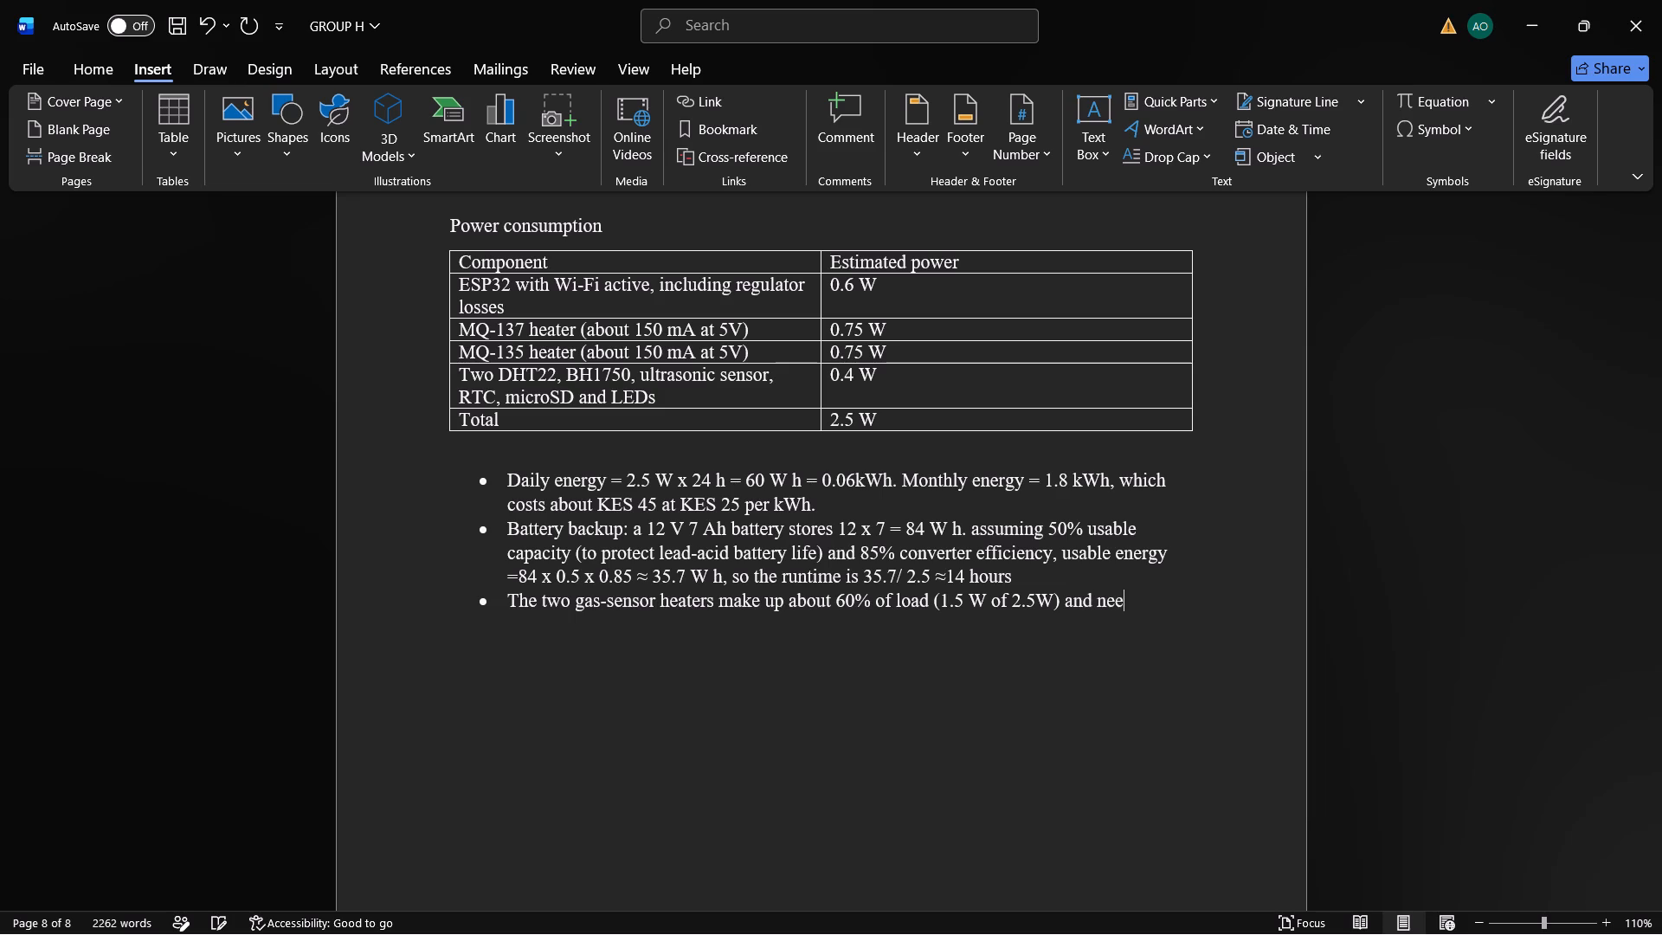
pyautogui.write('d contionuse')
pyautogui.press('BackSpace')
pyautogui.press('BackSpace')
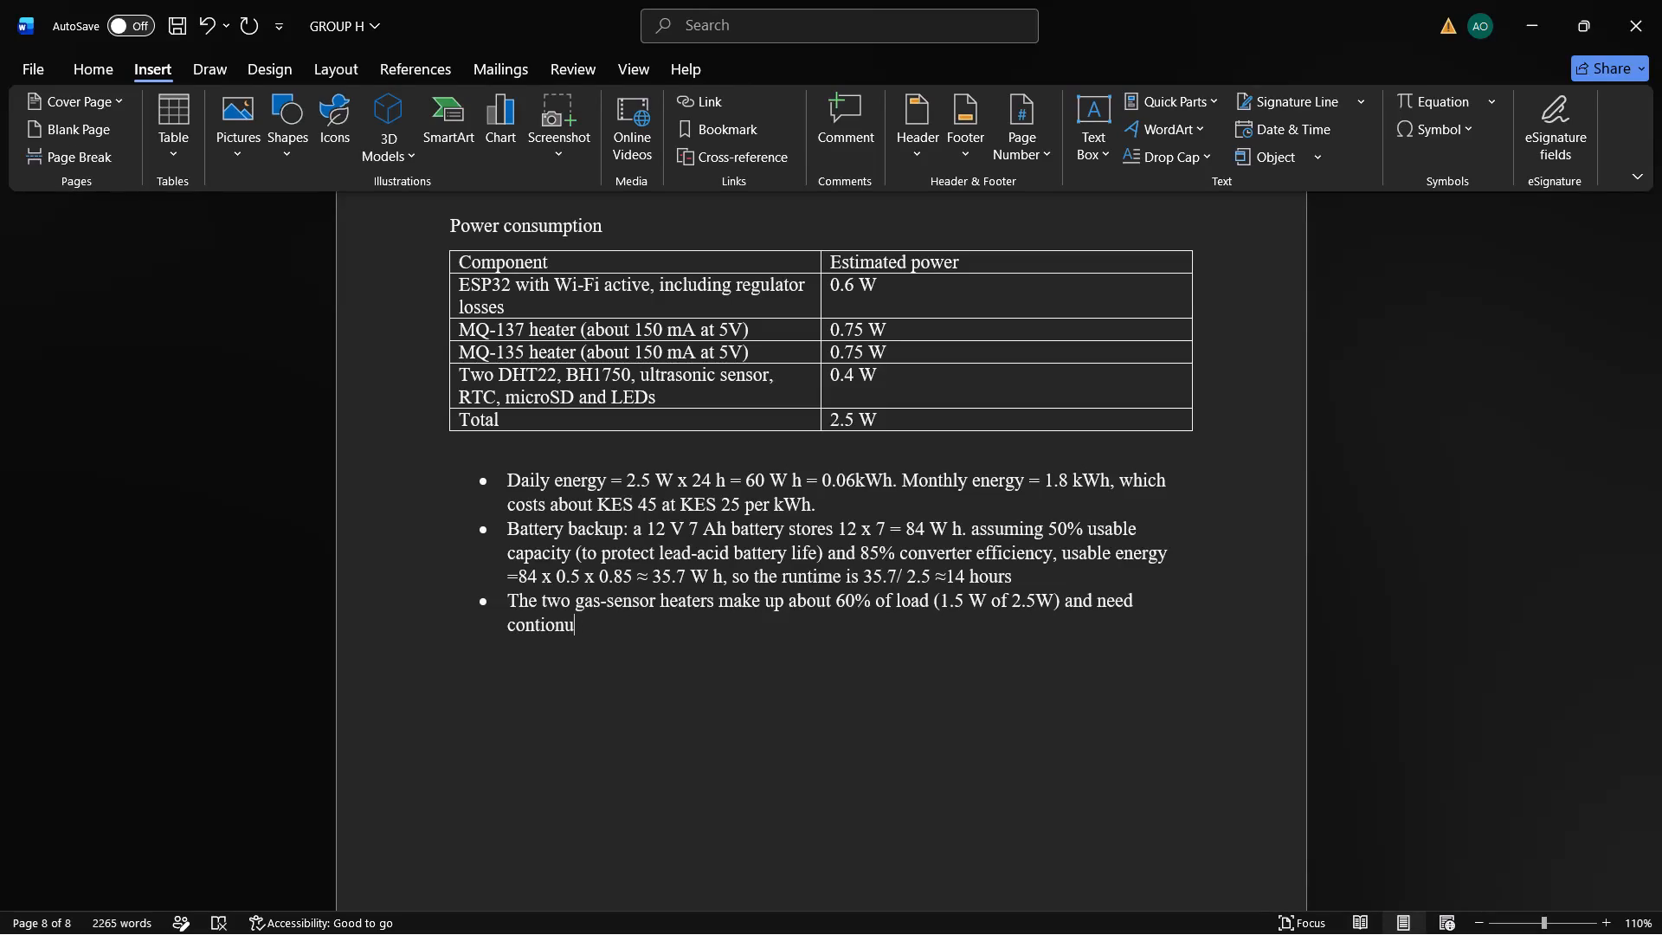
pyautogui.write('ous')
pyautogui.press('space')
pyautogui.write('war')
pyautogui.write('m up')
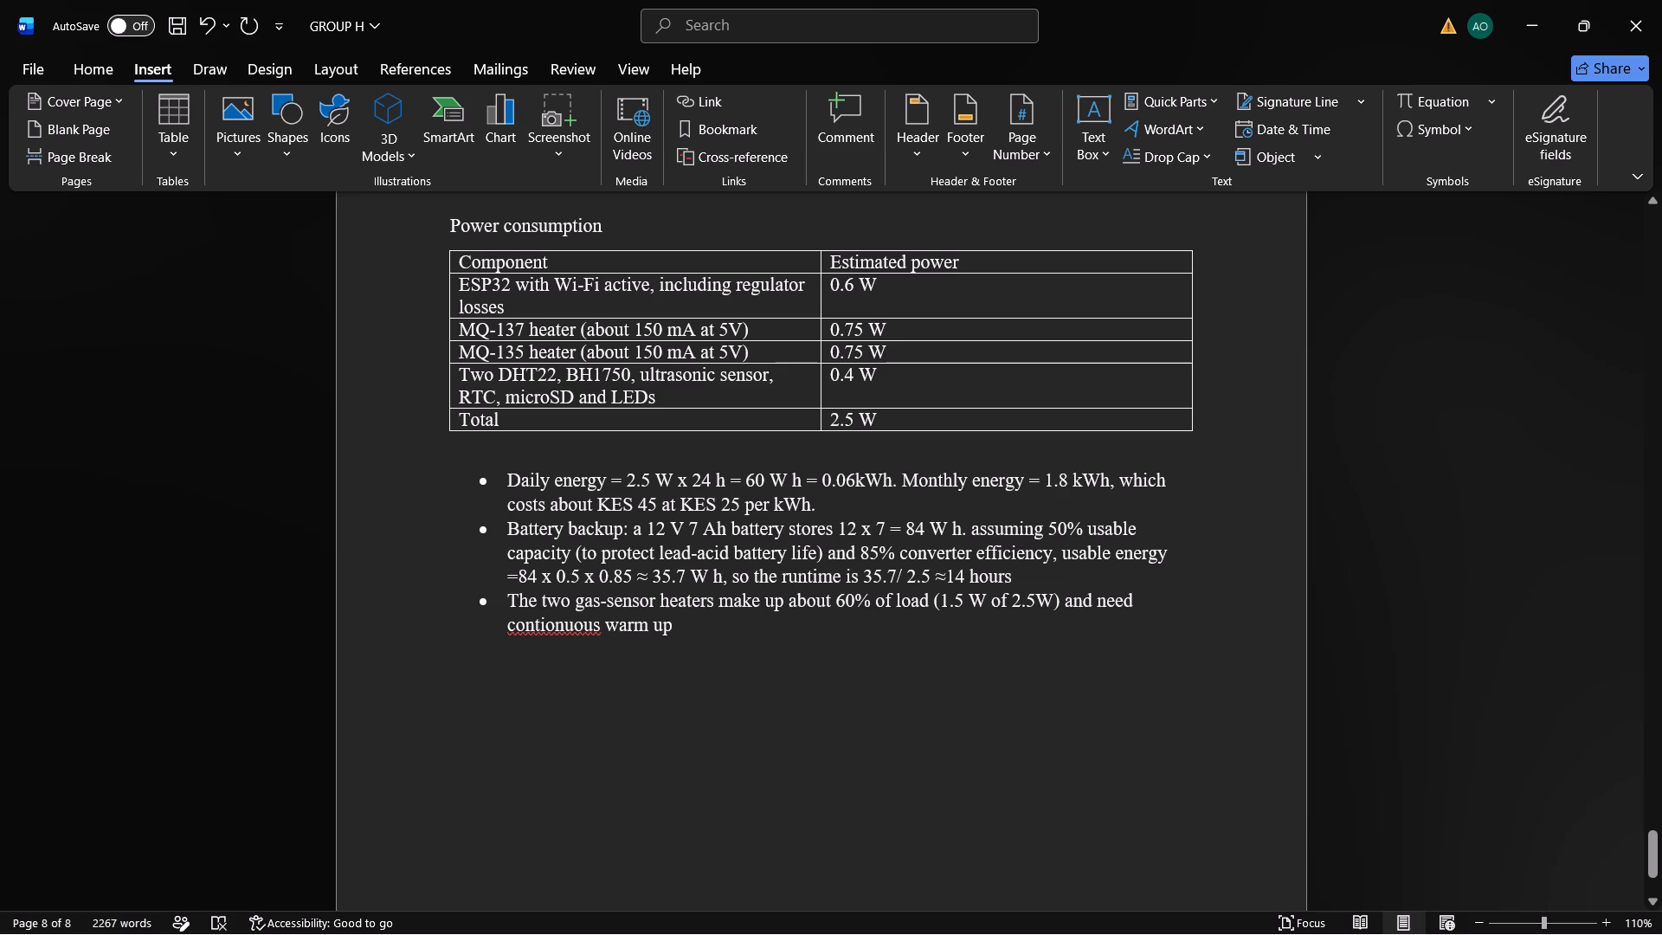
pyautogui.click(553, 626)
pyautogui.press('BackSpace')
pyautogui.click(668, 622)
# Continue the heater bullet after "warm up" with ", so this node cannot use".
pyautogui.press(',')
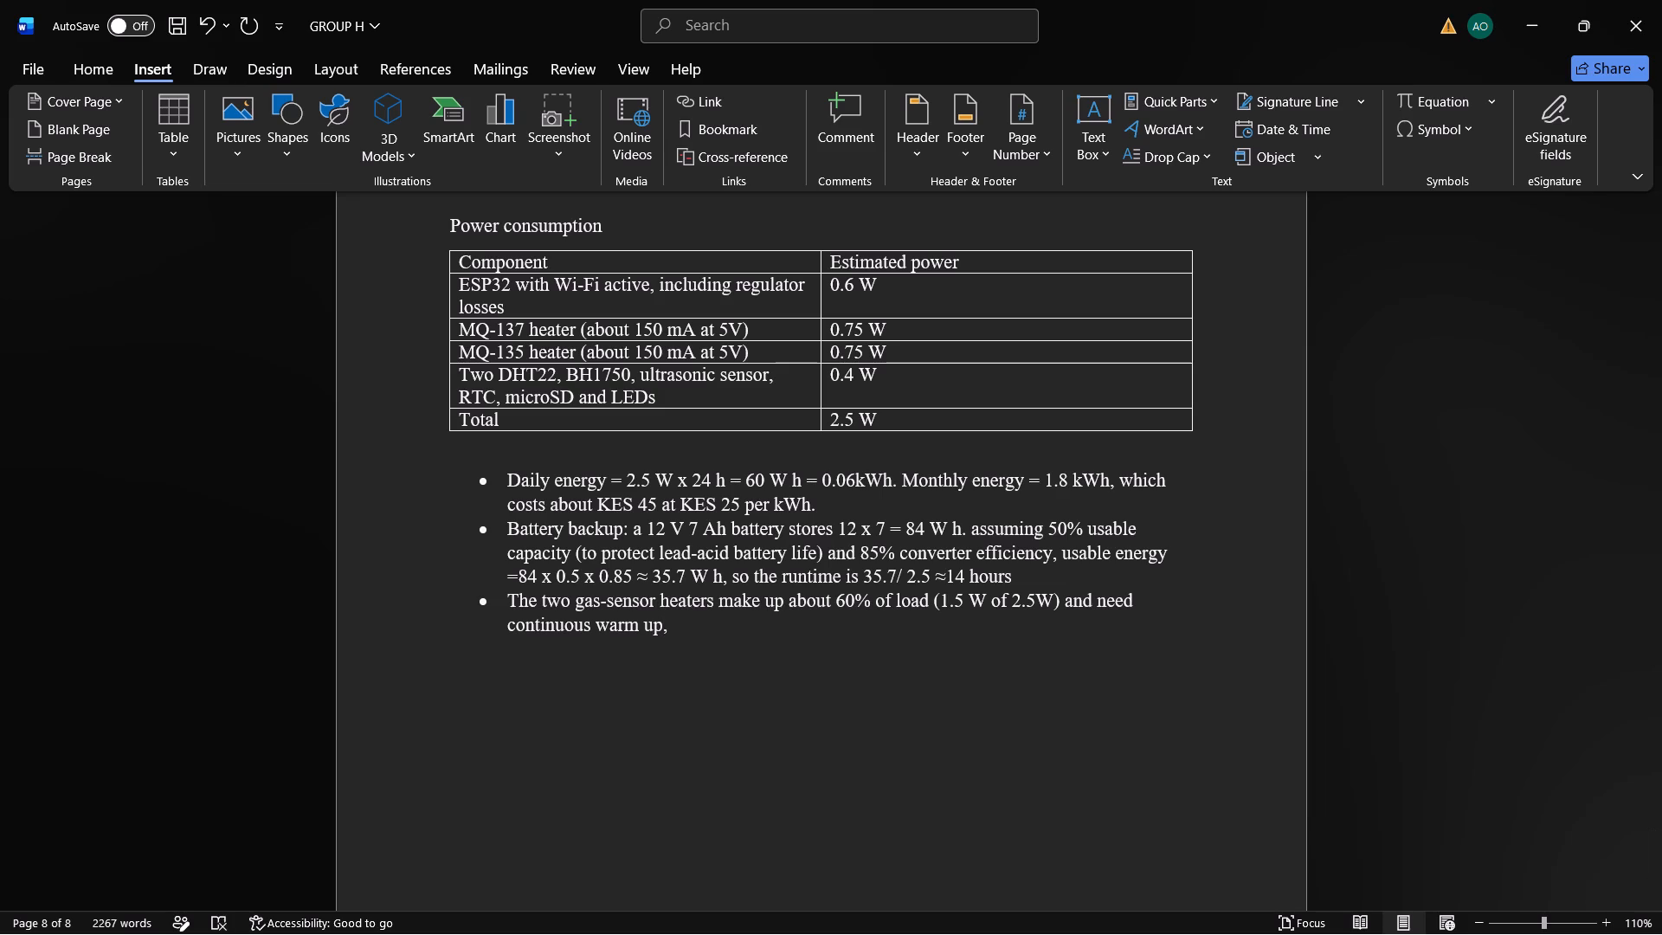
pyautogui.press('space')
pyautogui.write('so')
pyautogui.press('space')
pyautogui.write('this no')
pyautogui.write('de')
pyautogui.press('space')
pyautogui.write('cannot')
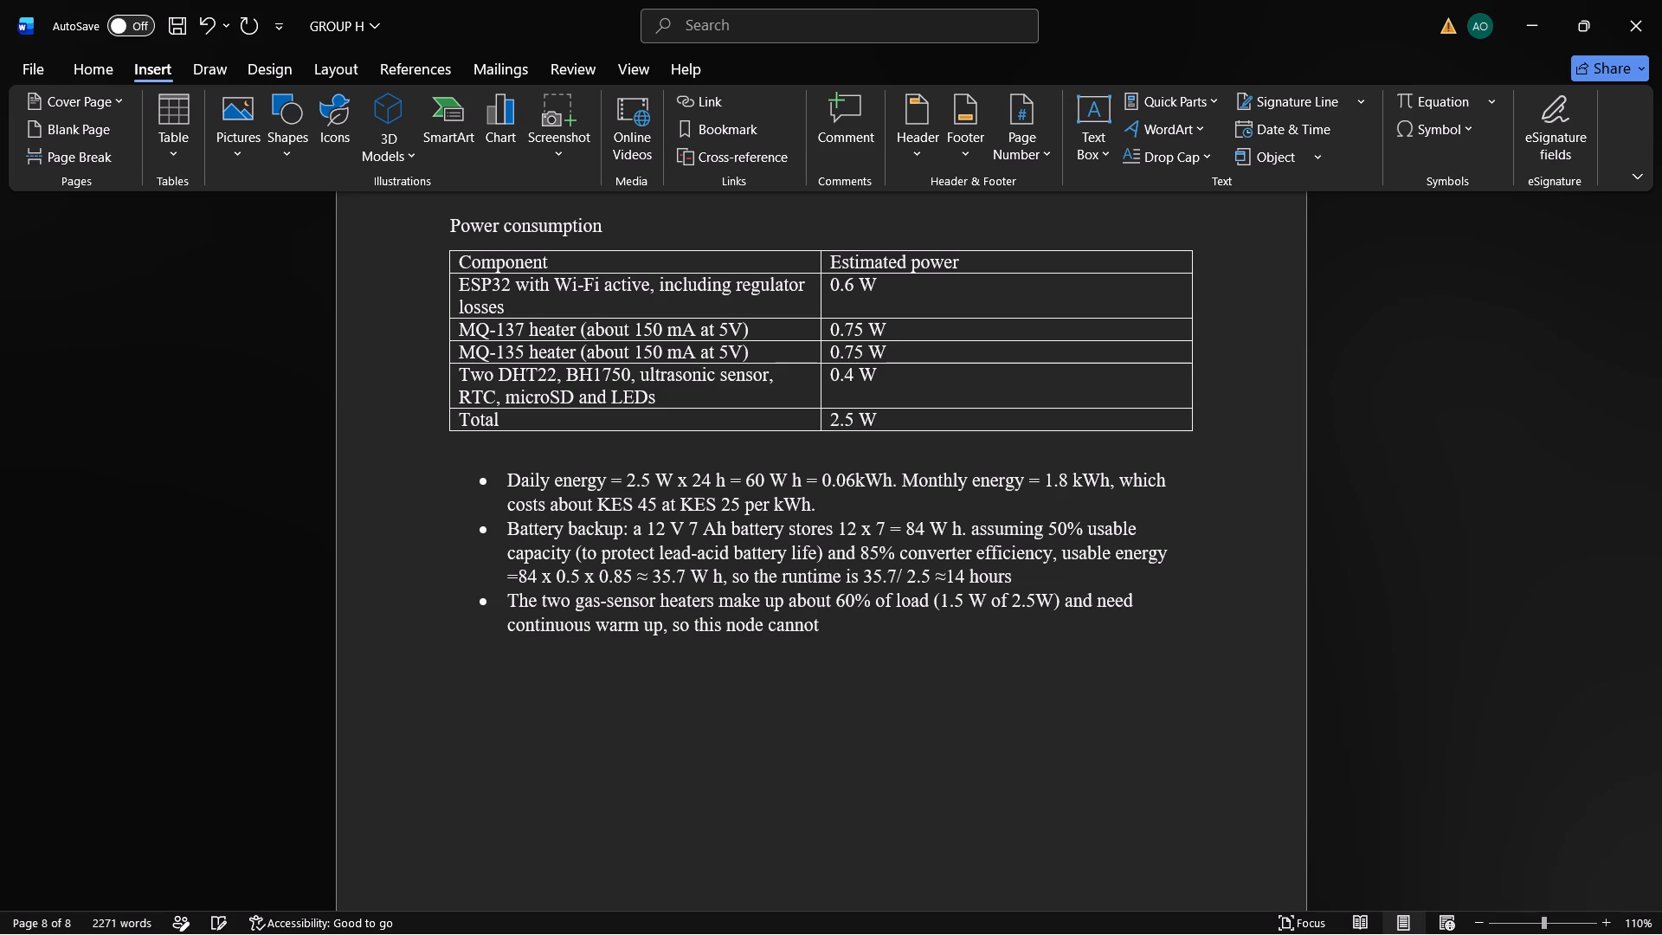
pyautogui.press('space')
pyautogui.write('use')
pyautogui.press('space')
# Complete the heater bullet's first sentence with "deep sleep.", making sure "sleep" is spelled correctly.
pyautogui.write('deep')
pyautogui.press('space')
pyautogui.write('sl')
pyautogui.write('eop')
pyautogui.press('BackSpace')
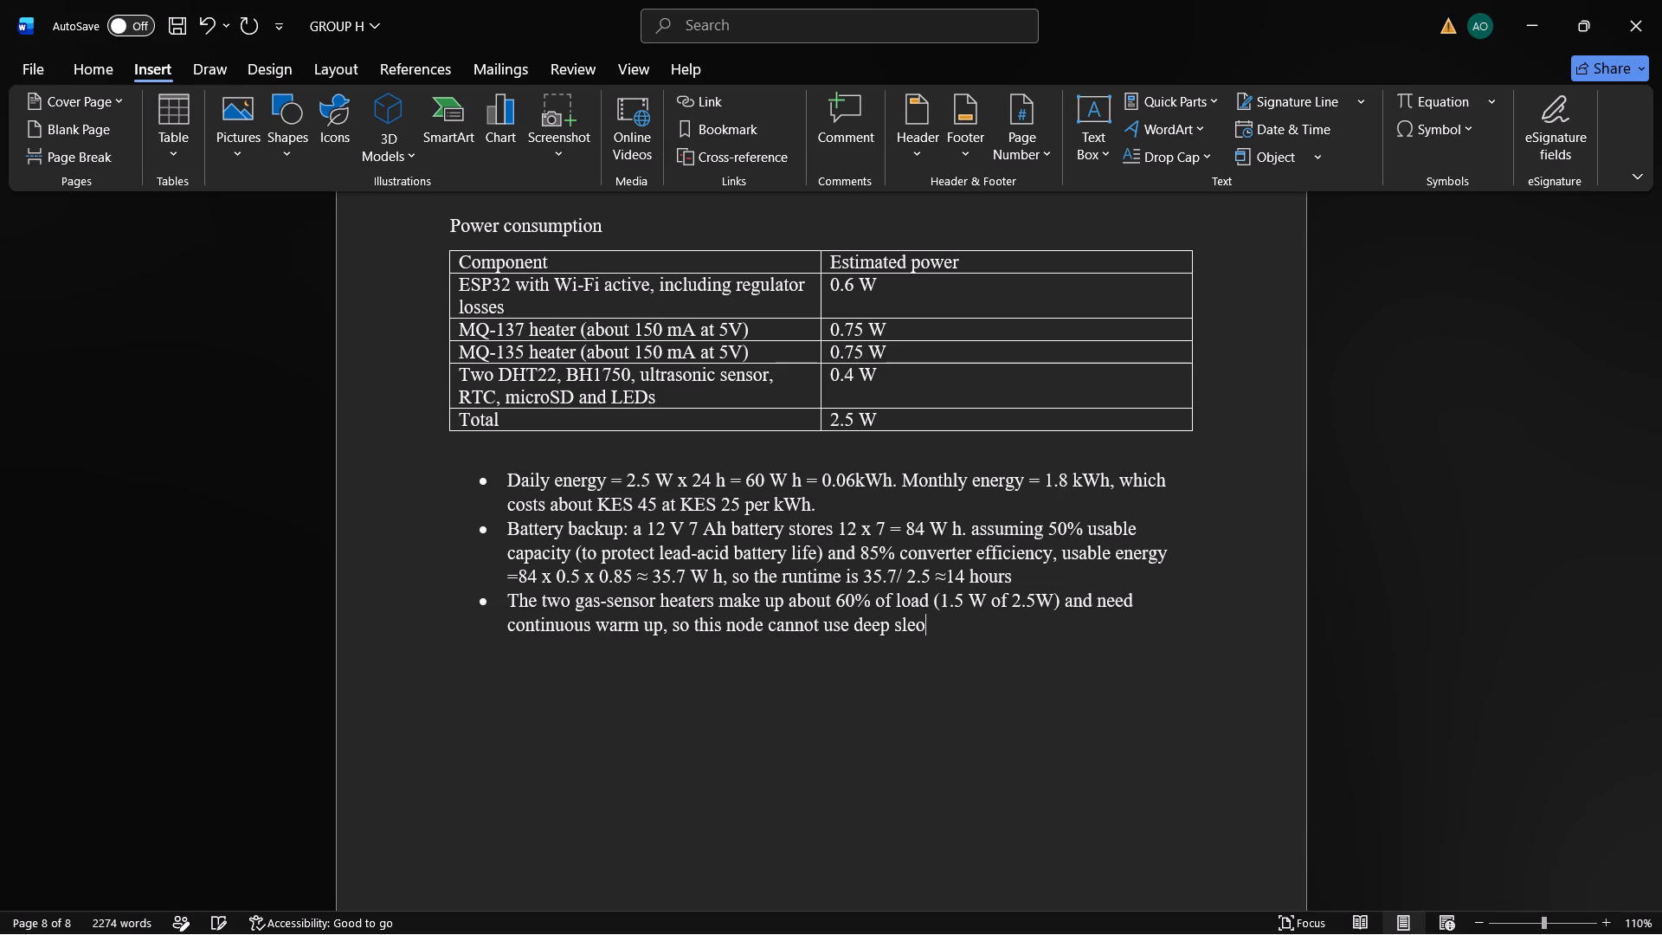
pyautogui.press('BackSpace')
pyautogui.write('ep')
pyautogui.press('.')
# Start a second sentence in the heater bullet with "It is therefore".
pyautogui.press('space')
pyautogui.write('it')
pyautogui.press('space')
pyautogui.write('is')
pyautogui.press('space')
pyautogui.write('ther')
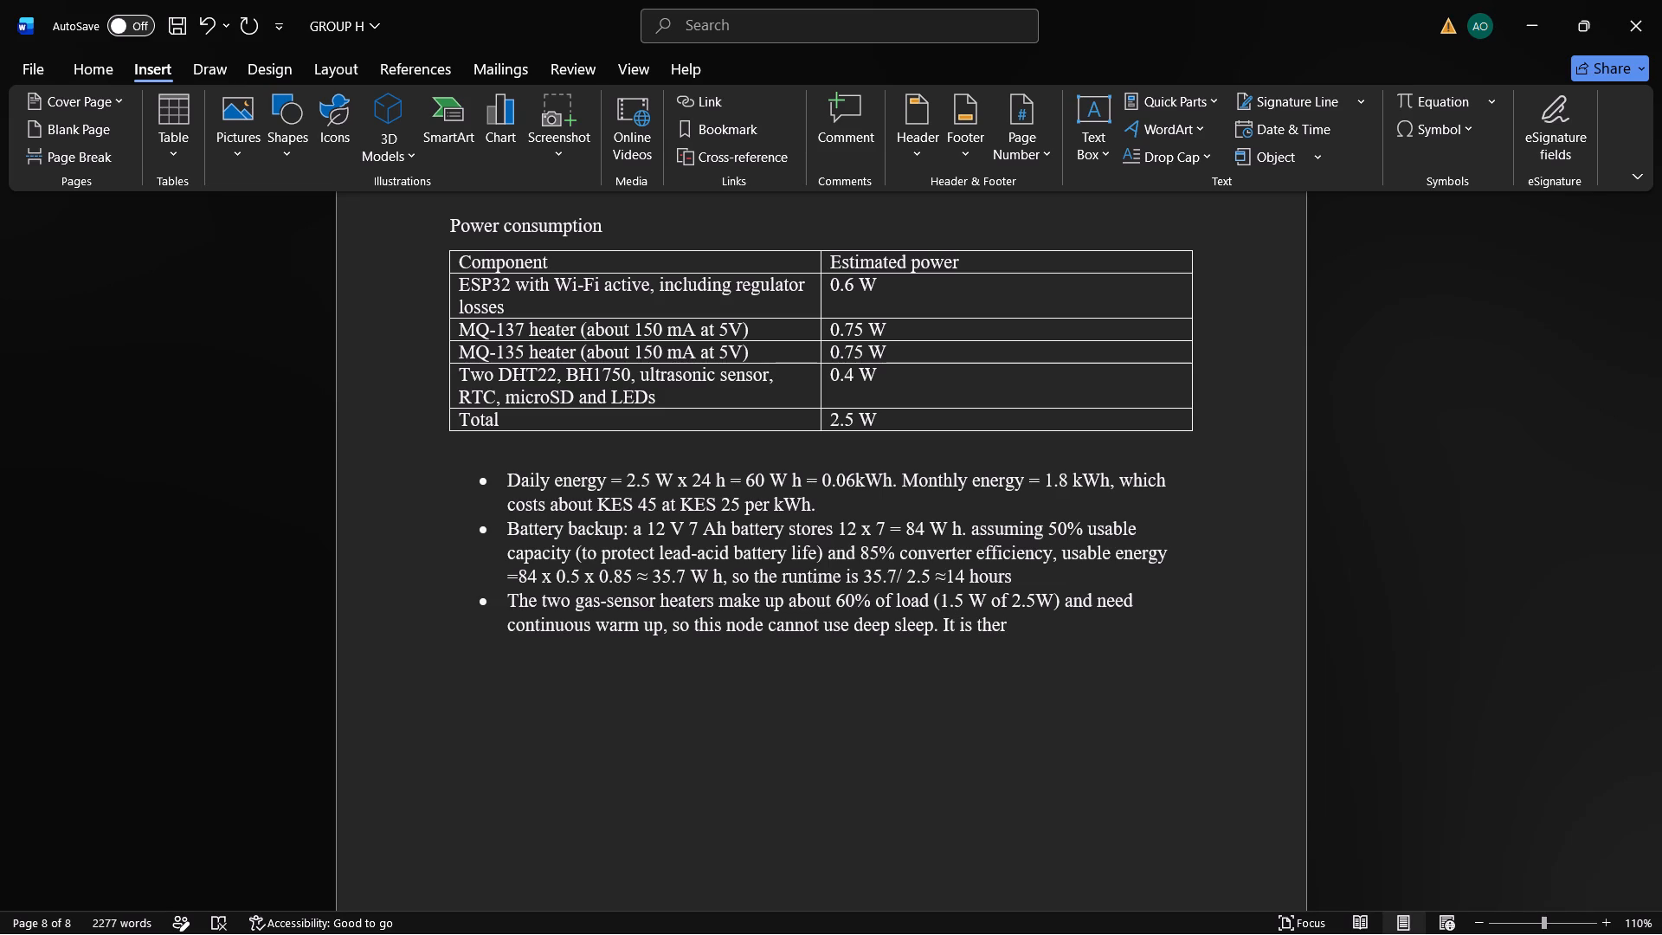
pyautogui.press('e')
pyautogui.write('fore')
pyautogui.press('space')
# Finish the heater bullet's second sentence with "mains- powered with battery backup.".
pyautogui.write('mains')
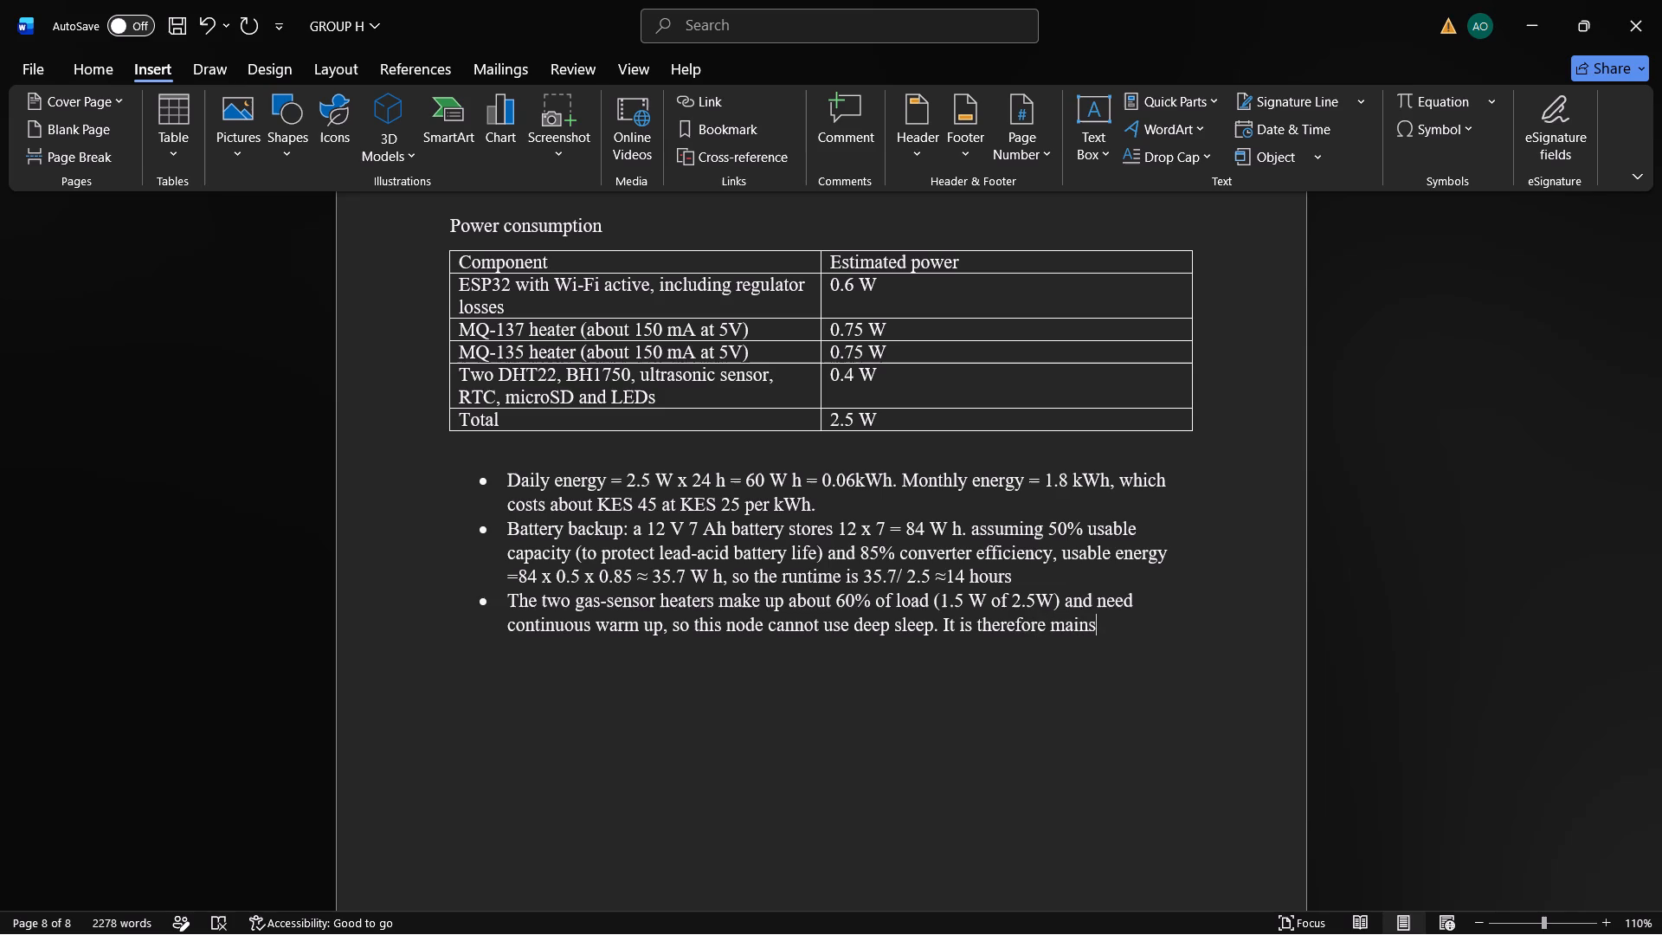
pyautogui.press('-')
pyautogui.press('space')
pyautogui.write('po')
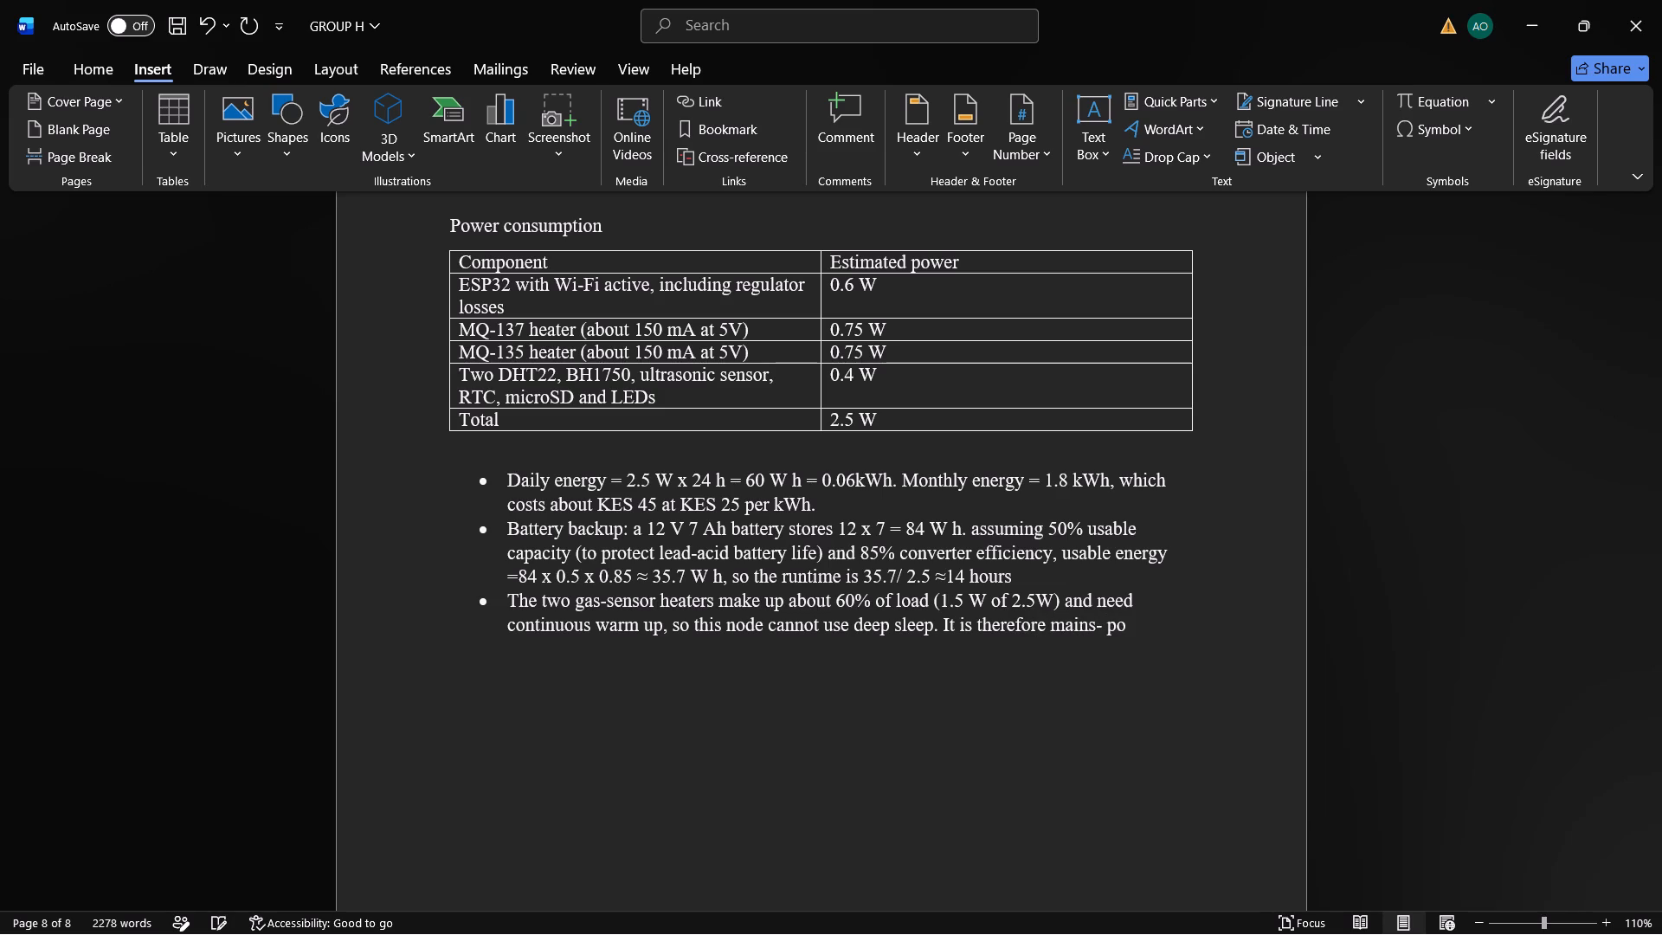
pyautogui.write('wer')
pyautogui.write('ed with')
pyautogui.press('space')
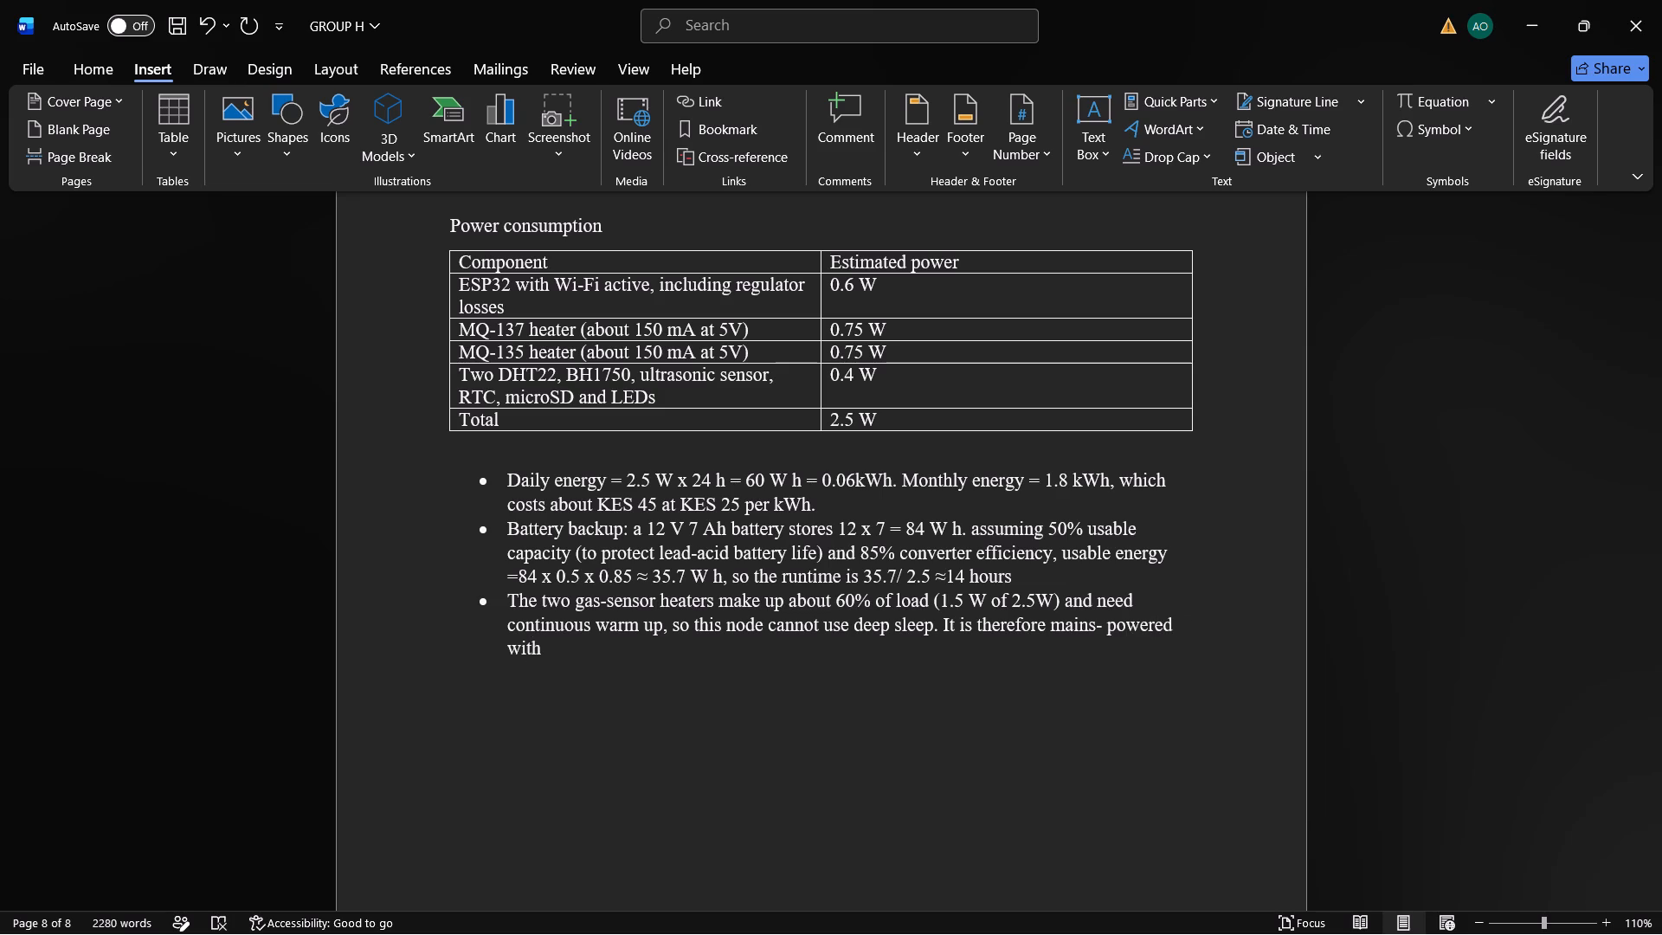
pyautogui.write('ba')
pyautogui.write('ttery')
pyautogui.press('space')
pyautogui.write('back')
pyautogui.press('u')
pyautogui.press('p')
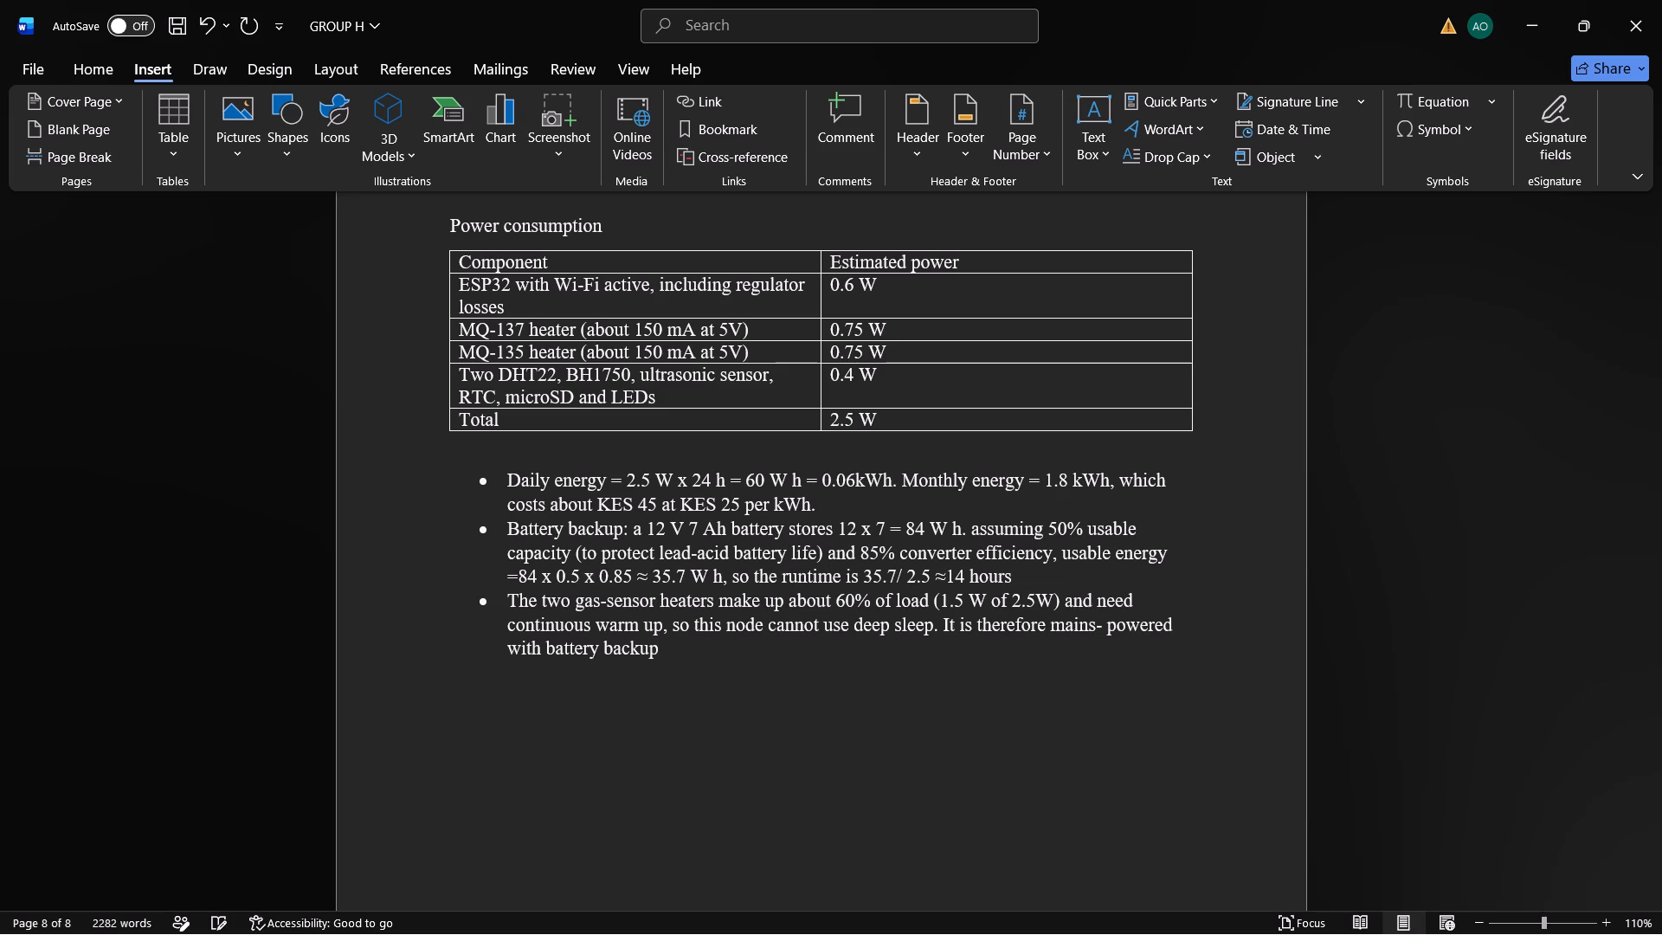
pyautogui.press('.')
# Start a third sentence in the heater bullet with "Battery-only", making sure it is hyphenated and spelled correctly.
pyautogui.press('space')
pyautogui.write('batter')
pyautogui.press('y')
pyautogui.press('m')
pyautogui.press('BackSpace')
pyautogui.press('-')
pyautogui.write('on;ly')
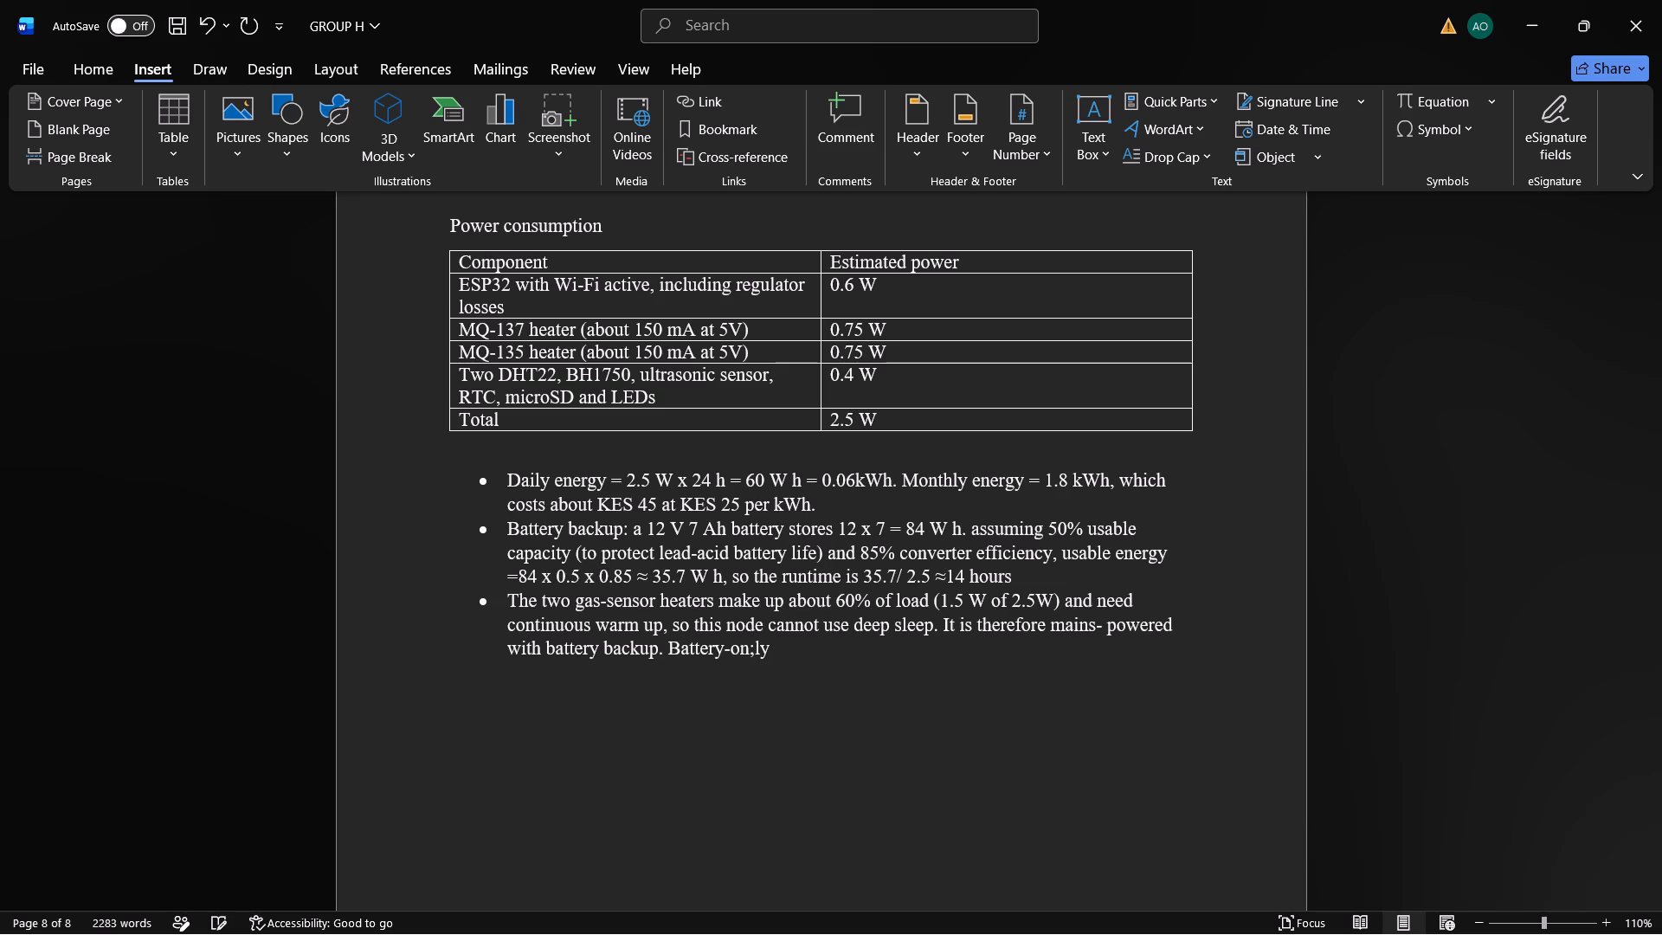
pyautogui.press('space')
pyautogui.press('BackSpace')
pyautogui.press('BackSpace')
pyautogui.press('BackSpace')
pyautogui.press('BackSpace')
pyautogui.press('l')
pyautogui.press('y')
# Continue the heater bullet's third sentence after "Battery-only" with "nodes would need".
pyautogui.press('space')
pyautogui.write('node')
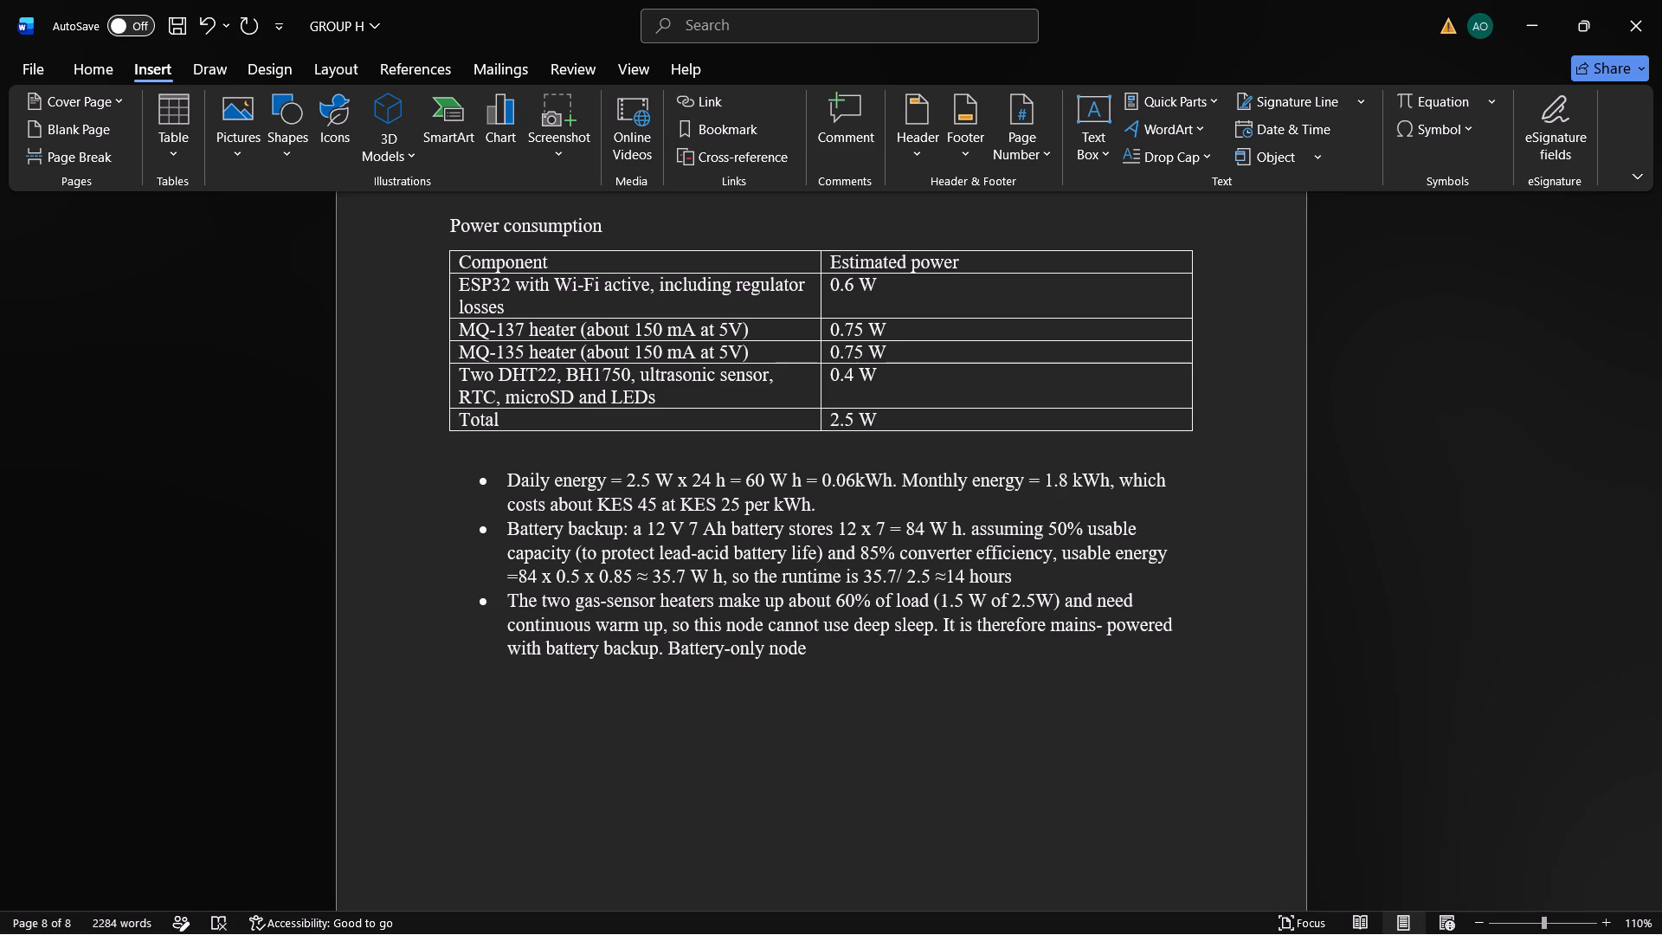
pyautogui.press('s')
pyautogui.press('space')
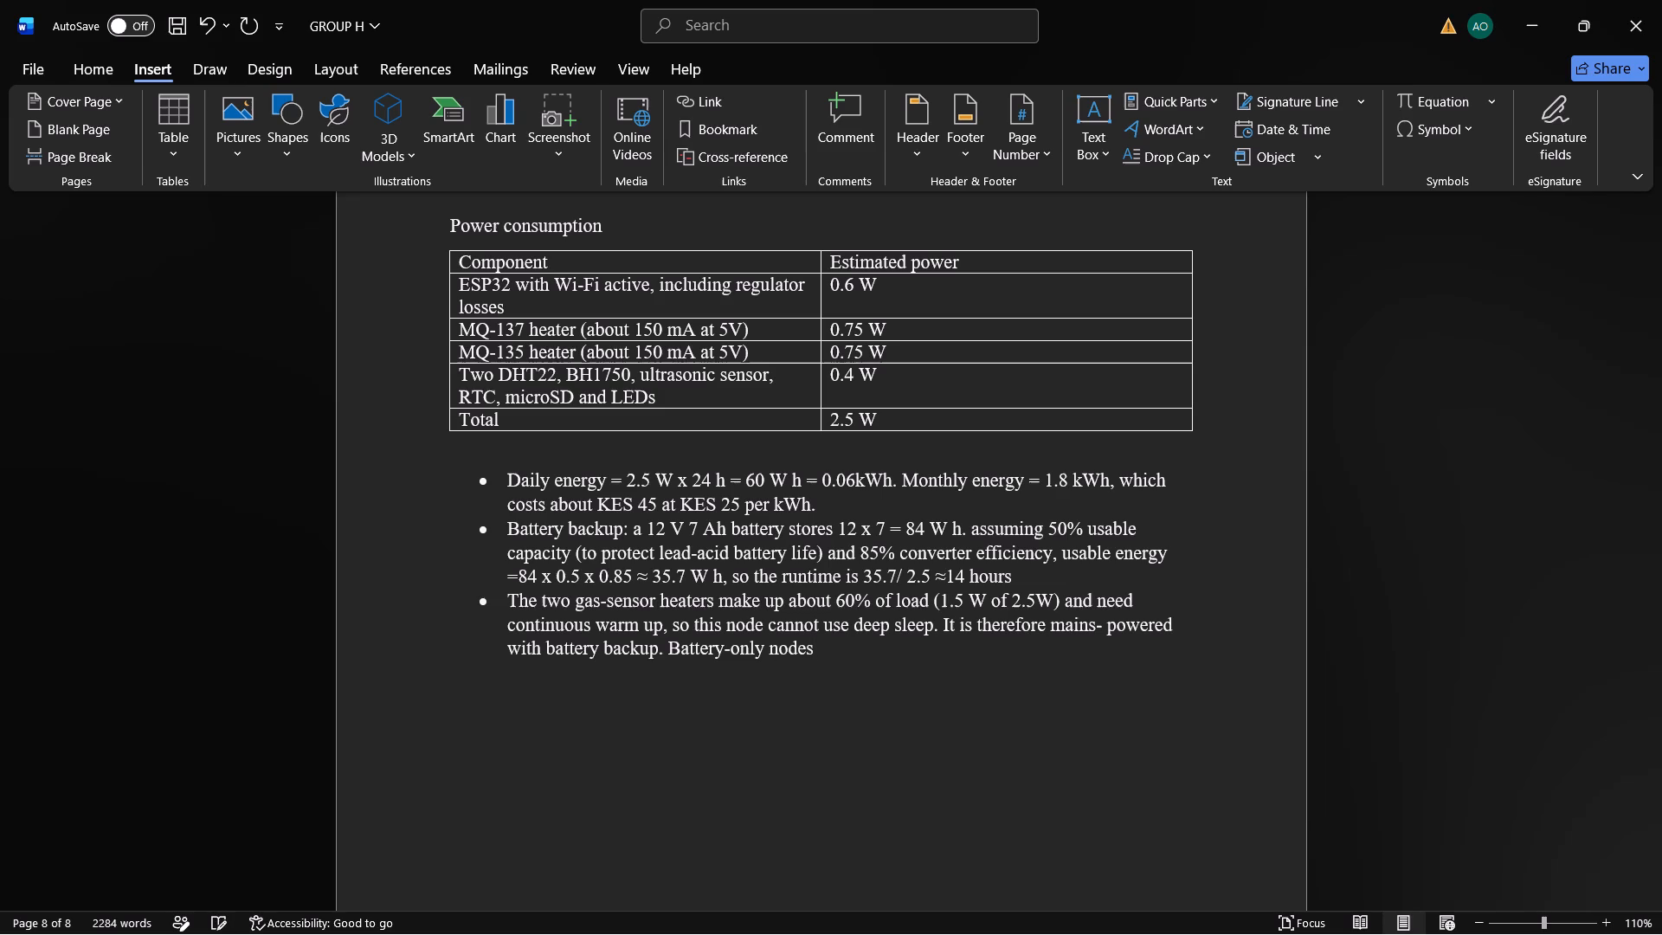
pyautogui.write('woul')
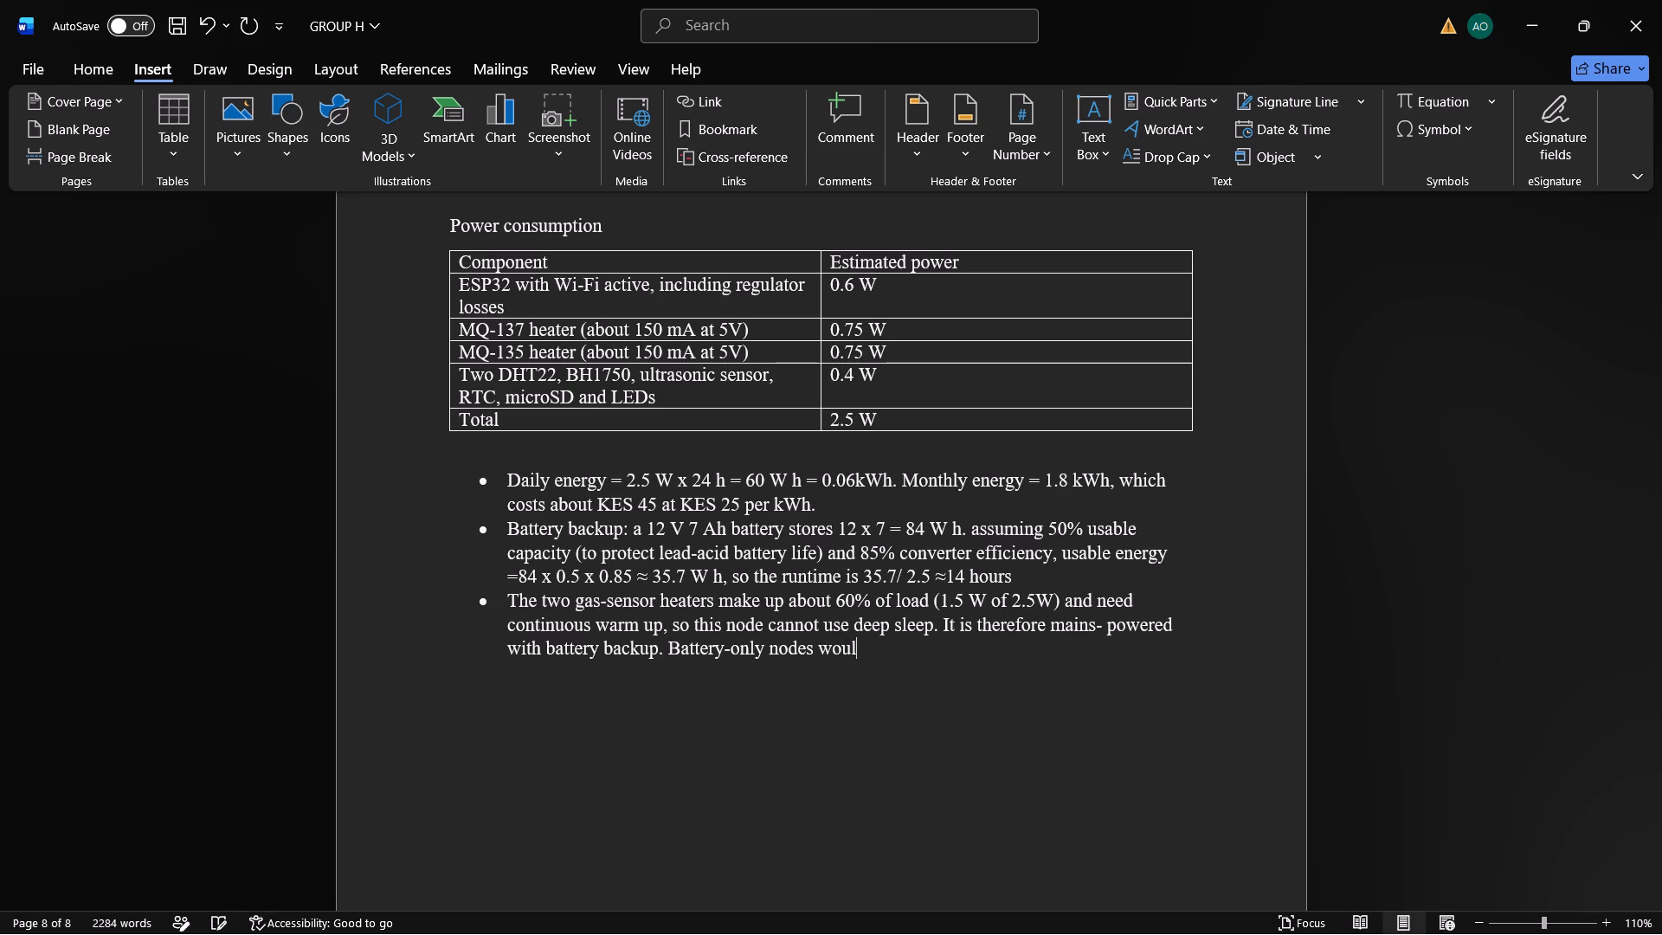
pyautogui.write('d')
pyautogui.press('space')
pyautogui.write('need')
pyautogui.press('space')
# Extend the heater bullet's third sentence with "sleeping nodes without gas sensors," including the closing comma.
pyautogui.write('slee')
pyautogui.press('p')
pyautogui.write('ing n')
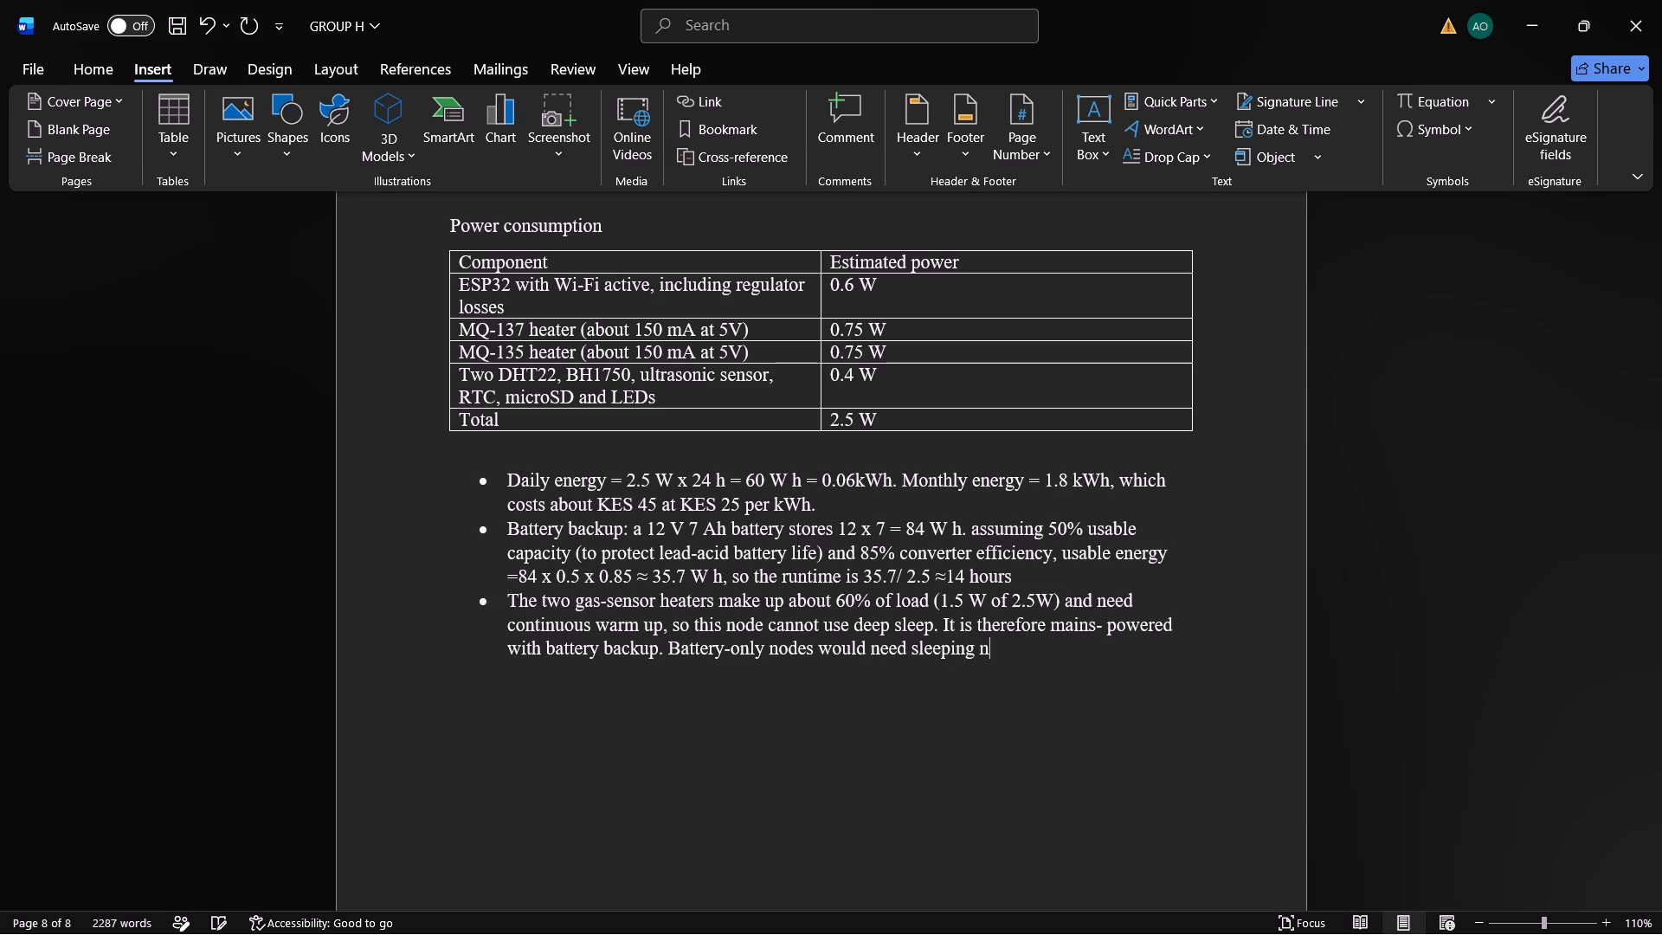
pyautogui.write('odes without')
pyautogui.press('space')
pyautogui.write('gas sensors')
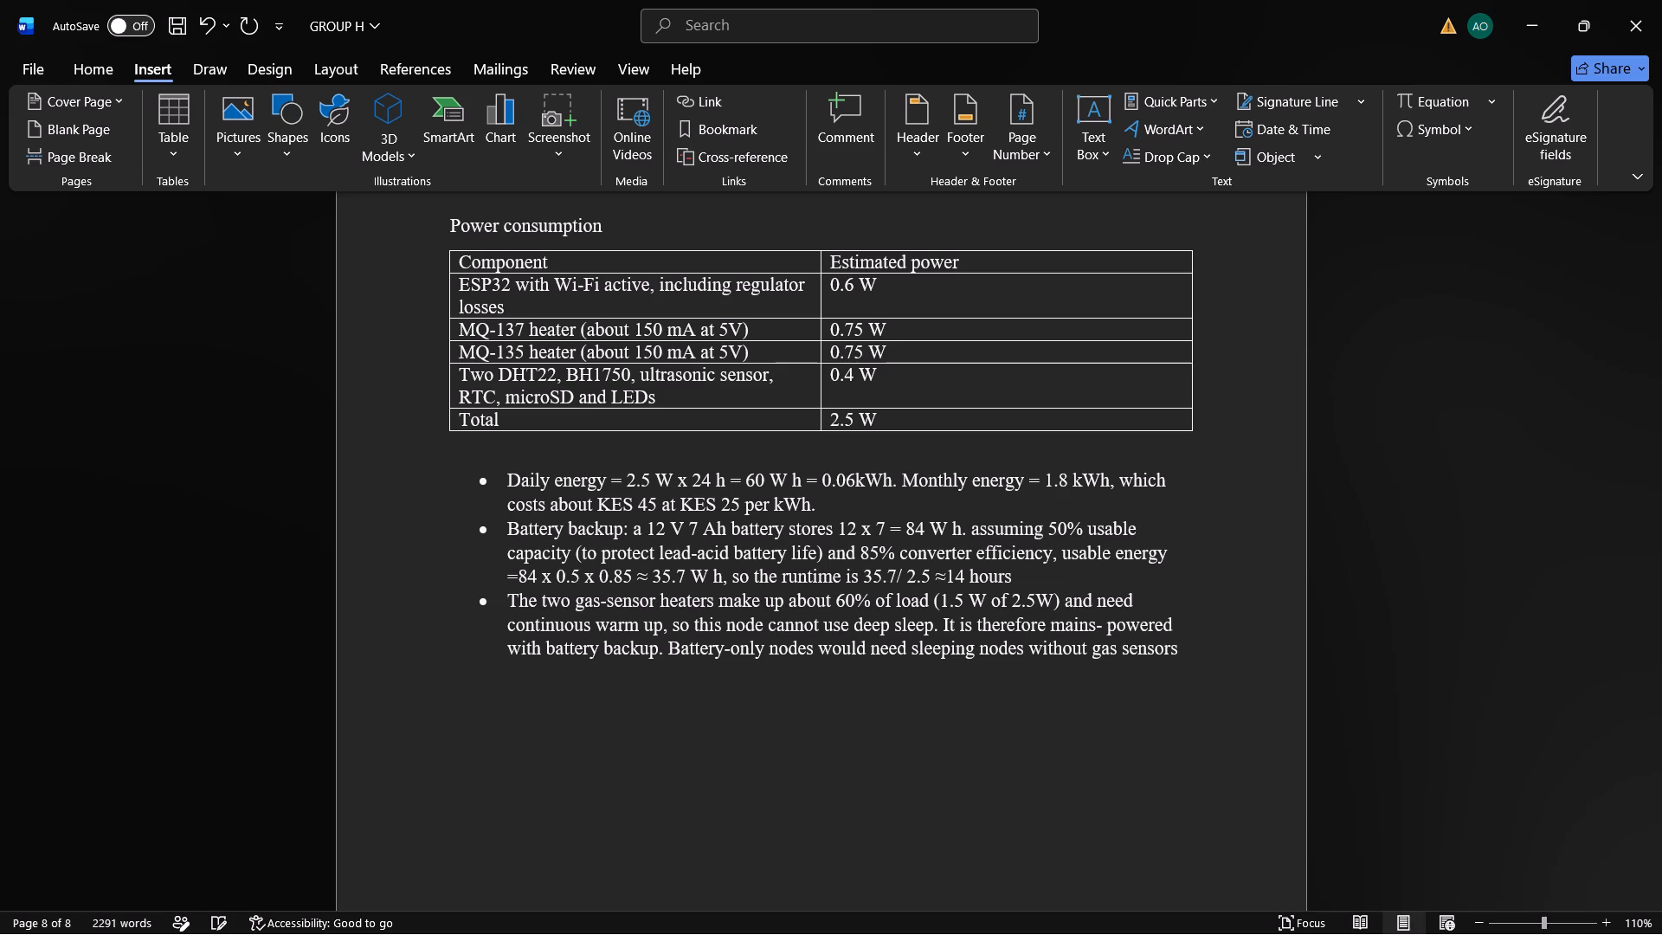
pyautogui.press('space')
pyautogui.press('BackSpace')
pyautogui.press('BackSpace')
pyautogui.write('s,')
# Finish the heater bullet's third sentence with "such as LoRa temperature nodes.".
pyautogui.press('space')
pyautogui.write('su')
pyautogui.write('ch')
pyautogui.press('space')
pyautogui.write('as')
pyautogui.press('space')
pyautogui.hotkey('shift', 'l')
pyautogui.press('o')
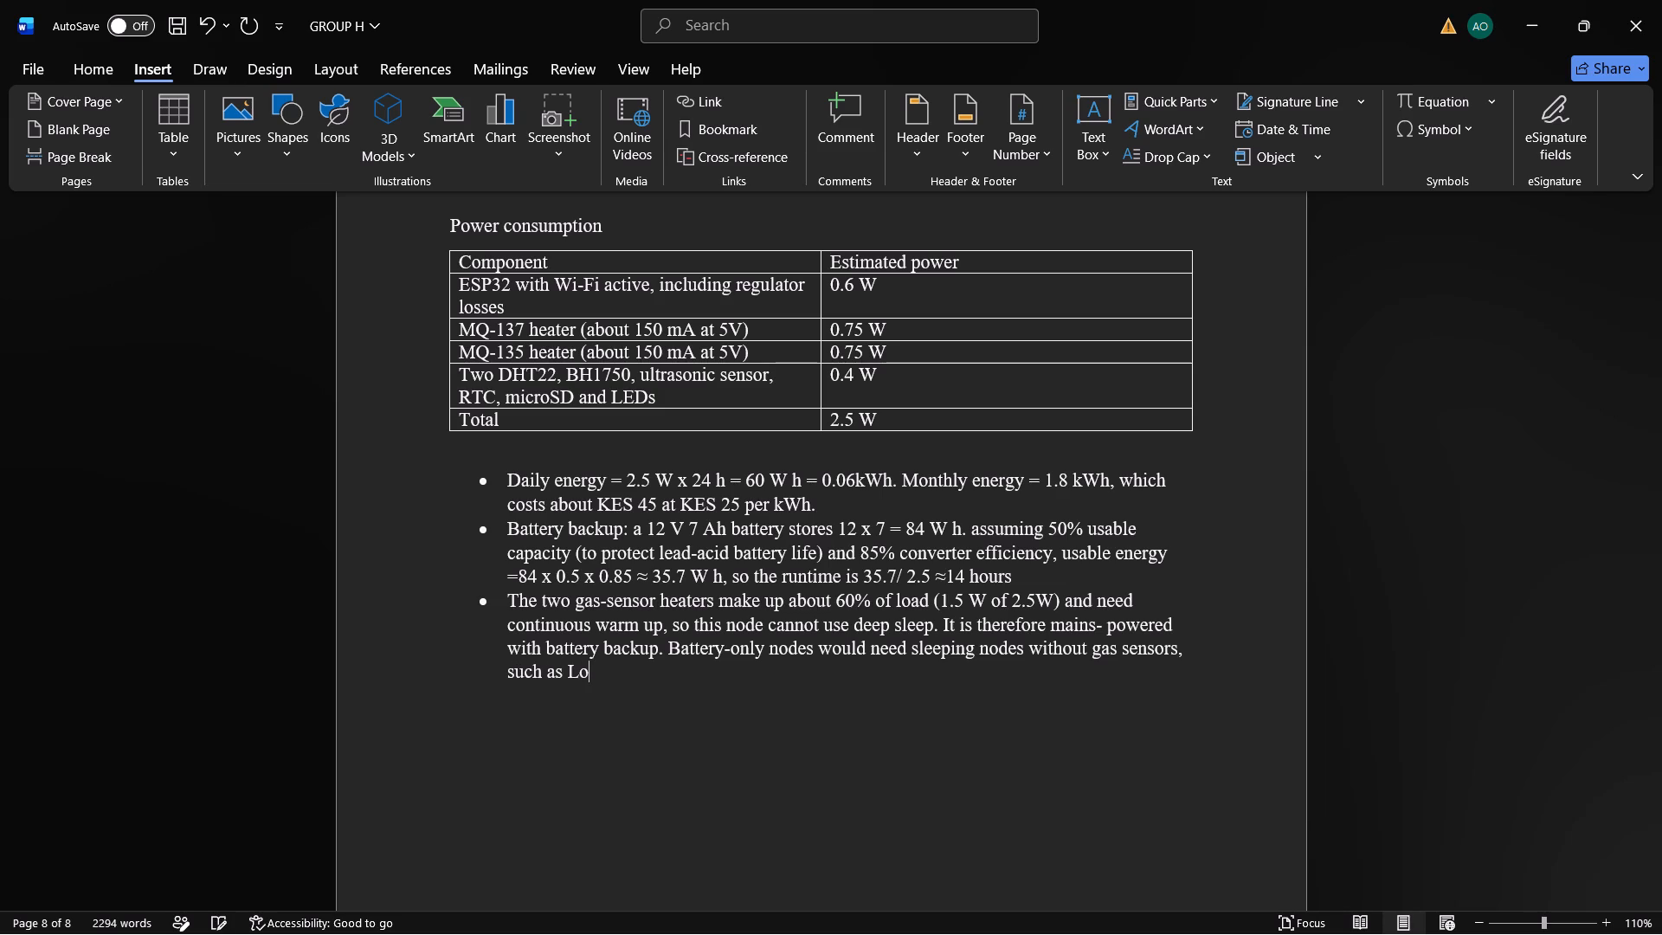
pyautogui.hotkey('shift', 'r')
pyautogui.write('a temper')
pyautogui.write('ature nodes')
pyautogui.press('.')
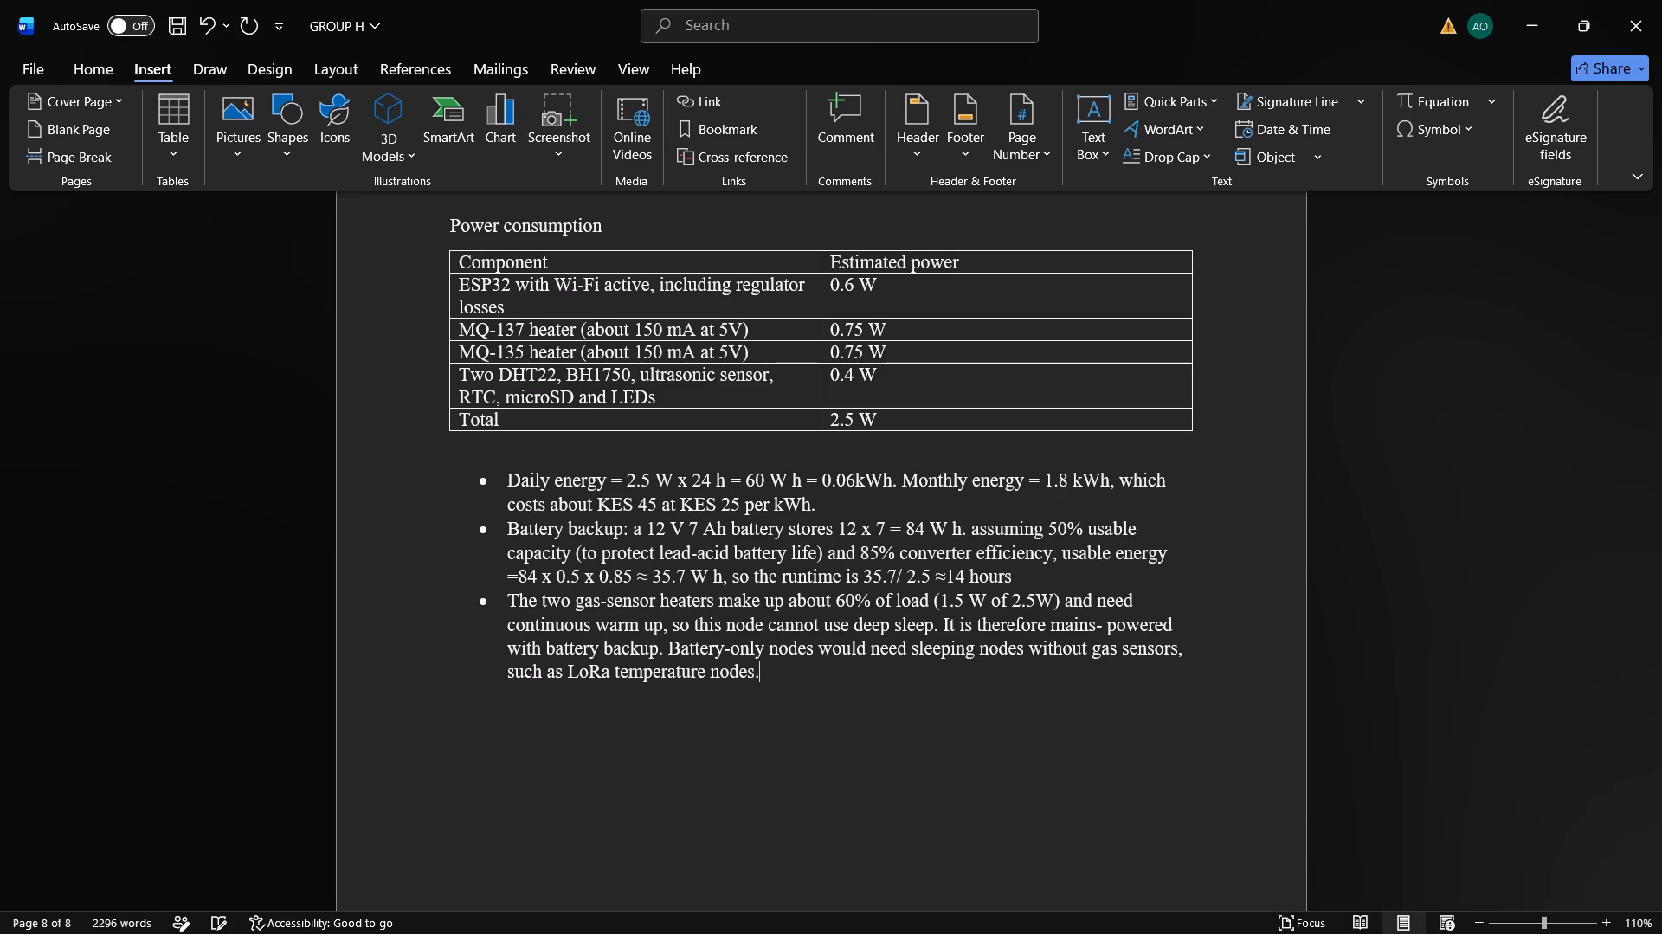
# End the bulleted list after the heater bullet and start an unbulleted line below it, leaving a blank gap.
pyautogui.press('Return')
pyautogui.press('BackSpace')
pyautogui.press('BackSpace')
pyautogui.press('BackSpace')
pyautogui.press('BackSpace')
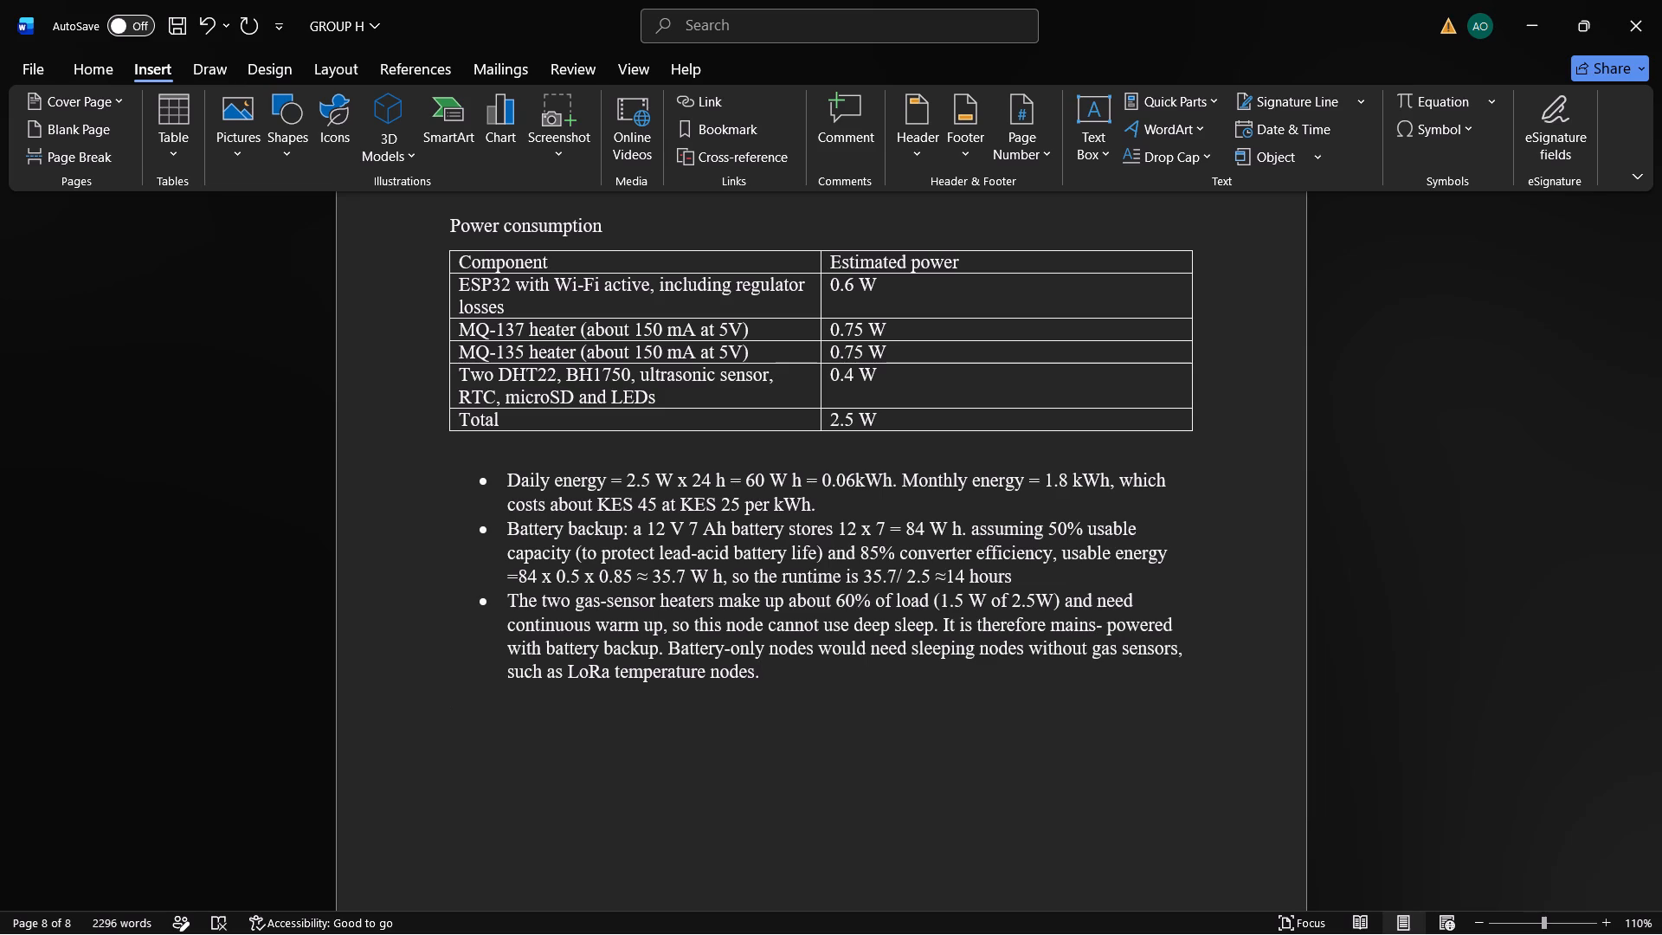
pyautogui.press('Return')
pyautogui.press('BackSpace')
pyautogui.press('BackSpace')
pyautogui.press('BackSpace')
pyautogui.press('Return')
# Add the heading "Maintenance" below the power consumption bullets, making sure it is spelled correctly.
pyautogui.write('main')
pyautogui.write('teinav')
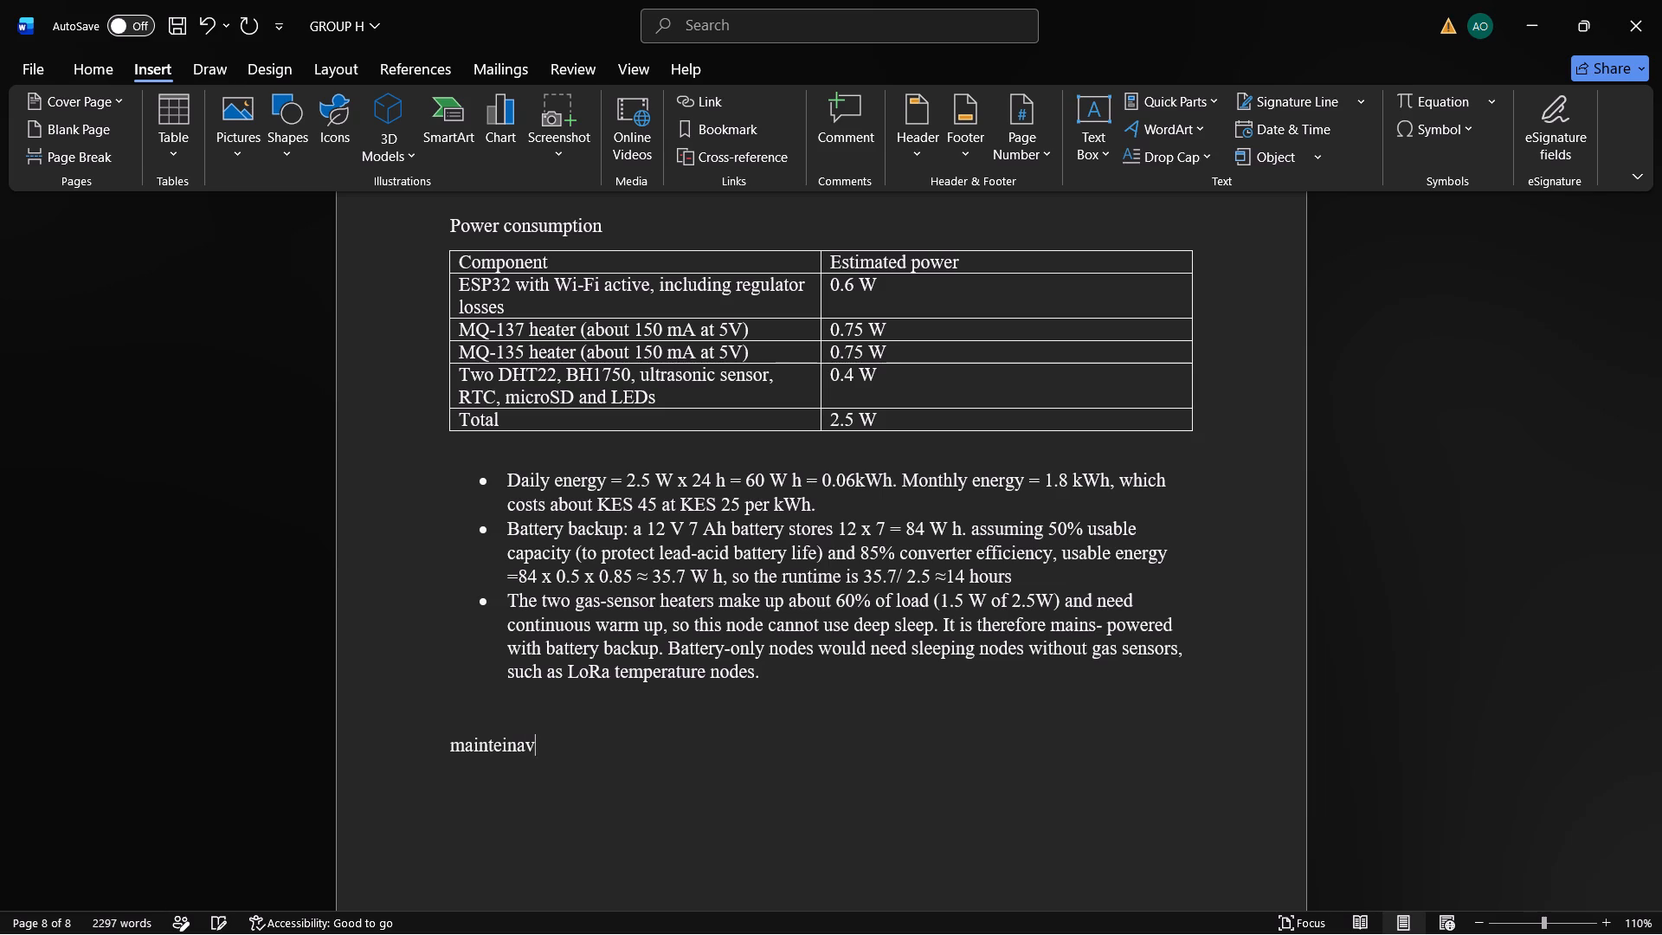
pyautogui.press('BackSpace')
pyautogui.write('ce')
pyautogui.press('Return')
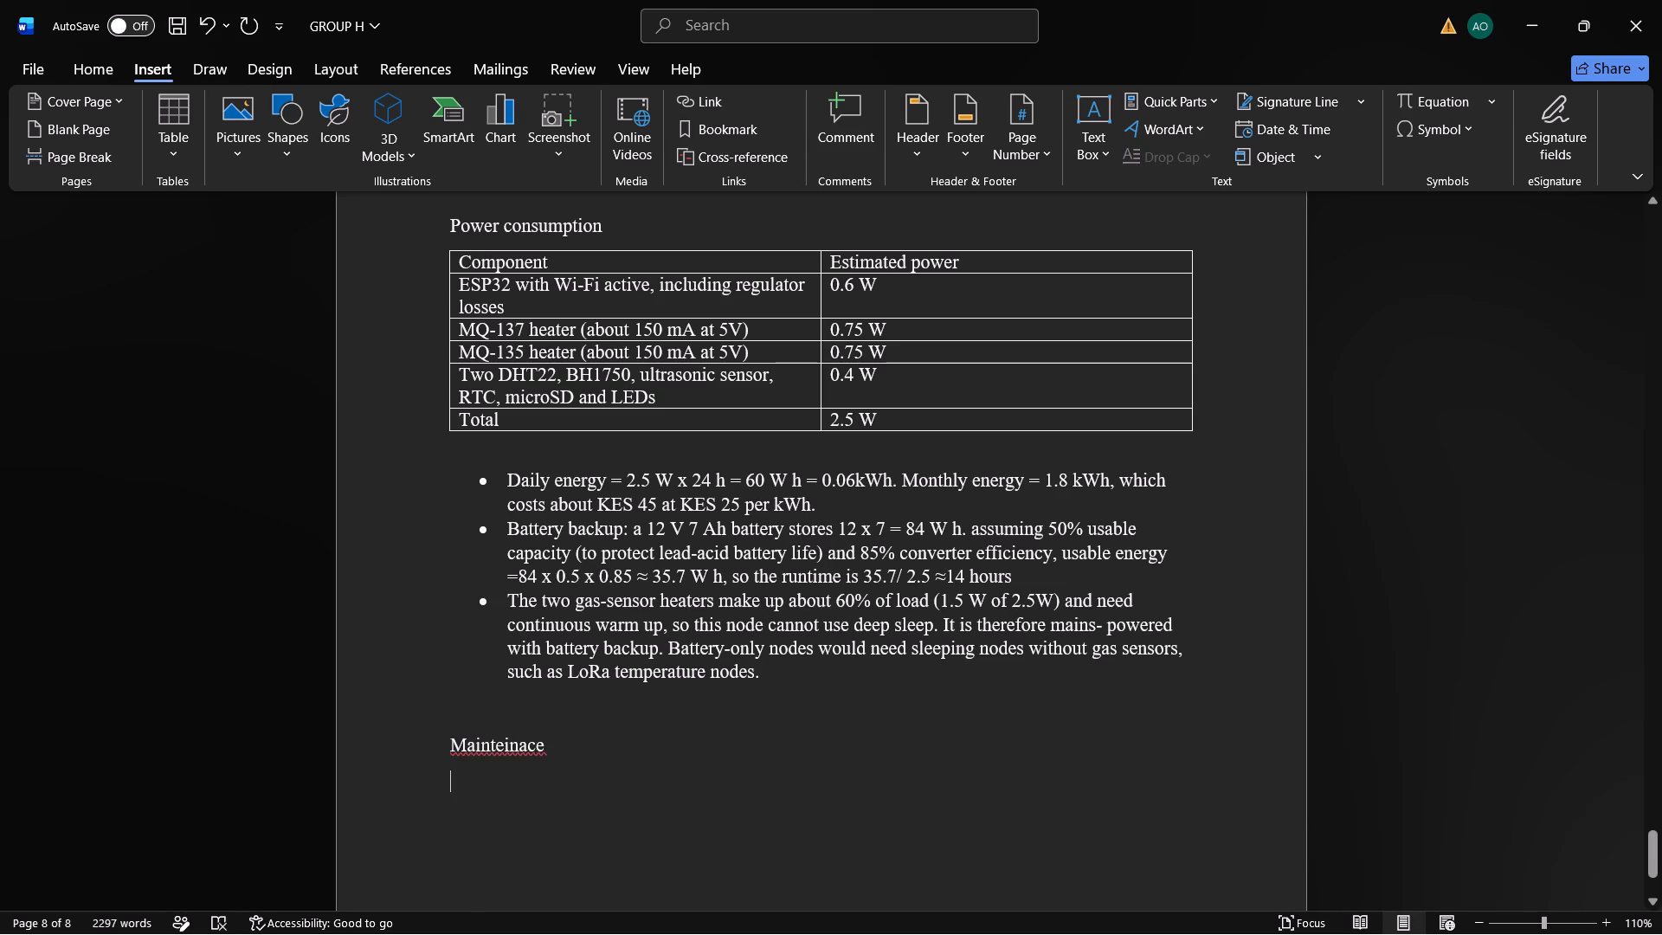
pyautogui.doubleClick(506, 747)
pyautogui.click(513, 741)
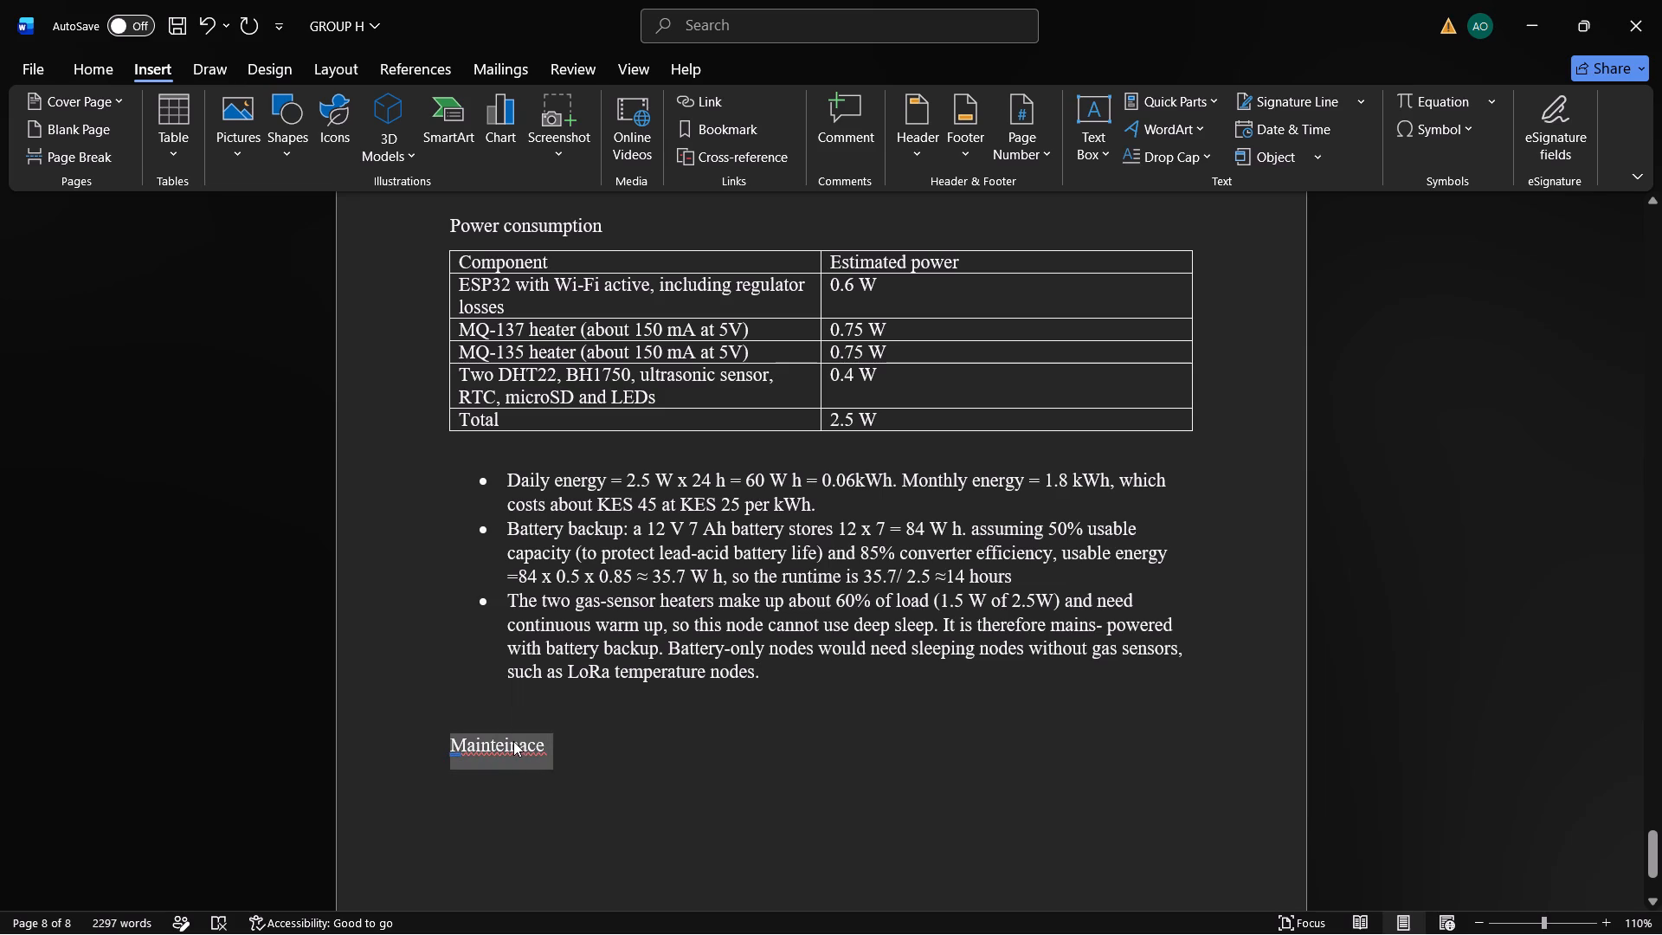
pyautogui.press('BackSpace')
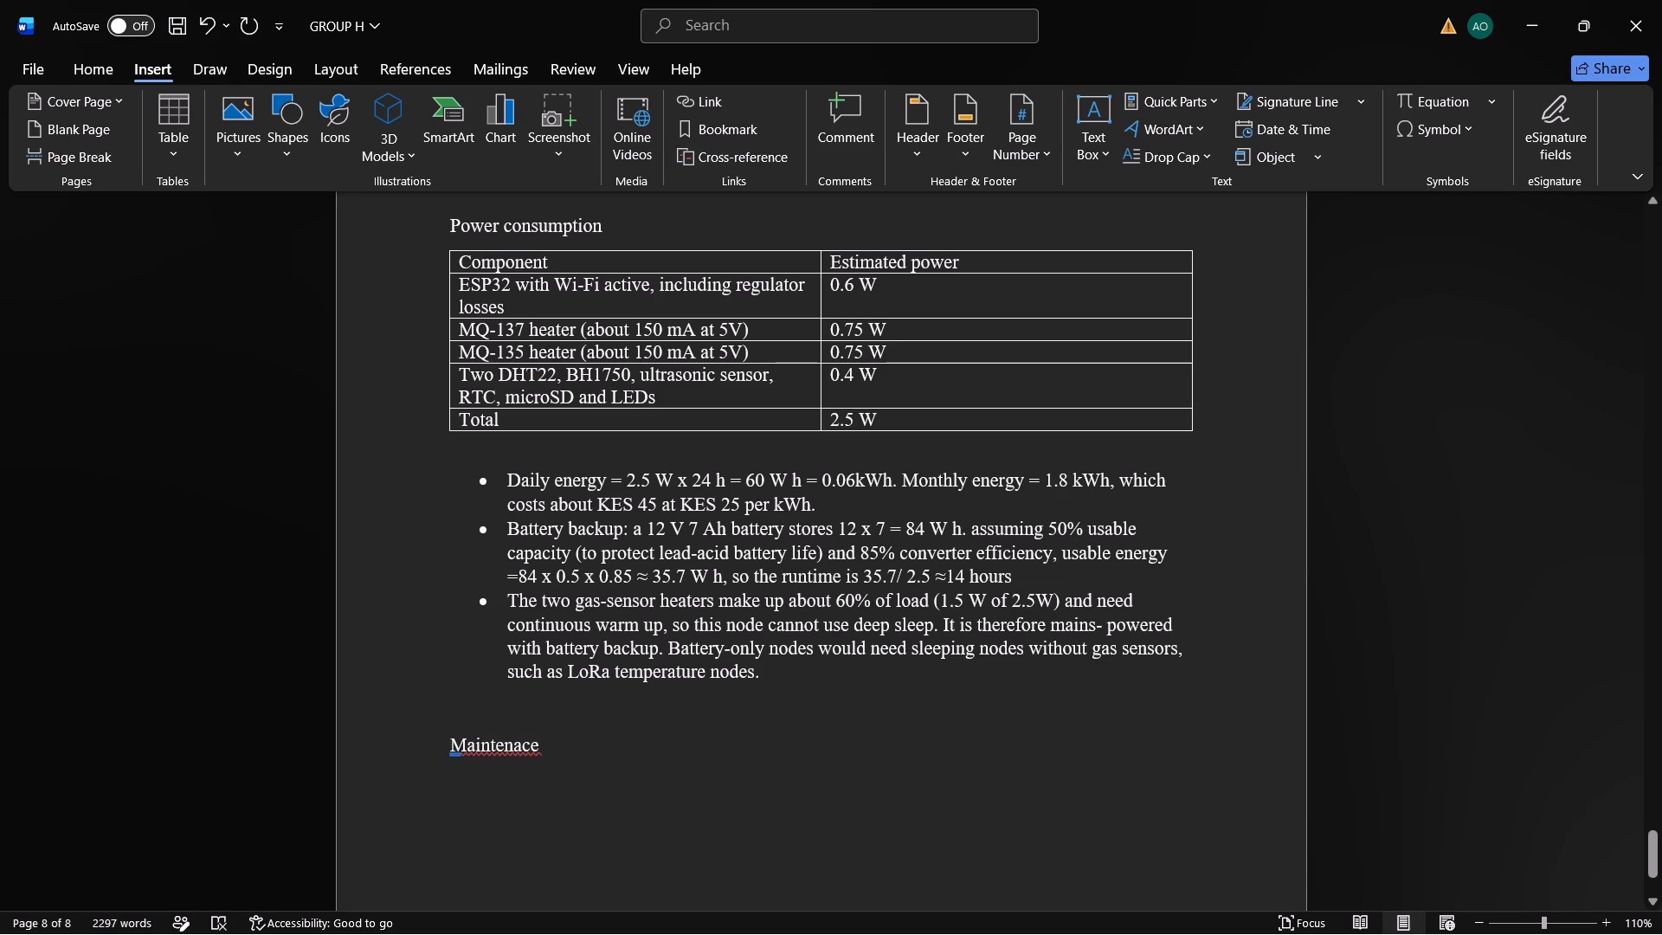
pyautogui.click(522, 745)
pyautogui.press('n')
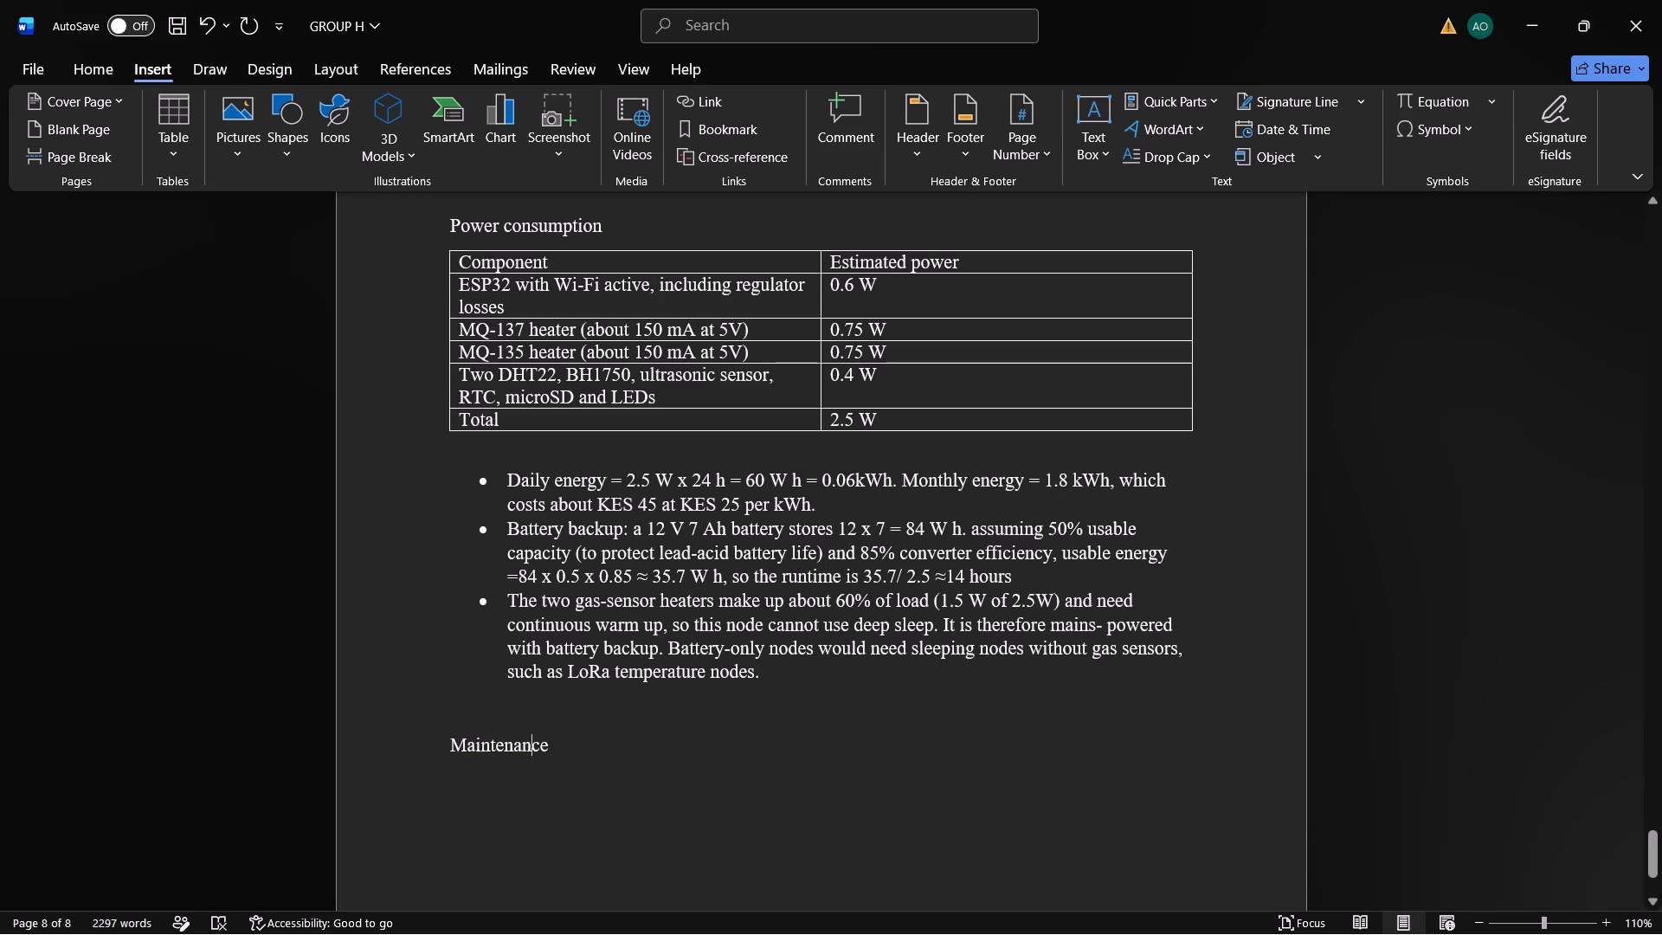
pyautogui.doubleClick(556, 745)
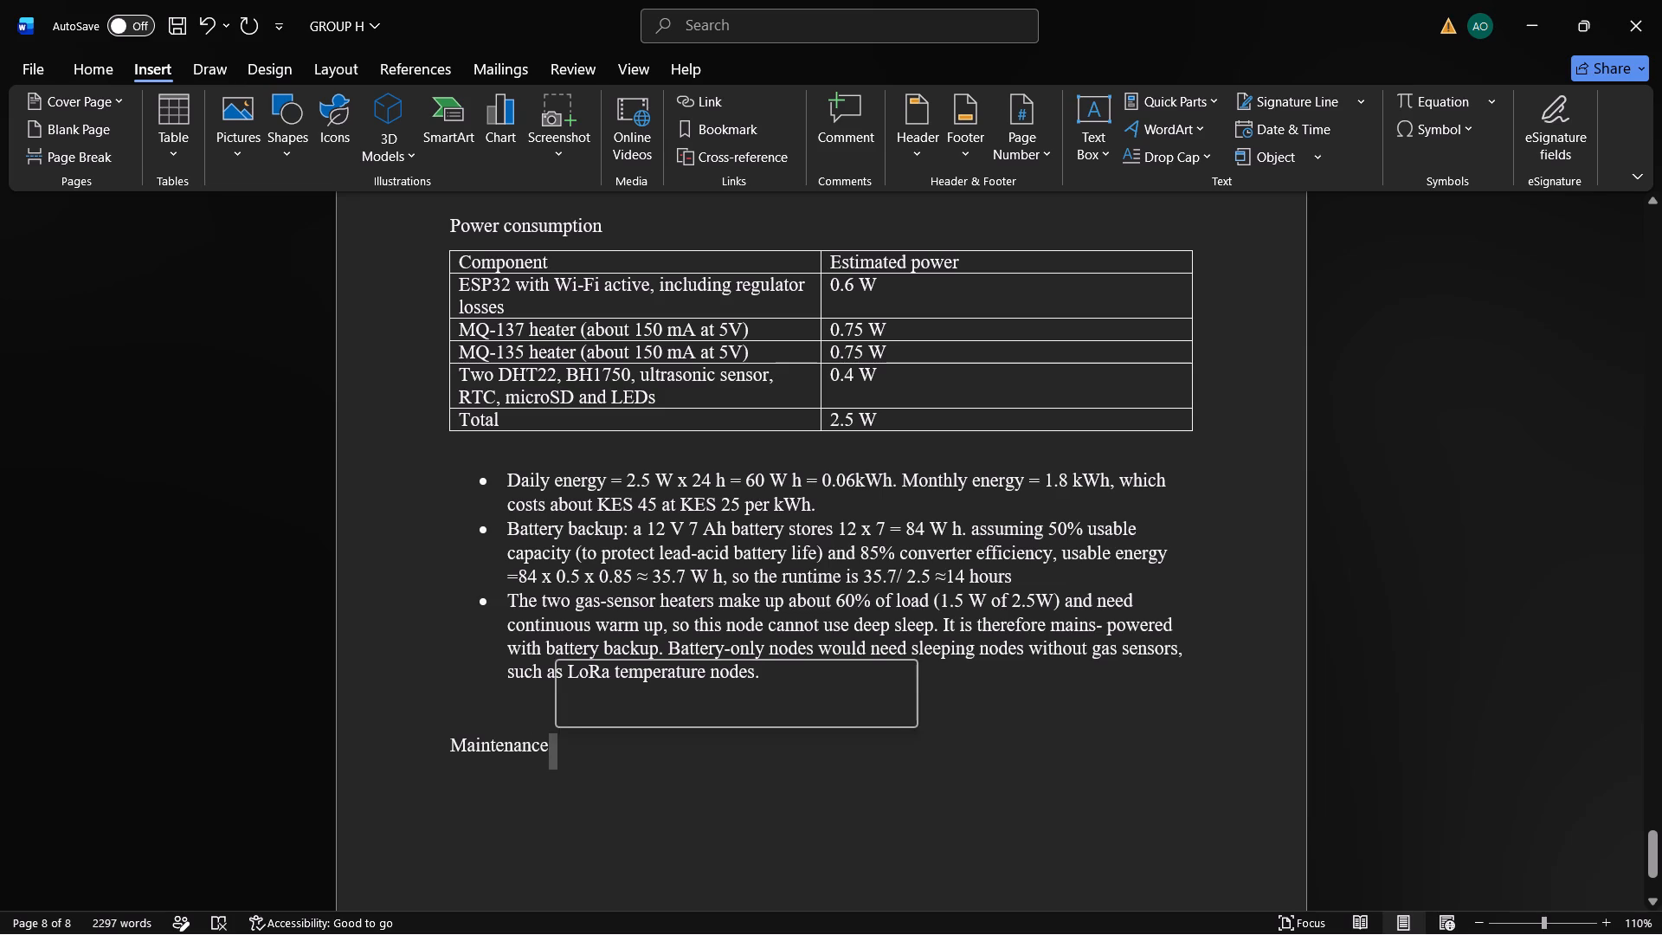
# Insert a table with two columns and six rows on a new line under the Maintenance heading.
pyautogui.press('Return')
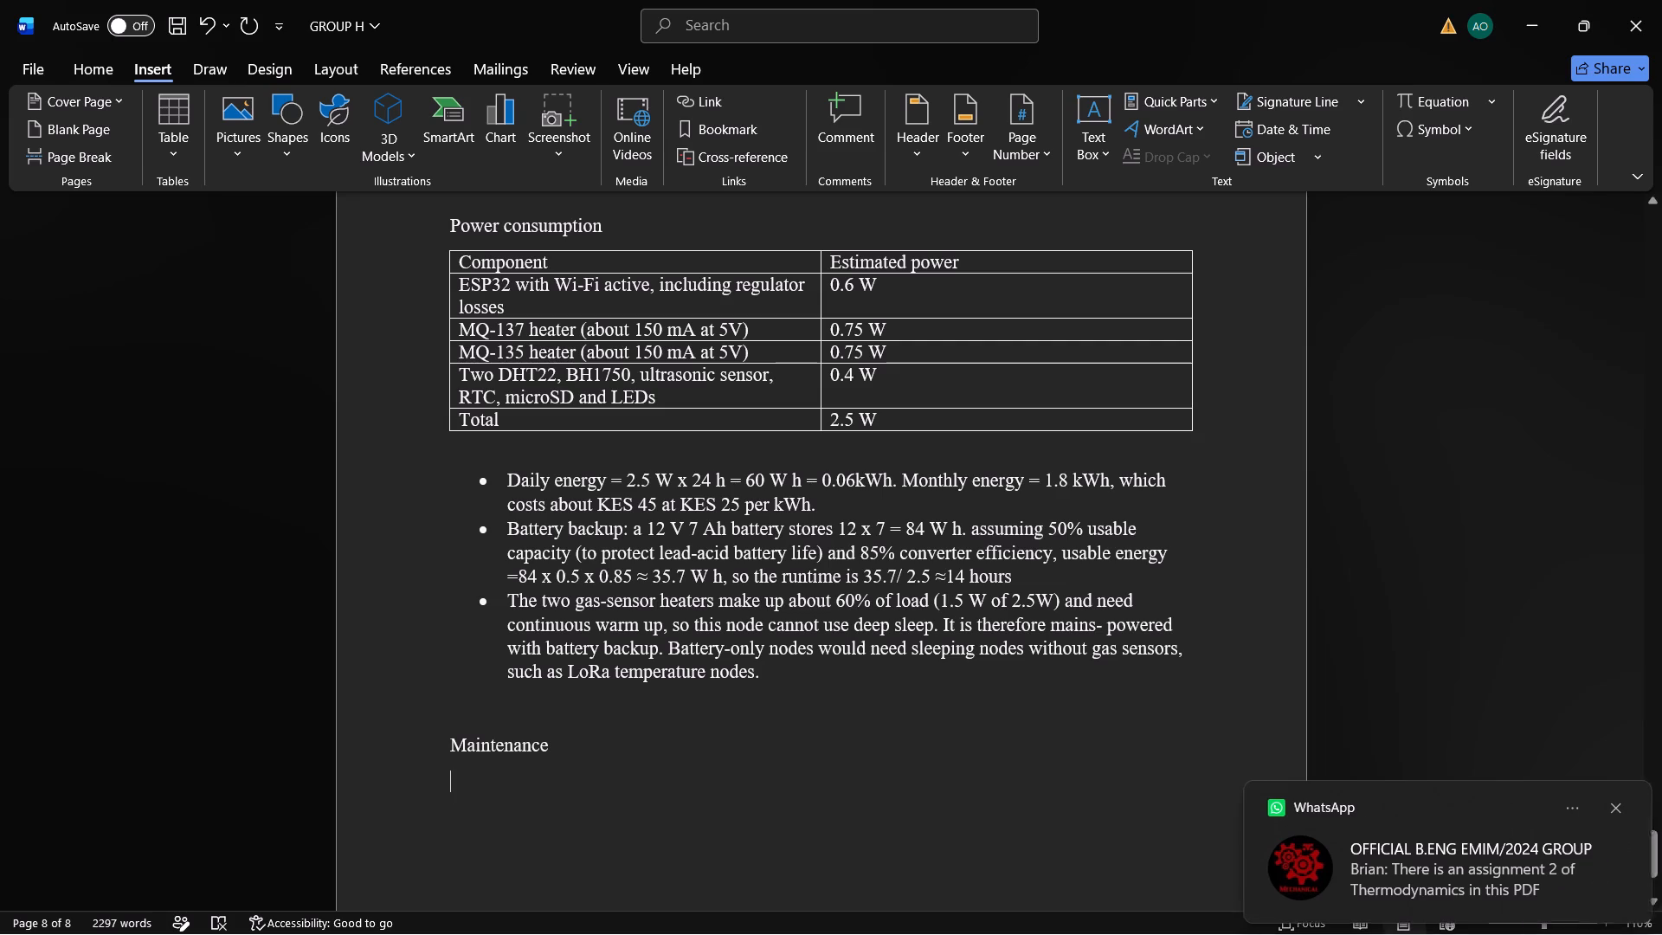
pyautogui.click(175, 158)
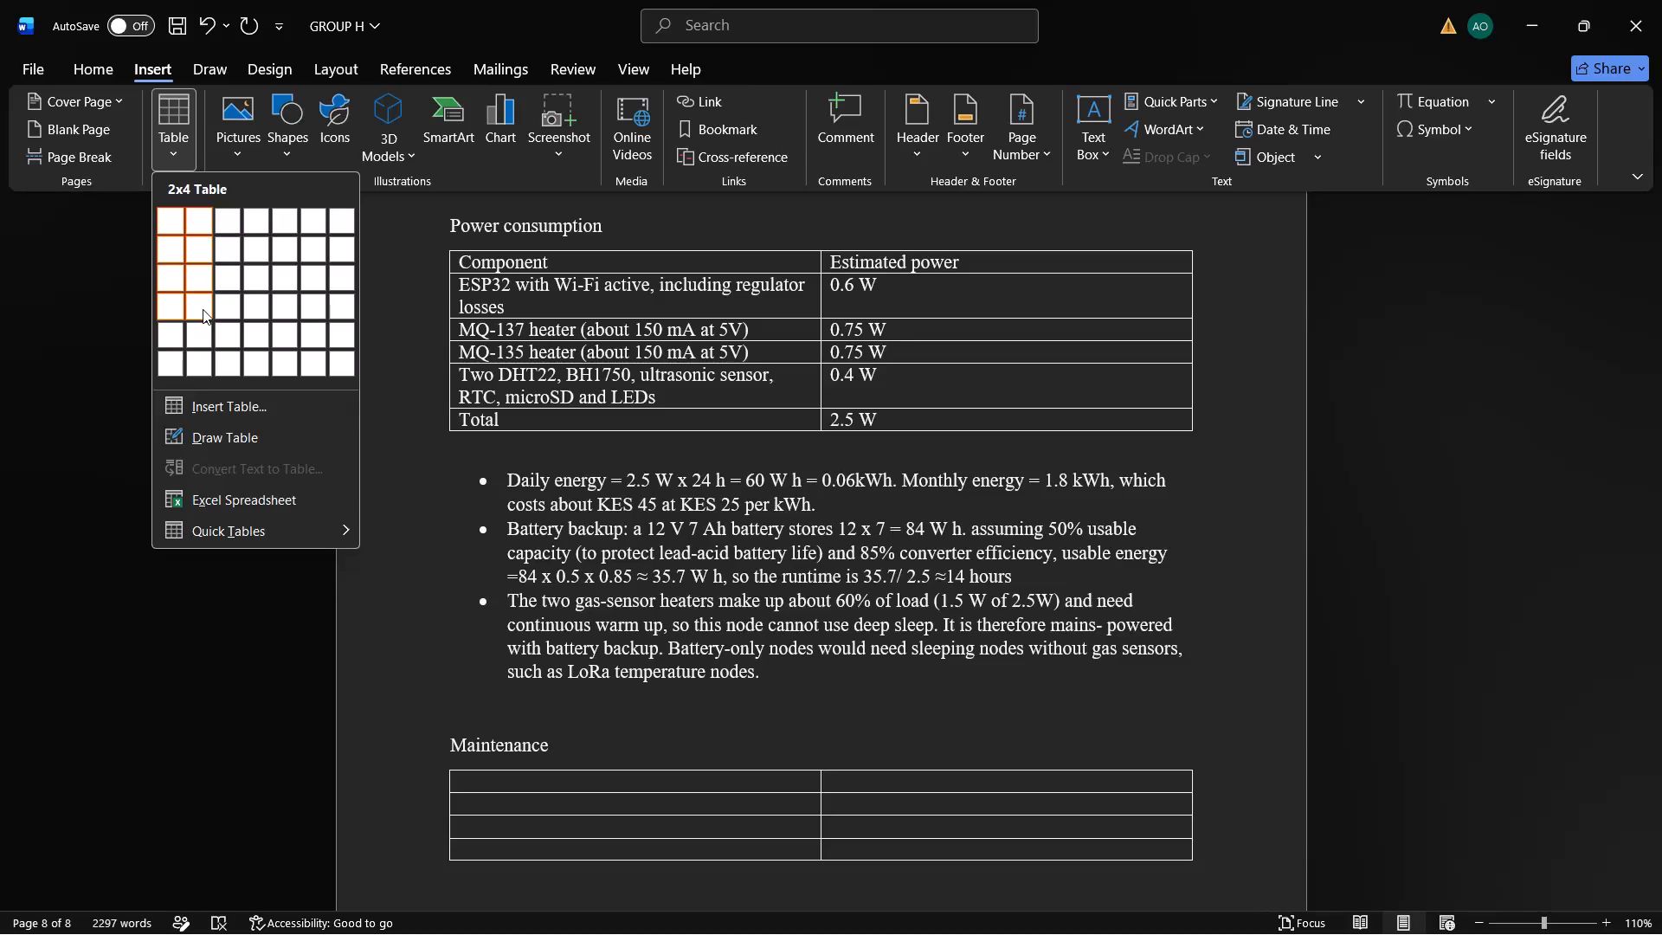
pyautogui.click(208, 358)
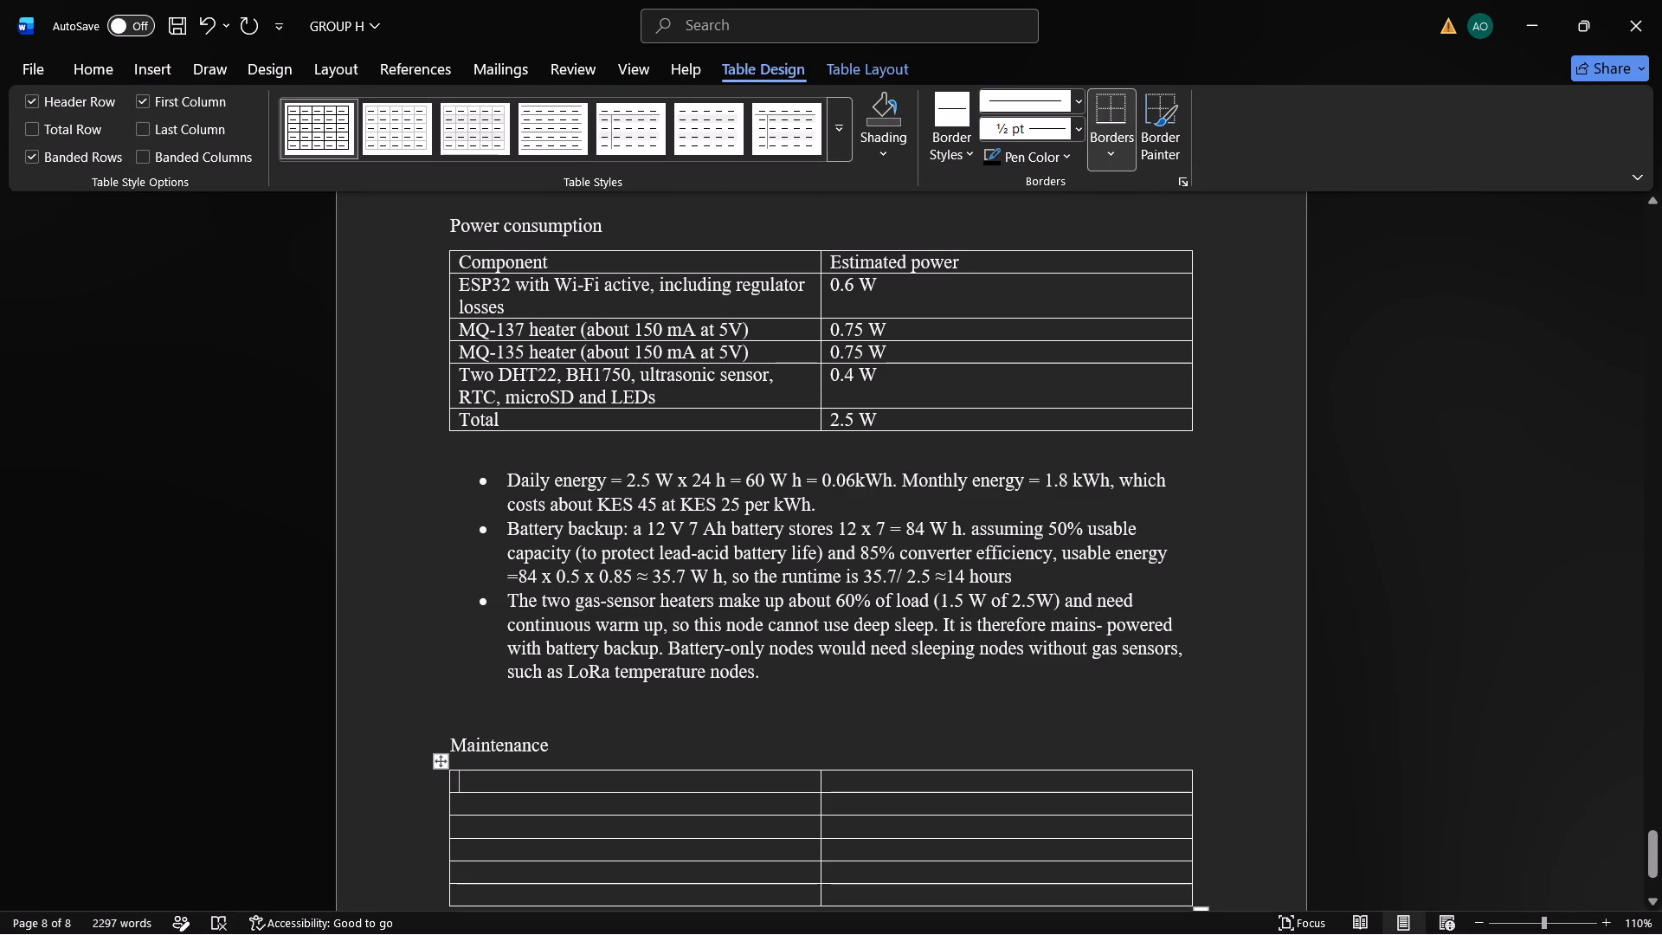
# Fill the header row of the Maintenance table with the column titles "Task" and "Frequency".
pyautogui.write('task')
pyautogui.press('space')
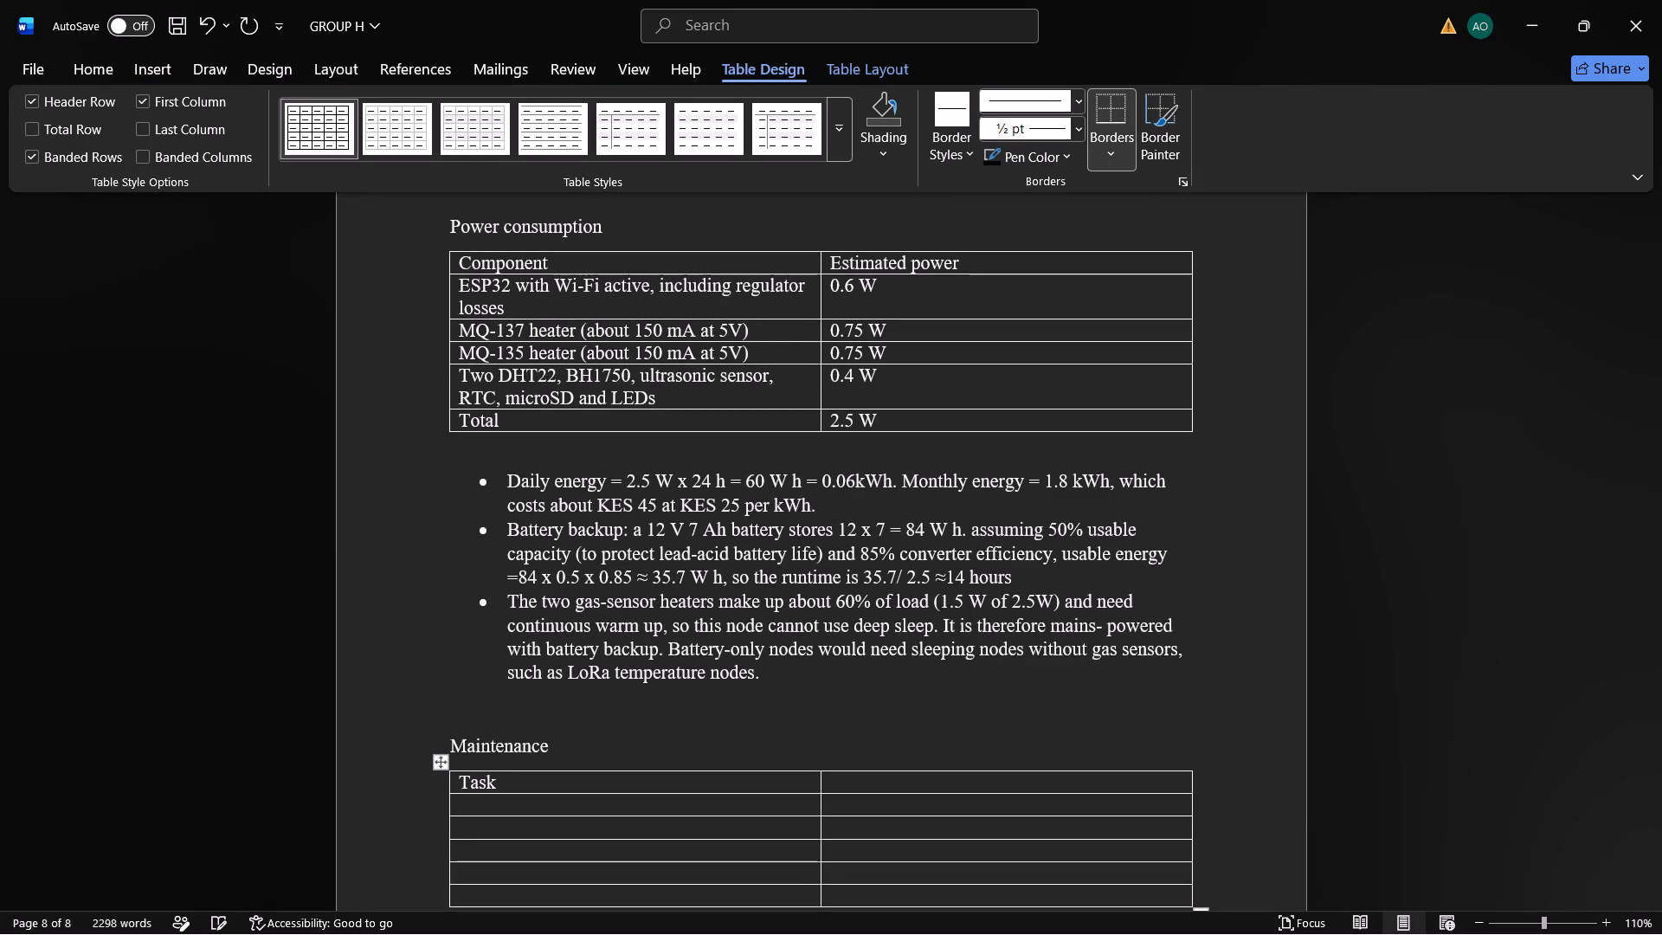
pyautogui.press('Right')
pyautogui.write('fre')
pyautogui.press('q')
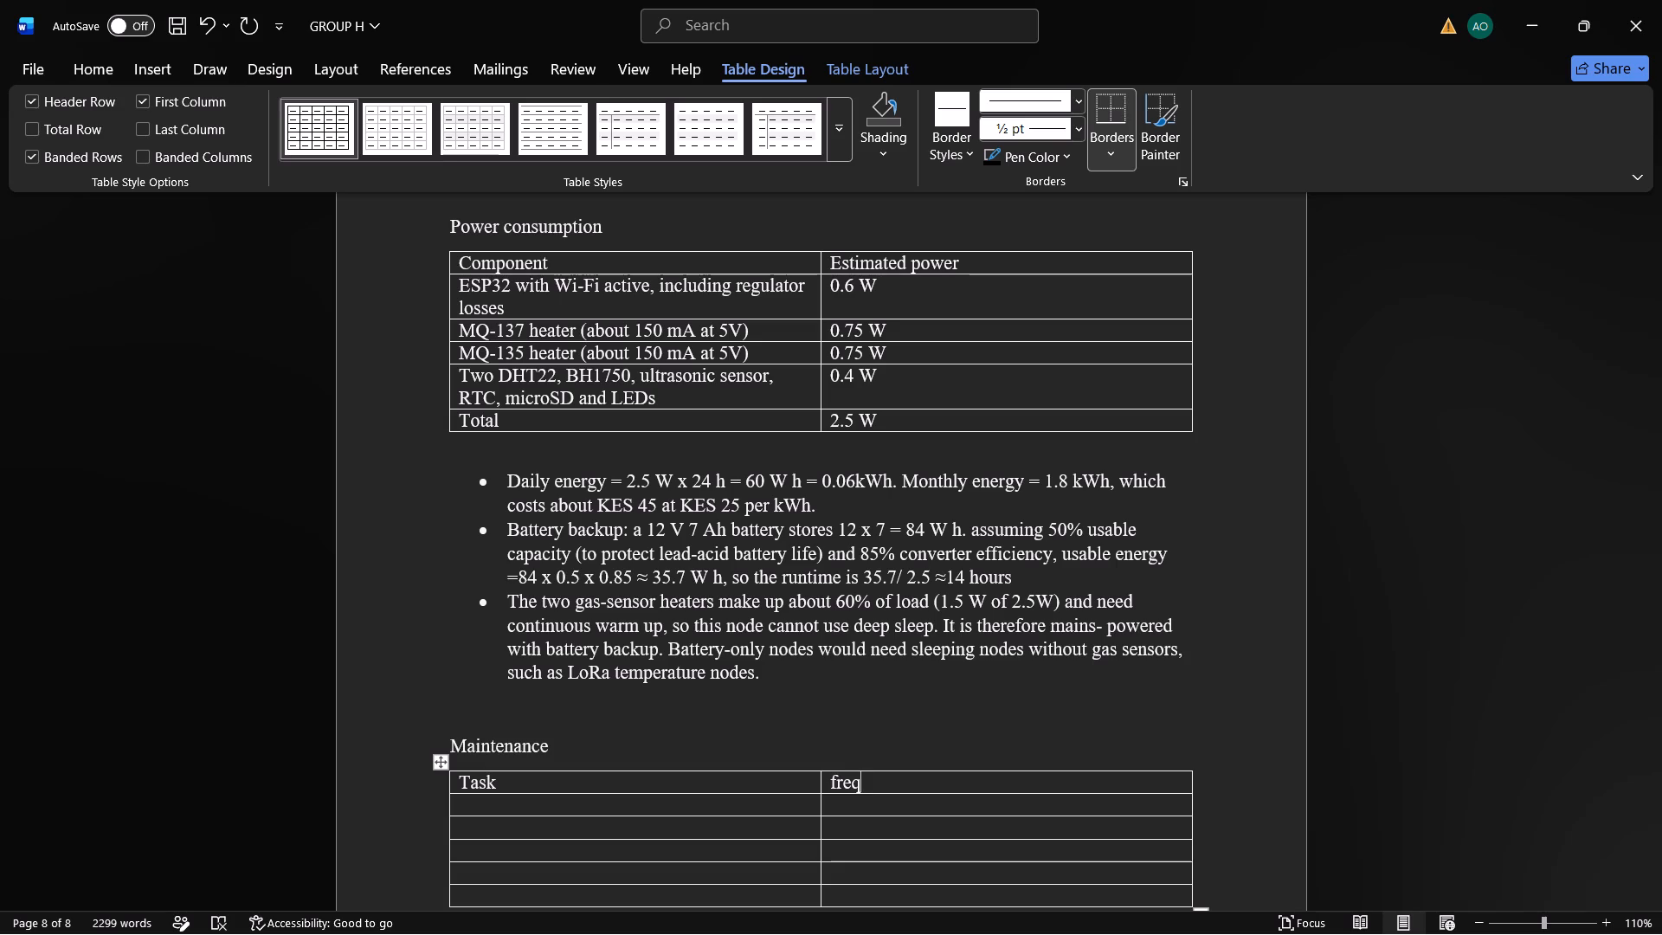
pyautogui.press('u')
pyautogui.write('ency')
pyautogui.press('space')
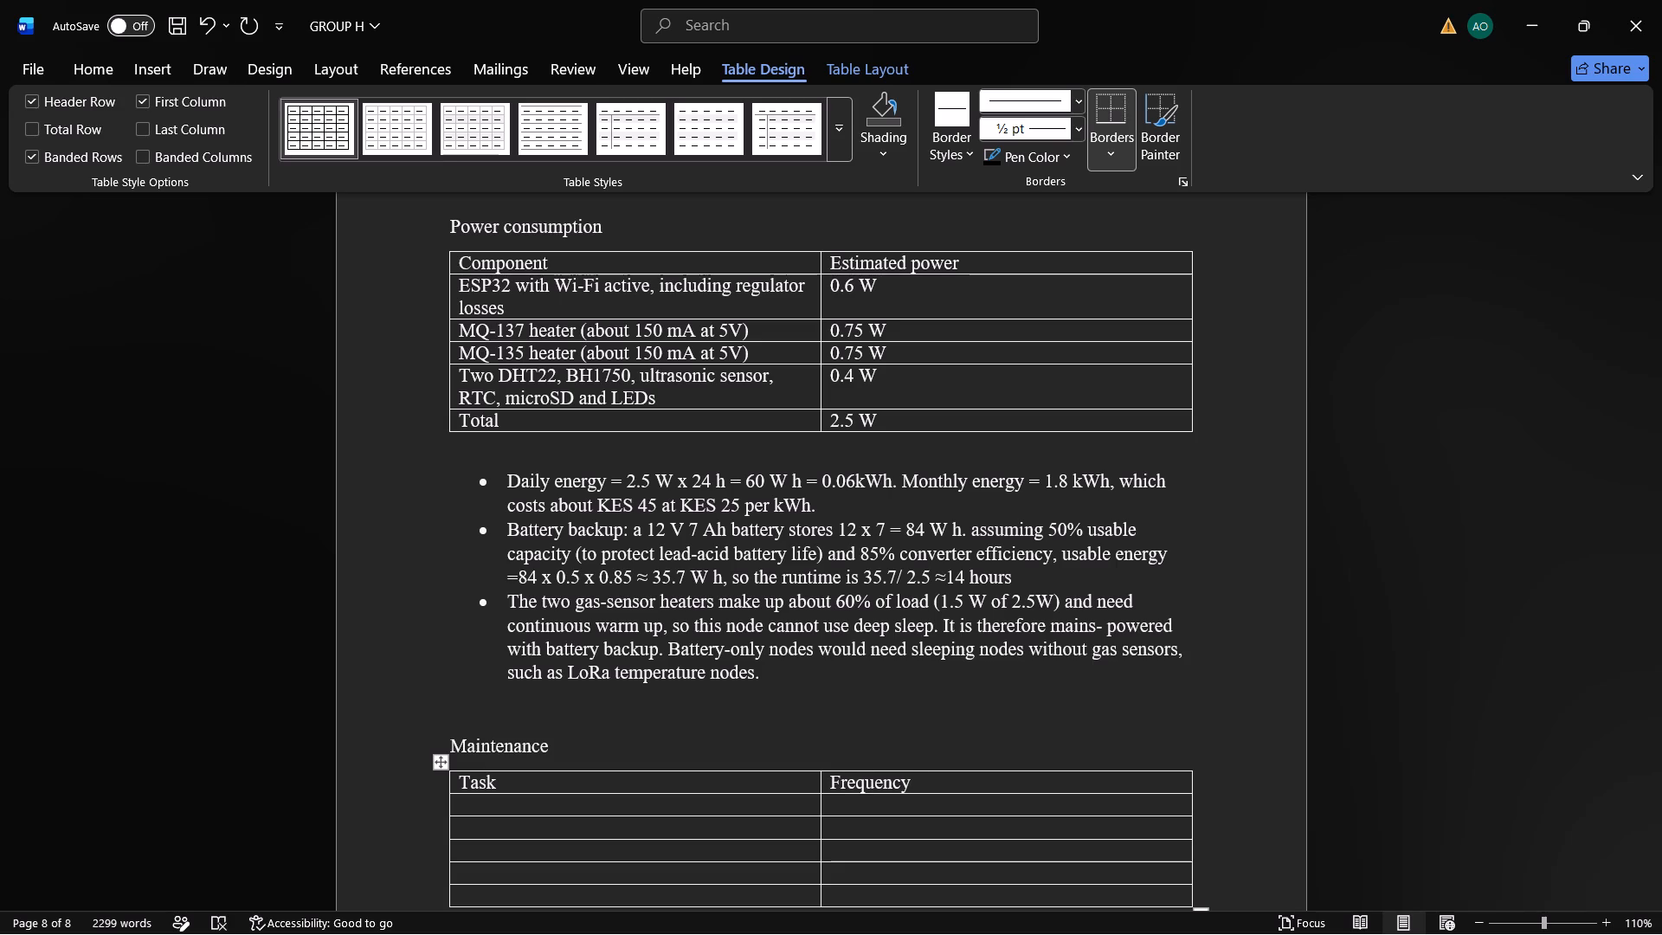
# Enter "Visual checks" in the Task column of the first row below the Maintenance table's header.
pyautogui.press('Down')
pyautogui.press('Left')
pyautogui.write('visual')
pyautogui.press('space')
pyautogui.write('chea')
pyautogui.press('c')
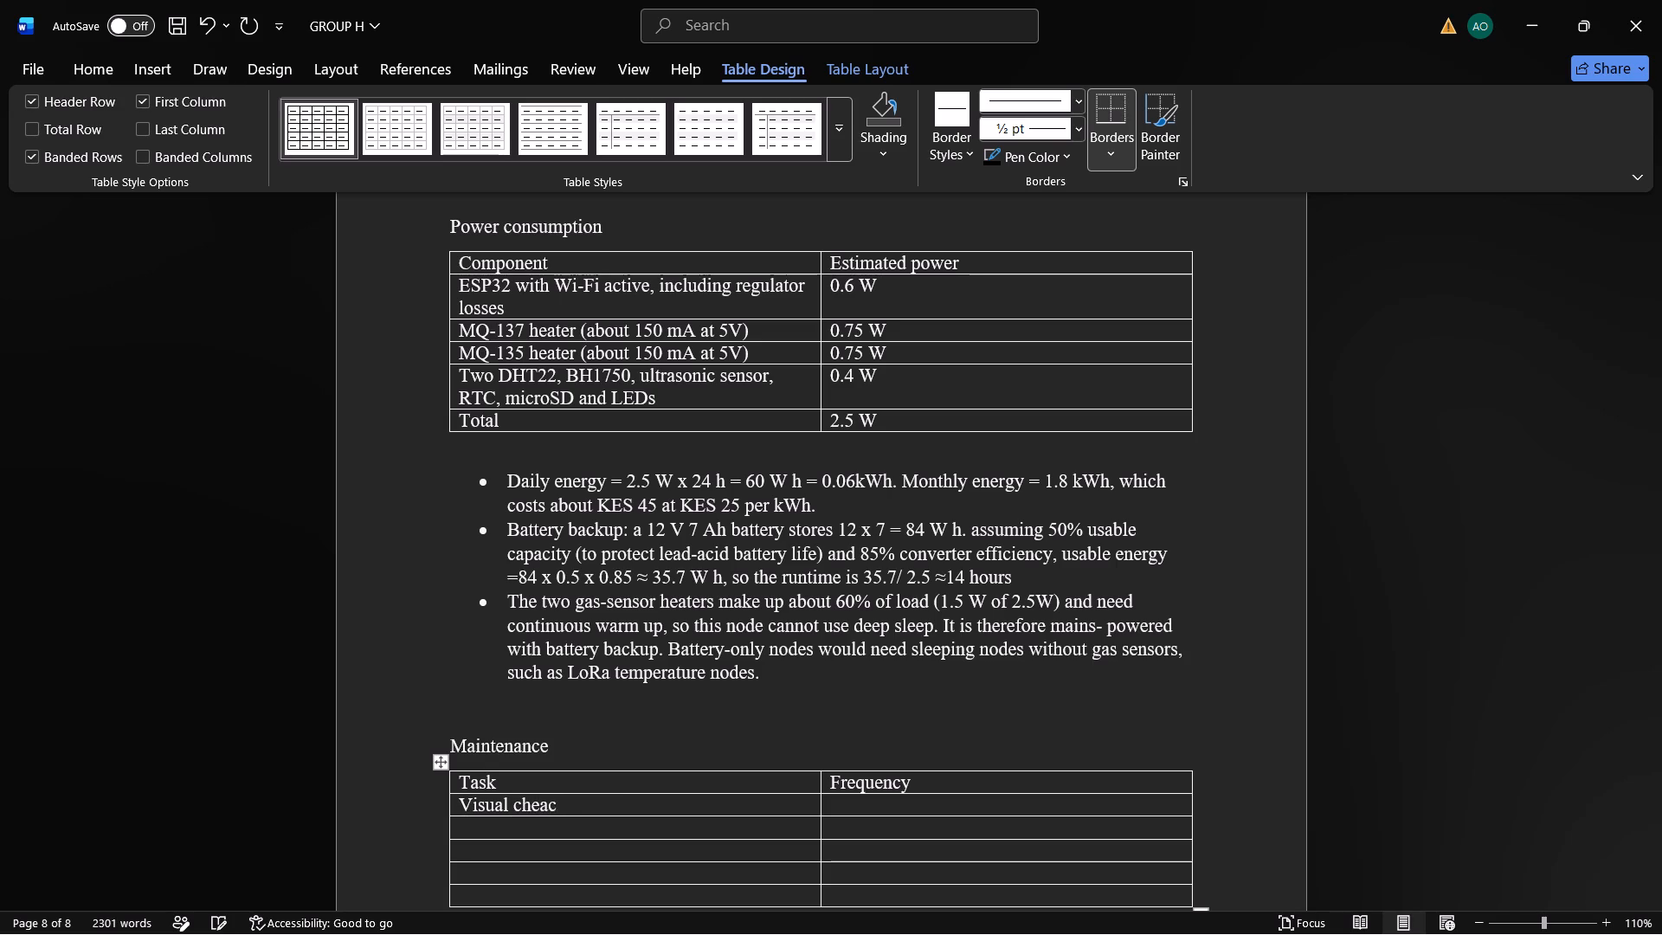
pyautogui.press('BackSpace')
pyautogui.press('BackSpace')
pyautogui.write('cks')
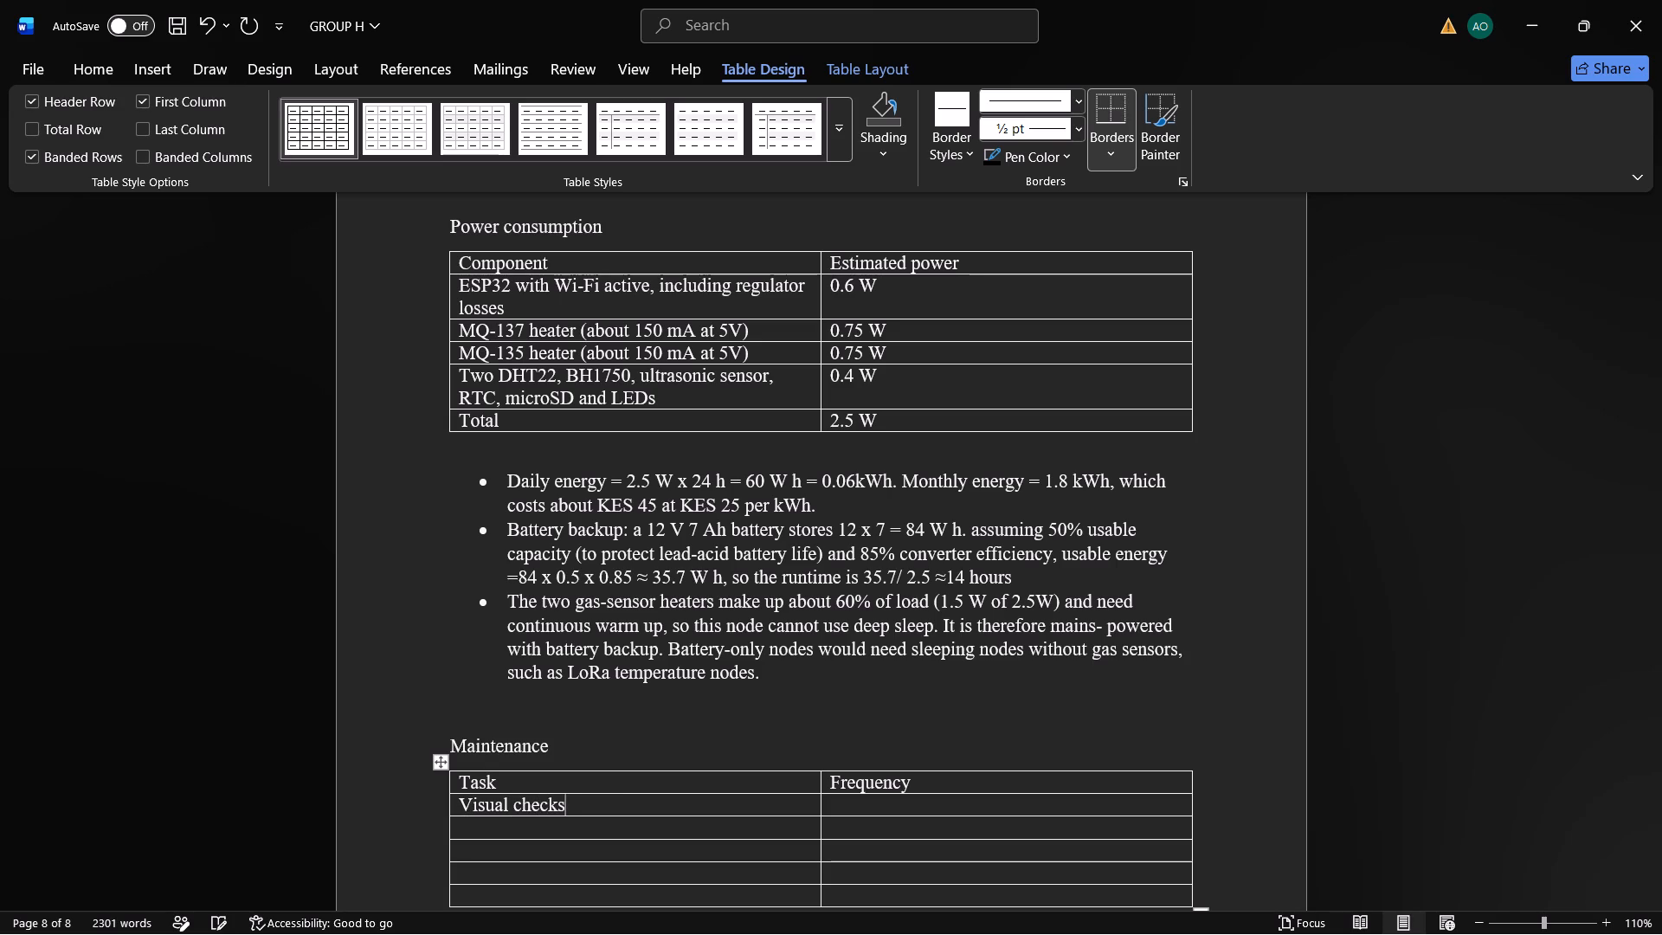
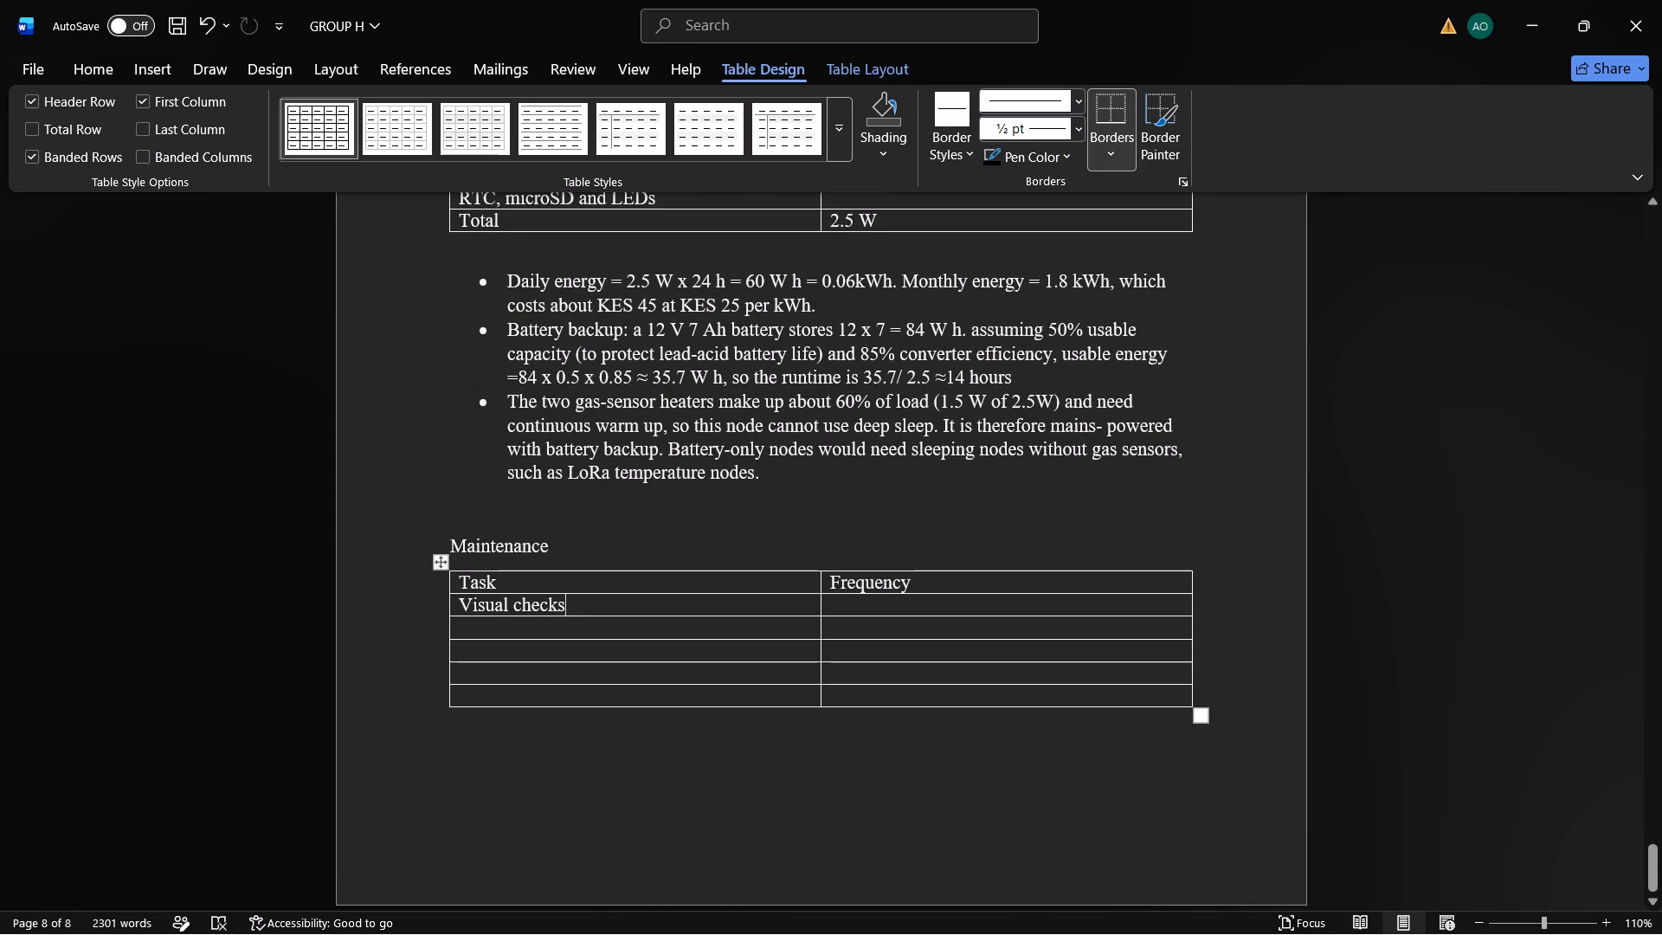
# Extend the first Maintenance task after "Visual checks" with "of enclosure, cables, sensors and condensation".
pyautogui.press('o')
pyautogui.press('BackSpace')
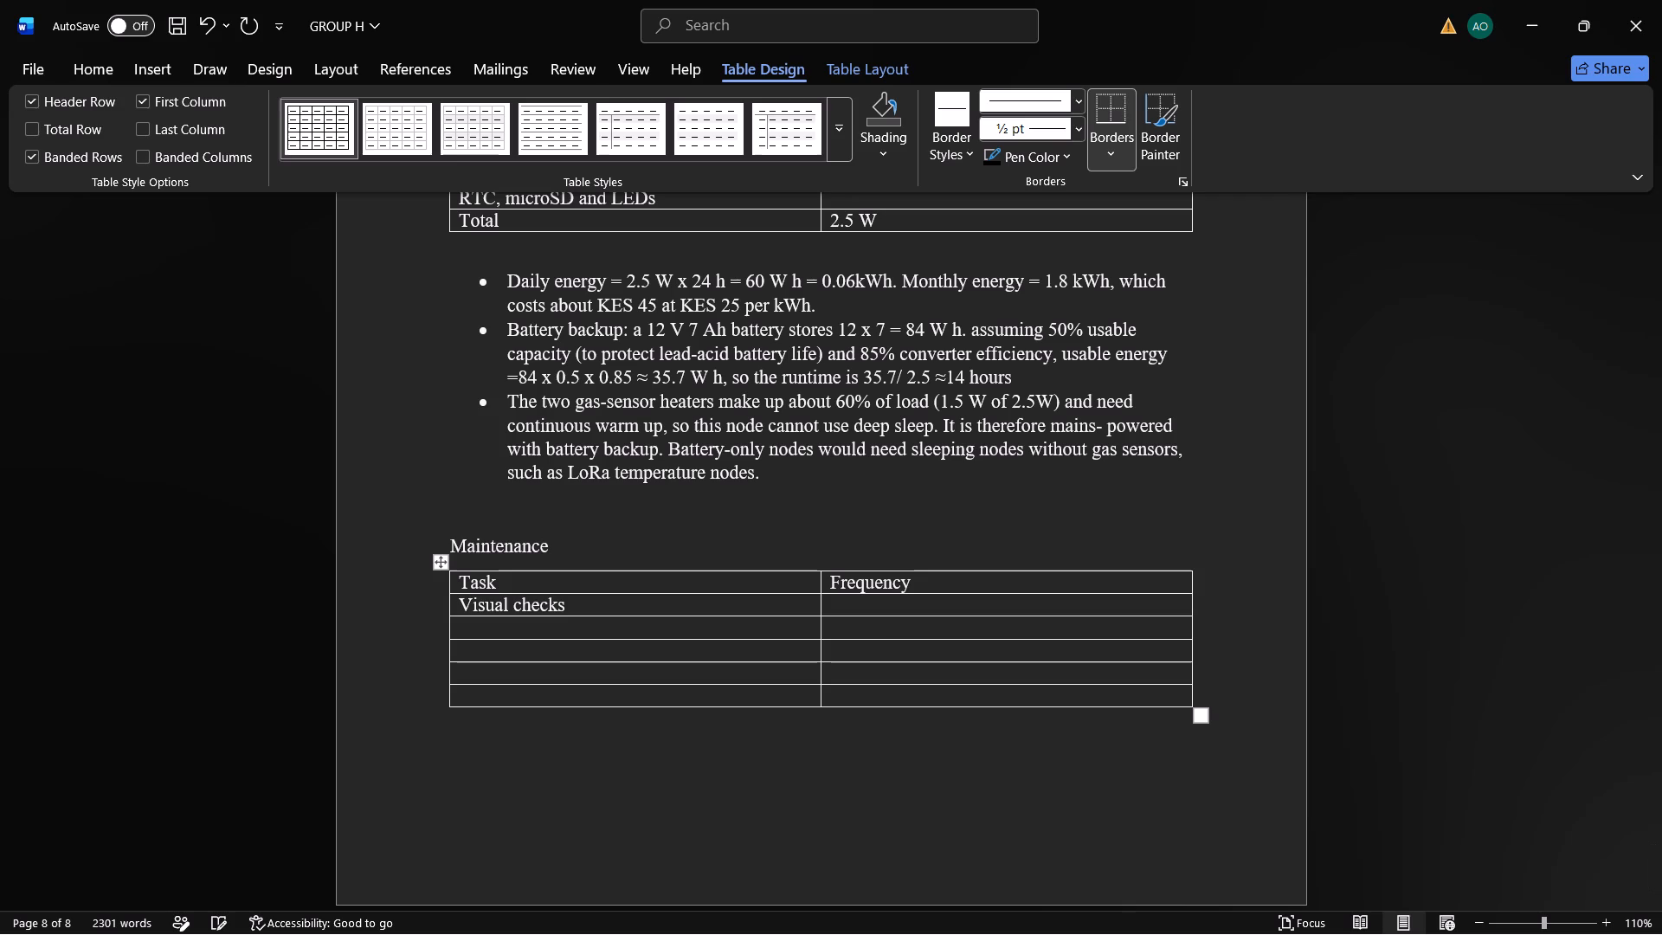
pyautogui.press('space')
pyautogui.write('o')
pyautogui.write('f')
pyautogui.press('space')
pyautogui.write('enclosu')
pyautogui.press('e')
pyautogui.press('BackSpace')
pyautogui.write('re')
pyautogui.press(',')
pyautogui.press('space')
pyautogui.write('cab')
pyautogui.press('l')
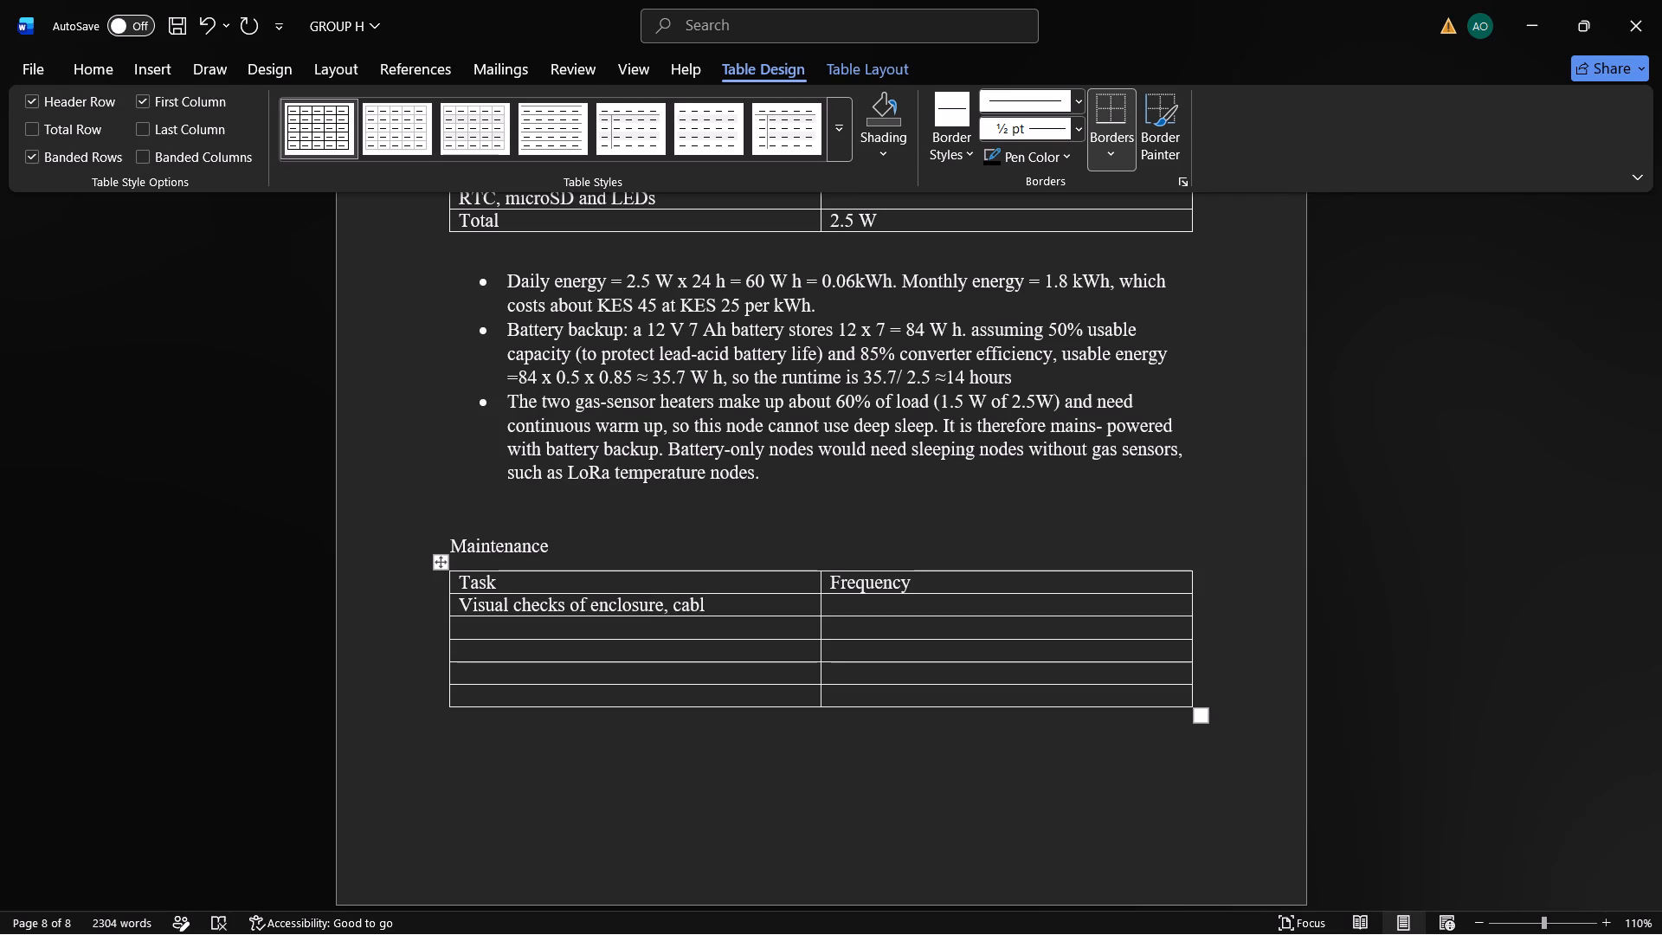
pyautogui.write('es')
pyautogui.press(',')
pyautogui.press('space')
pyautogui.write('sensor')
pyautogui.write('s and co')
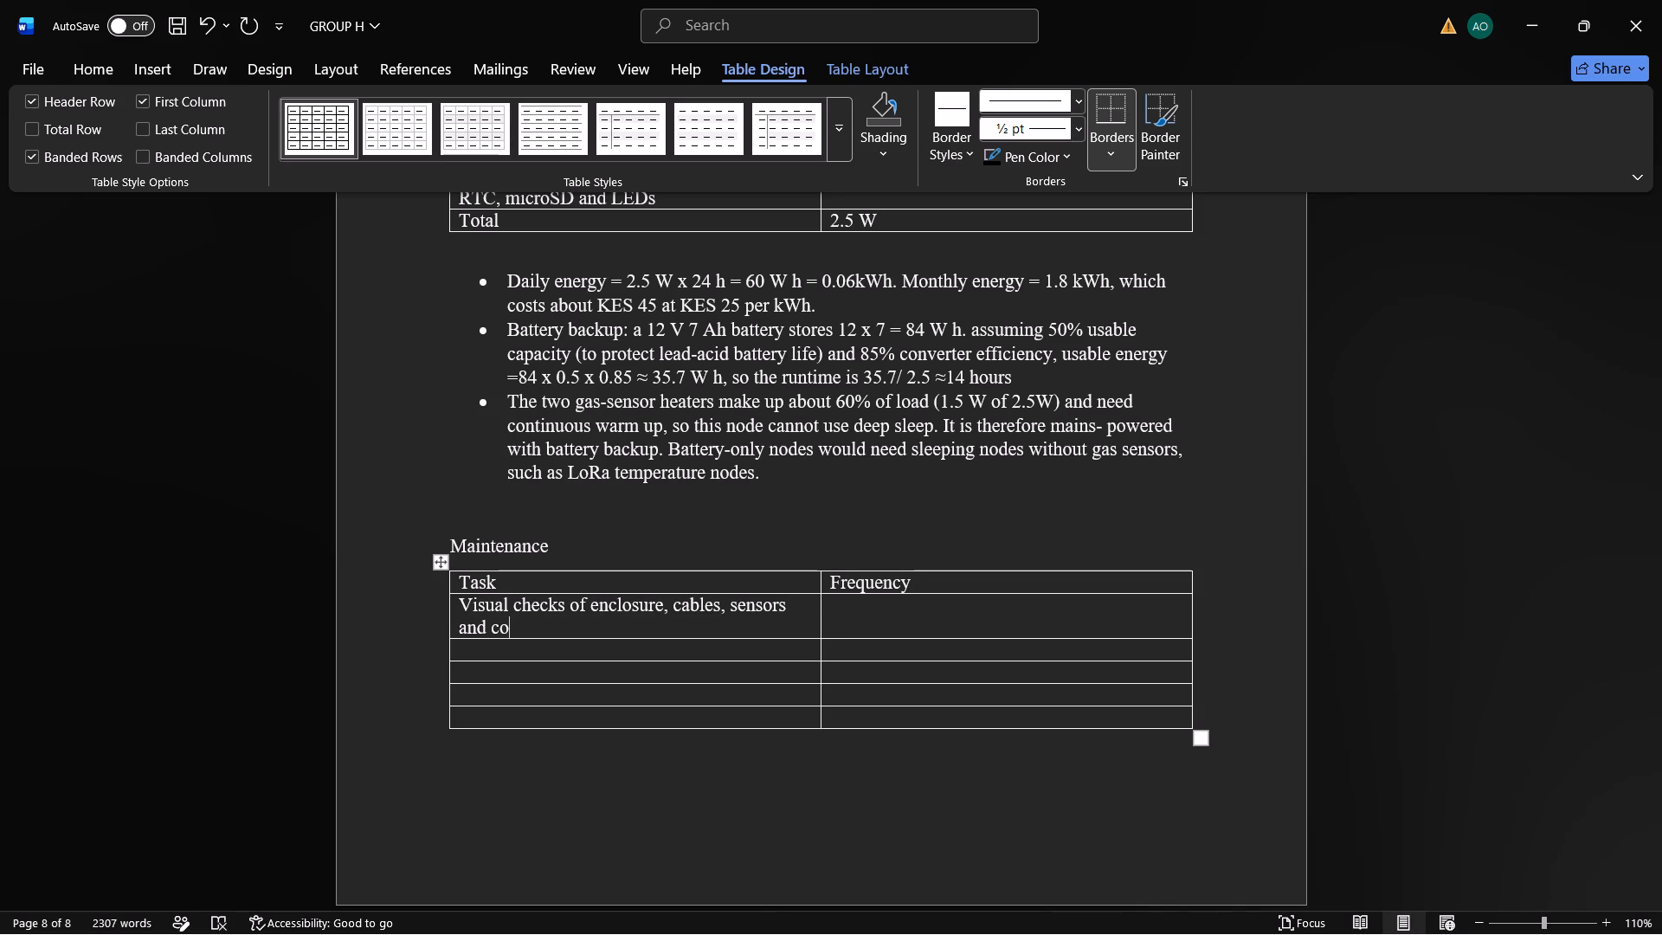
pyautogui.write('nde')
pyautogui.press('n')
pyautogui.write('sation')
# Enter "Clean sensor shields and ultrasonic sensor face" as the second task in the Maintenance table.
pyautogui.press('Down')
pyautogui.write('clean')
pyautogui.press('space')
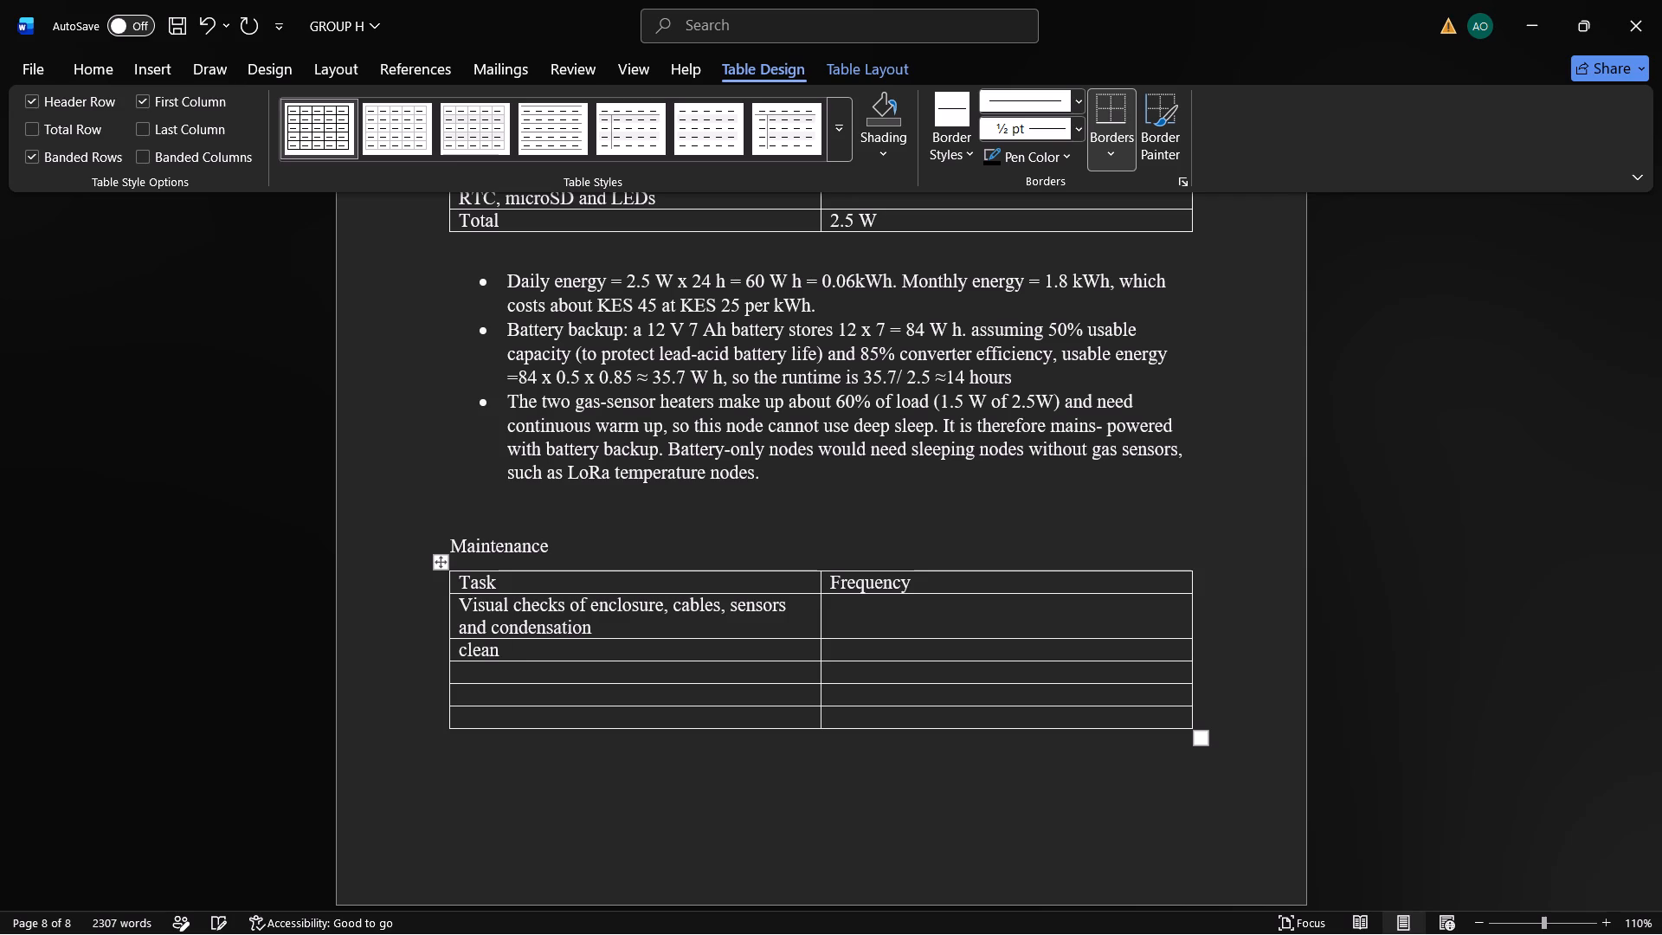
pyautogui.write('sensor')
pyautogui.press('space')
pyautogui.write('shei')
pyautogui.write('lds')
pyautogui.press('space')
pyautogui.write('and ultraso')
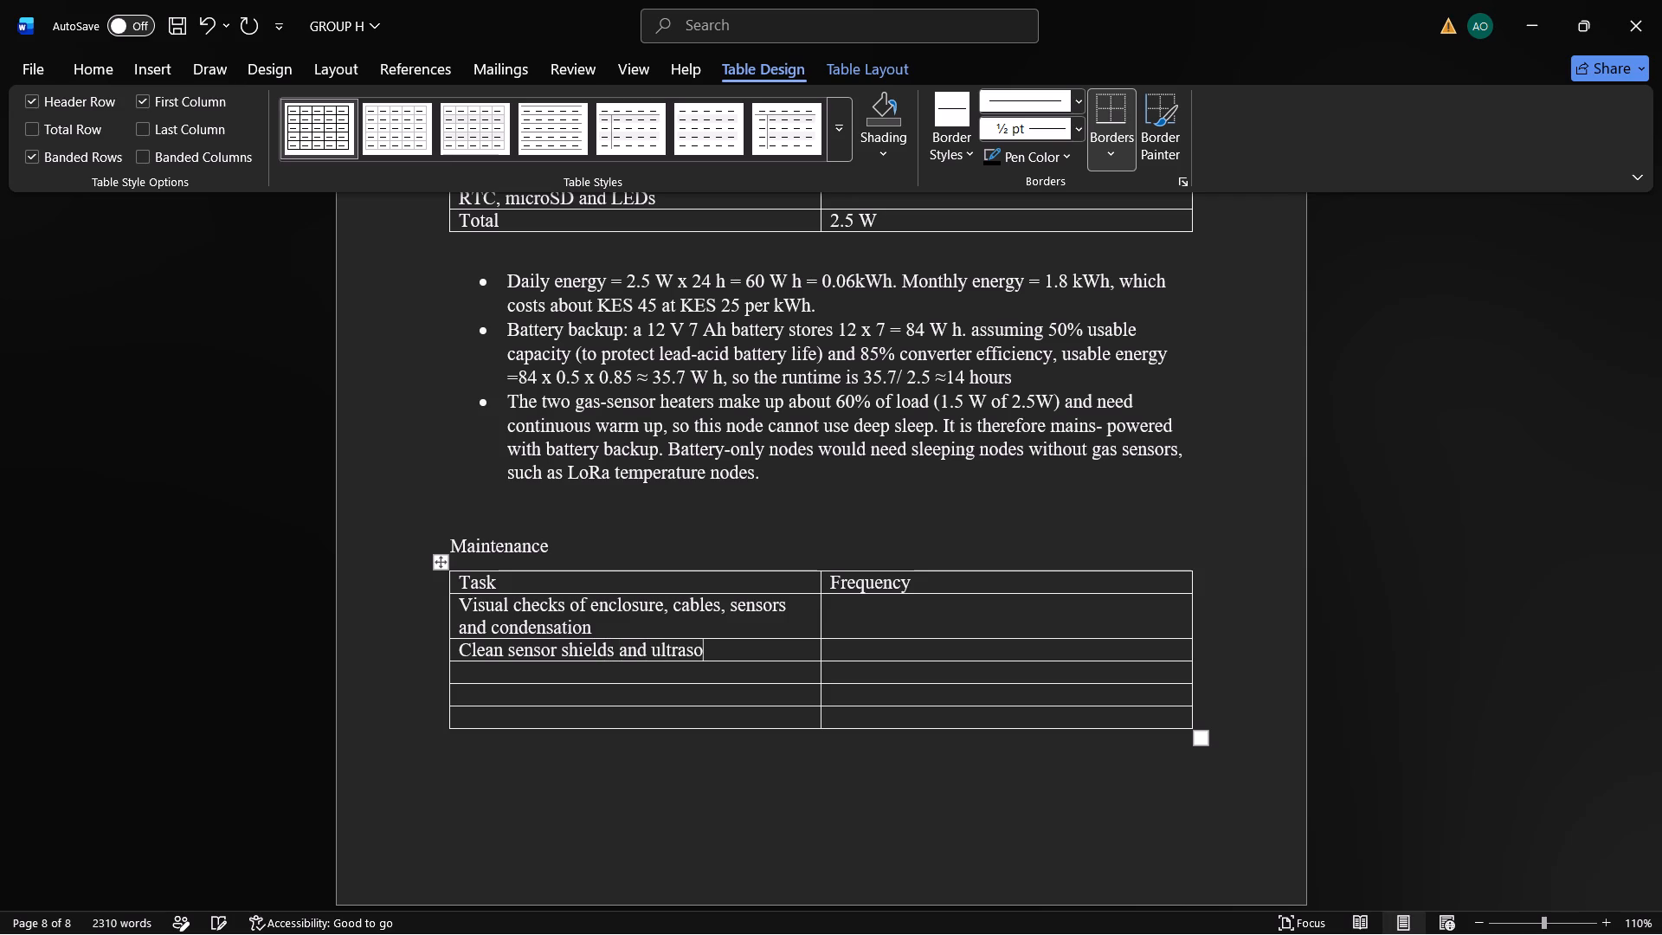
pyautogui.write('nic')
pyautogui.press('space')
pyautogui.write('sens')
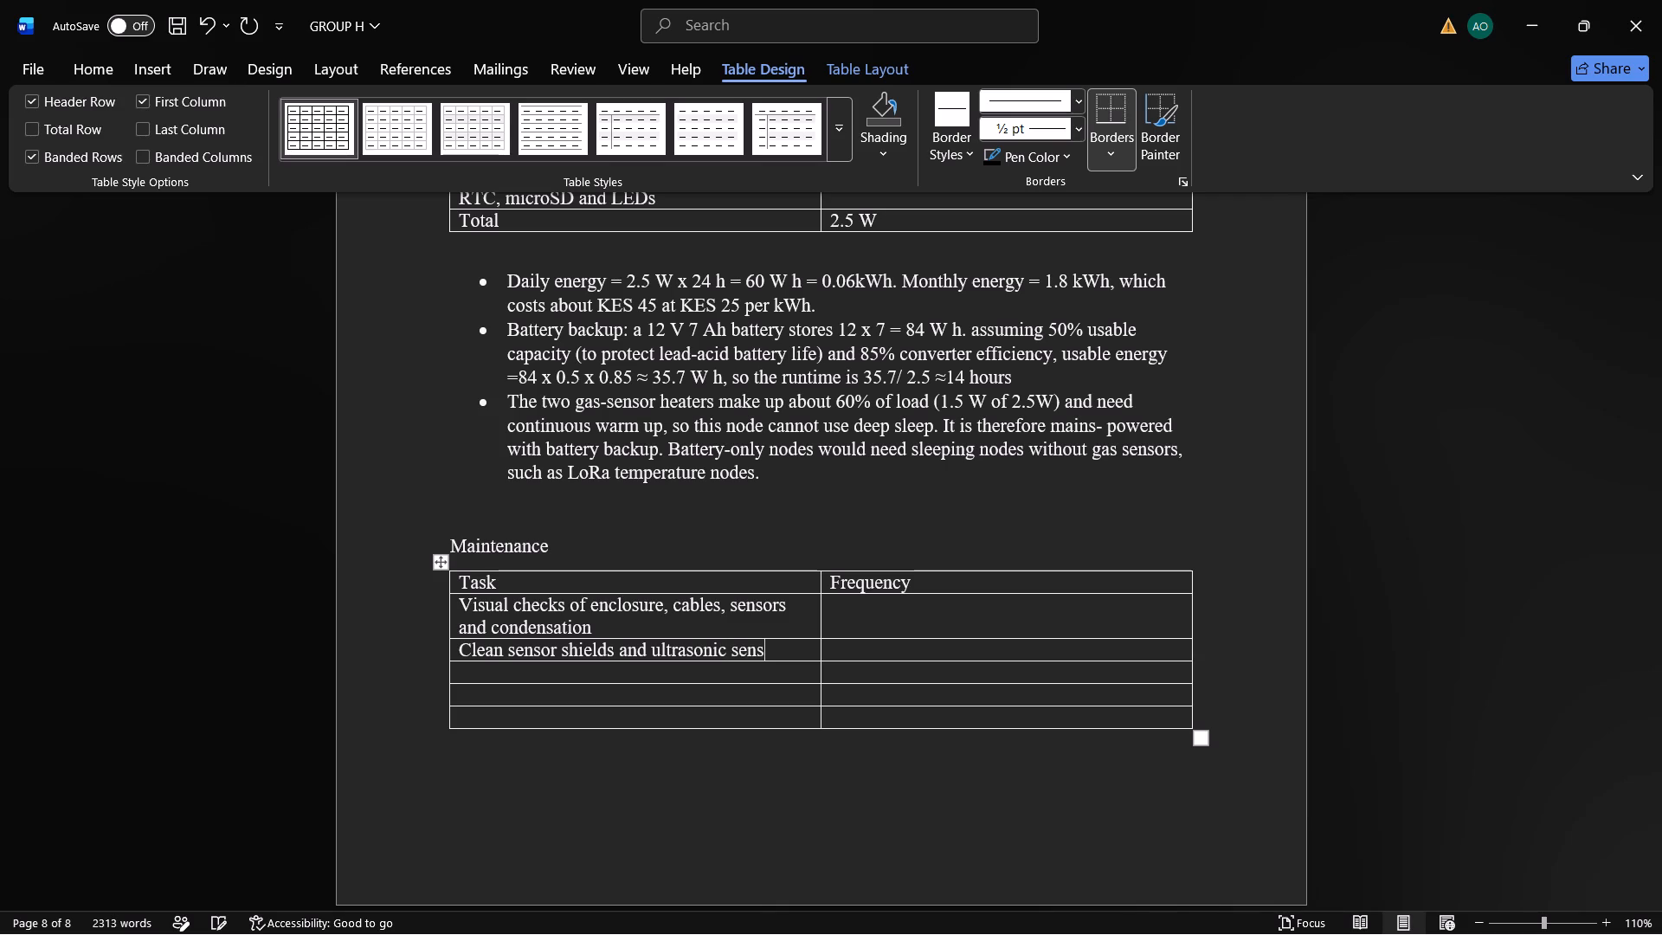
pyautogui.write('or fav')
pyautogui.press('BackSpace')
pyautogui.write('ce')
# Enter "Compare dashboard readings with a handheld thermometer and hygrometer" as the third task in the Maintenance table.
pyautogui.press('Down')
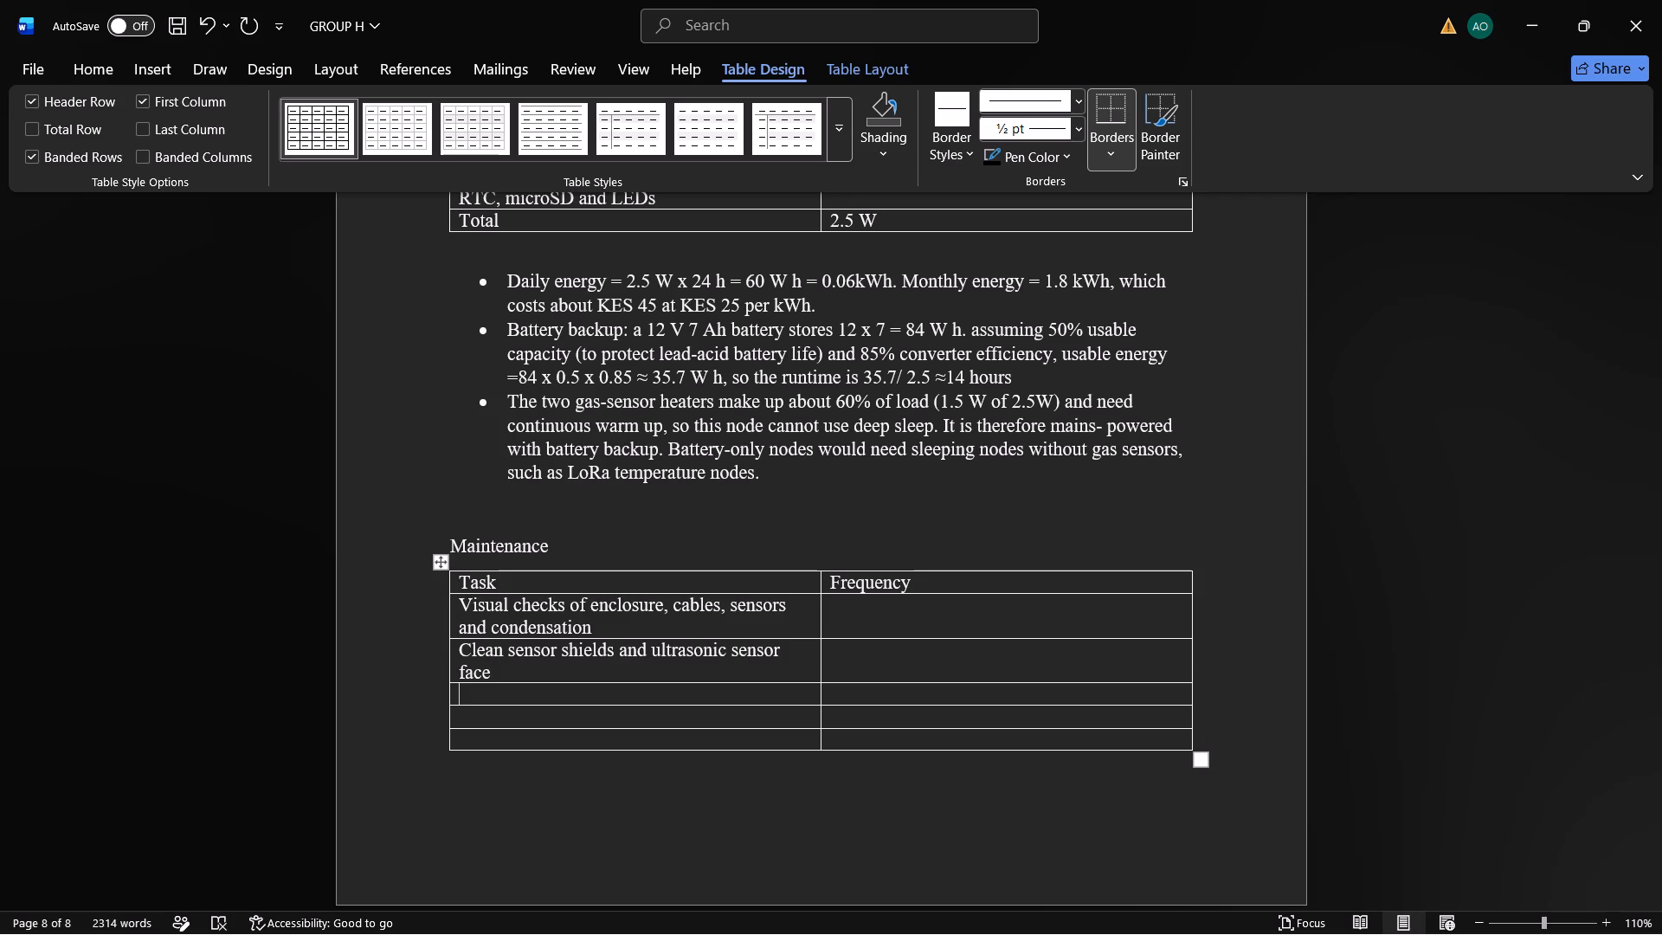
pyautogui.write('compare dash')
pyautogui.press('v')
pyautogui.press('BackSpace')
pyautogui.press('b')
pyautogui.press('o')
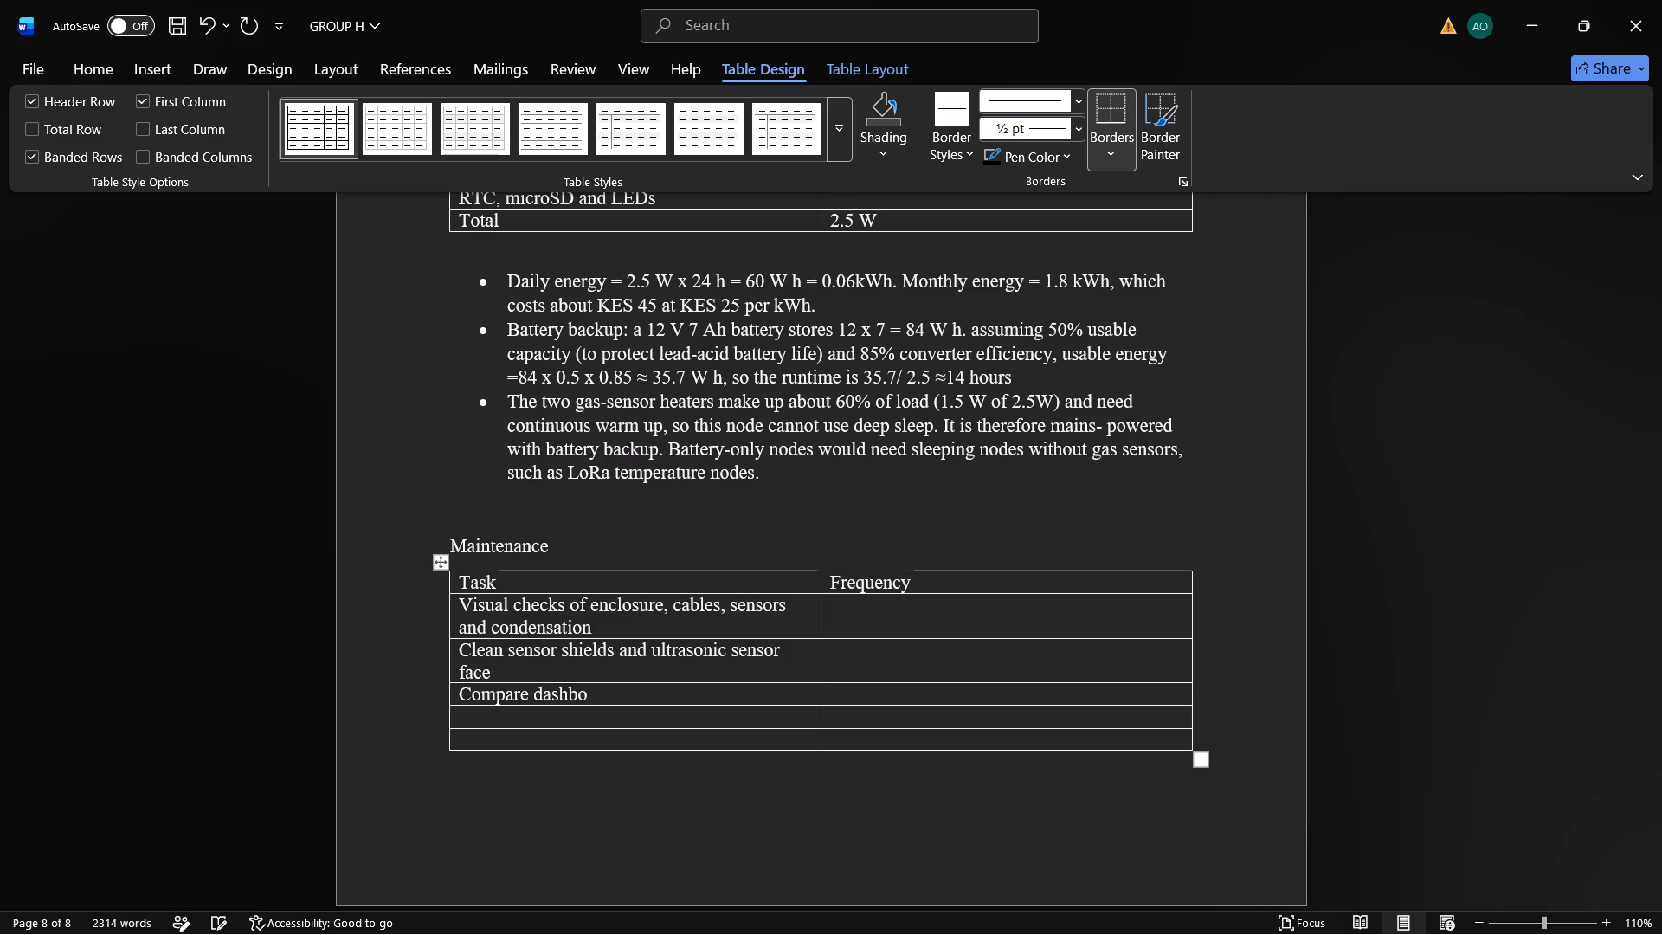
pyautogui.write('ard readin')
pyautogui.write('gs with')
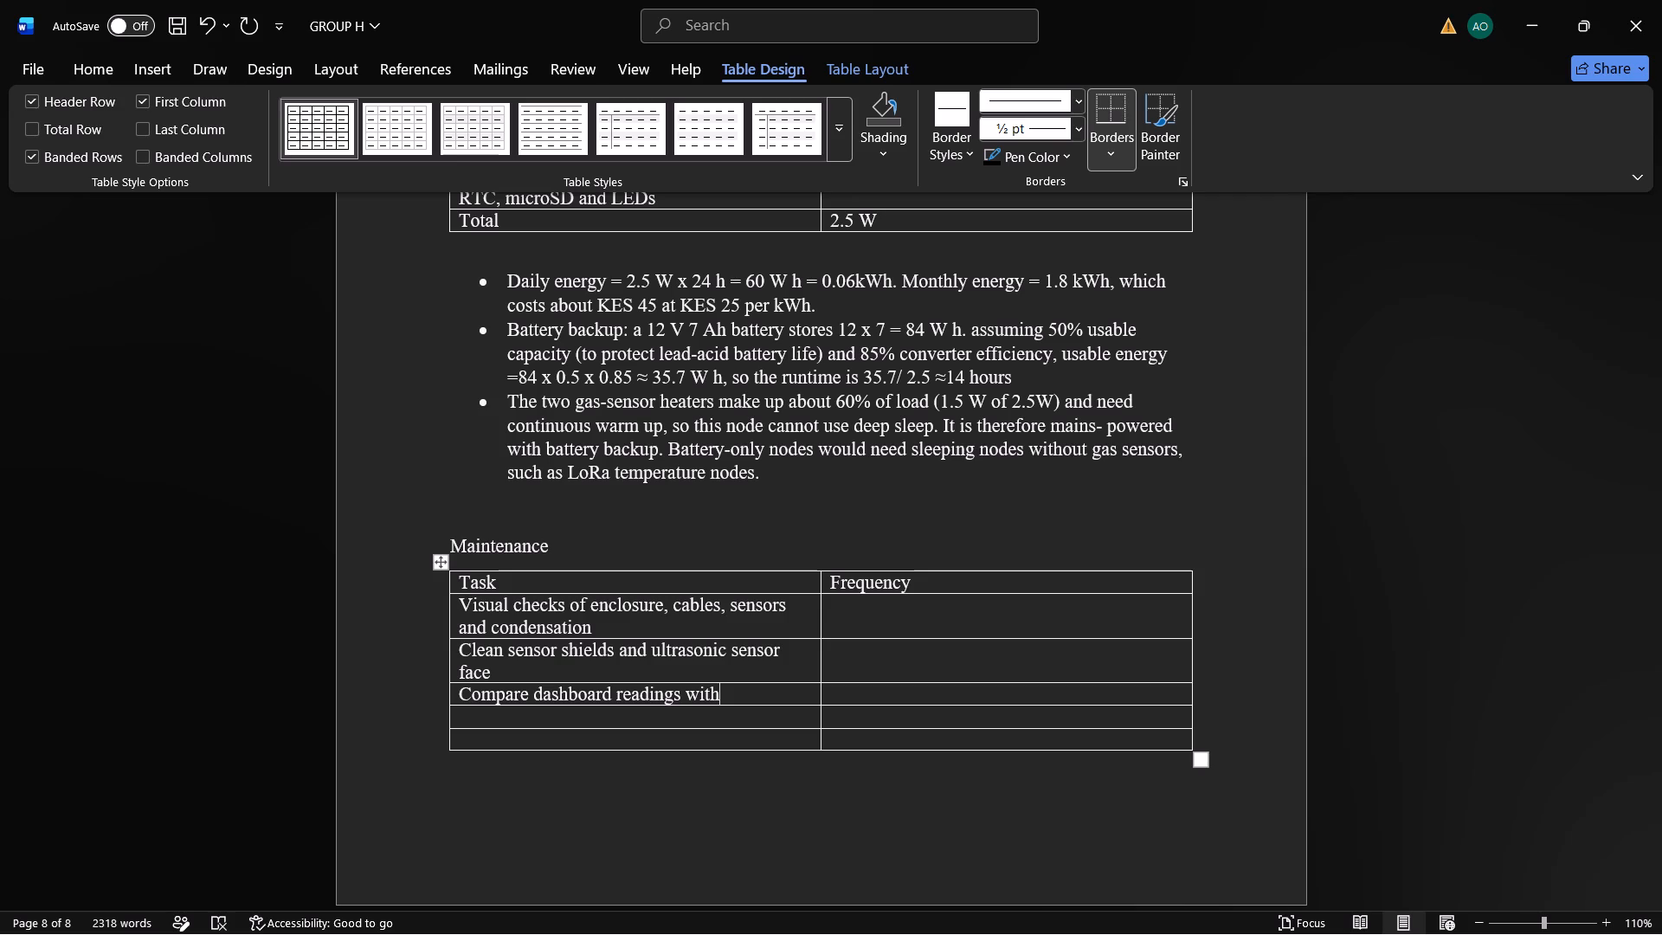
pyautogui.press('space')
pyautogui.write('a')
pyautogui.press('space')
pyautogui.write('handheld')
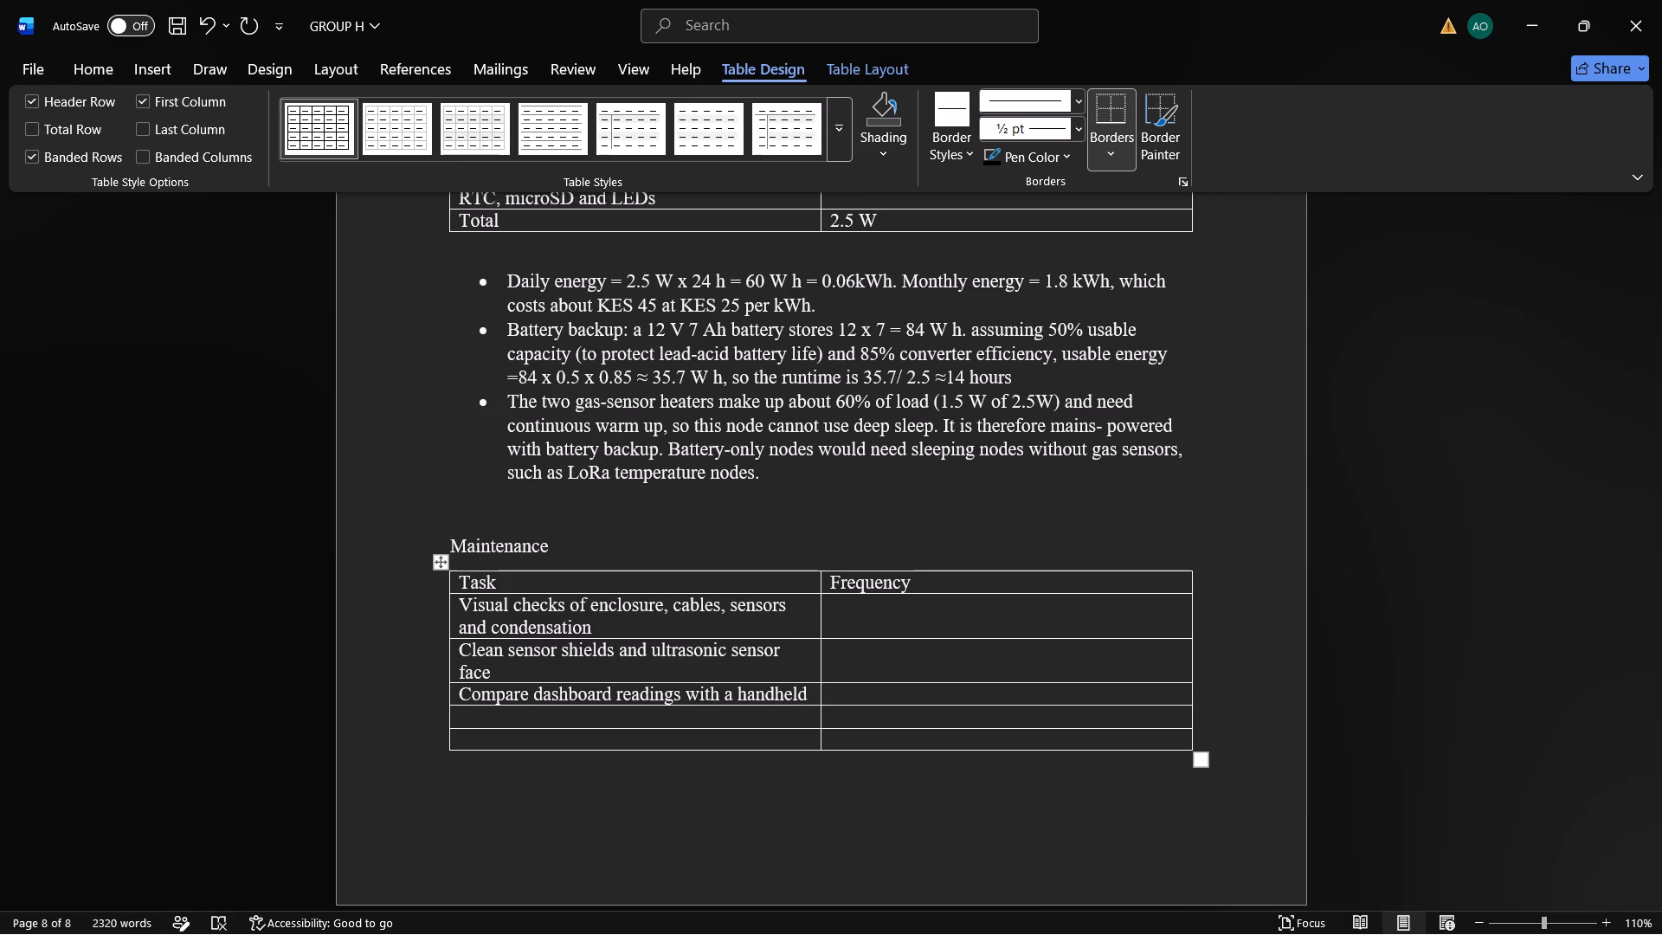
pyautogui.press('space')
pyautogui.write('ther')
pyautogui.write('mometrr')
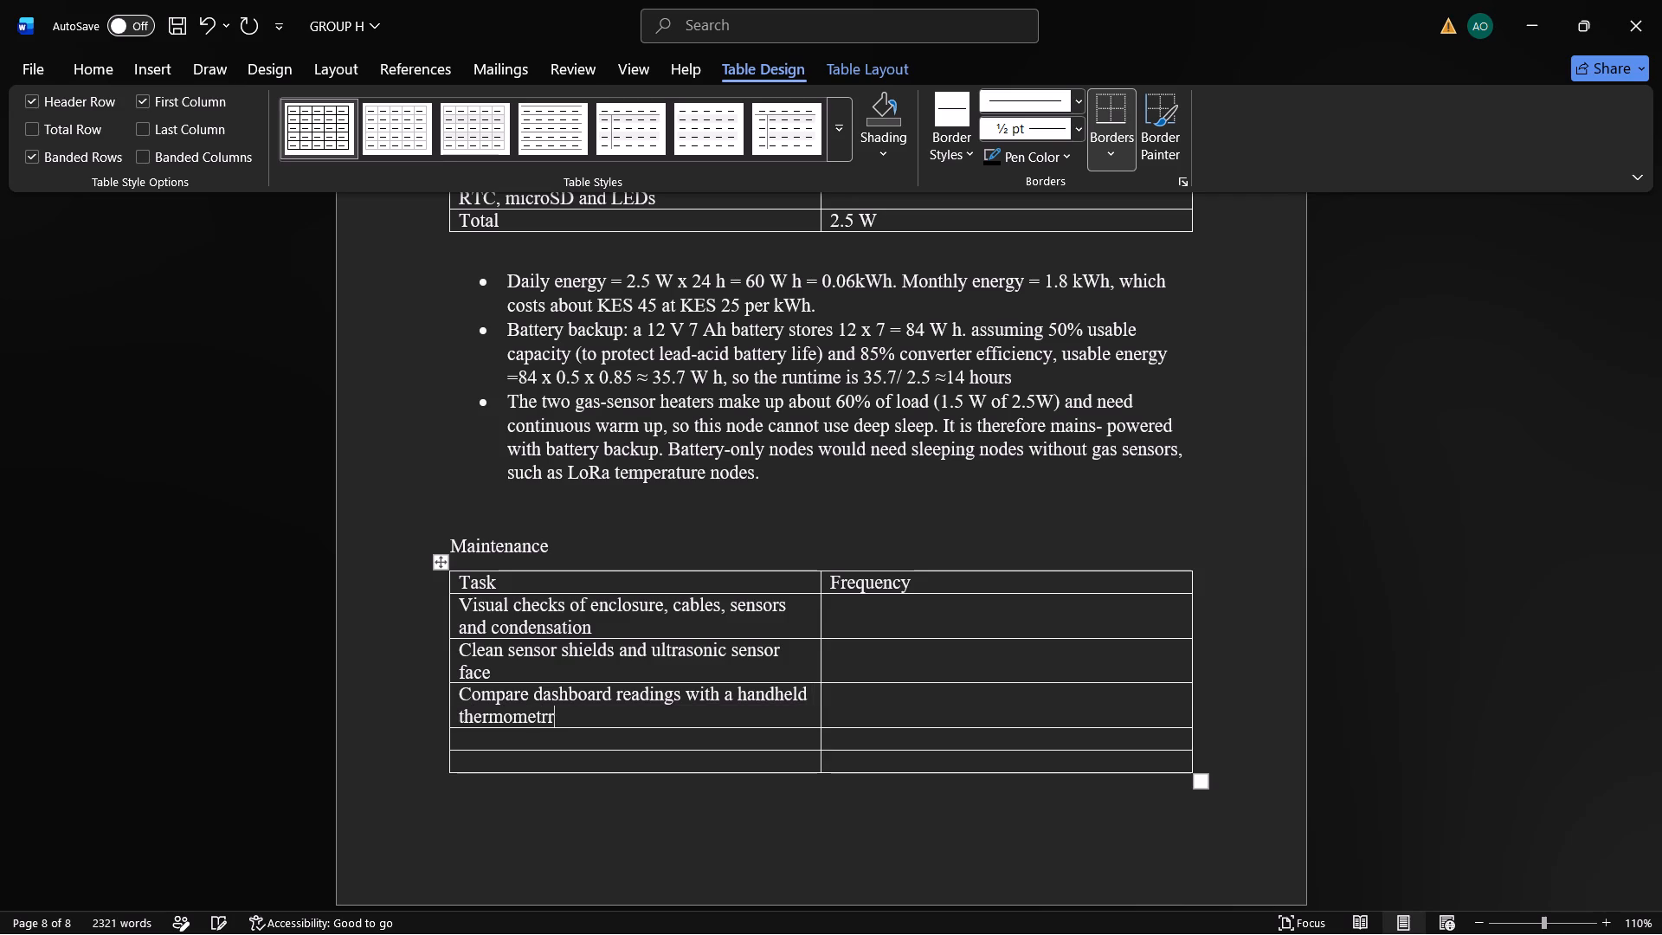
pyautogui.press('BackSpace')
pyautogui.press('BackSpace')
pyautogui.write('er')
pyautogui.press('space')
pyautogui.write('and')
pyautogui.press('space')
pyautogui.write('hu')
pyautogui.press('BackSpace')
pyautogui.write('ygri')
pyautogui.press('BackSpace')
pyautogui.write('omerte')
pyautogui.press('BackSpace')
pyautogui.press('BackSpace')
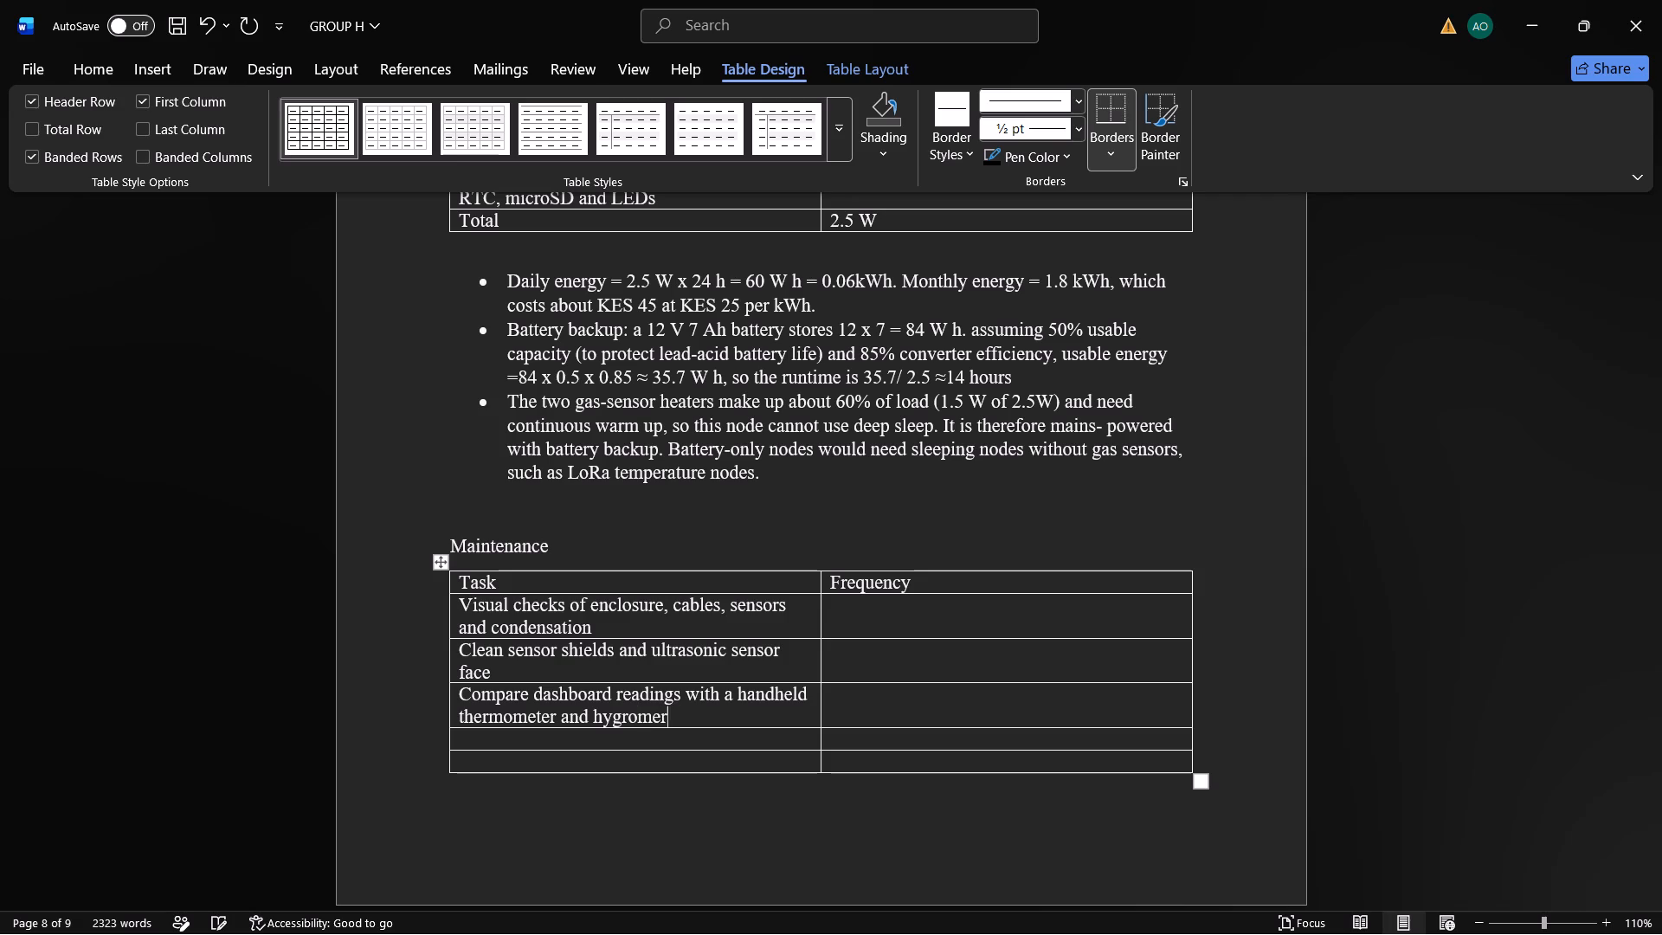
pyautogui.press('BackSpace')
pyautogui.press('r')
pyautogui.press('BackSpace')
pyautogui.write('ter')
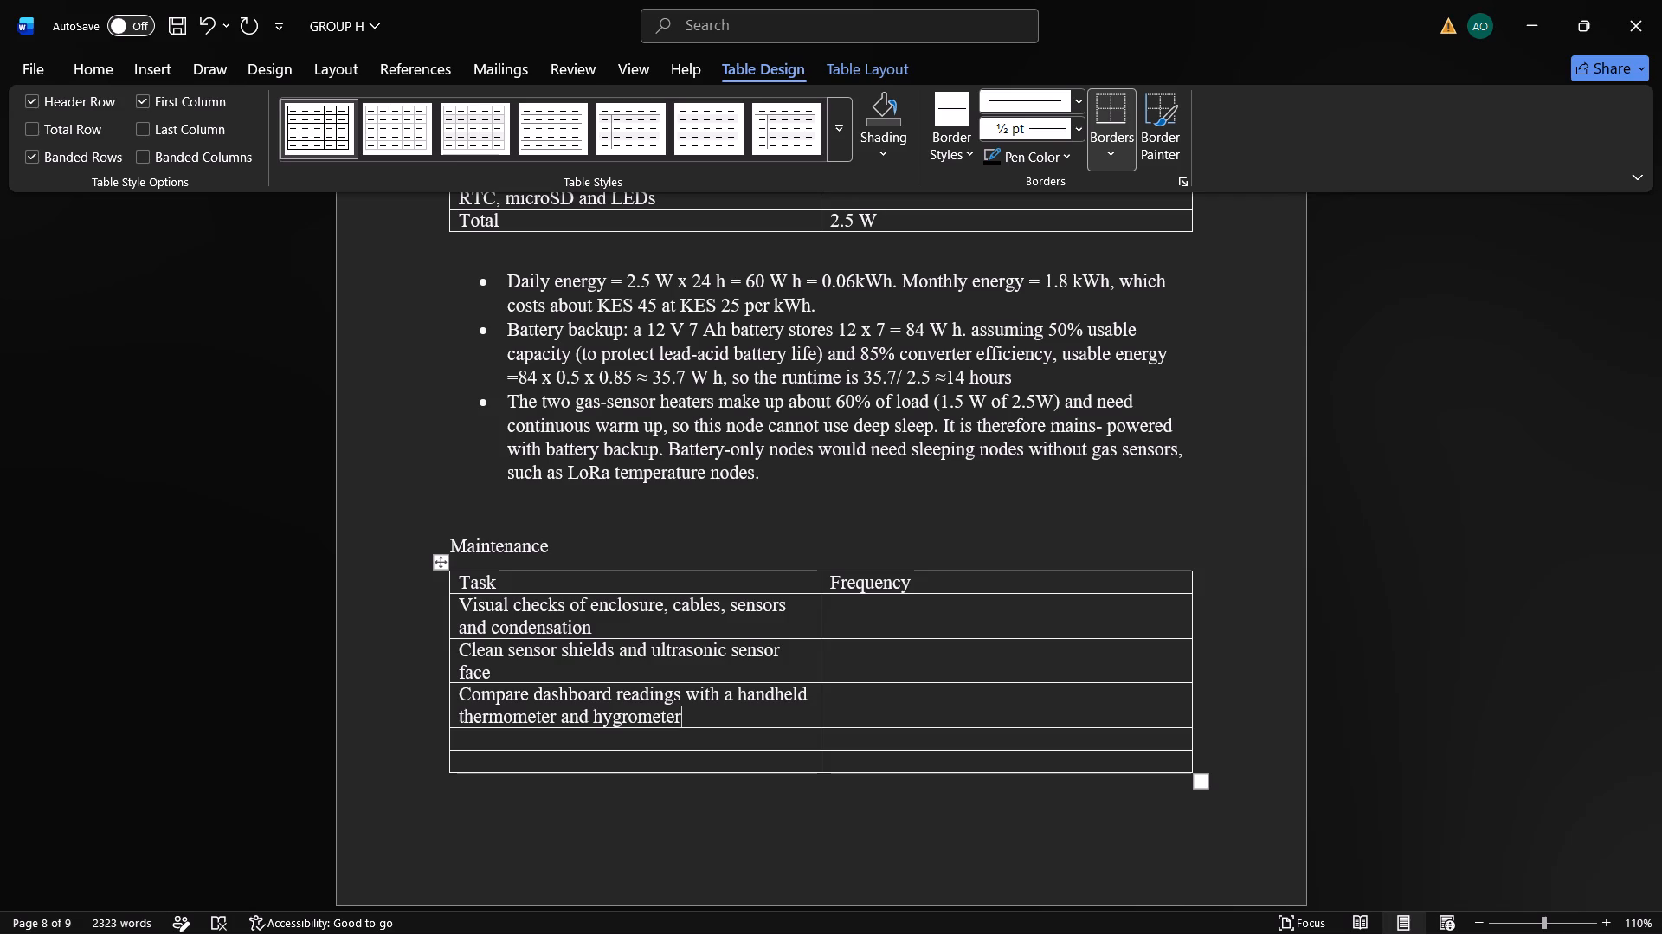
# Enter "Check and recalibrate the ammonia sensor against a reference such as detector tubes" as the fourth task in the Maintenance table.
pyautogui.press('Down')
pyautogui.press('c')
pyautogui.write('heac')
pyautogui.press('BackSpace')
pyautogui.press('BackSpace')
pyautogui.press('c')
pyautogui.write('k and re')
pyautogui.write('cali')
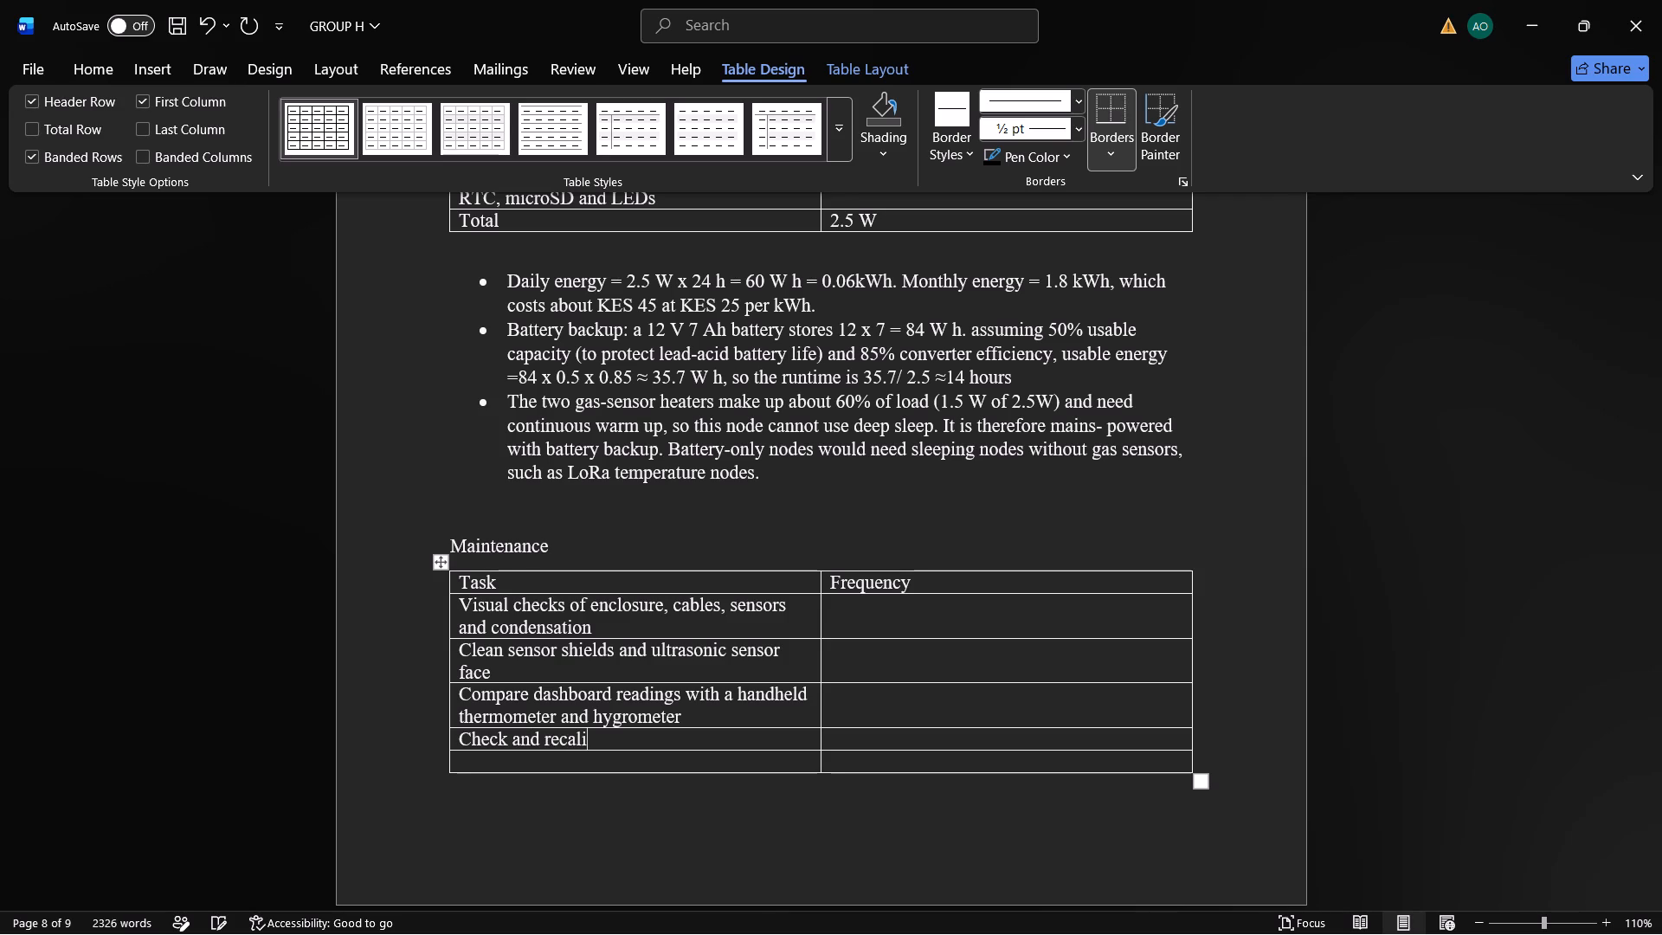
pyautogui.write('brate')
pyautogui.press('space')
pyautogui.write('the ammonia sensor')
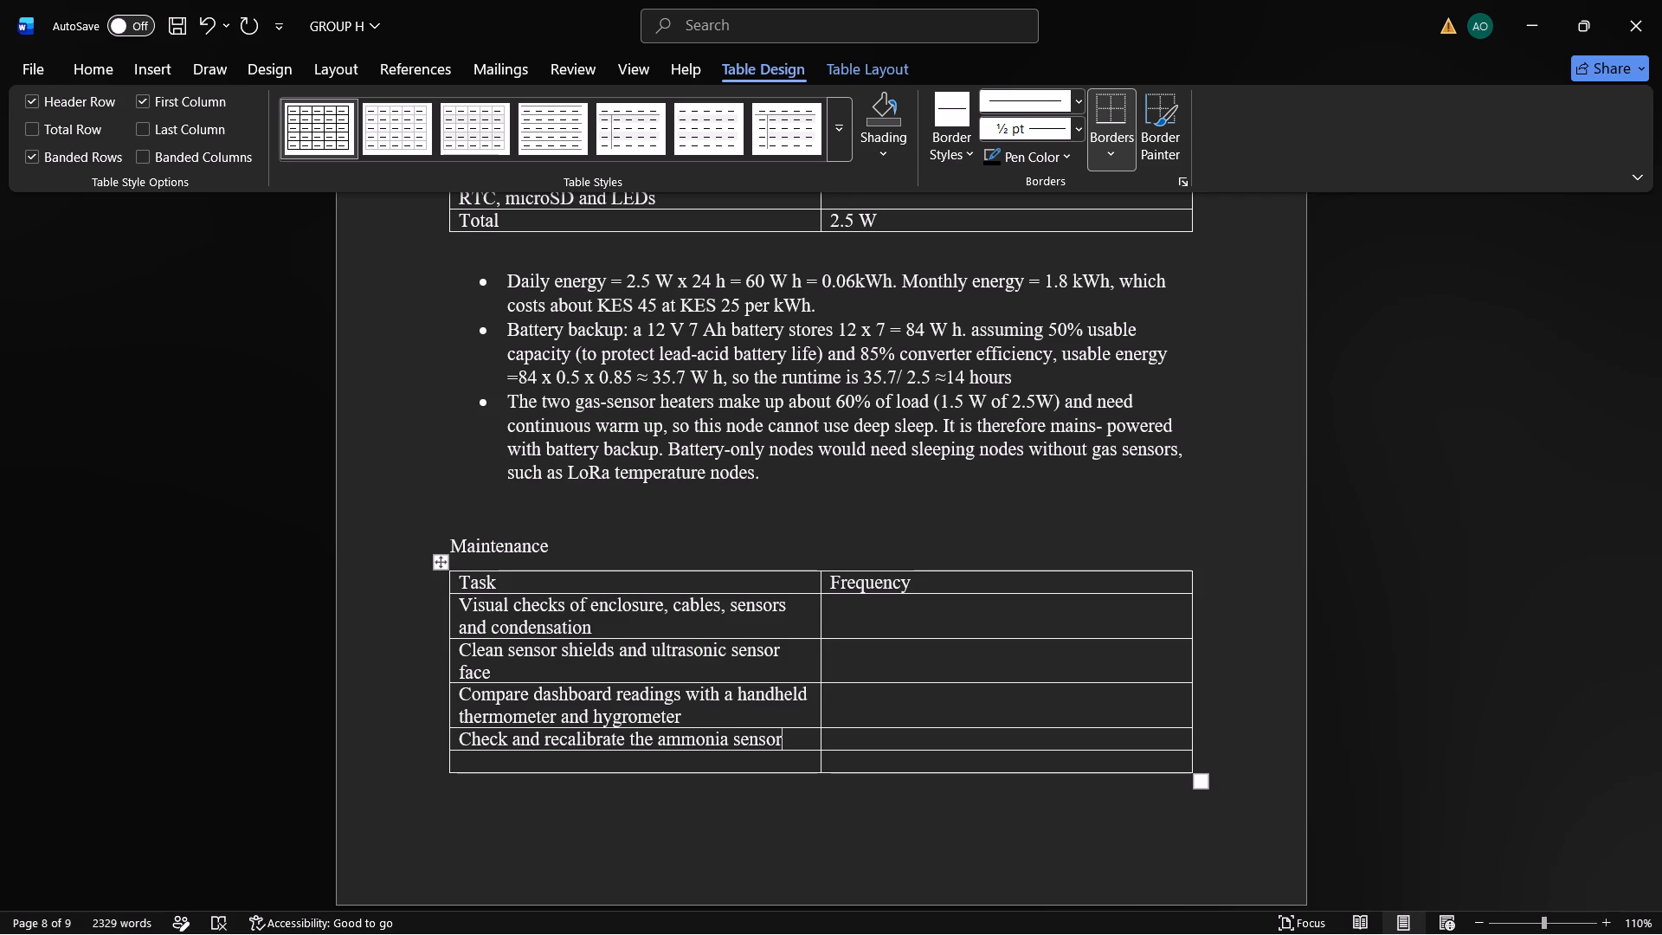
pyautogui.press('space')
pyautogui.write('aganist a refere')
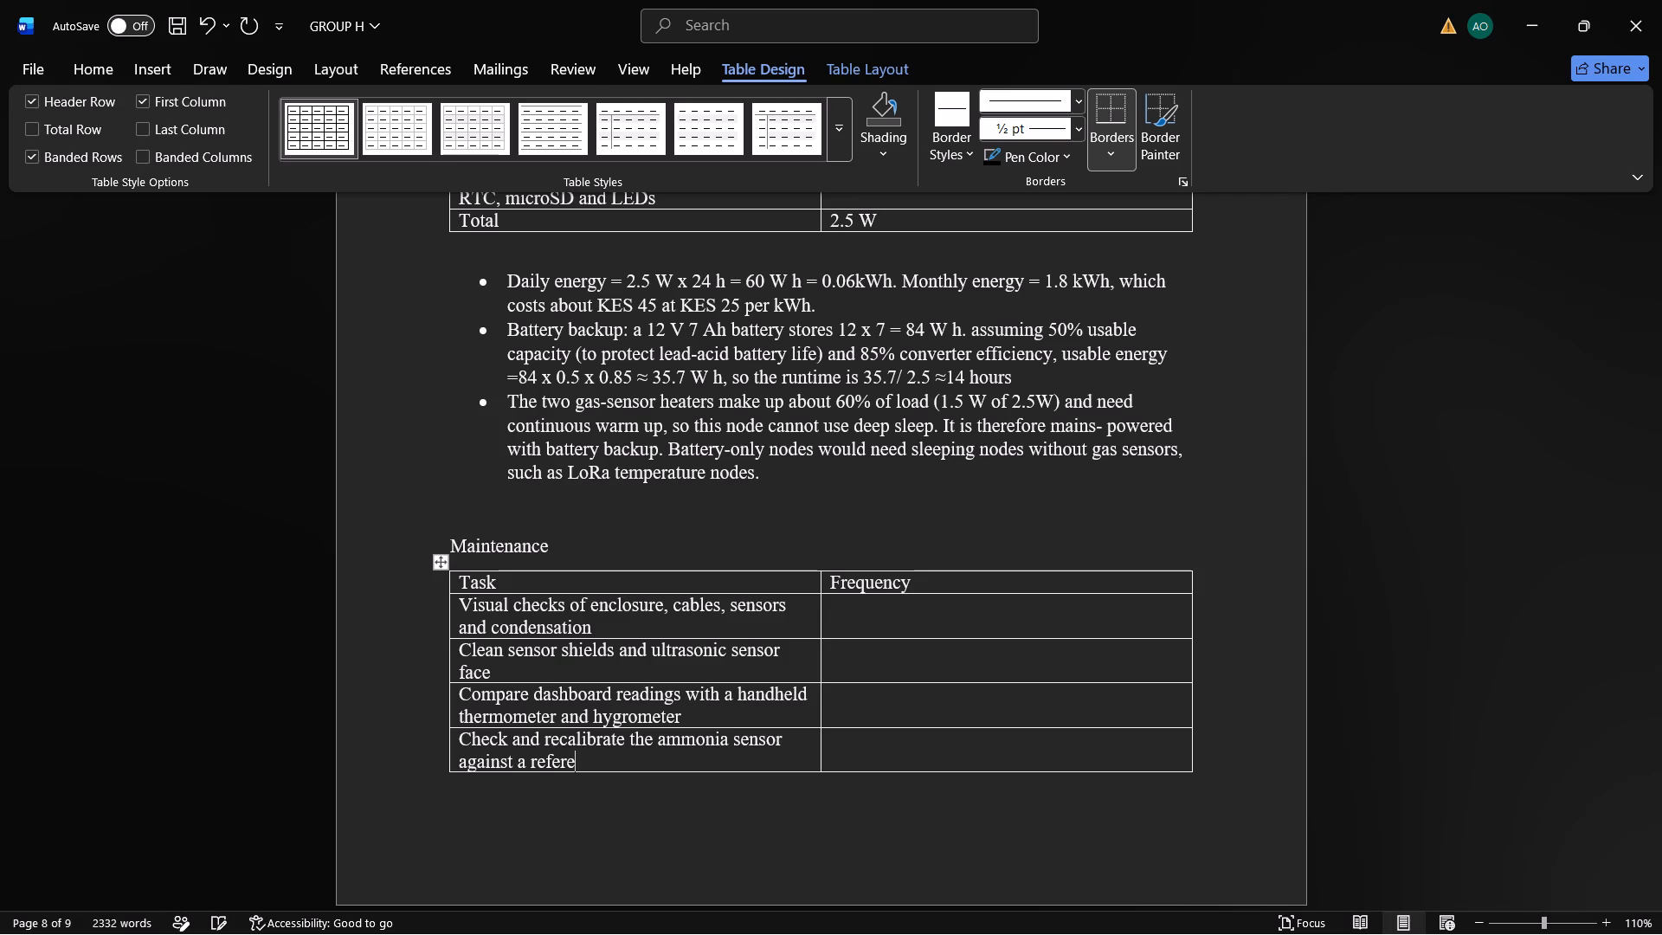
pyautogui.write('nce')
pyautogui.press('space')
pyautogui.write('suc')
pyautogui.write('h as')
pyautogui.press('space')
pyautogui.write('det')
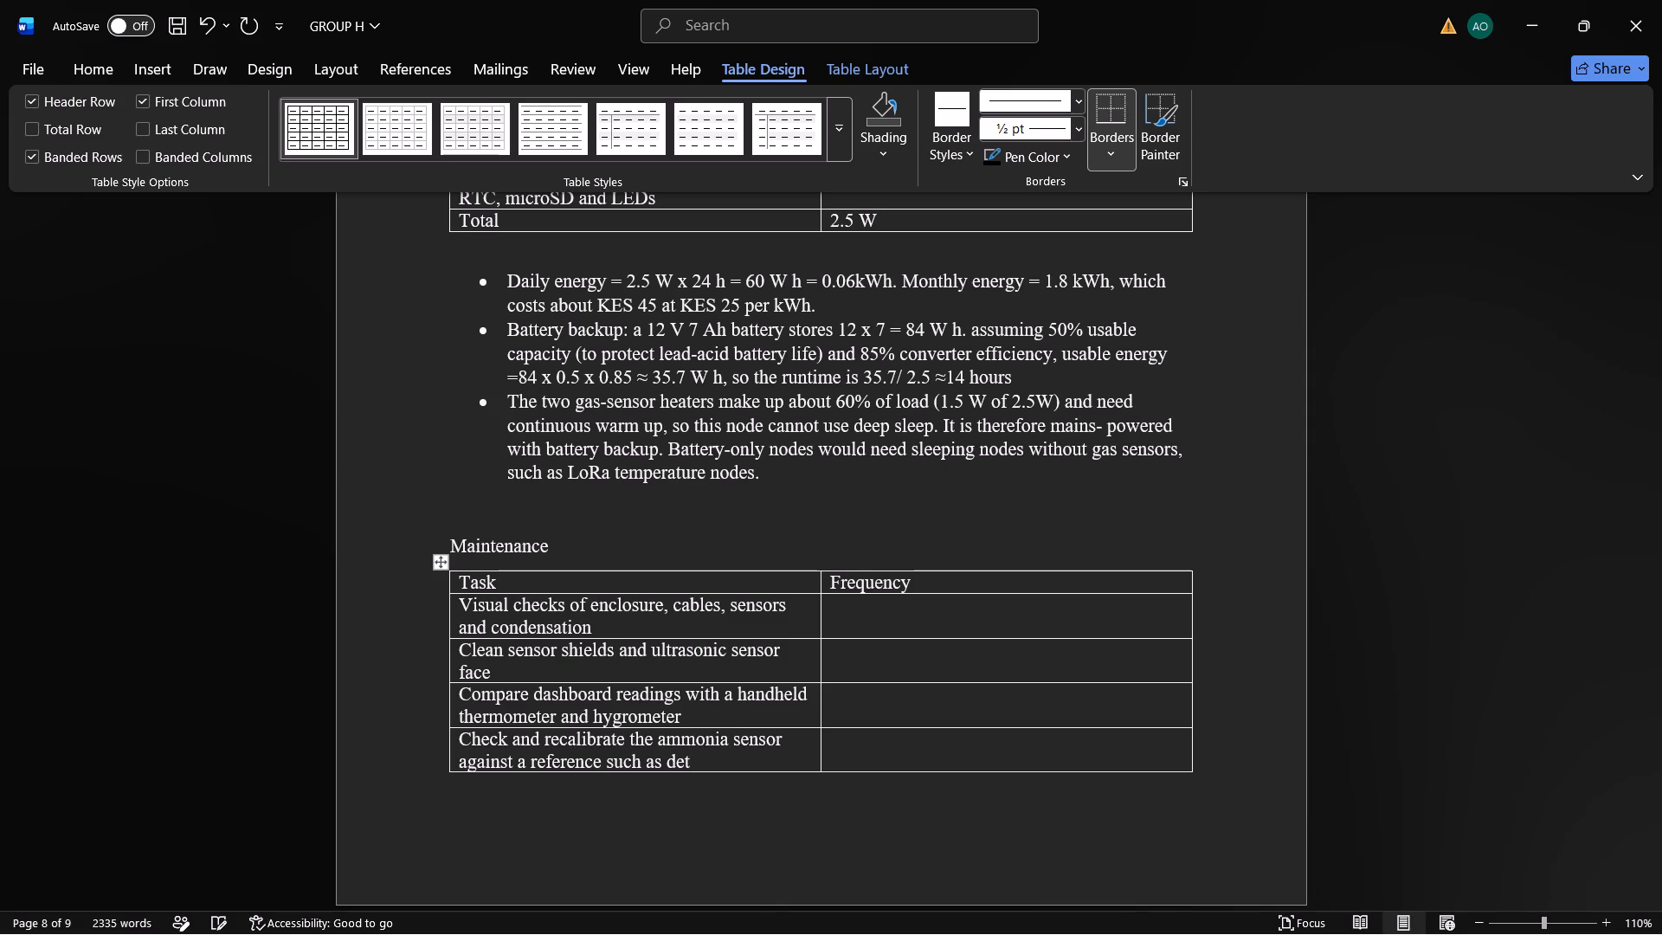
pyautogui.write('ecti')
pyautogui.press('BackSpace')
pyautogui.write('or')
pyautogui.press('space')
pyautogui.write('tubes')
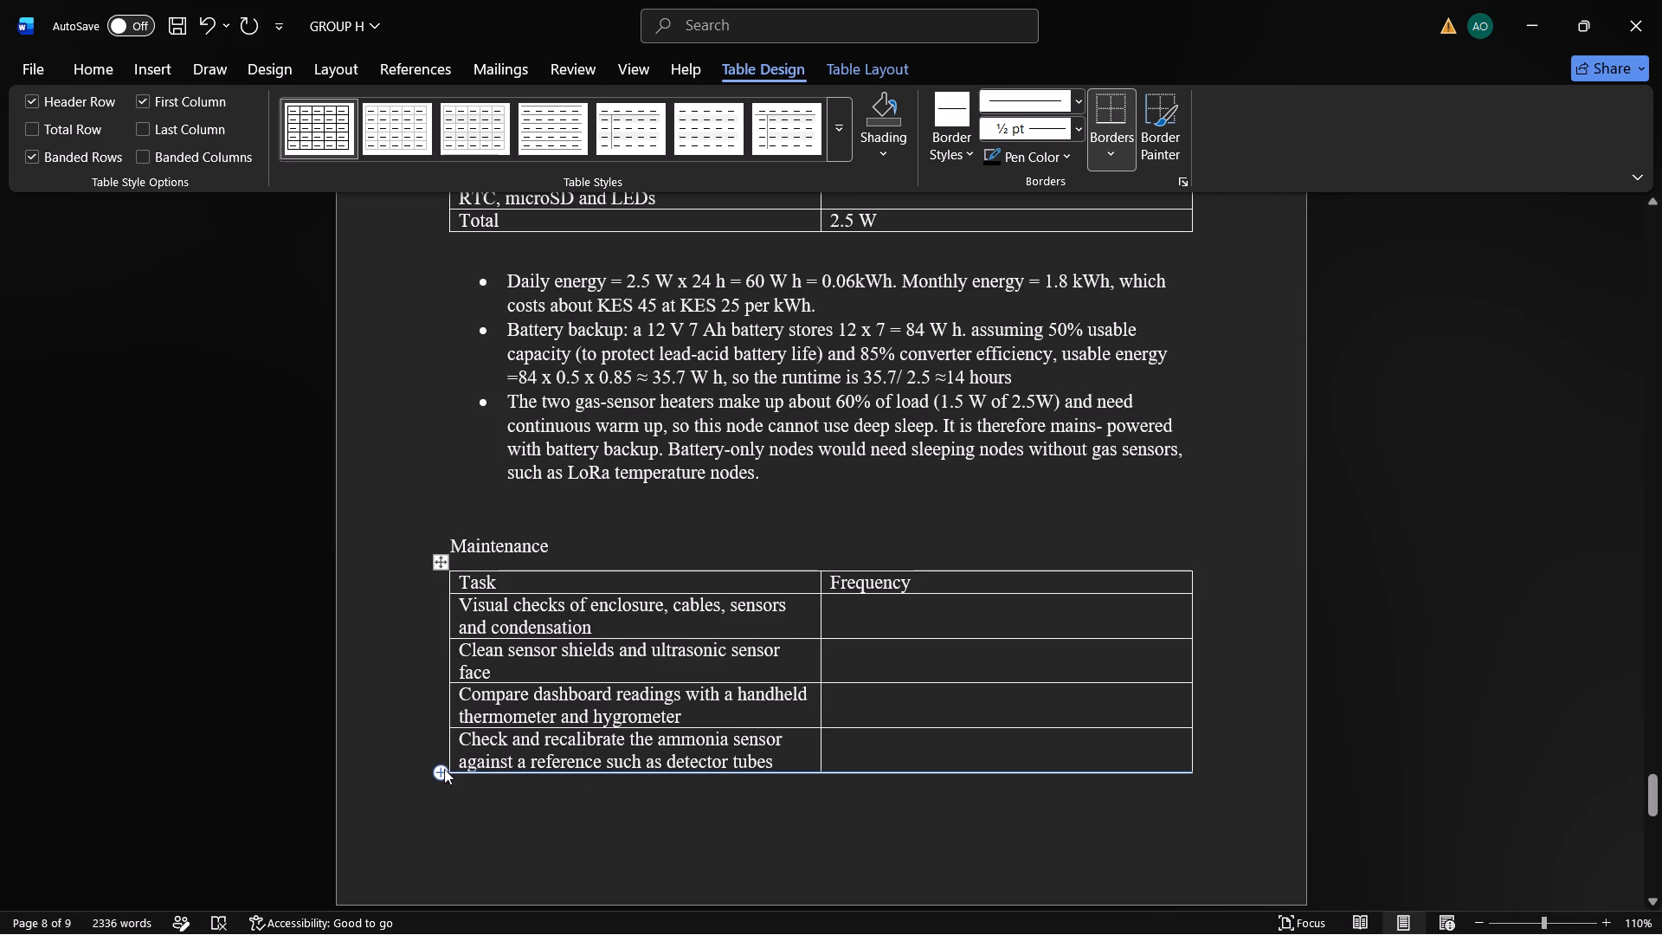
# Insert a new row in the Maintenance table directly below the ammonia sensor recalibration task.
pyautogui.click(444, 769)
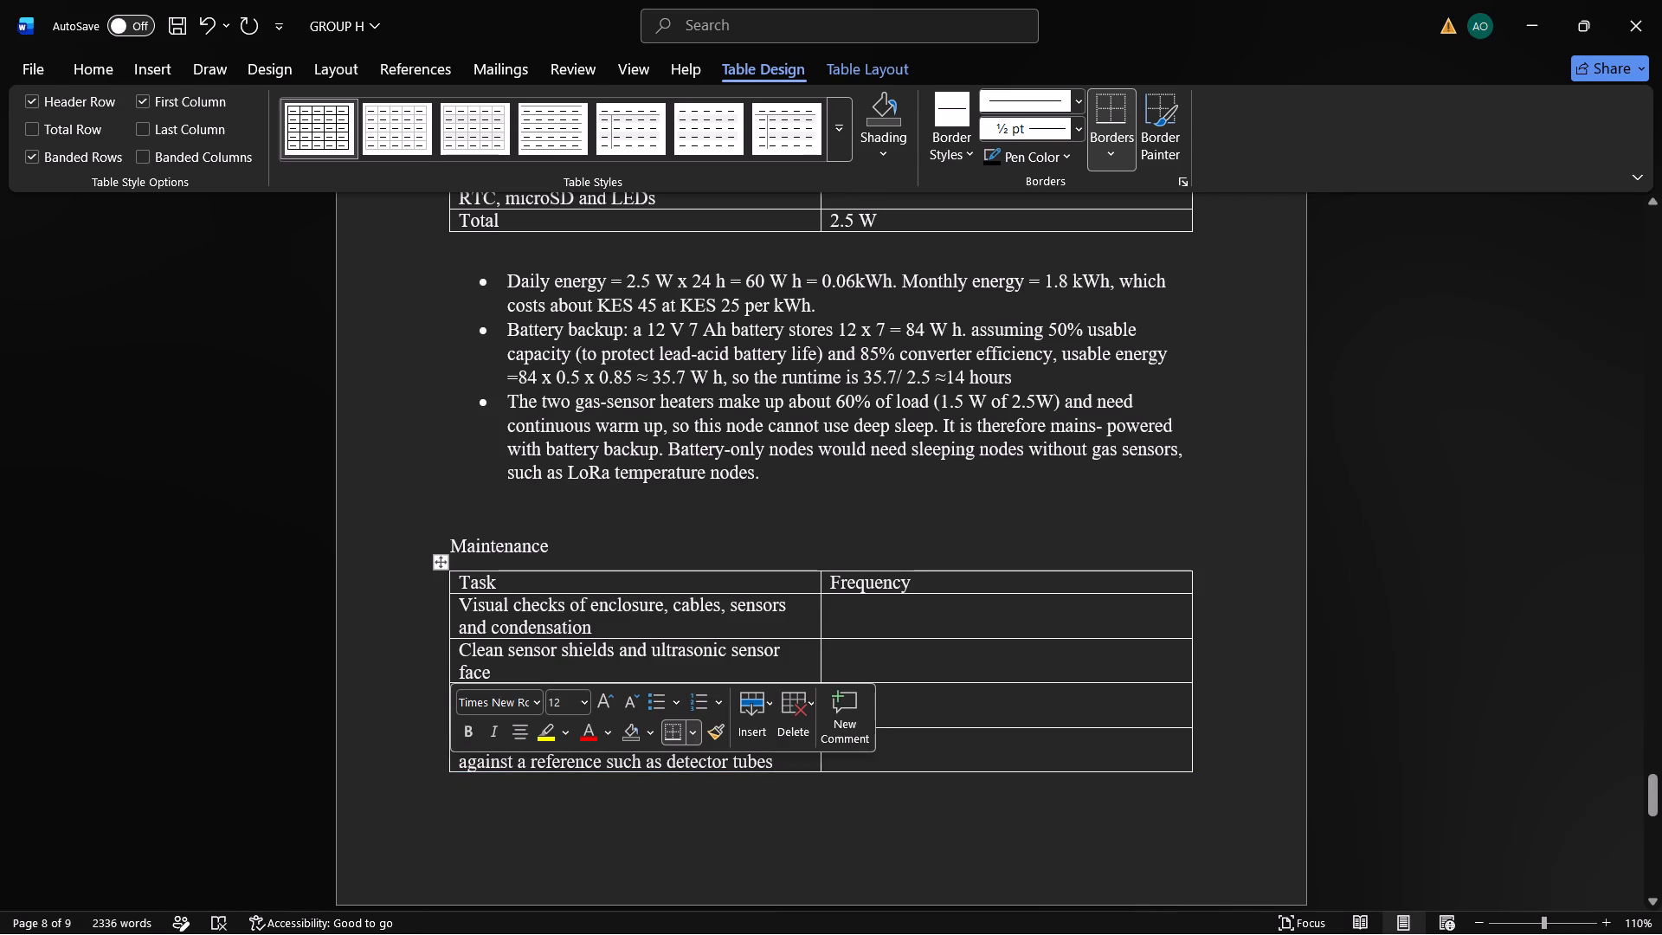
# Enter "Battery test by simulating a power outage" as the fifth task in the Maintenance table, then move to the row below.
pyautogui.scroll(-2, 444, 769)
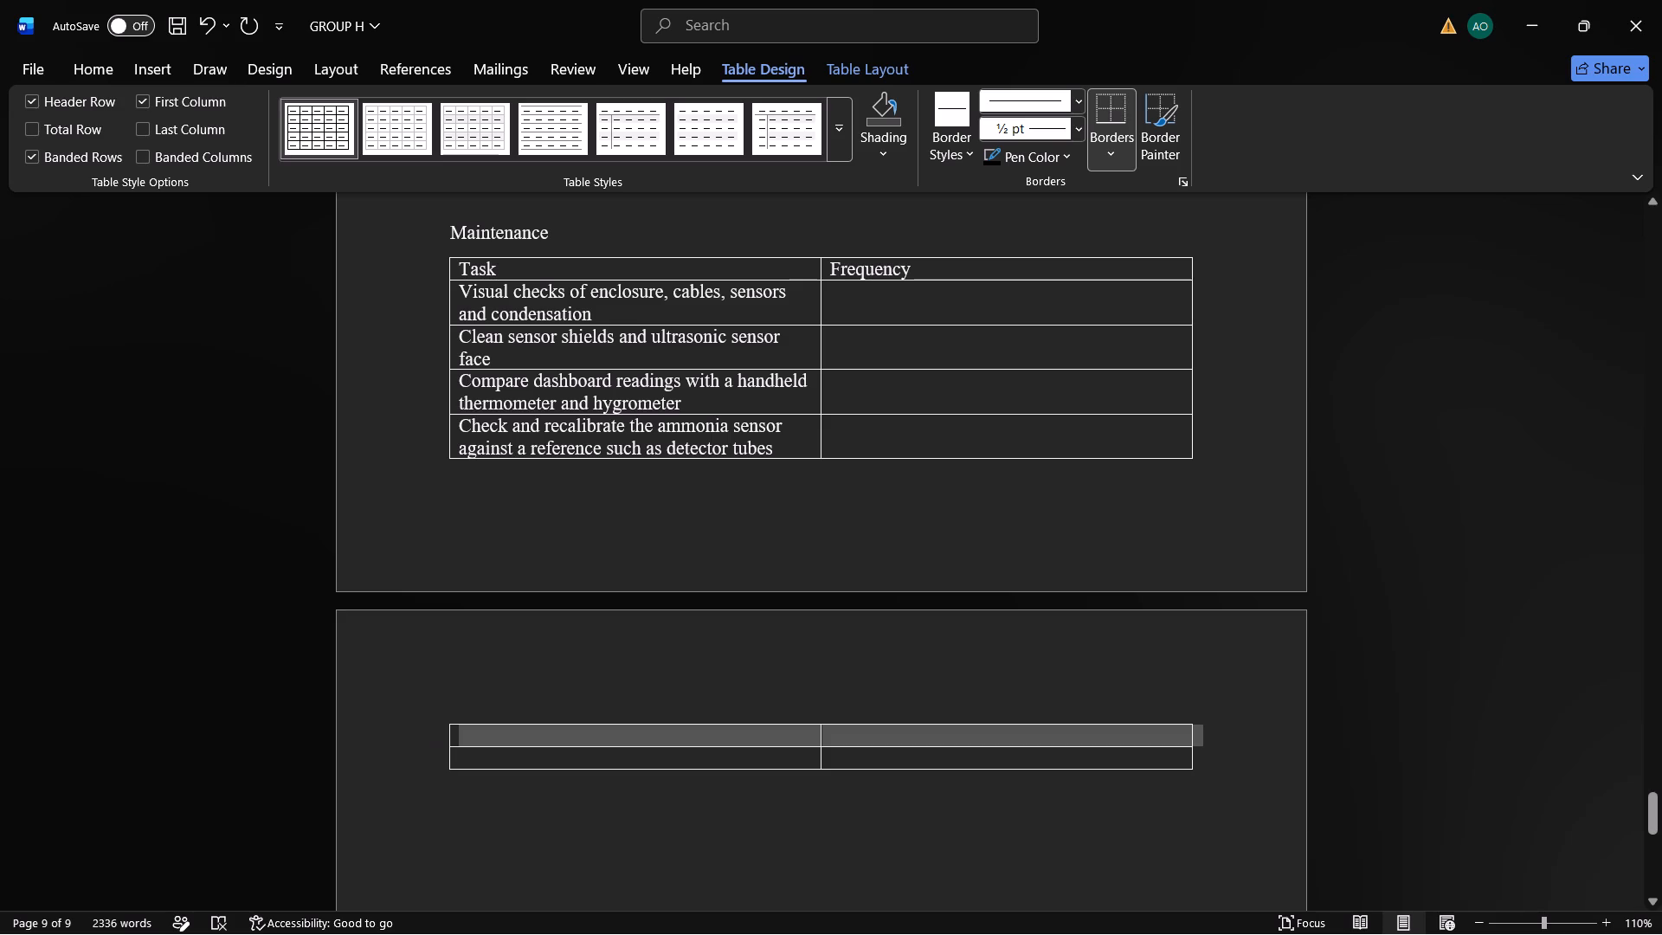
pyautogui.click(480, 732)
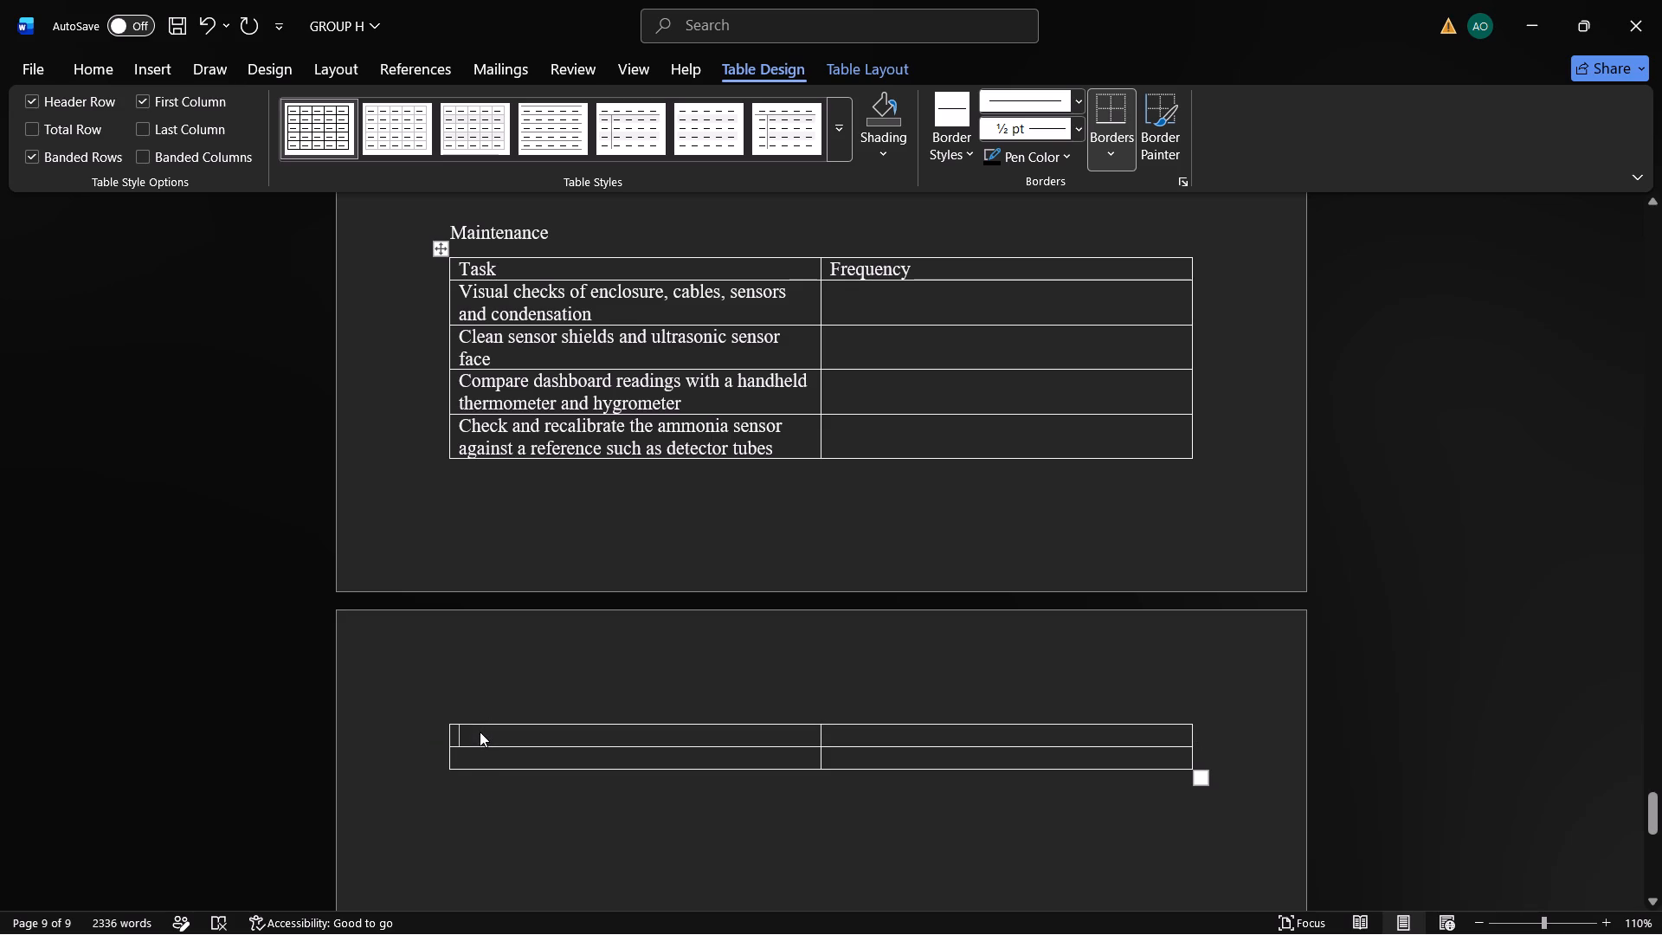
pyautogui.write('batt')
pyautogui.write('eru')
pyautogui.press('BackSpace')
pyautogui.press('y')
pyautogui.press('space')
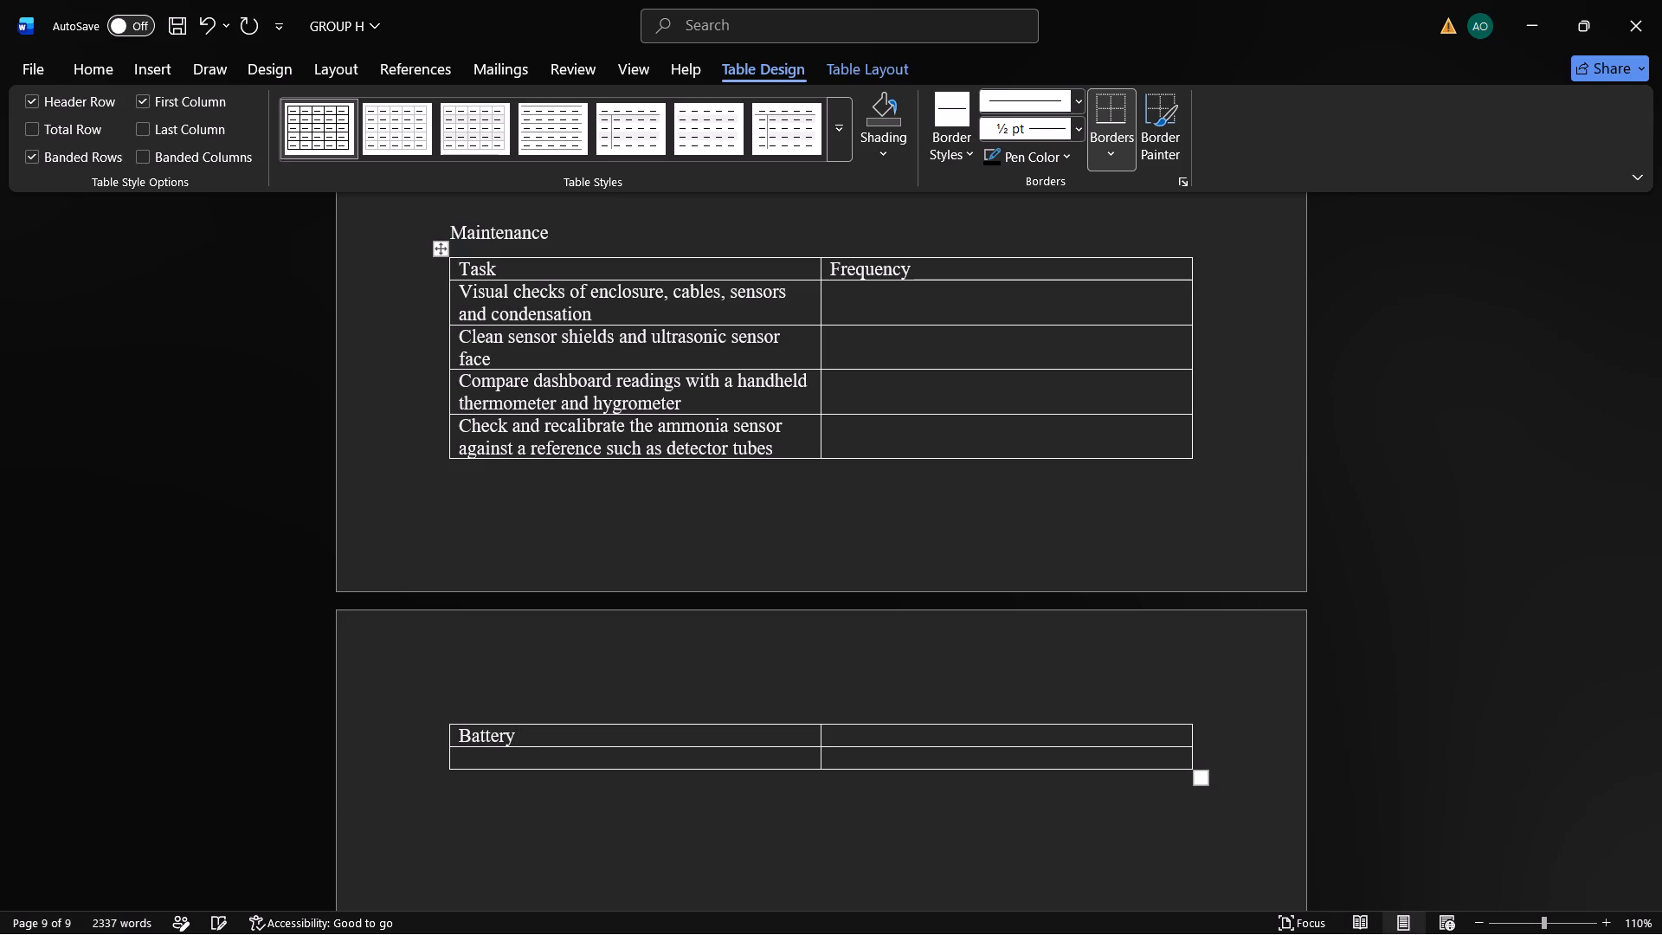
pyautogui.write('tes')
pyautogui.write('t')
pyautogui.press('space')
pyautogui.write('by stimu')
pyautogui.write('lating')
pyautogui.press('space')
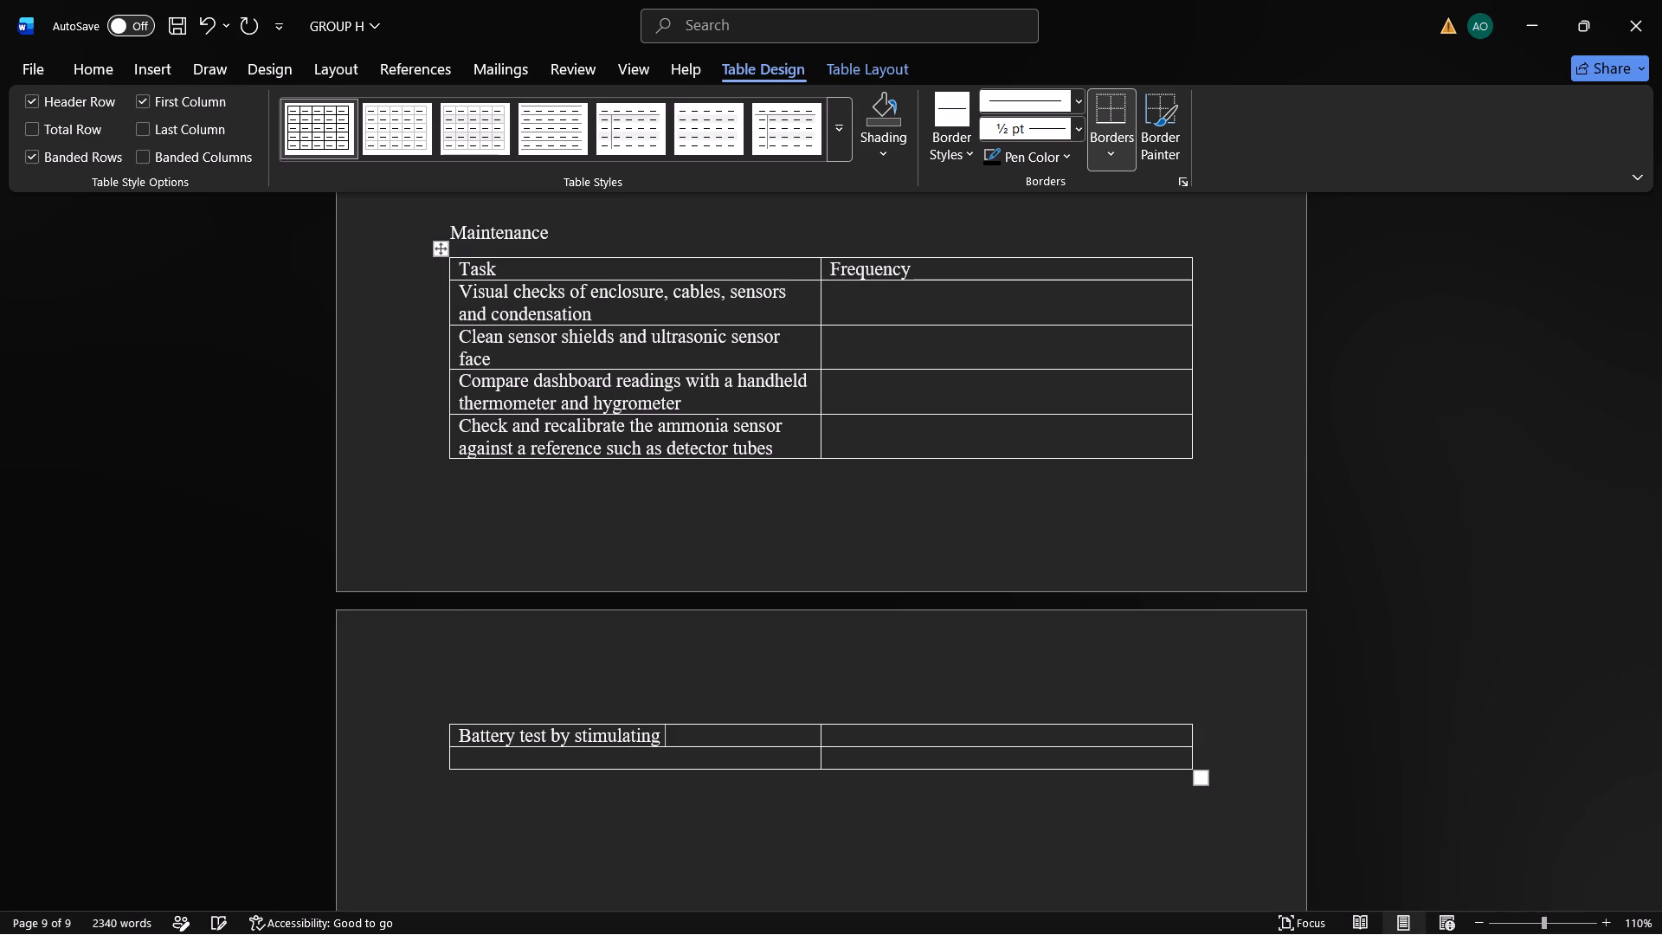
pyautogui.press('a')
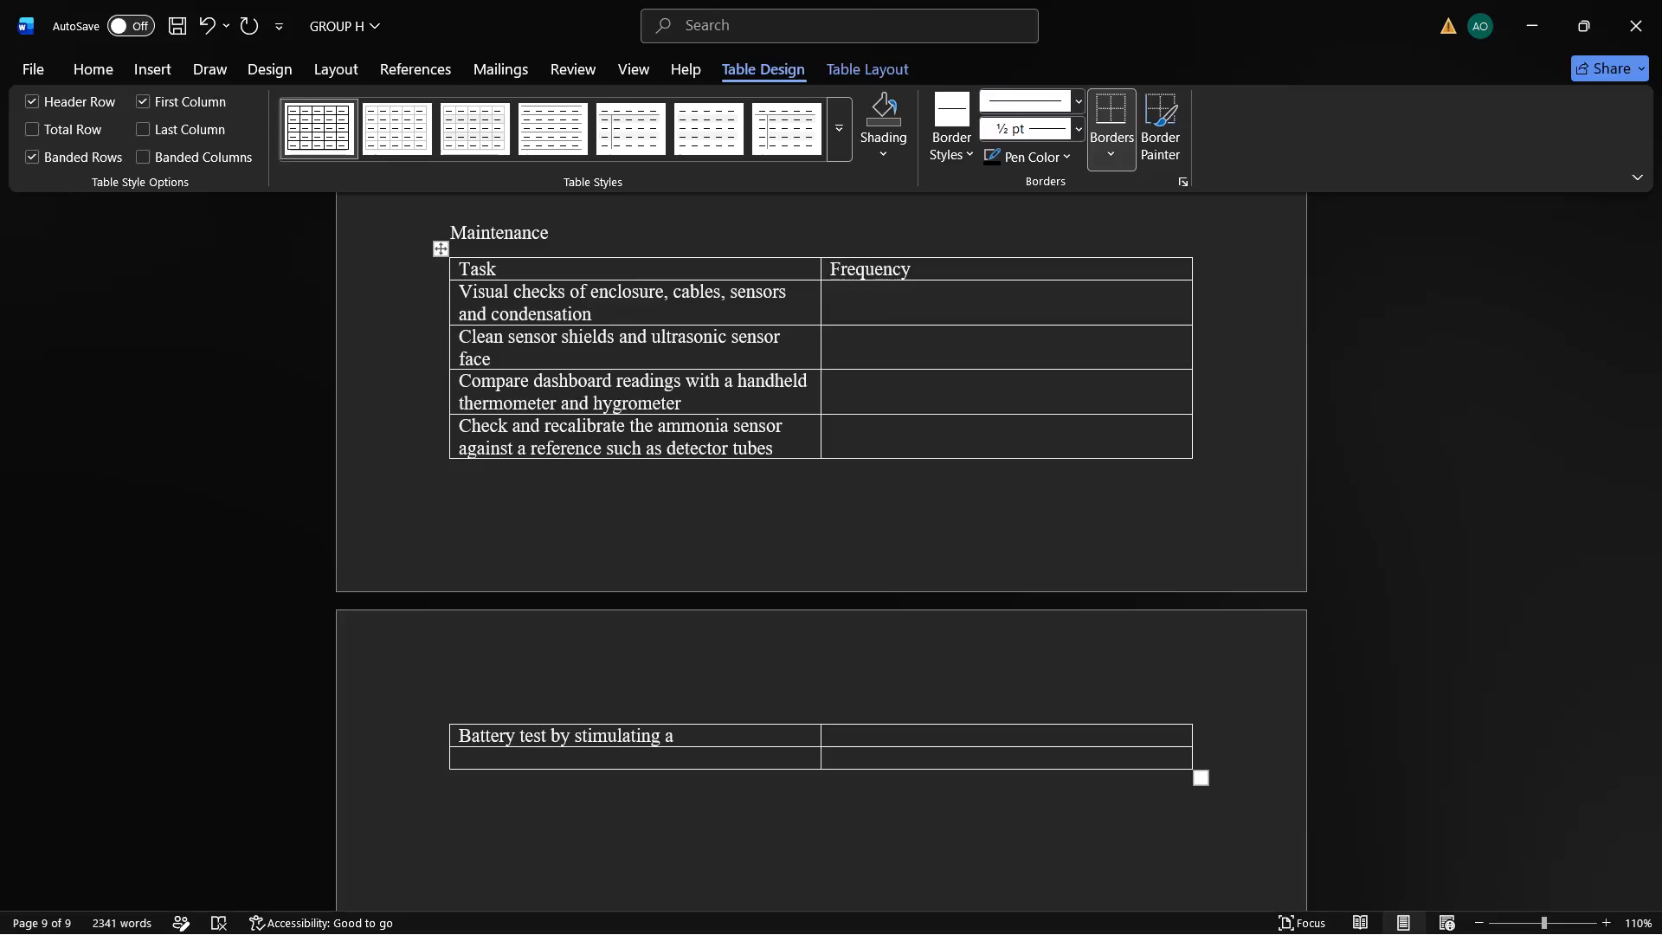
pyautogui.press('BackSpace')
pyautogui.press('BackSpace')
pyautogui.press('BackSpace')
pyautogui.press('BackSpace')
pyautogui.press('BackSpace')
pyautogui.press('BackSpace')
pyautogui.press('BackSpace')
pyautogui.press('BackSpace')
pyautogui.press('BackSpace')
pyautogui.press('BackSpace')
pyautogui.press('BackSpace')
pyautogui.press('BackSpace')
pyautogui.write('imulatin')
pyautogui.write('g a poer')
pyautogui.press('space')
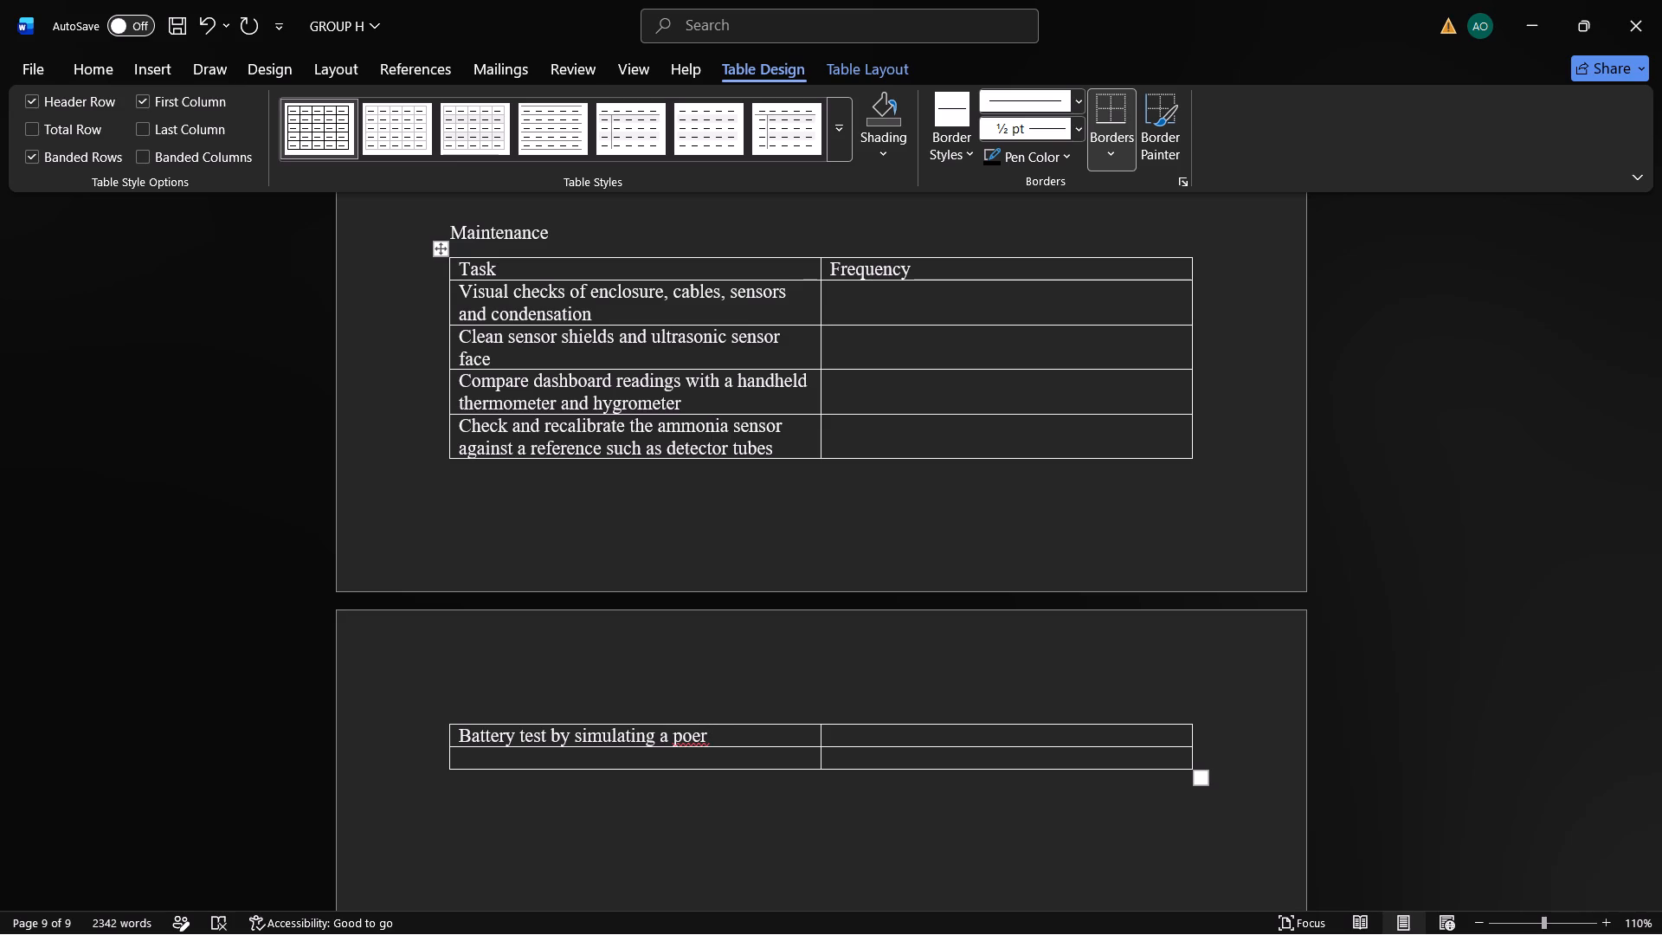
pyautogui.write('outa')
pyautogui.write('ge')
pyautogui.press('BackSpace')
pyautogui.press('BackSpace')
pyautogui.press('BackSpace')
pyautogui.press('BackSpace')
pyautogui.press('BackSpace')
pyautogui.press('BackSpace')
pyautogui.press('BackSpace')
pyautogui.press('BackSpace')
pyautogui.press('BackSpace')
pyautogui.write('wer')
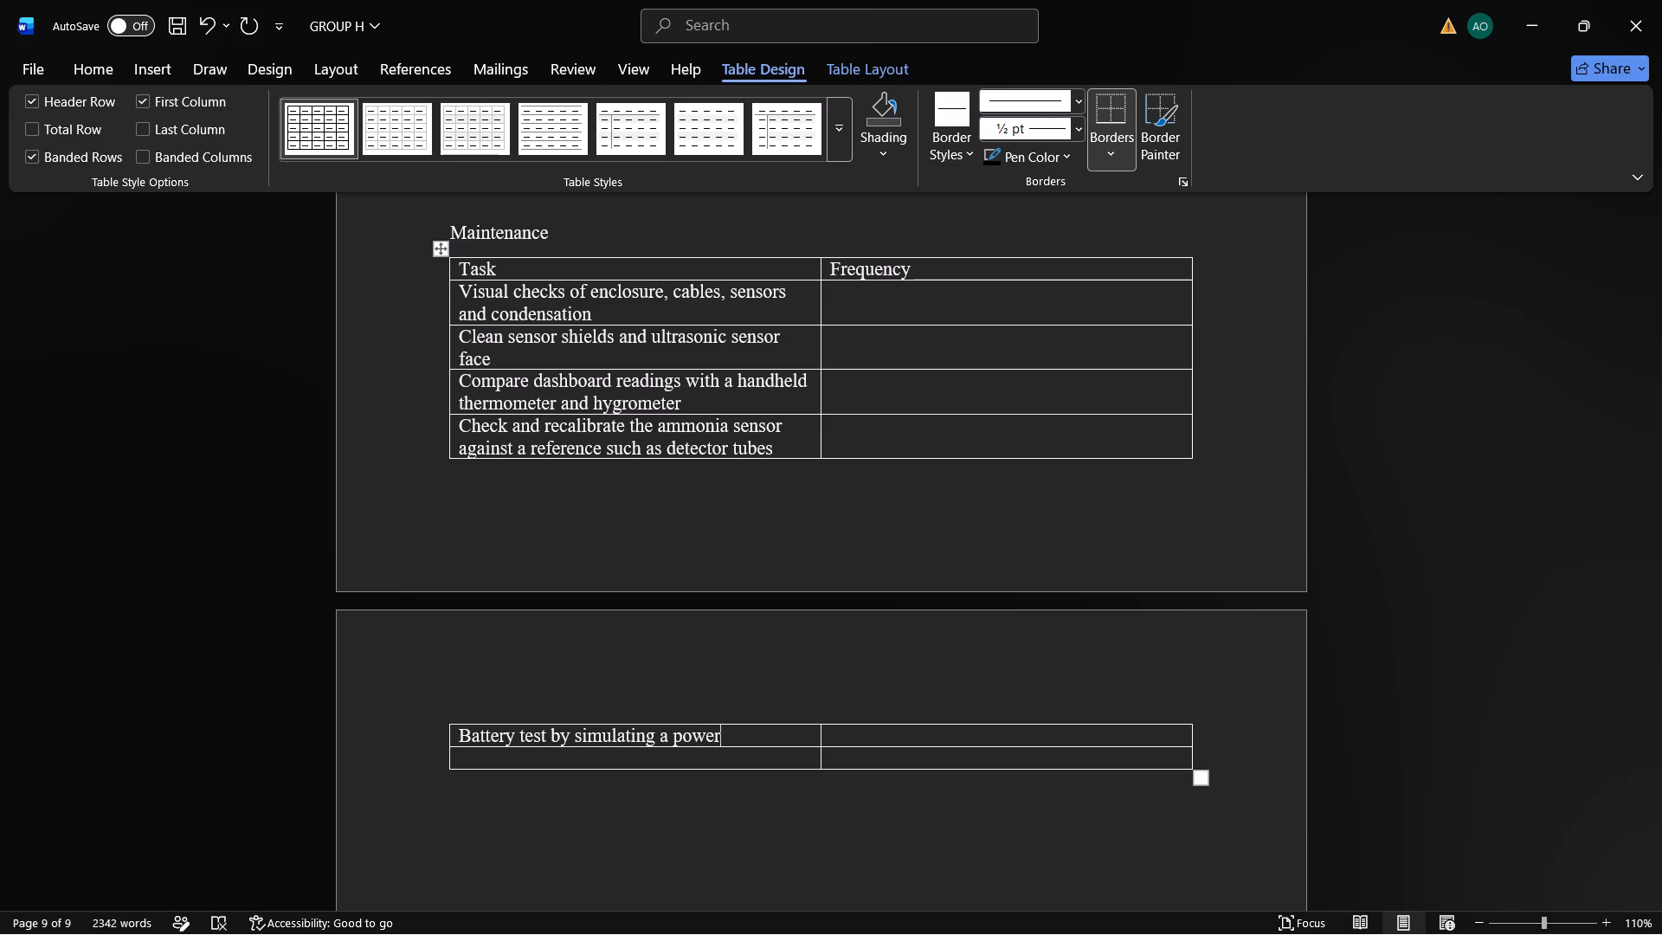
pyautogui.write('outa')
pyautogui.write('ge')
pyautogui.press('BackSpace')
pyautogui.press('BackSpace')
pyautogui.press('BackSpace')
pyautogui.press('BackSpace')
pyautogui.press('BackSpace')
pyautogui.press('BackSpace')
pyautogui.press('BackSpace')
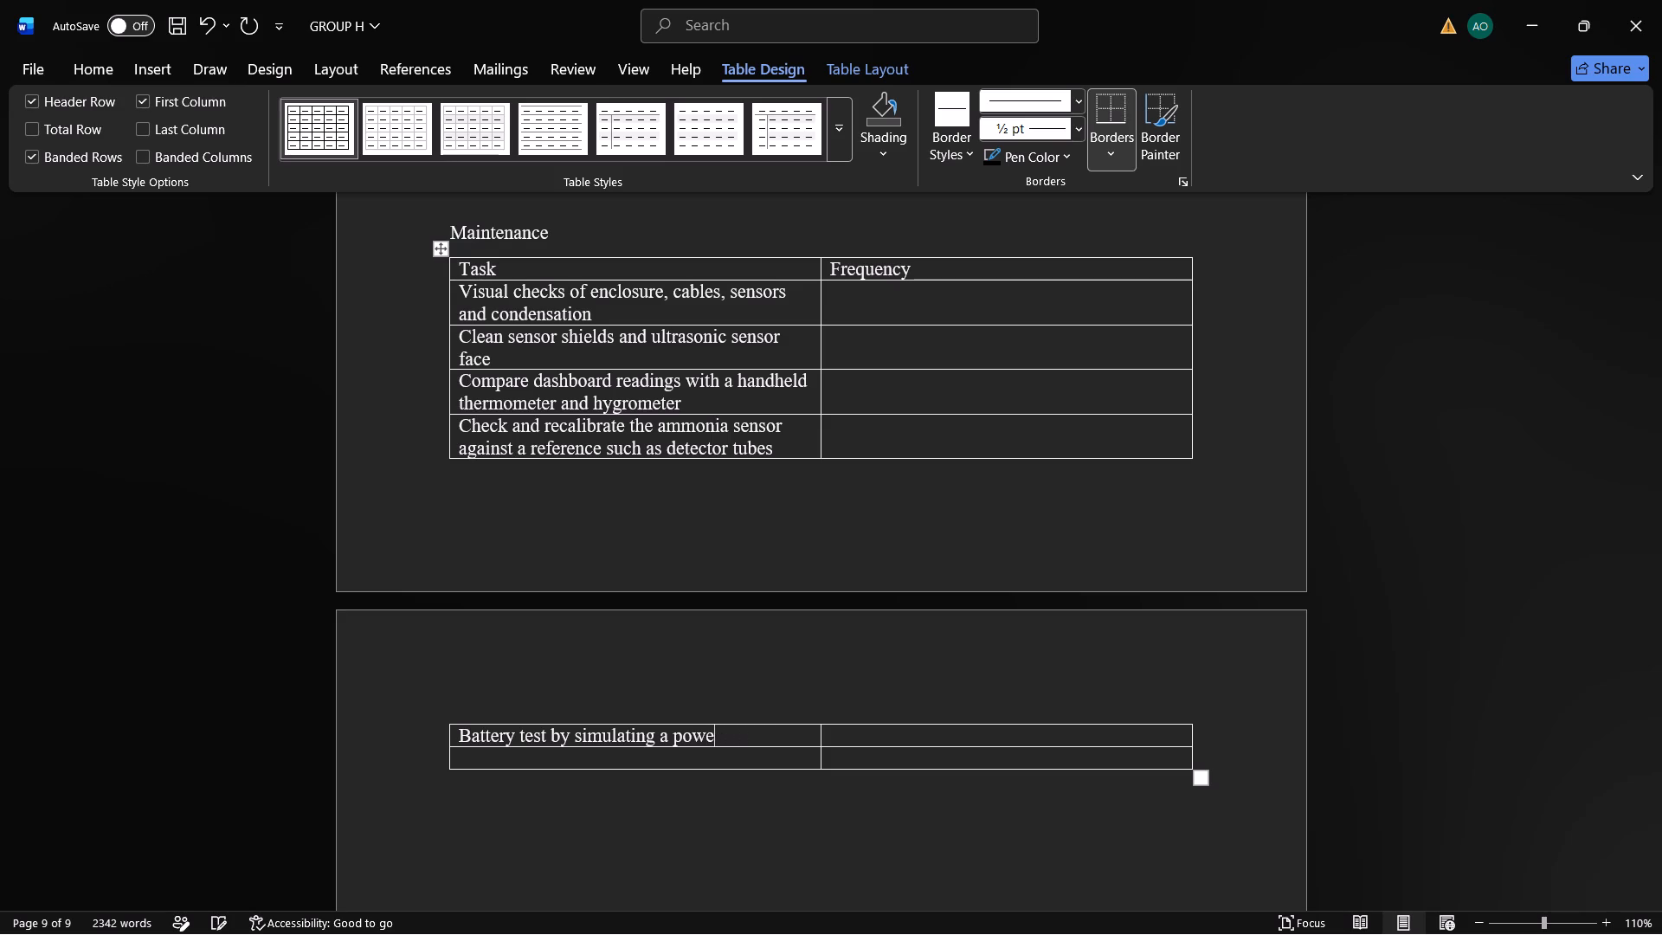
pyautogui.write('r outage')
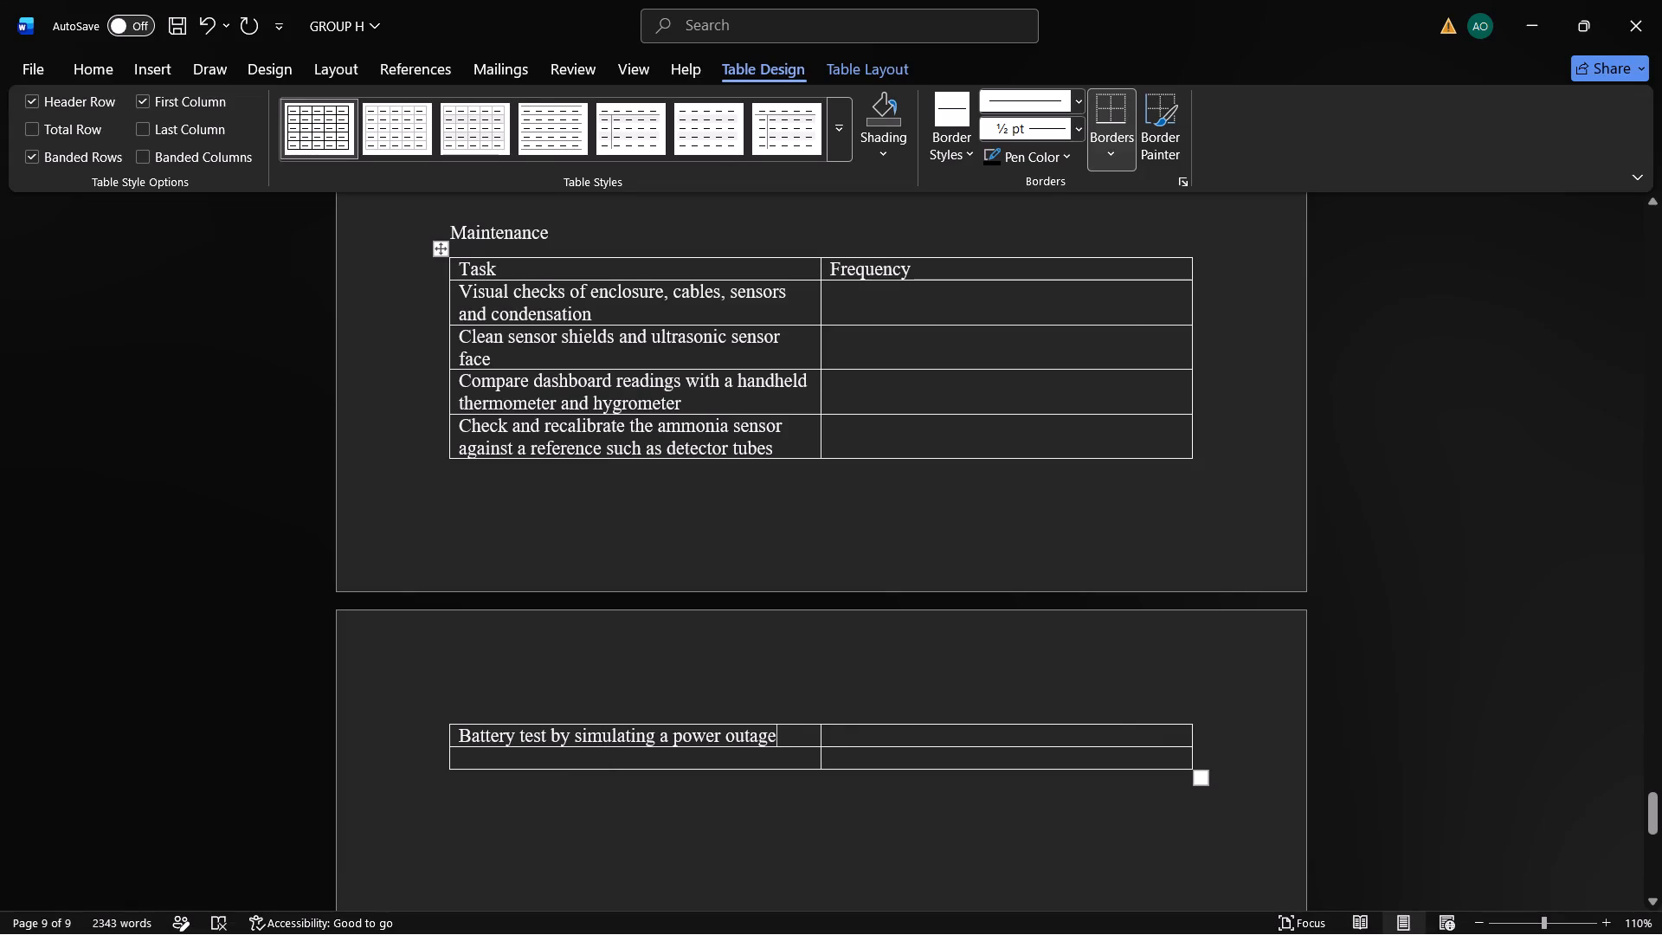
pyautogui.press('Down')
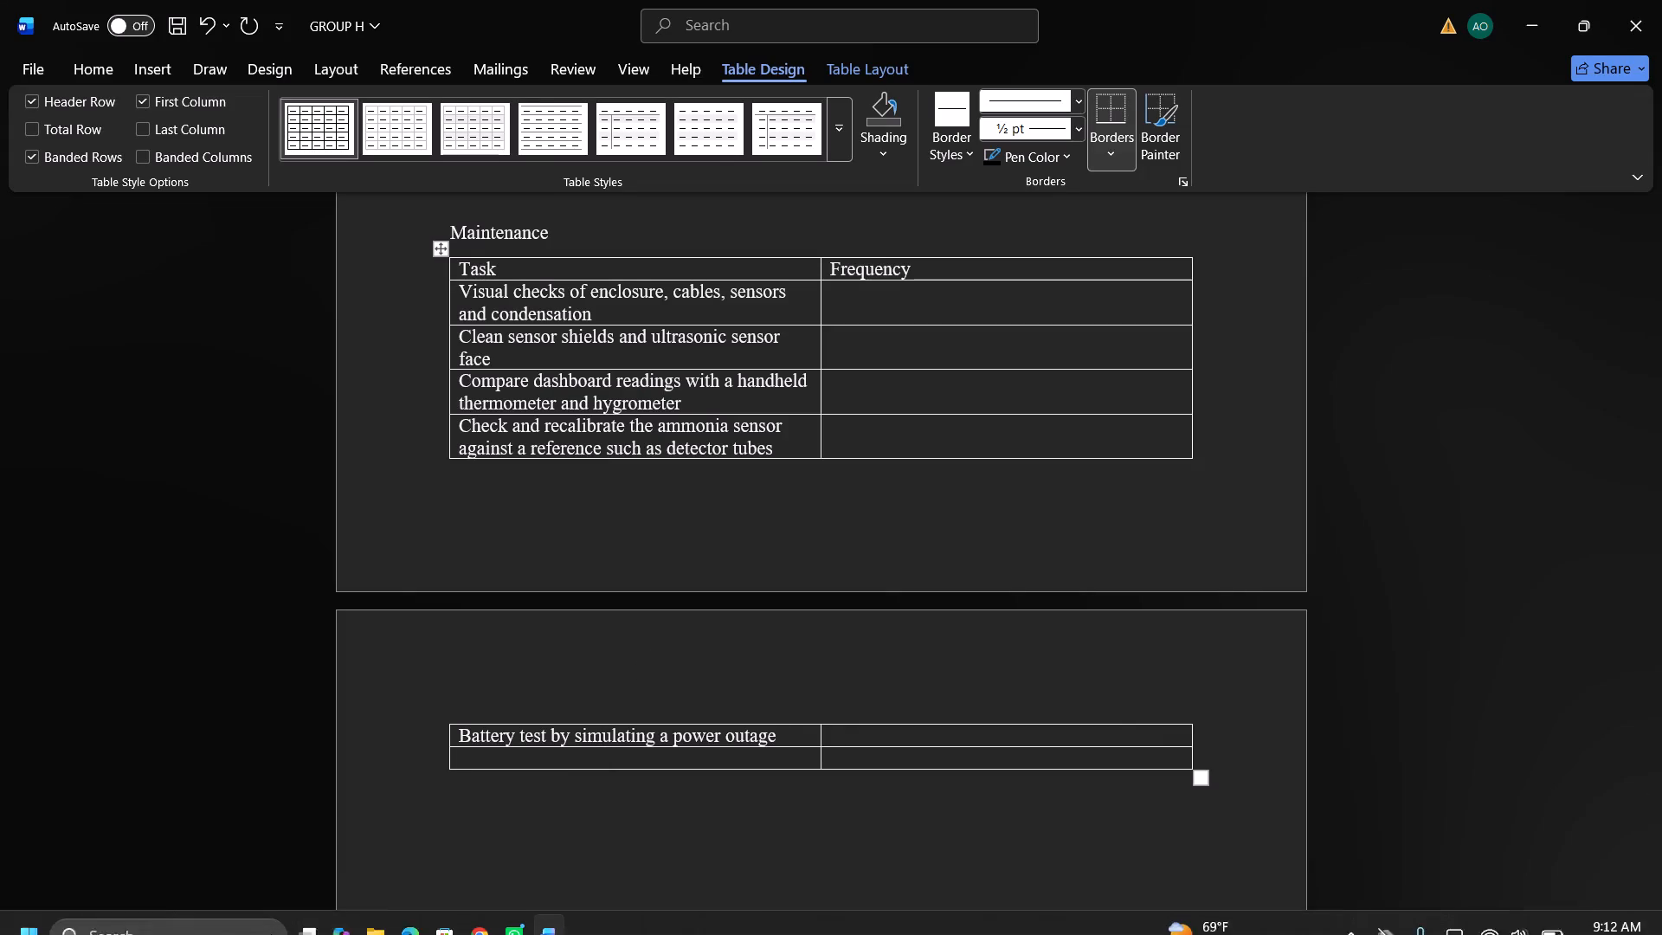
# Leave the report and launch the installed app marked with a white letter K.
pyautogui.click(36, 907)
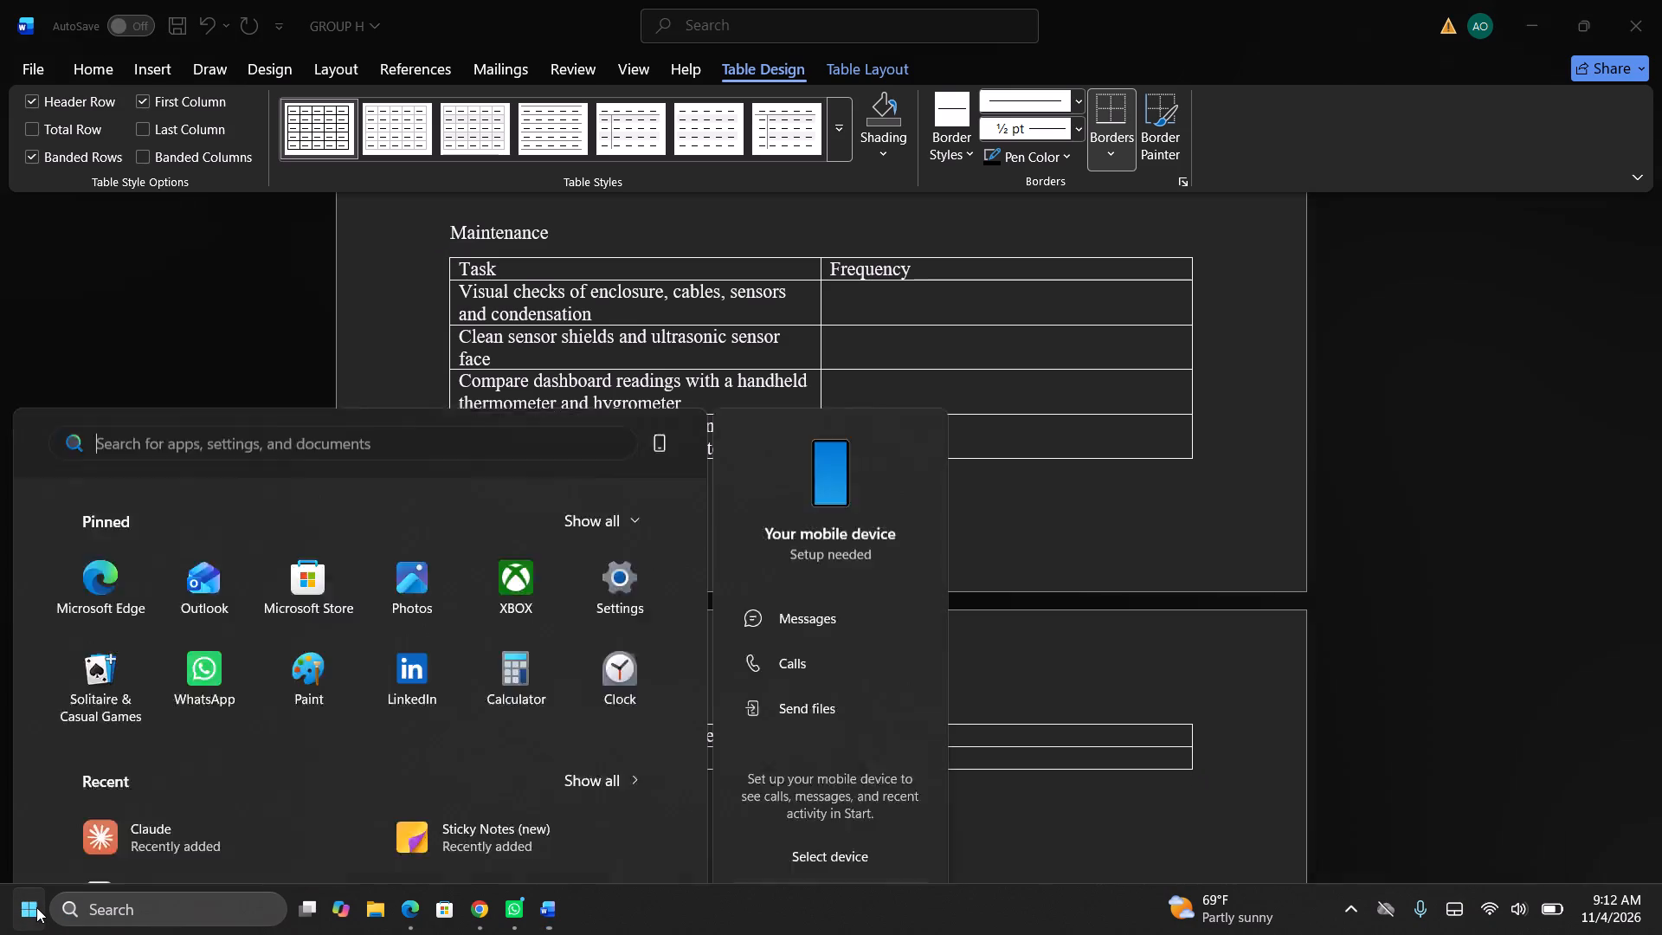
pyautogui.click(336, 746)
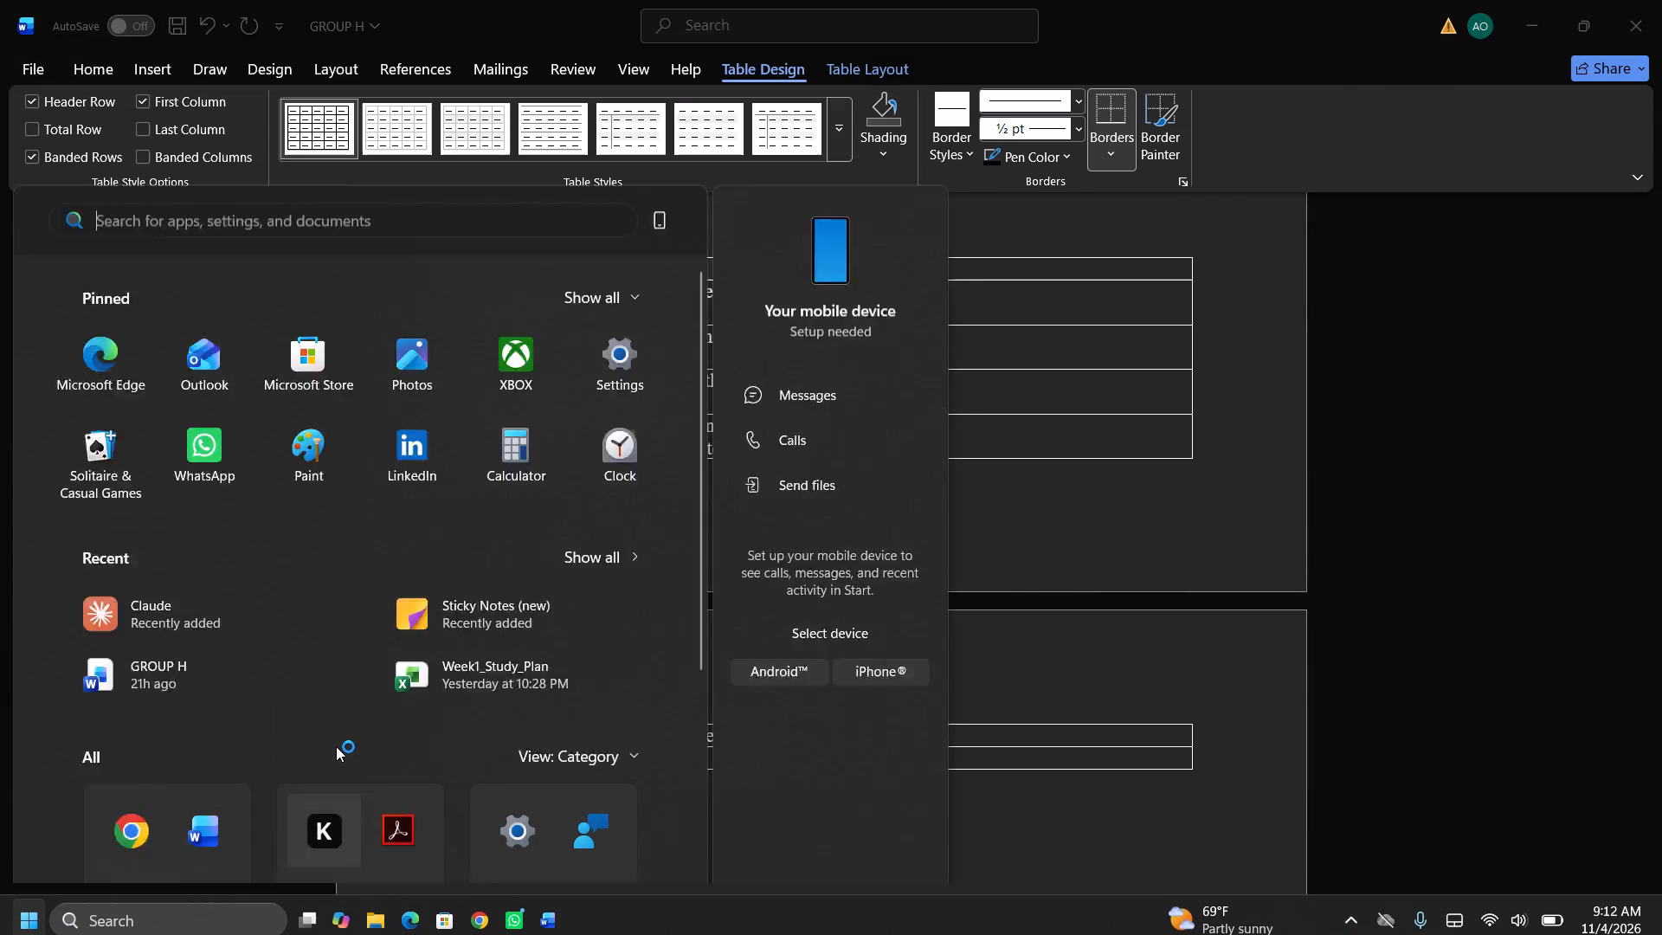
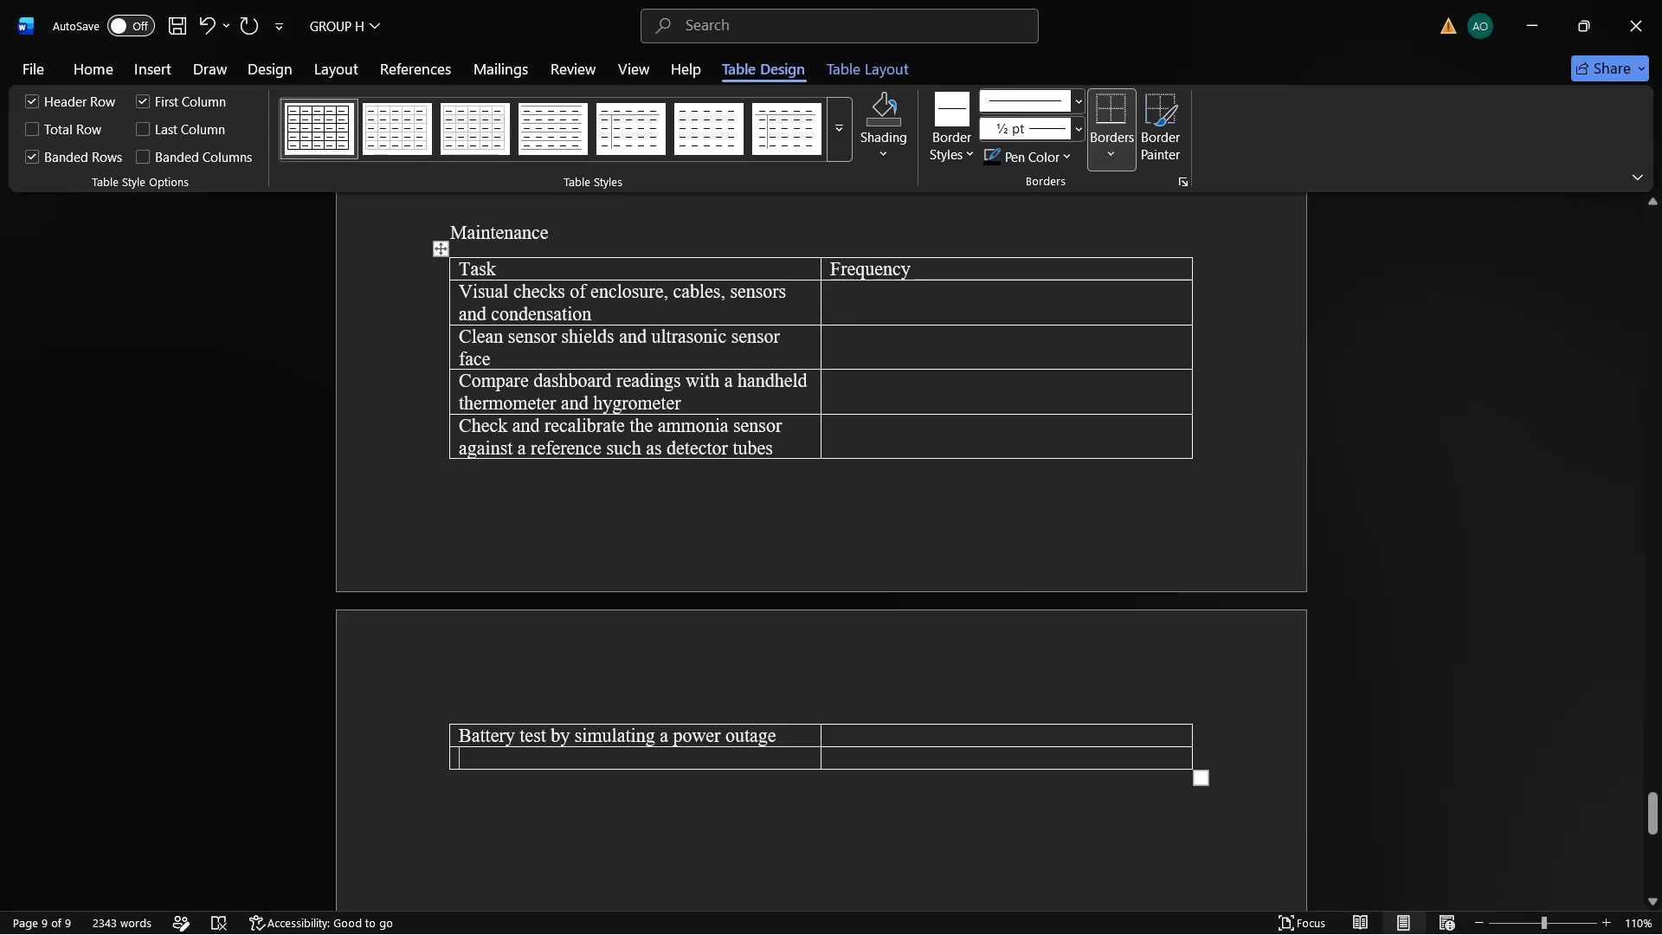
# Enter "Reviews password, user accounts and firmware version" as the sixth task in the Maintenance table.
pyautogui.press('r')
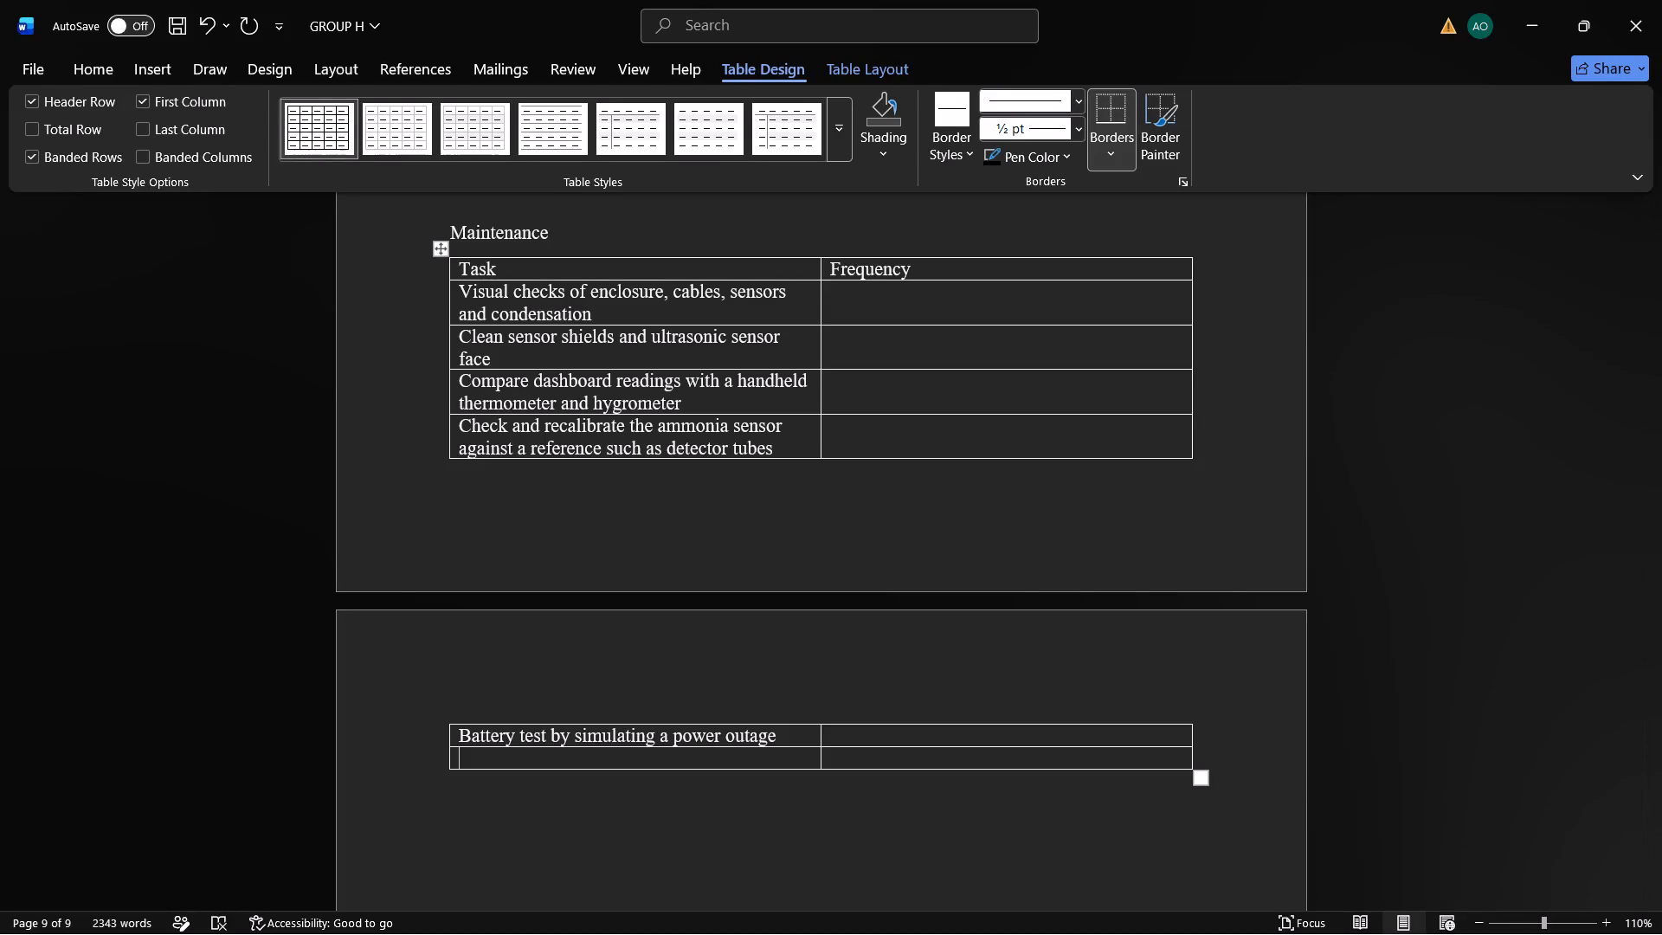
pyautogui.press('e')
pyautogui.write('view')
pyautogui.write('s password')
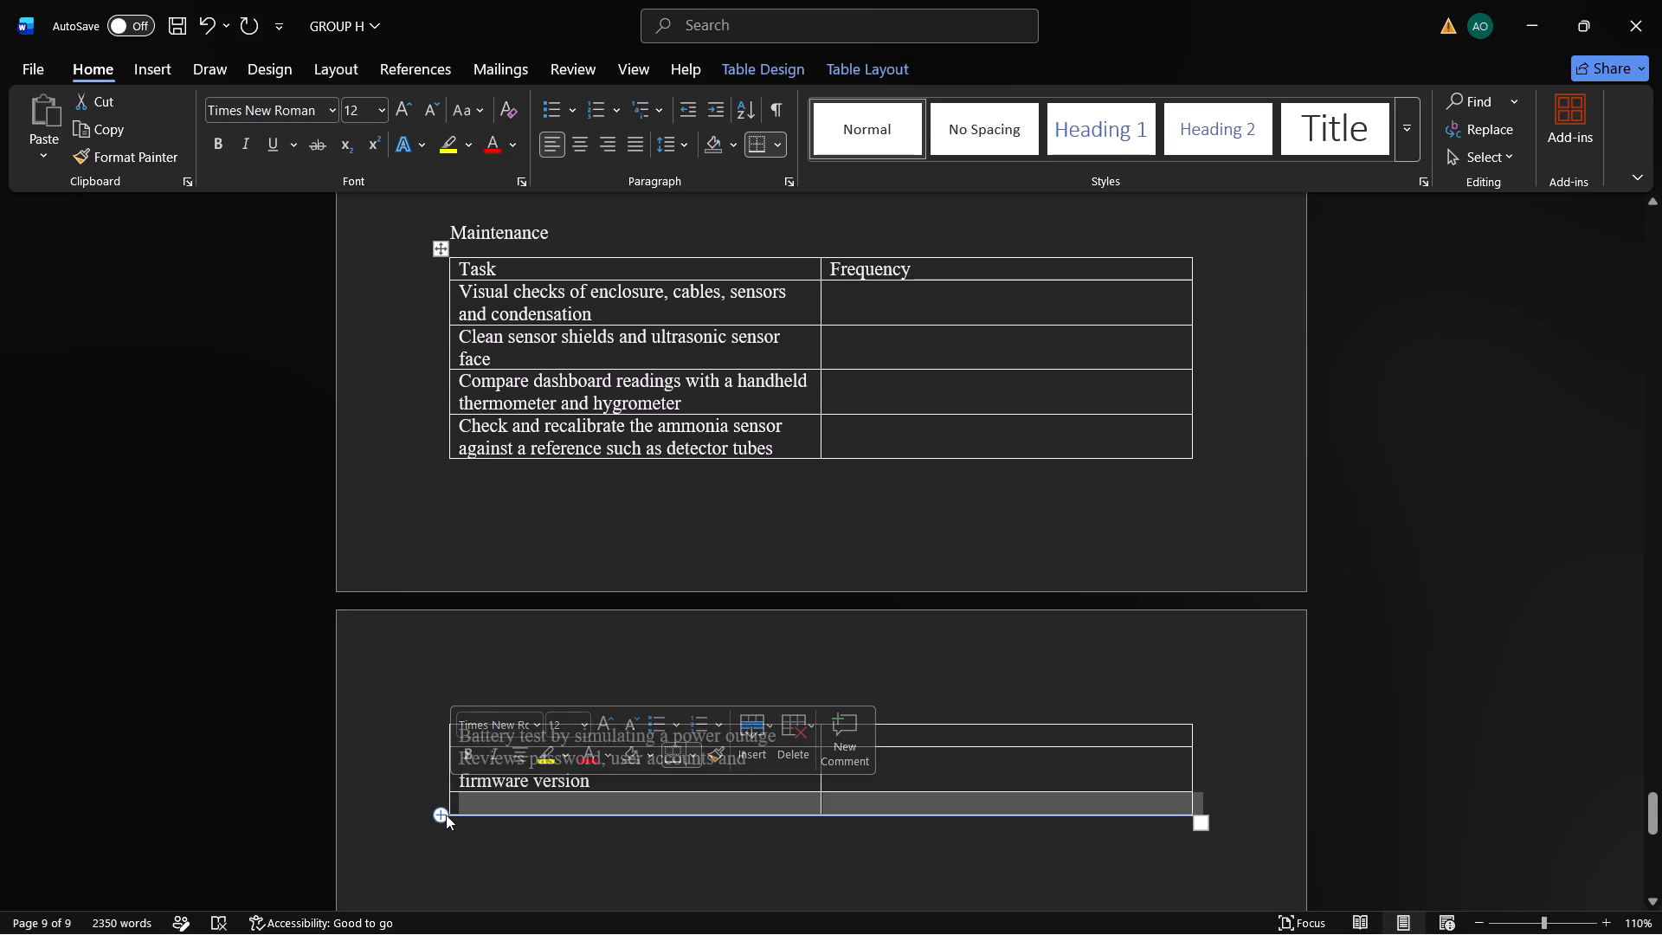
# Add another row at the end of the Maintenance table and enter "Replace MQ sensors" as the seventh task.
pyautogui.click(445, 815)
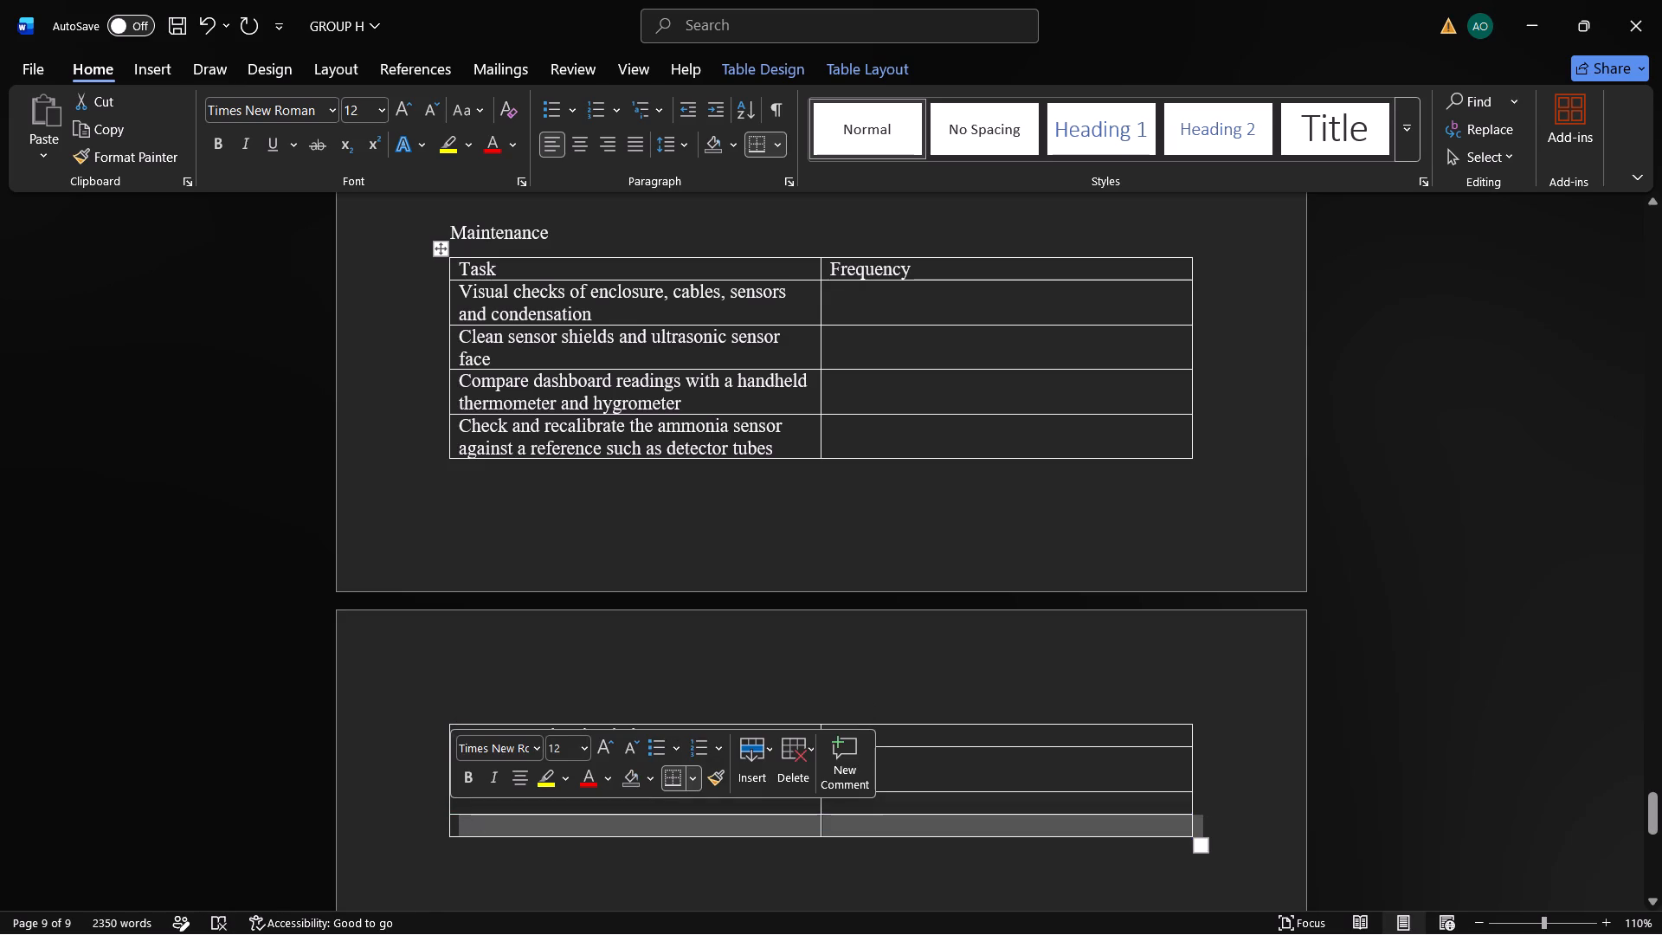
pyautogui.click(518, 825)
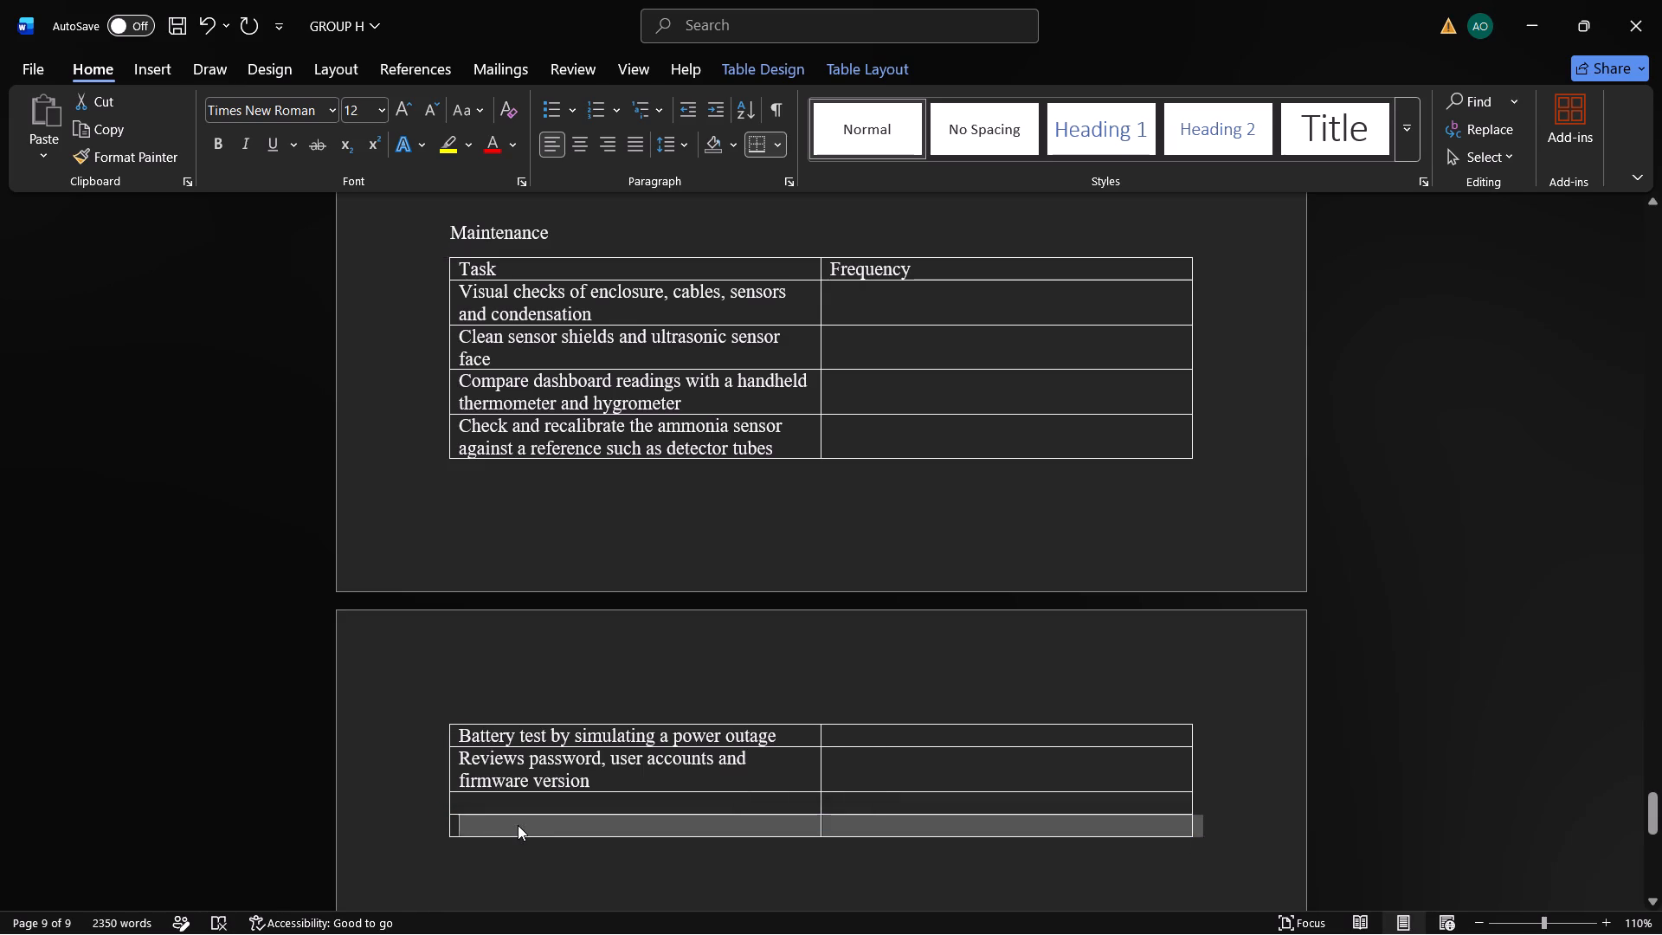
pyautogui.click(500, 809)
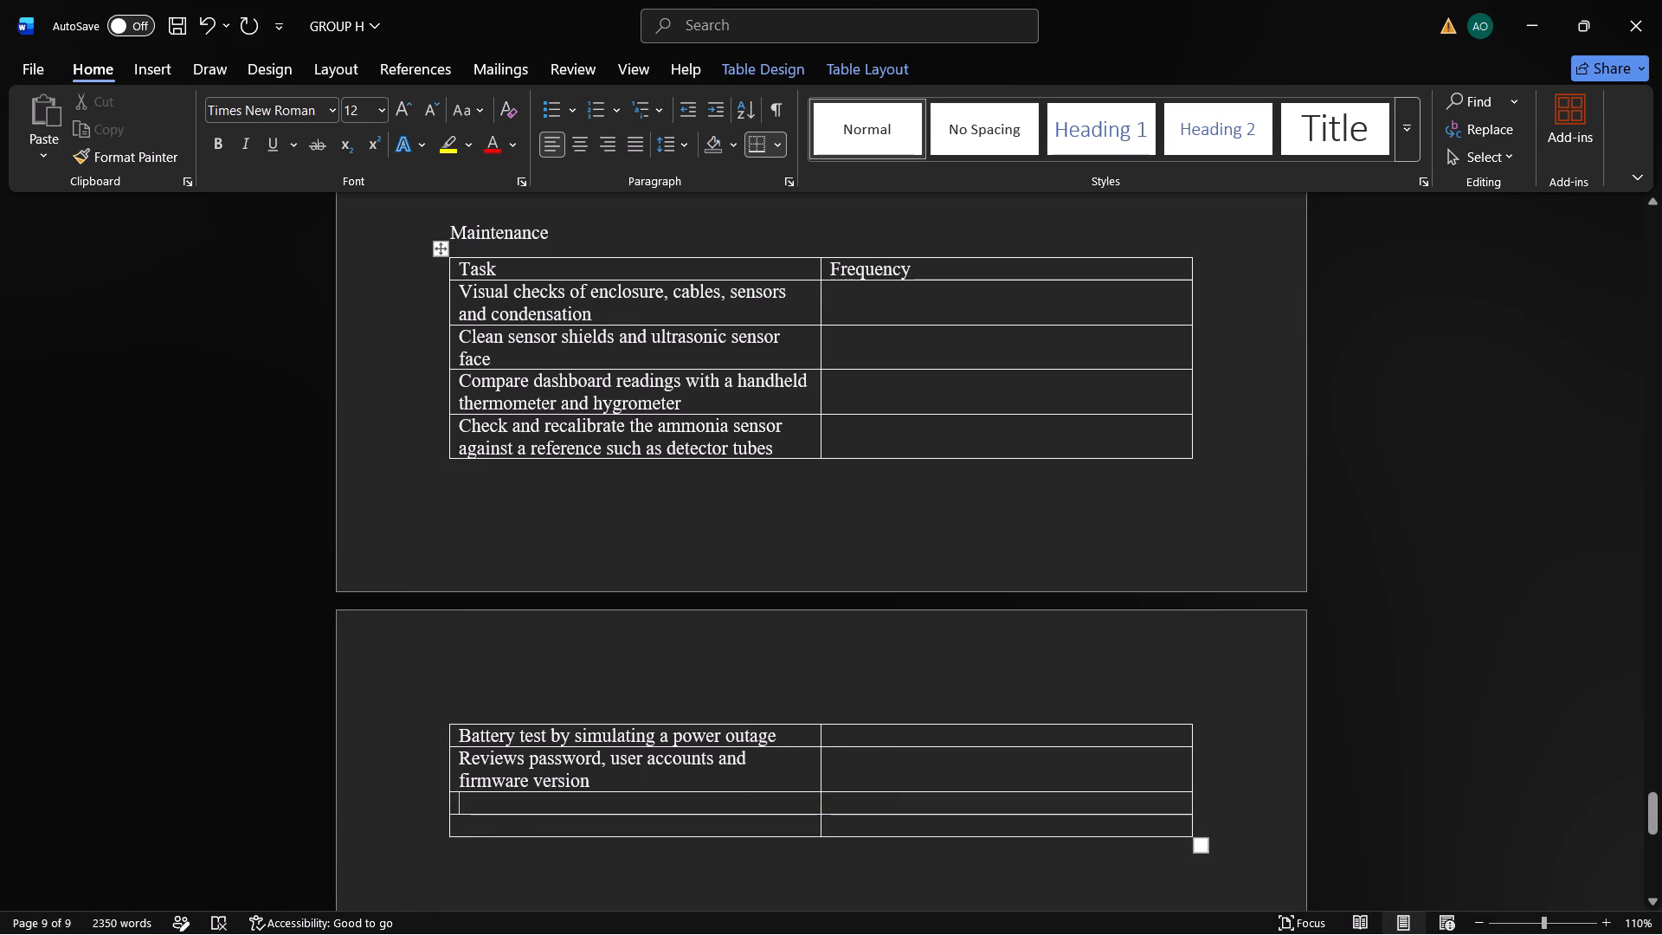
pyautogui.write('re')
pyautogui.write('place')
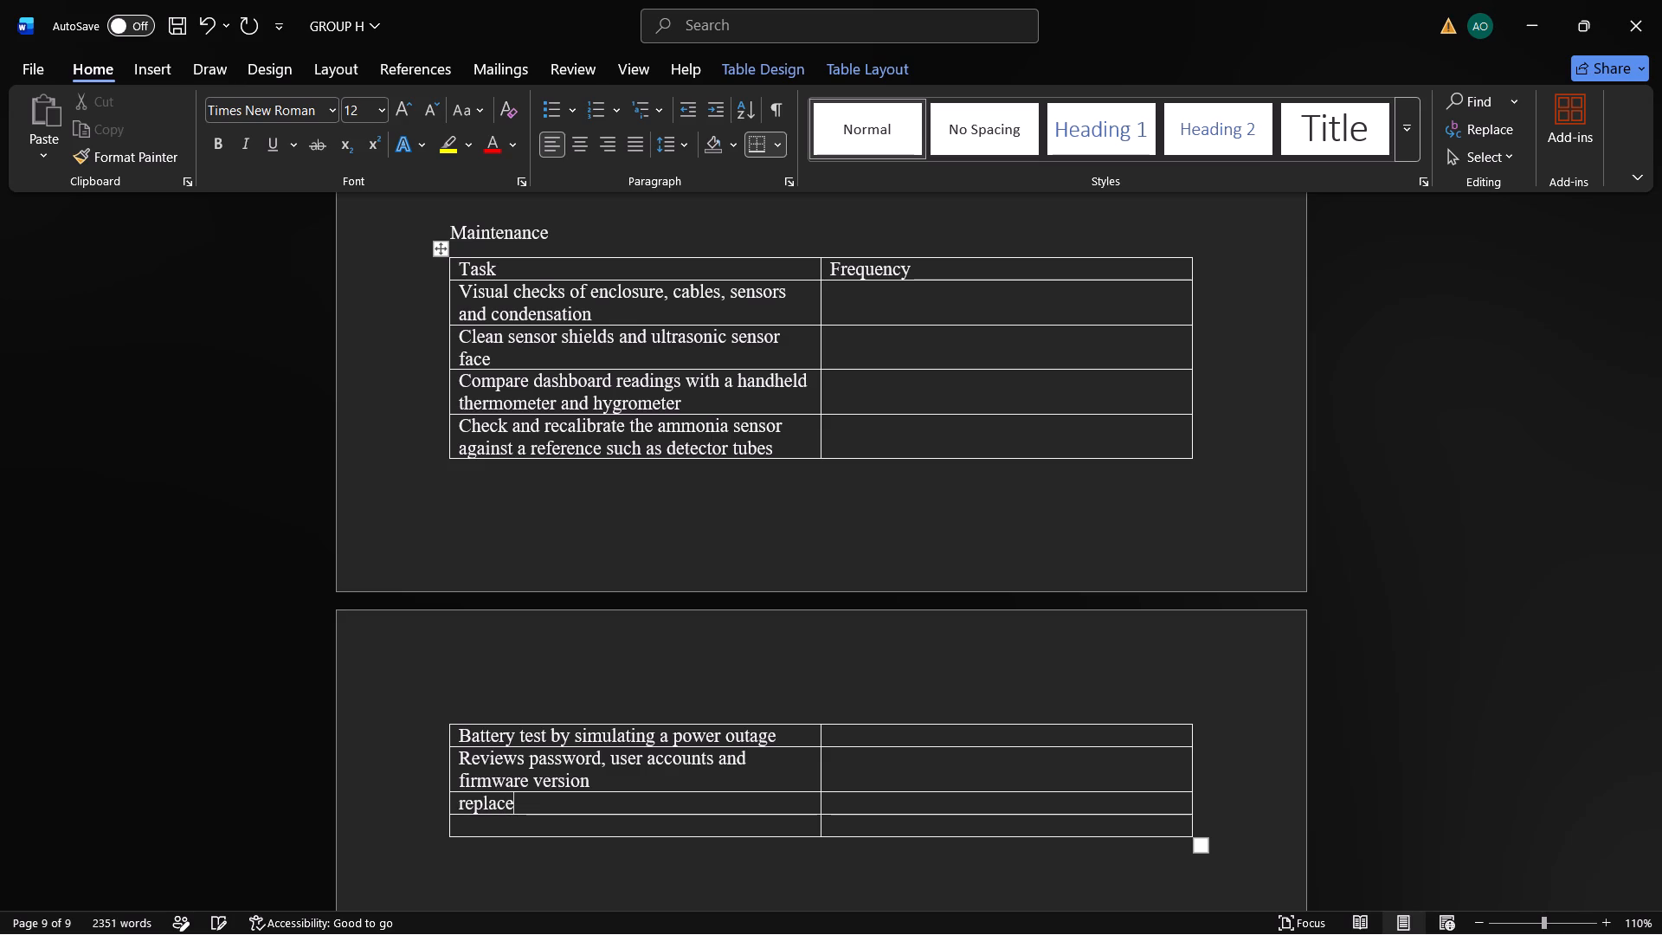
pyautogui.press('space')
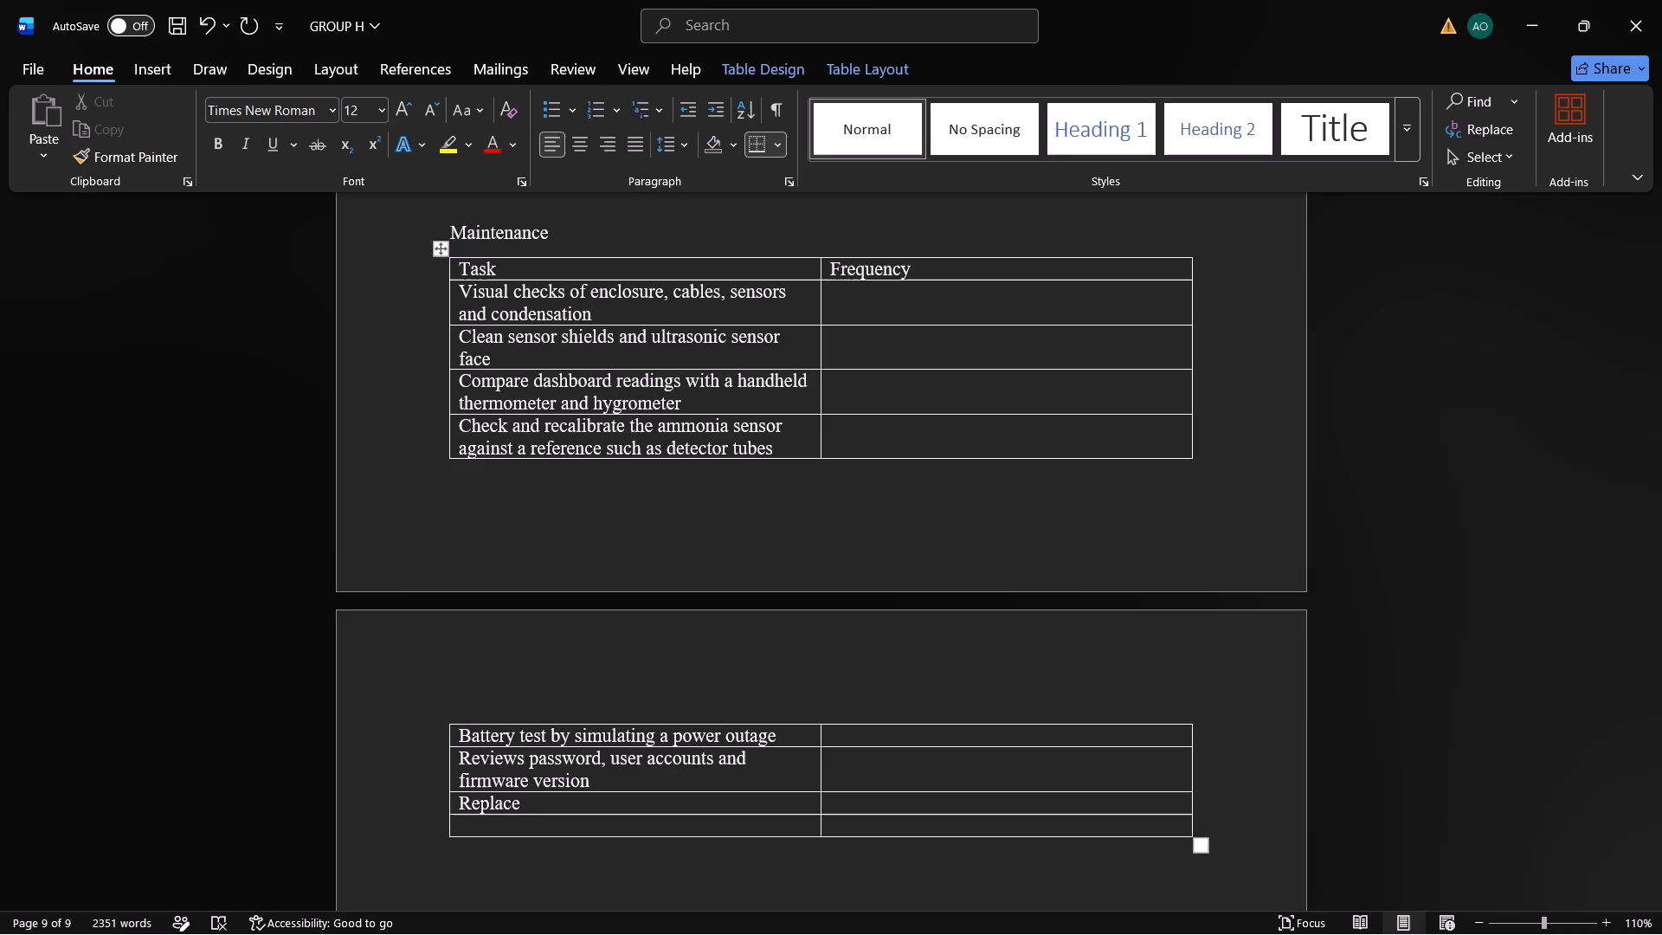
pyautogui.hotkey('shift', 'm')
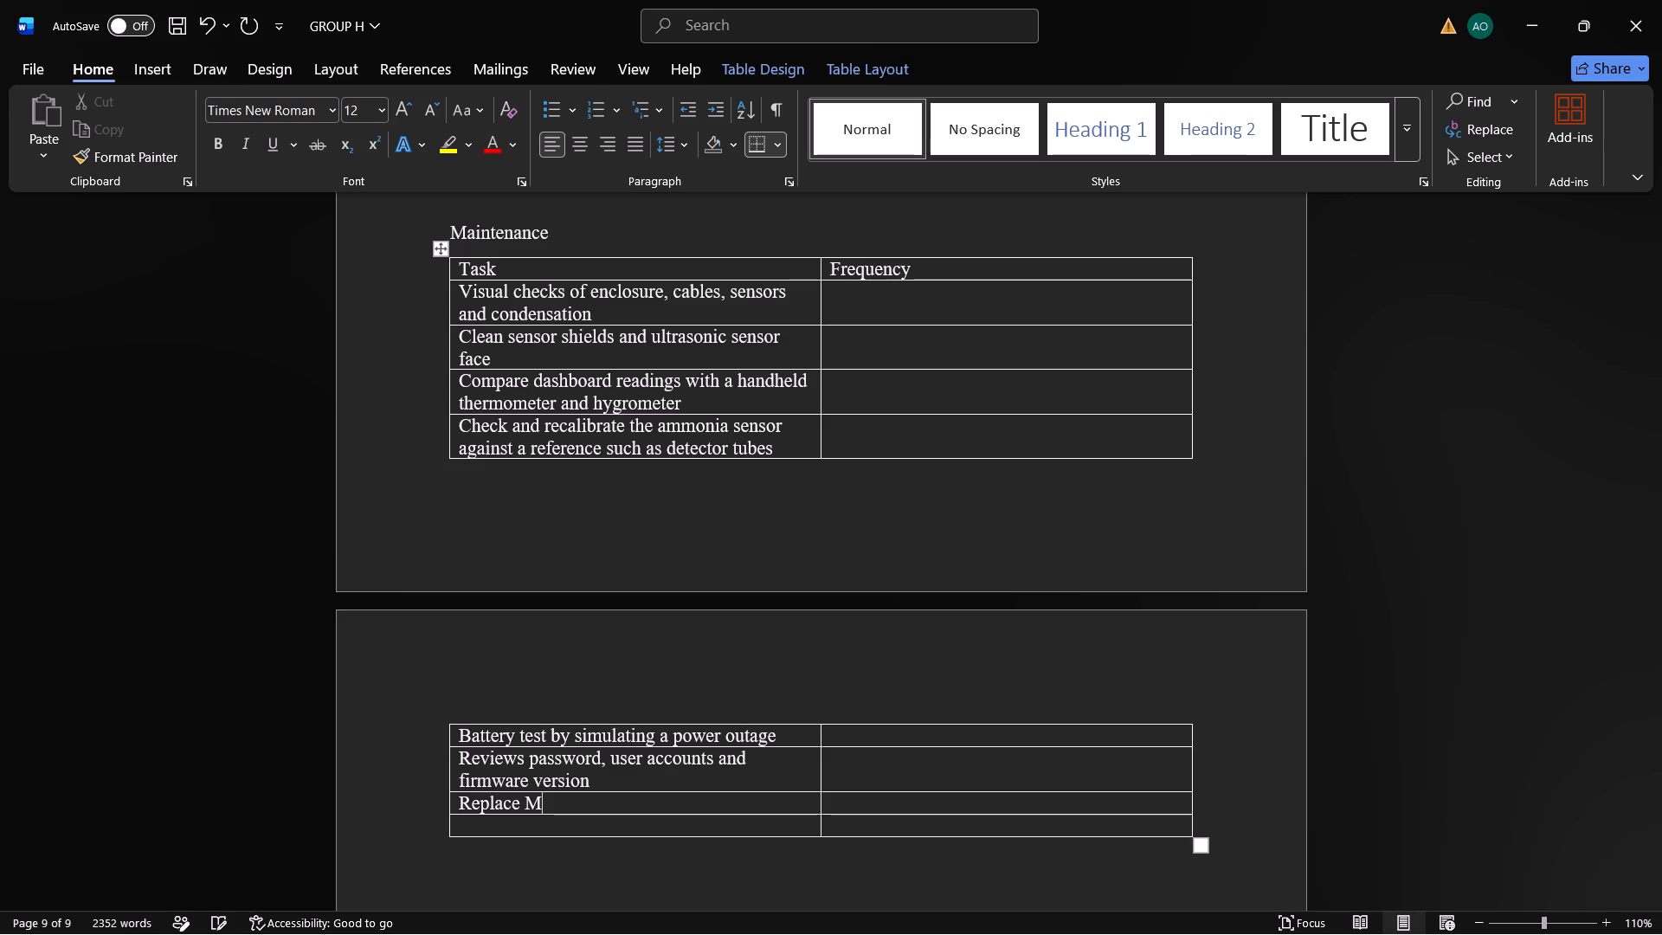
pyautogui.write('Q')
pyautogui.press('space')
pyautogui.write('sensors')
# Enter "Replace DHT22 sensors" as the eighth task in the Maintenance table.
pyautogui.press('Up')
pyautogui.press('Down')
pyautogui.press('Down')
pyautogui.write('replace')
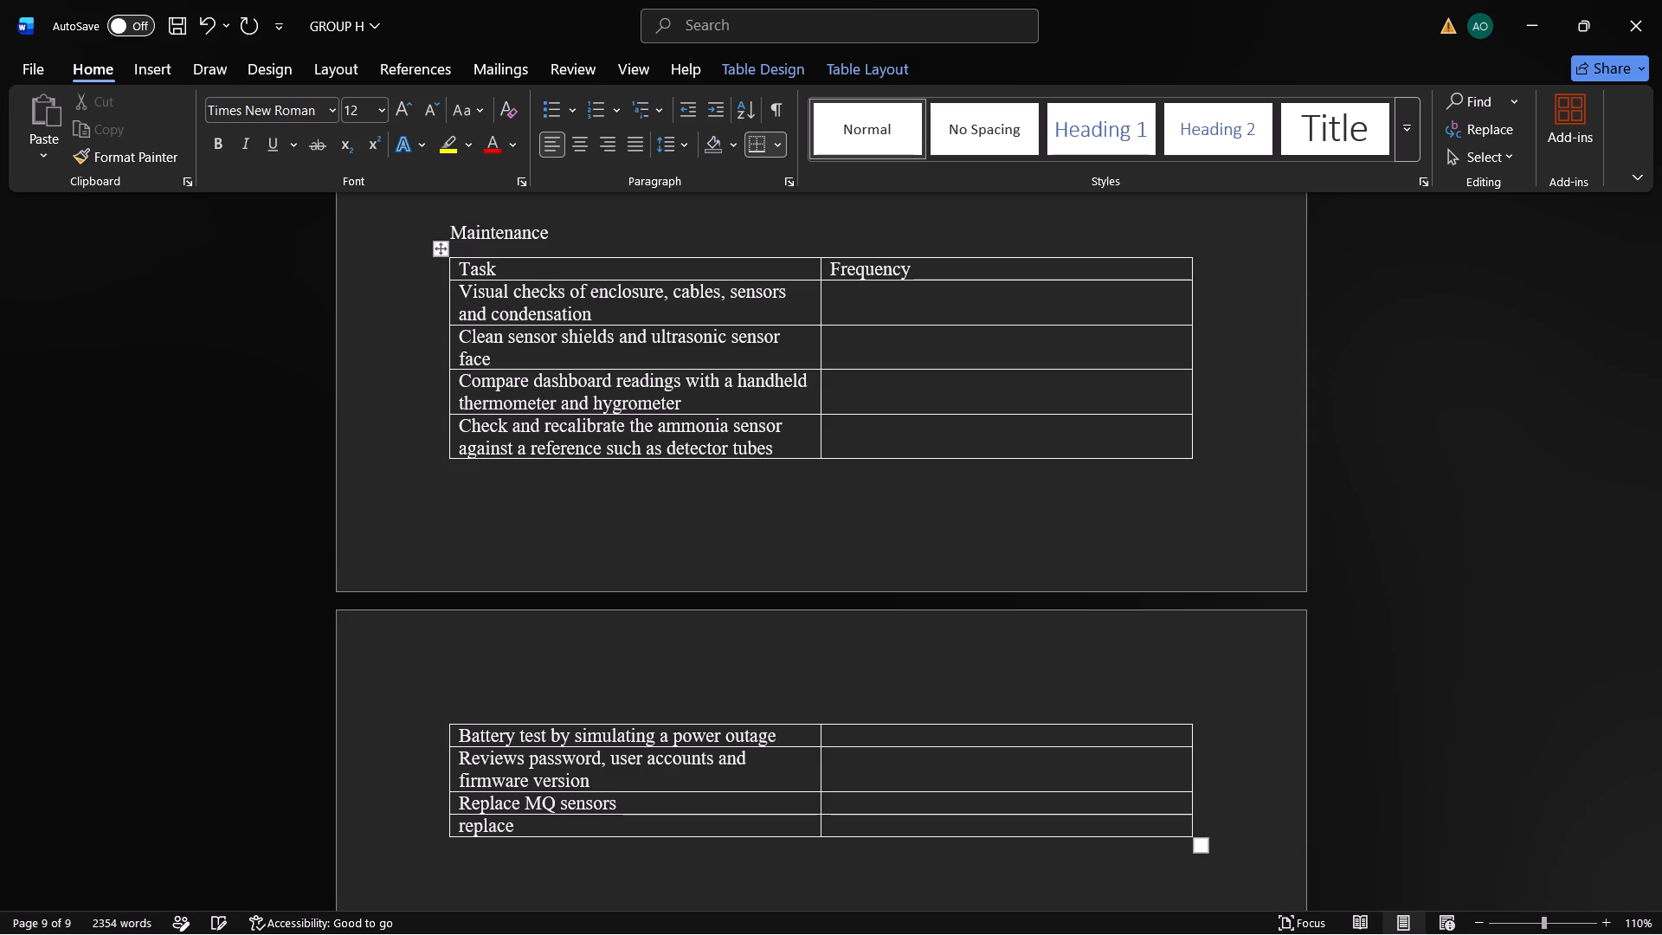
pyautogui.press('space')
pyautogui.hotkey('shift', 'd')
pyautogui.write('HT')
pyautogui.write('22')
pyautogui.press('space')
pyautogui.write('sens')
pyautogui.write('ors')
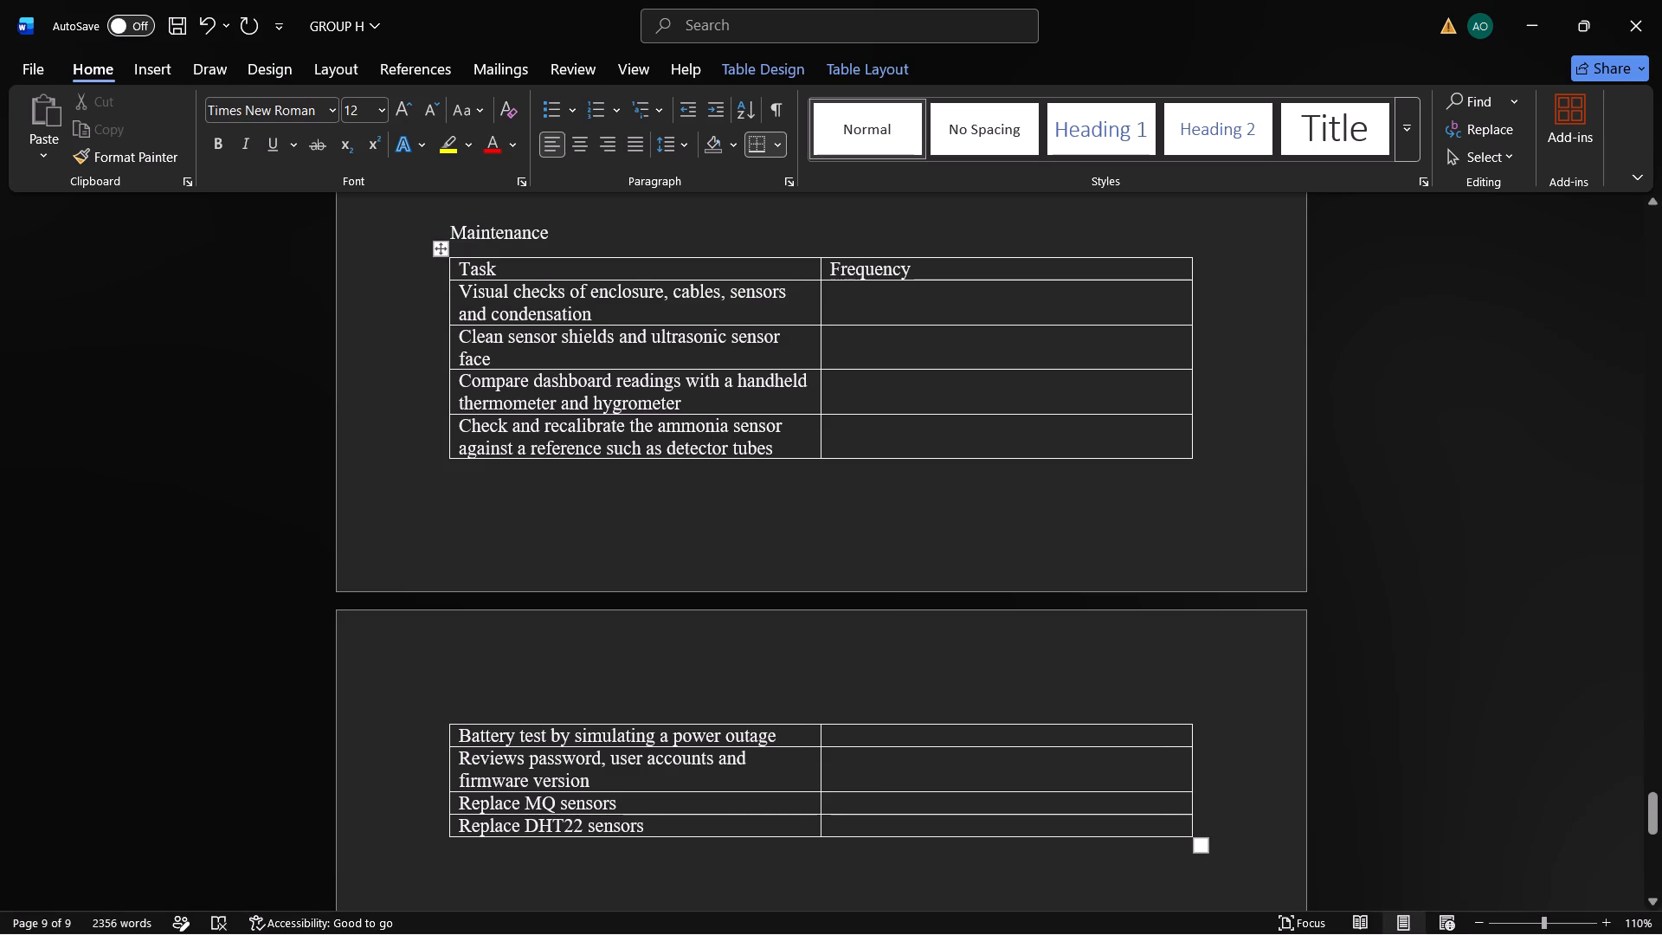
# Insert a new row in the Maintenance table directly below the DHT22 sensor replacement task.
pyautogui.scroll(-1, 469, 790)
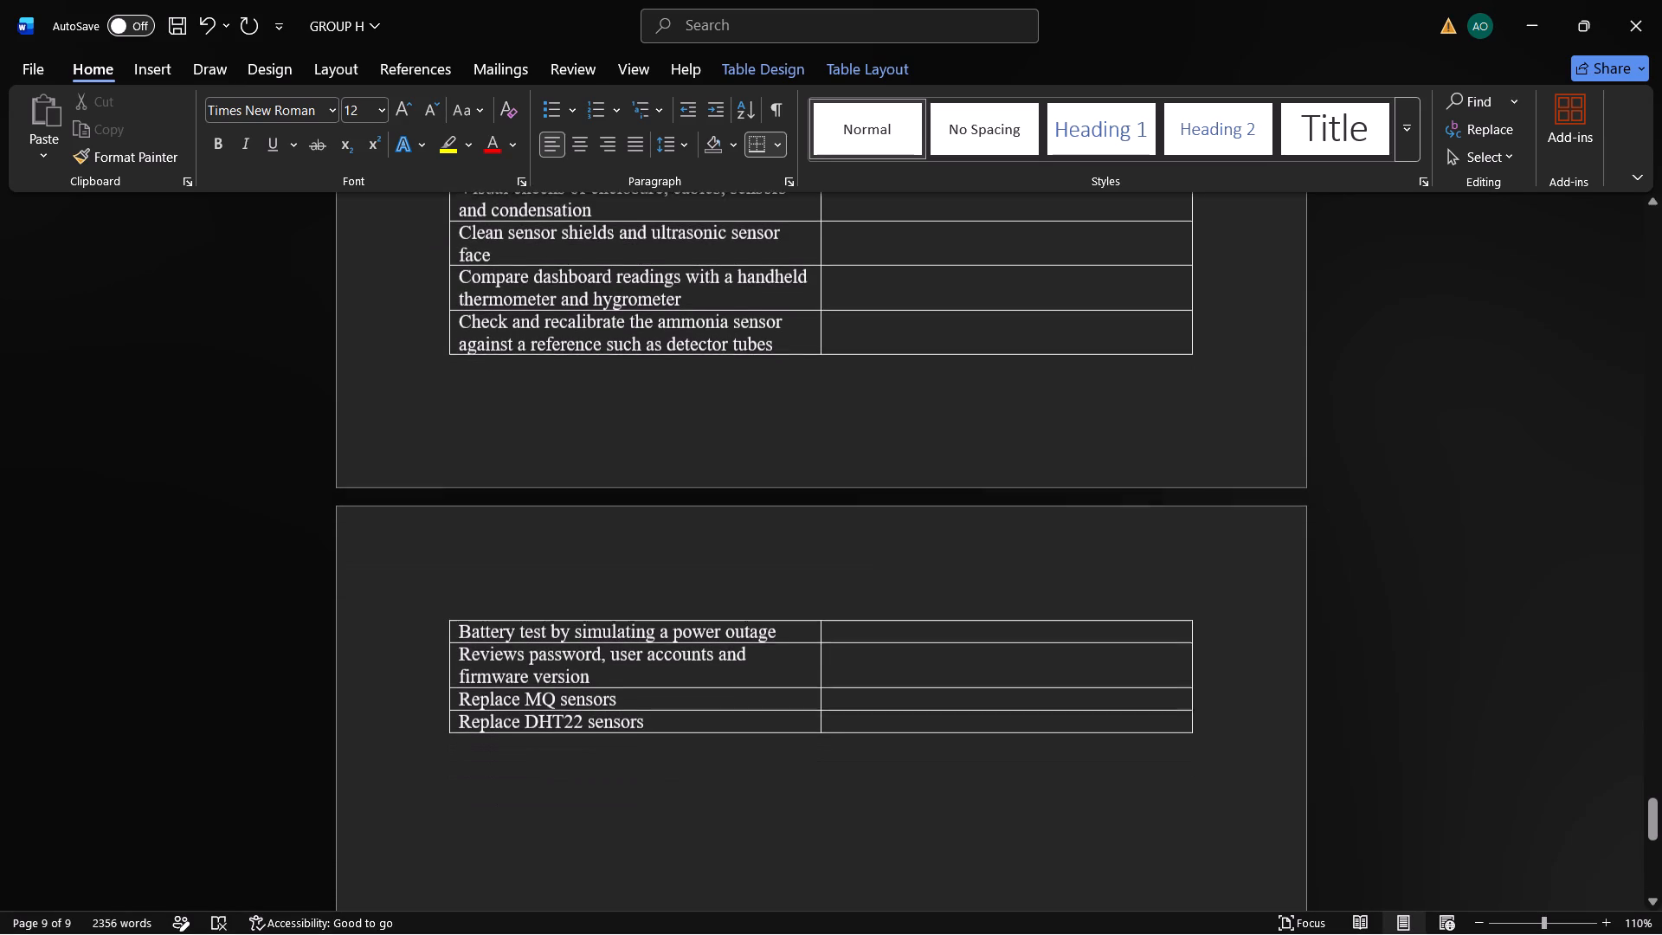
pyautogui.scroll(-1, 469, 790)
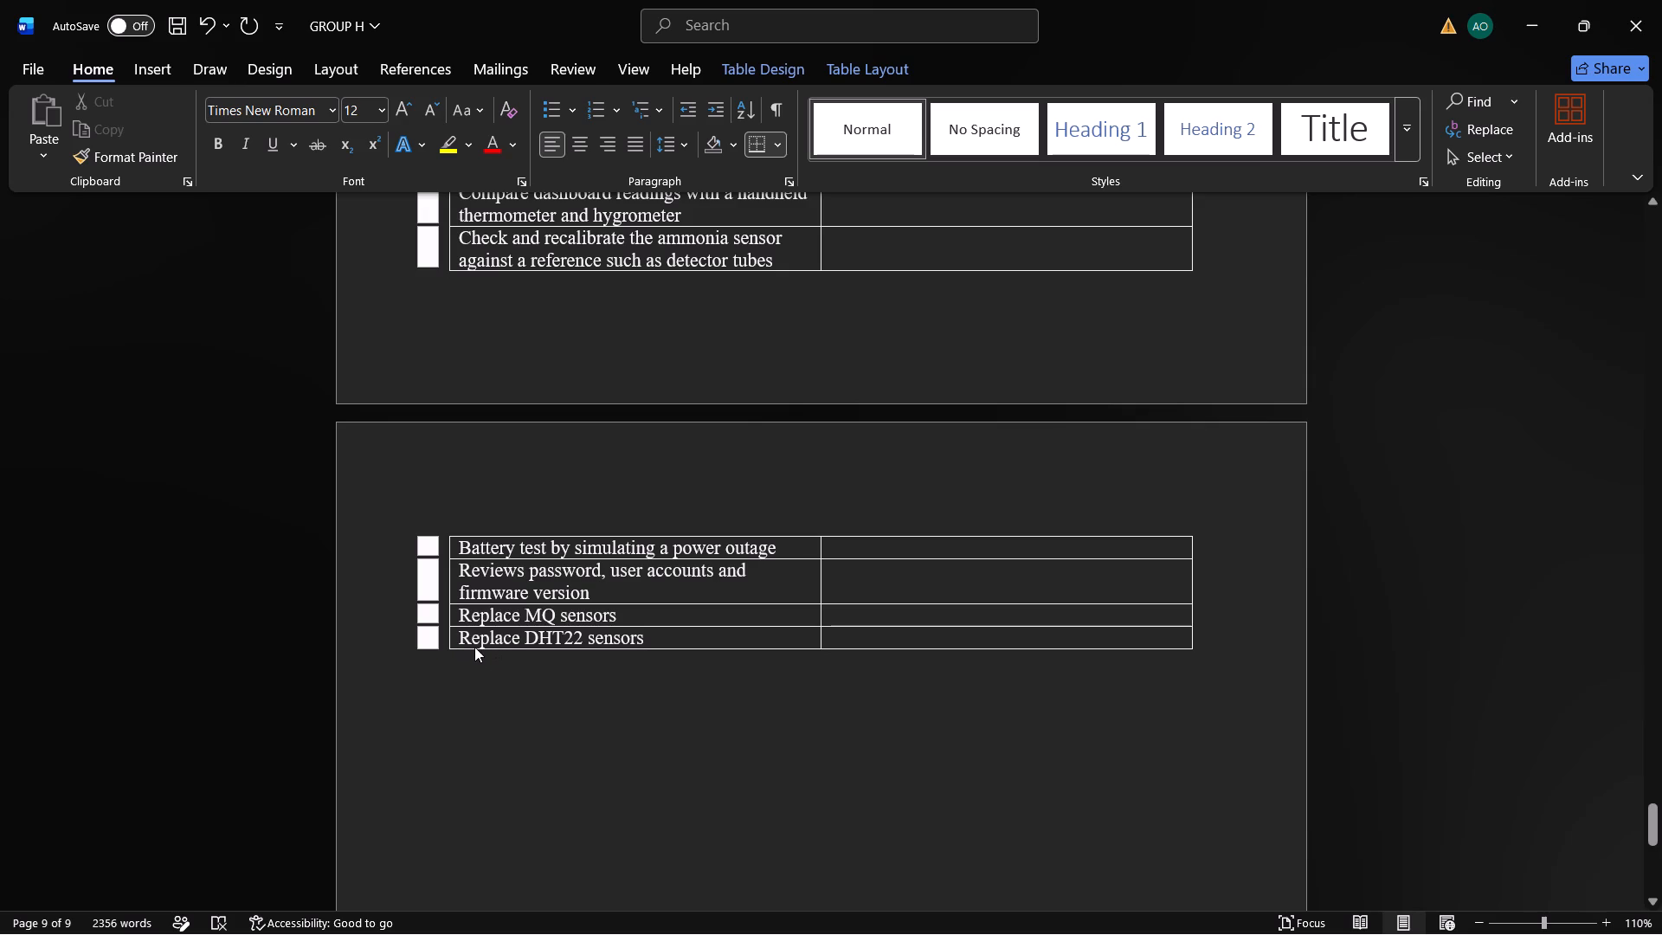
pyautogui.click(575, 777)
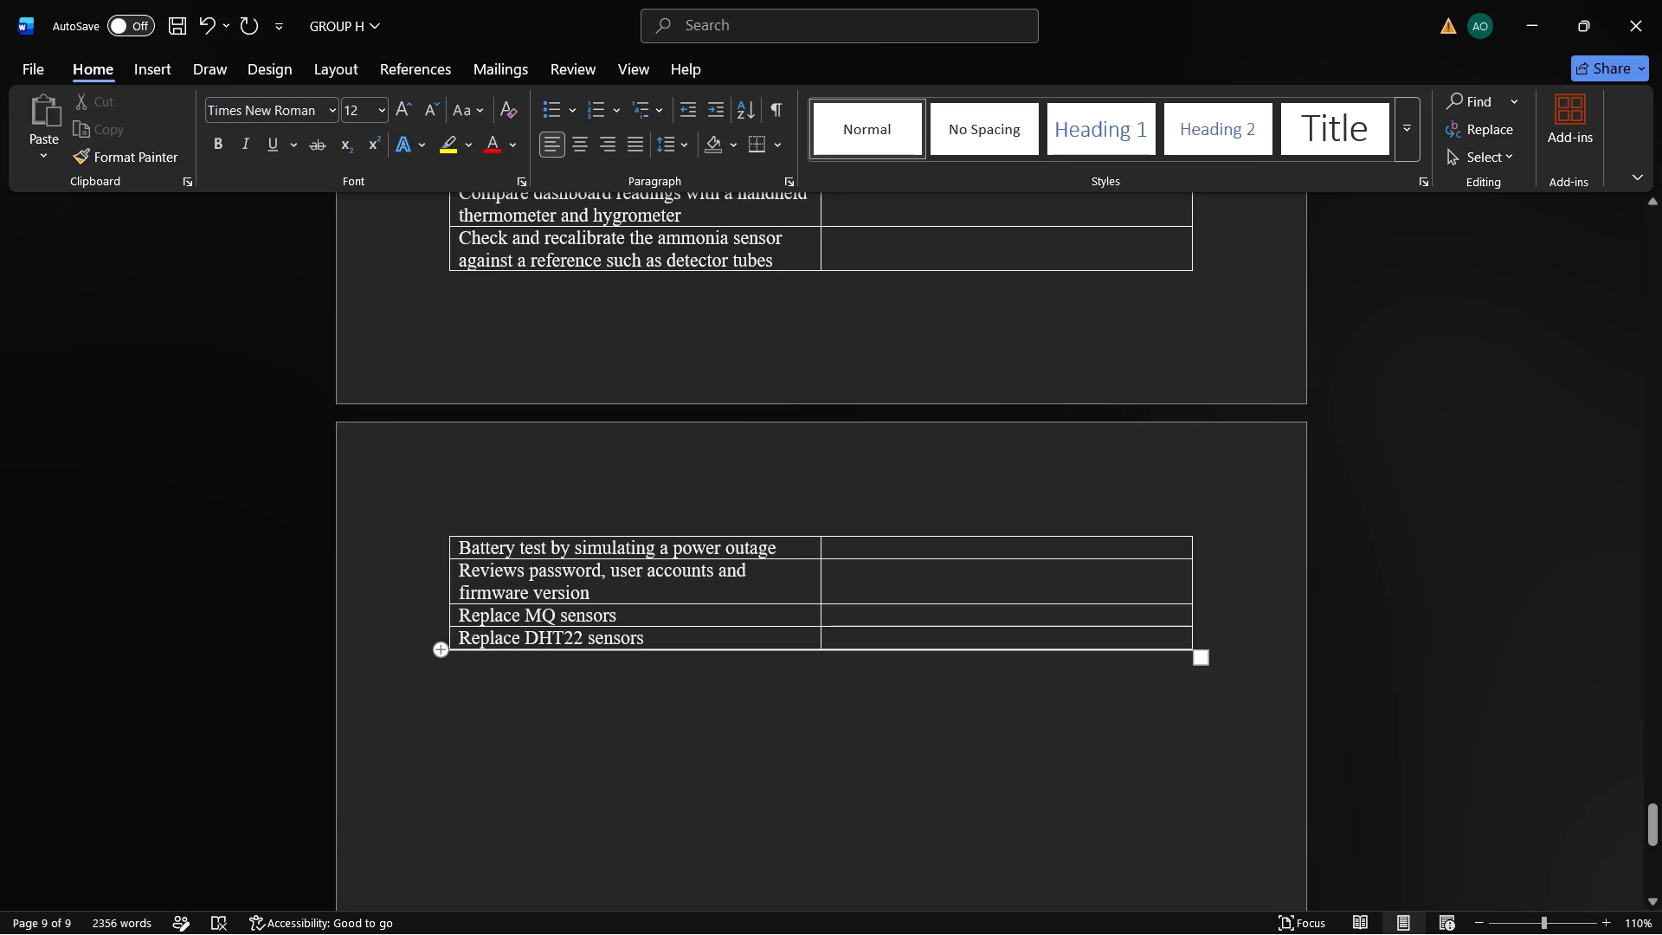
pyautogui.click(444, 652)
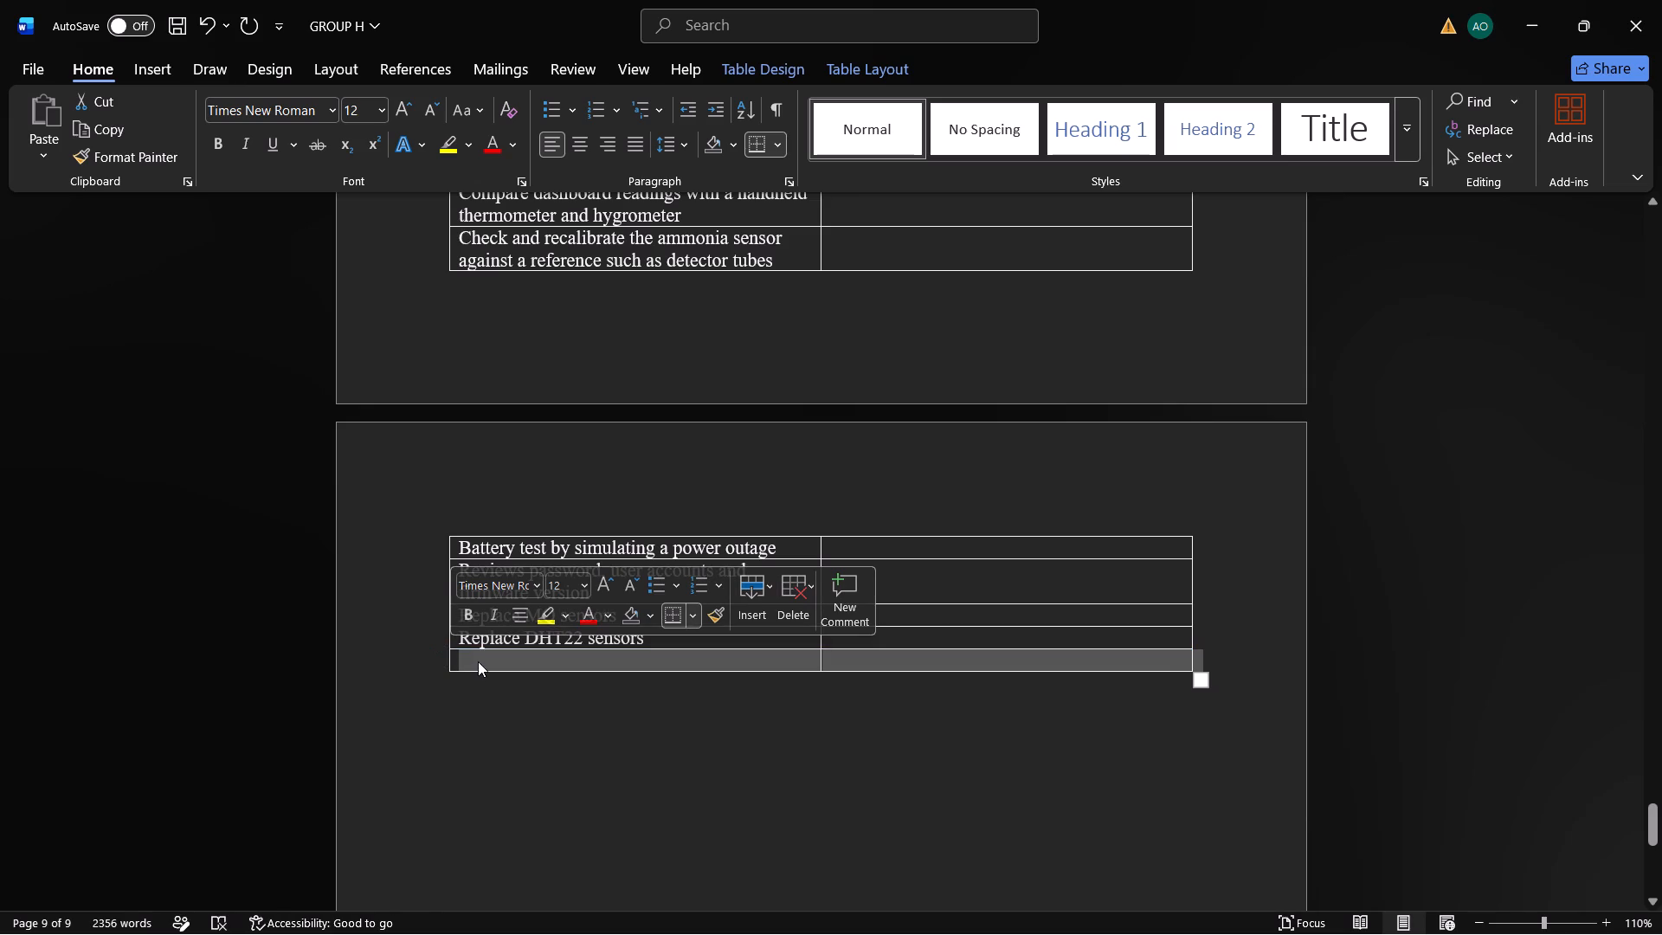
# Enter "Replace the backup battery" as the ninth task in the Maintenance table.
pyautogui.press('r')
pyautogui.press('e')
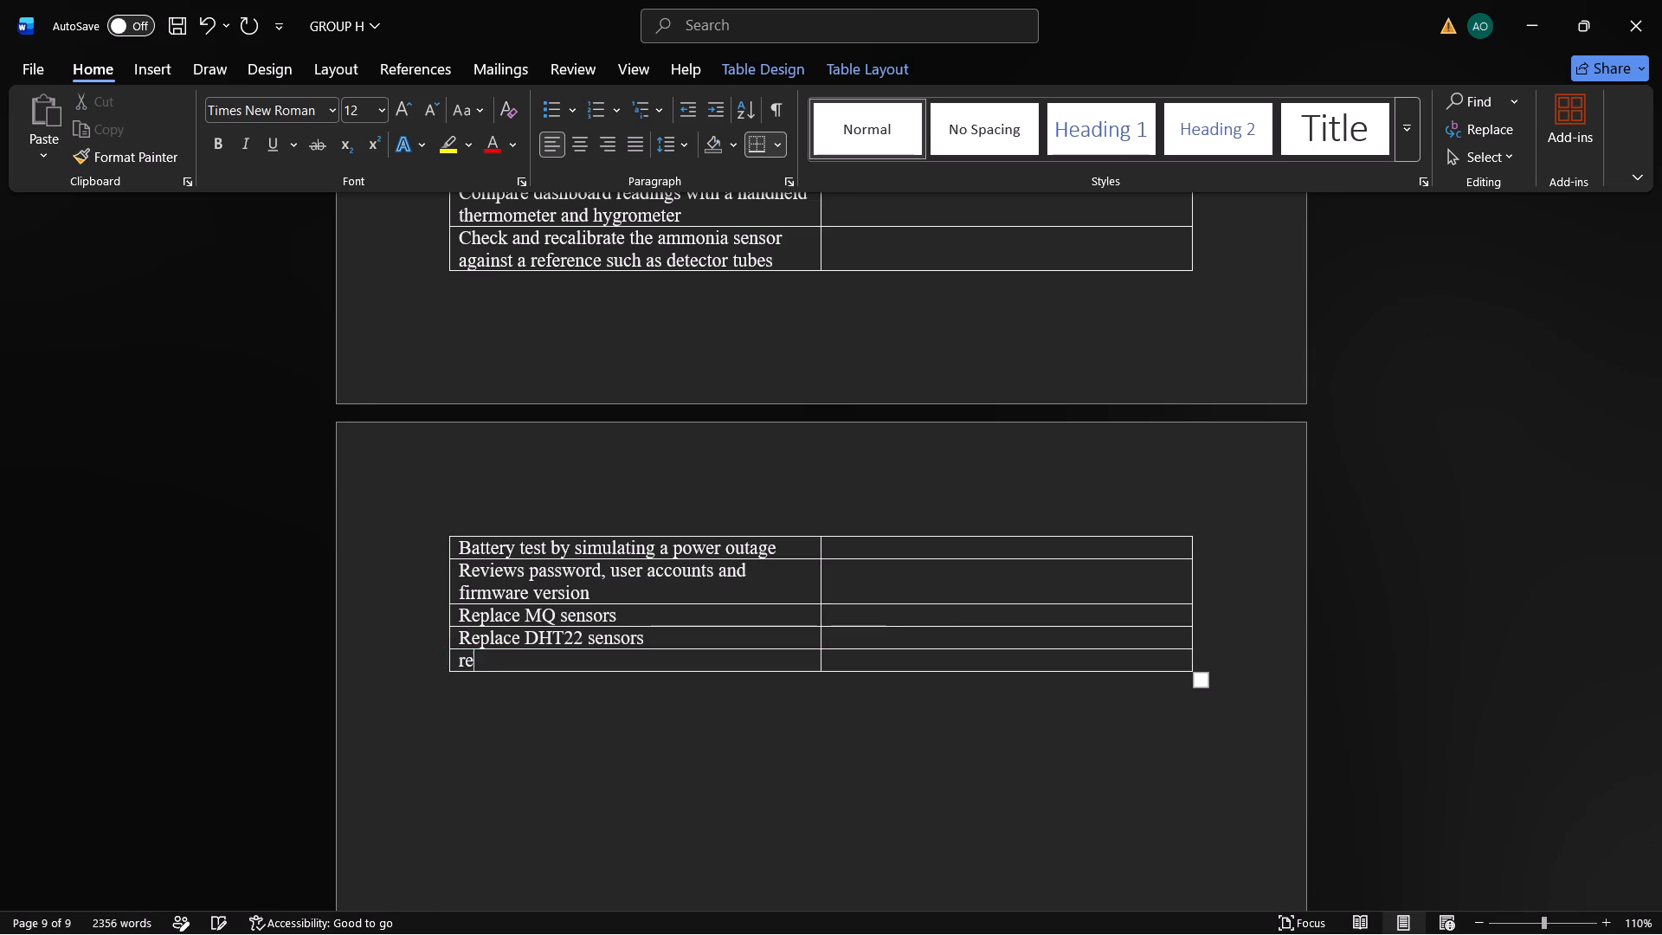
pyautogui.write('pl')
pyautogui.write('acd')
pyautogui.press('BackSpace')
pyautogui.press('e')
pyautogui.press('space')
pyautogui.write('the back')
pyautogui.write('uo')
pyautogui.press('BackSpace')
pyautogui.press('p')
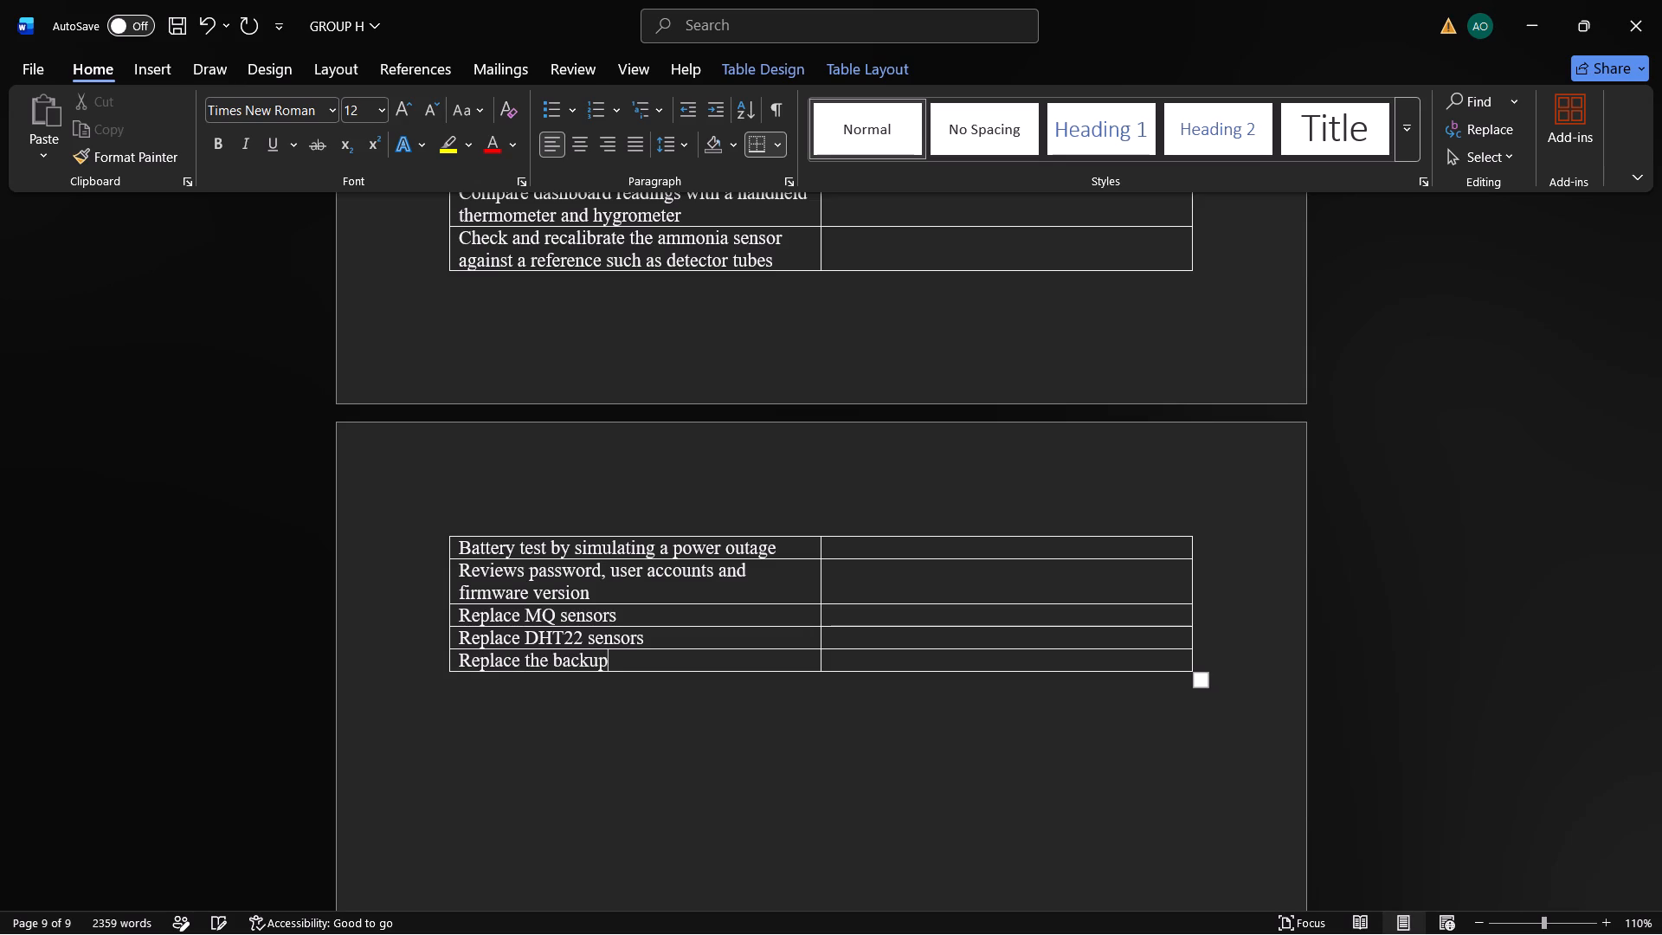
pyautogui.press('space')
pyautogui.write('bat')
pyautogui.press('t')
pyautogui.write('er')
pyautogui.press('y')
# Enter "Weekly", capitalised, as the frequency for both the visual checks task and the sensor shield cleaning task.
pyautogui.scroll(1, 832, 493)
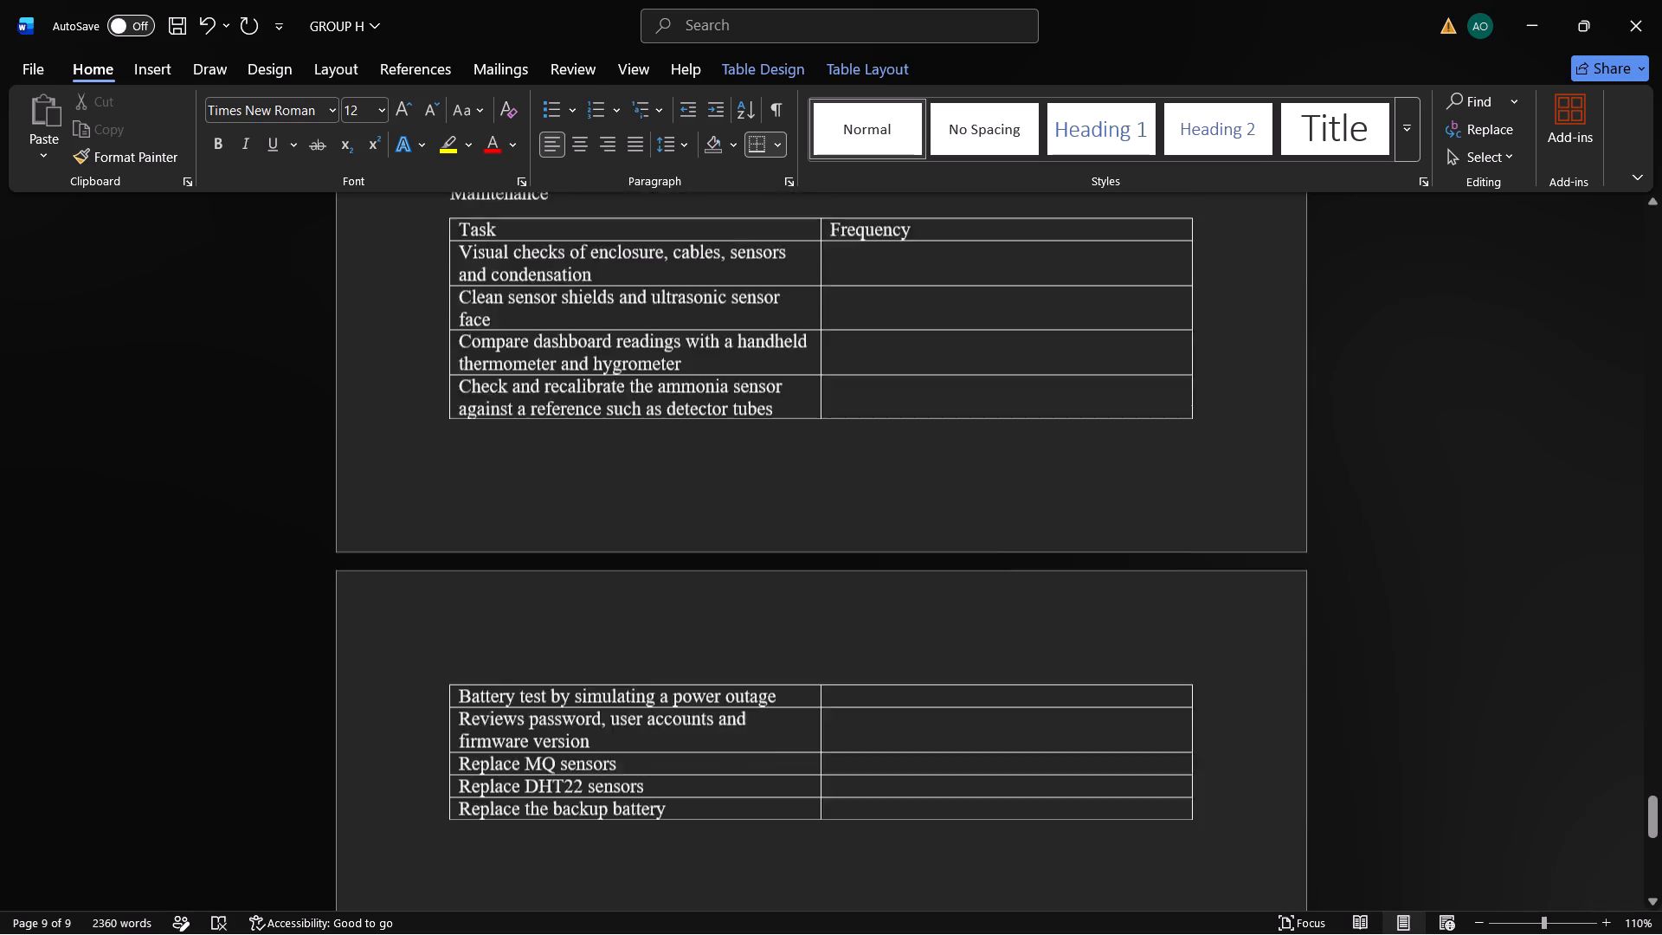
pyautogui.scroll(2, 832, 493)
pyautogui.click(859, 511)
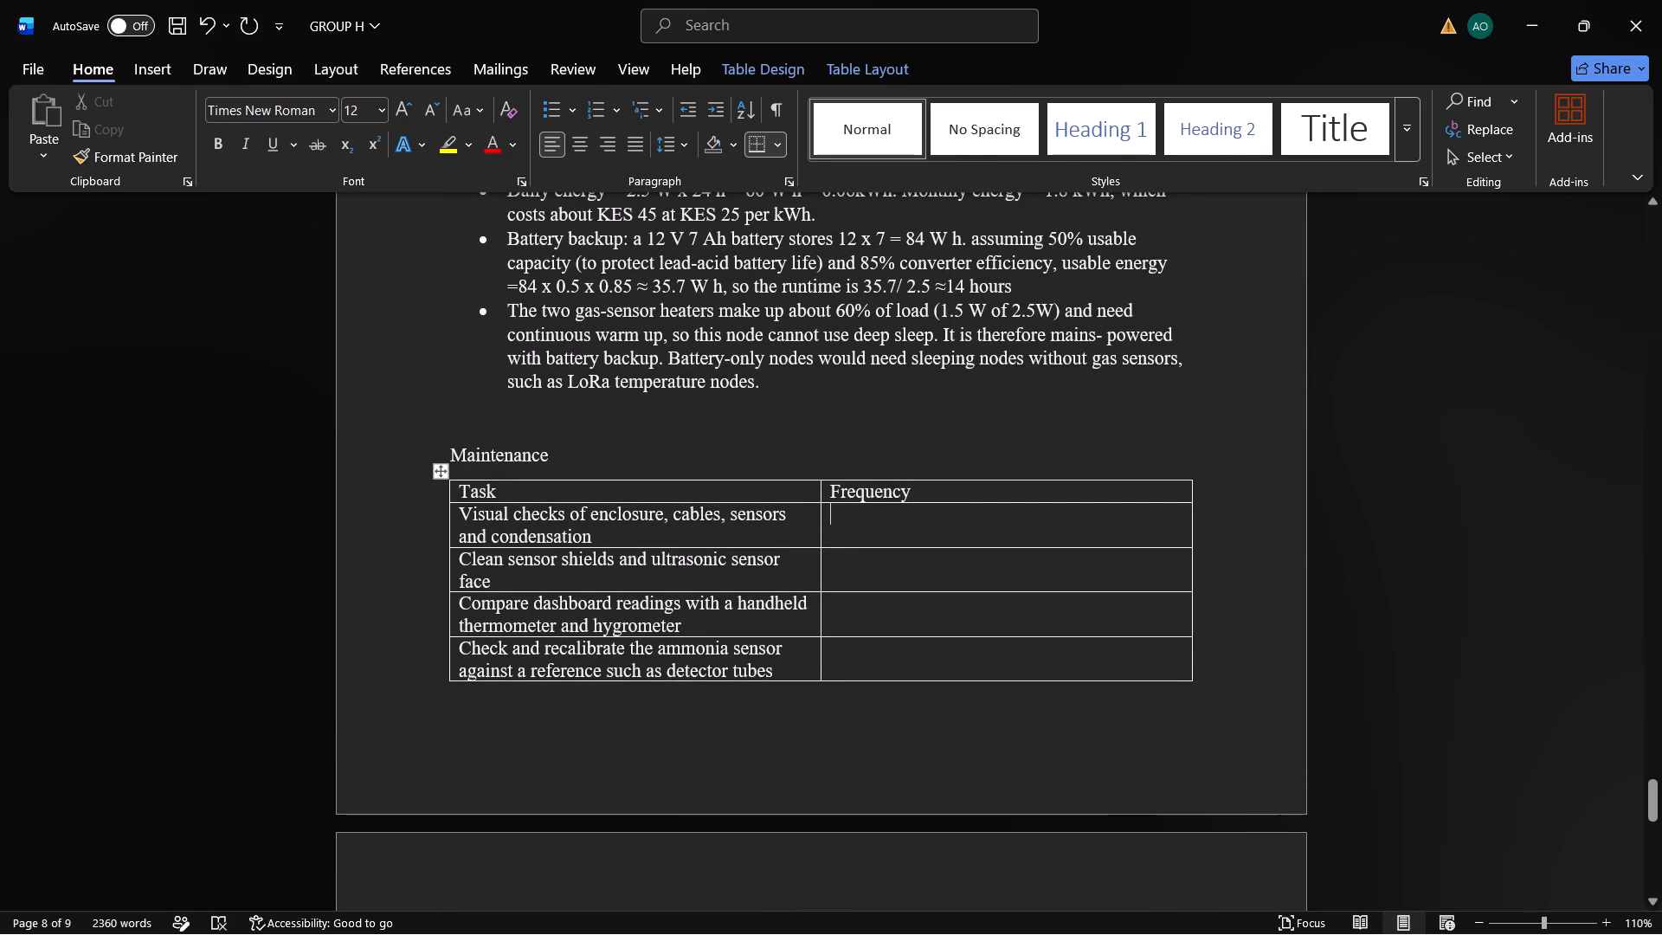
pyautogui.write('wee')
pyautogui.write('kly')
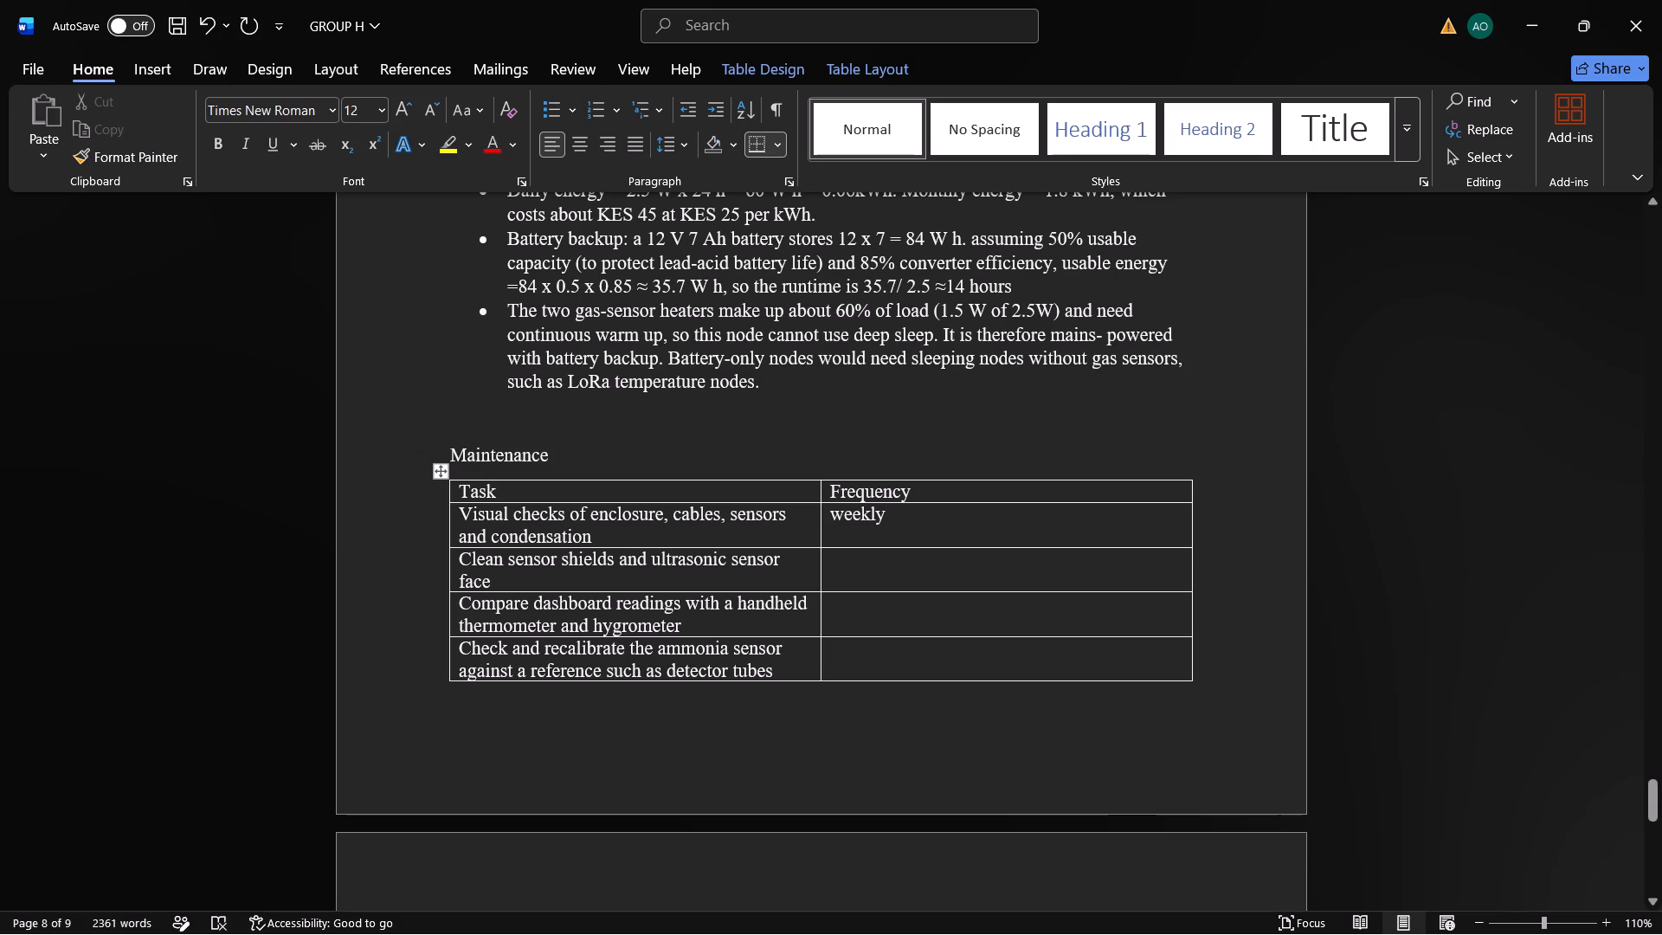
pyautogui.click(854, 589)
pyautogui.write('weekly')
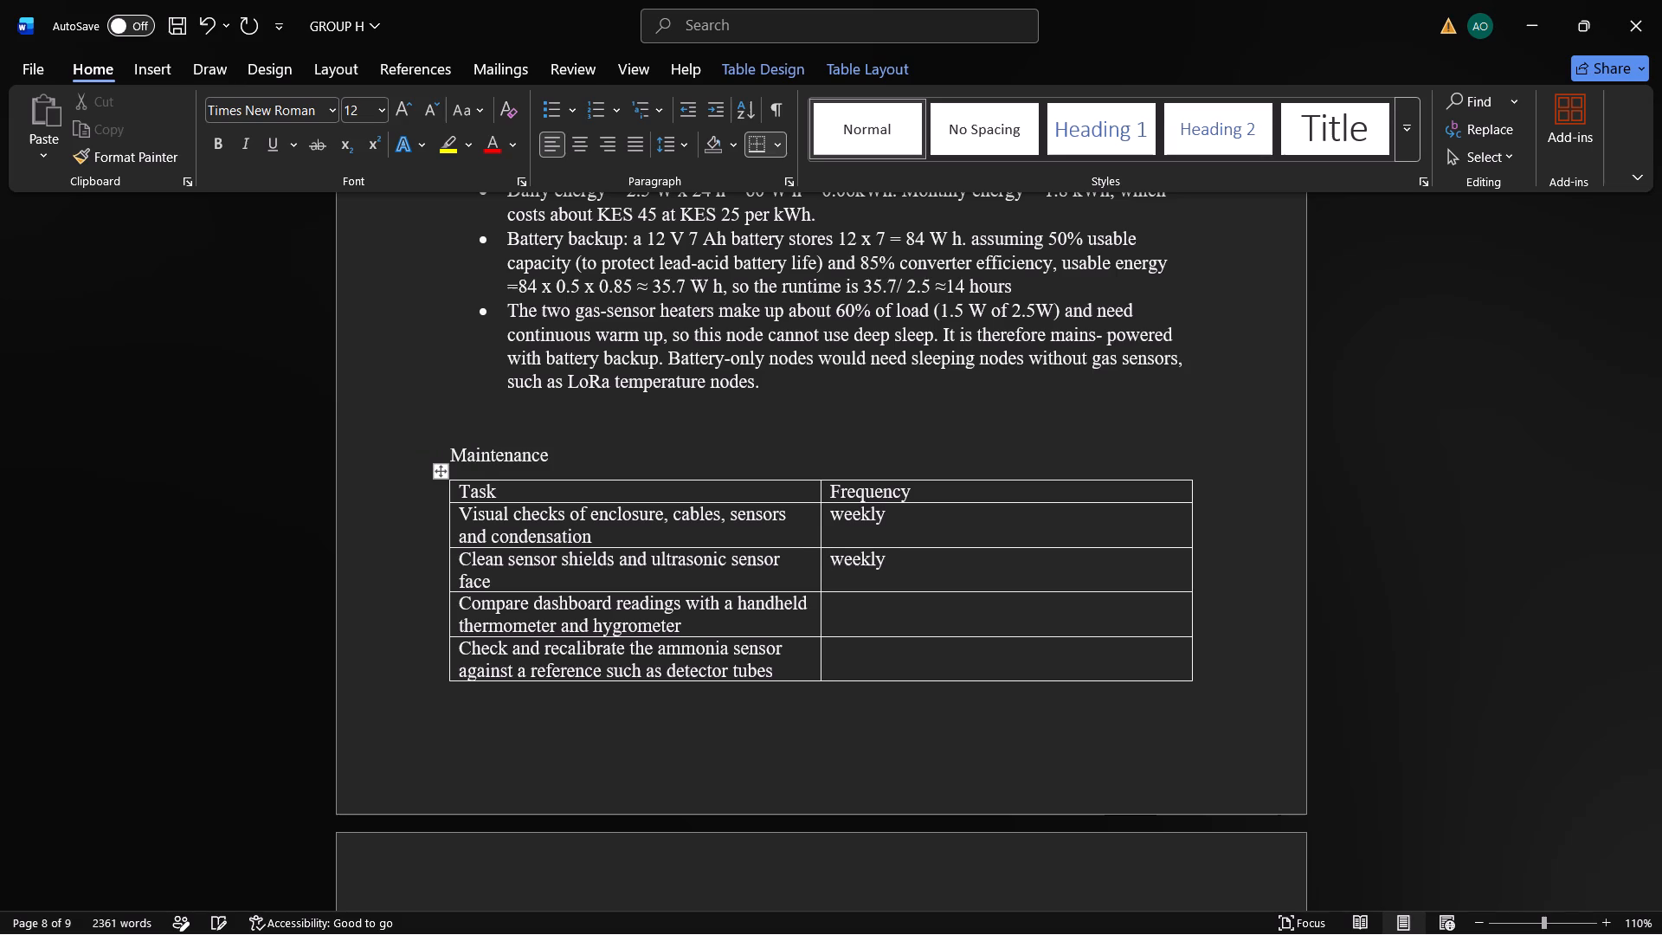
pyautogui.press('space')
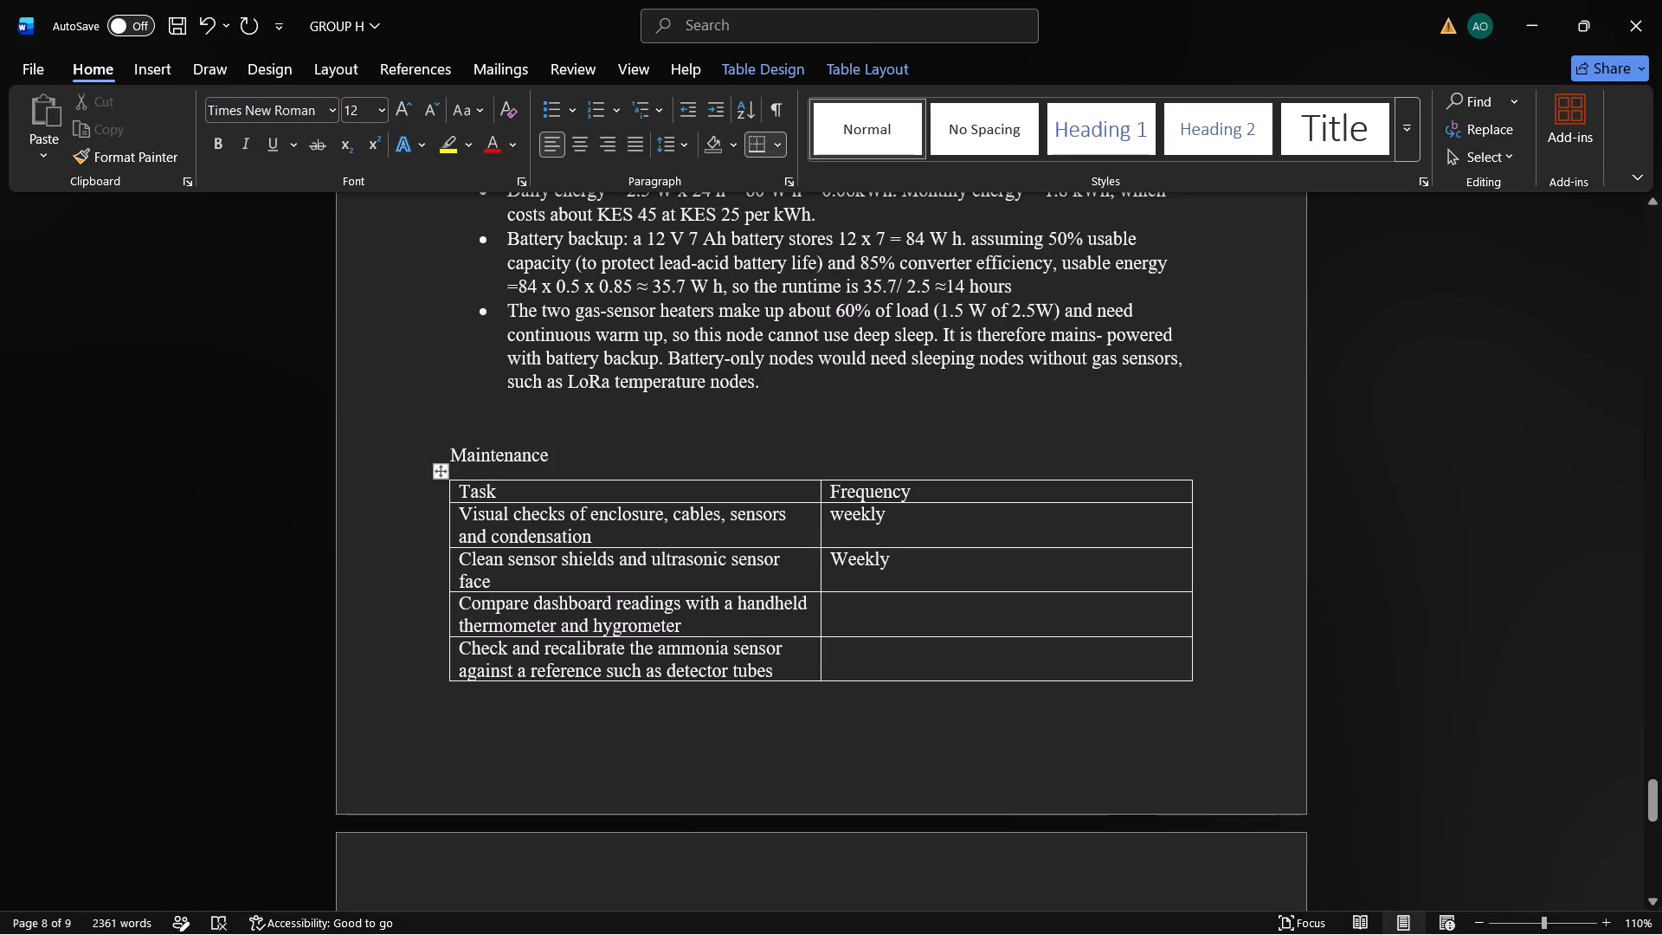
pyautogui.click(886, 511)
pyautogui.press('Return')
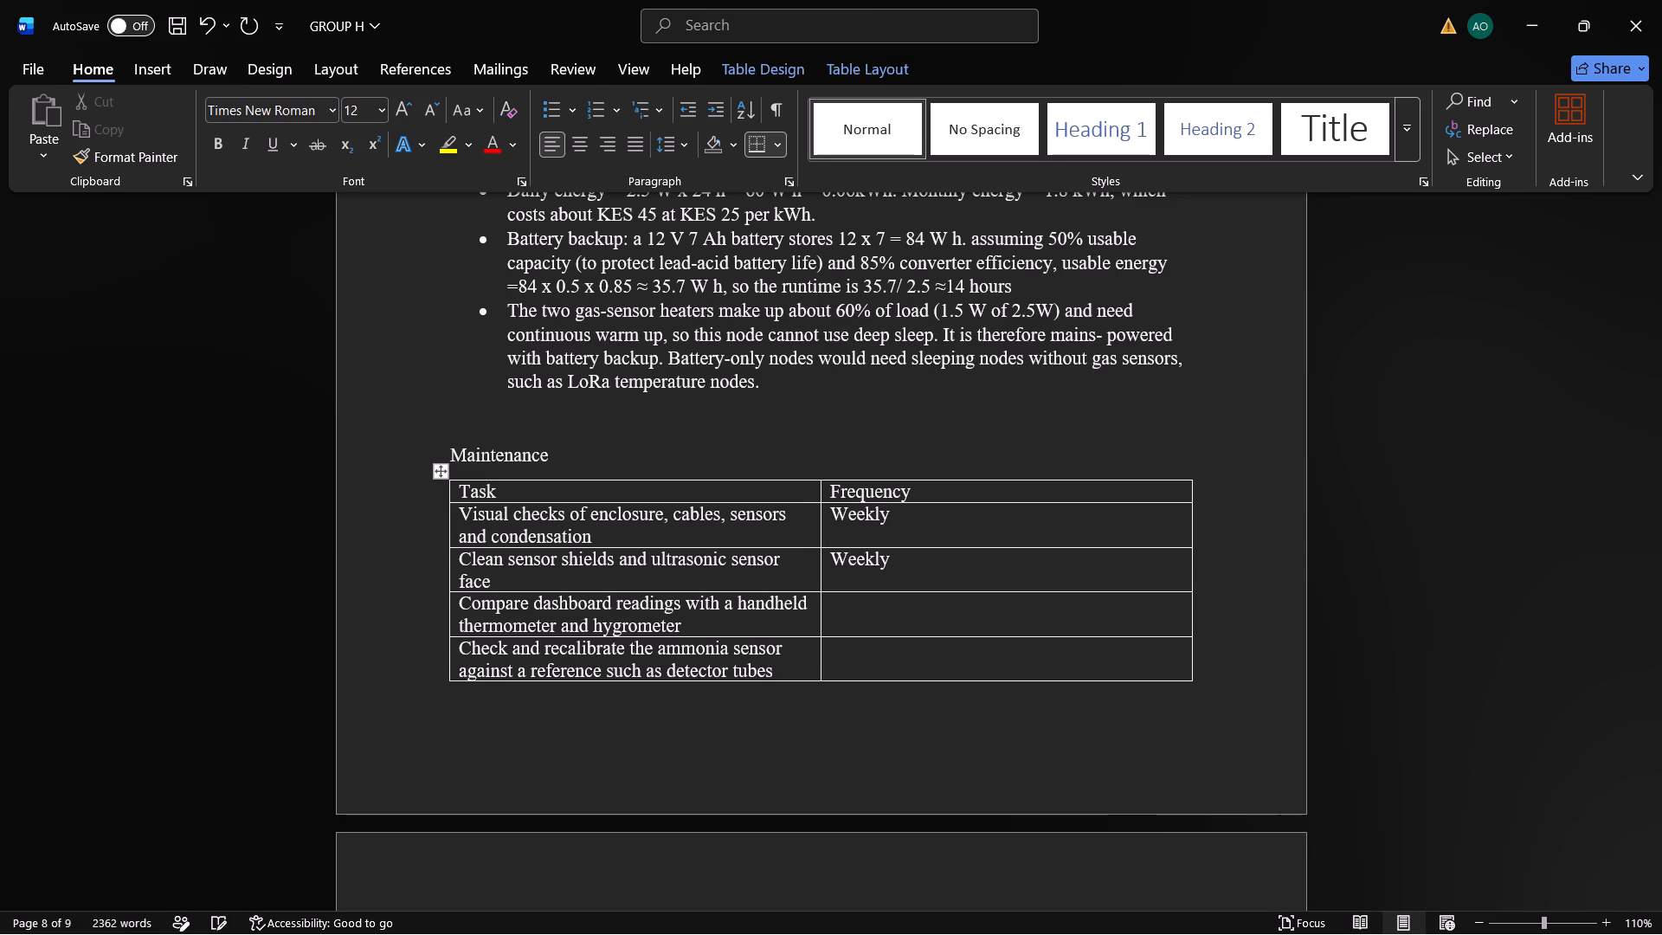
pyautogui.press('BackSpace')
# Change the frequency of the sensor shield and ultrasonic sensor face cleaning task to "Monthly".
pyautogui.click(842, 612)
pyautogui.click(905, 558)
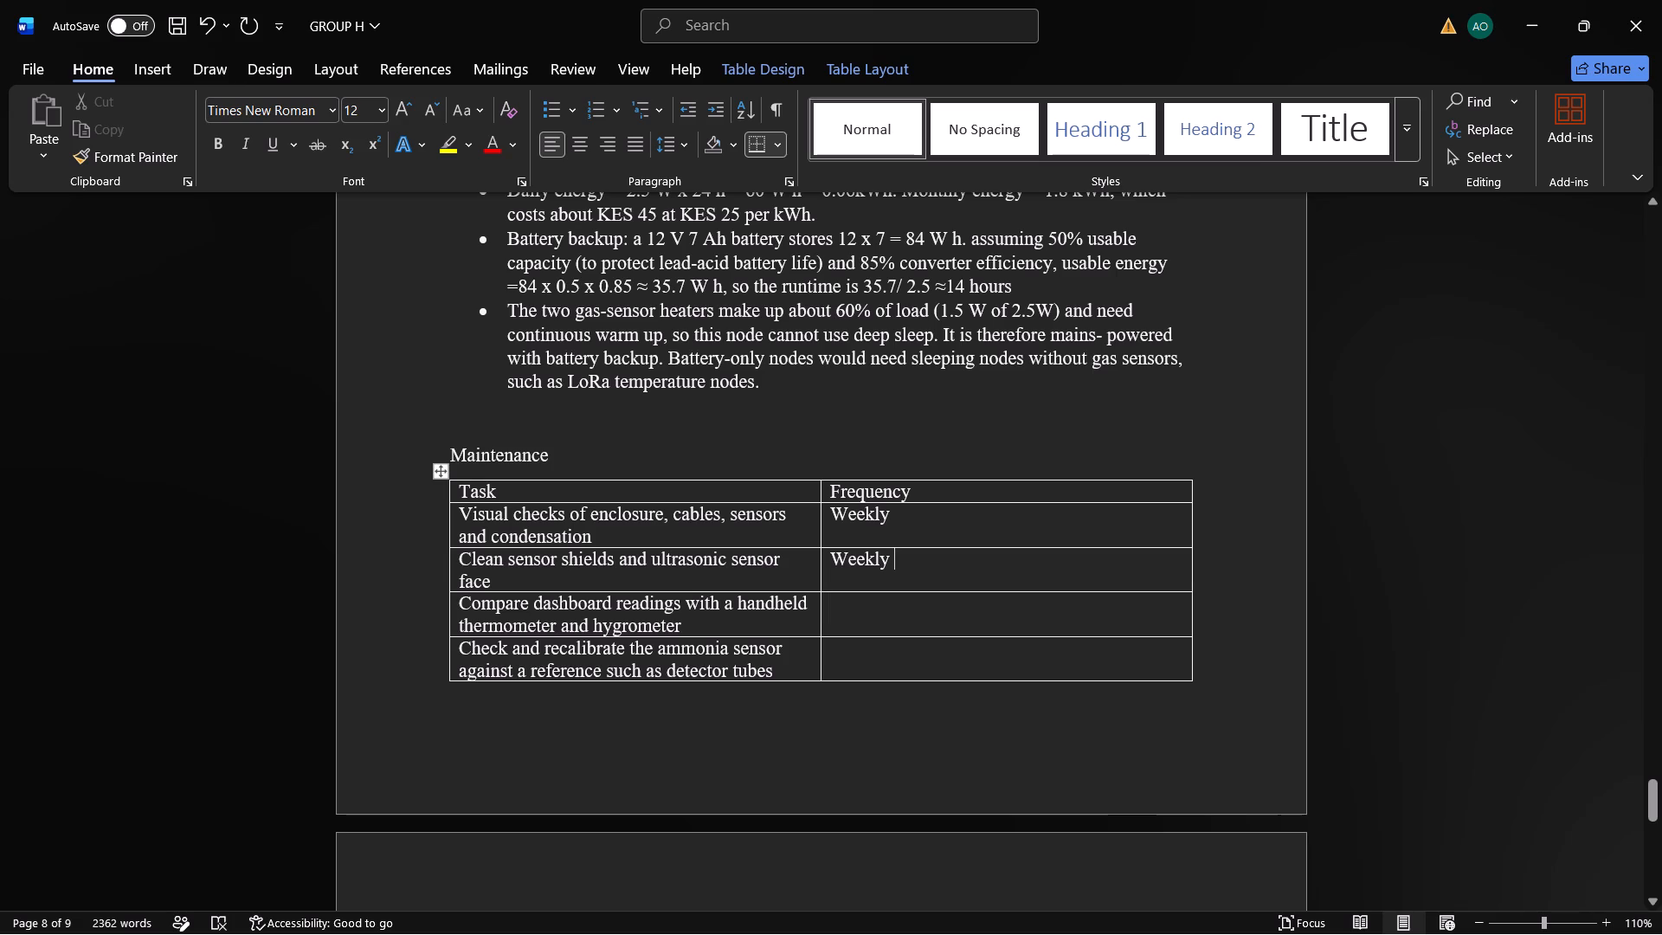
pyautogui.press('BackSpace')
pyautogui.press('BackSpace')
pyautogui.press('BackSpace')
pyautogui.press('BackSpace')
pyautogui.press('BackSpace')
pyautogui.press('BackSpace')
pyautogui.press('BackSpace')
pyautogui.press('BackSpace')
pyautogui.press('BackSpace')
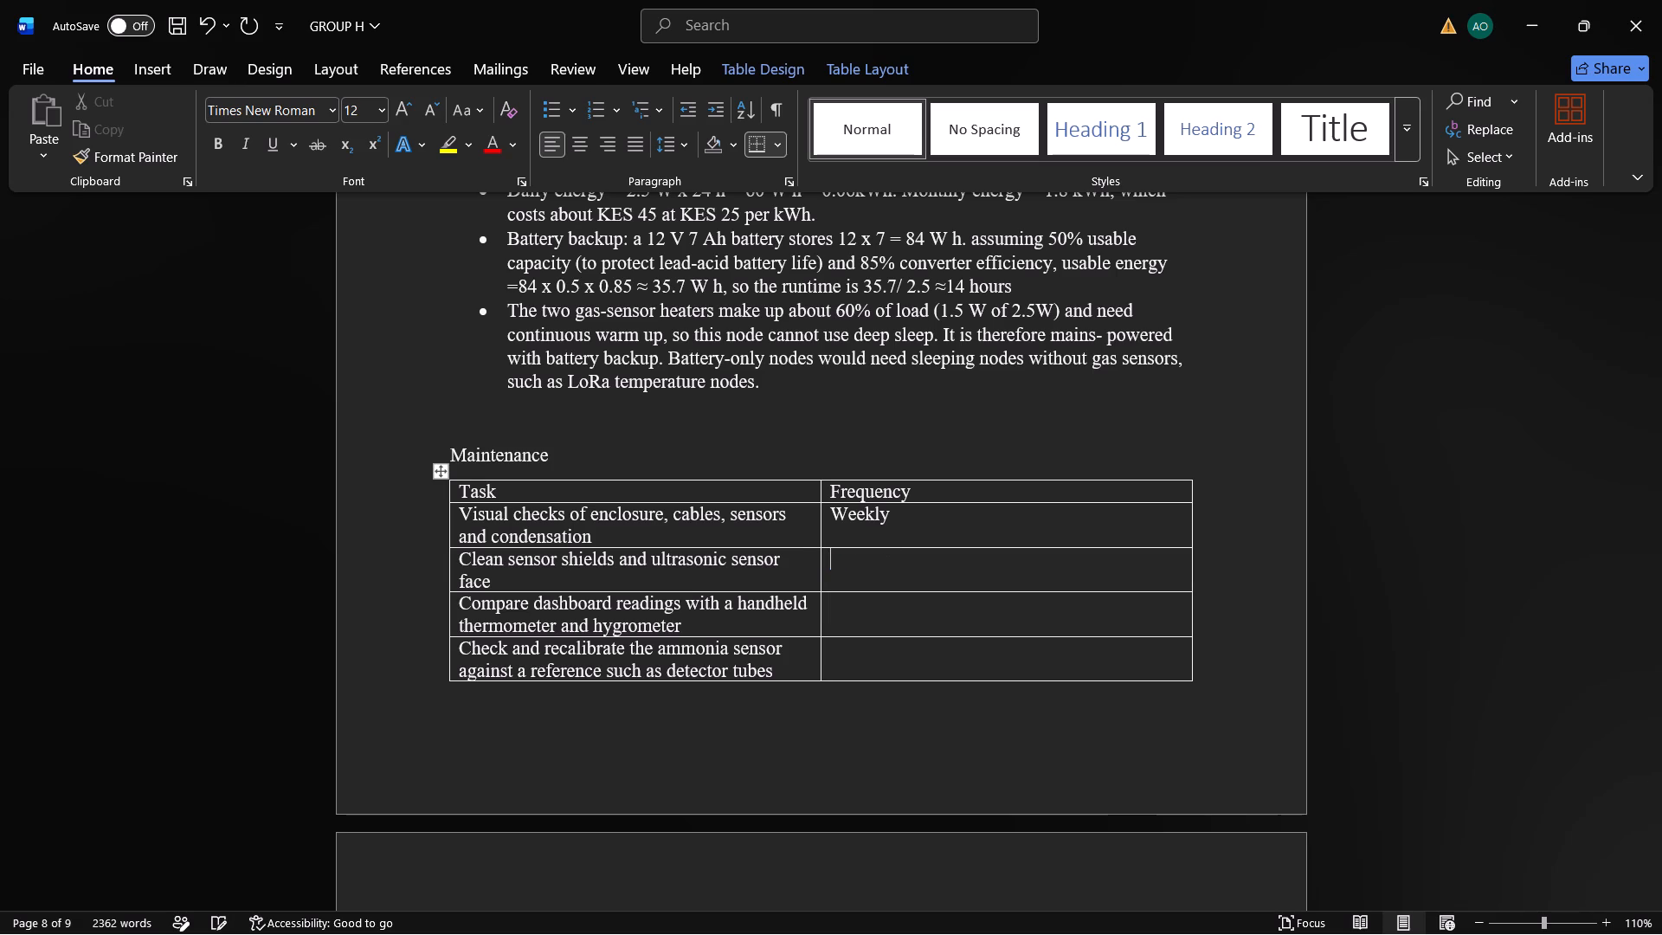
pyautogui.write('monthly')
pyautogui.press('space')
# Enter "Monthly" as the frequency for comparing dashboard readings with a handheld thermometer and hygrometer.
pyautogui.press('Down')
pyautogui.write('monthly')
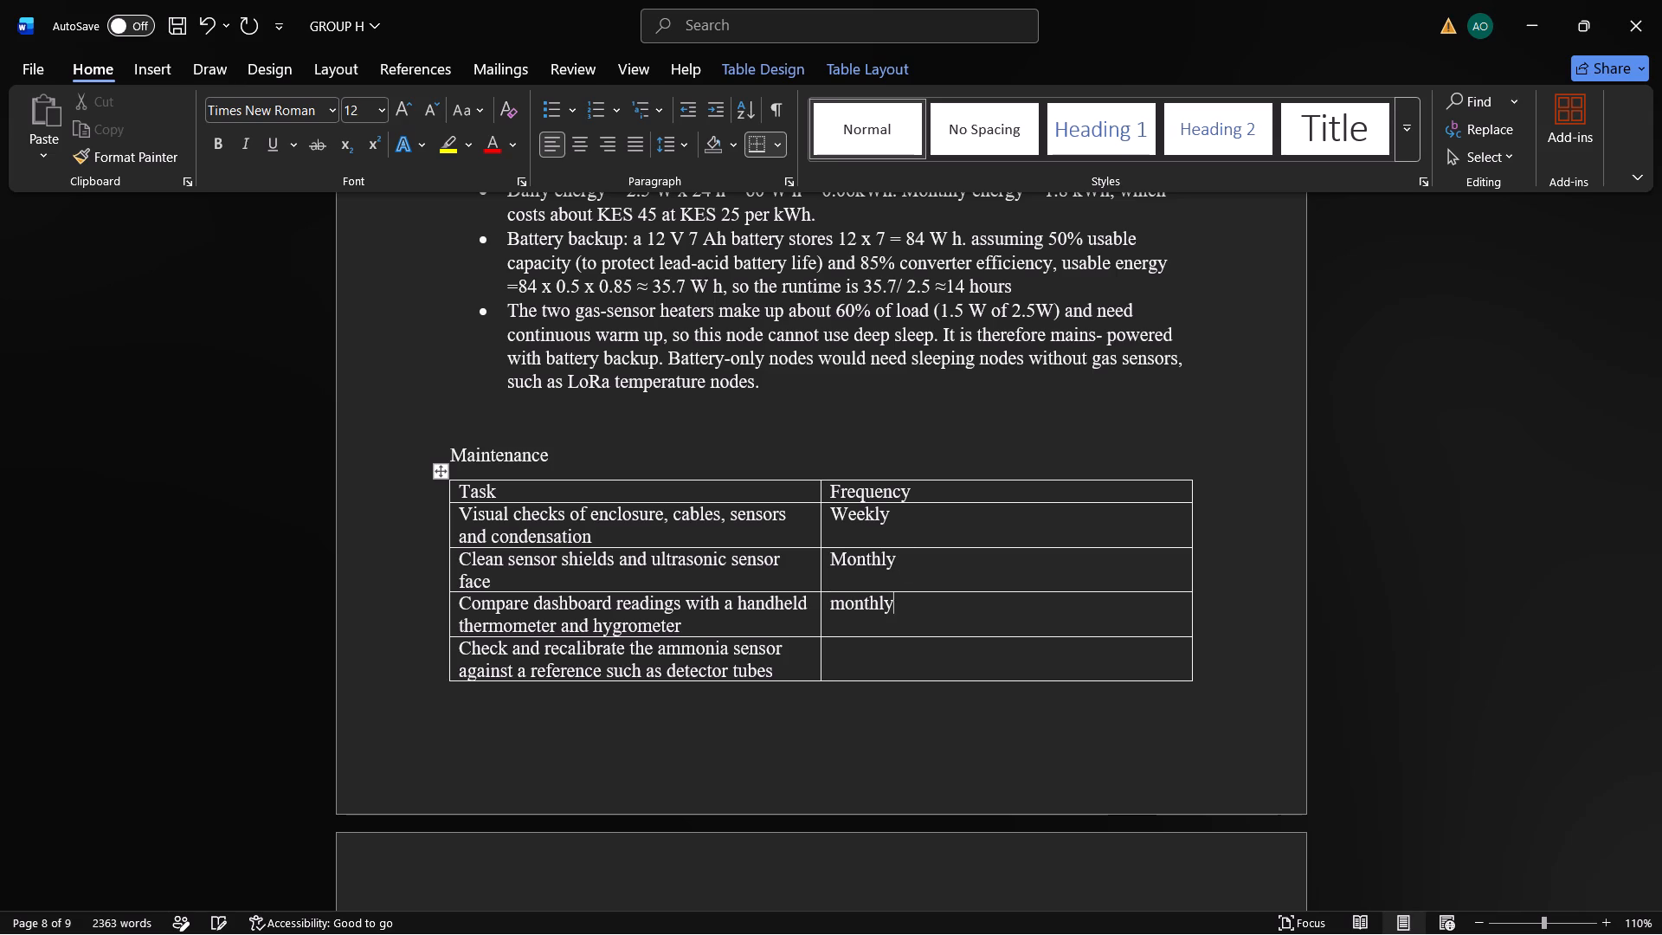
pyautogui.press('Return')
# Enter "Every 3 months" as the frequency for checking and recalibrating the ammonia sensor.
pyautogui.press('Down')
pyautogui.write('ev')
pyautogui.write('ery')
pyautogui.press('space')
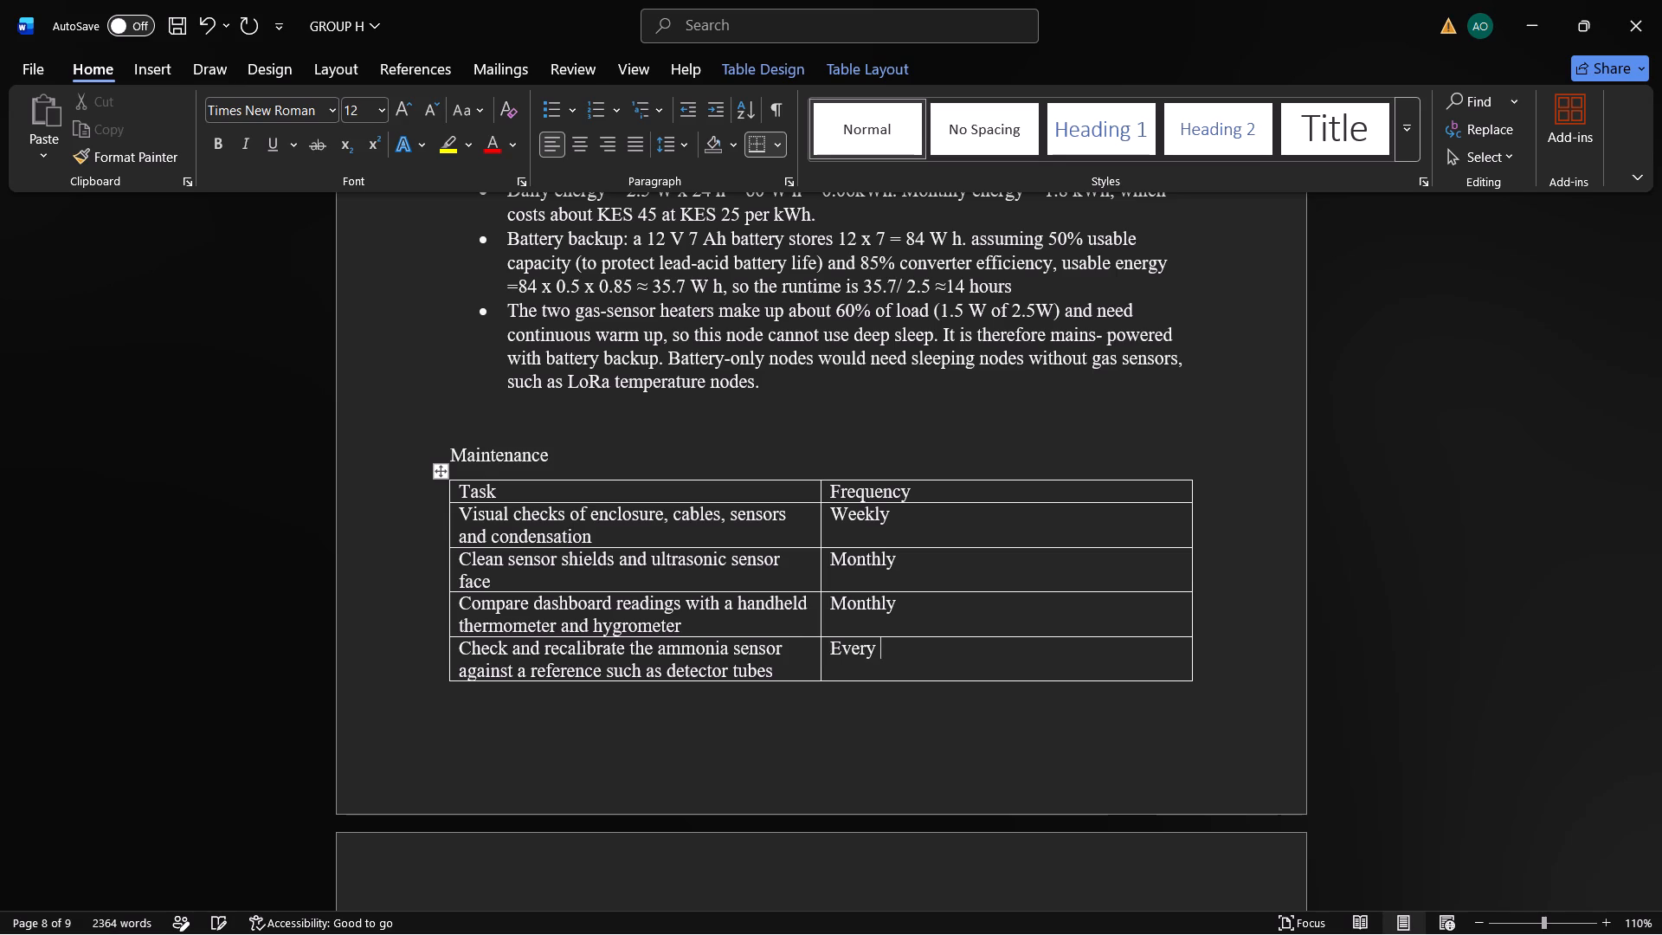
pyautogui.press('3')
pyautogui.press('space')
pyautogui.write('mo')
pyautogui.write('ths')
pyautogui.press('BackSpace')
pyautogui.press('BackSpace')
pyautogui.write('hn')
pyautogui.press('BackSpace')
pyautogui.press('BackSpace')
pyautogui.press('BackSpace')
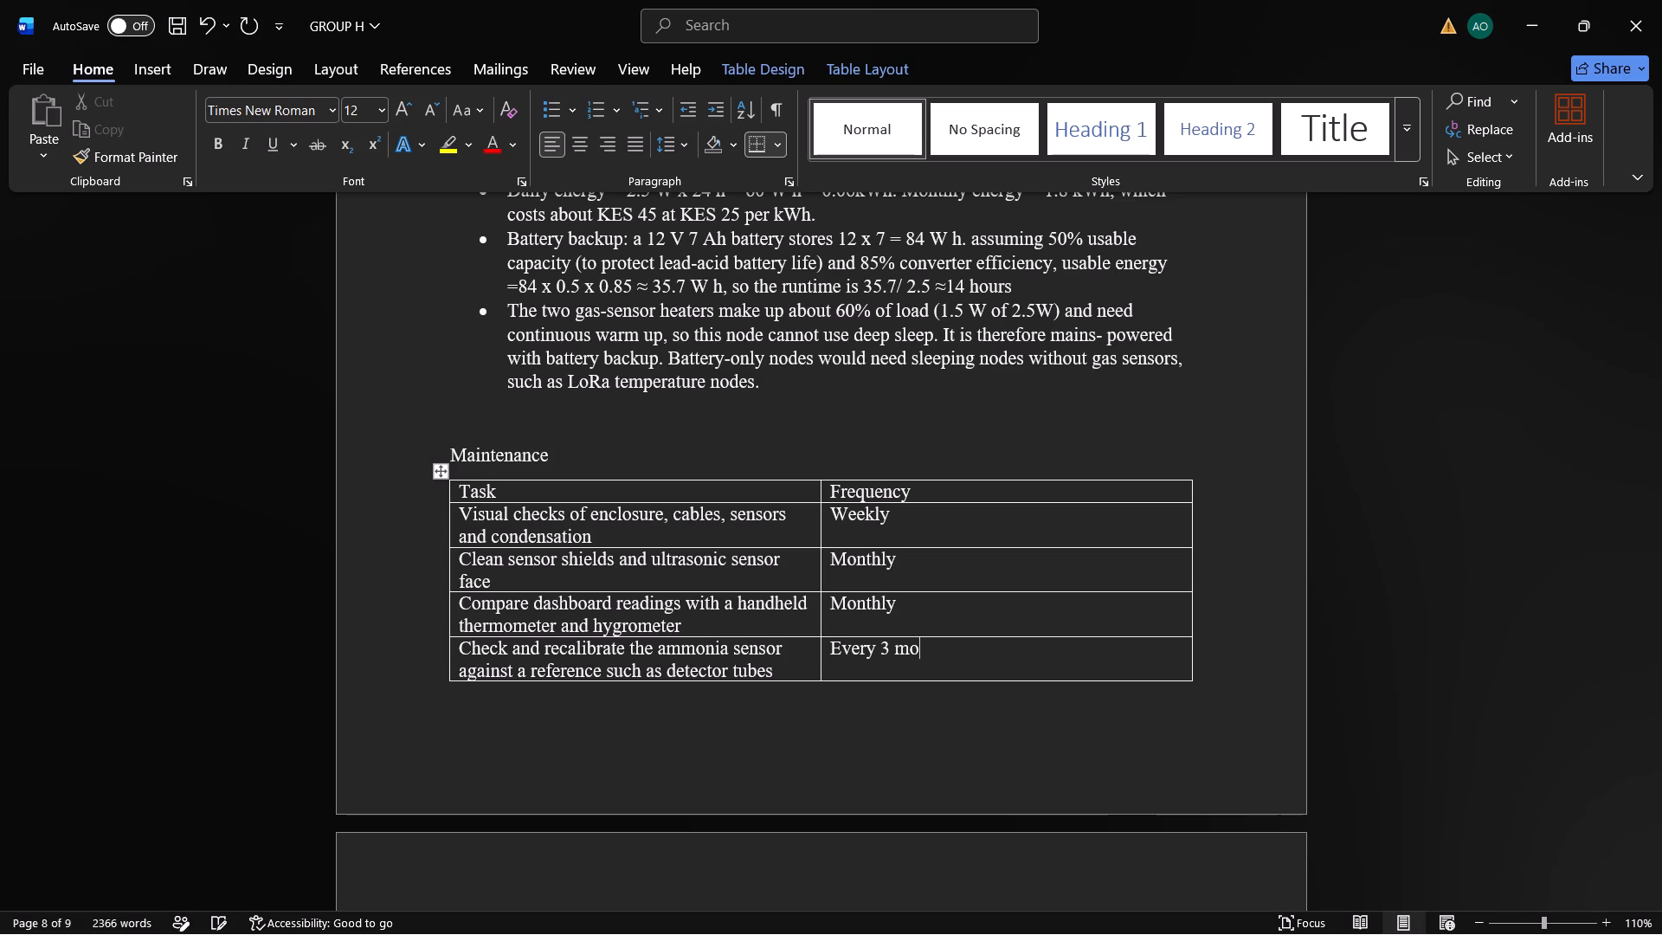
pyautogui.write('nths')
# Enter "Every 3 months" for the battery outage test and "Every 6 months" for the password, user account and firmware review.
pyautogui.press('Down')
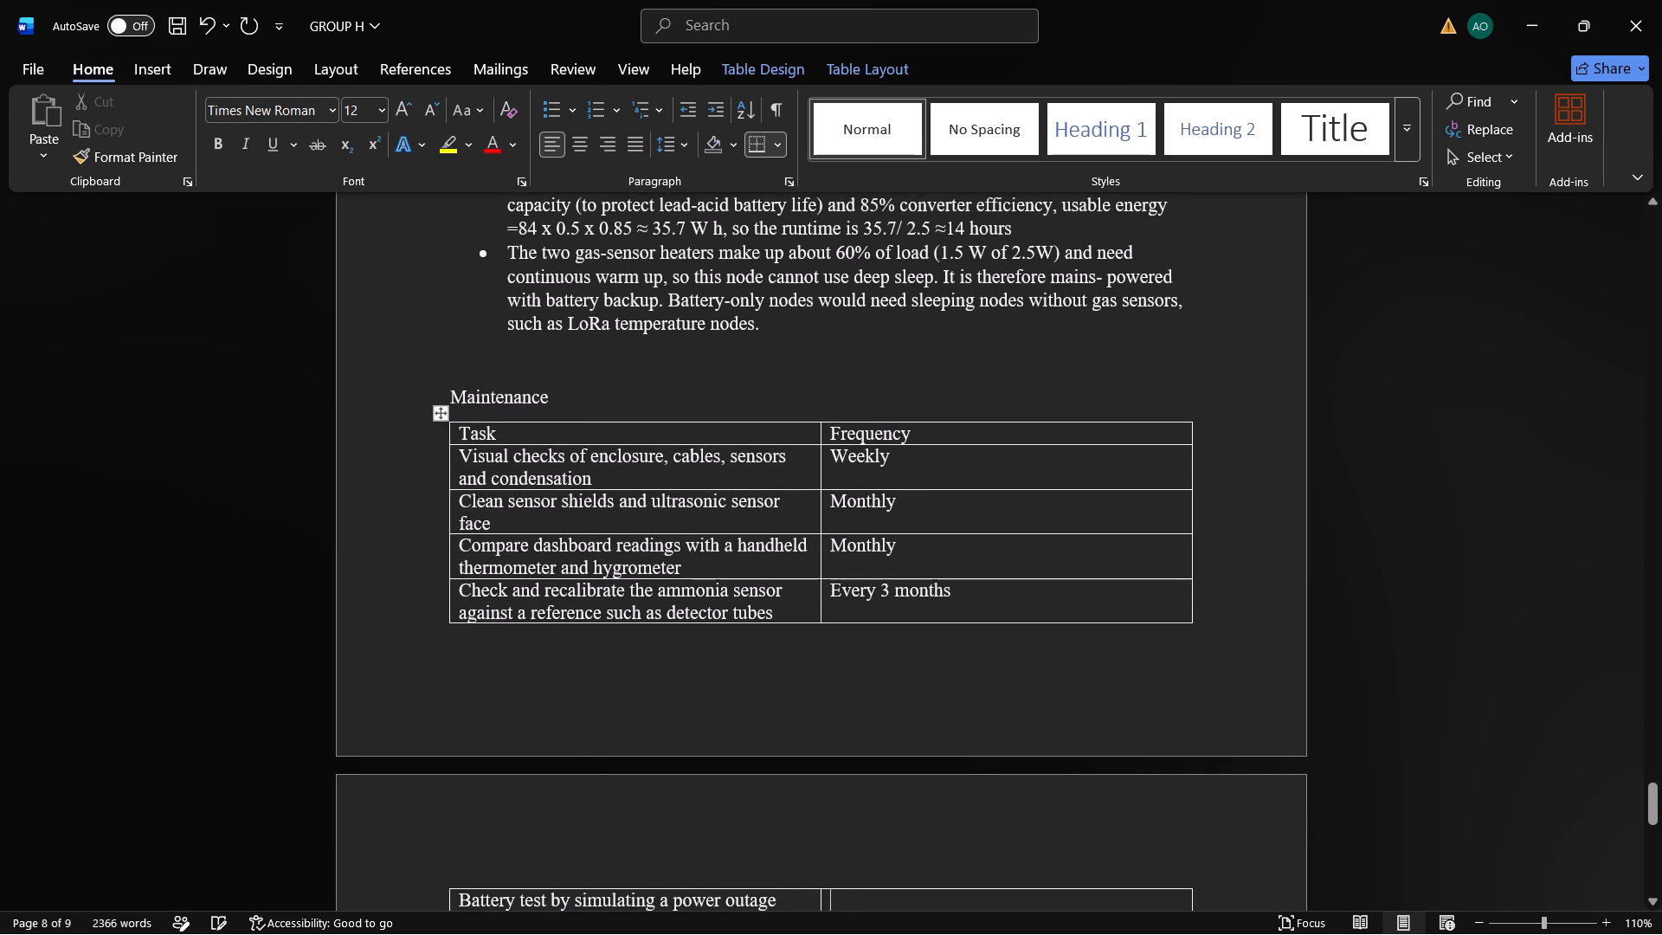
pyautogui.scroll(-1, 905, 558)
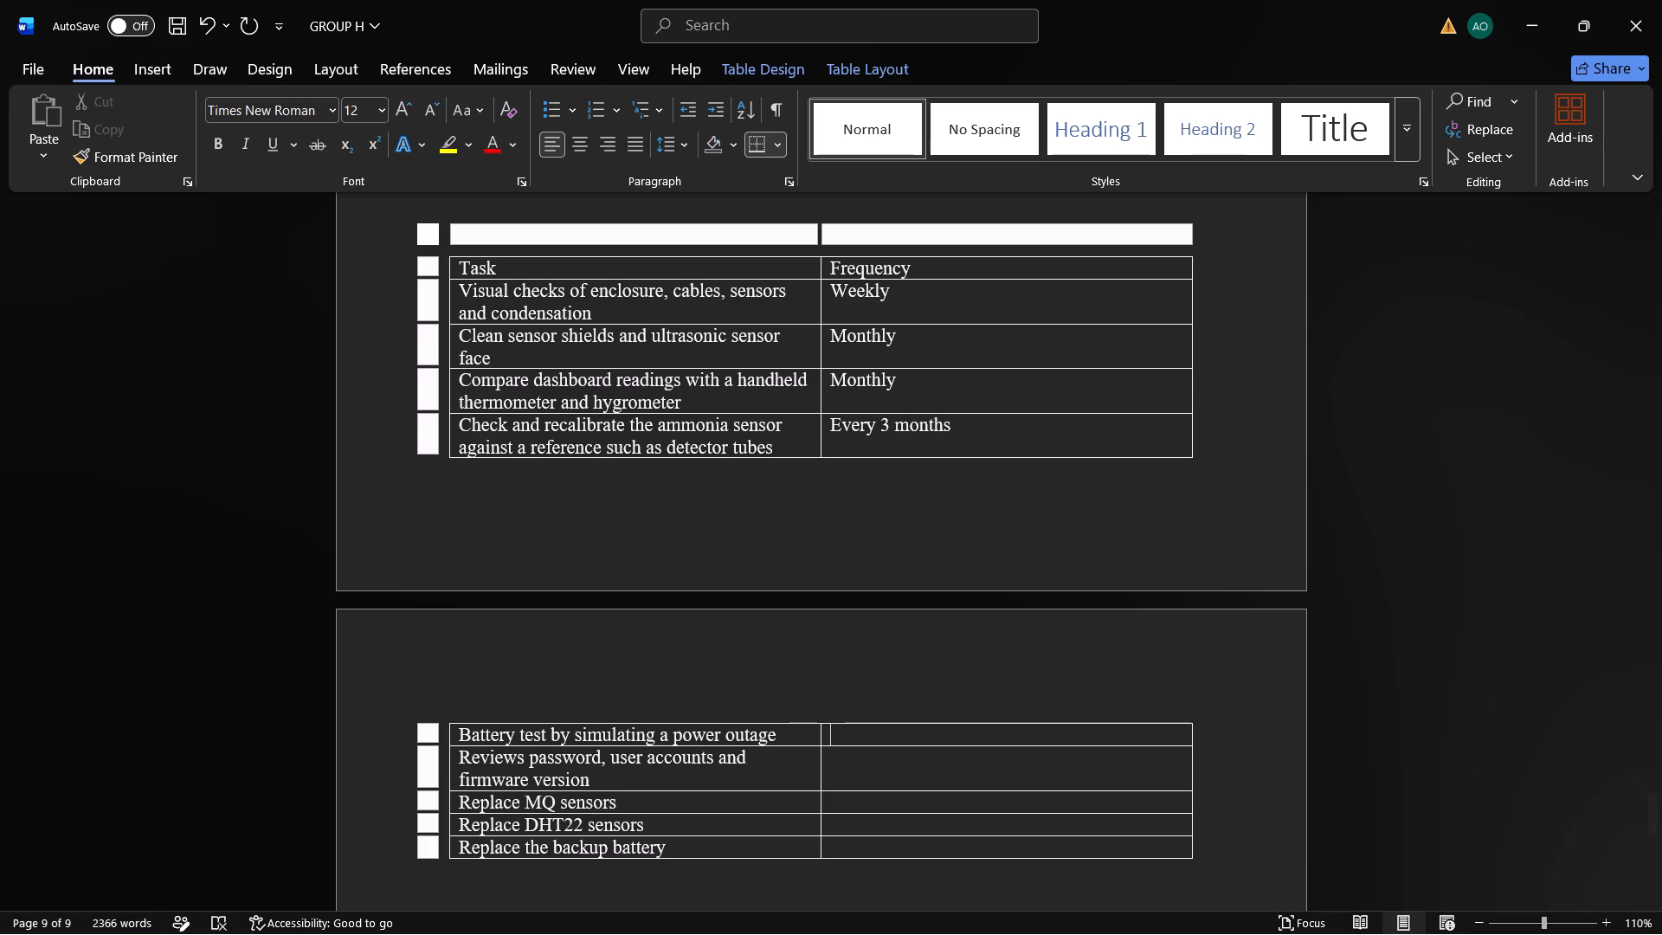
pyautogui.press('e')
pyautogui.write('very')
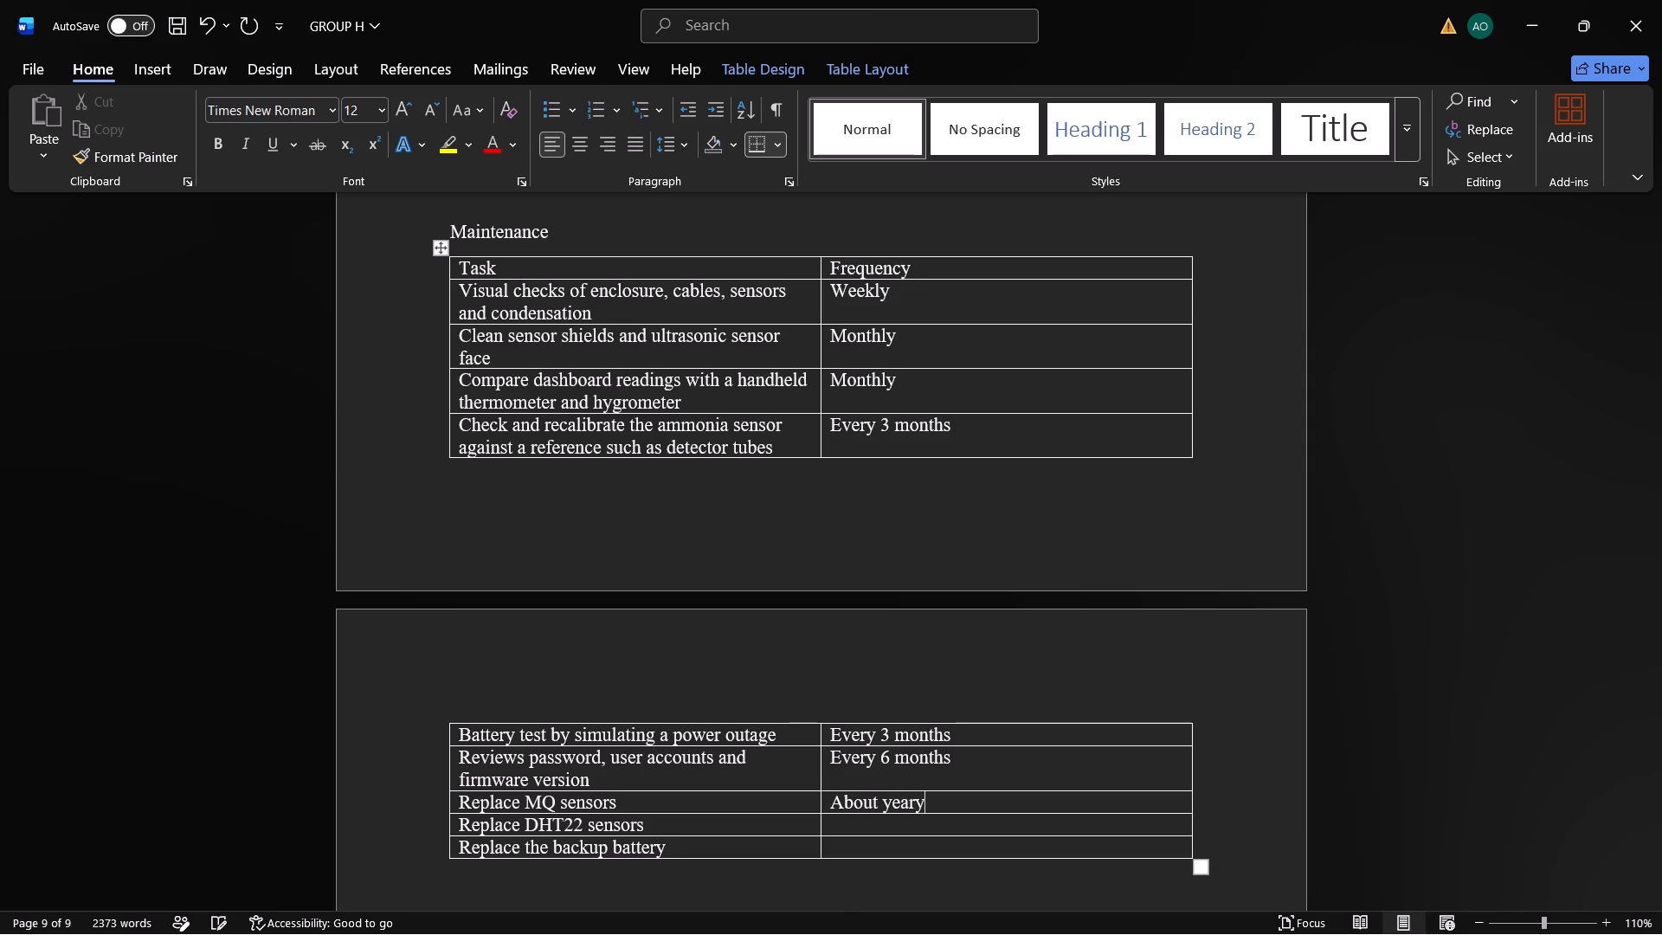
# Complete the frequency for the MQ sensor replacement task as "About yearly".
pyautogui.press('BackSpace')
pyautogui.write('ly')
# Enter "Every 1 to 2 years" as the frequency for the DHT22 sensor replacement task.
pyautogui.scroll(-1, 966, 738)
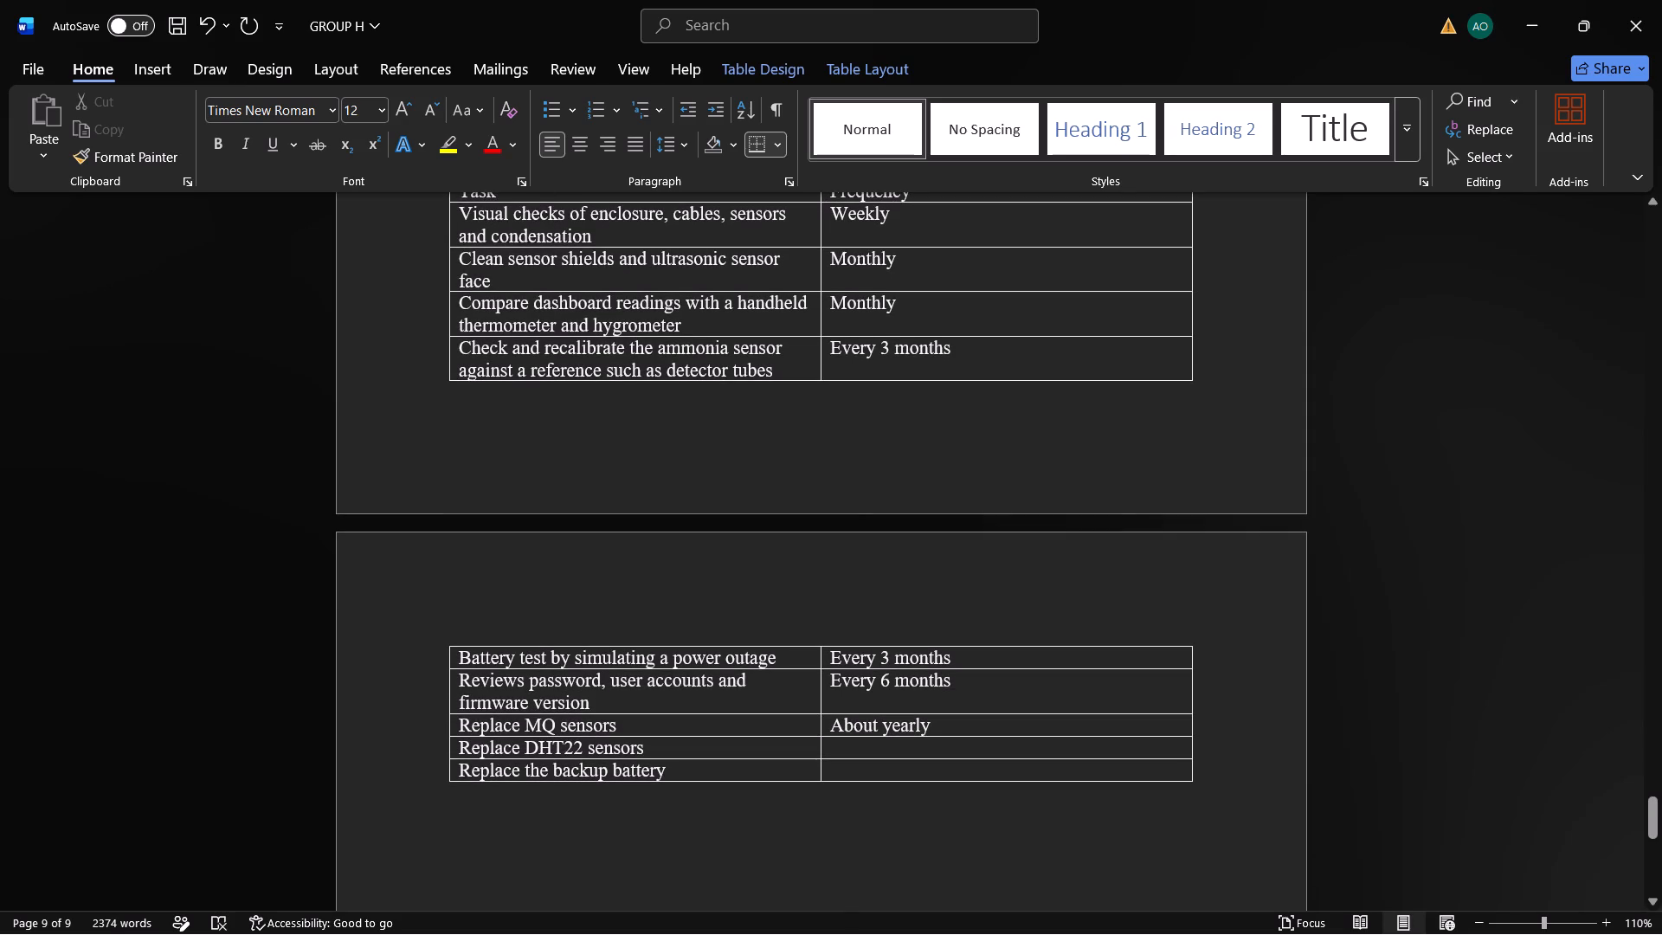
pyautogui.scroll(-1, 966, 738)
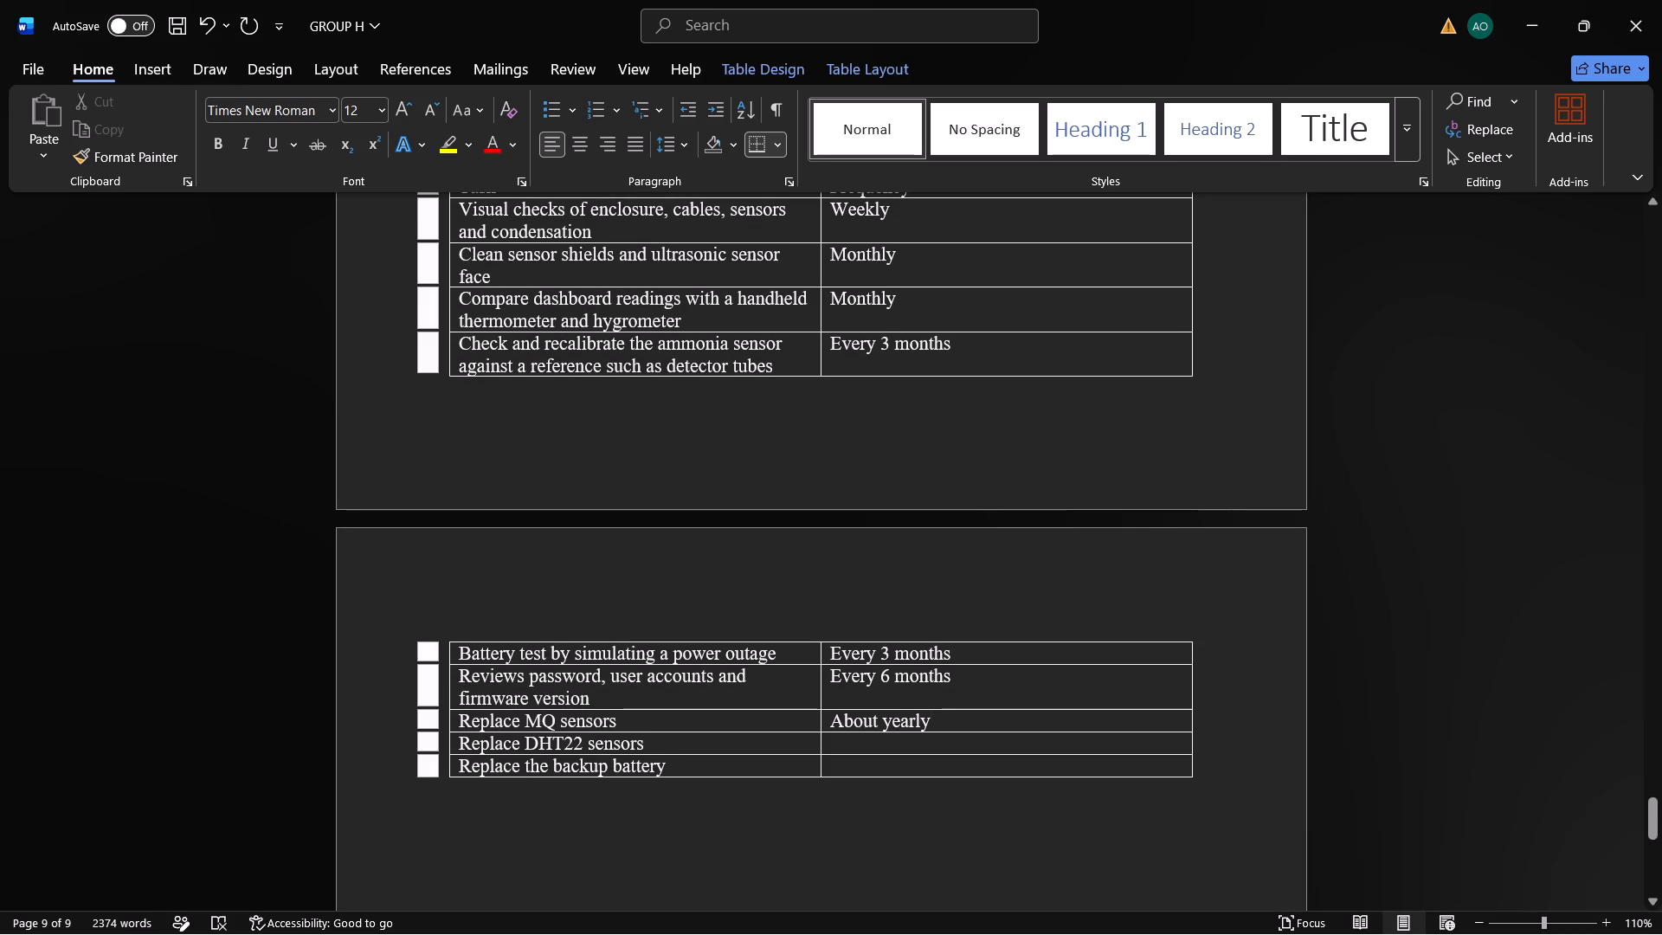
pyautogui.click(844, 740)
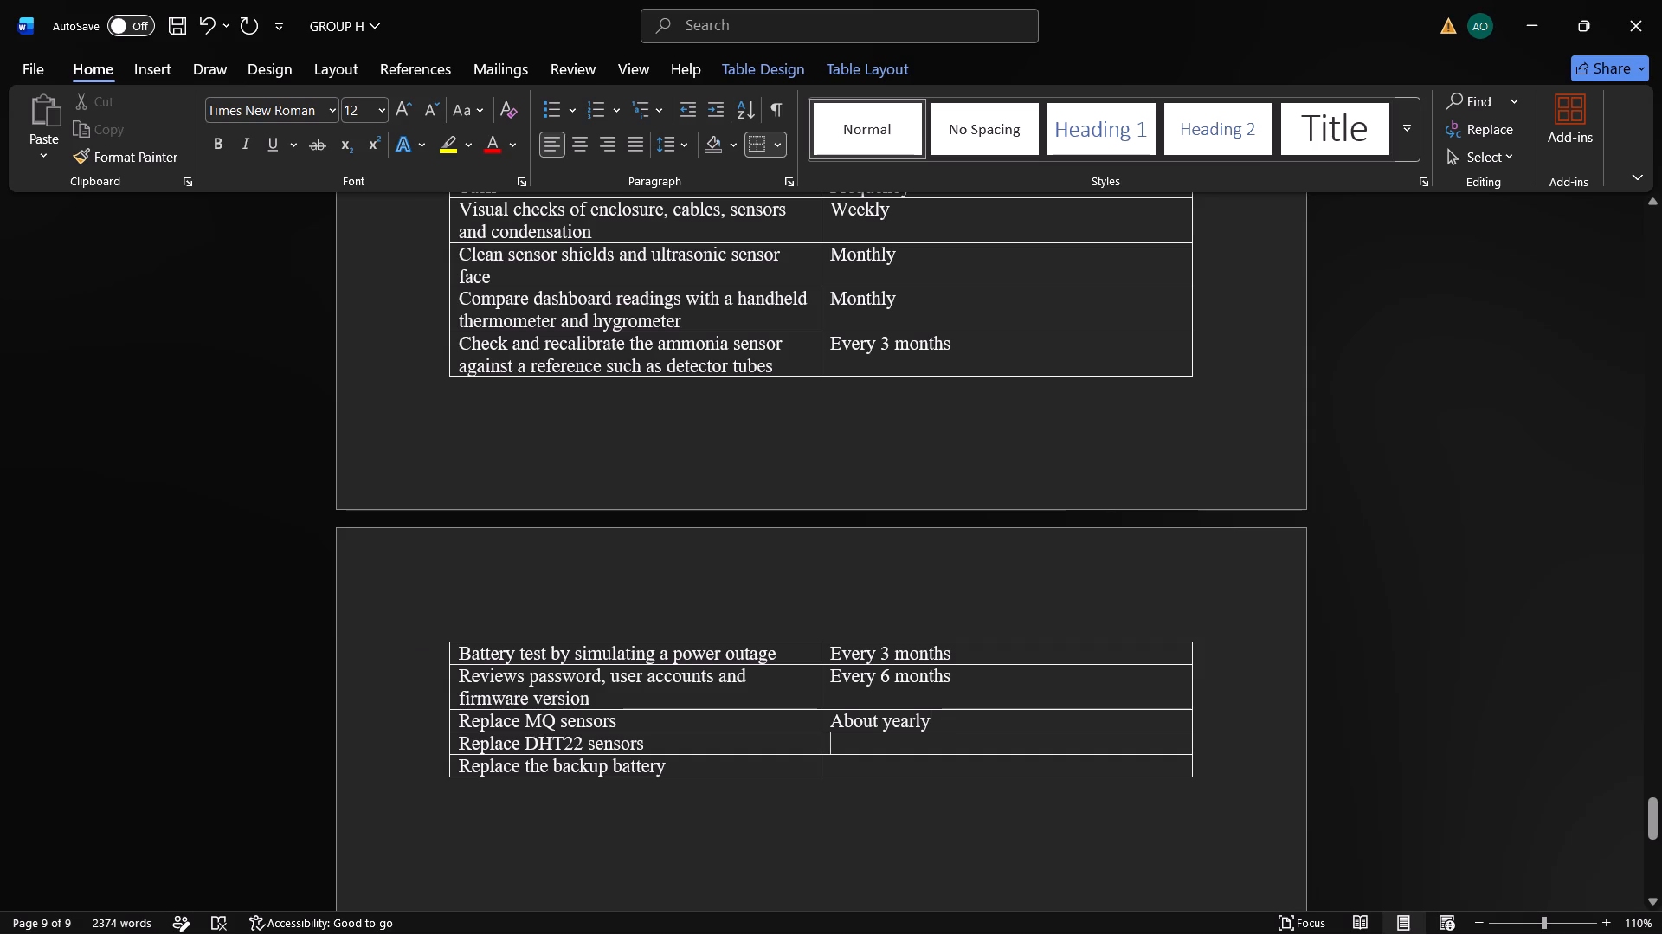
pyautogui.write('eve')
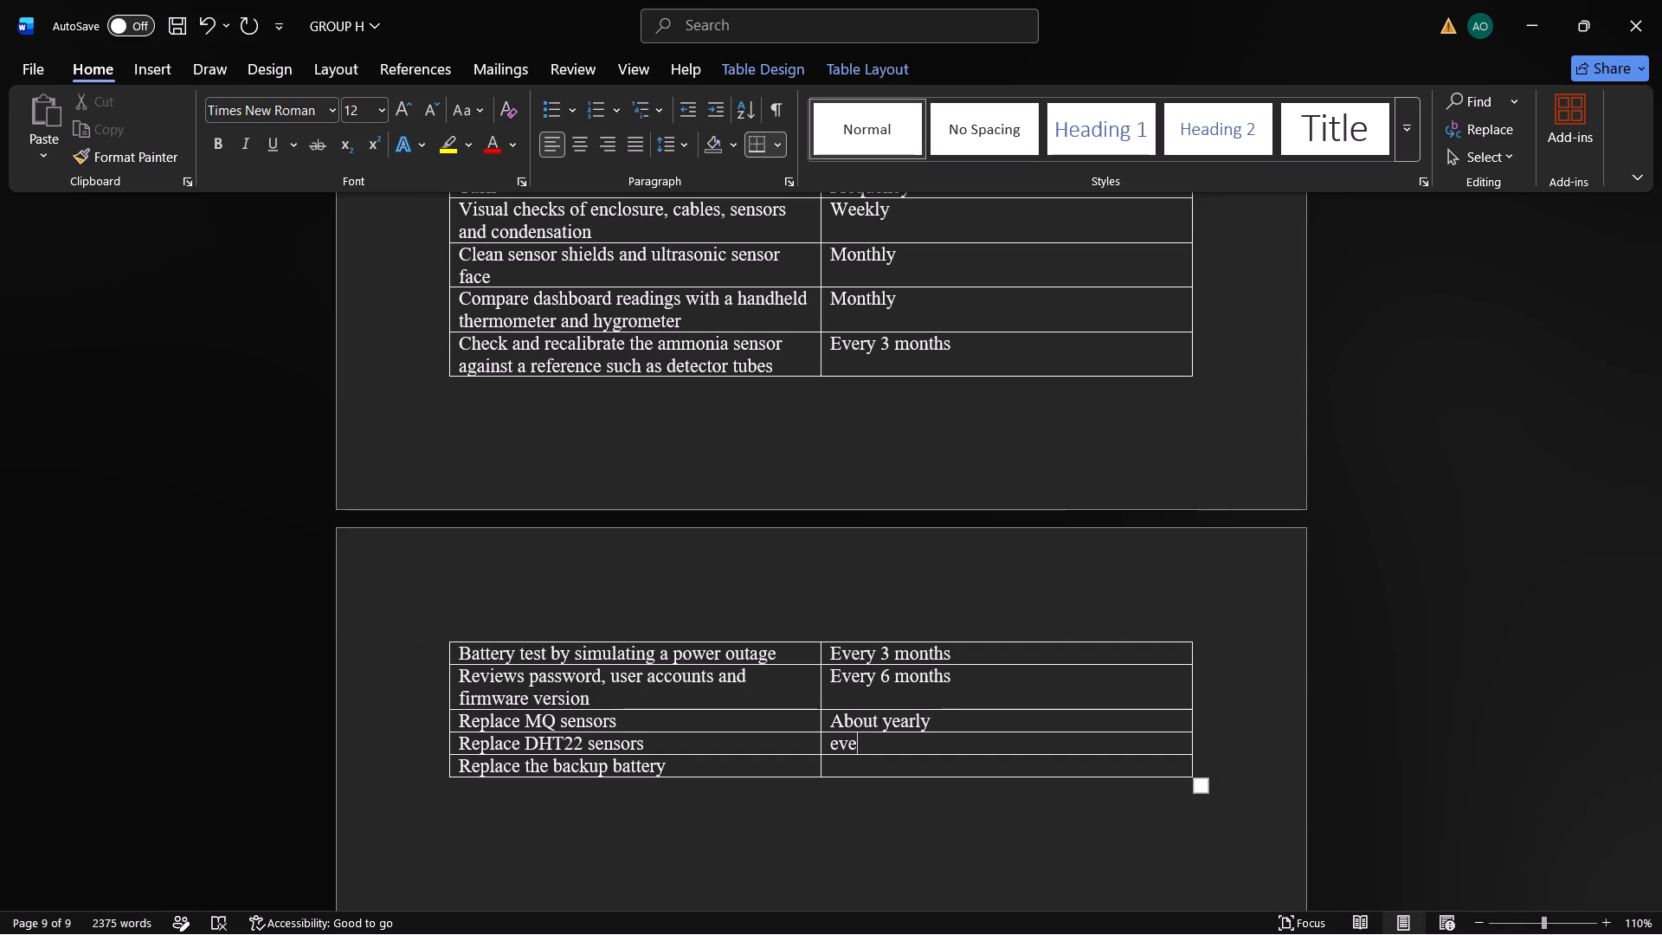
pyautogui.press('BackSpace')
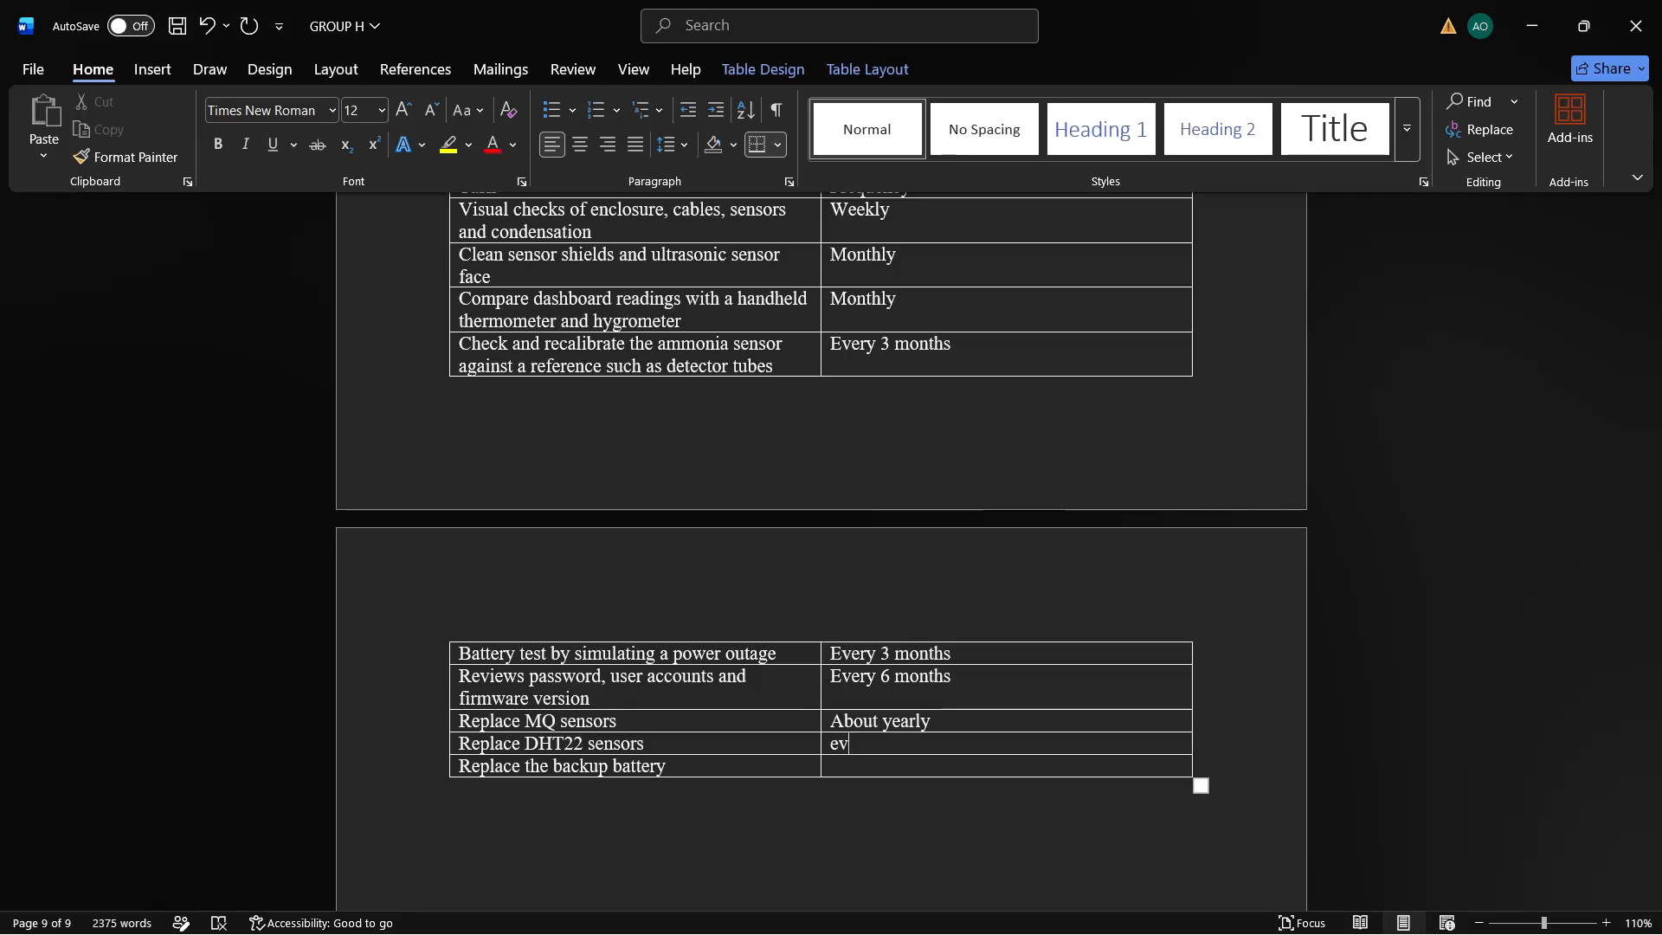
pyautogui.write('ery')
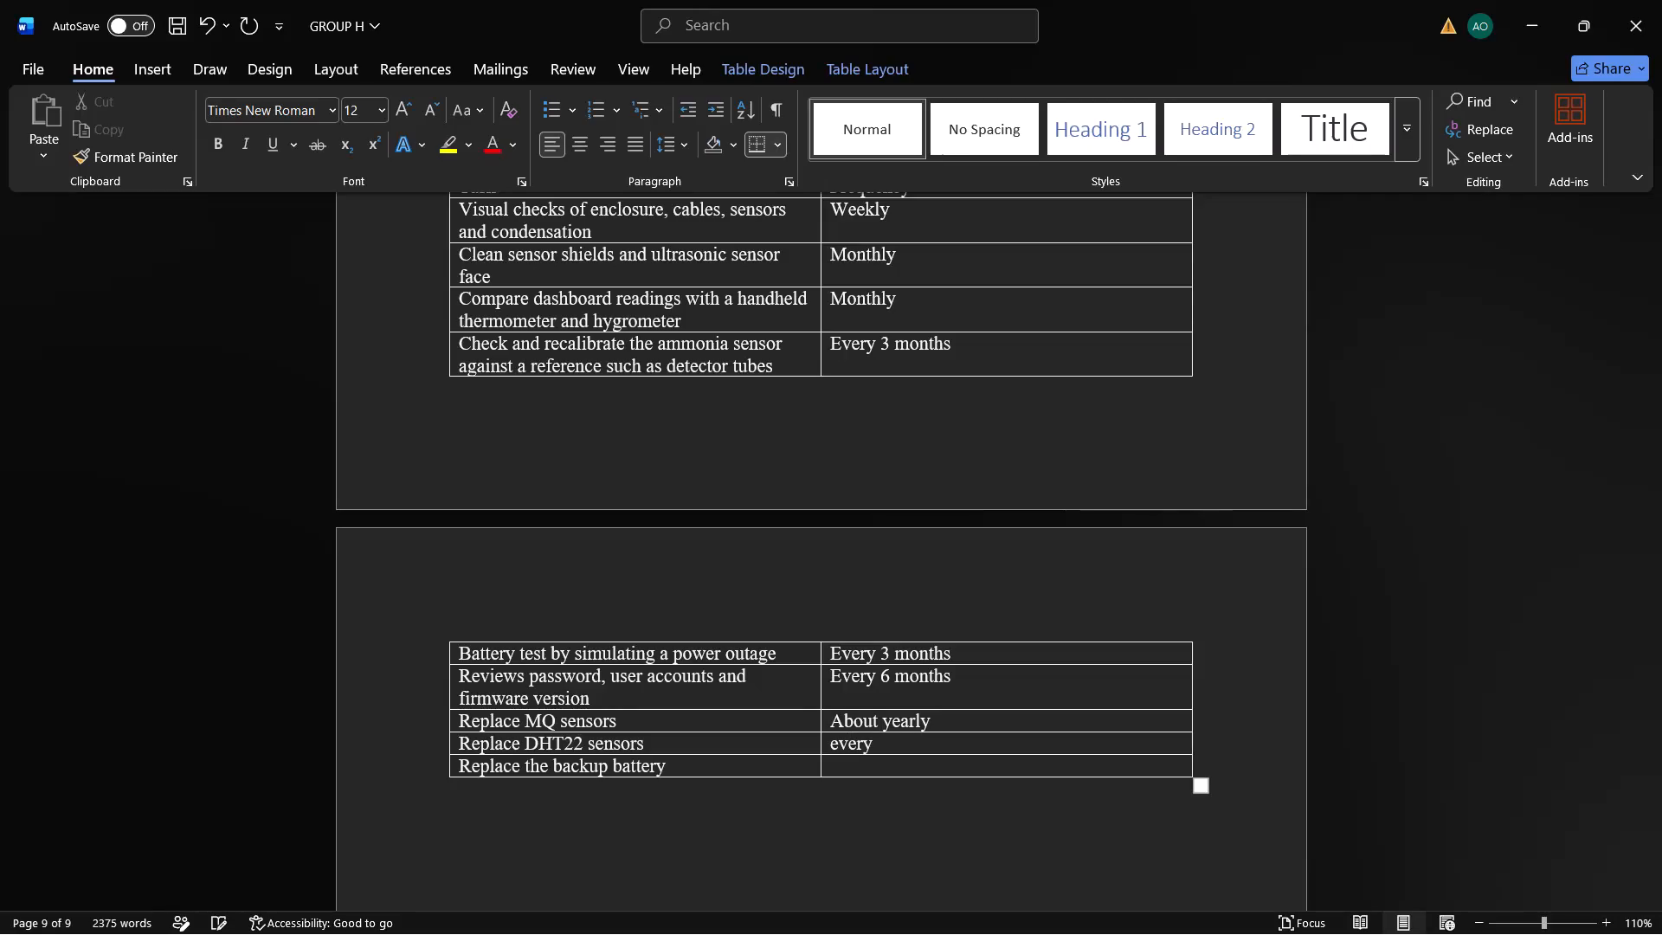
pyautogui.press('space')
pyautogui.write('1 to')
pyautogui.press('space')
pyautogui.write('2 ye')
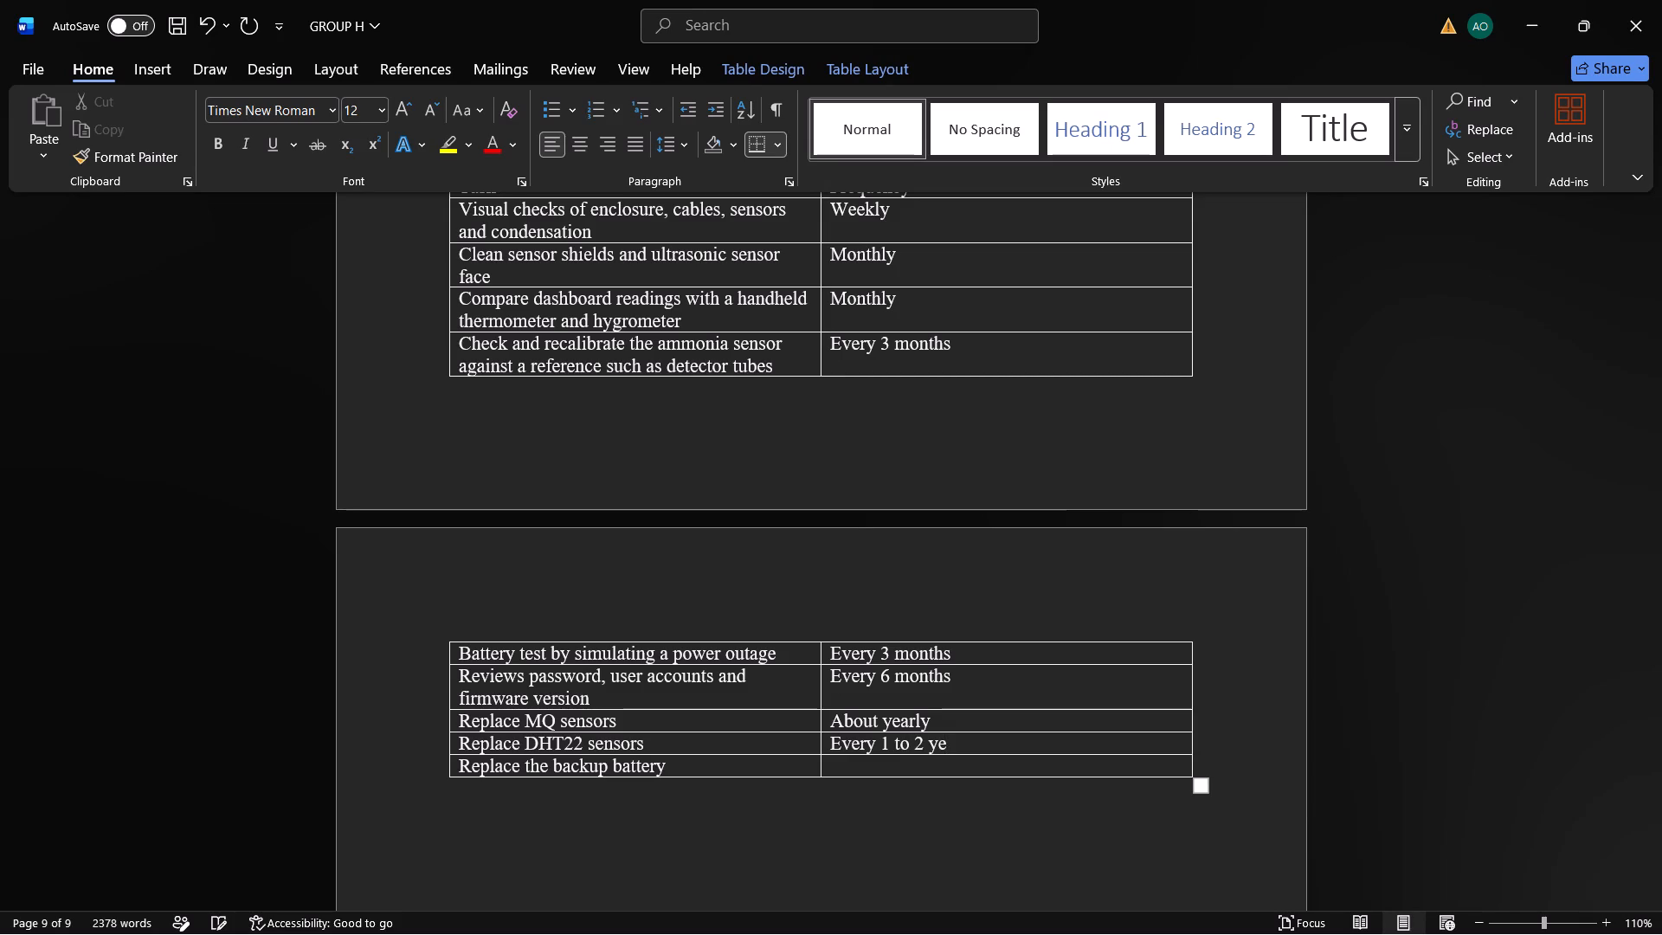
pyautogui.write('ars')
pyautogui.press('space')
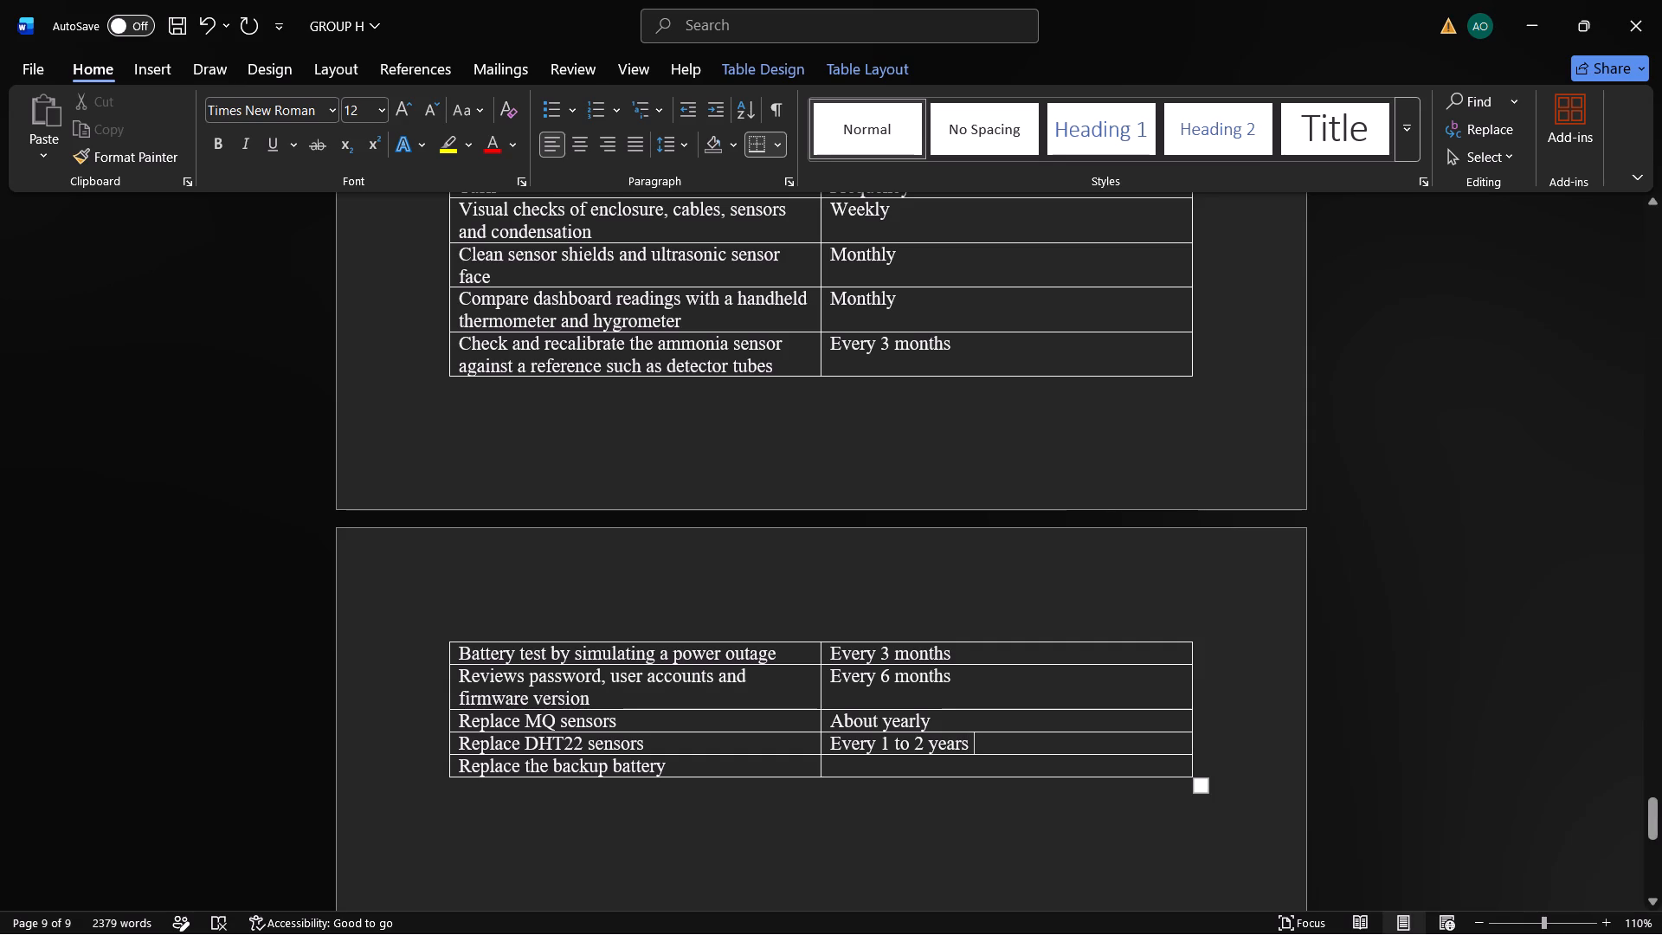
# Enter "About every 3 years" as the frequency for the backup battery replacement task.
pyautogui.click(875, 774)
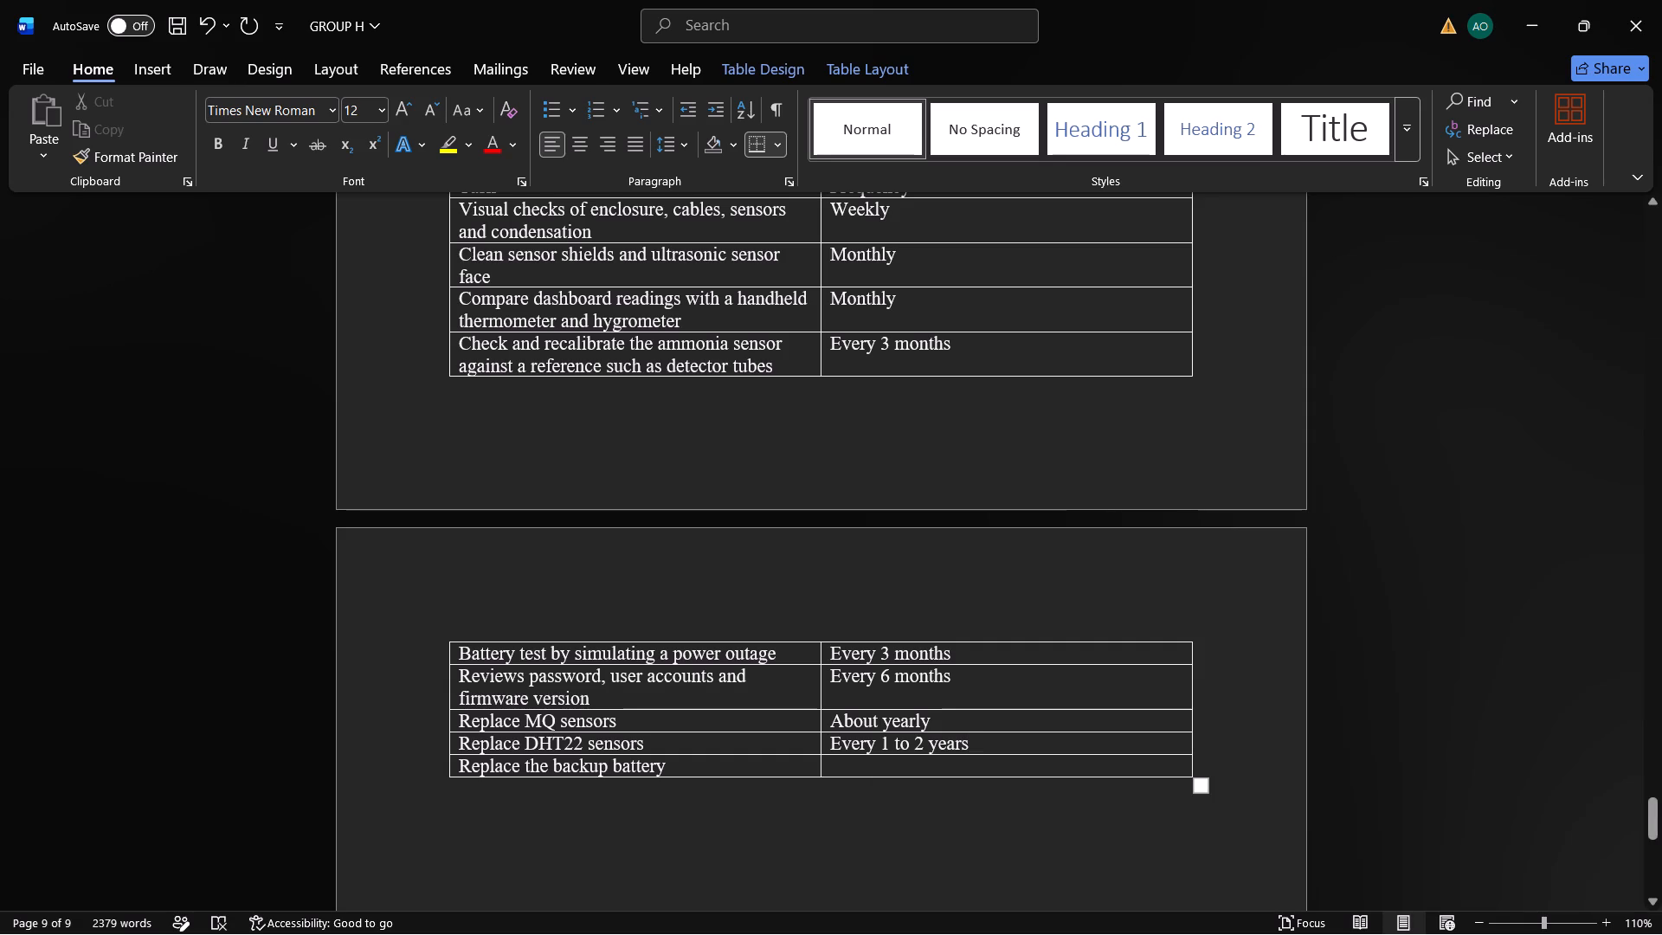
pyautogui.click(871, 767)
pyautogui.write('every')
pyautogui.press('BackSpace')
pyautogui.press('BackSpace')
pyautogui.press('BackSpace')
pyautogui.press('BackSpace')
pyautogui.press('BackSpace')
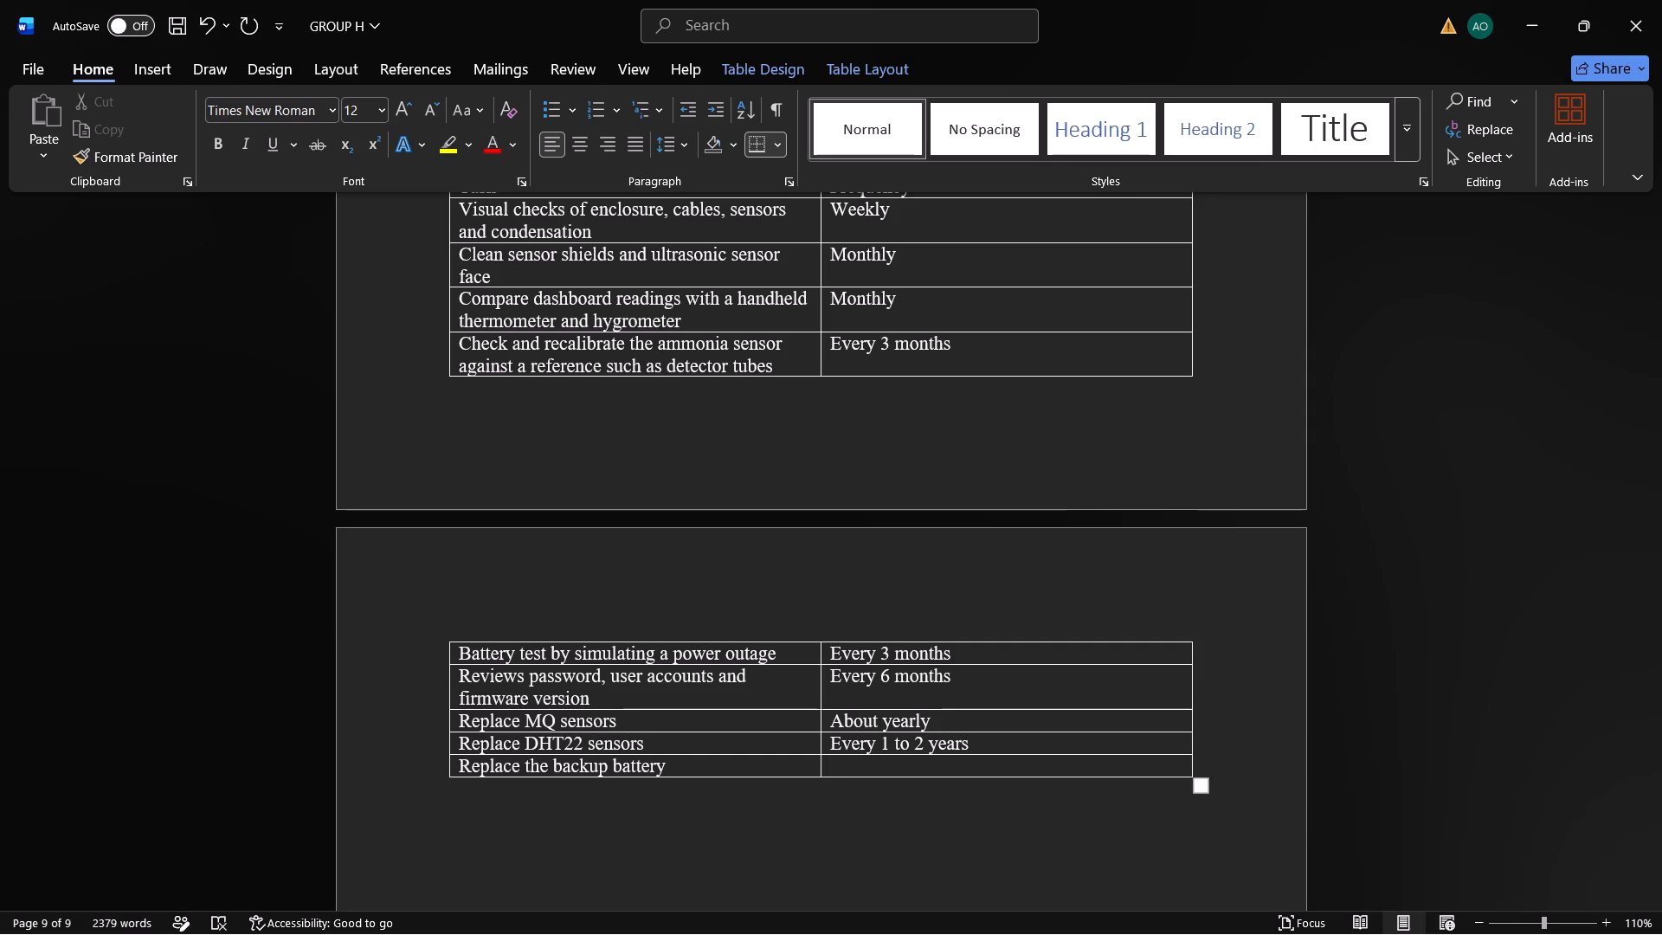
pyautogui.write('about')
pyautogui.press('space')
pyautogui.write('evry')
pyautogui.press('space')
pyautogui.write('3 years')
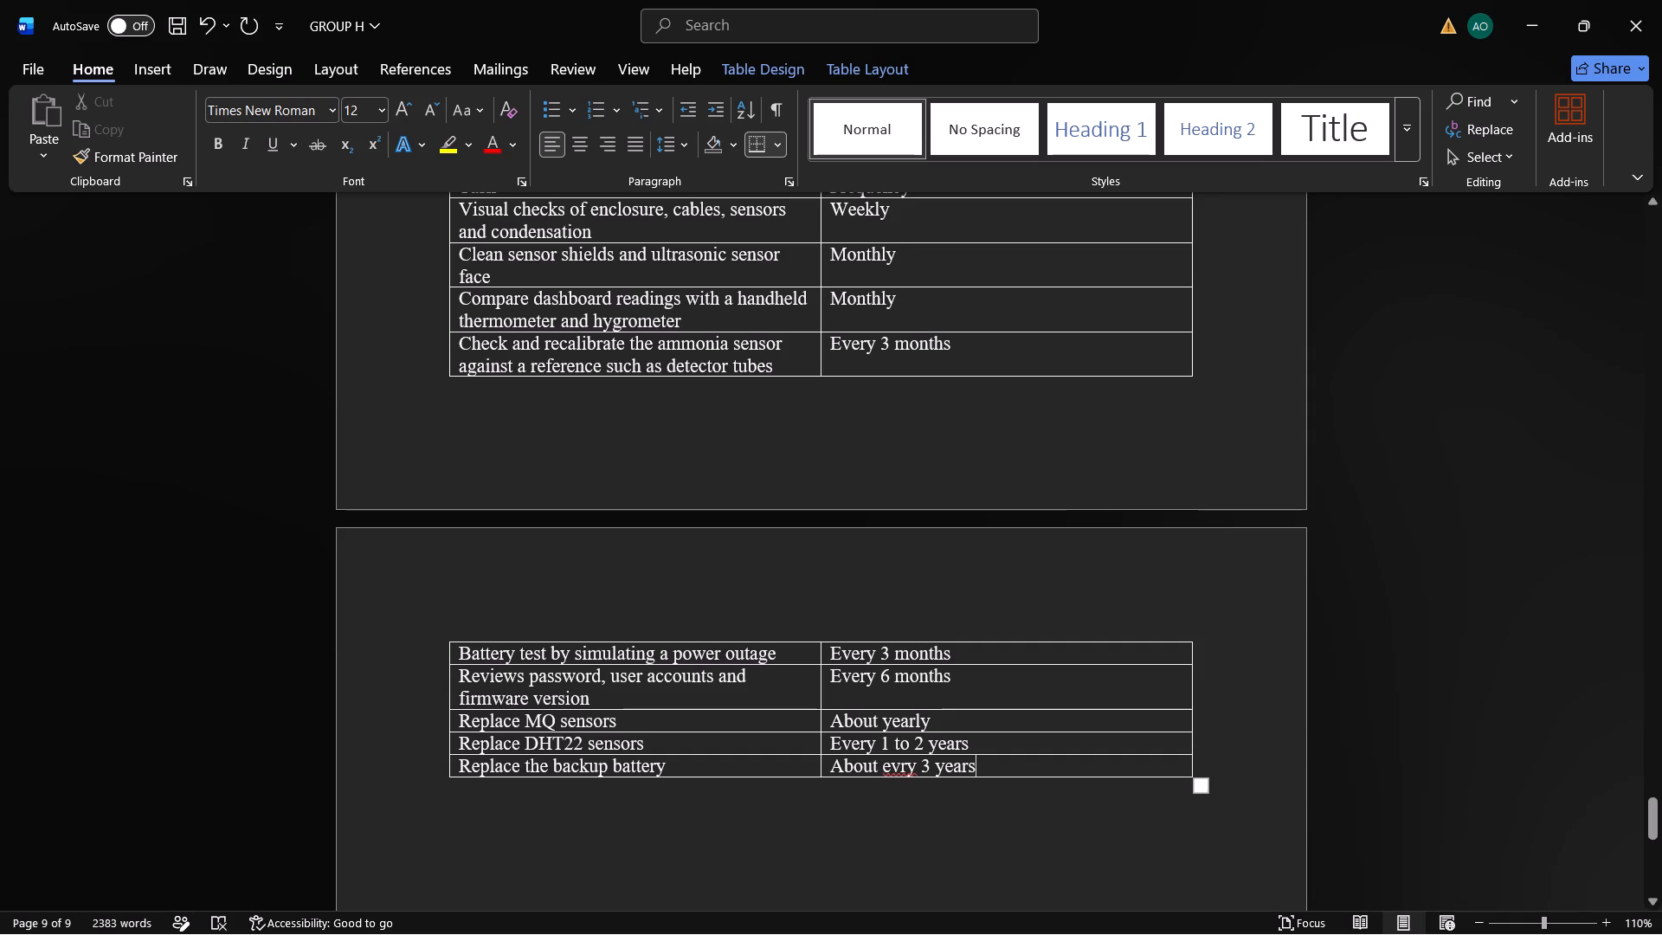
pyautogui.click(902, 768)
pyautogui.press('e')
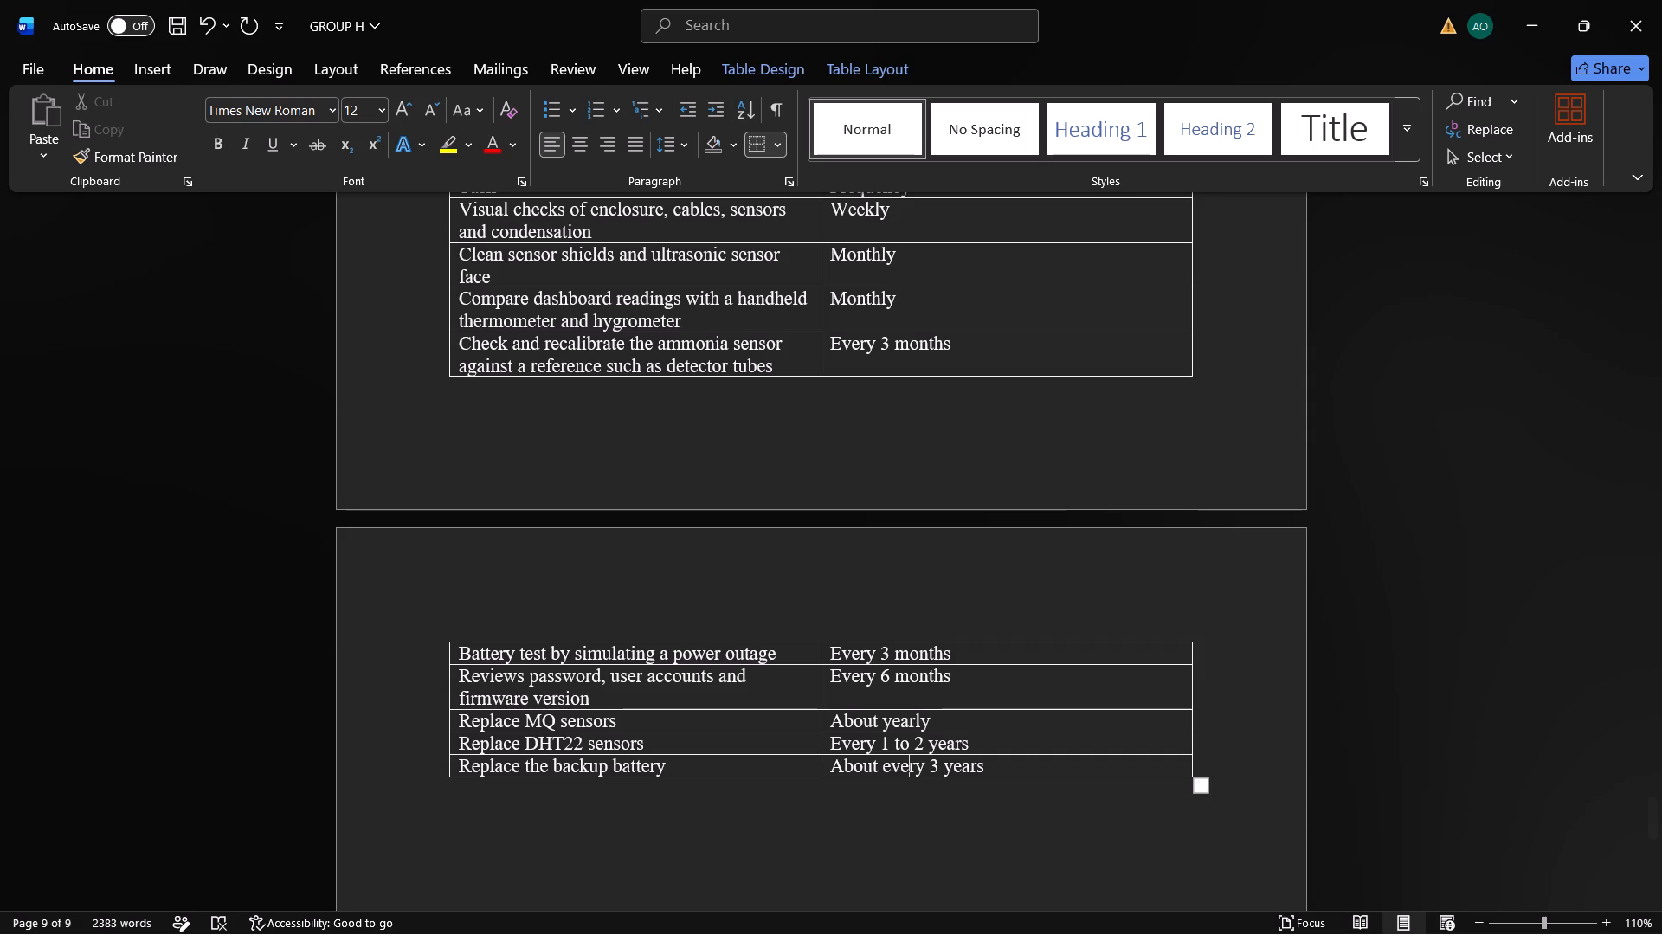
# Add the heading text "Implementation and recurring cost" on a new line below the maintenance table.
pyautogui.scroll(-1, 1086, 790)
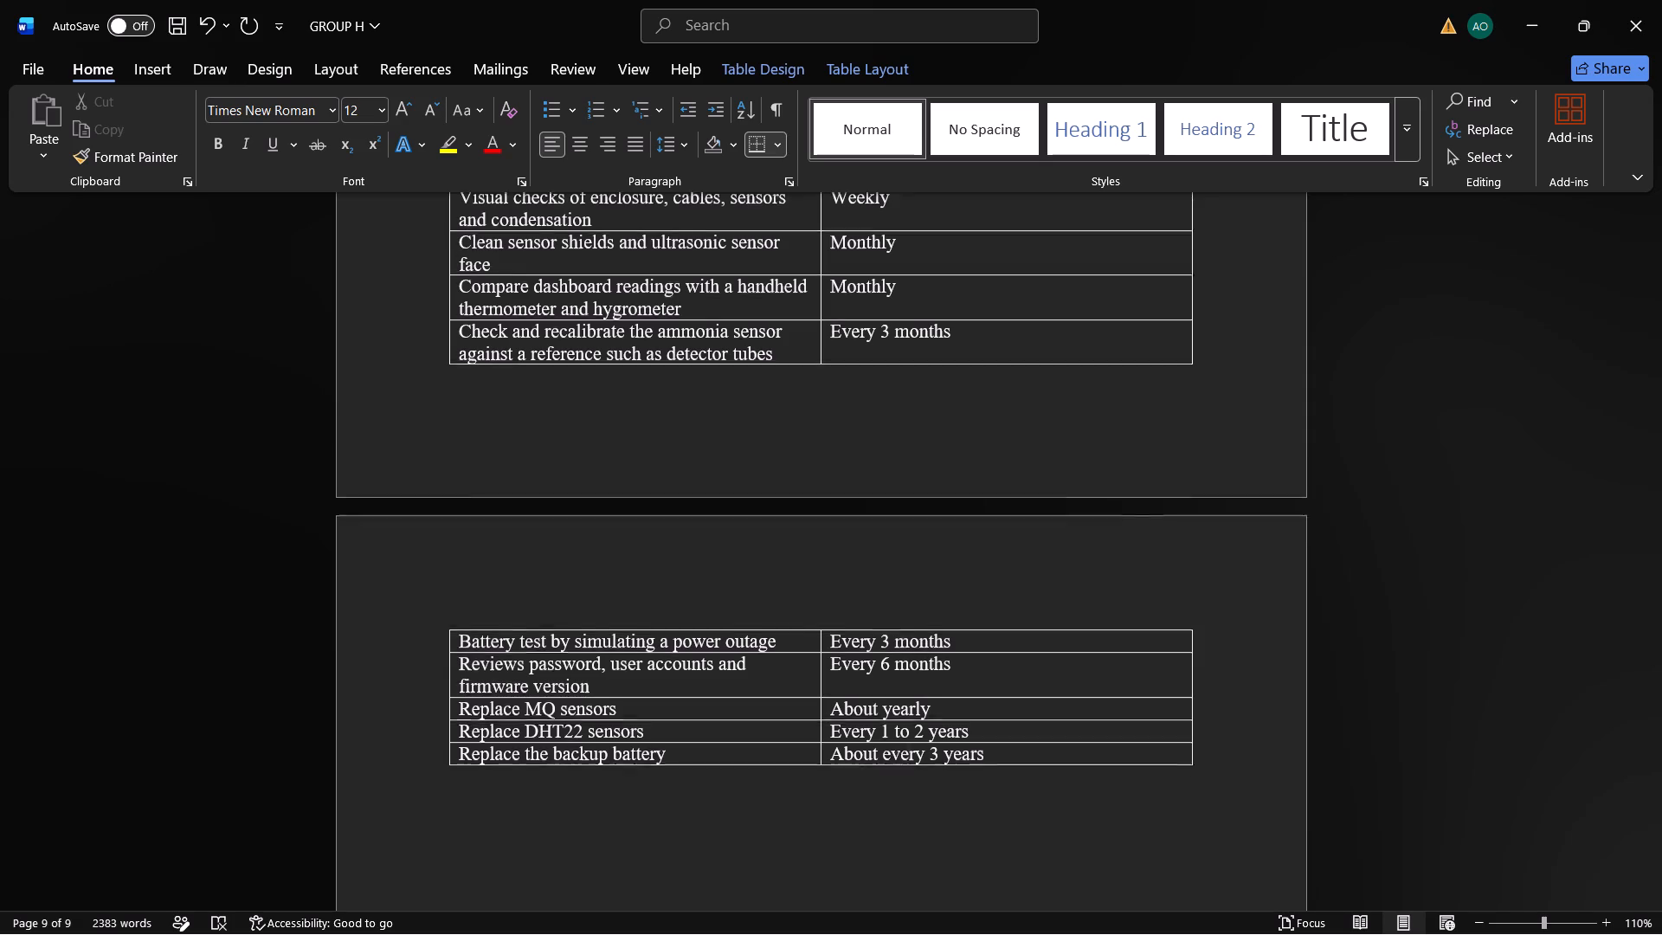
pyautogui.scroll(-1, 1086, 790)
pyautogui.press('Down')
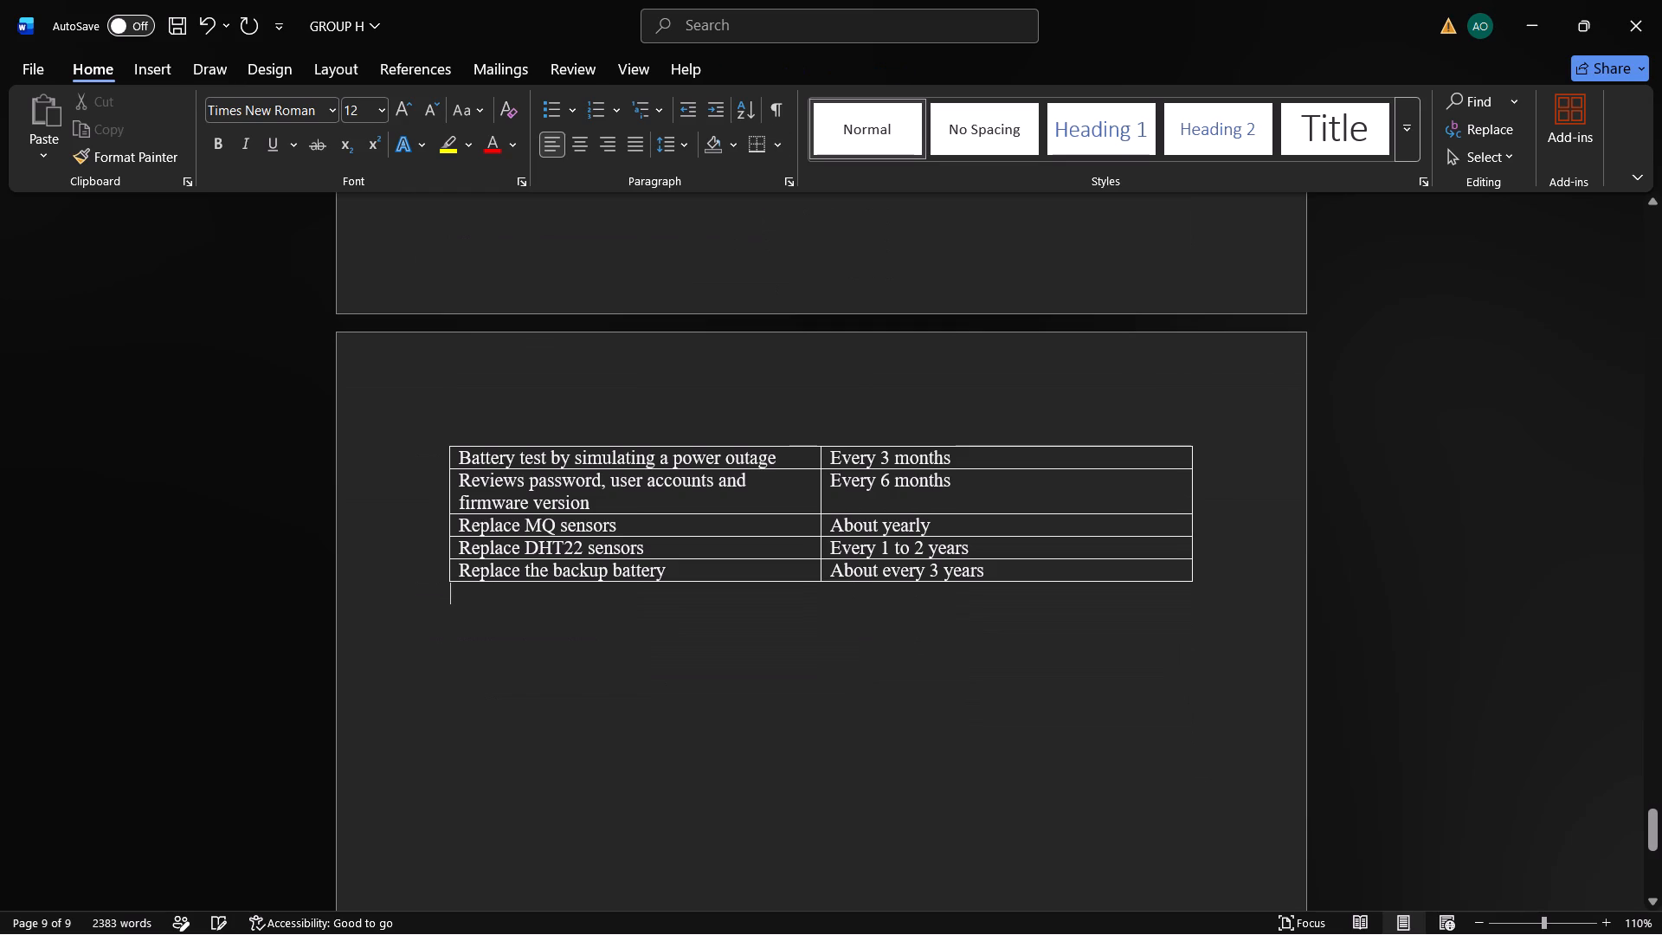
pyautogui.press('Return')
pyautogui.write('im')
pyautogui.press('p')
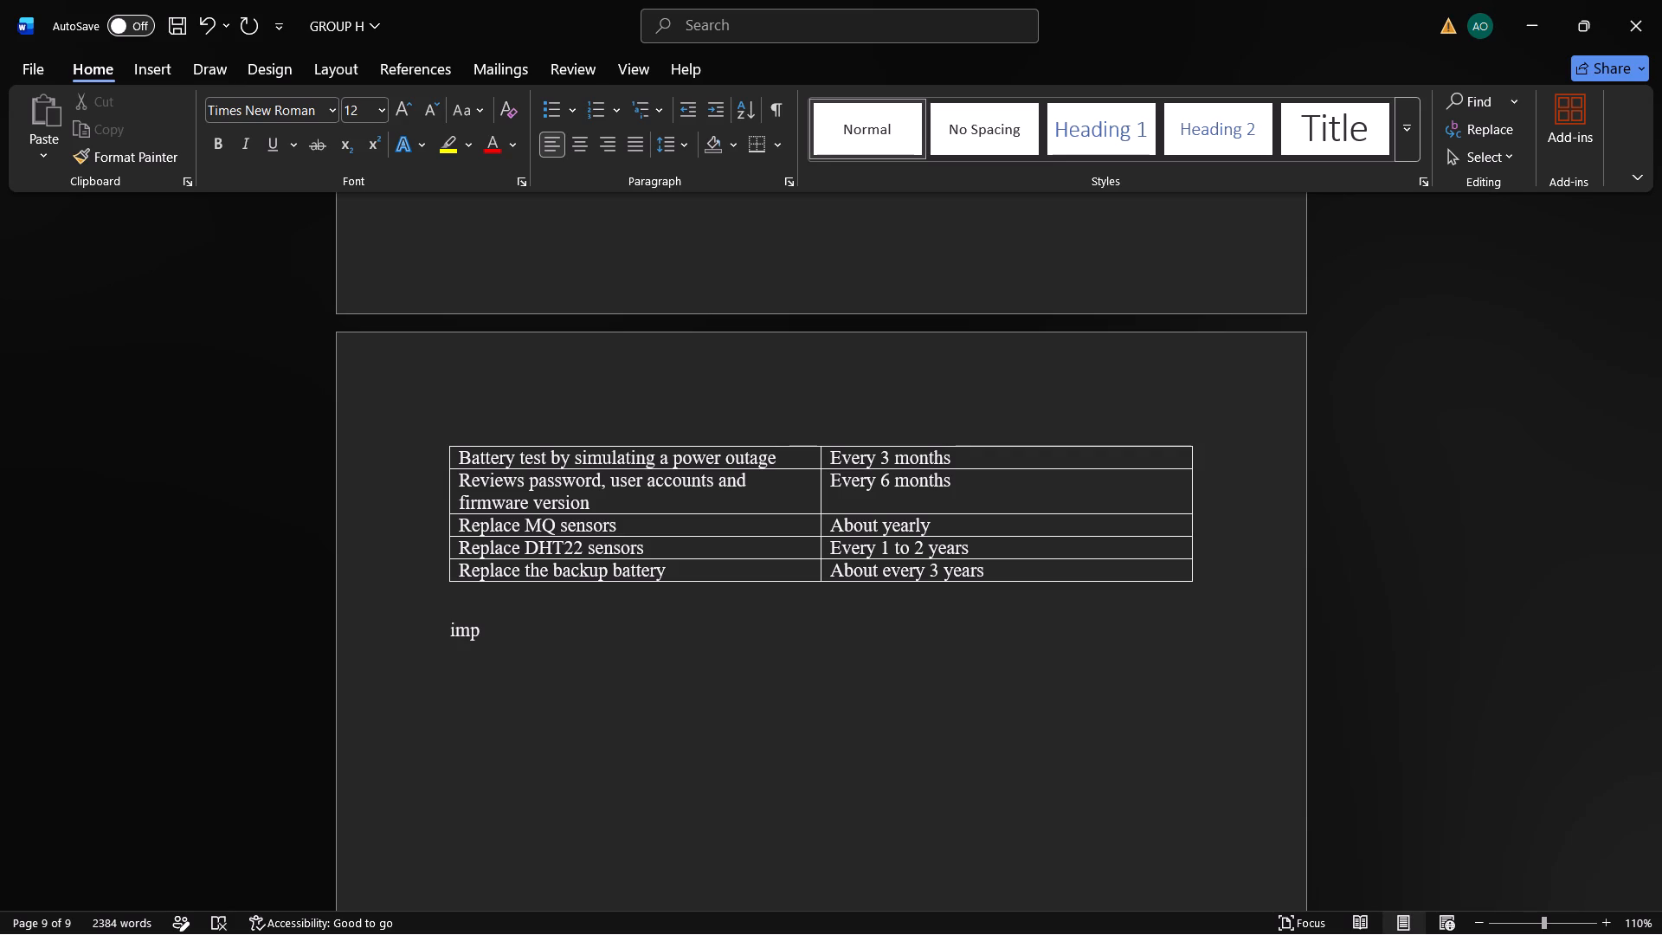
pyautogui.write('lem')
pyautogui.write('entation')
pyautogui.press('space')
pyautogui.write('and re')
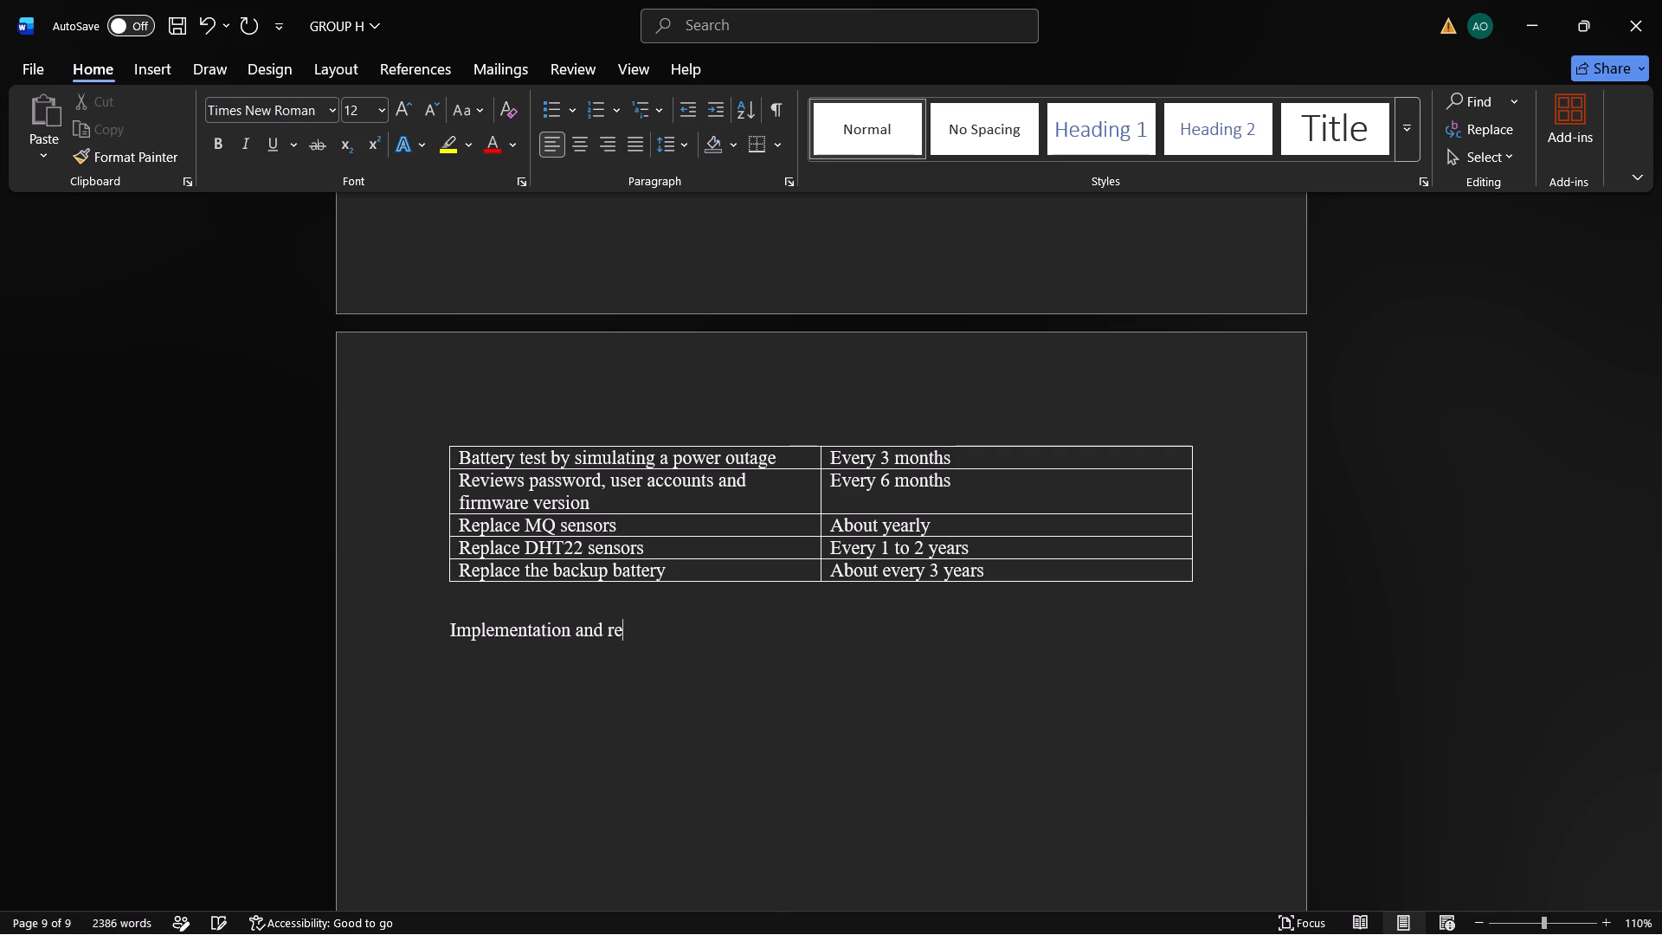
pyautogui.write('curi')
pyautogui.press('BackSpace')
pyautogui.write('rin')
pyautogui.write('g cost')
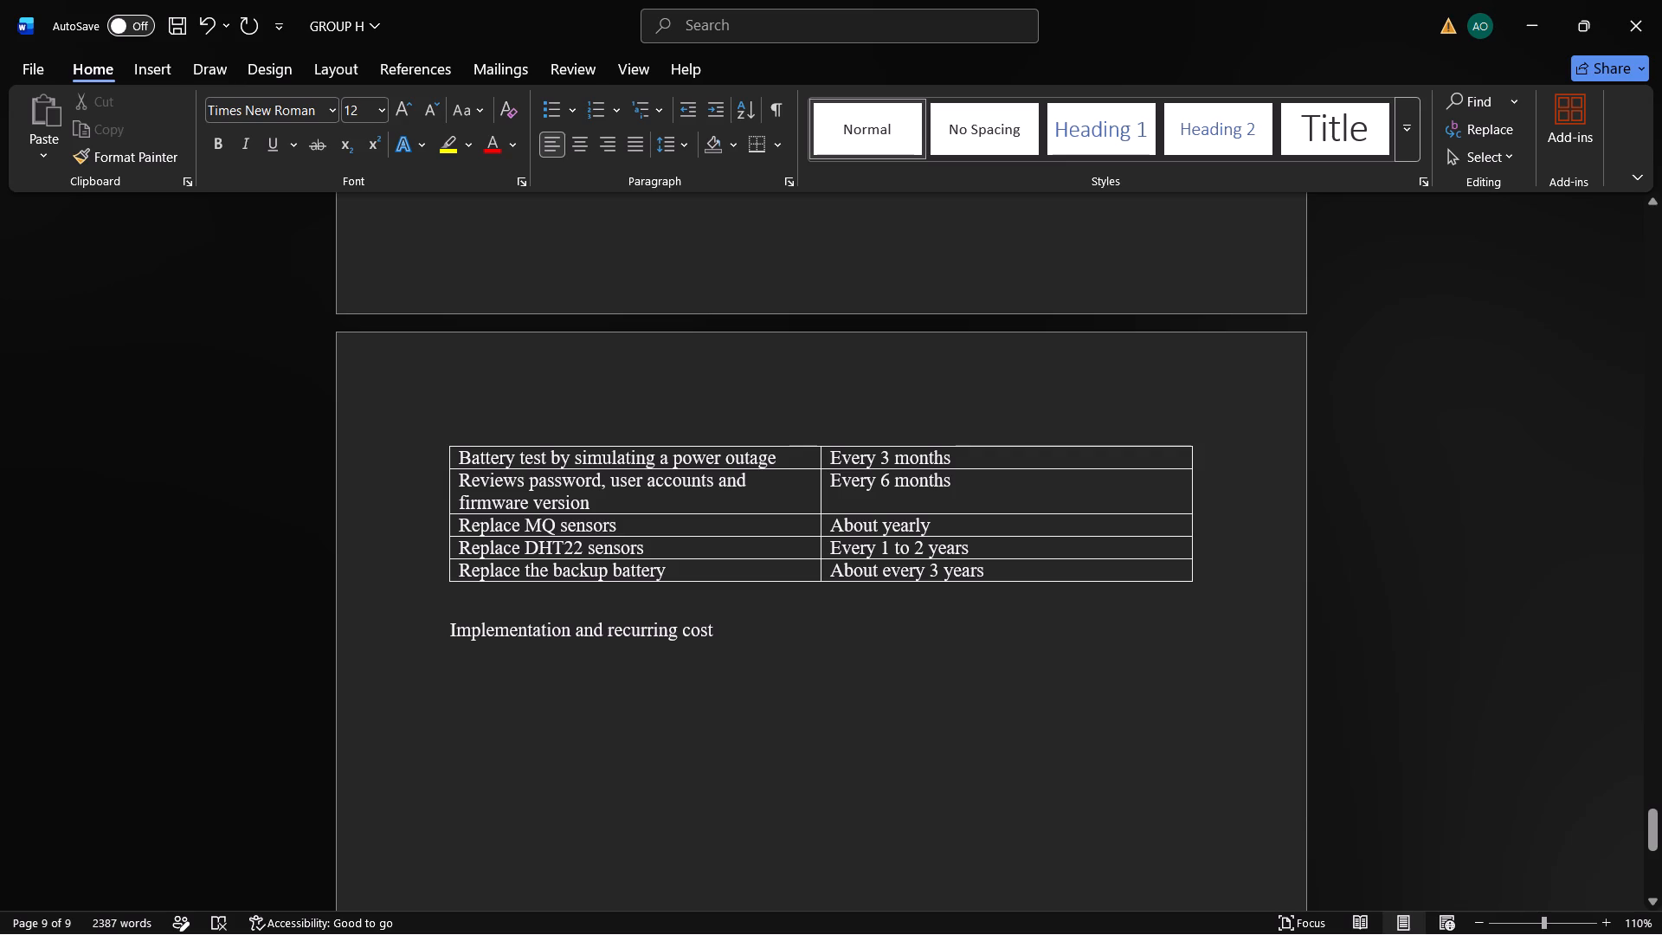
# Change the "Implementation and recurring cost" heading to uppercase and start a new line below it.
pyautogui.moveTo(711, 633); pyautogui.dragTo(467, 648)
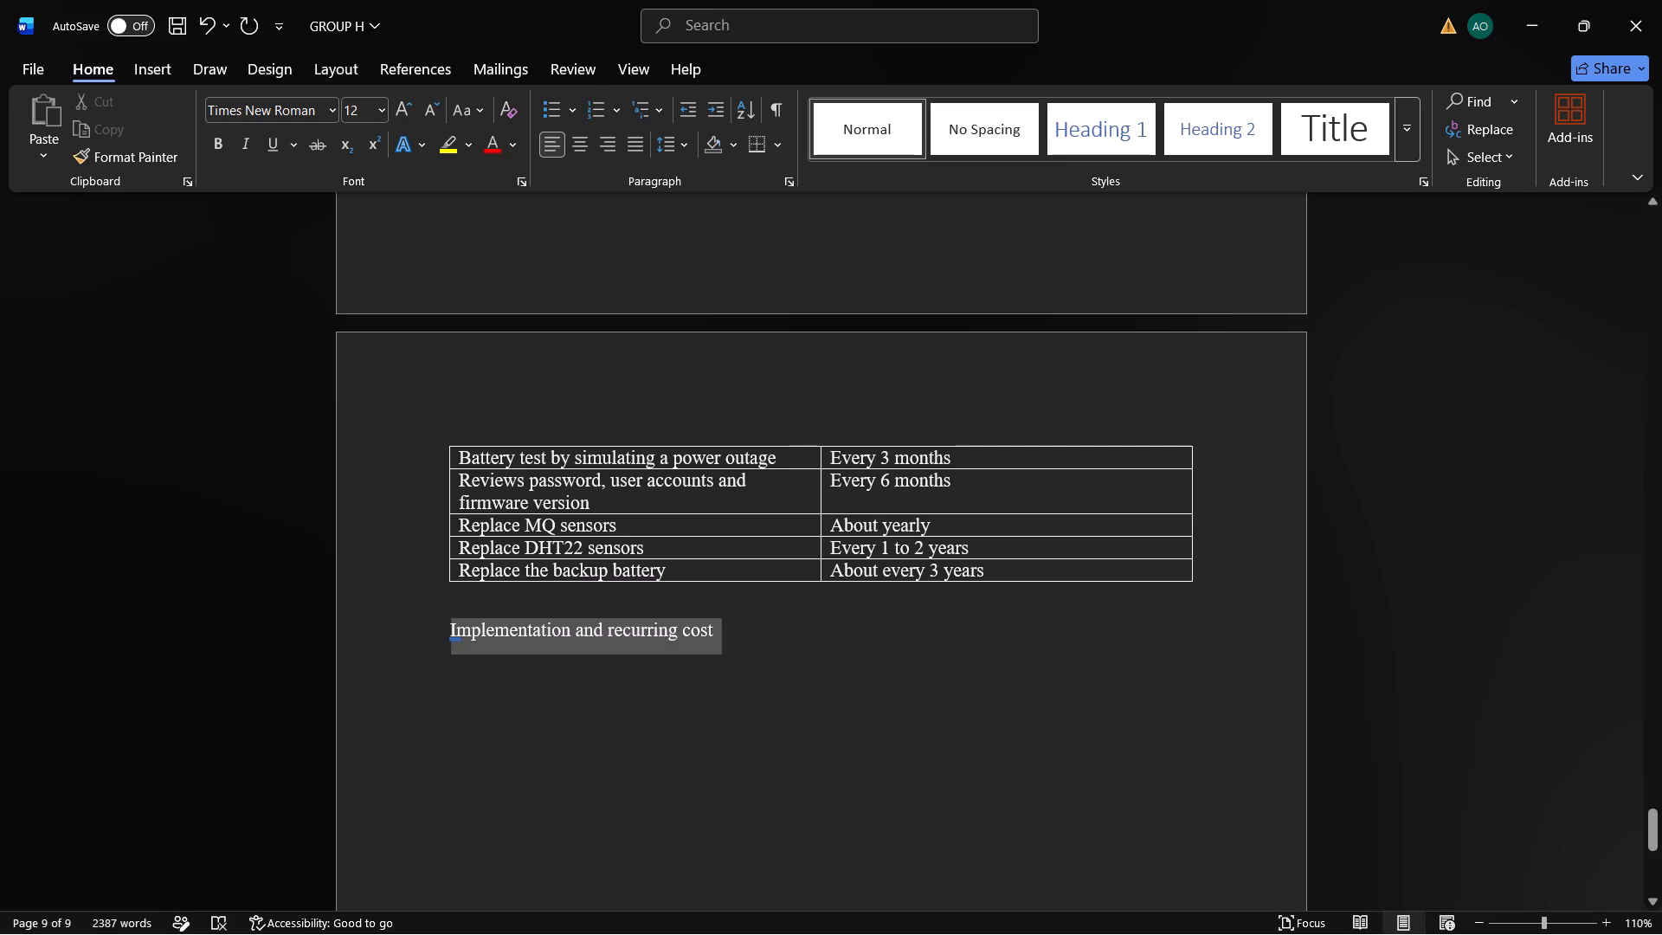
pyautogui.moveTo(467, 648); pyautogui.dragTo(454, 642)
pyautogui.click(454, 642)
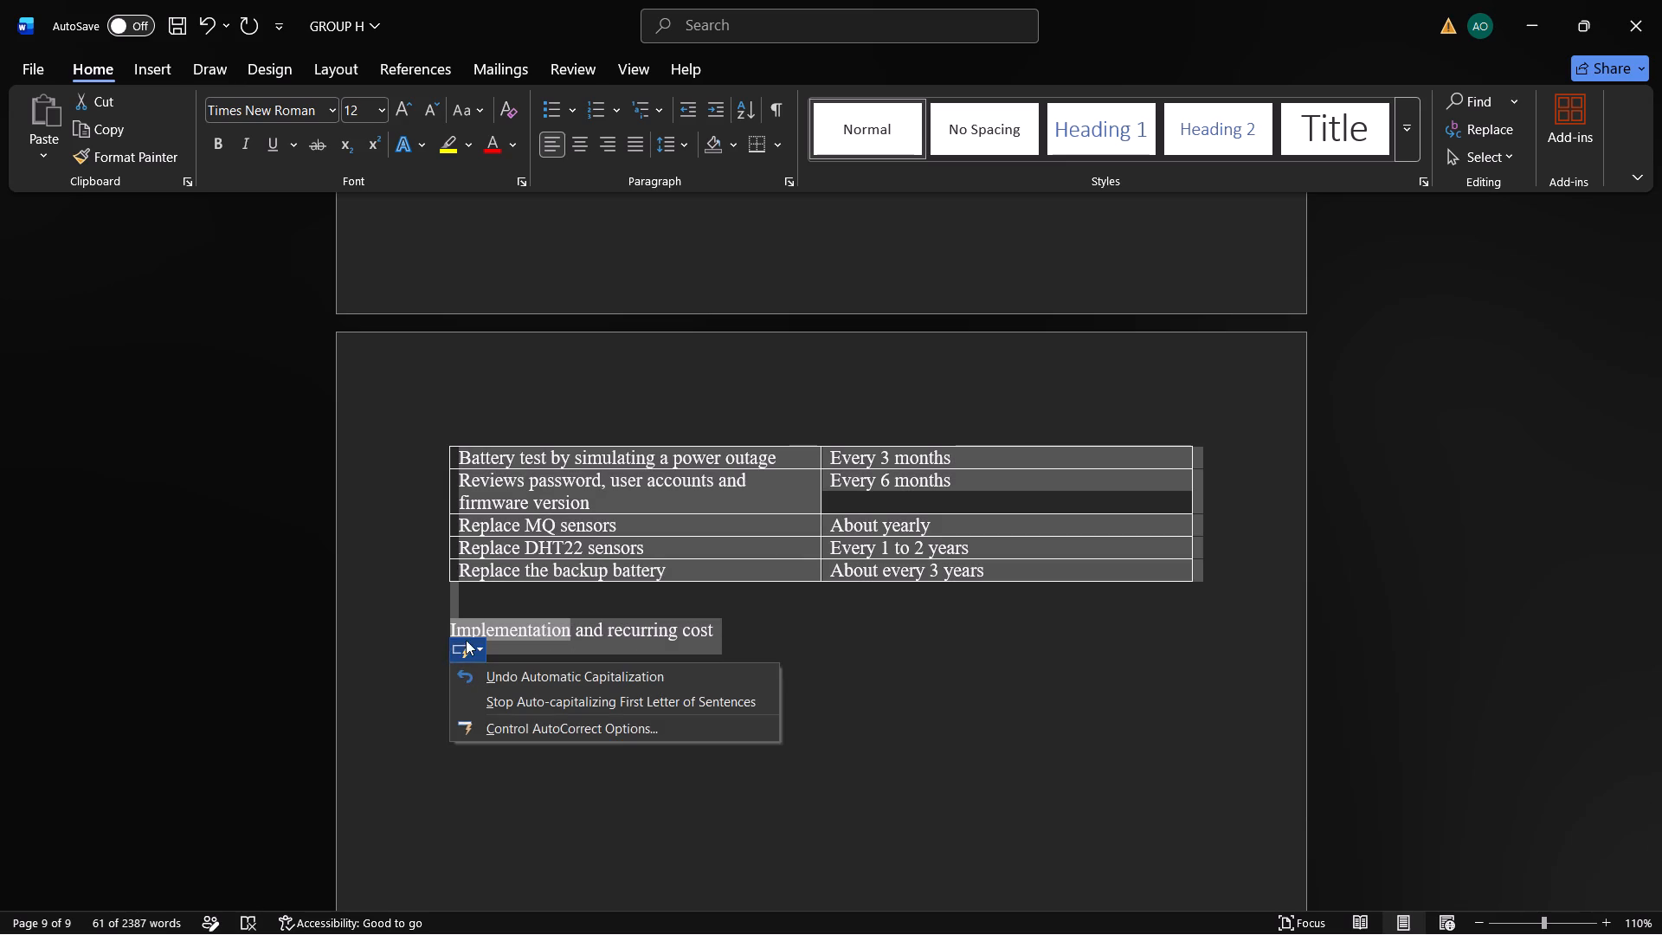
pyautogui.click(793, 624)
pyautogui.click(793, 624)
pyautogui.moveTo(735, 633); pyautogui.dragTo(485, 627)
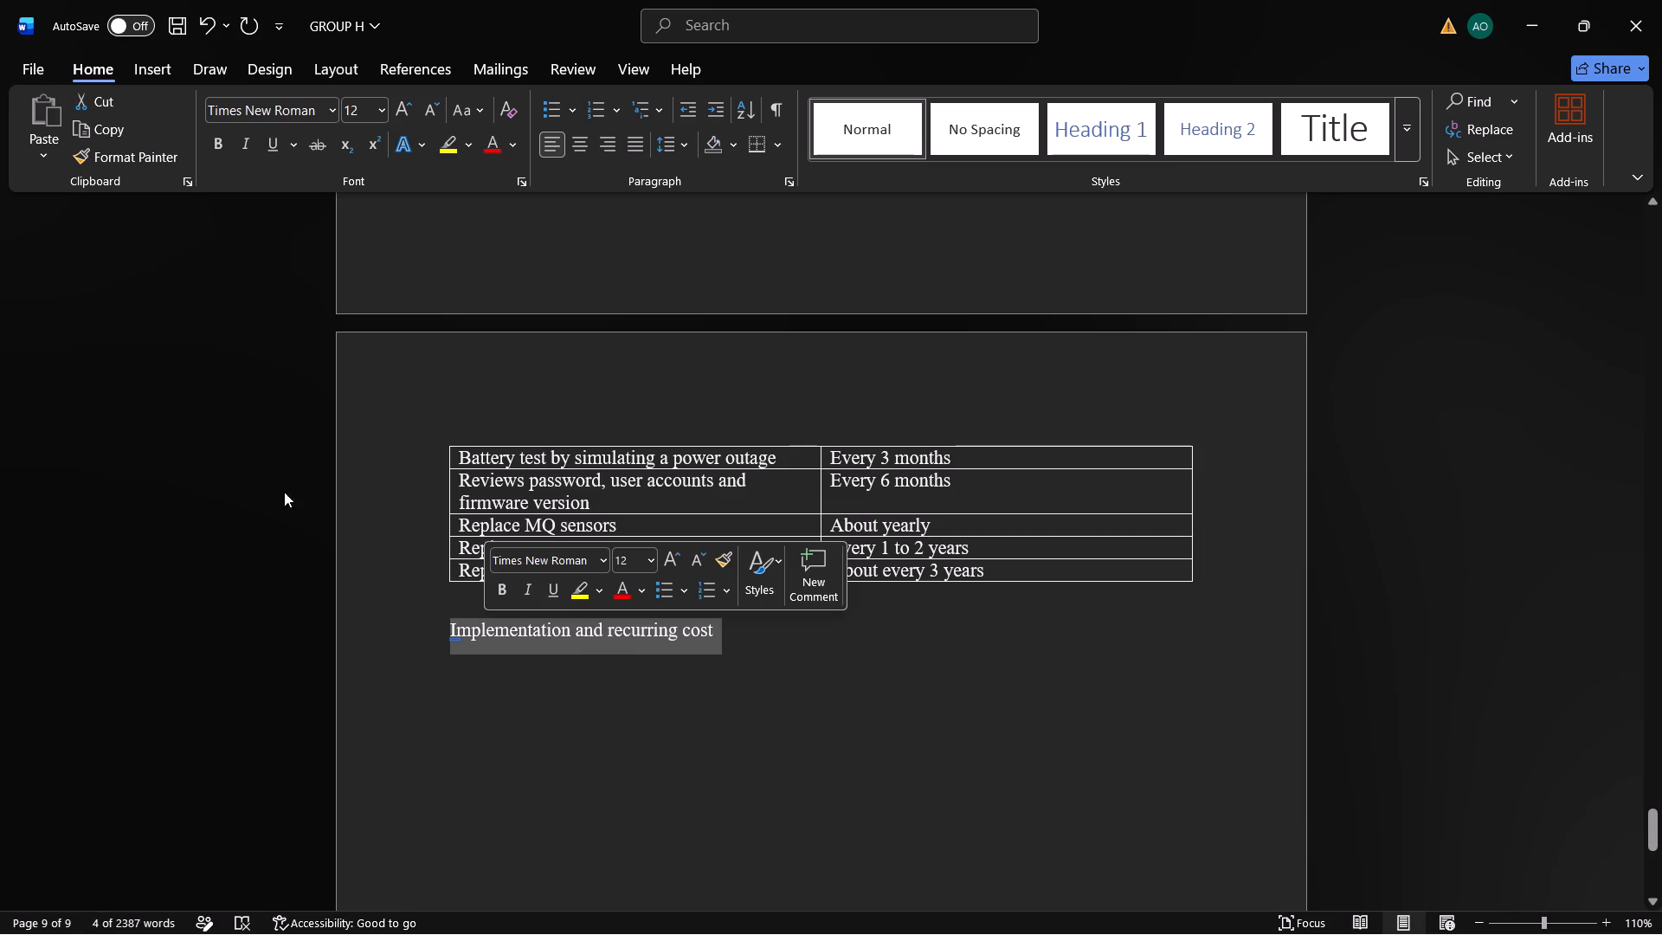
pyautogui.click(474, 107)
pyautogui.click(520, 197)
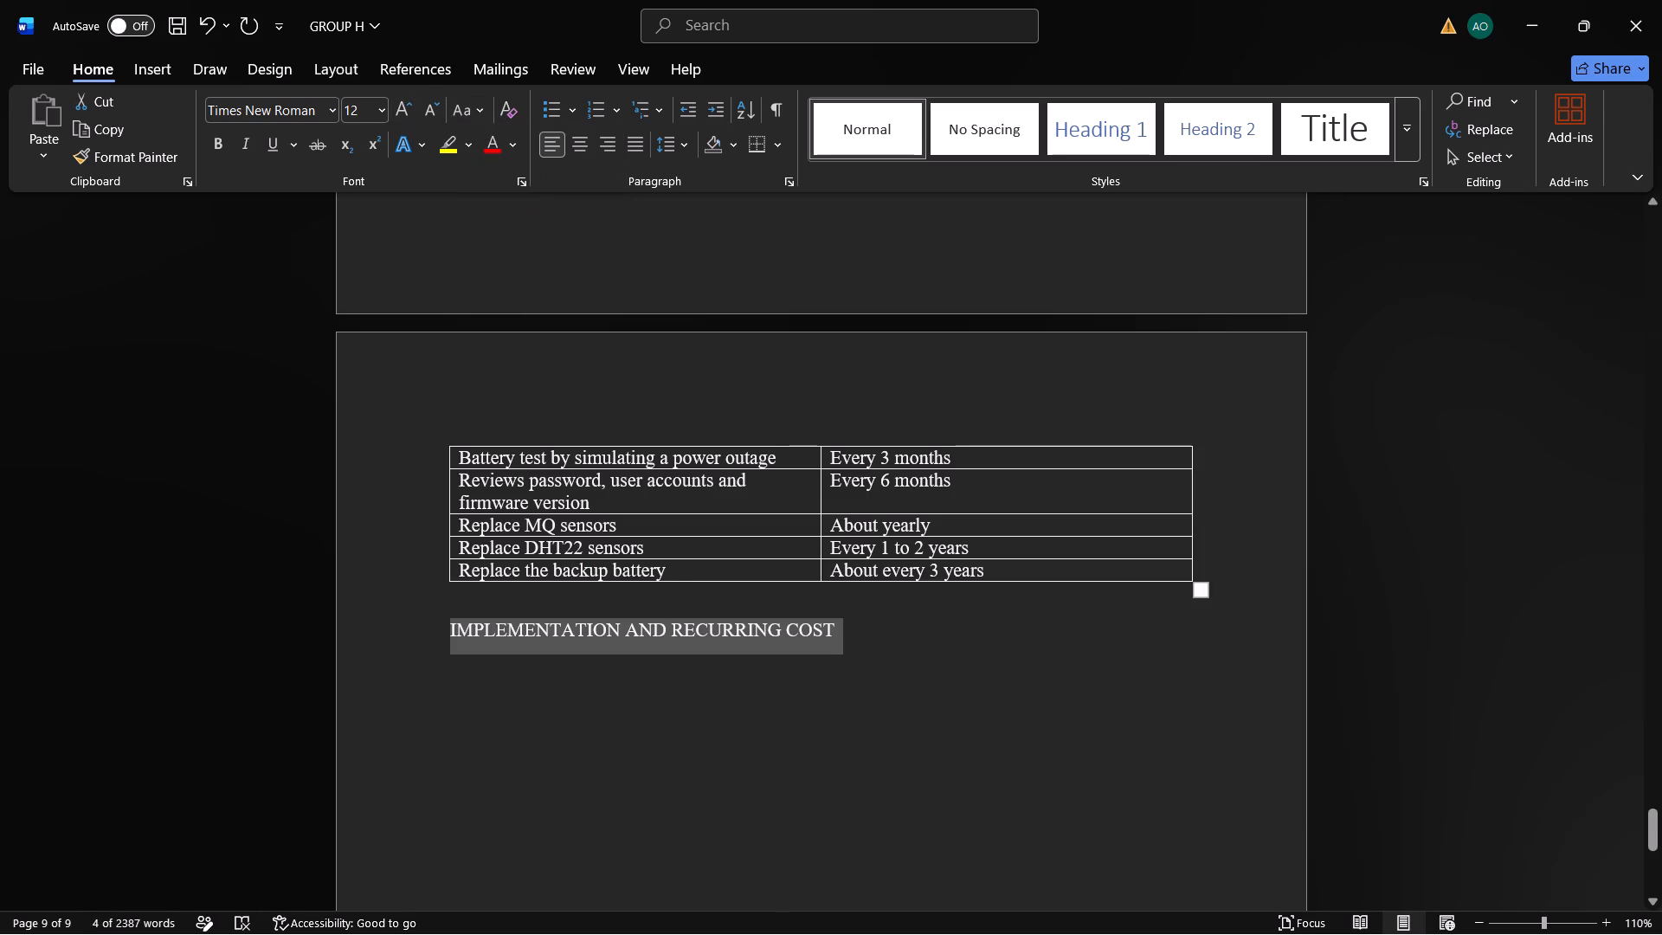
pyautogui.click(852, 661)
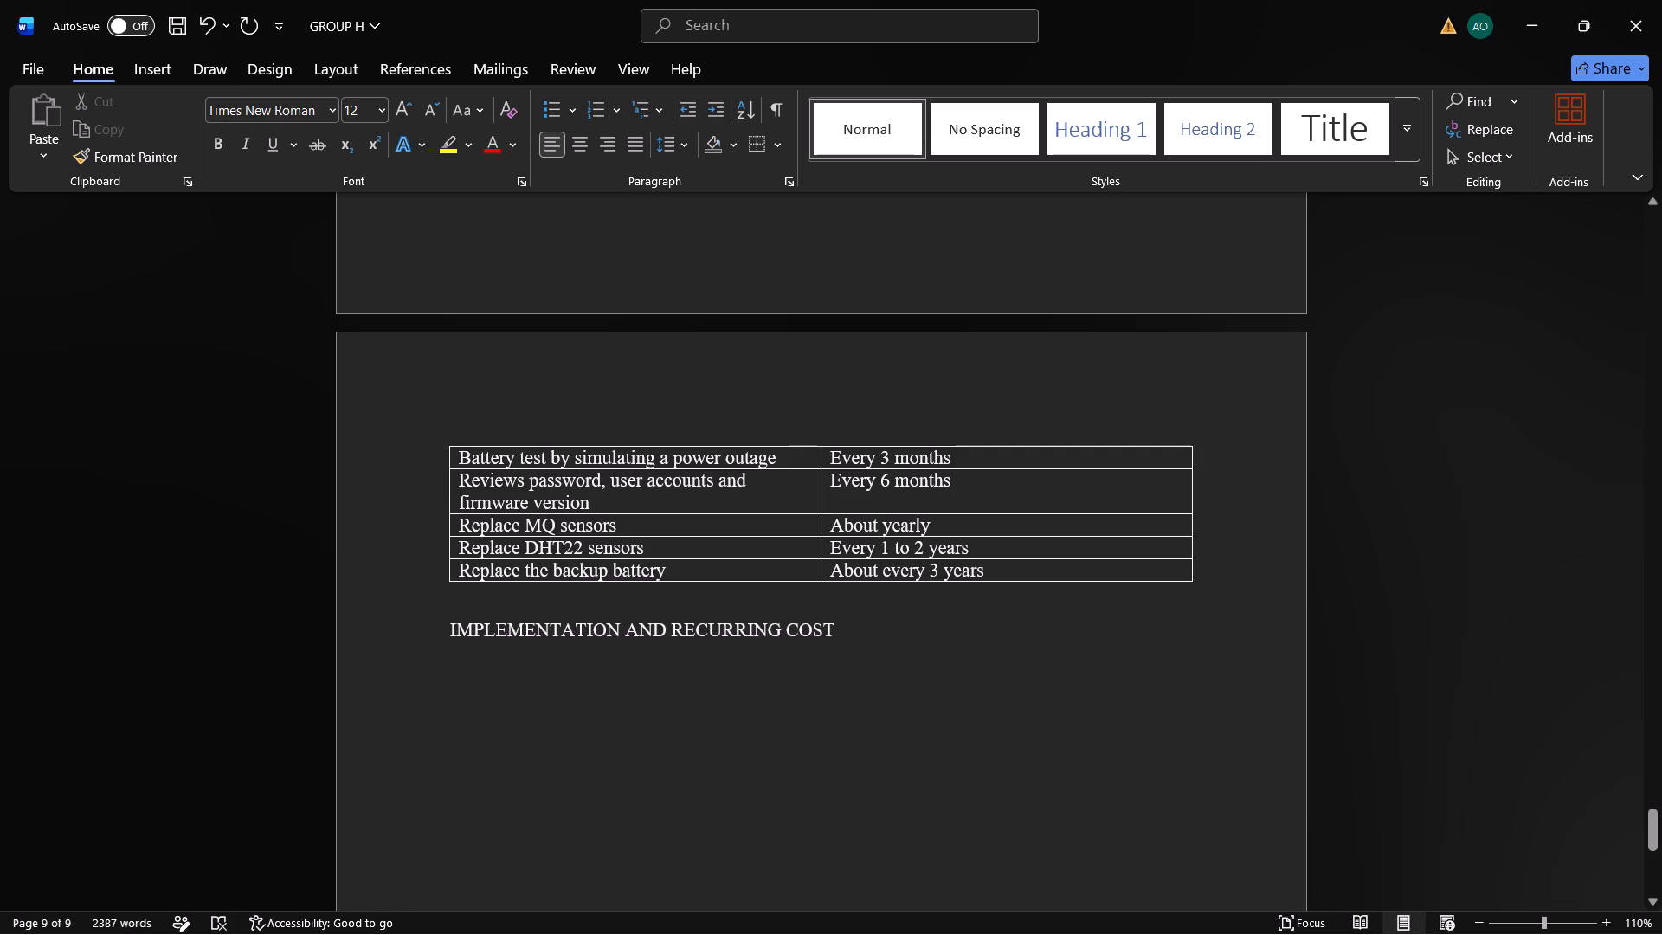
pyautogui.press('Return')
# Review the earlier pages of the report, from the introduction through the alert thresholds table.
pyautogui.scroll(15, 1032, 484)
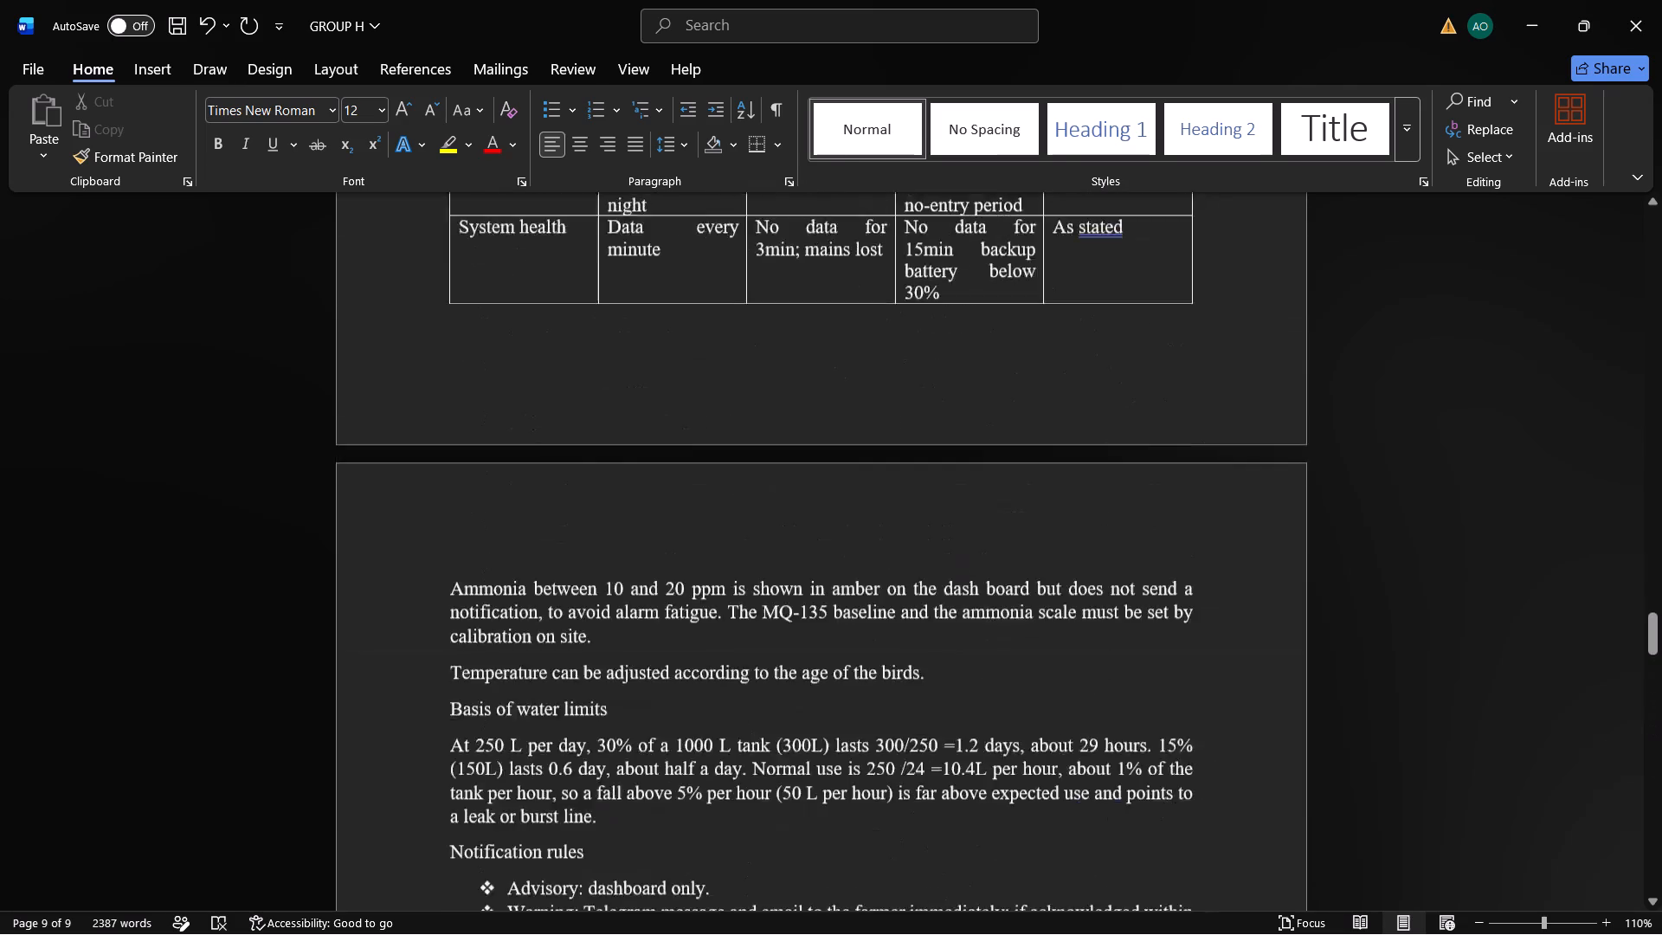
pyautogui.scroll(9, 1032, 484)
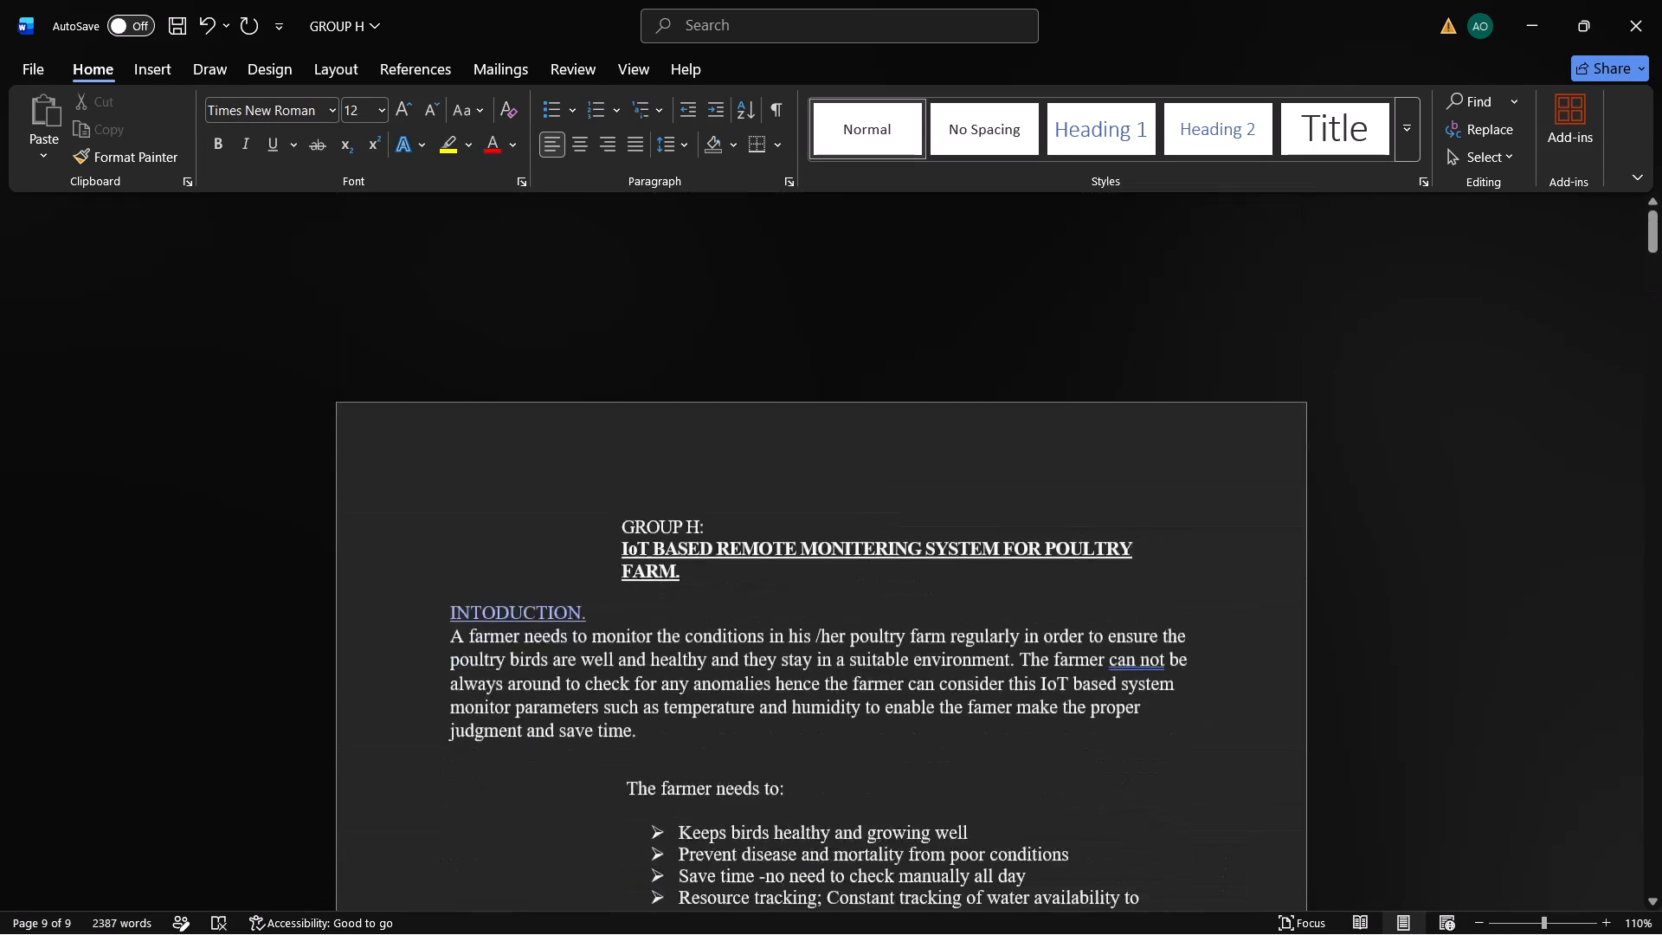
pyautogui.scroll(-10, 1032, 484)
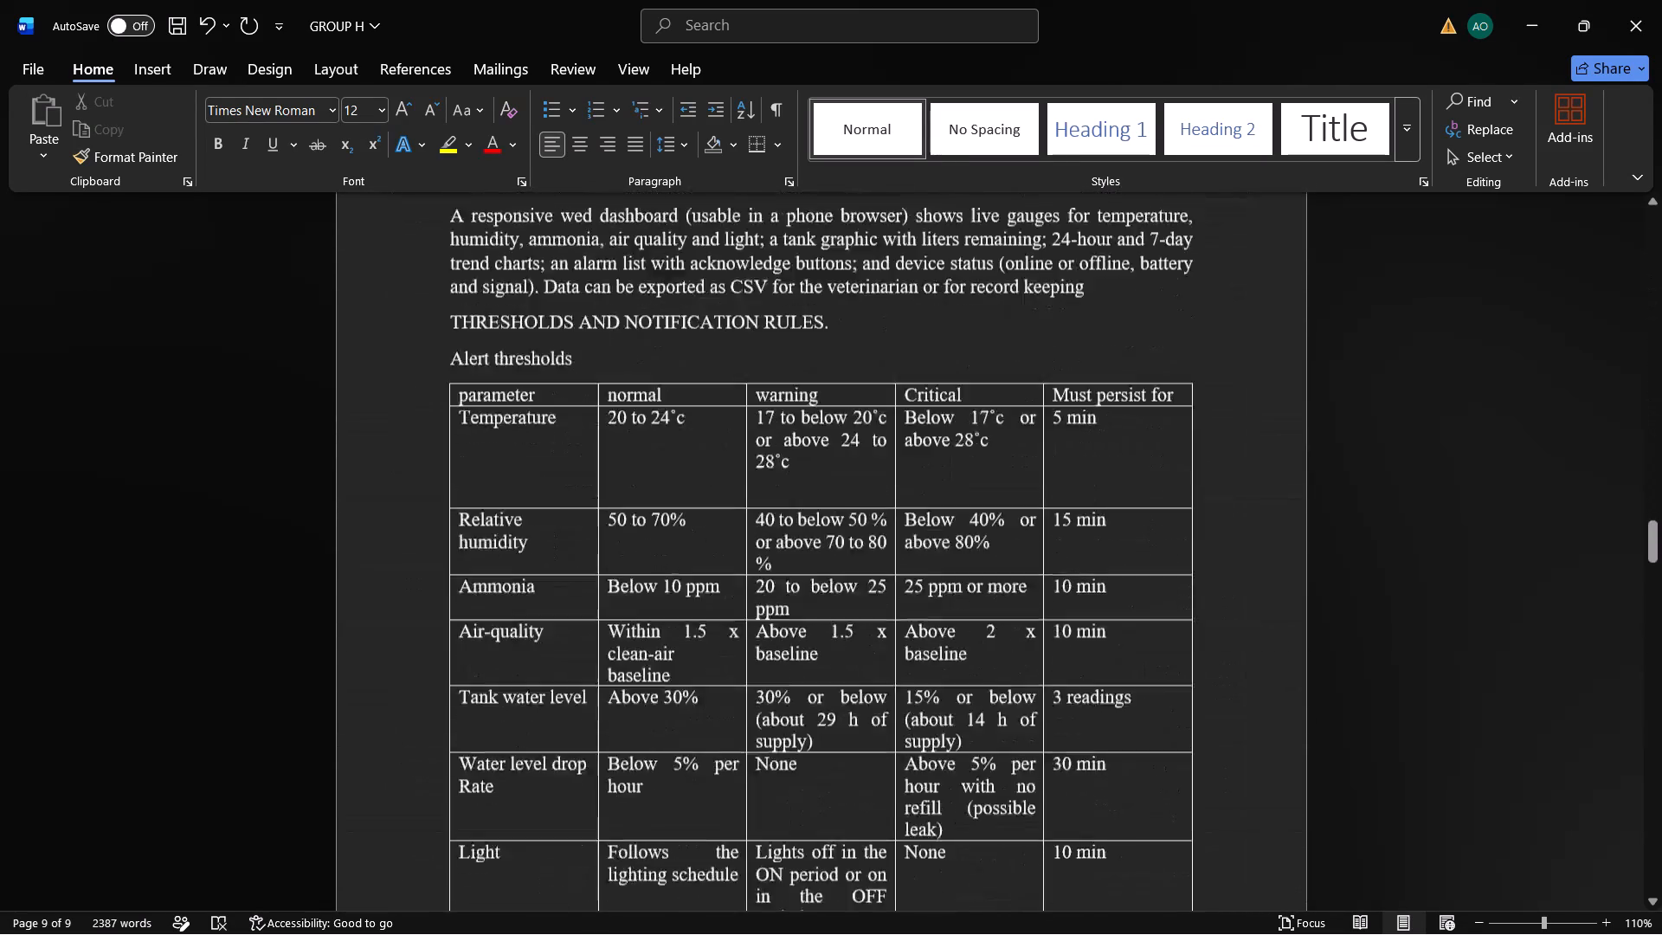
pyautogui.scroll(-4, 1032, 484)
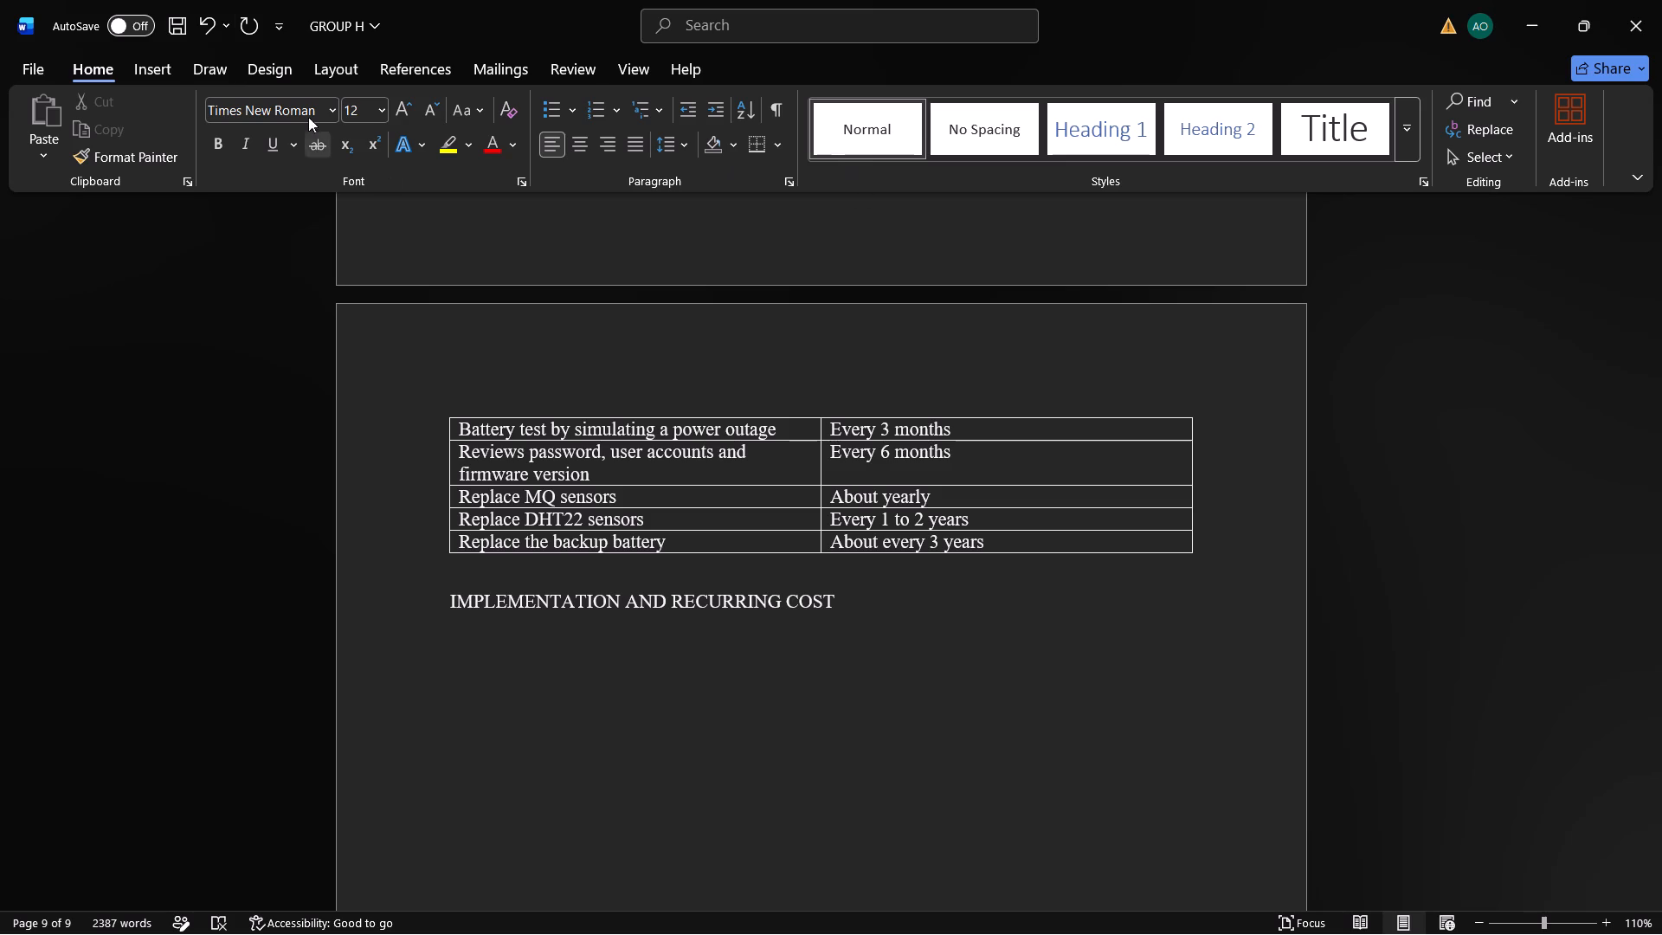
# Insert a table with four columns and six rows below the IMPLEMENTATION AND RECURRING COST heading.
pyautogui.click(156, 59)
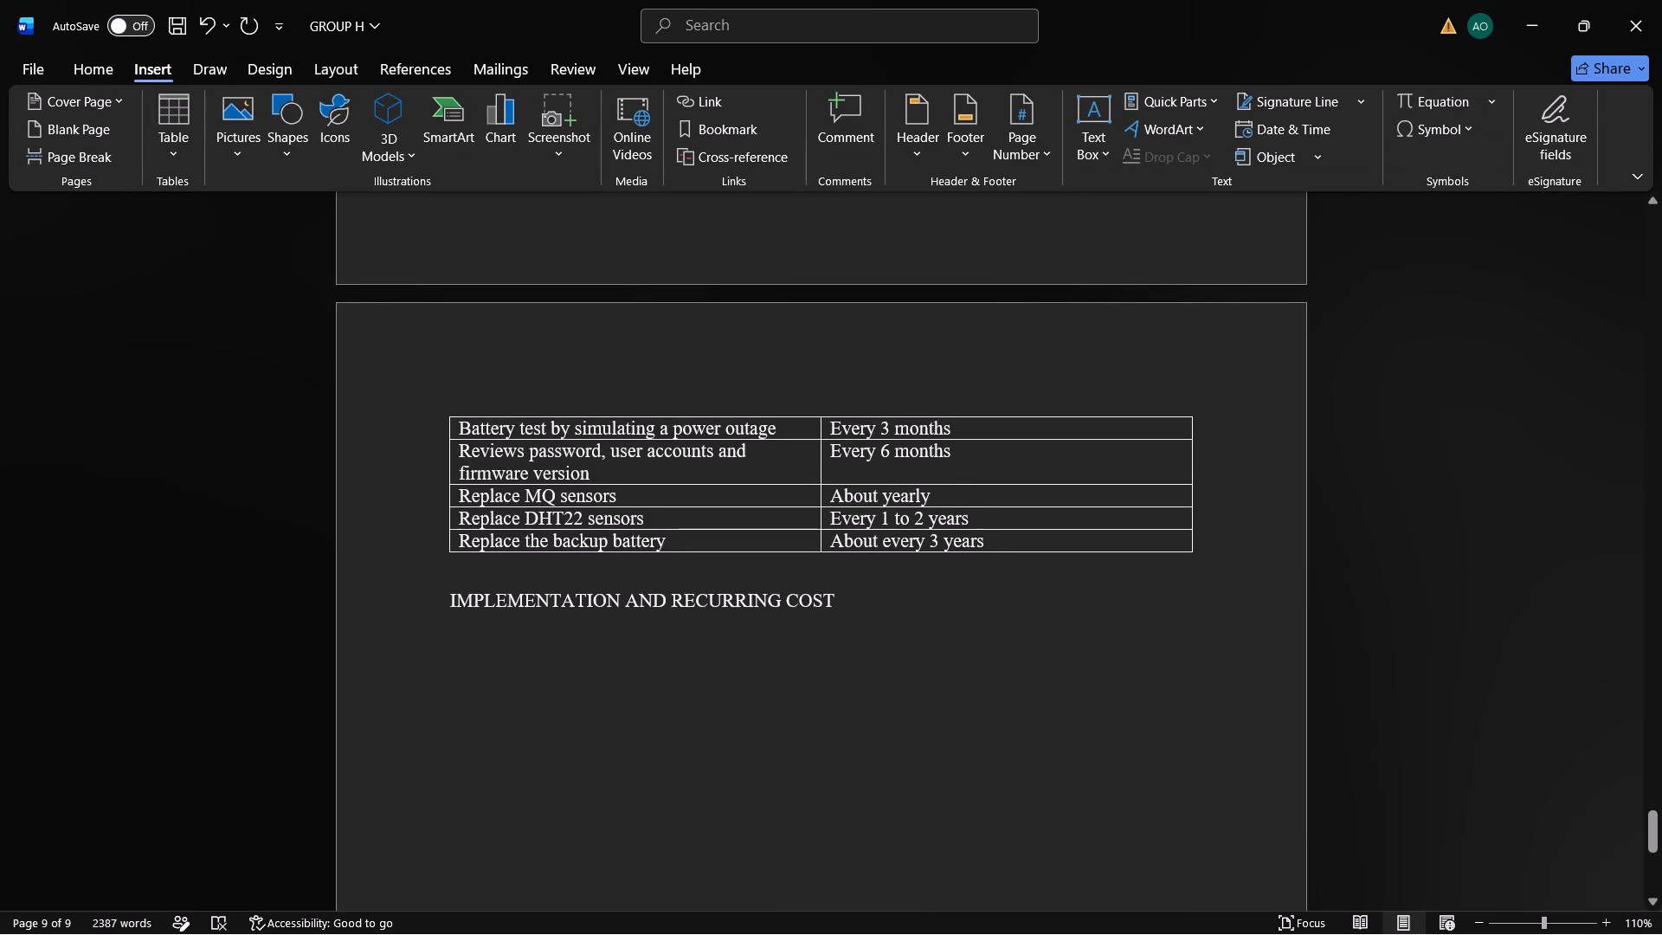
pyautogui.click(169, 101)
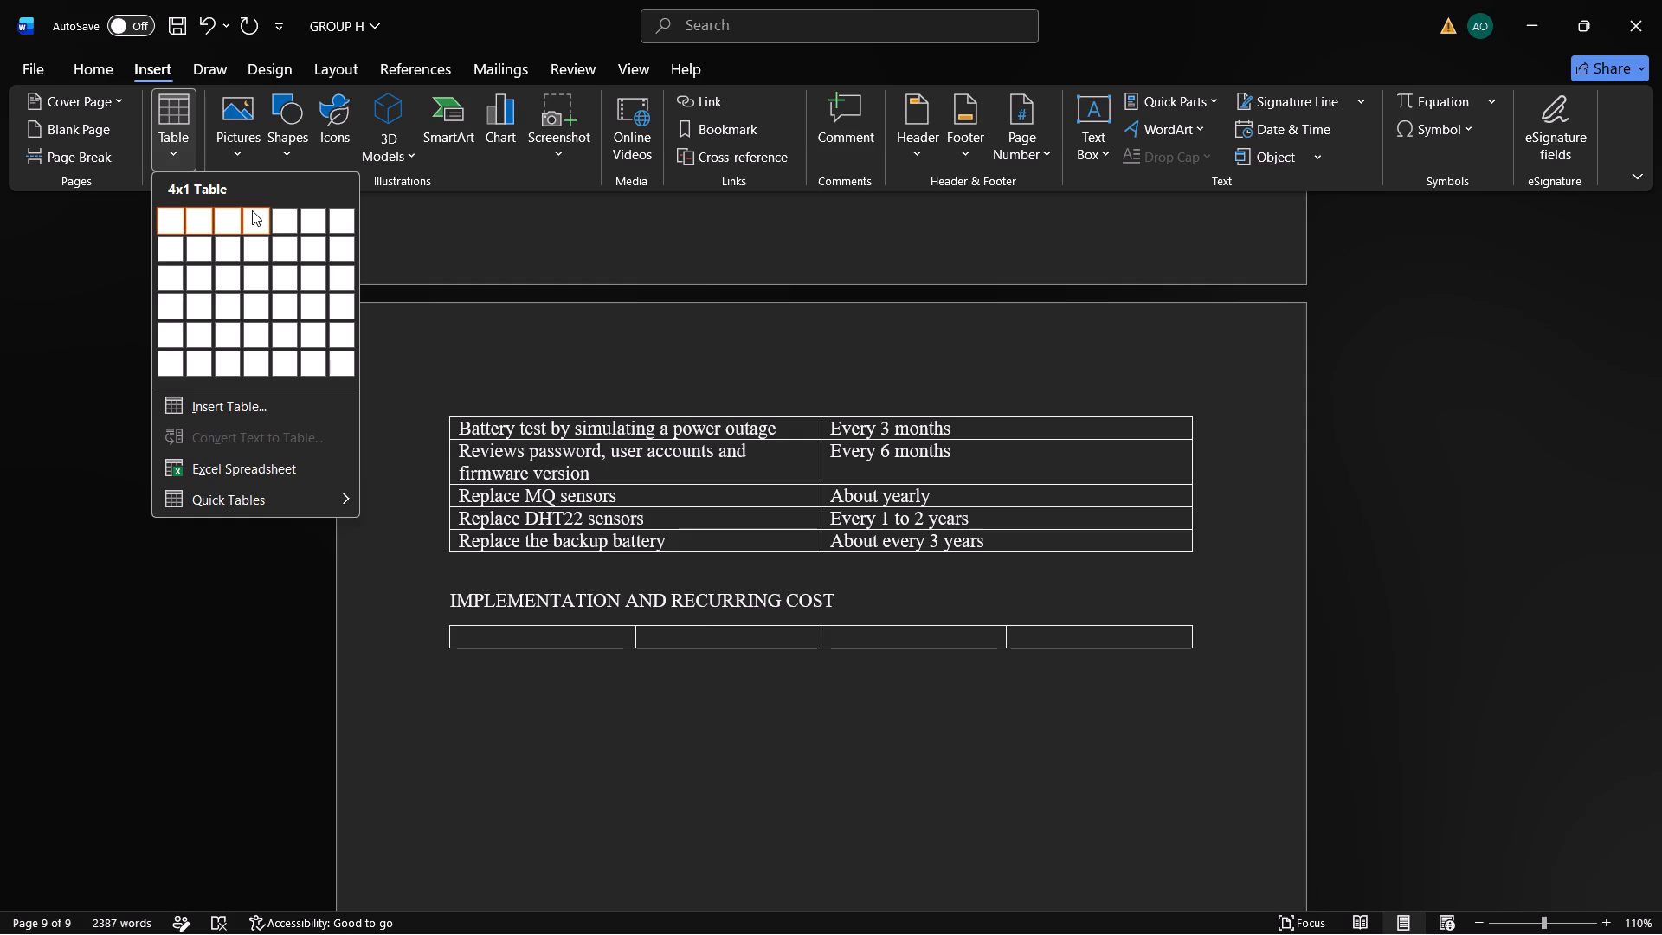
pyautogui.click(254, 371)
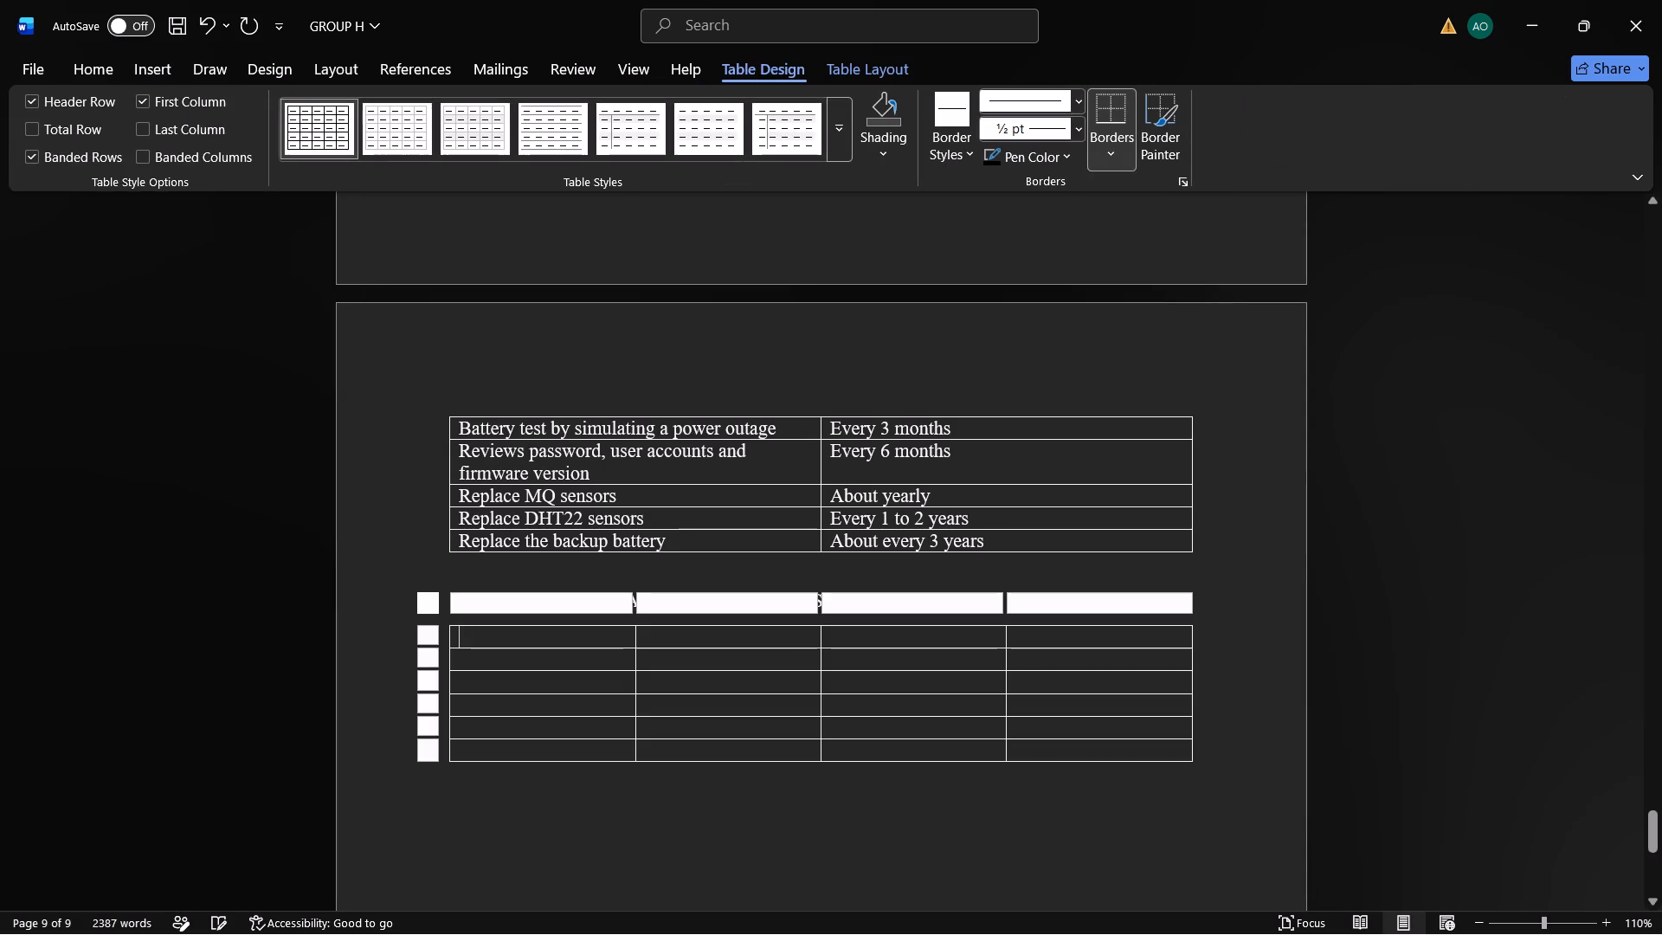
# Enter "Item" as the first column header of the new cost table.
pyautogui.click(485, 640)
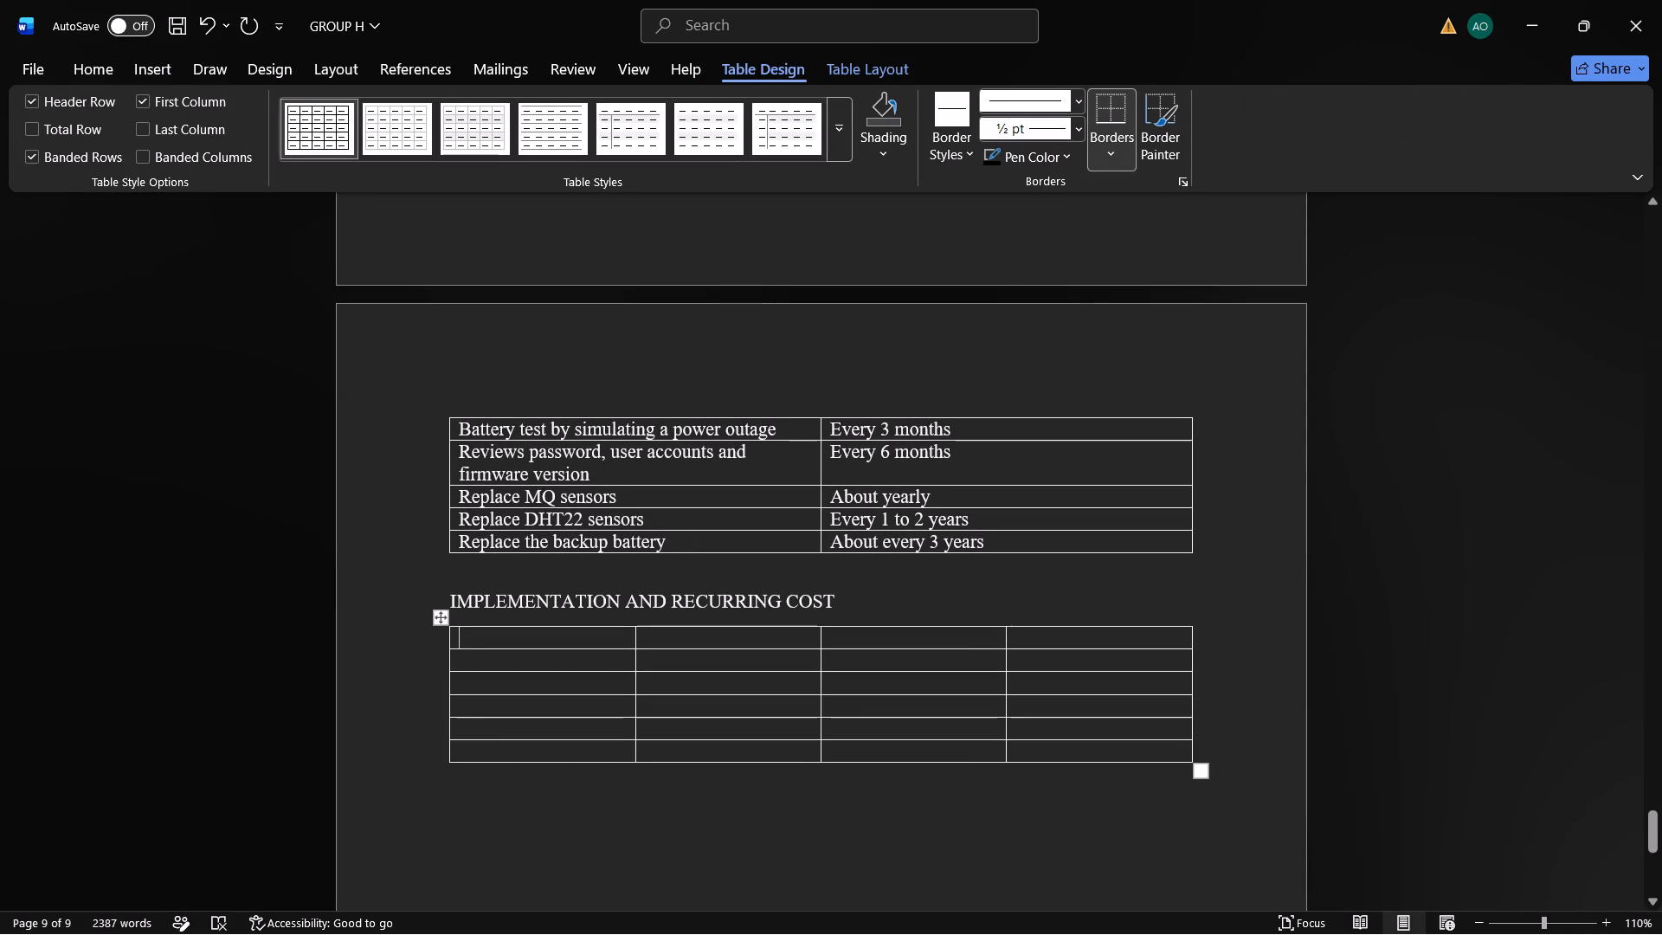
pyautogui.write('item')
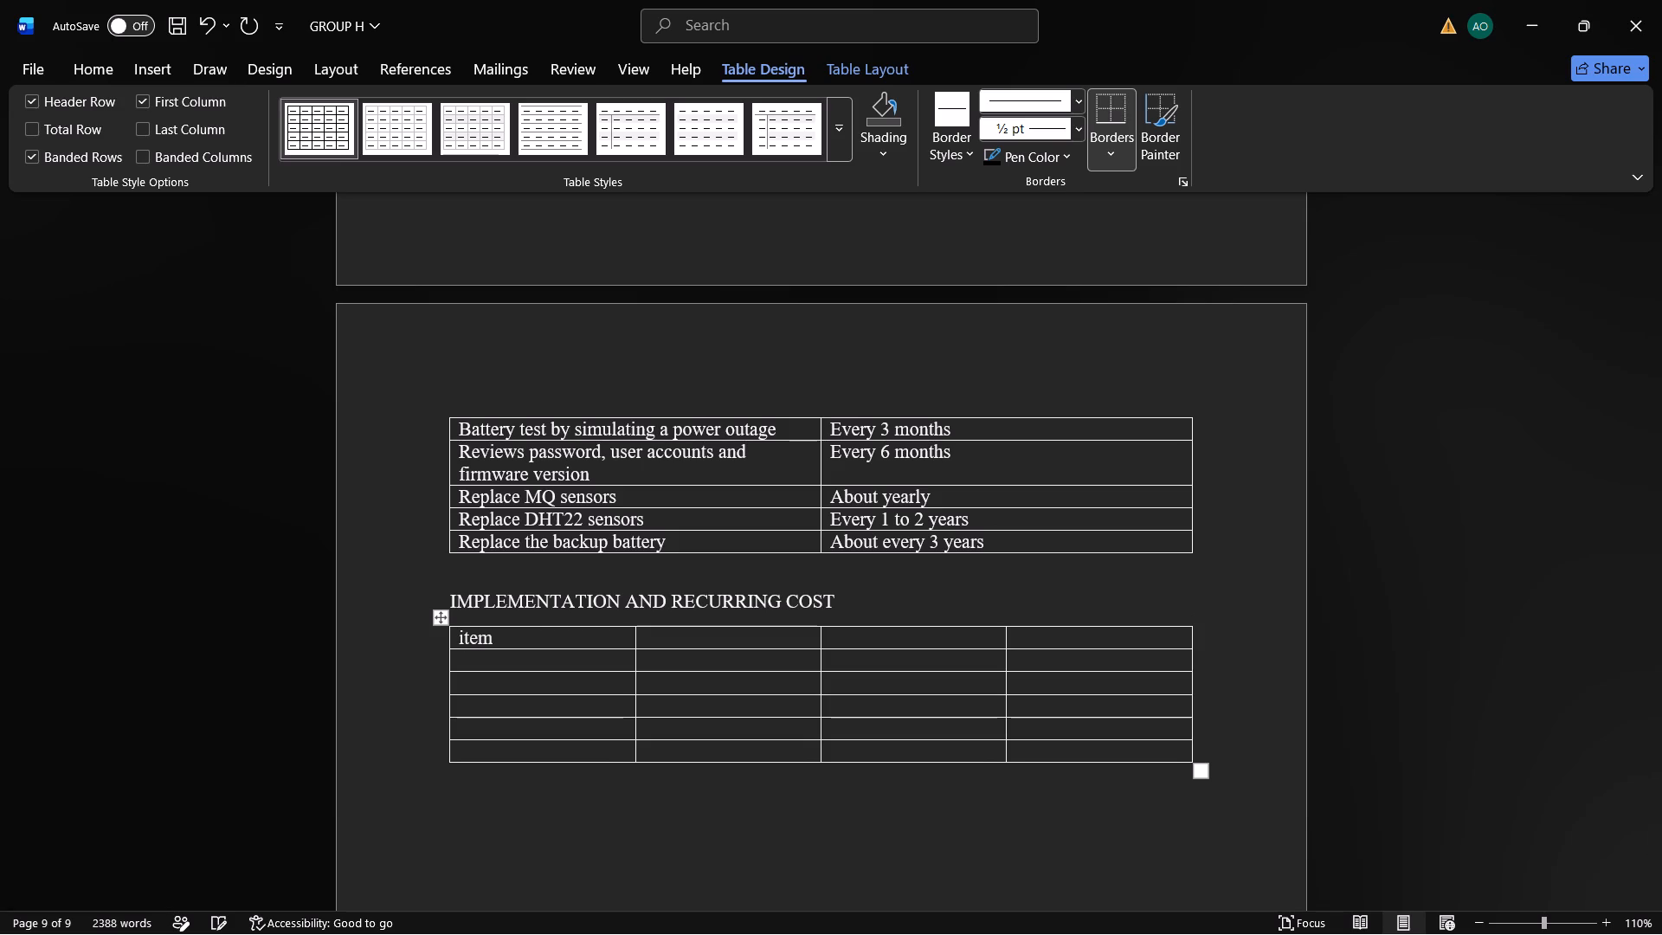
pyautogui.press('space')
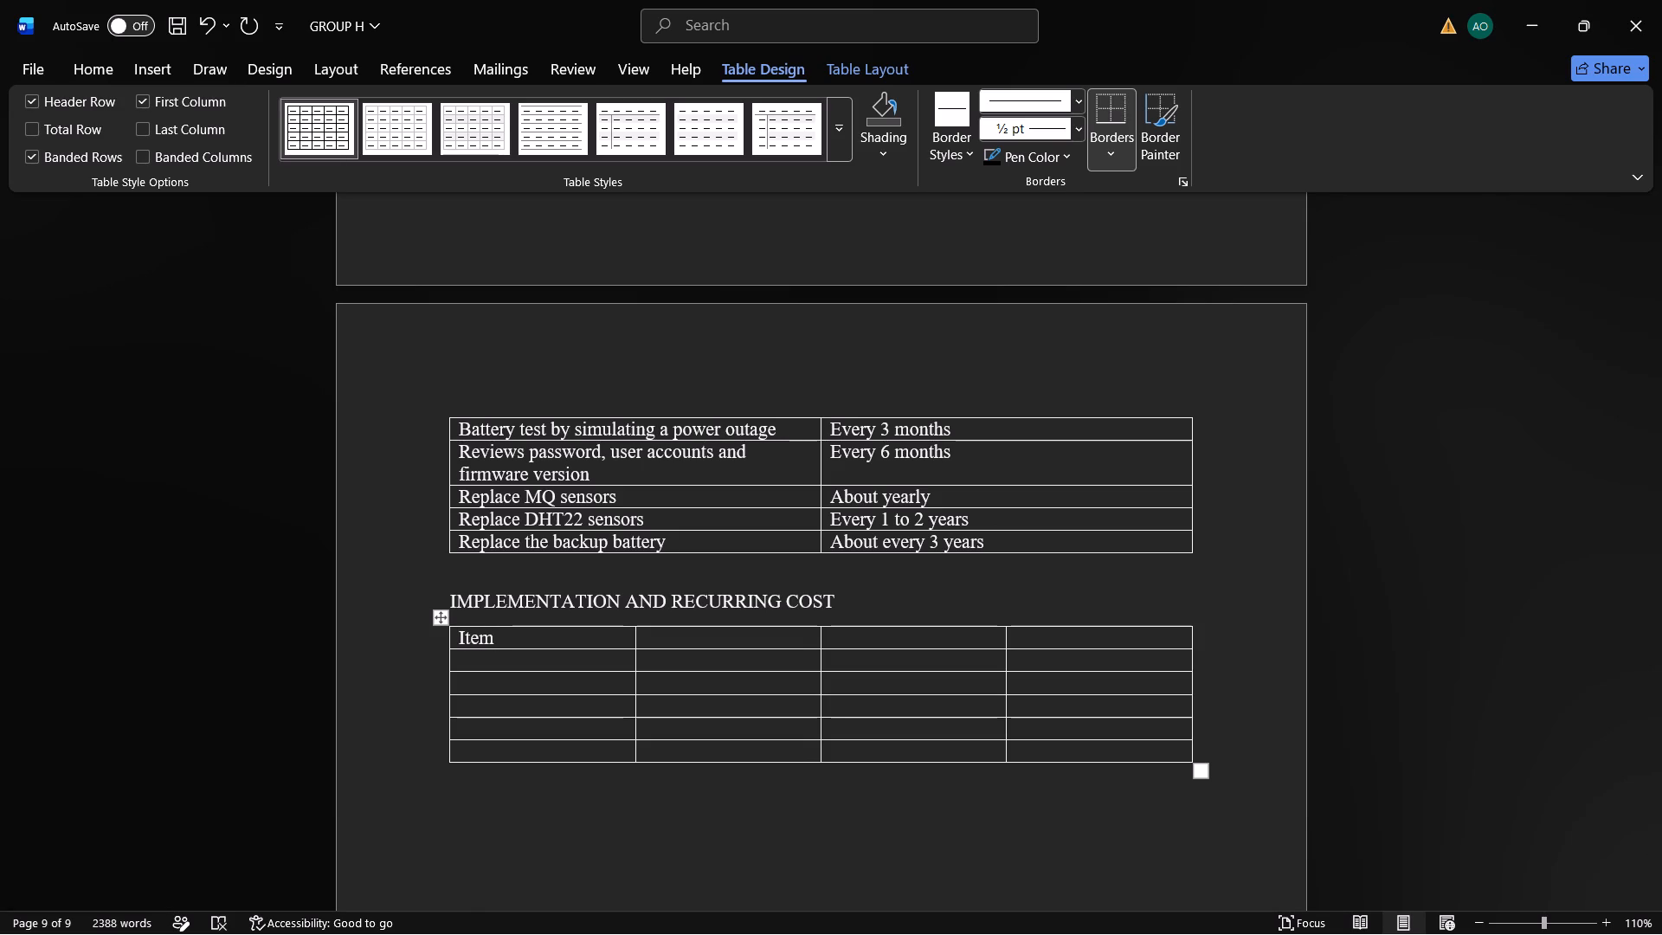
pyautogui.press('Right')
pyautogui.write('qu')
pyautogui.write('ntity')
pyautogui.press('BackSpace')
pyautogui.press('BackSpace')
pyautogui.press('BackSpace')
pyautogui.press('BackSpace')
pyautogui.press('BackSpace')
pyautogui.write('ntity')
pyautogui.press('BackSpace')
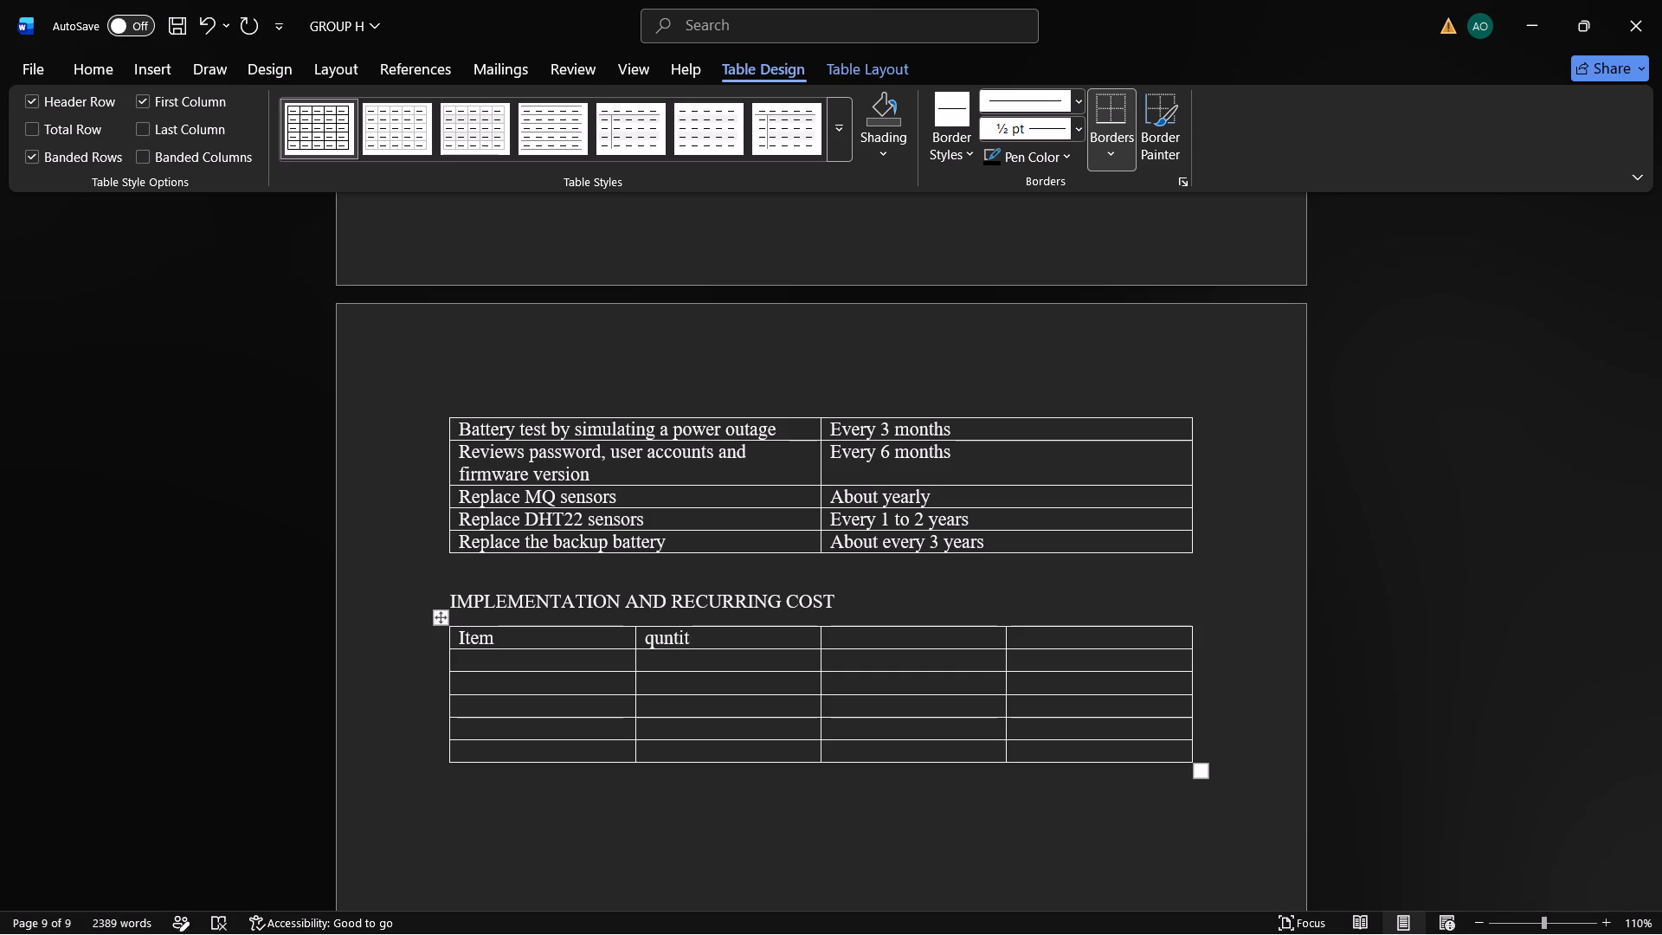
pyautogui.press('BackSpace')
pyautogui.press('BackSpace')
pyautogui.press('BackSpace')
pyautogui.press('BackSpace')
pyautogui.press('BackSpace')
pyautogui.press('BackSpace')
# Enter "Qty", "Unit cost" and "Cost" as the remaining three column headers of the cost table.
pyautogui.write('Qty')
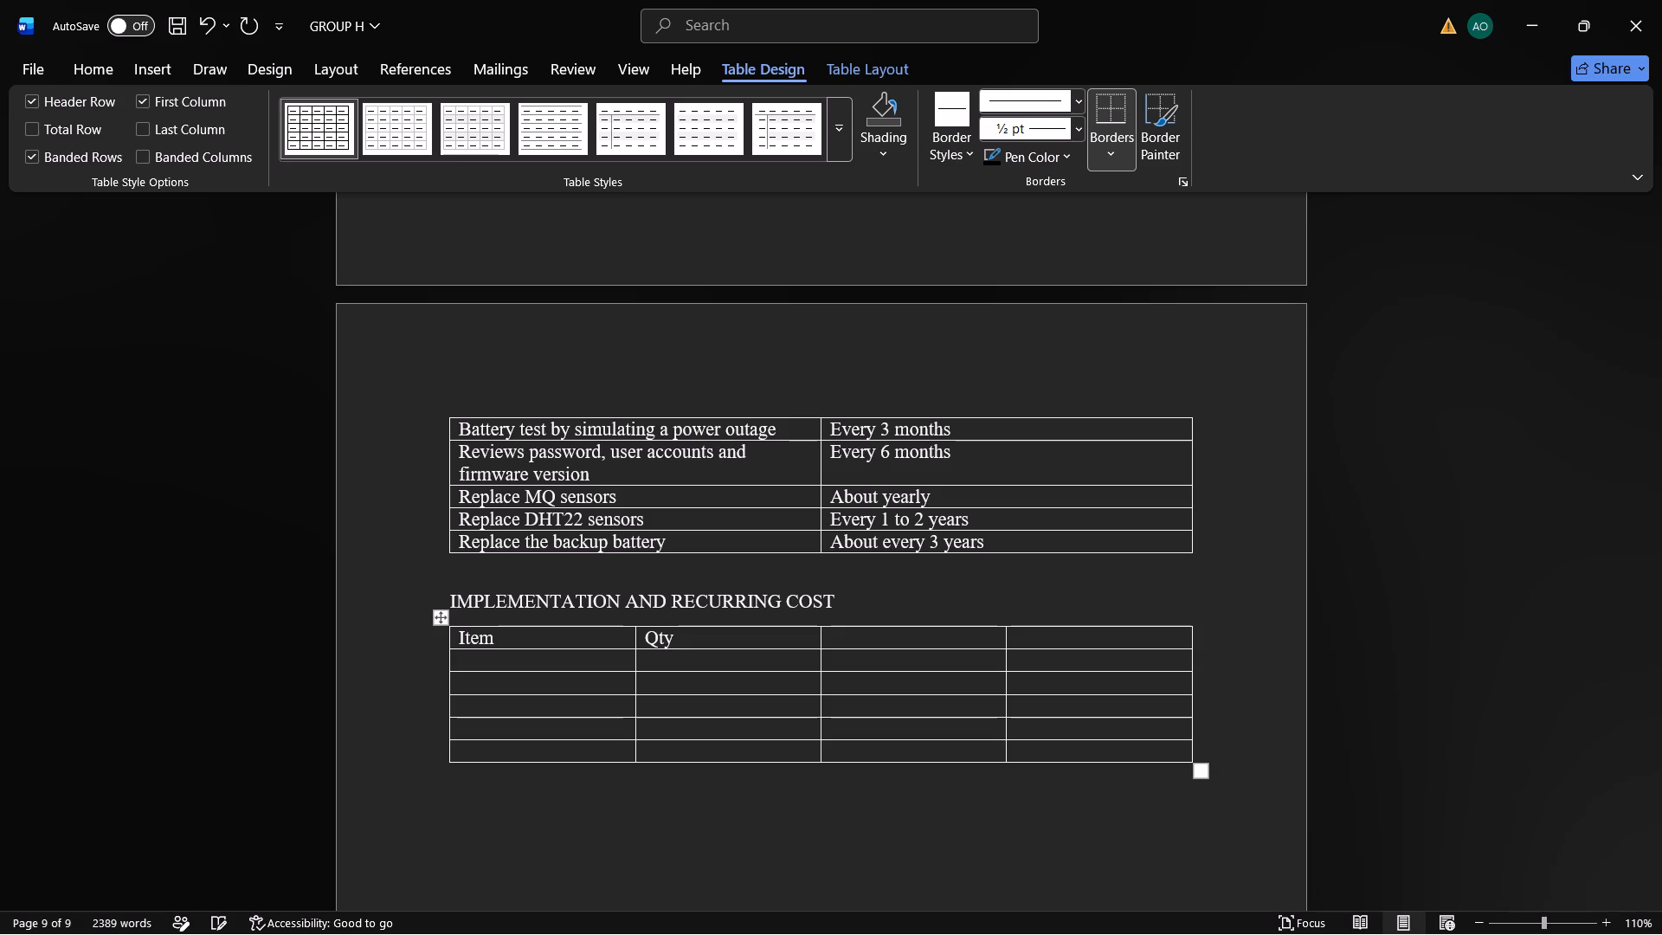
pyautogui.click(850, 645)
pyautogui.hotkey('shift', 'u')
pyautogui.write('nit')
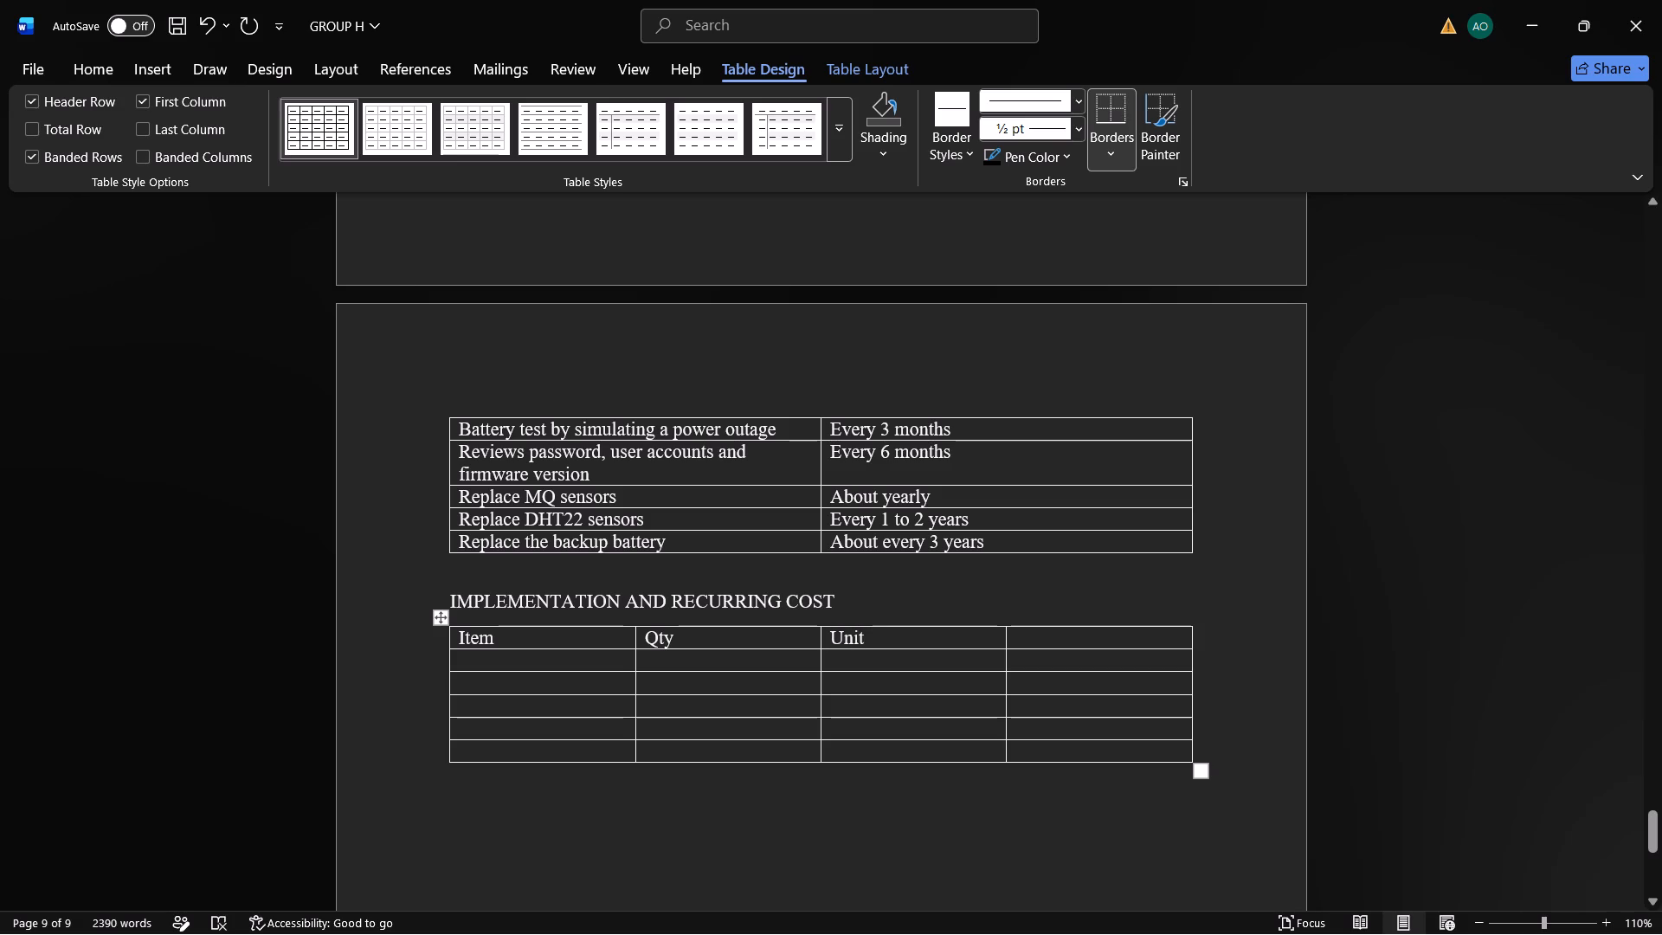
pyautogui.press('space')
pyautogui.write('cost')
pyautogui.click(1051, 639)
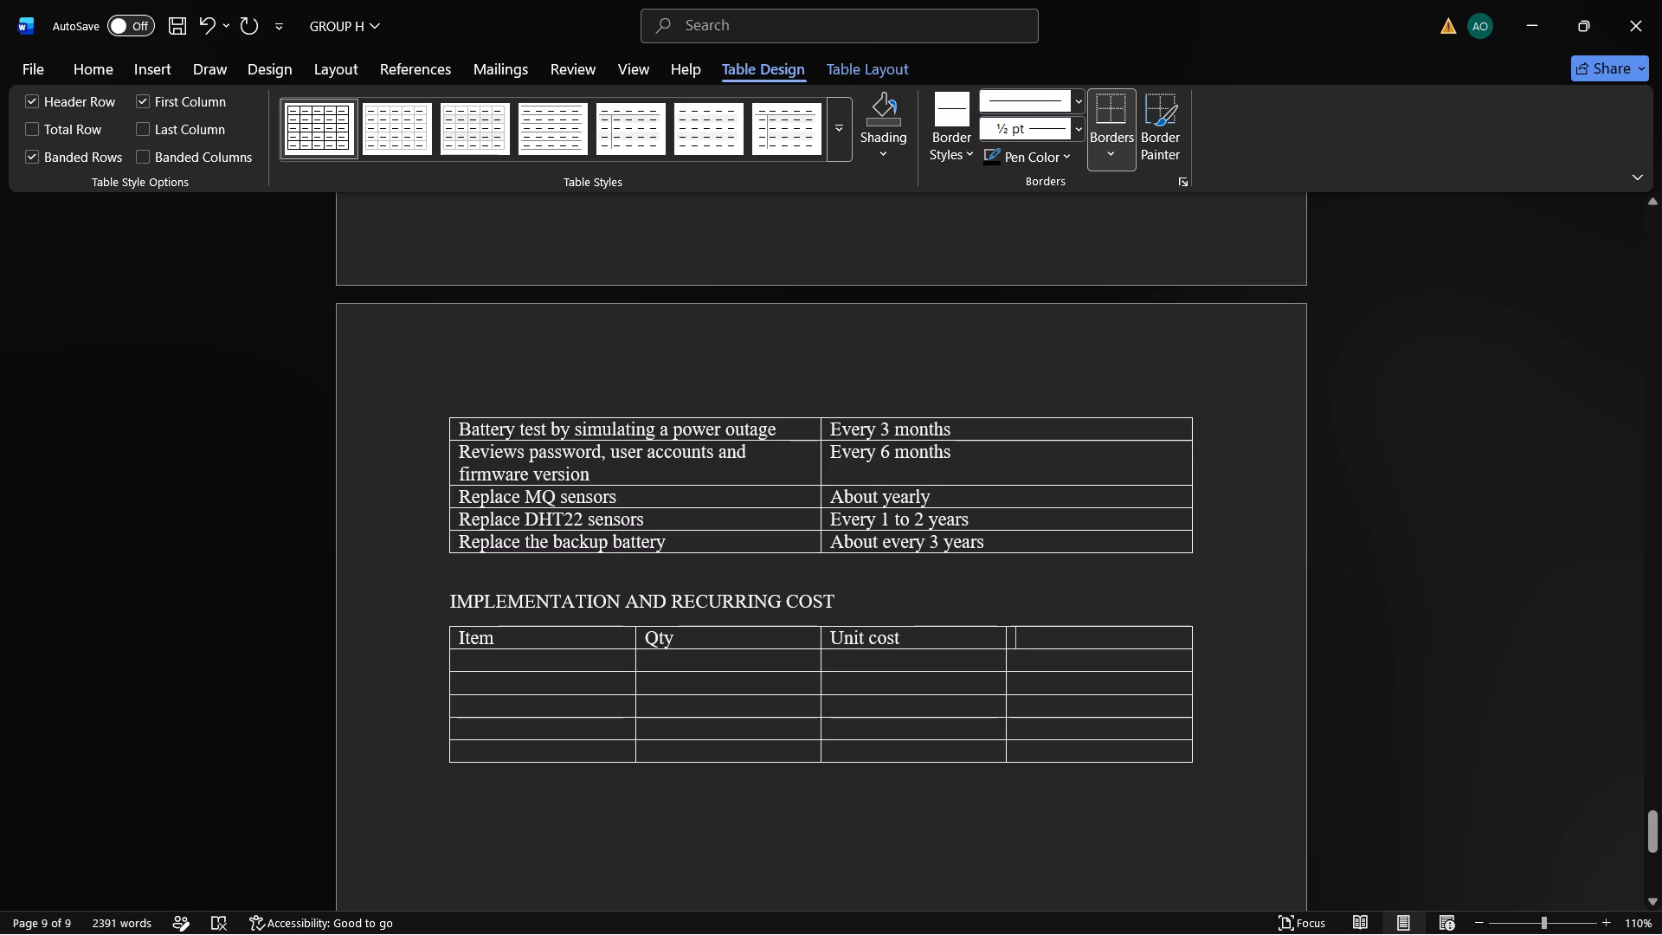
pyautogui.press('space')
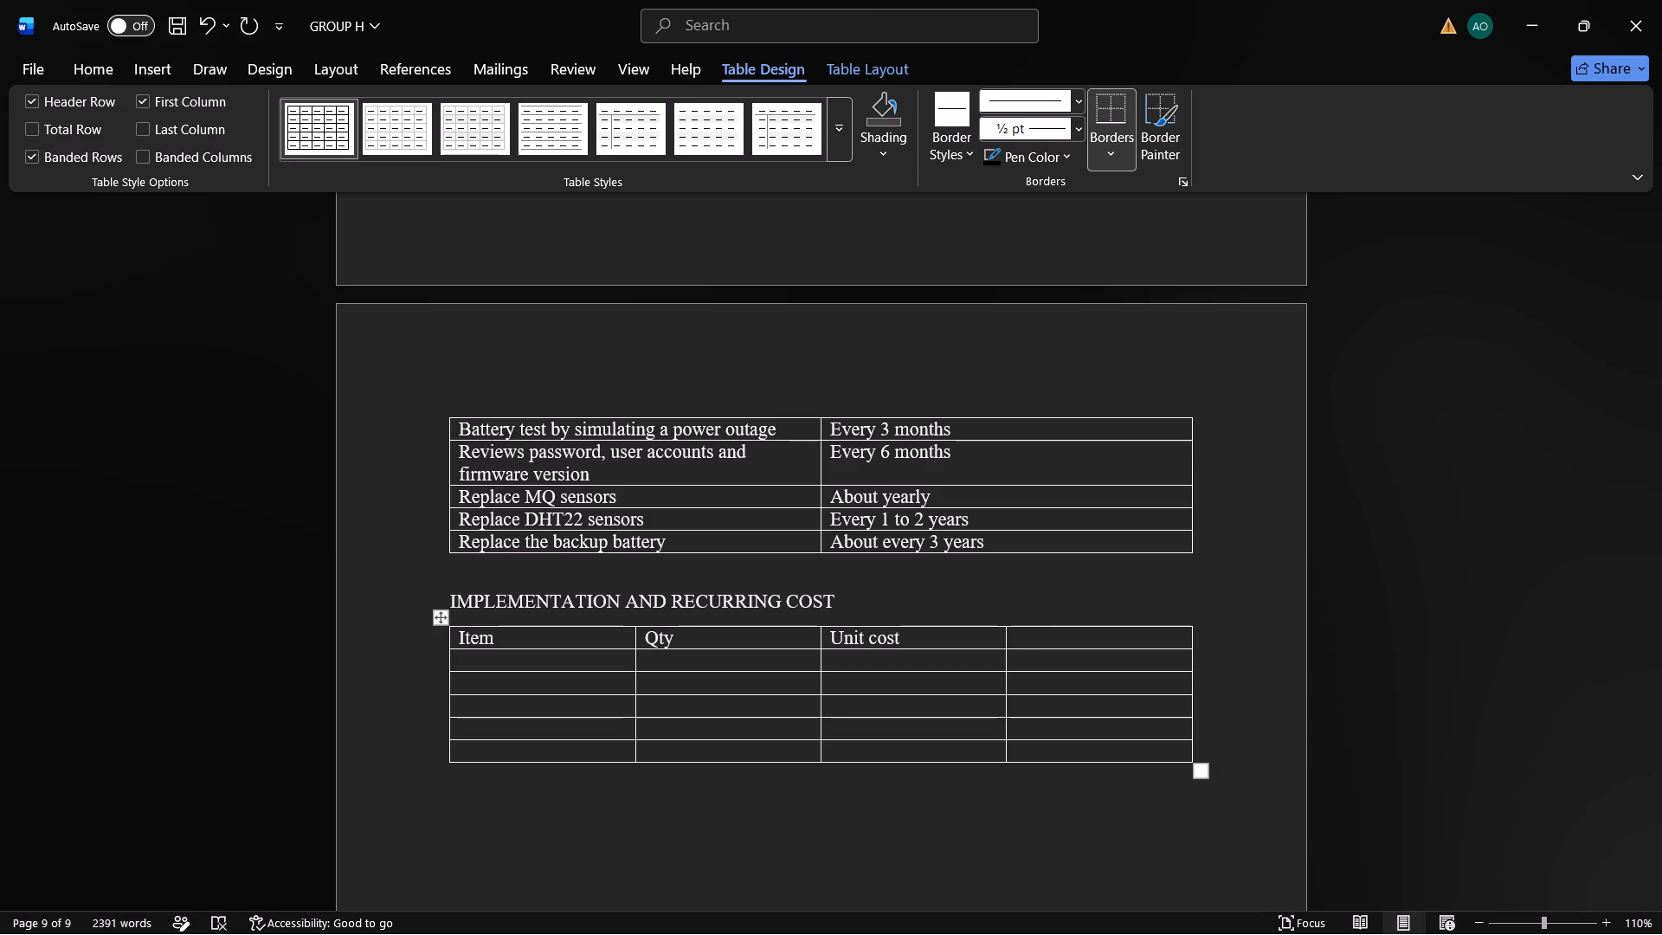
pyautogui.write('c')
pyautogui.write('os')
pyautogui.write('t')
pyautogui.press('space')
# Enter "ESP32 DevKit" as the first item in the Item column of the cost table.
pyautogui.click(500, 664)
pyautogui.write('ES')
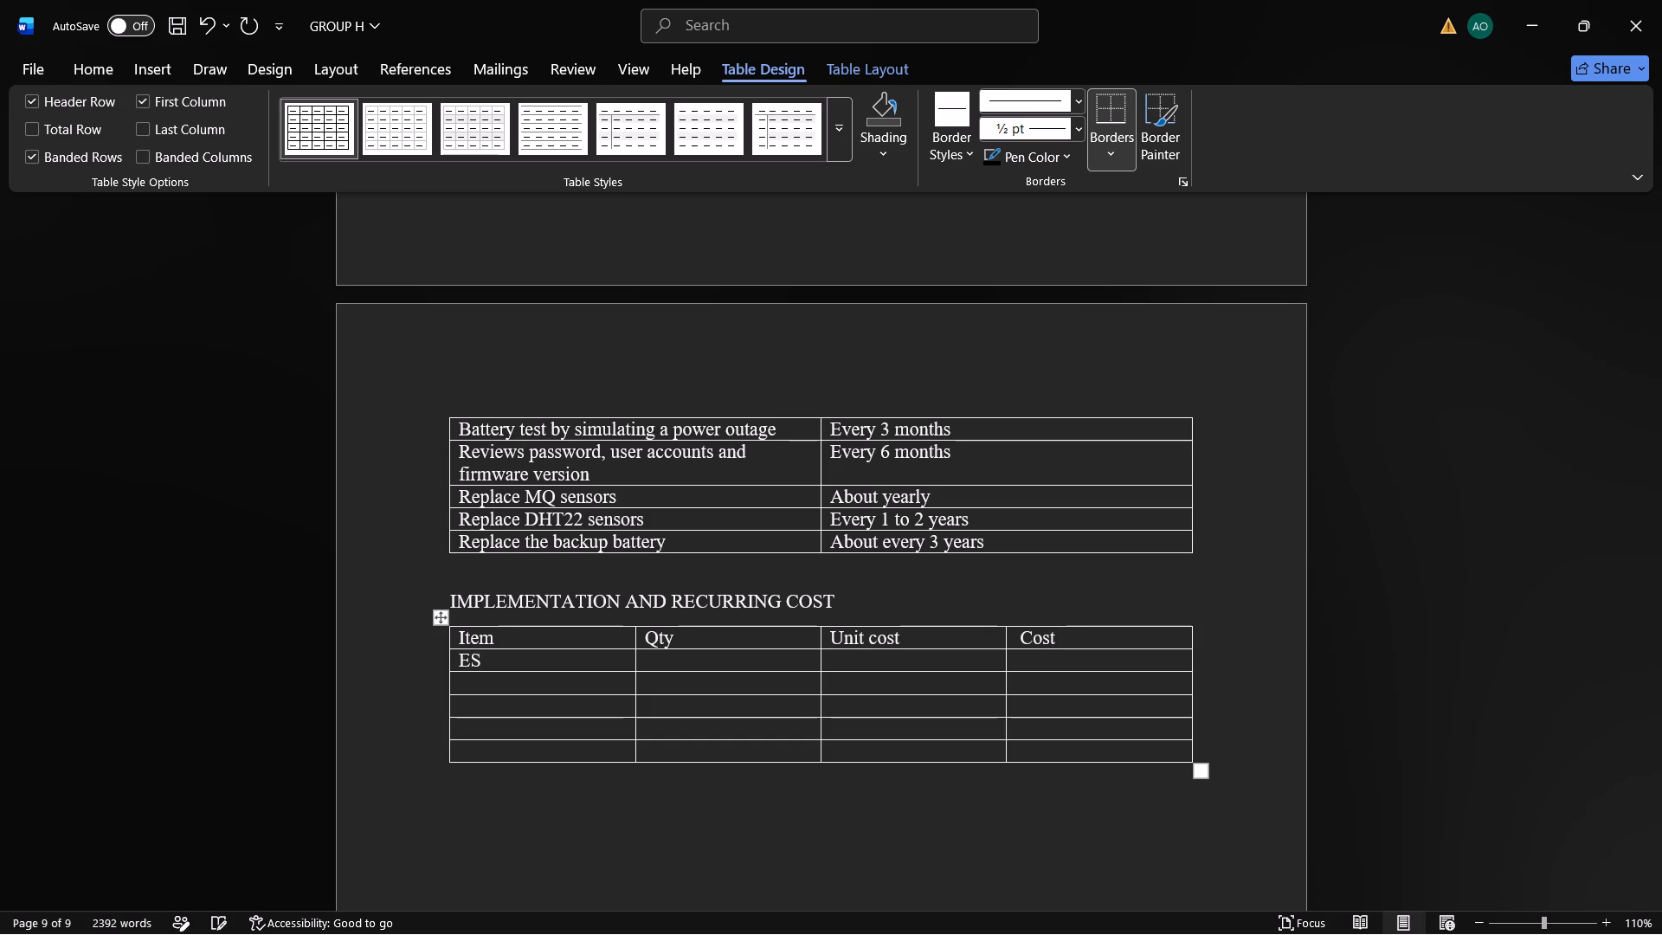
pyautogui.hotkey('shift', 'p')
pyautogui.write('32')
pyautogui.press('space')
pyautogui.write('DE')
pyautogui.press('BackSpace')
pyautogui.press('e')
pyautogui.press('v')
pyautogui.hotkey('shift', 'k')
pyautogui.write('it')
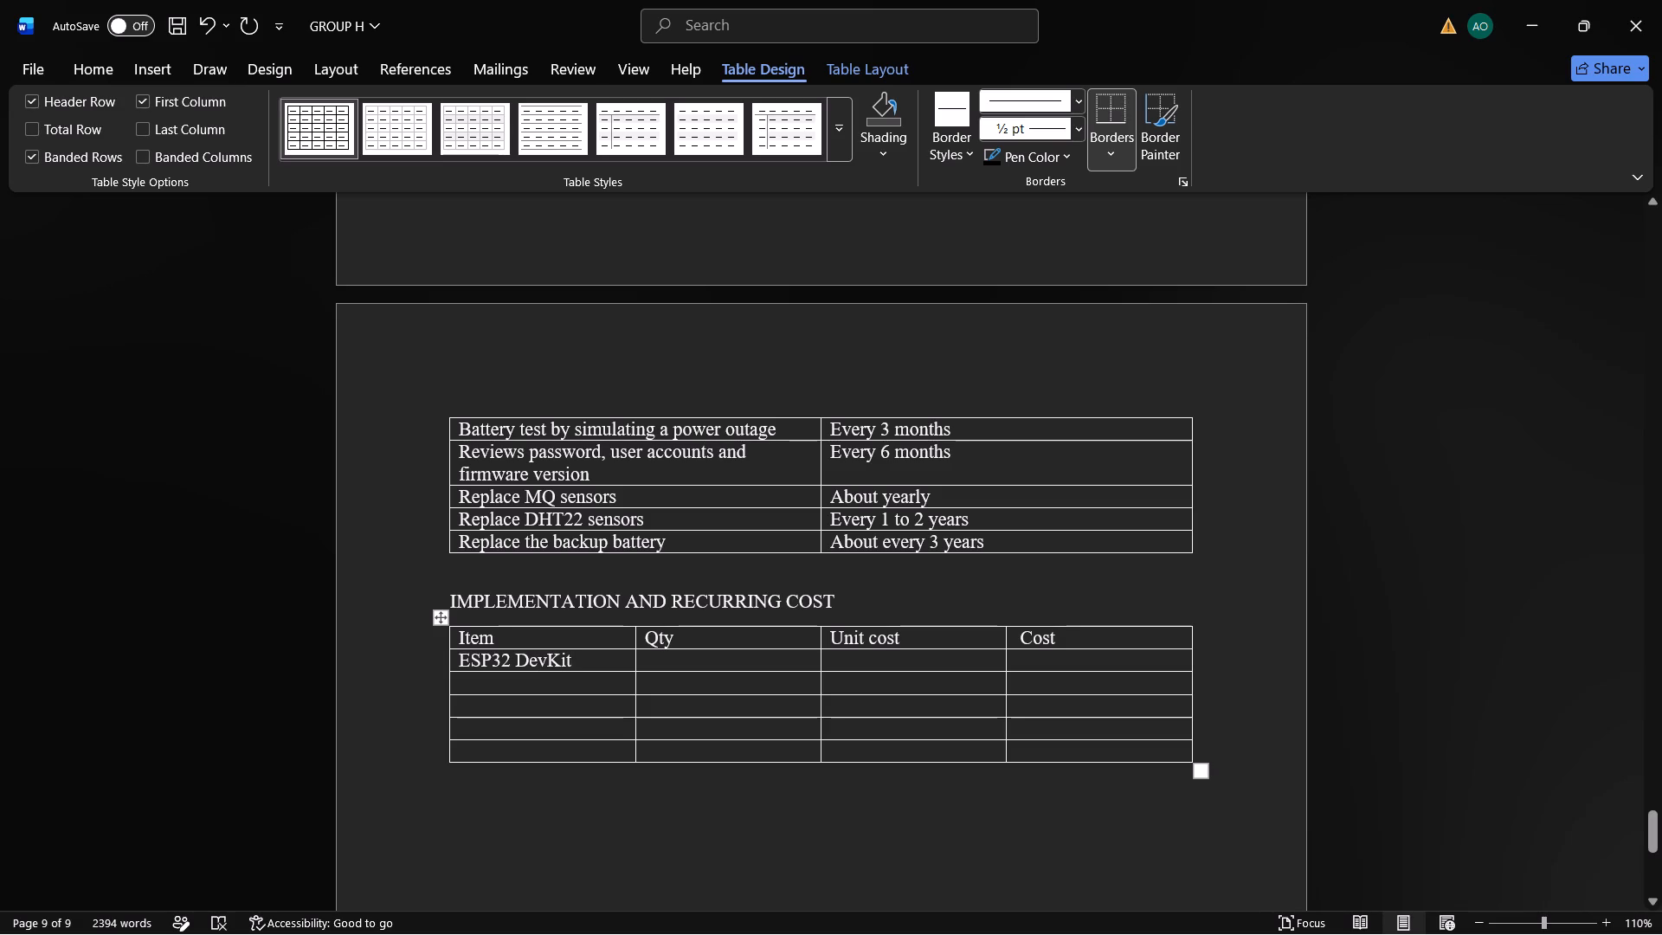
# Enter "DHT22 temperature and humidity sensor" as the second item in the cost table.
pyautogui.click(463, 687)
pyautogui.hotkey('shift', 'd')
pyautogui.hotkey('shift', 'h')
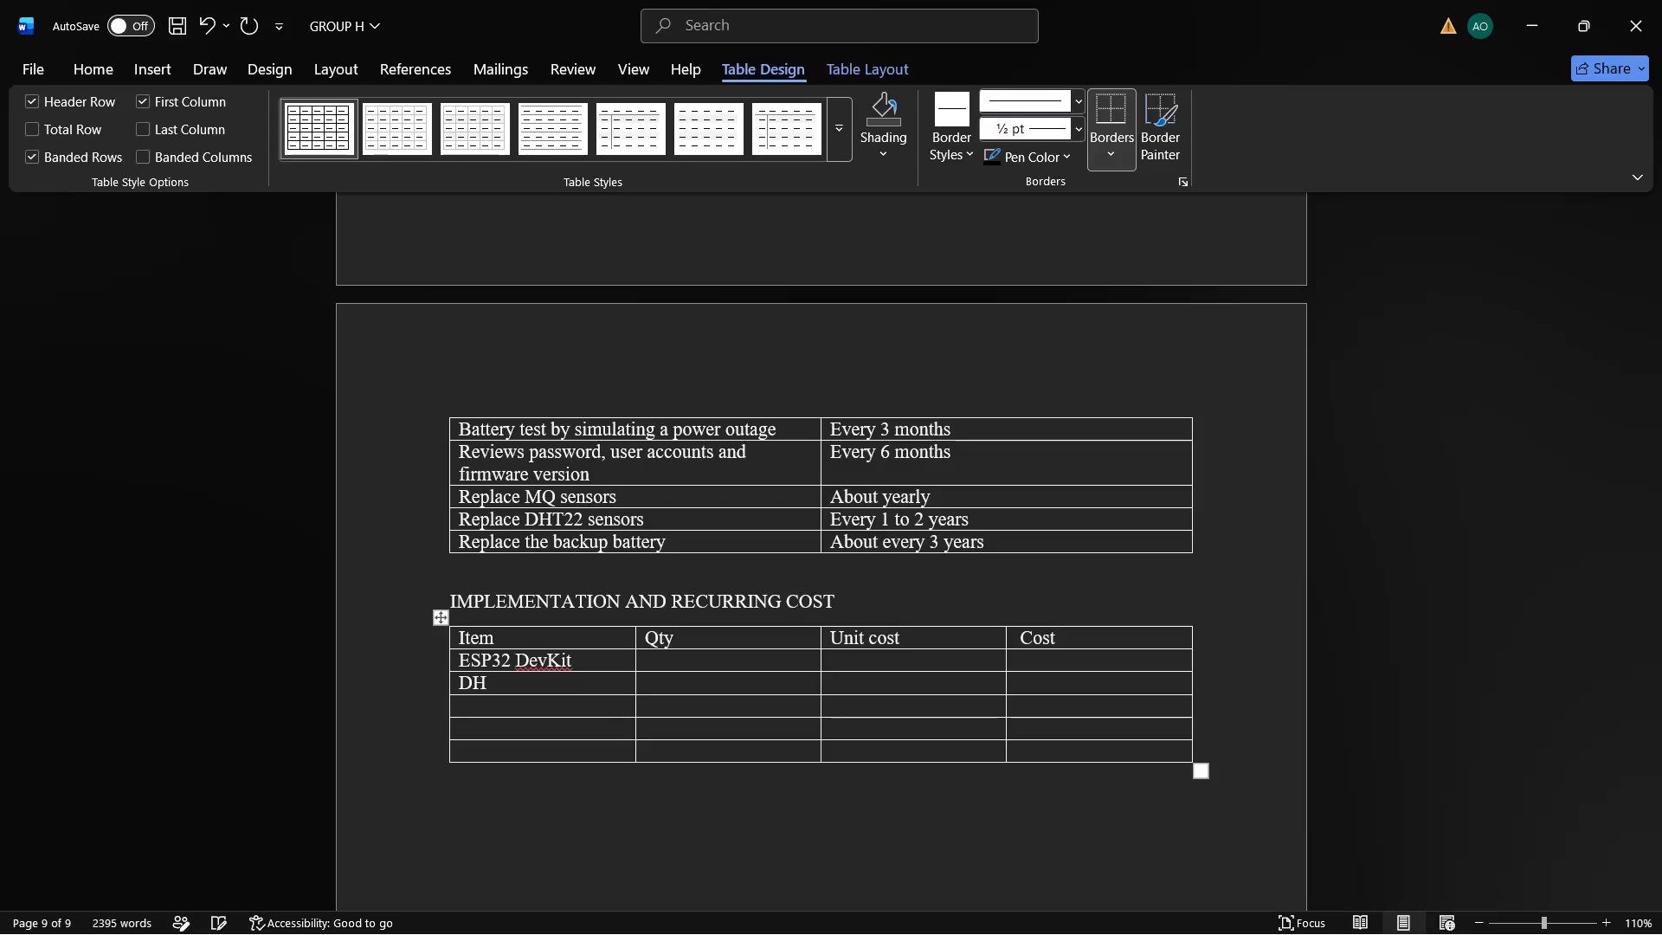
pyautogui.hotkey('shift', 't')
pyautogui.write('22')
pyautogui.press('space')
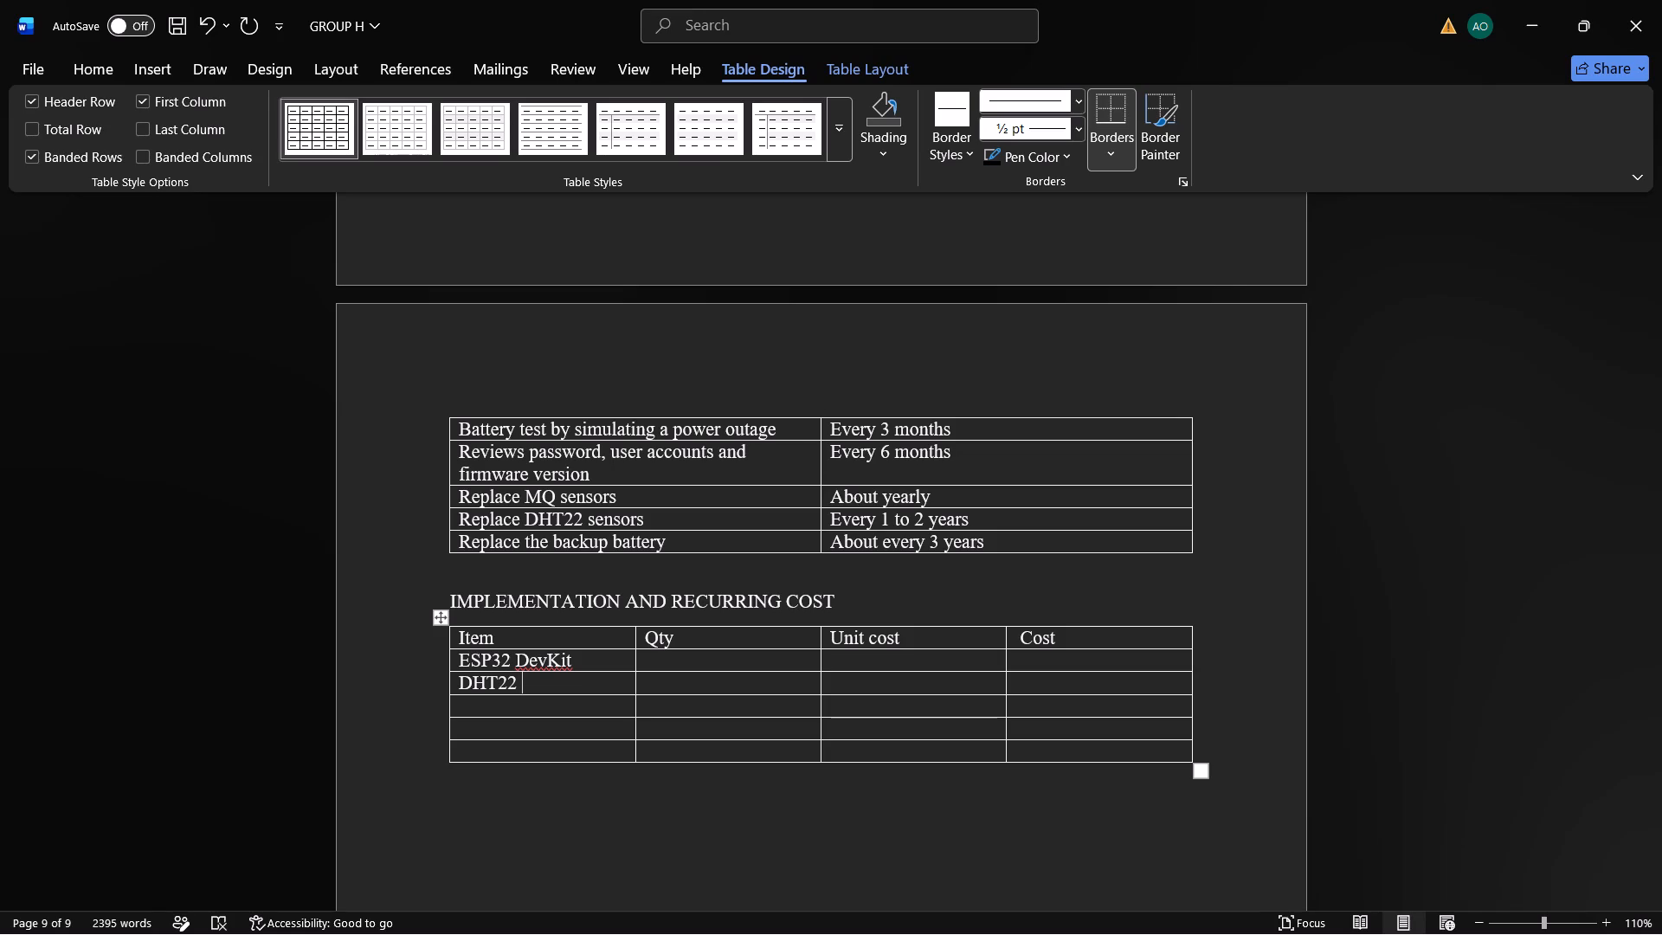
pyautogui.write('temperature and humidity sensio')
pyautogui.press('BackSpace')
pyautogui.press('BackSpace')
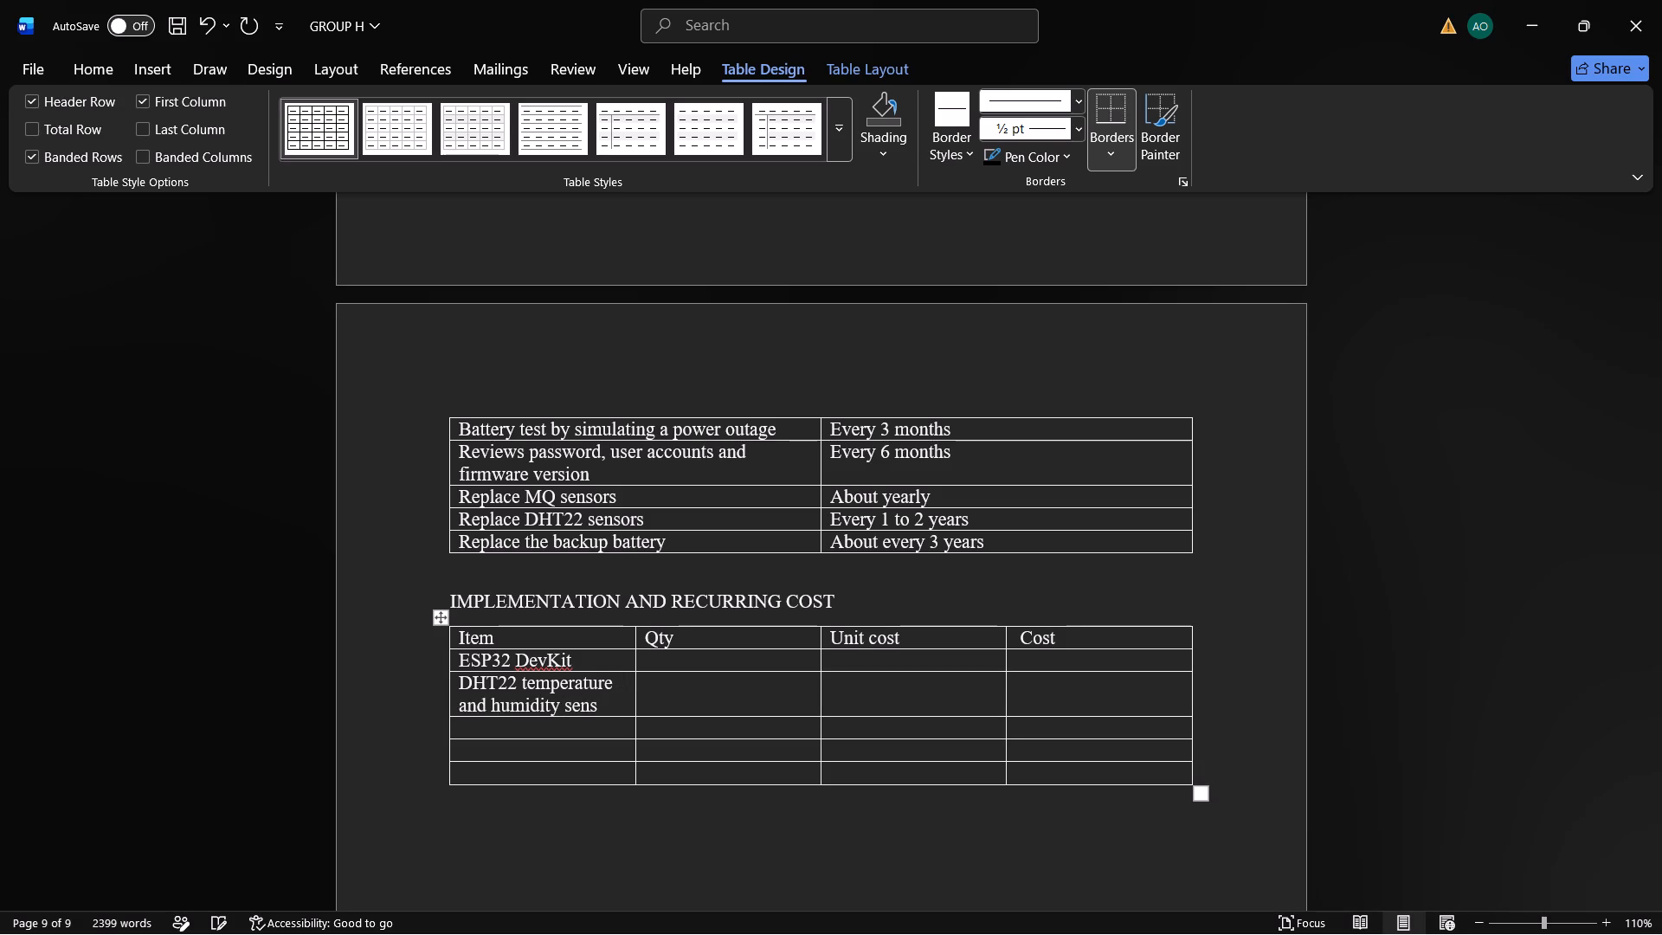
pyautogui.write('or')
# Enter "MQ-137 ammonia sensor module" as the third item in the Item column of the cost table.
pyautogui.click(479, 721)
pyautogui.hotkey('shift', 'm')
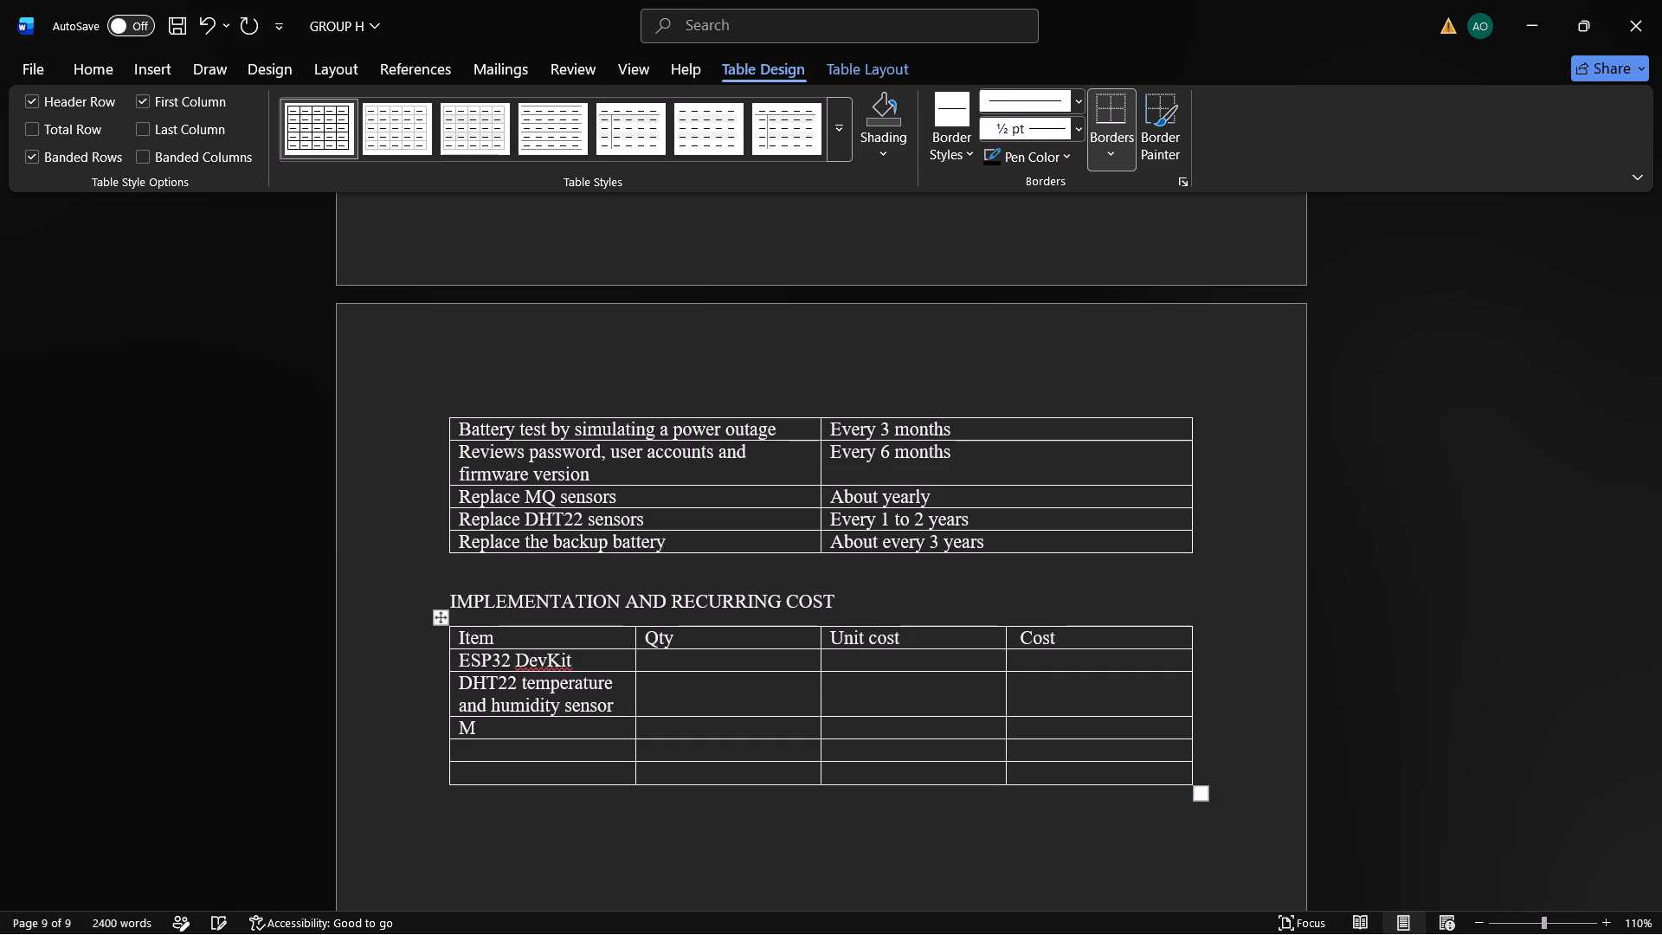
pyautogui.hotkey('shift', 'q')
pyautogui.press('-')
pyautogui.write('137')
pyautogui.press('space')
pyautogui.write('amm')
pyautogui.write('onia')
pyautogui.press('space')
pyautogui.write('sensor')
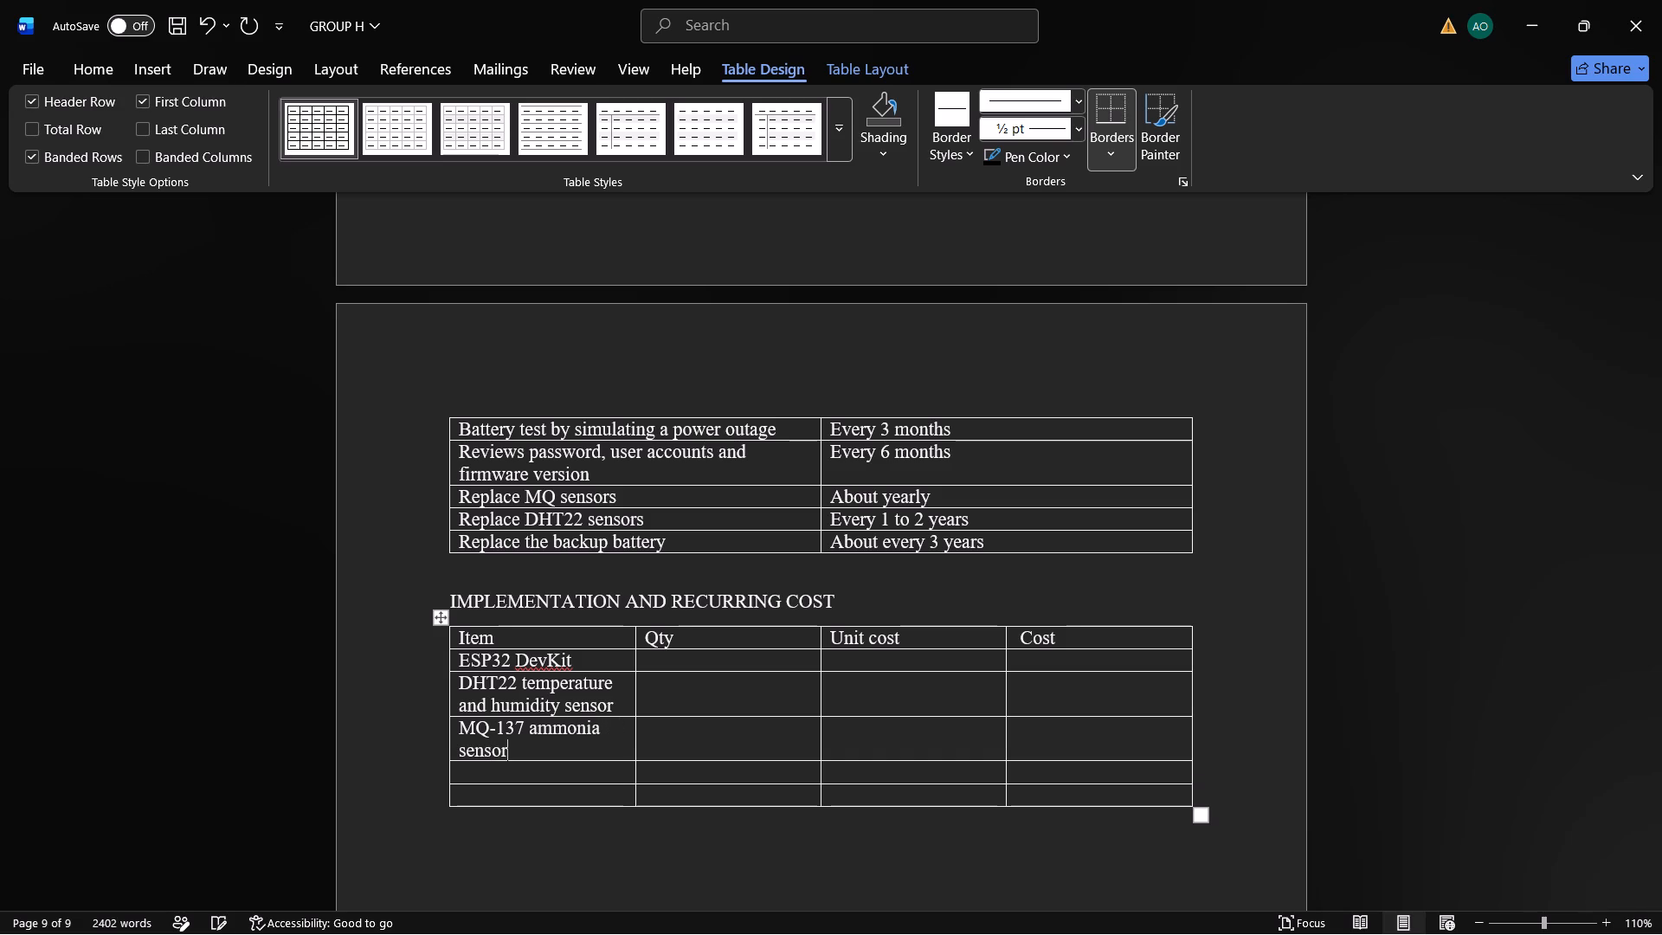
pyautogui.press('space')
pyautogui.write('mi')
pyautogui.press('BackSpace')
pyautogui.write('odule')
# Enter the fourth item in the Item column of the cost table, beginning with "MQ-135 air -".
pyautogui.click(470, 774)
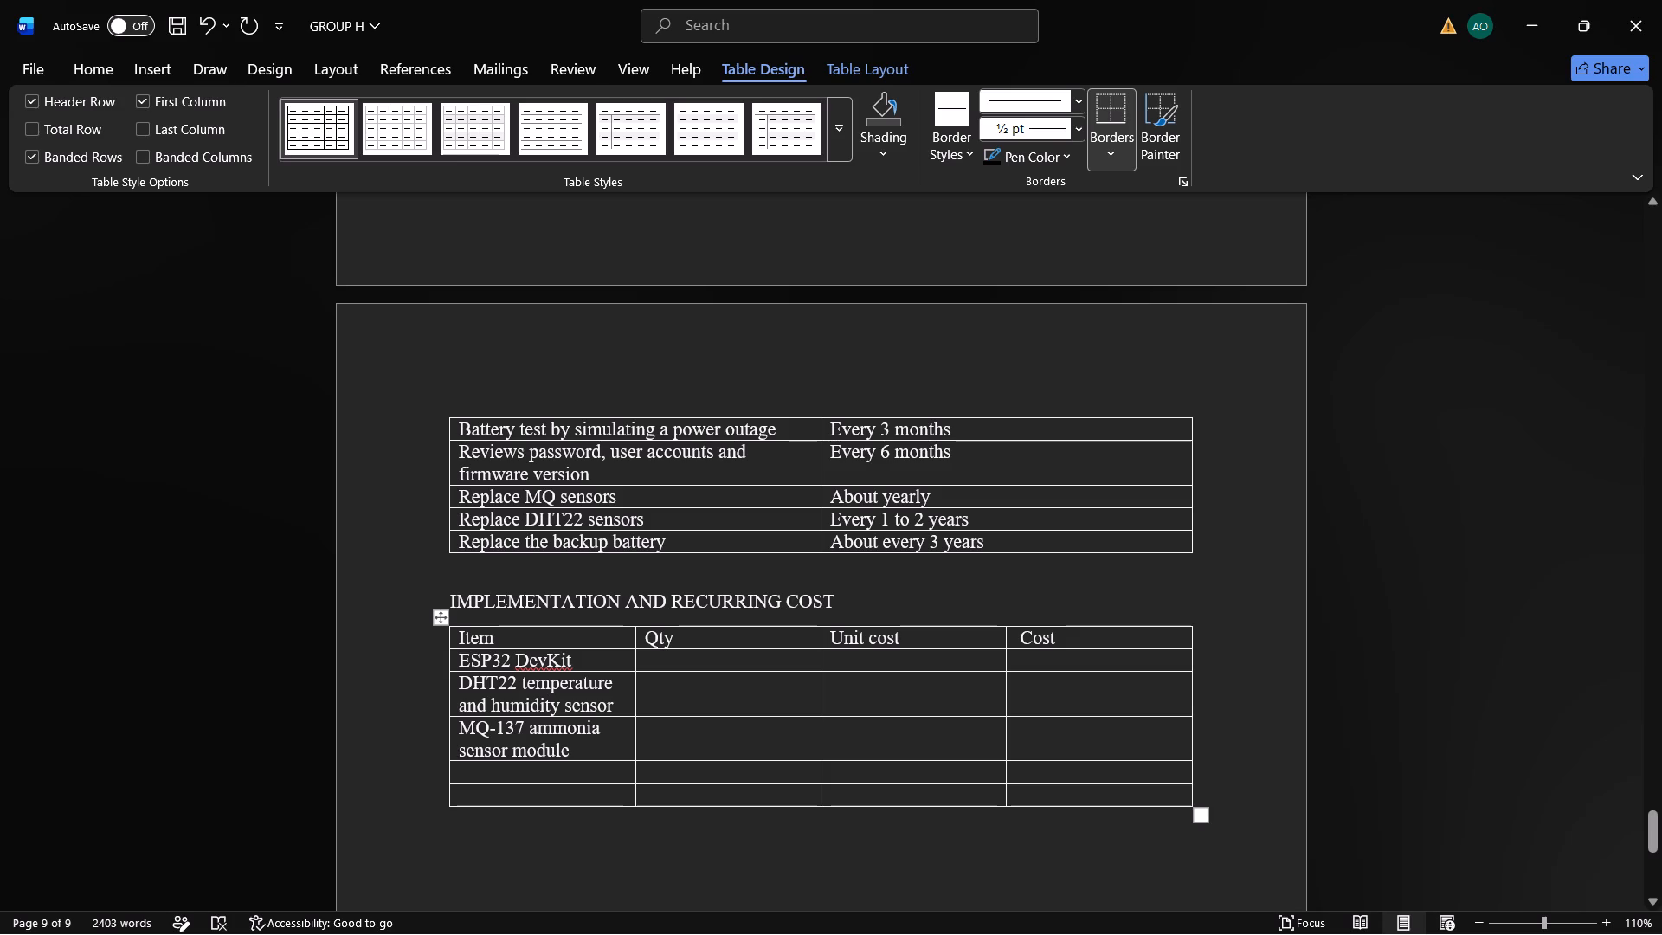
pyautogui.hotkey('shift', 'm')
pyautogui.press('q')
pyautogui.press('BackSpace')
pyautogui.hotkey('shift', 'q')
pyautogui.press('-')
pyautogui.write('135')
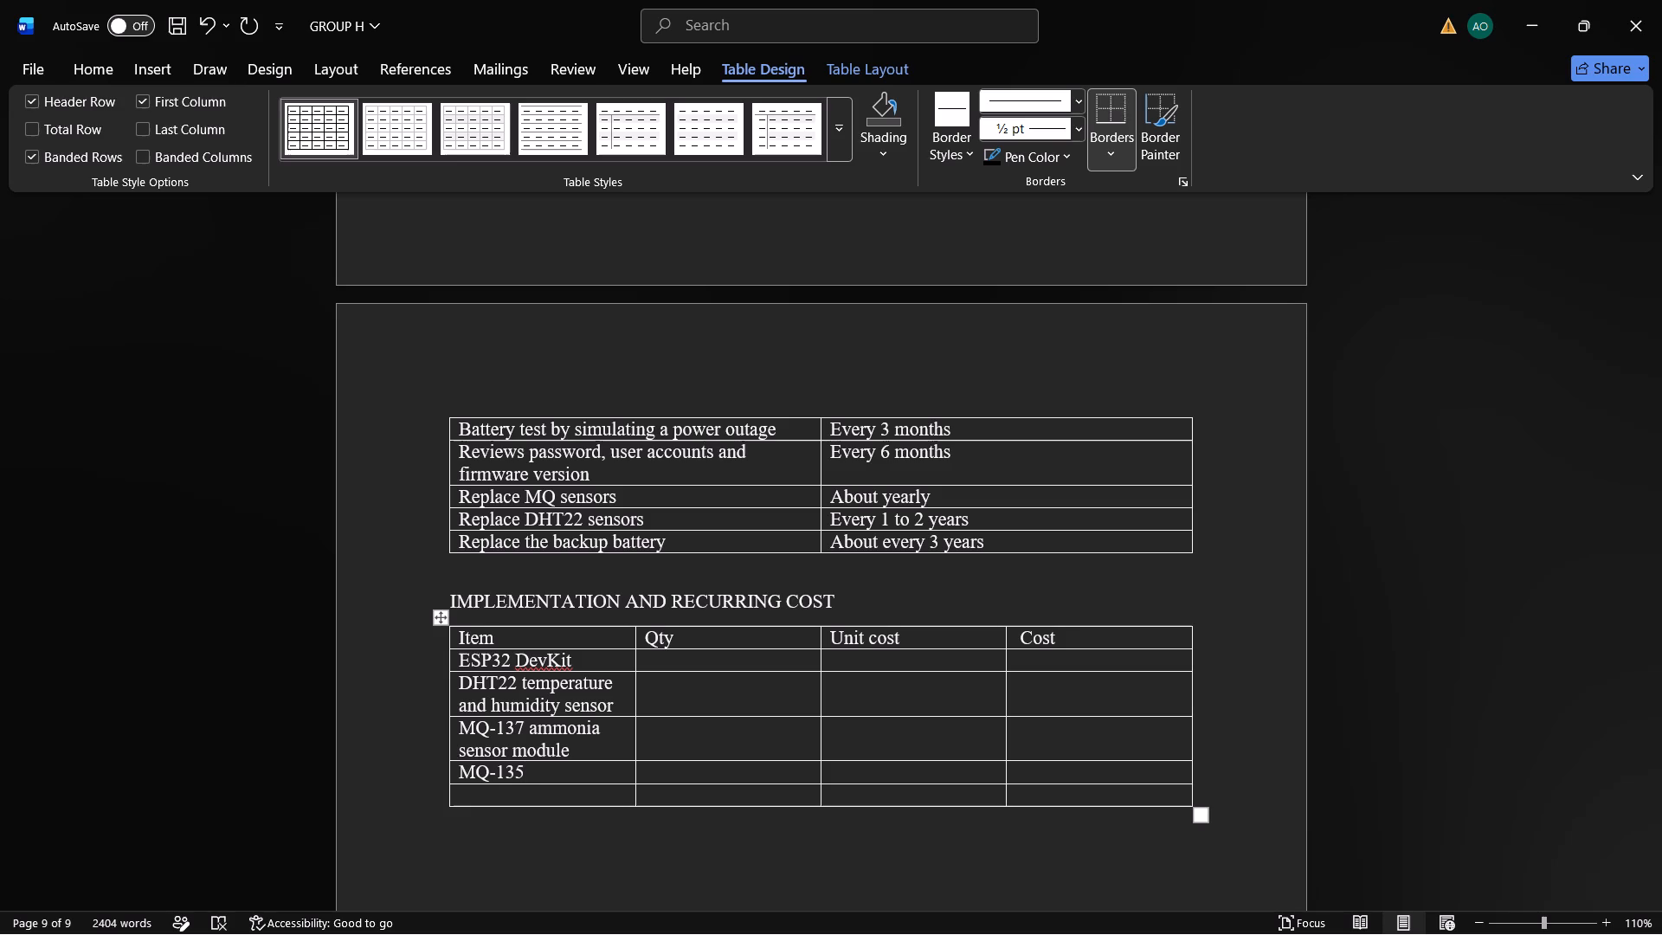
pyautogui.press('space')
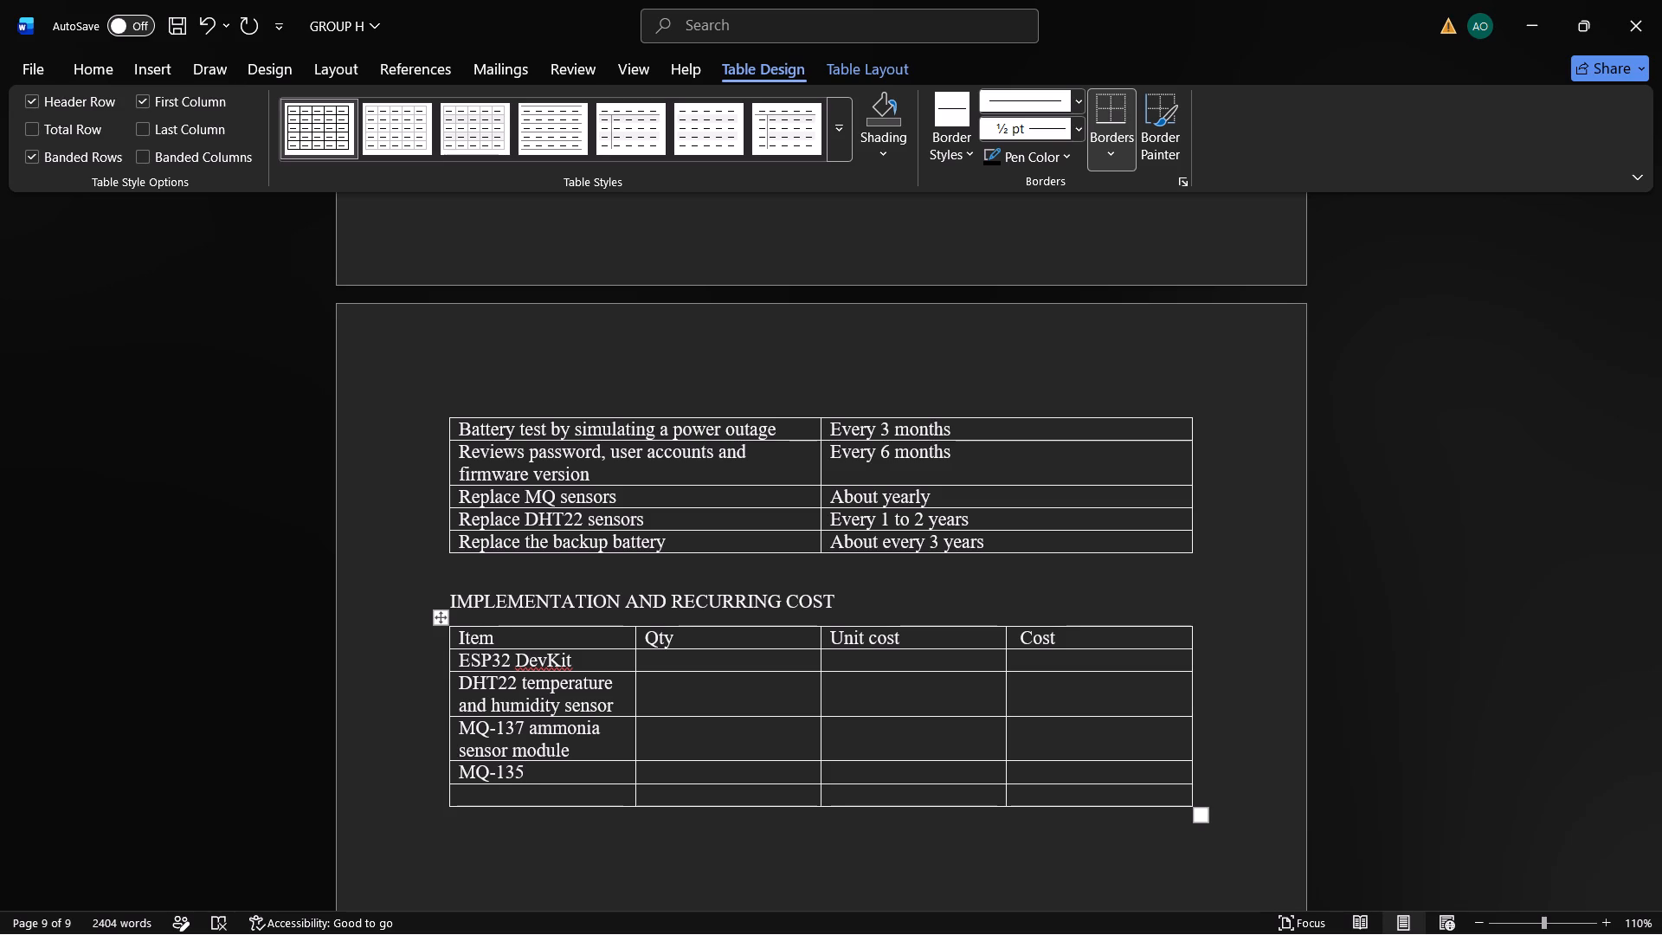
pyautogui.write('air')
pyautogui.press('space')
pyautogui.hotkey('shift', '_')
pyautogui.press('BackSpace')
pyautogui.press('-')
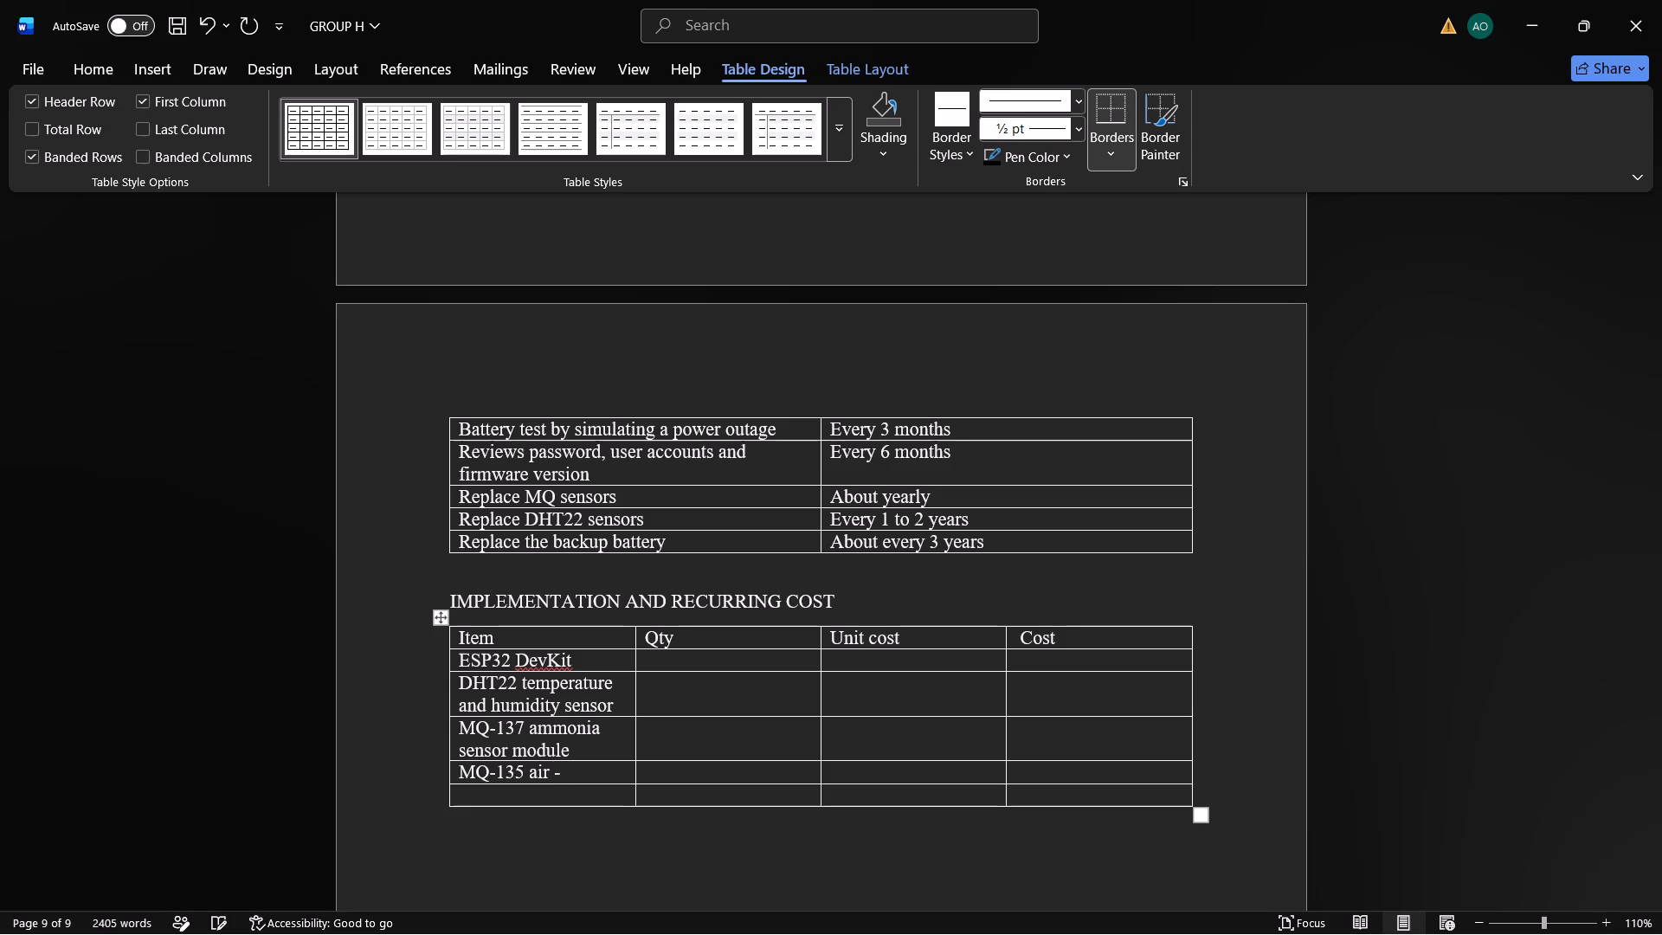
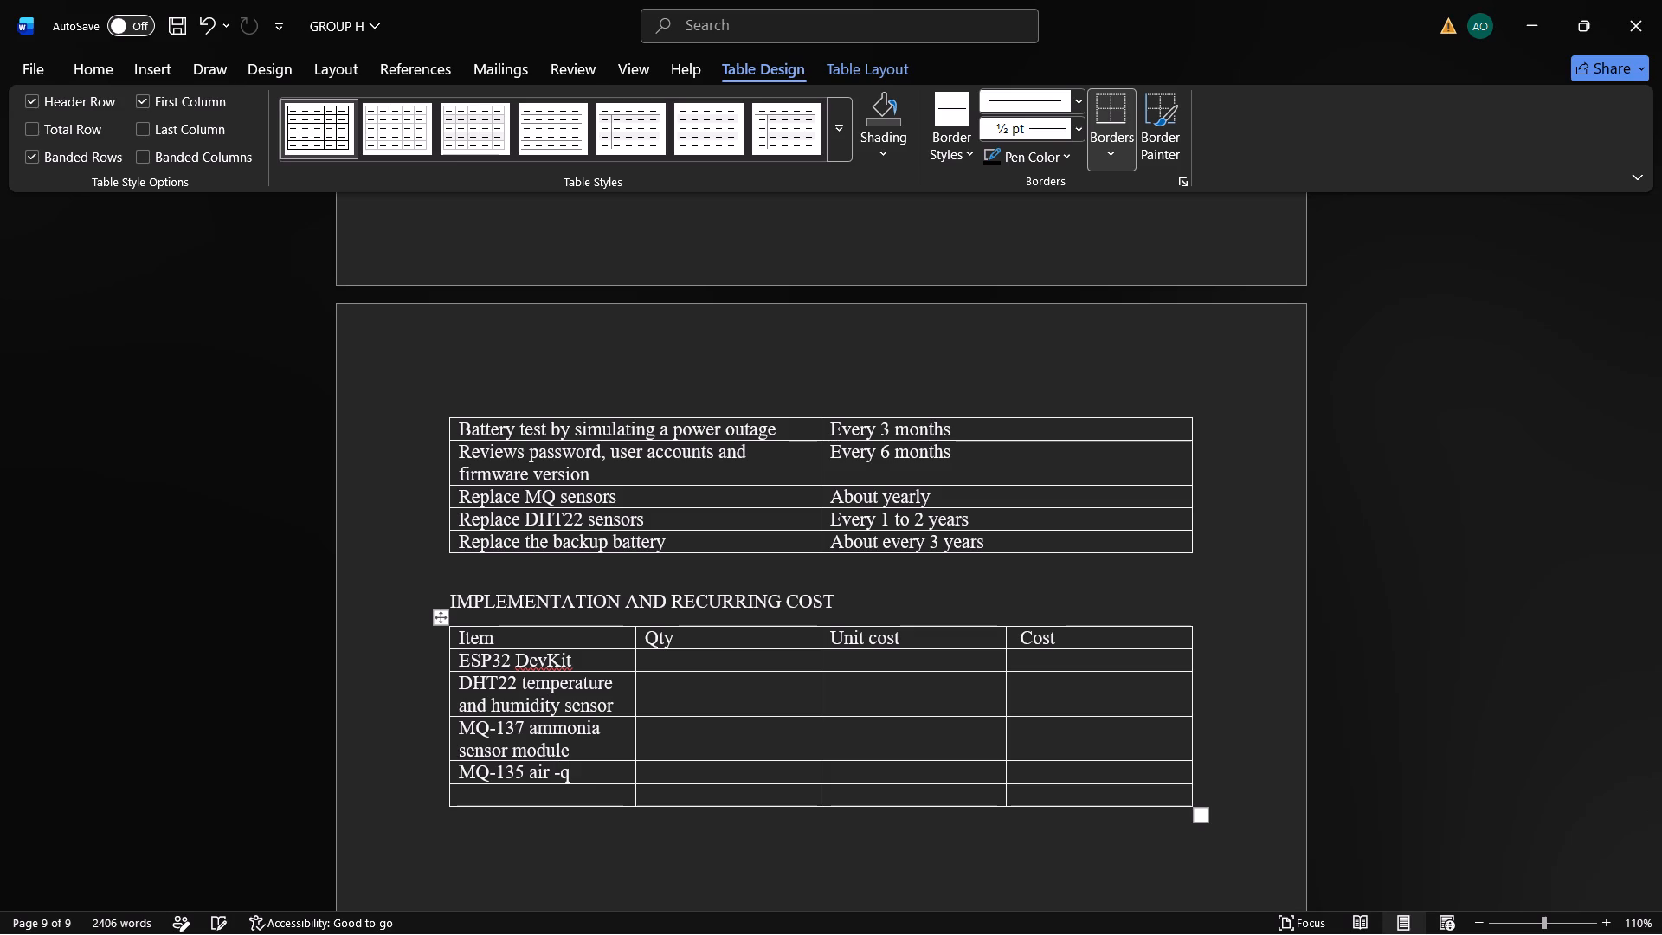
# Complete the MQ-135 entry in the cost table's Item column so it reads "MQ-135 air -quality".
pyautogui.write('uliry')
pyautogui.press('BackSpace')
pyautogui.press('BackSpace')
pyautogui.press('BackSpace')
pyautogui.press('BackSpace')
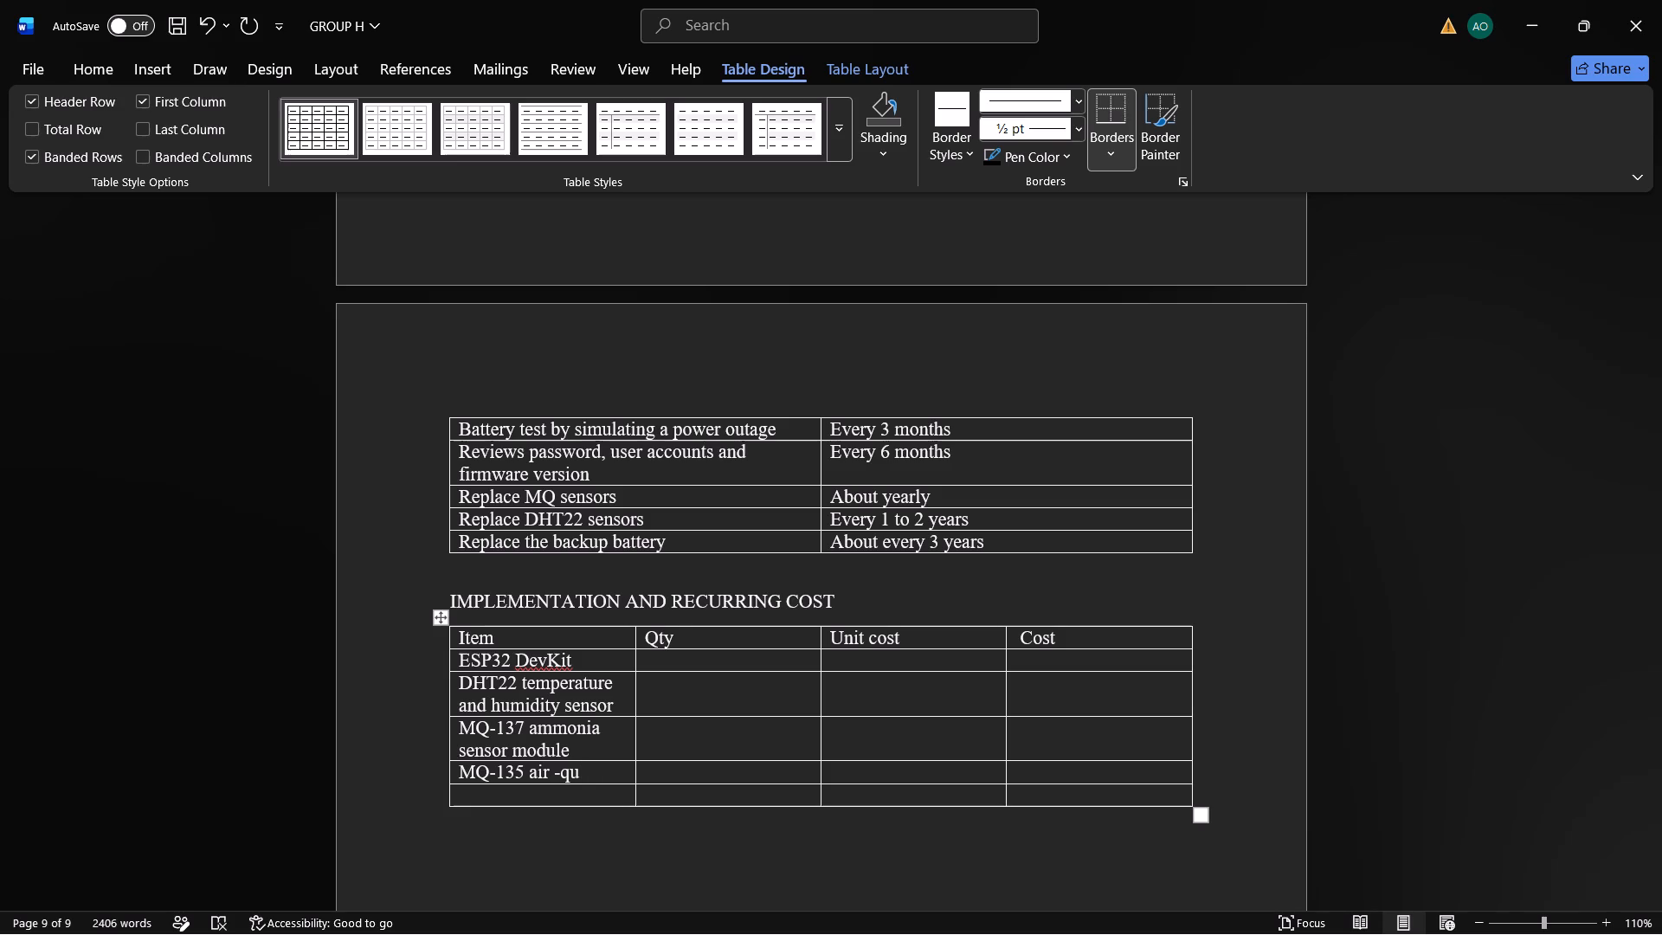
pyautogui.press('a')
pyautogui.write('lity')
# Enter "BH1750 light sensor" in the Item cell below the MQ-135 entry.
pyautogui.press('Down')
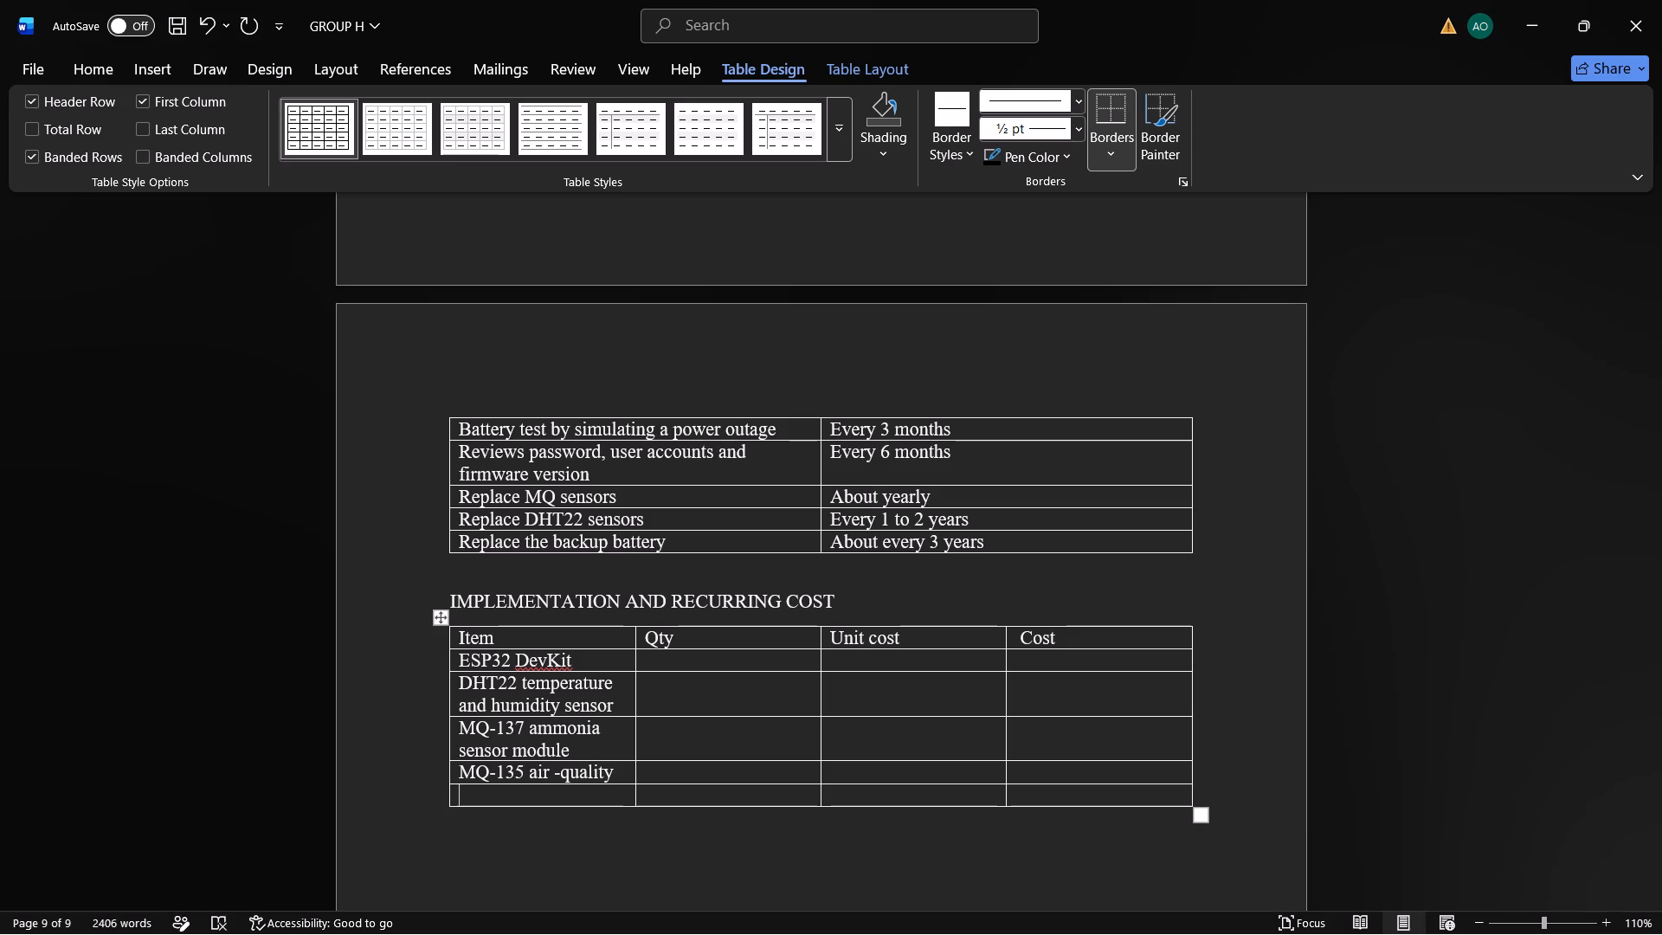
pyautogui.write('BH')
pyautogui.write('175')
pyautogui.write('0')
pyautogui.press('space')
pyautogui.write('light senso')
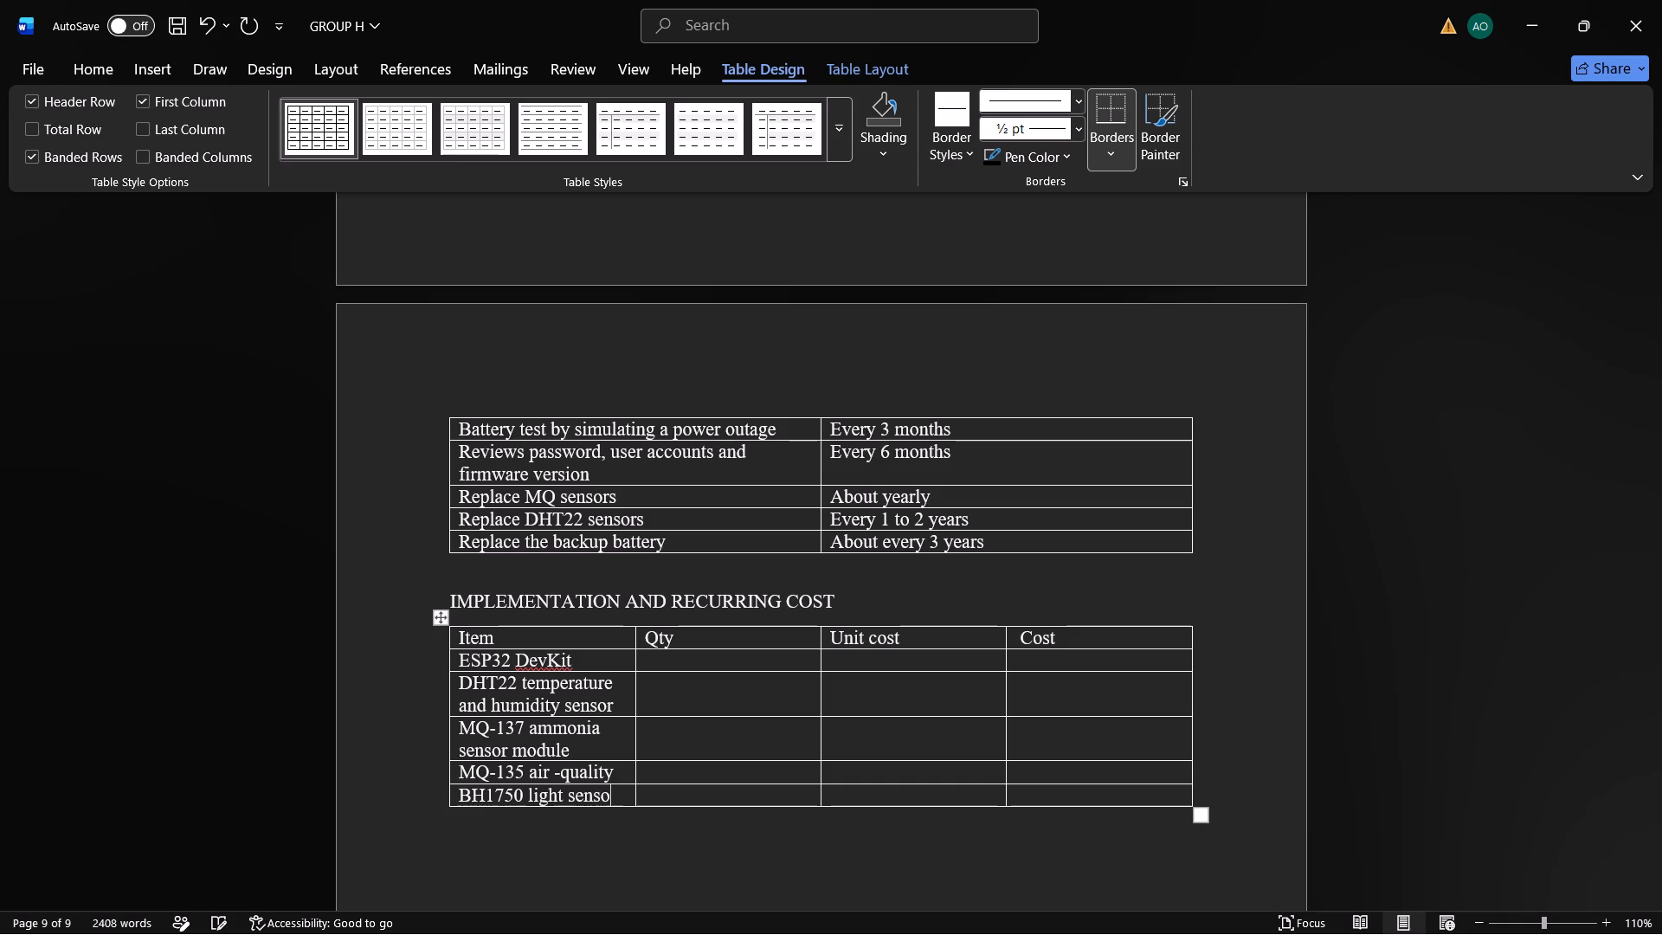
pyautogui.press('r')
# Add seven empty rows to the implementation cost table below the BH1750 light sensor row.
pyautogui.scroll(-1, 458, 803)
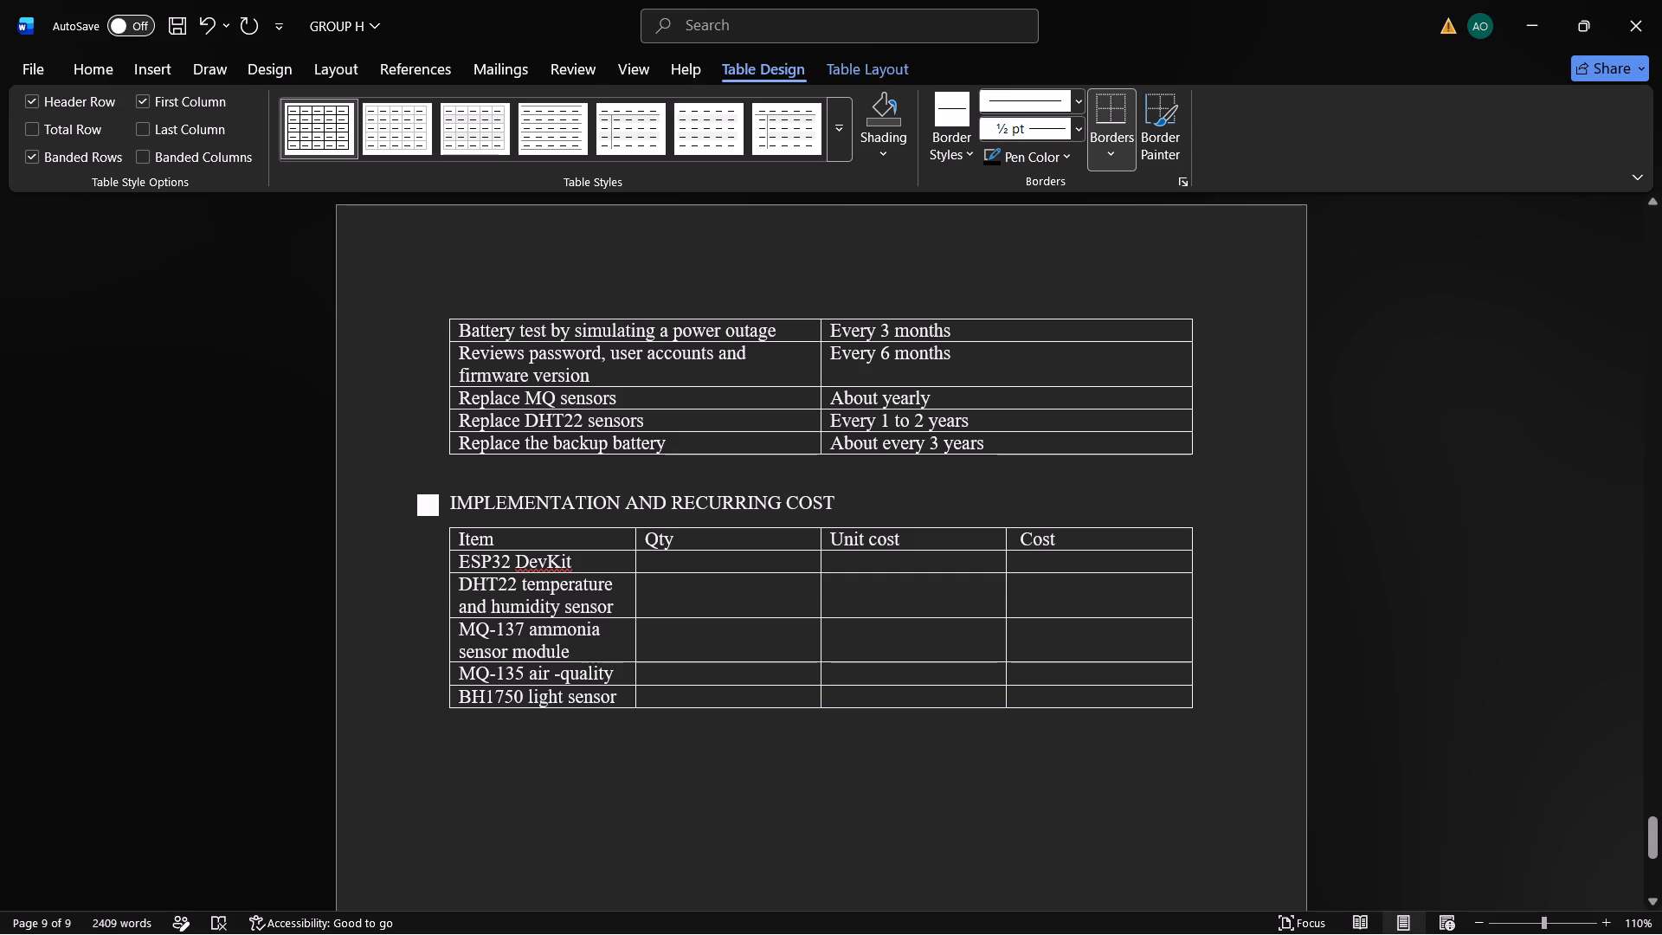
pyautogui.click(448, 708)
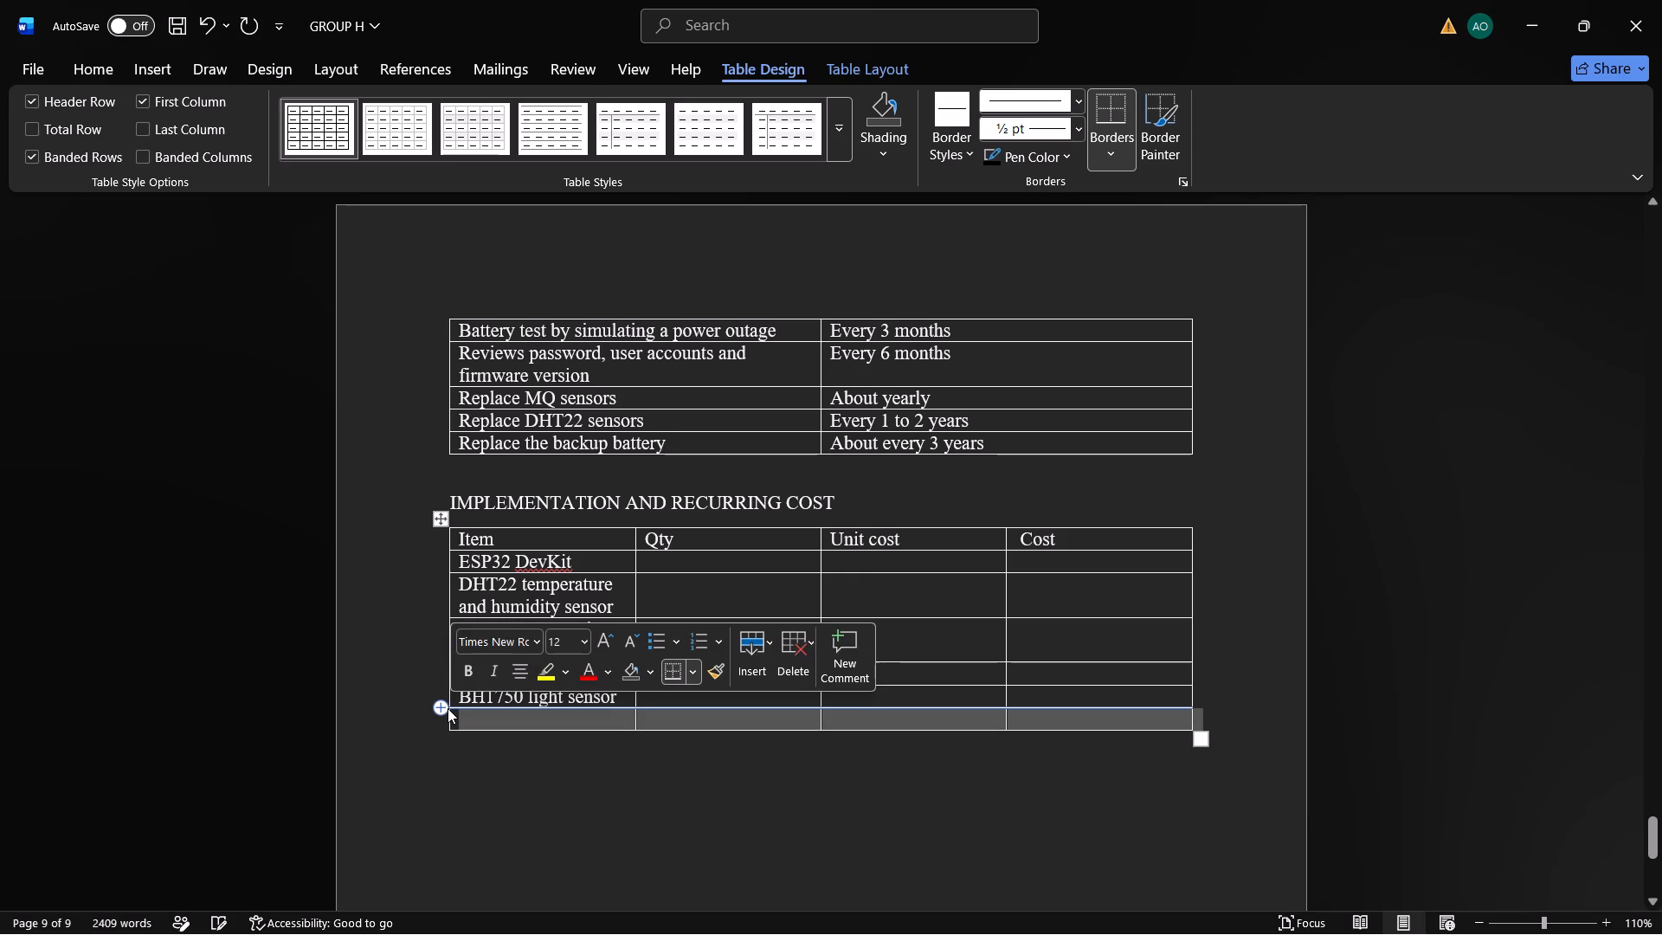
pyautogui.click(443, 709)
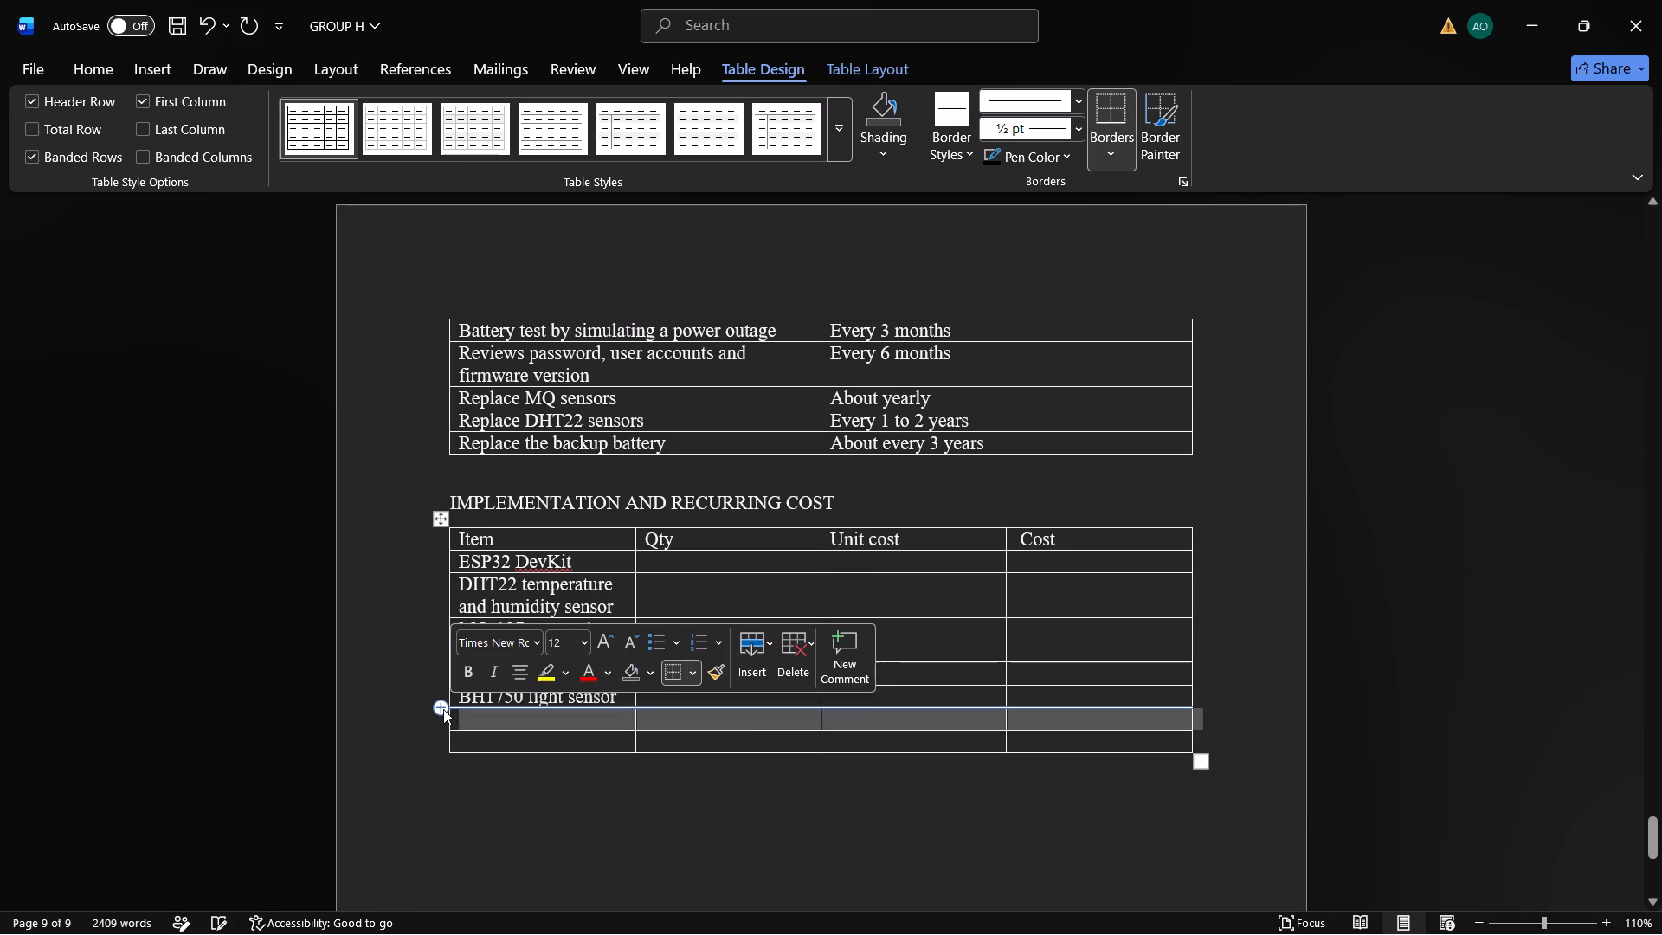
pyautogui.click(443, 709)
pyautogui.click(443, 709)
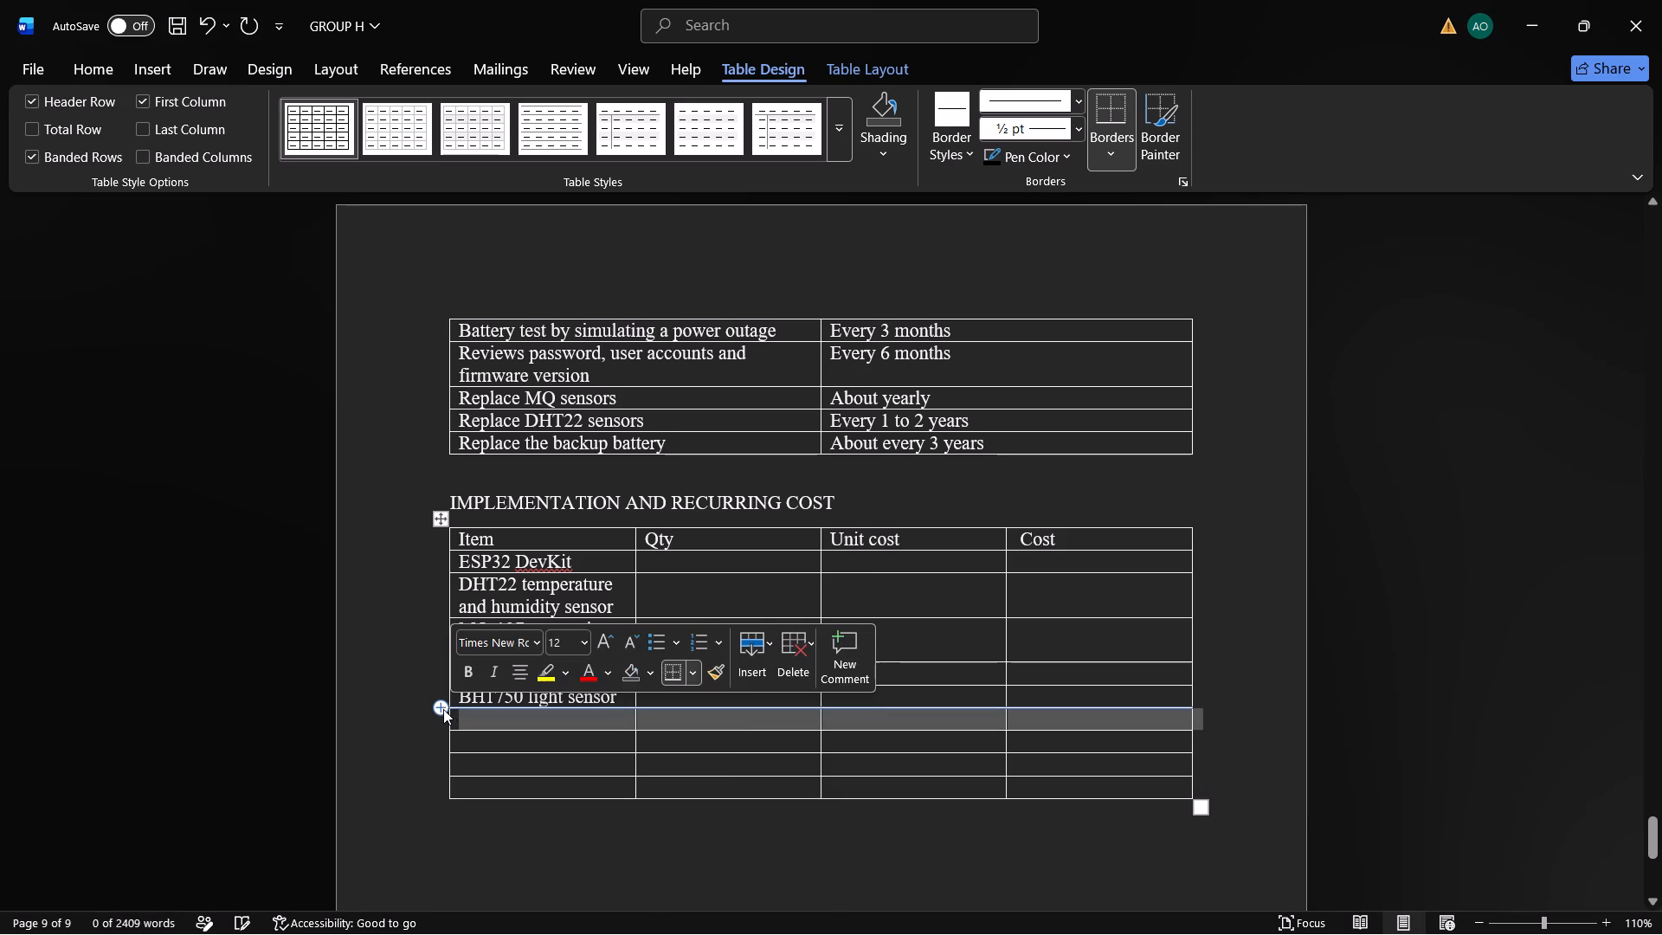
pyautogui.doubleClick(443, 709)
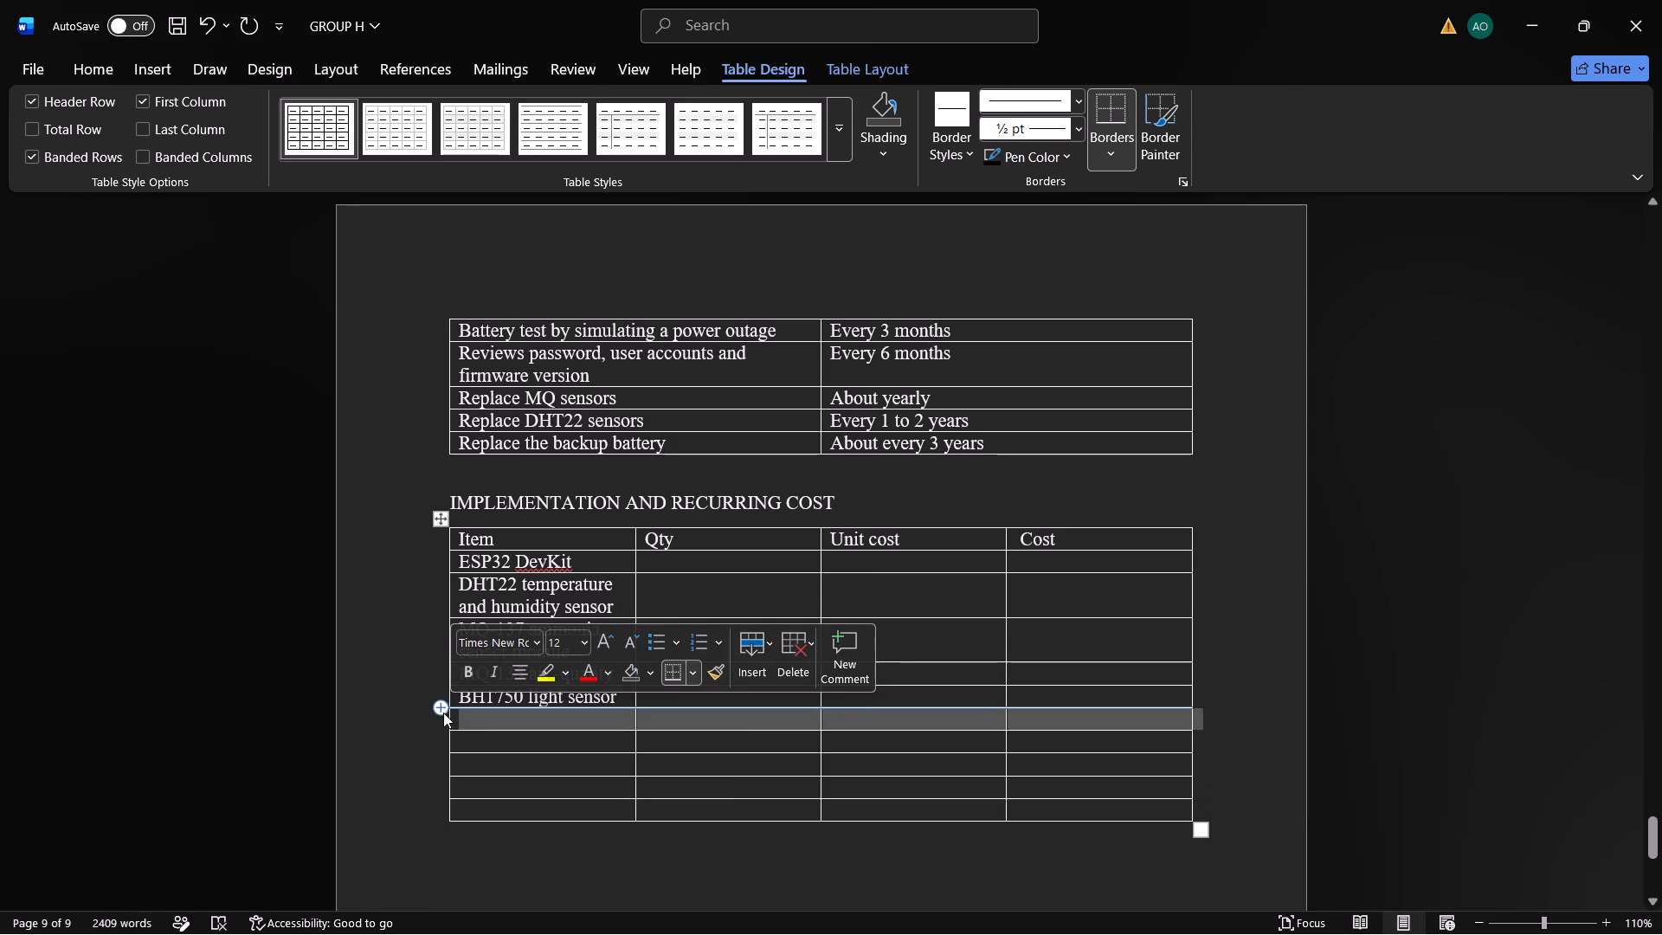
pyautogui.click(441, 710)
pyautogui.click(441, 710)
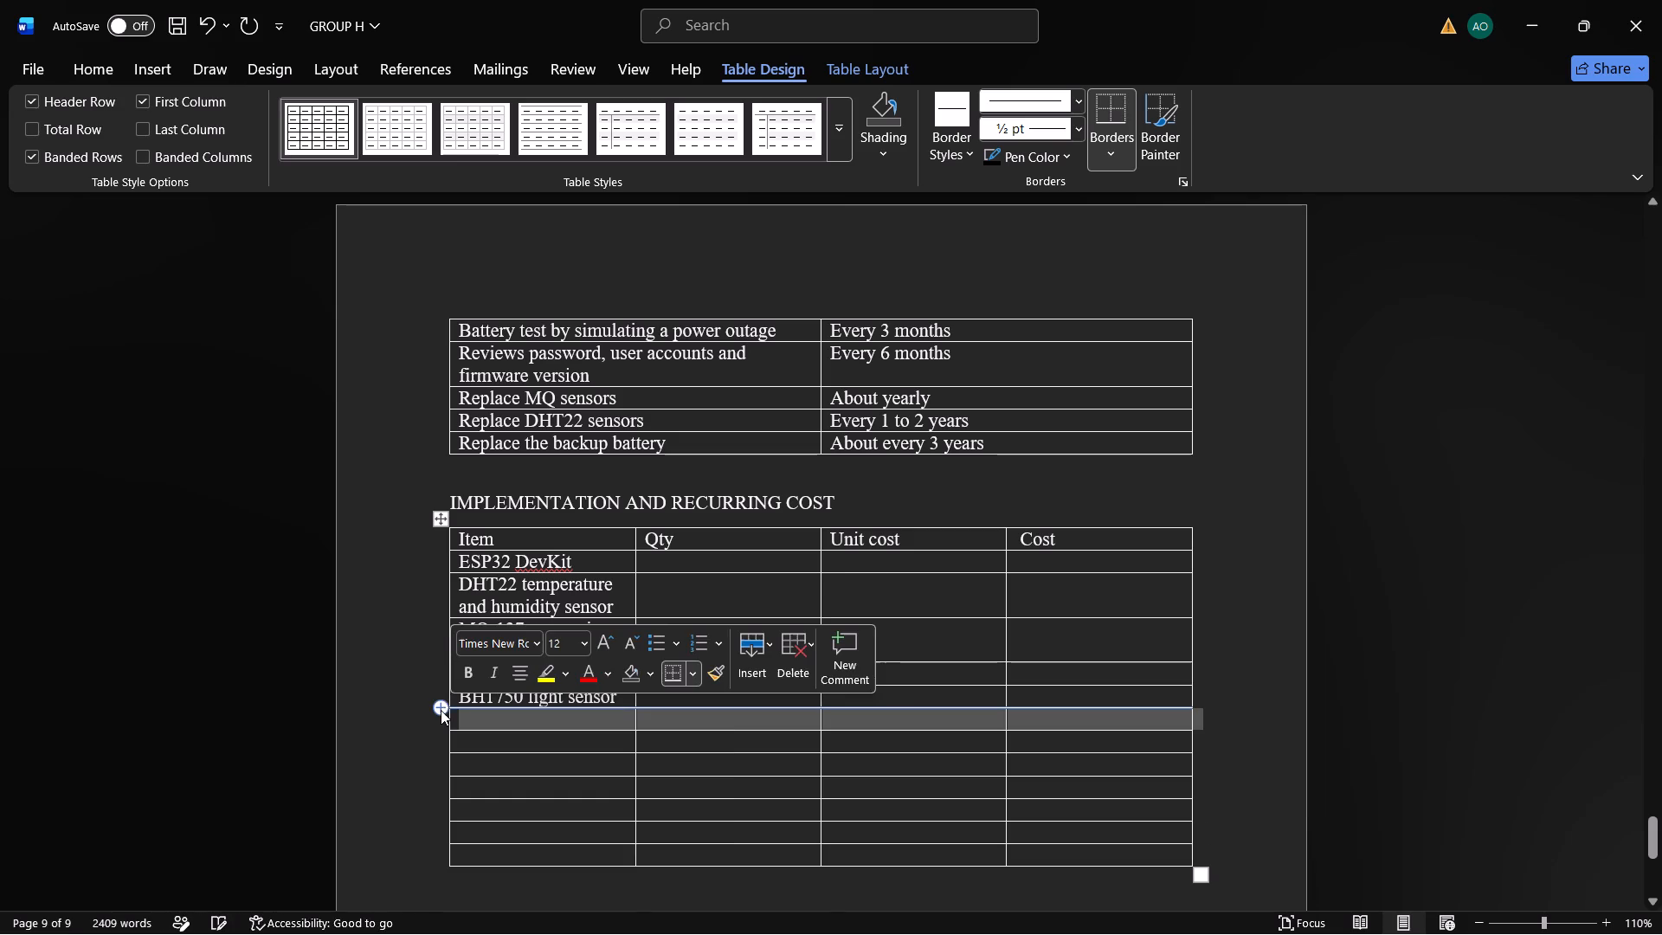
# Enter "JSN-SR04T waterproof ultrasonic sensor" in the Item cell below the BH1750 light sensor.
pyautogui.click(486, 720)
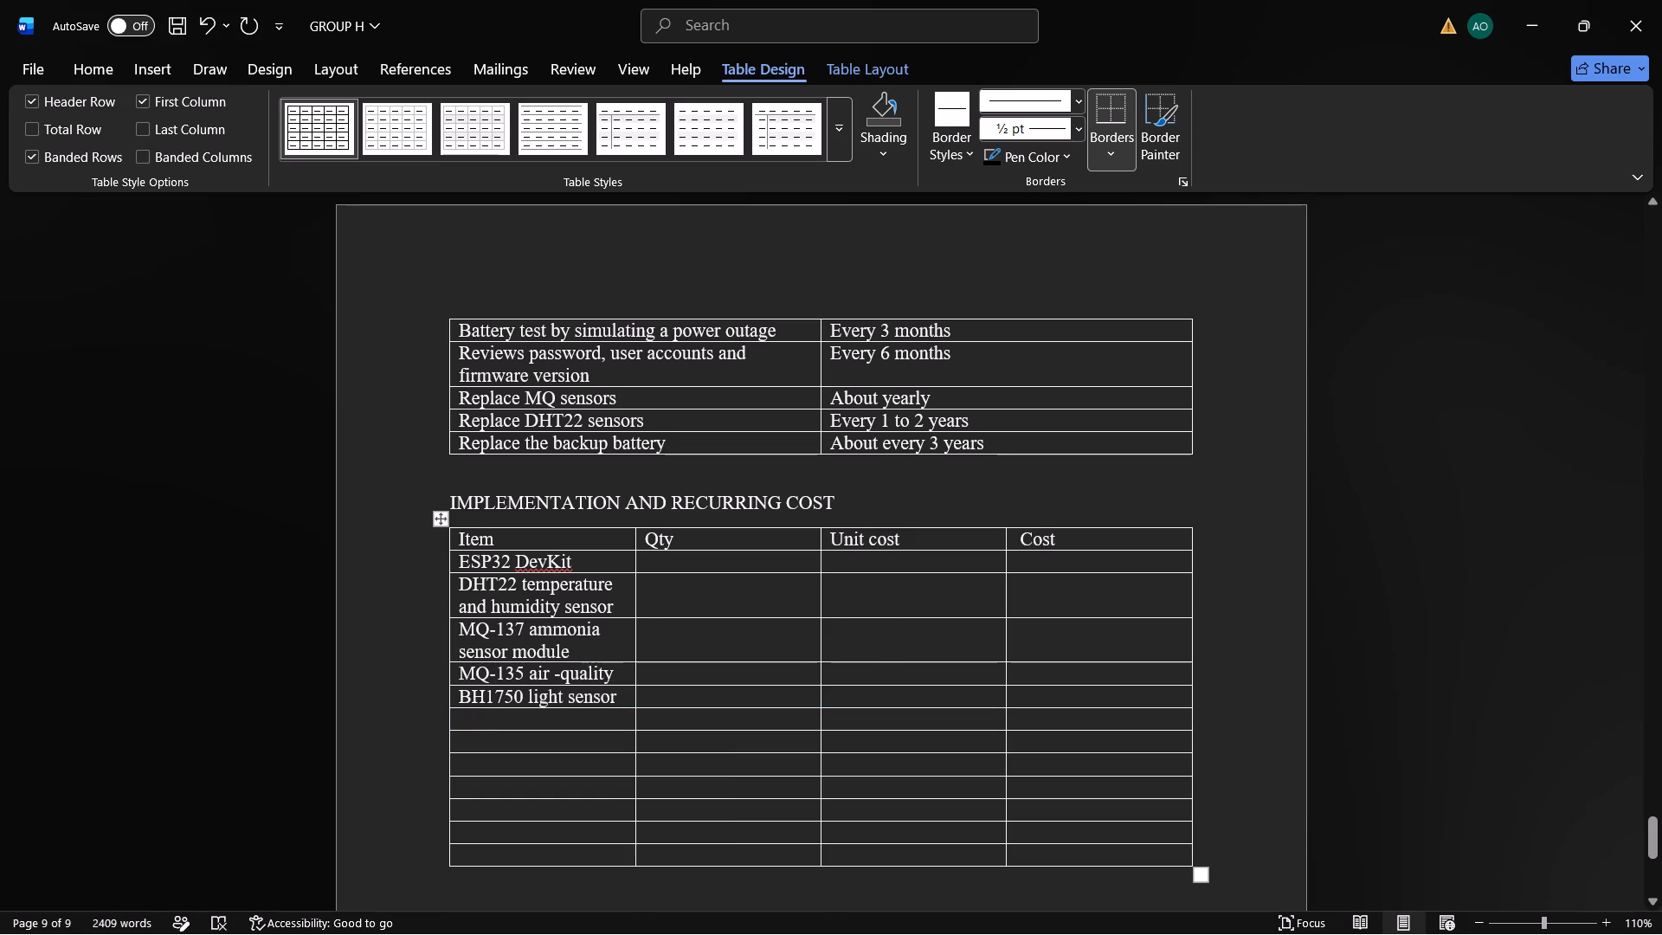
pyautogui.press('d')
pyautogui.press('BackSpace')
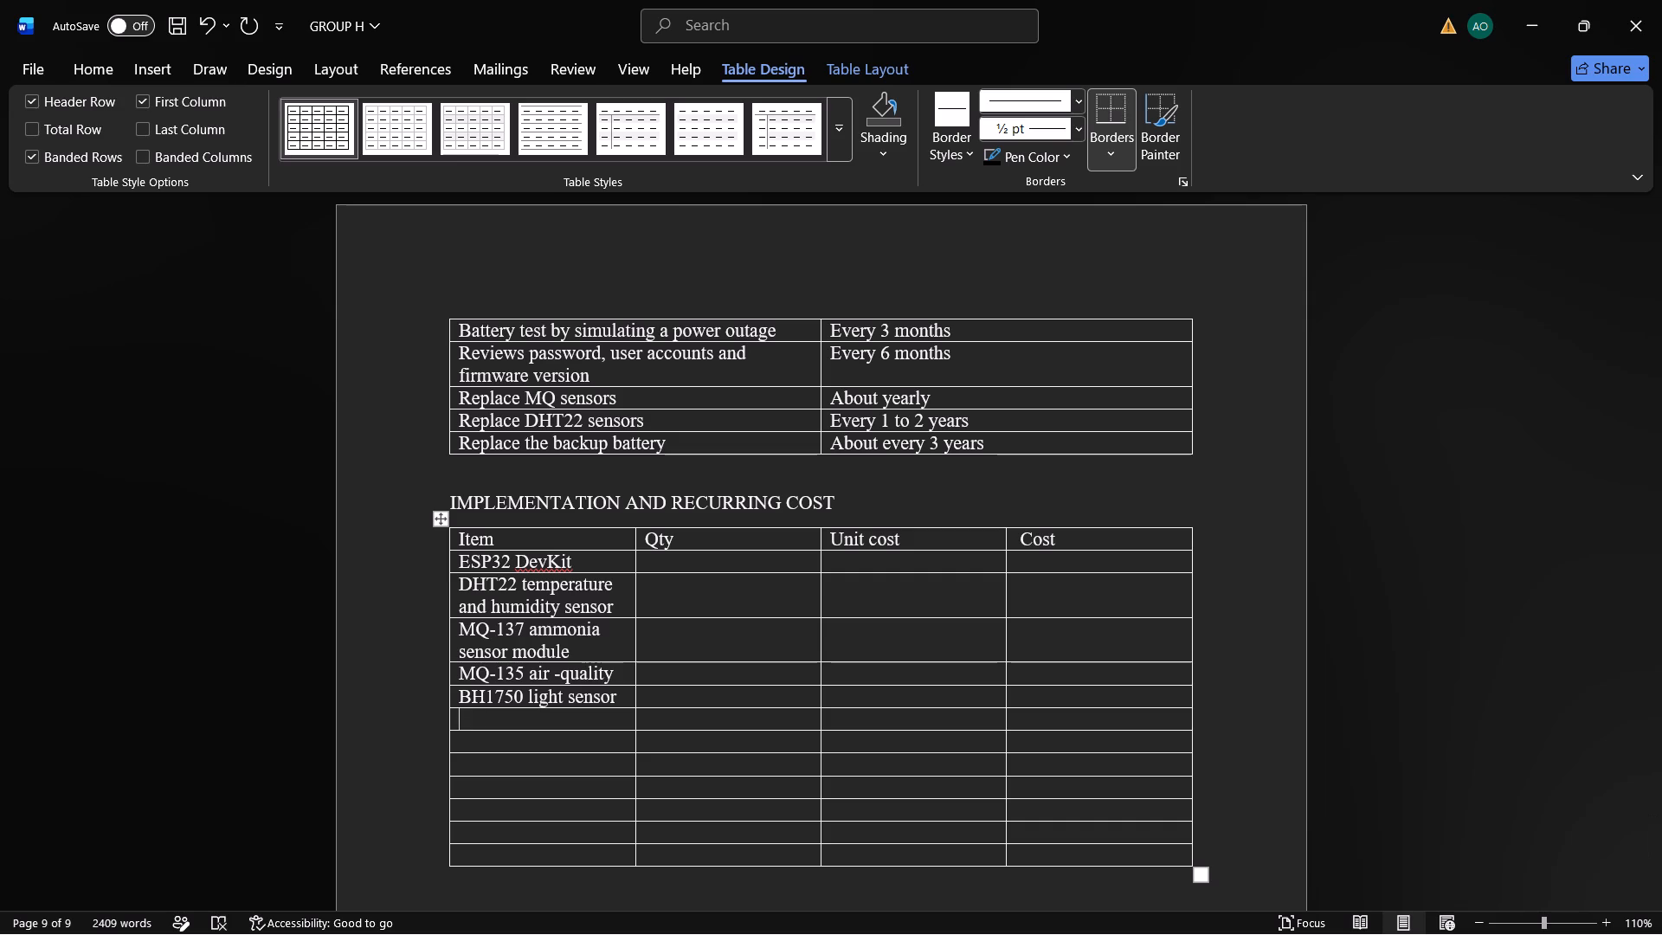
pyautogui.hotkey('shift', 'j')
pyautogui.write('SN')
pyautogui.write('-=')
pyautogui.press('BackSpace')
pyautogui.hotkey('shift', 's')
pyautogui.write('R0')
pyautogui.press('4')
pyautogui.hotkey('shift', 't')
pyautogui.press('space')
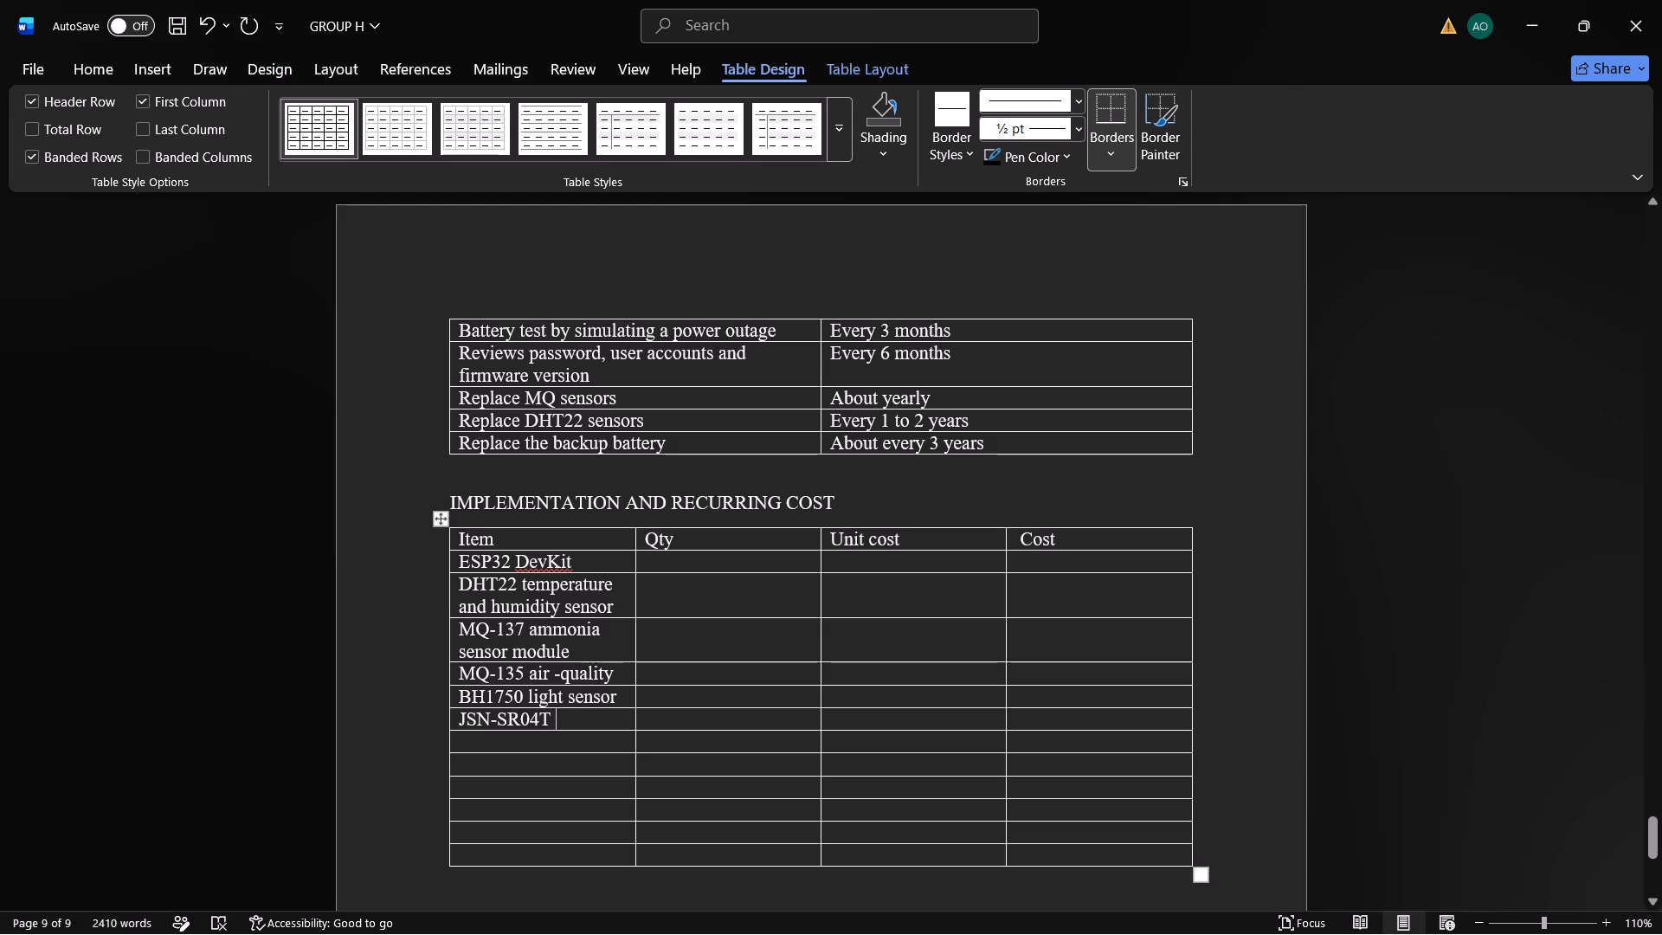
pyautogui.write('water')
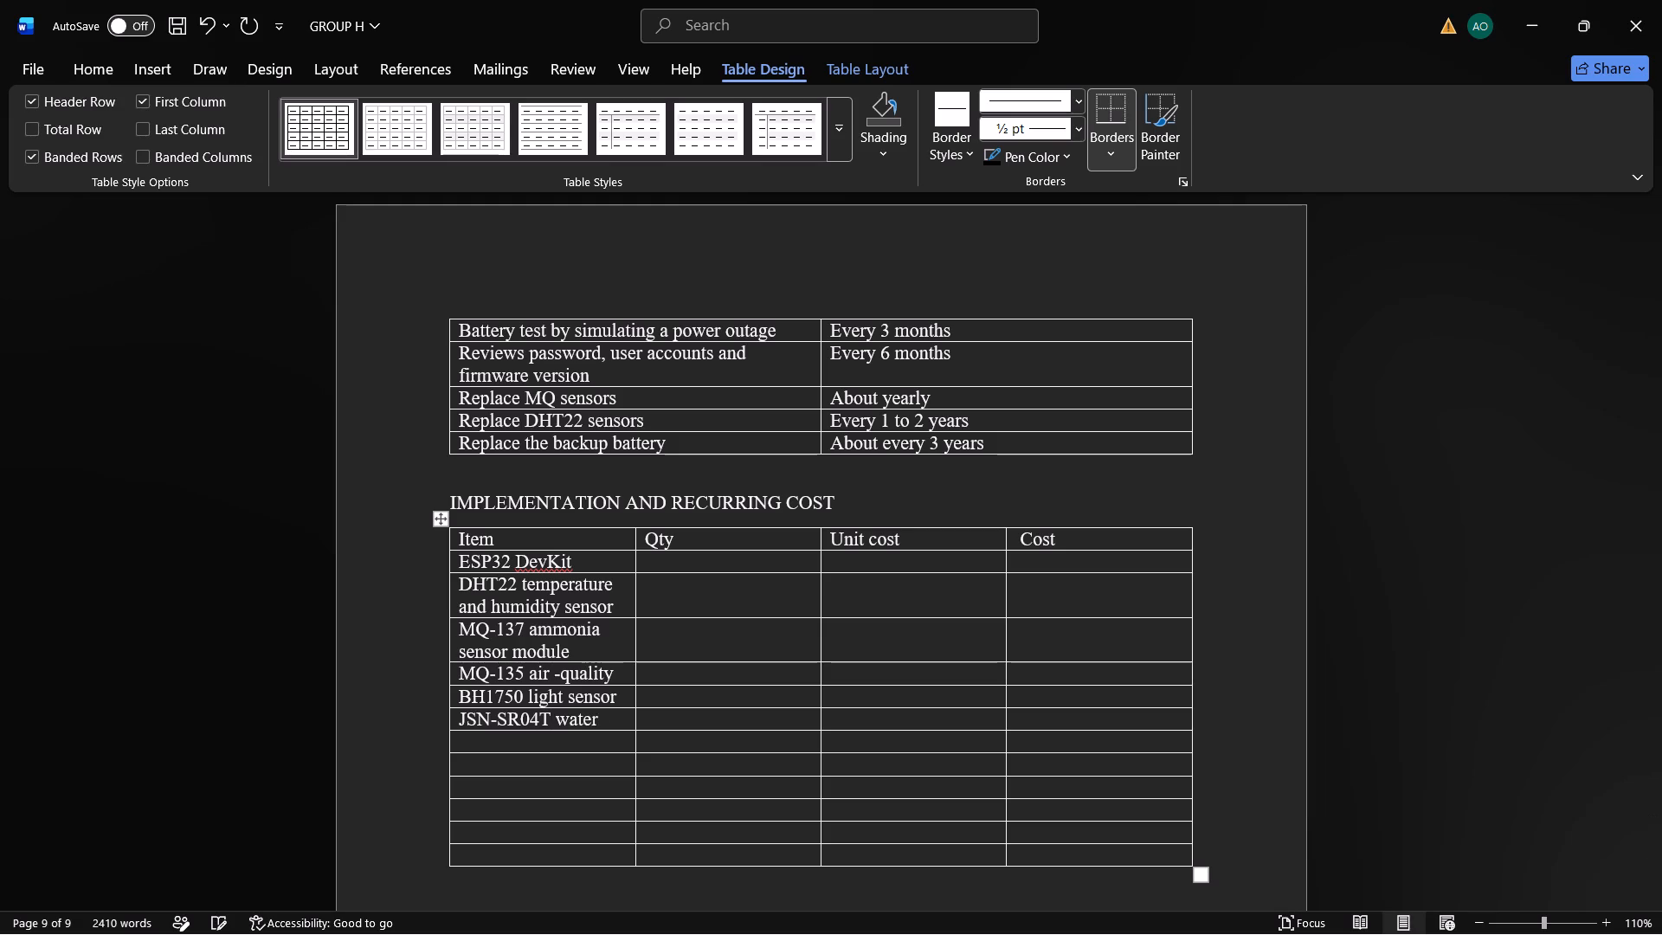
pyautogui.press('p')
pyautogui.write('roff')
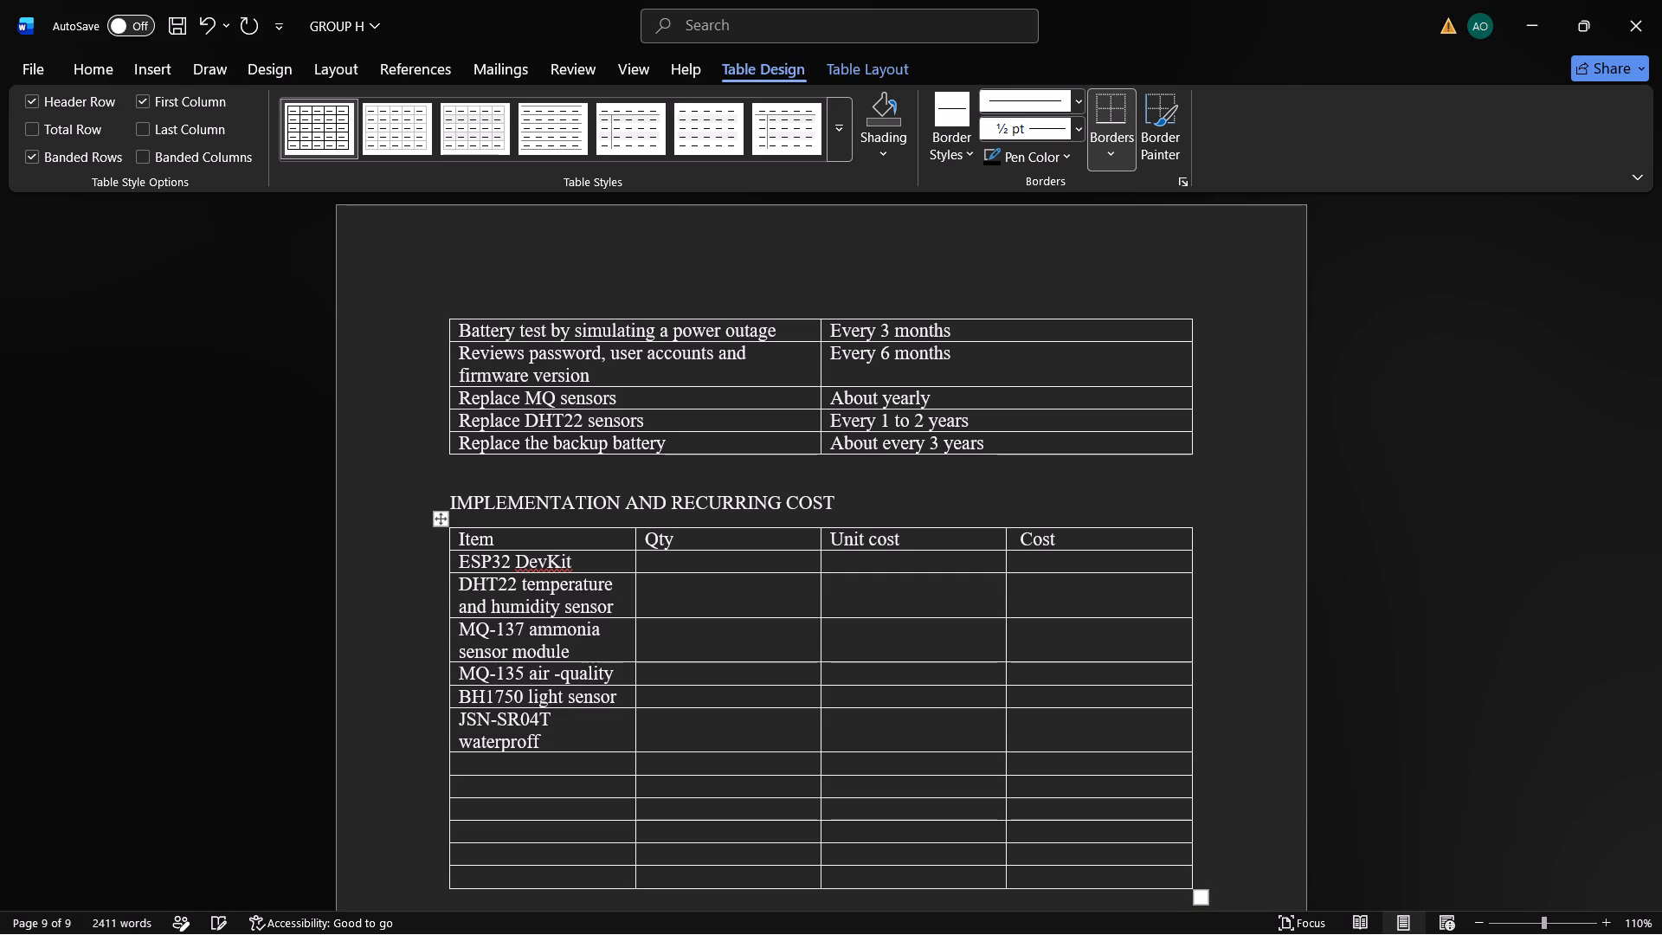
pyautogui.write('==')
pyautogui.press('BackSpace')
pyautogui.press('BackSpace')
pyautogui.press('BackSpace')
pyautogui.press('BackSpace')
pyautogui.press('o')
pyautogui.press('f')
pyautogui.press('space')
pyautogui.write('ultras')
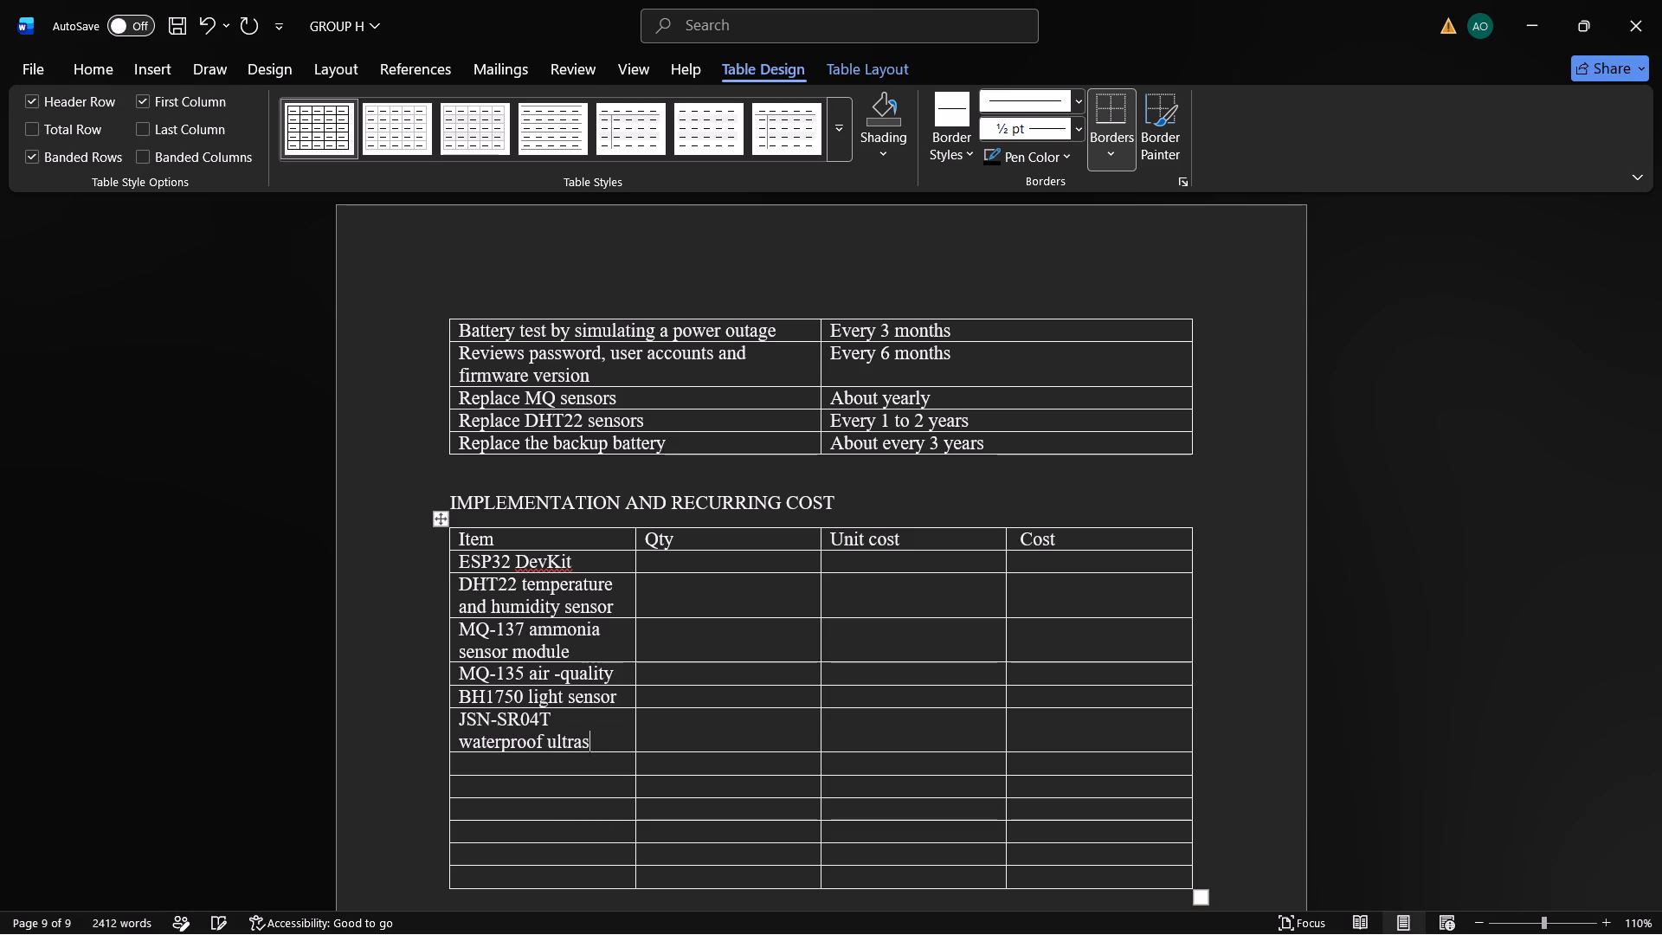
pyautogui.write('onic senso')
pyautogui.press('r')
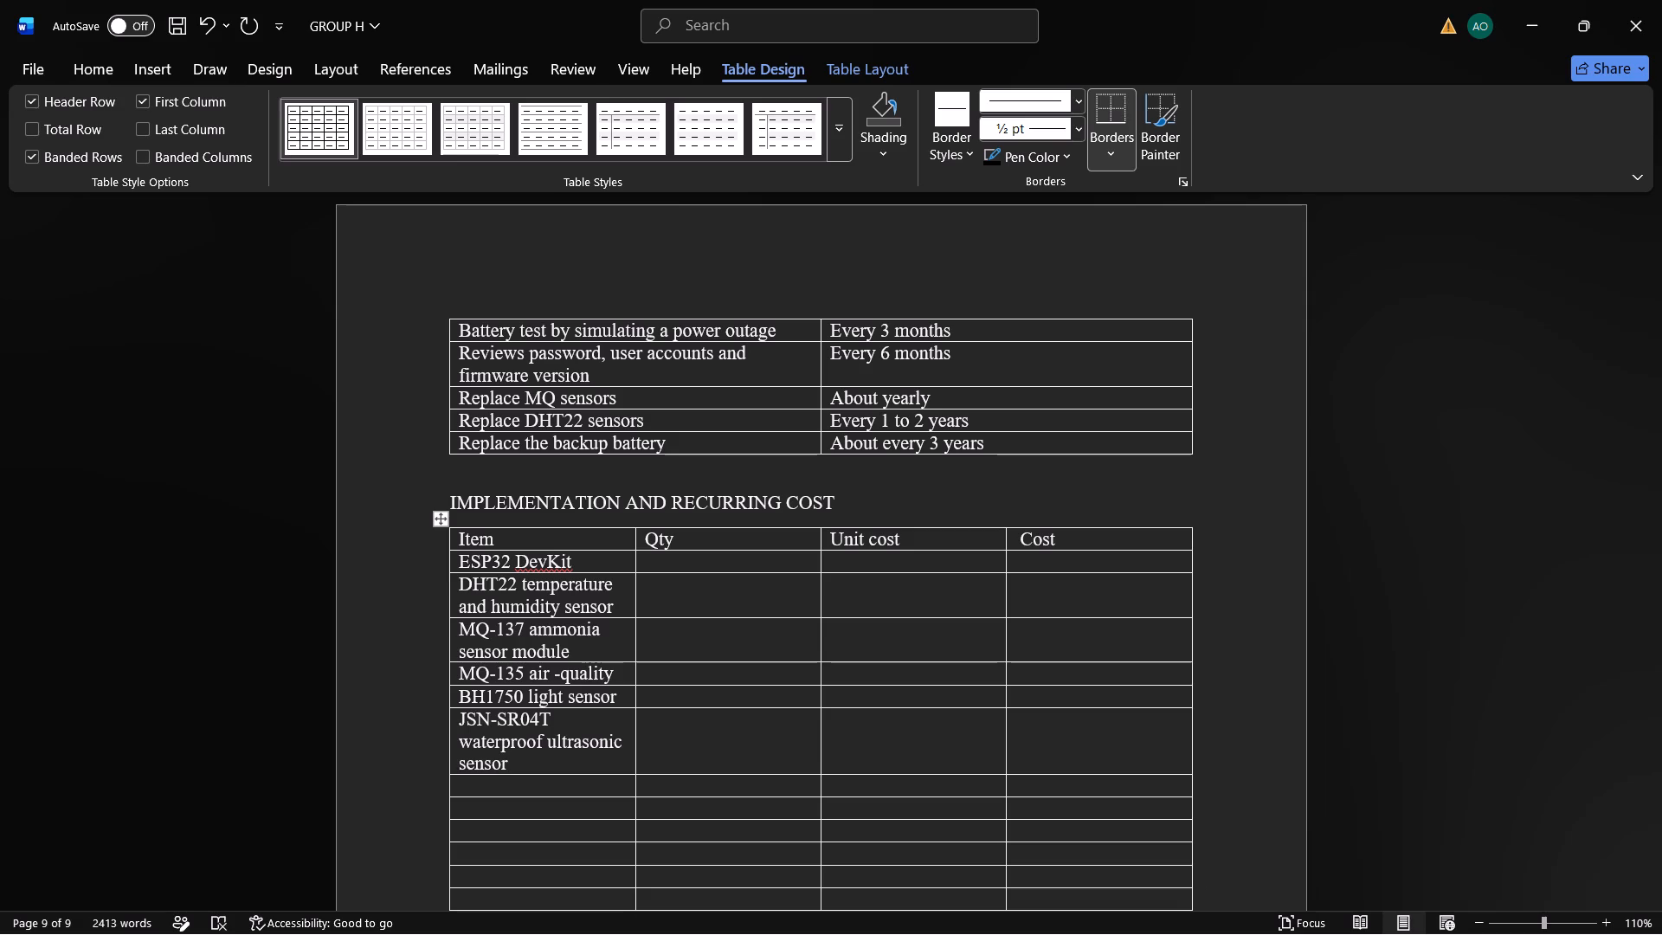
# Enter "DS3231 RTC module" in the Item cell below the JSN-SR04T waterproof ultrasonic sensor.
pyautogui.press('Down')
pyautogui.hotkey('shift', 'd')
pyautogui.hotkey('shift', 's')
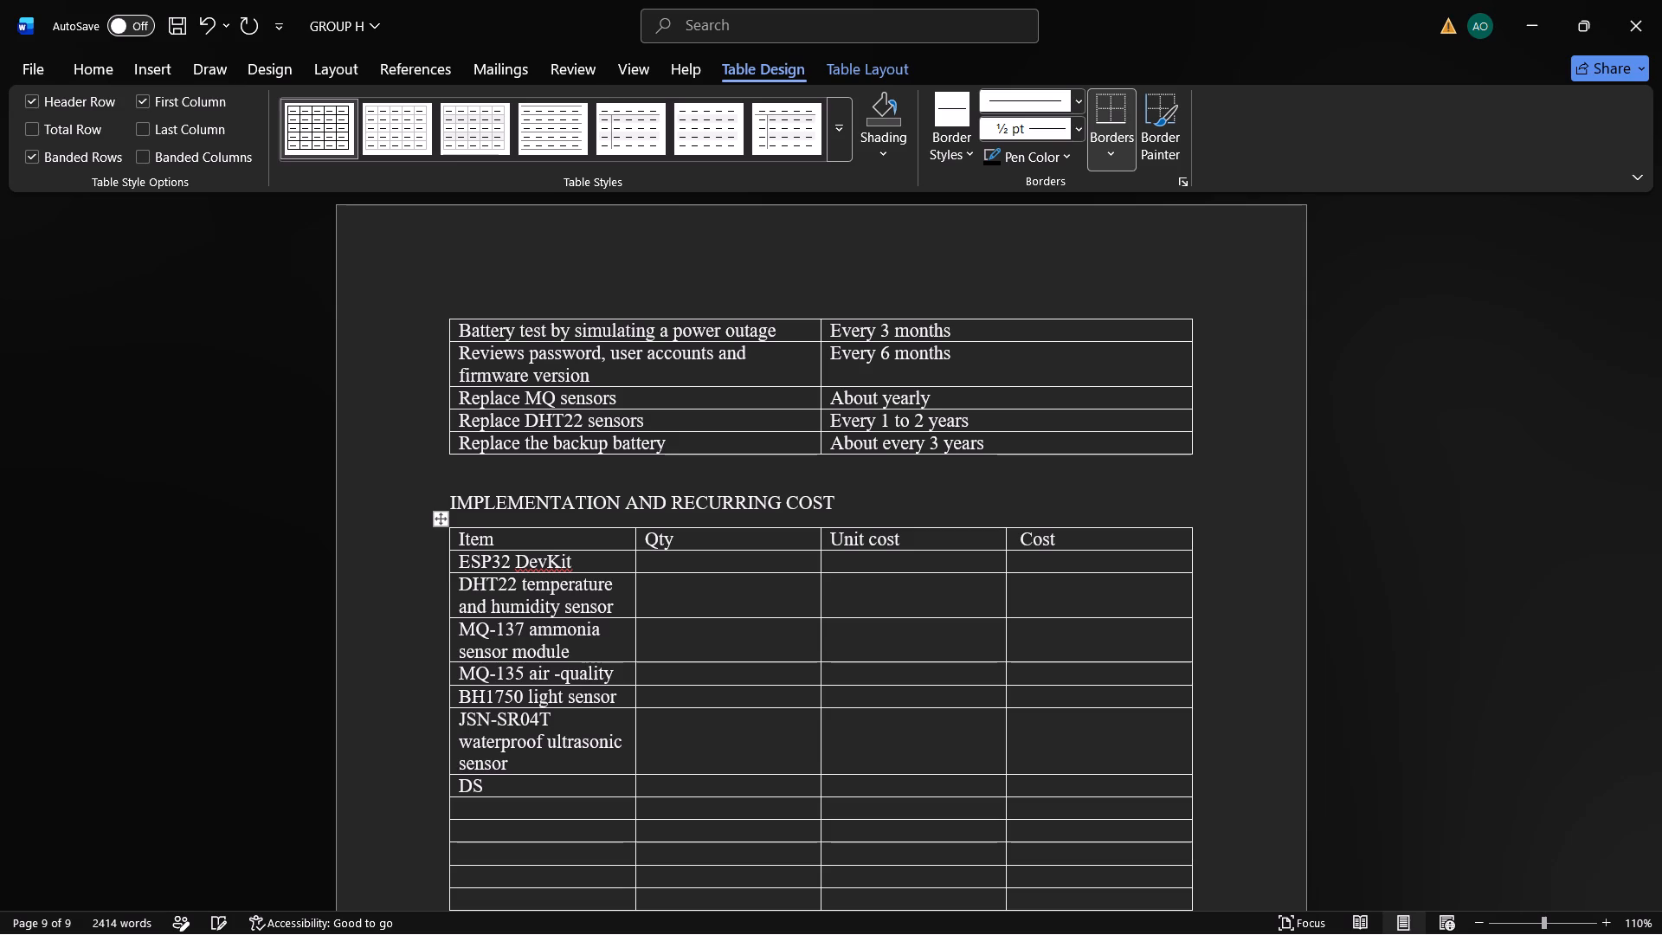
pyautogui.write('32')
pyautogui.write('31')
pyautogui.scroll(3, 845, 633)
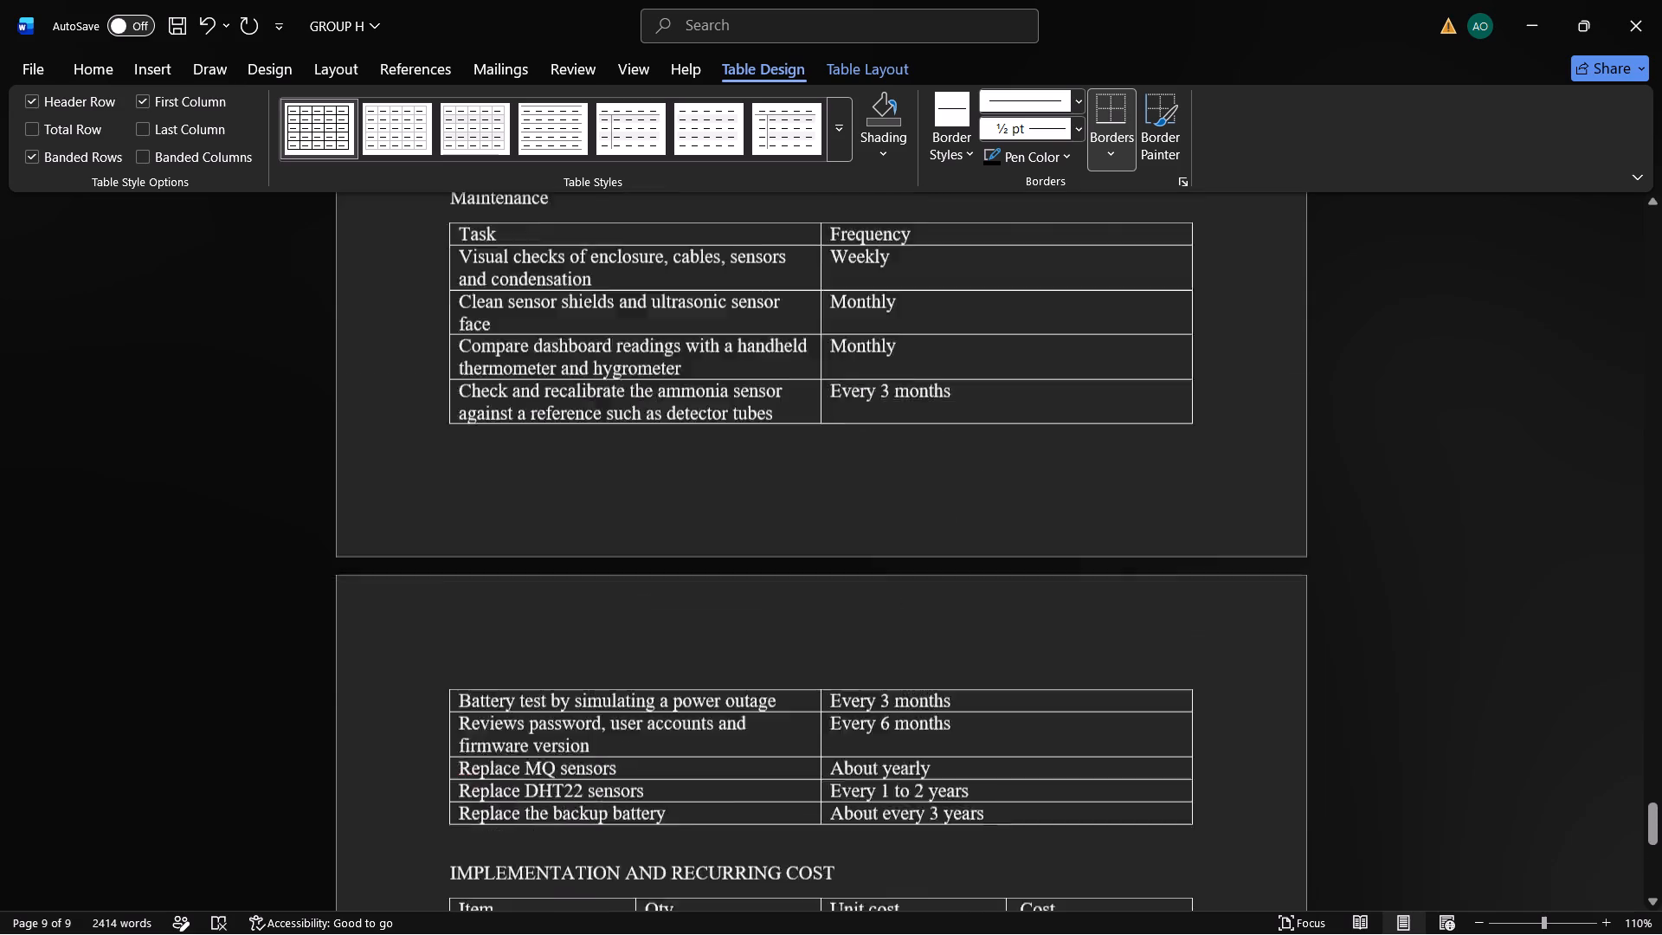
pyautogui.scroll(1, 845, 633)
pyautogui.scroll(-9, 819, 331)
pyautogui.scroll(1, 819, 331)
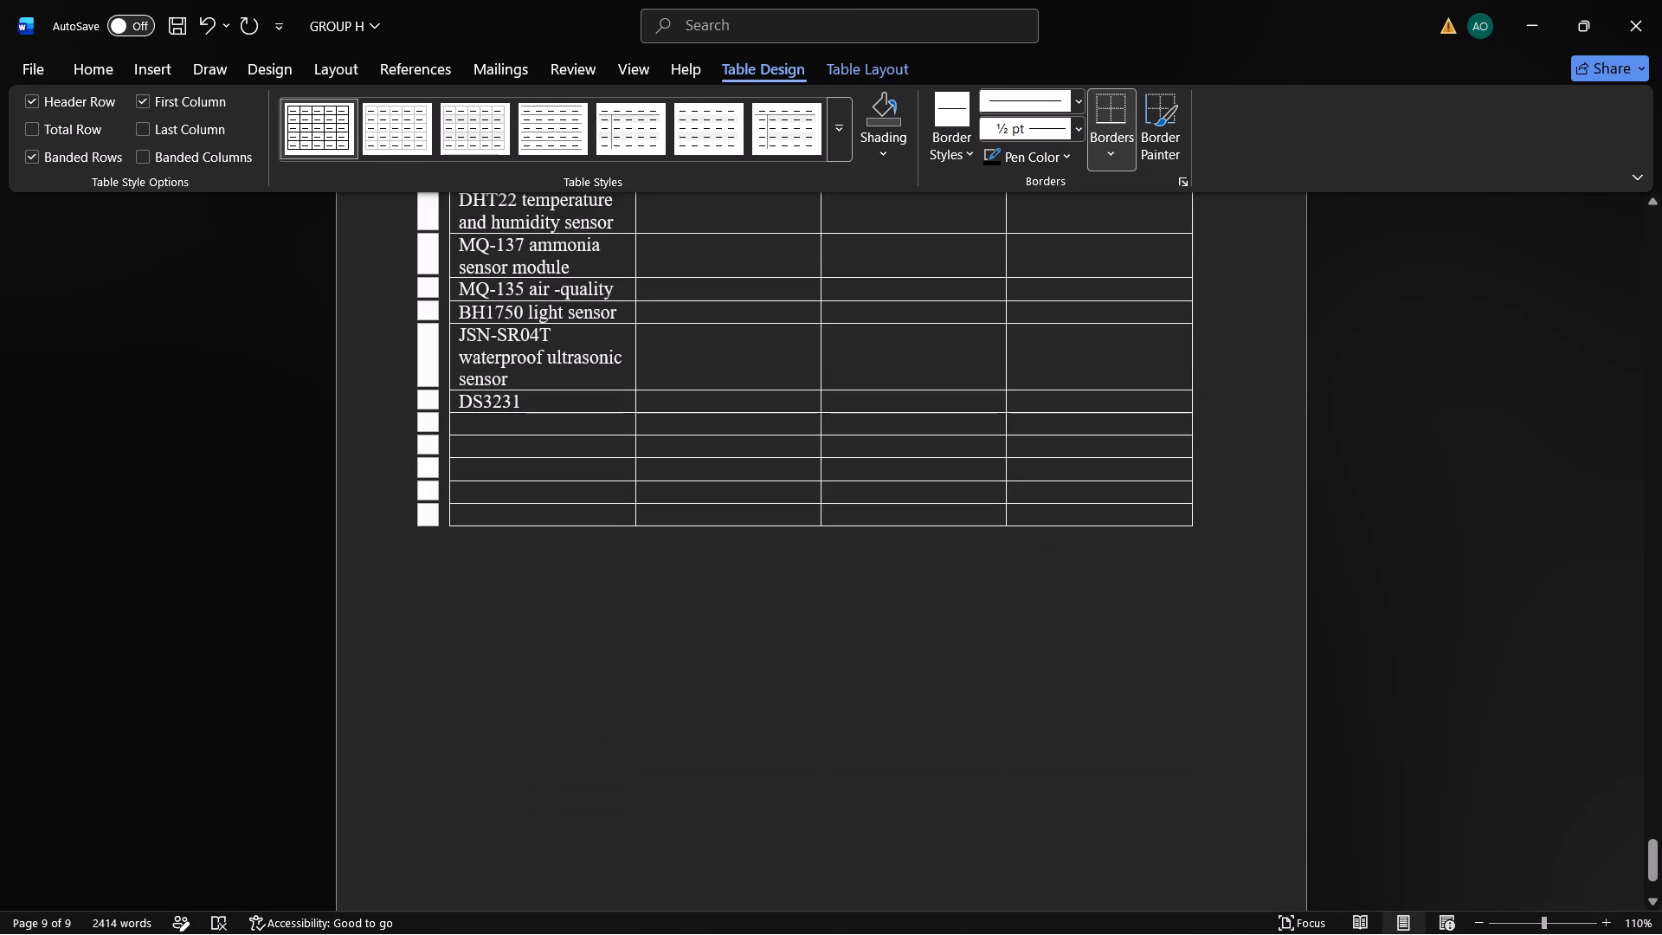
pyautogui.click(539, 403)
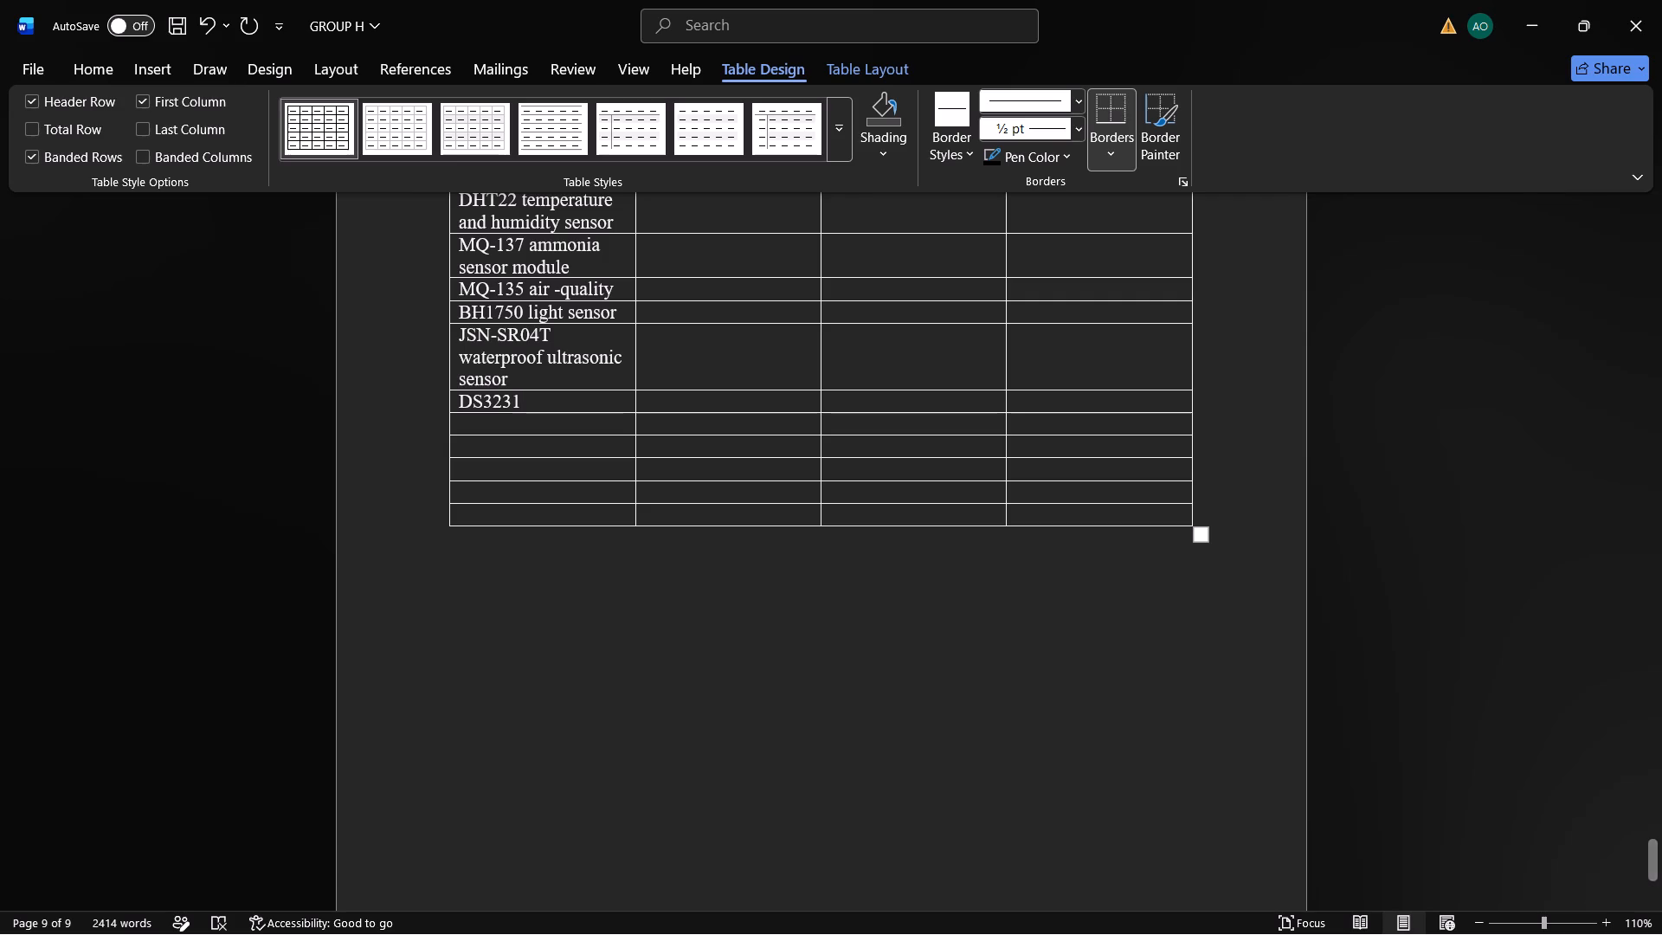
pyautogui.hotkey('shift', 'r')
pyautogui.write('TC')
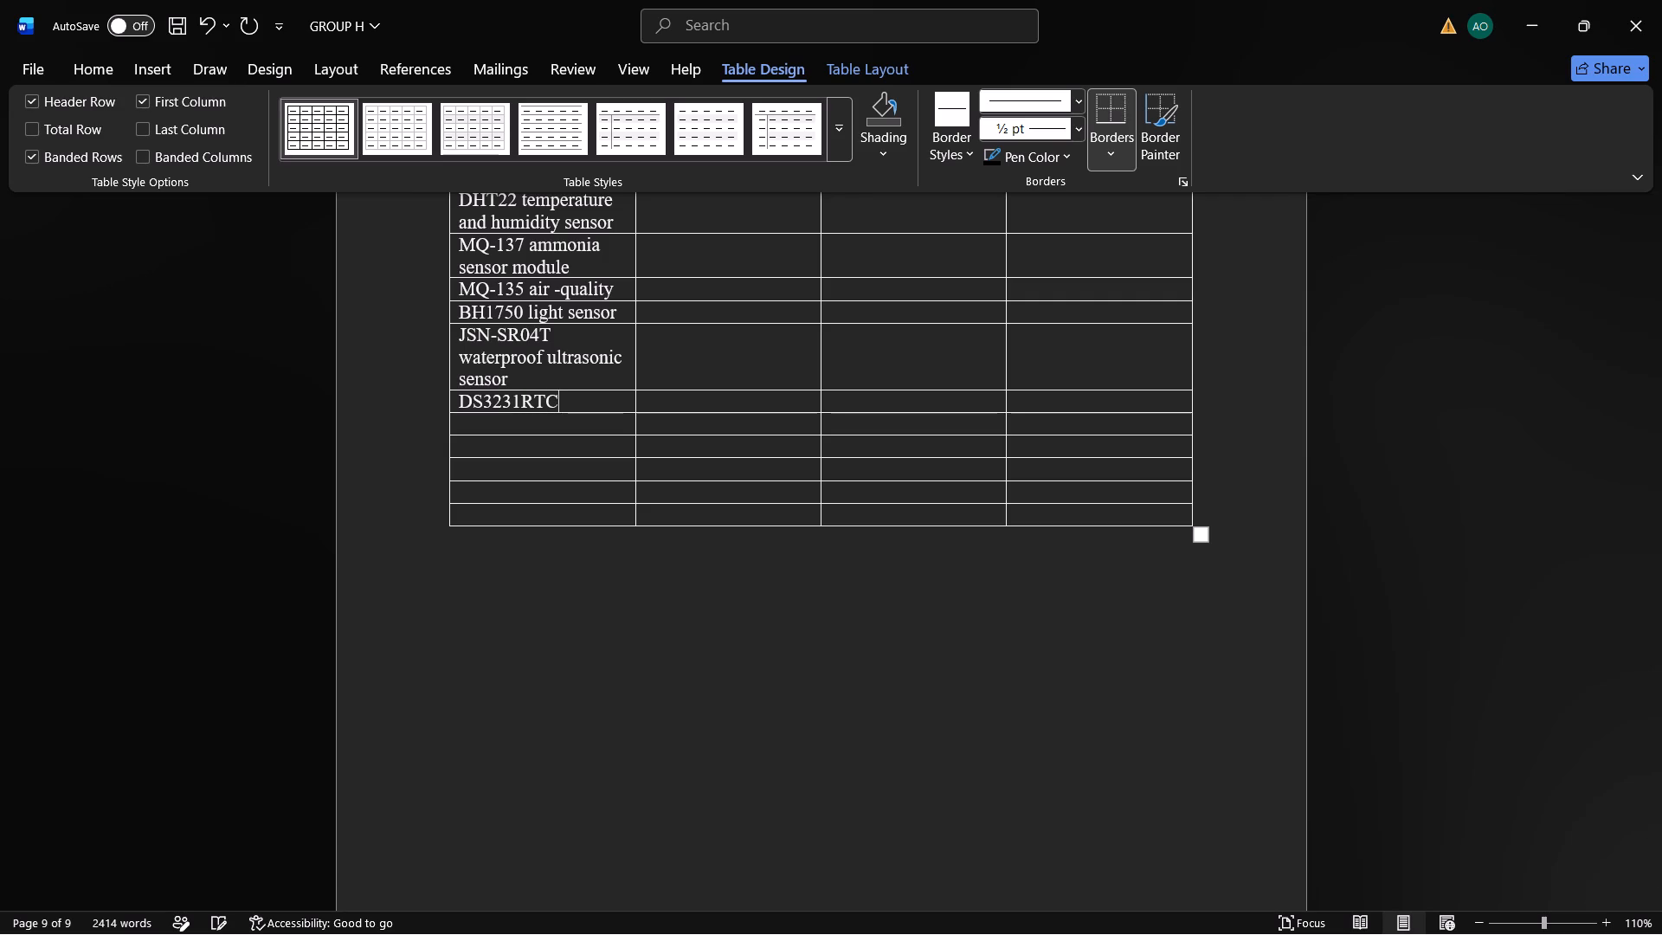
pyautogui.press('space')
pyautogui.write('module')
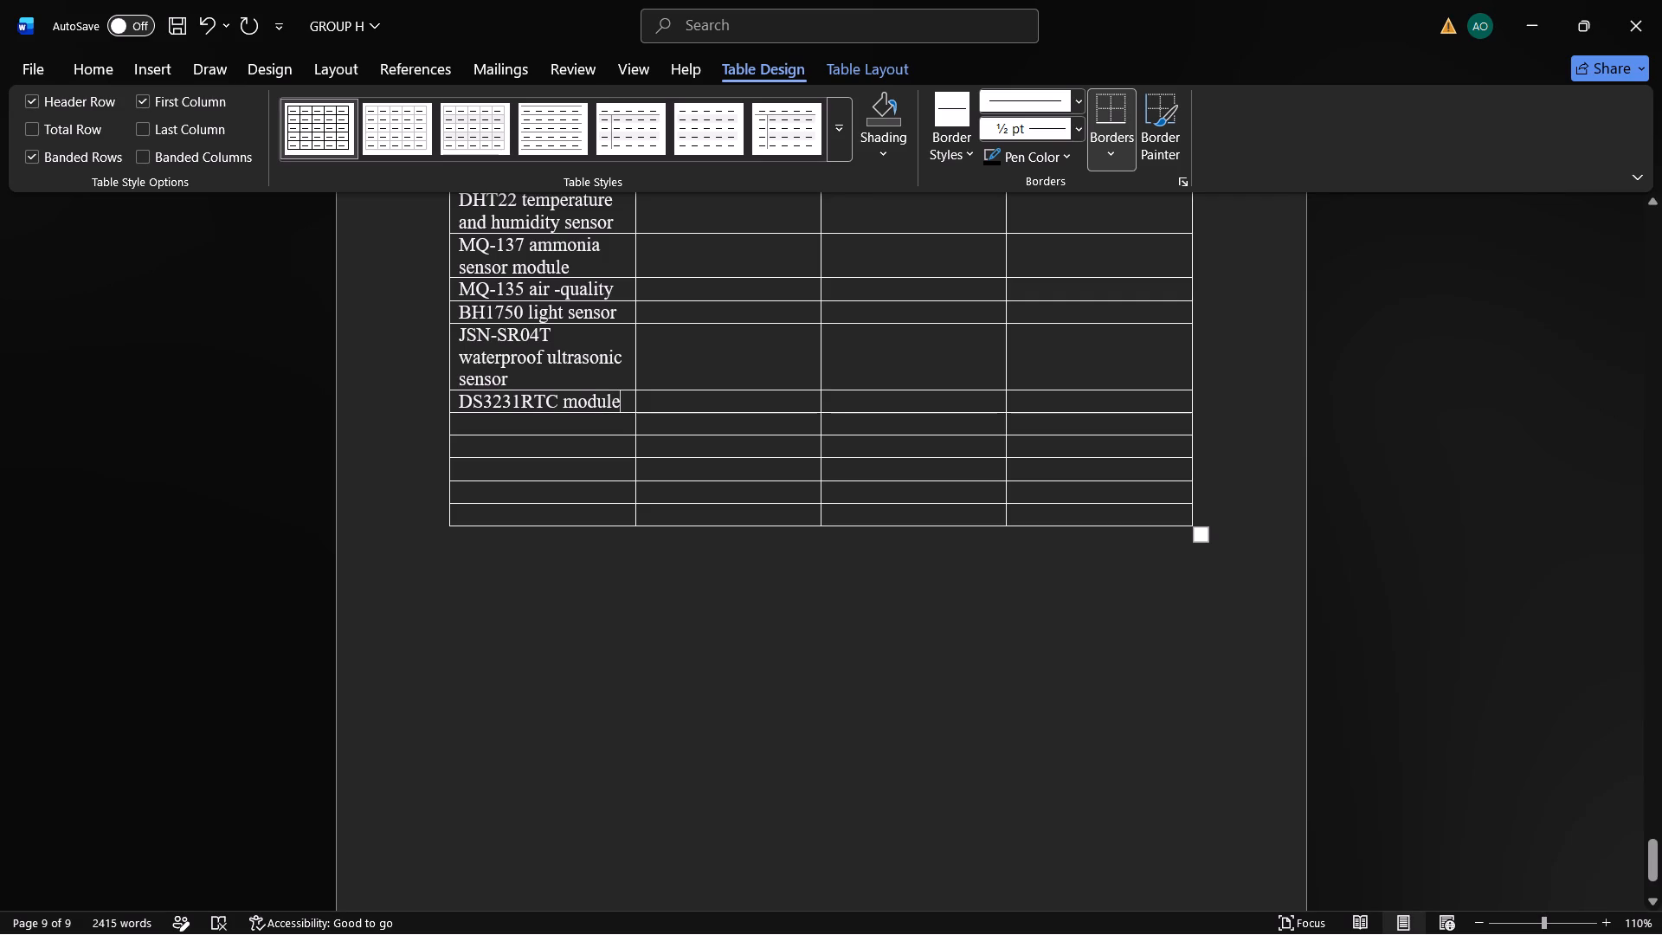
pyautogui.click(524, 400)
pyautogui.press('space')
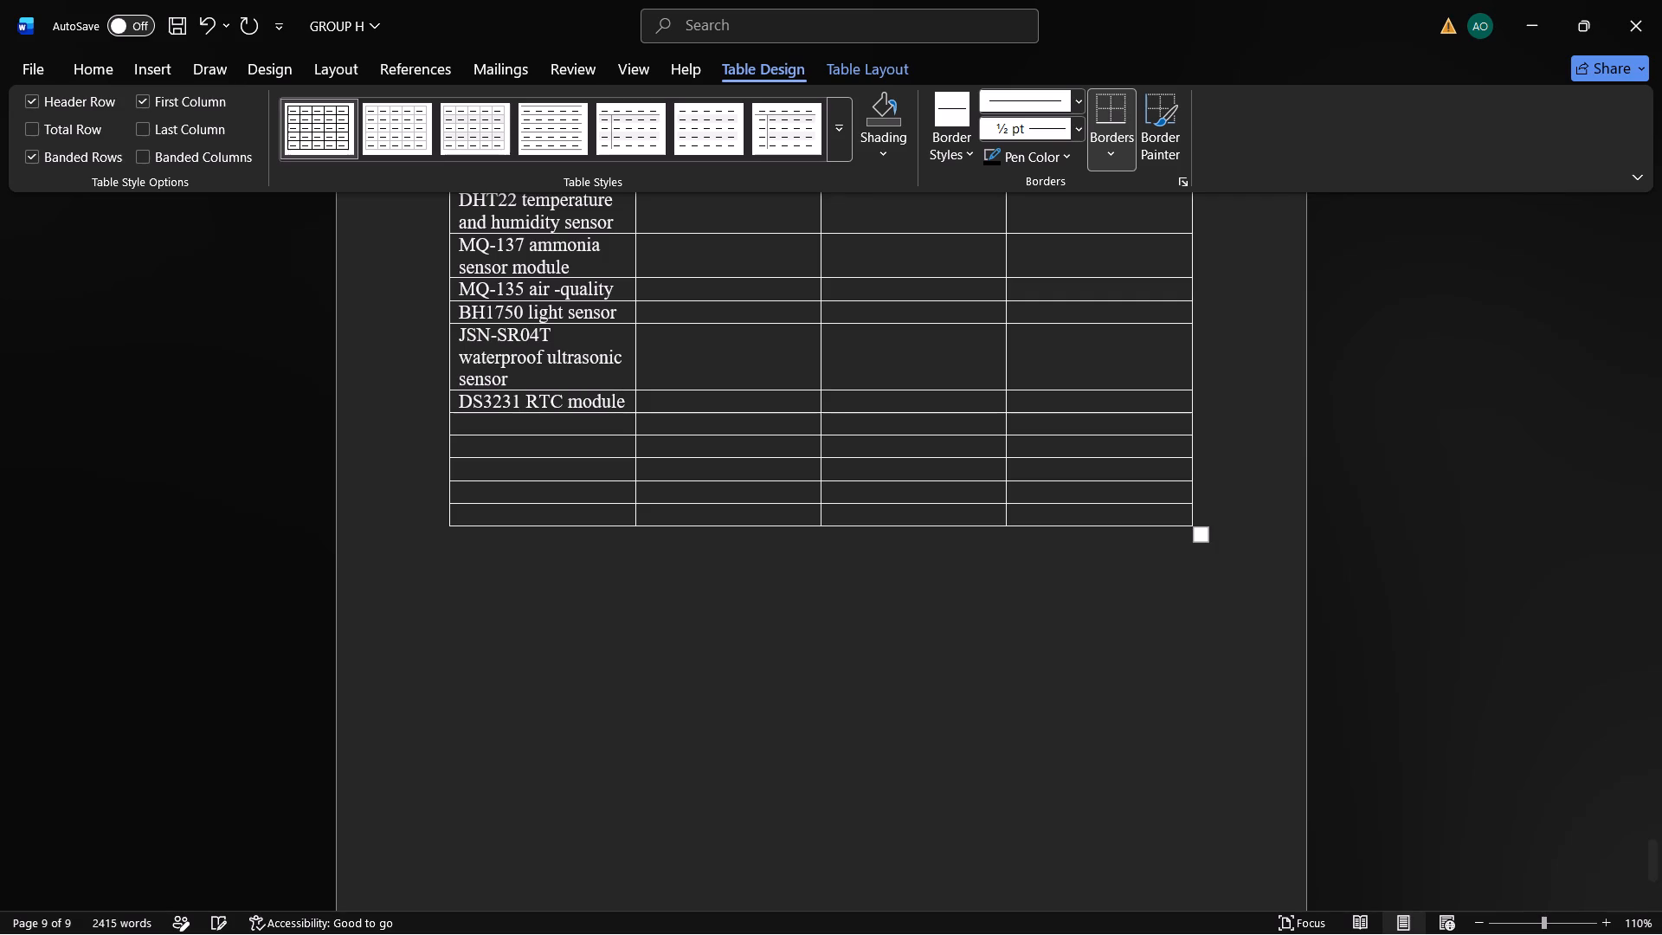
# Enter "microSD module with 8 GB card" in the Item cell below the DS3231 RTC module.
pyautogui.click(476, 422)
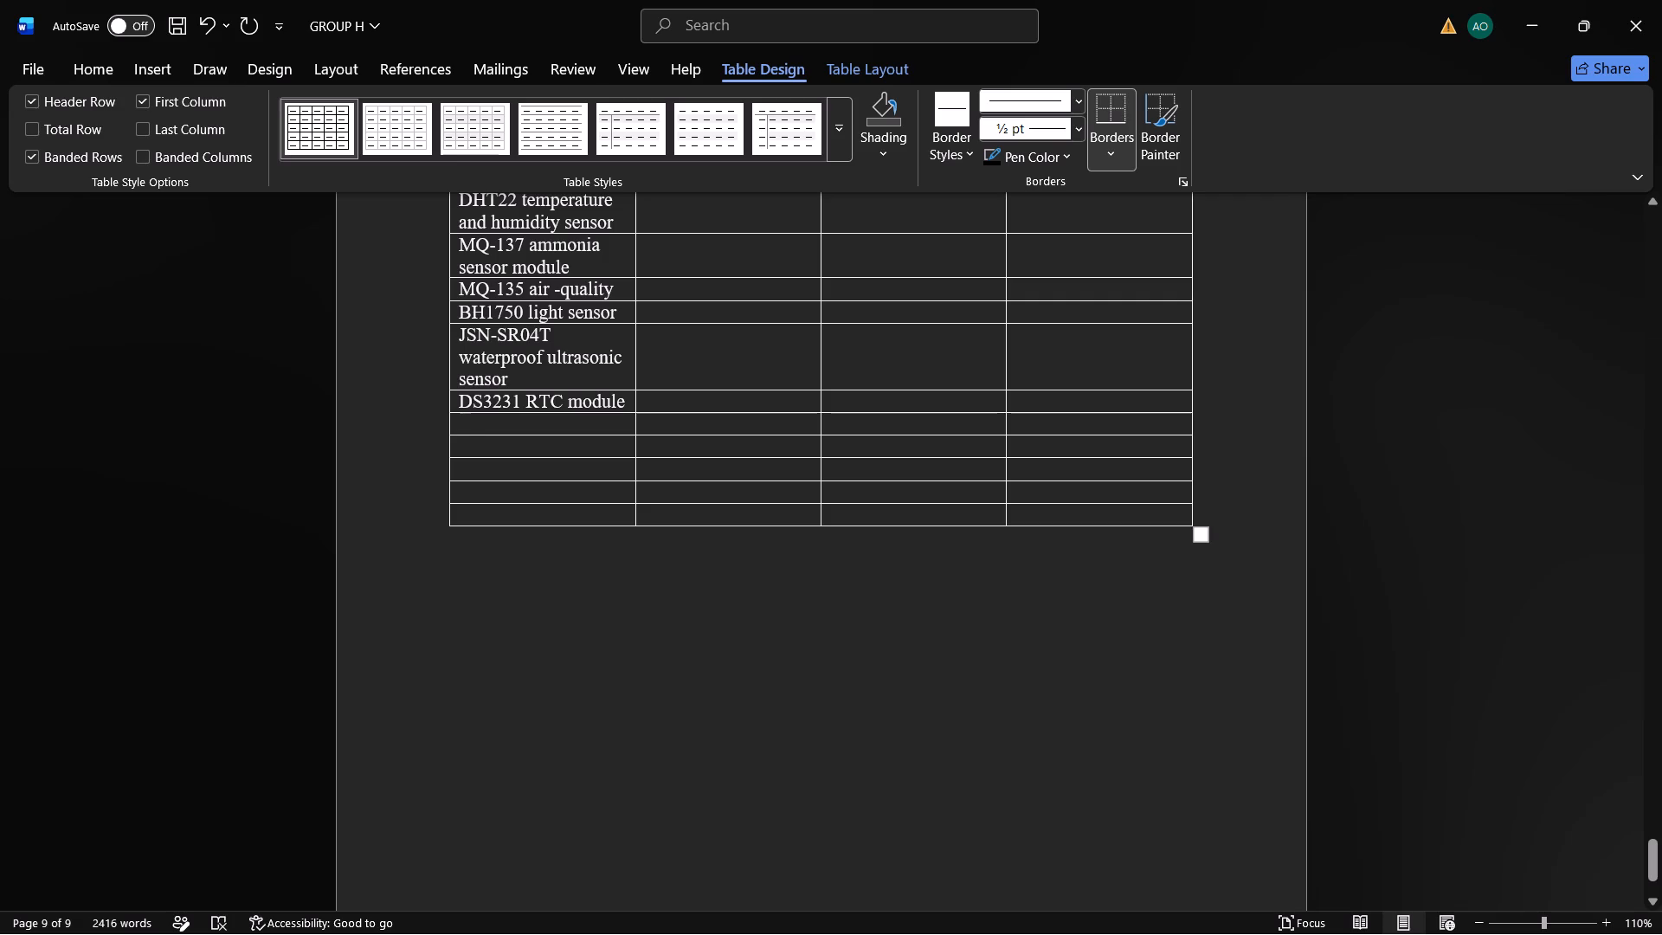
pyautogui.write('micv')
pyautogui.press('BackSpace')
pyautogui.write('ro')
pyautogui.write('SD')
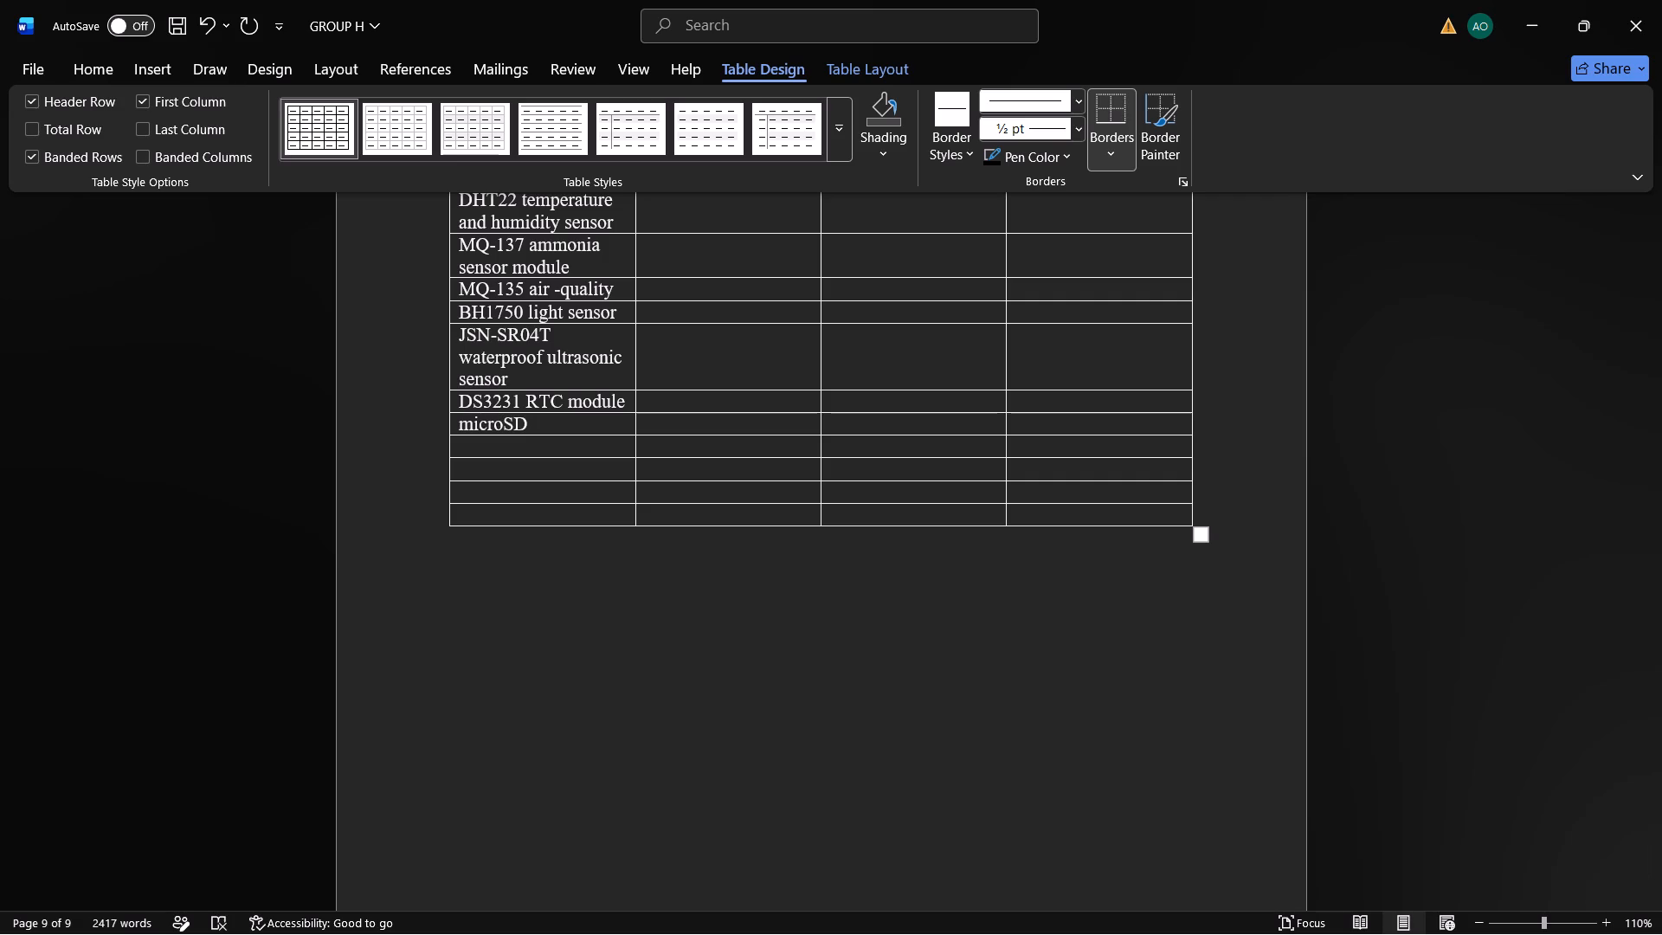
pyautogui.press('space')
pyautogui.write('module')
pyautogui.press('space')
pyautogui.write('with')
pyautogui.press('space')
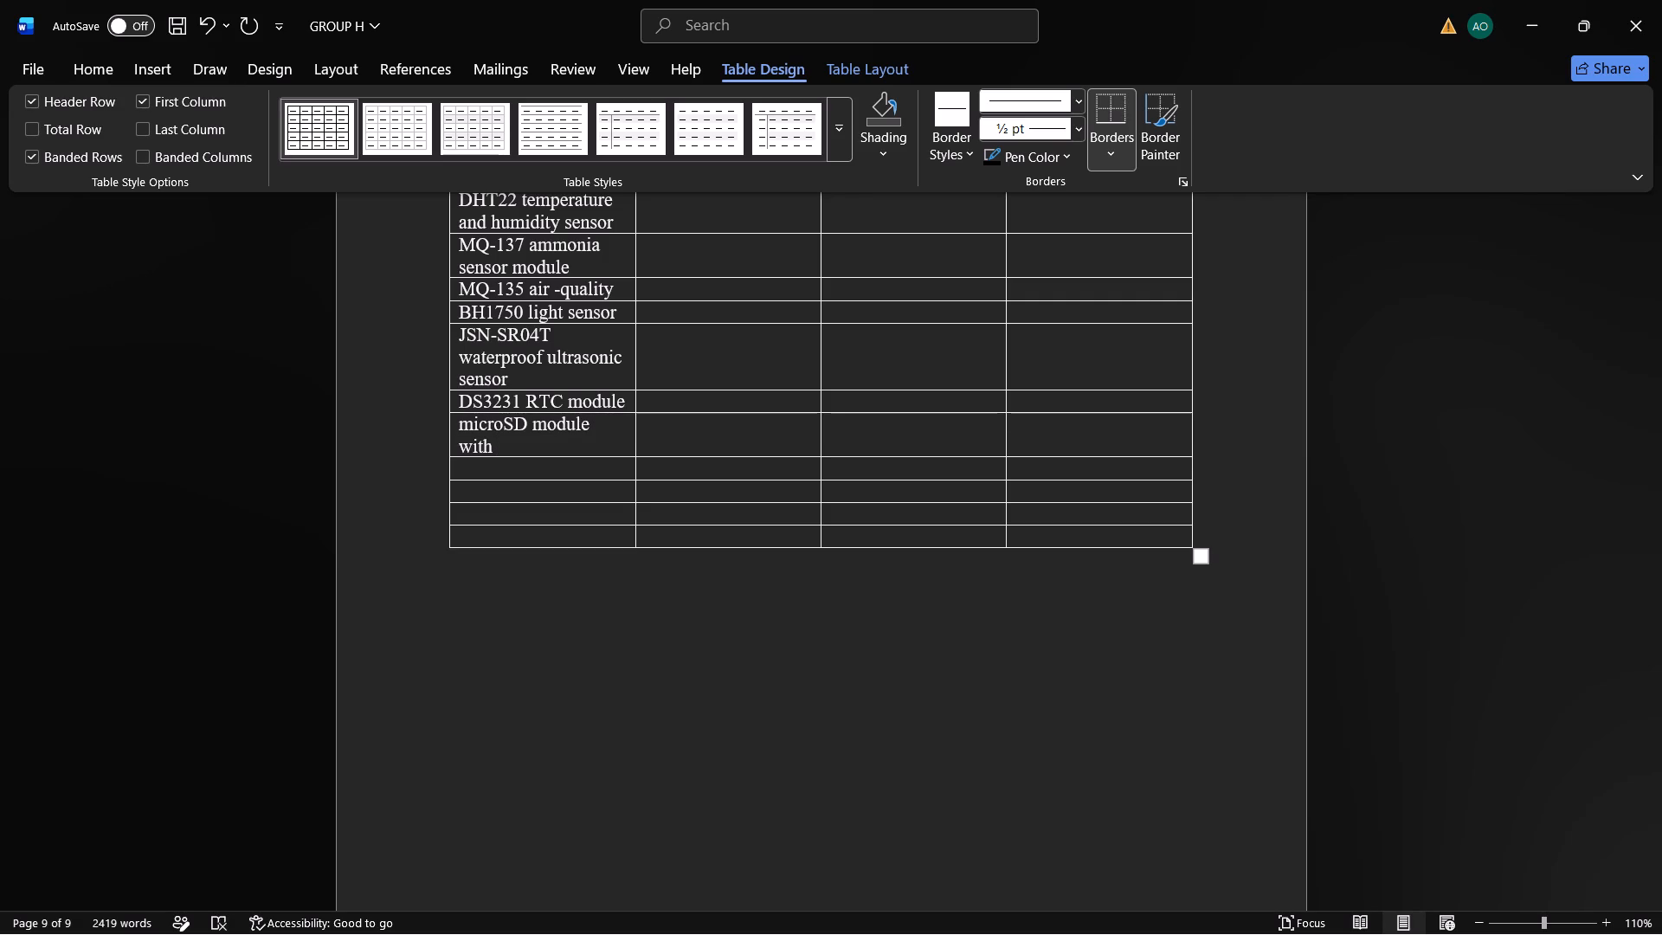
pyautogui.hotkey('shift', '*')
pyautogui.press('BackSpace')
pyautogui.press('8')
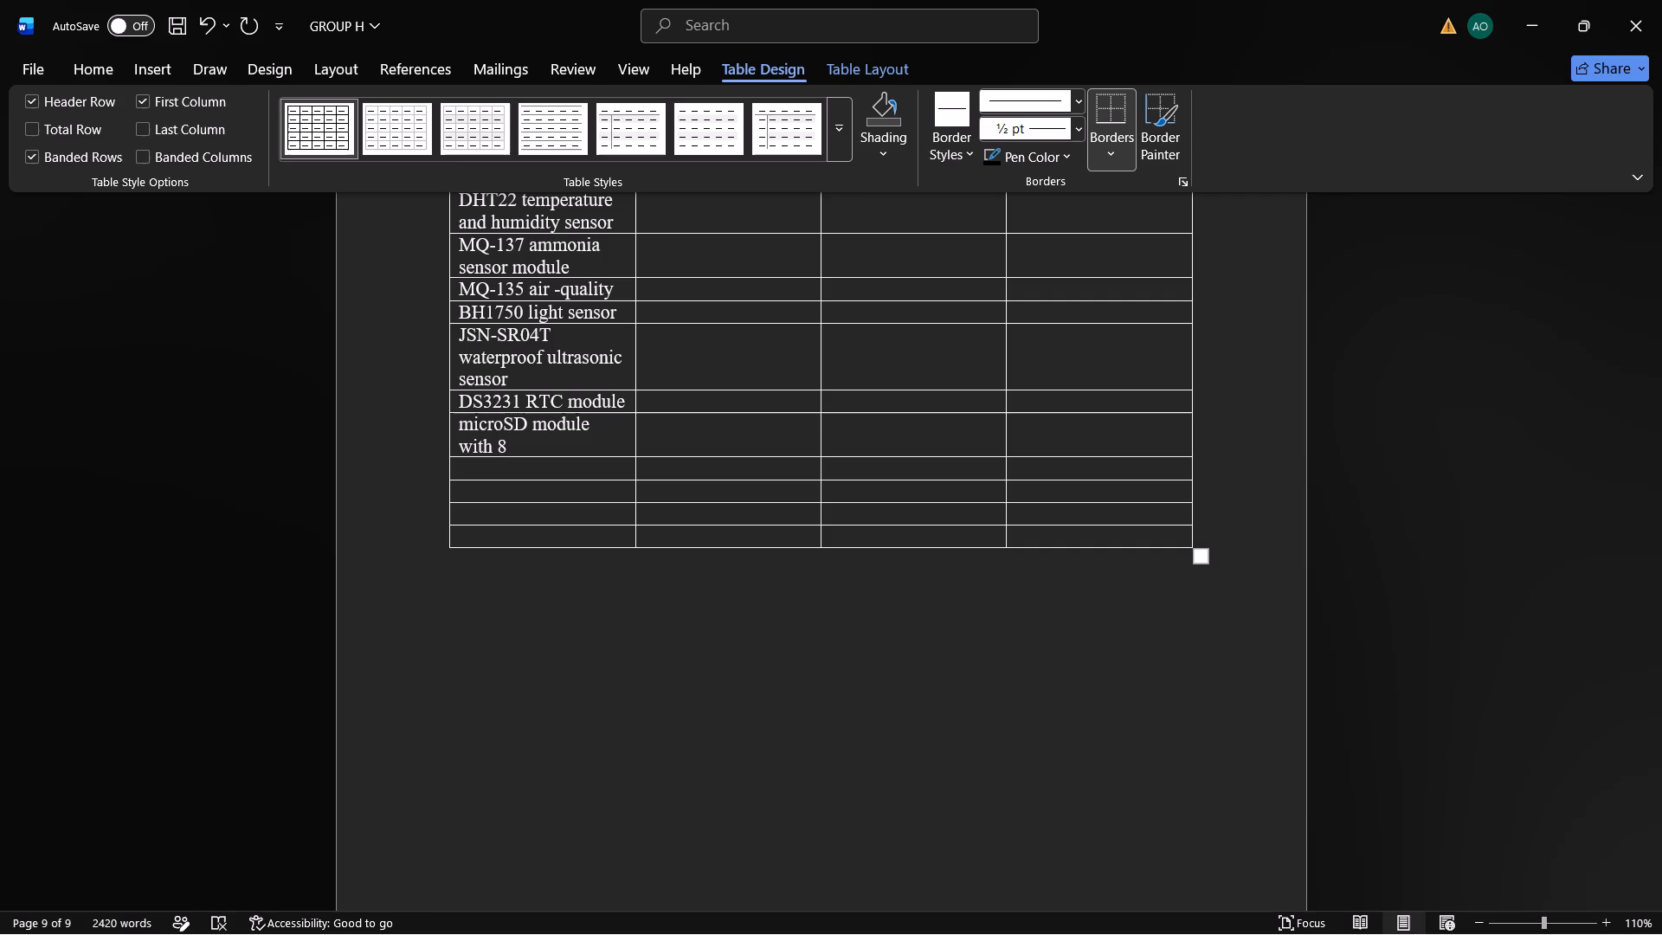
pyautogui.press('space')
pyautogui.hotkey('shift', 'g')
pyautogui.press('b')
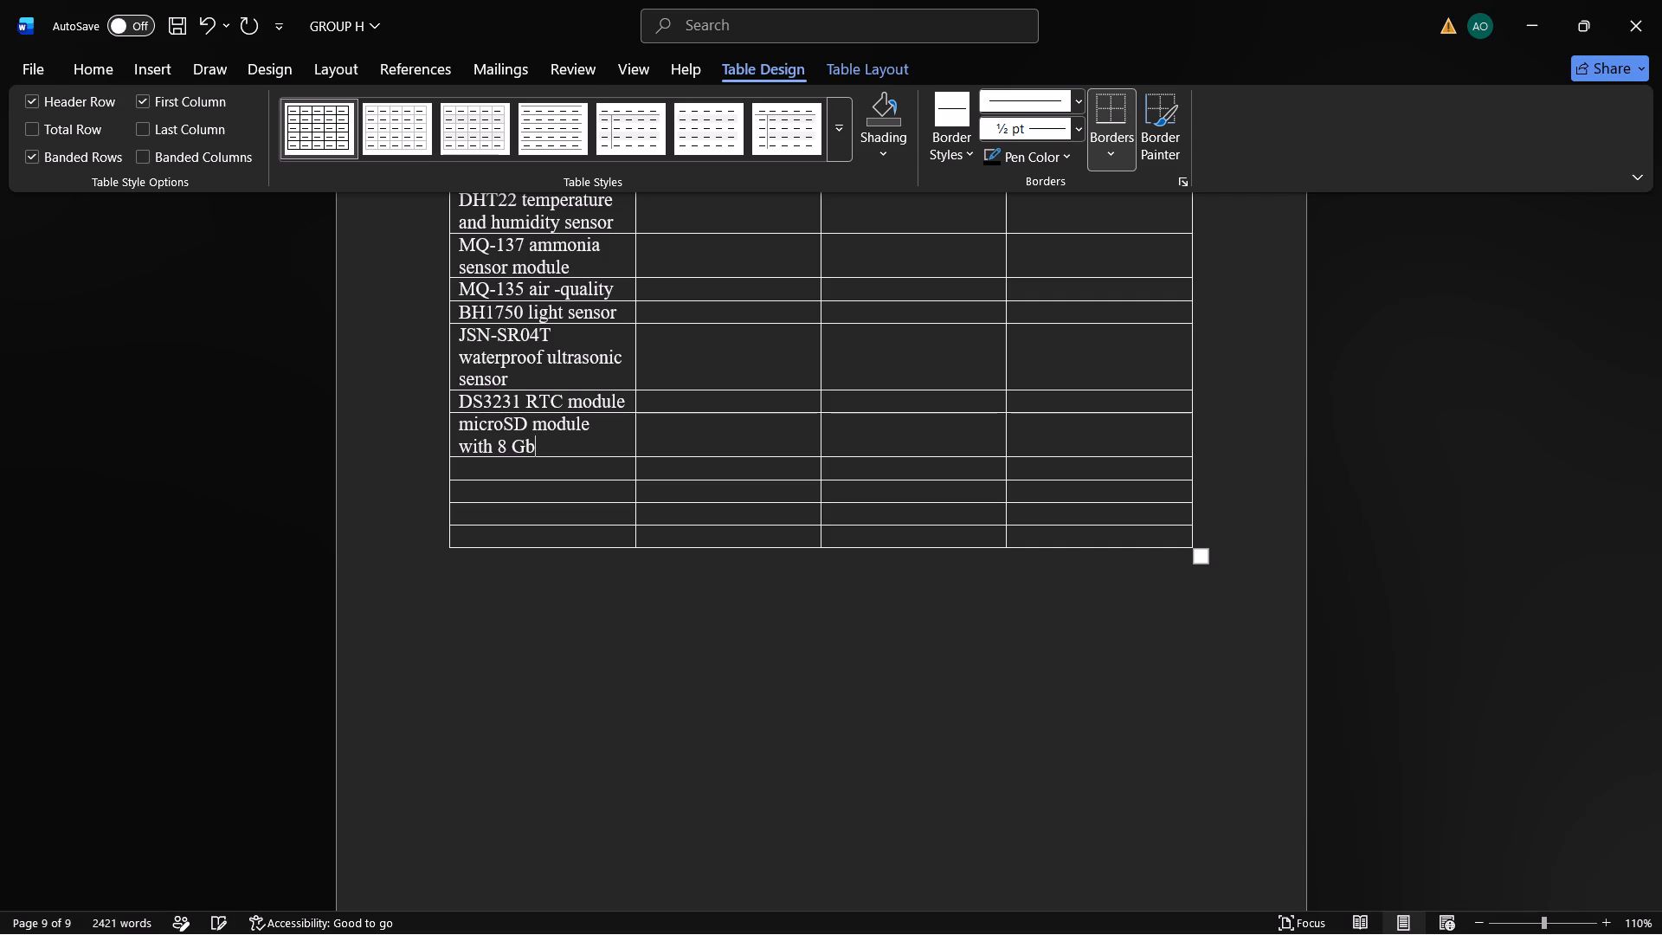
pyautogui.press('BackSpace')
pyautogui.hotkey('shift', 'b')
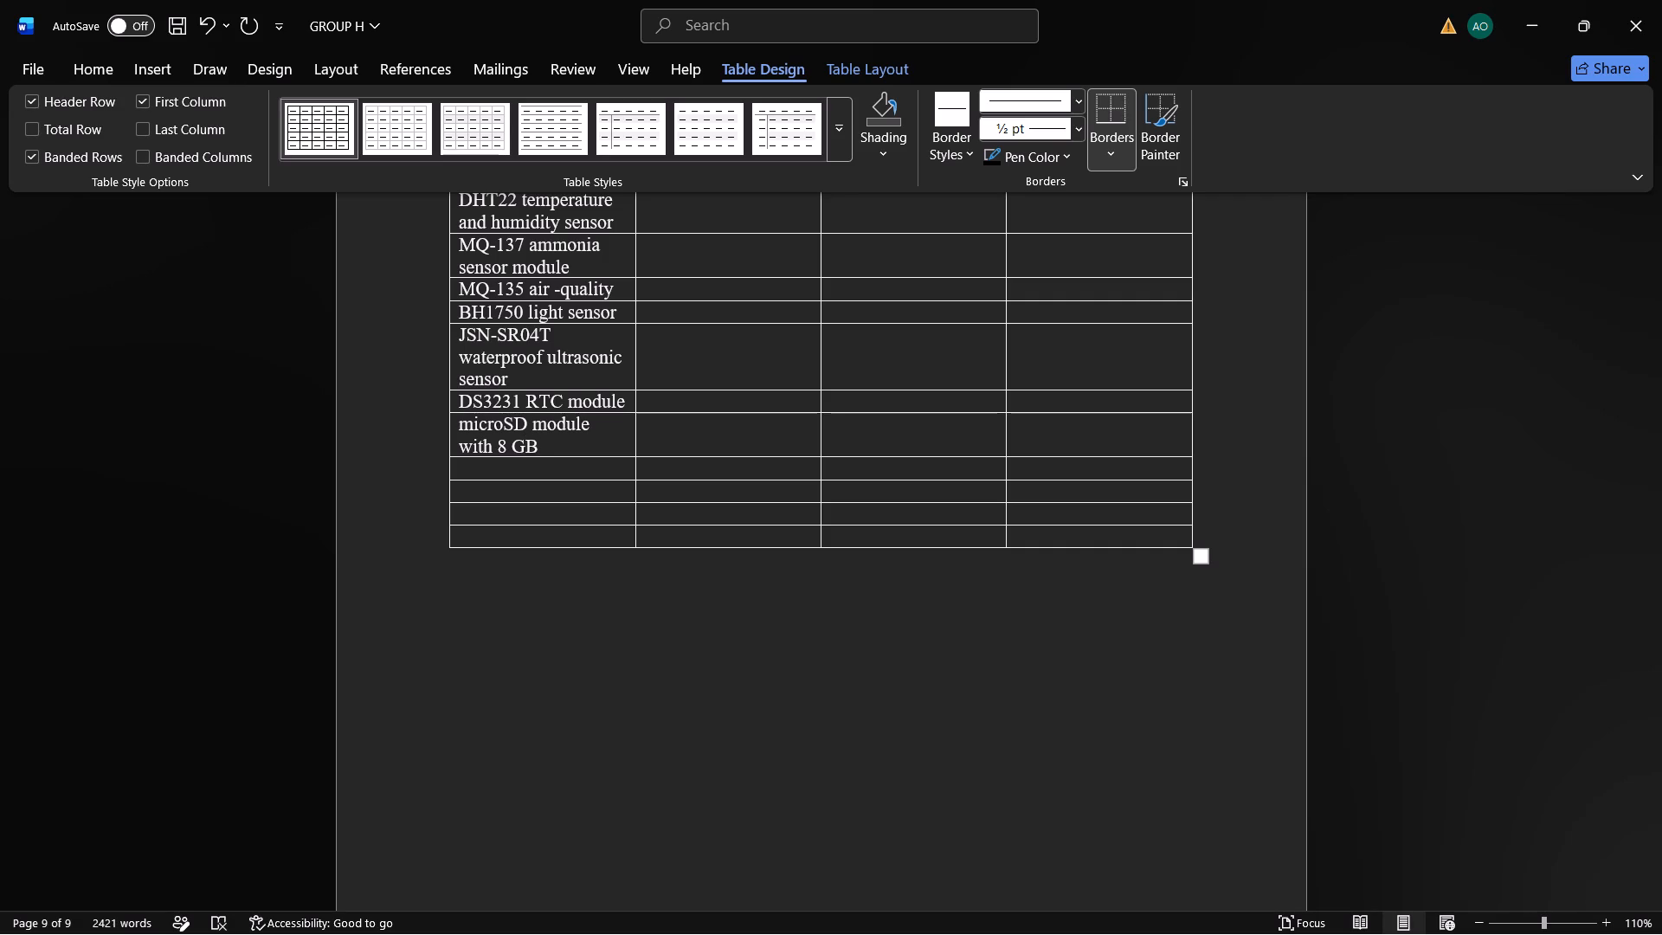
pyautogui.press('space')
pyautogui.write('card')
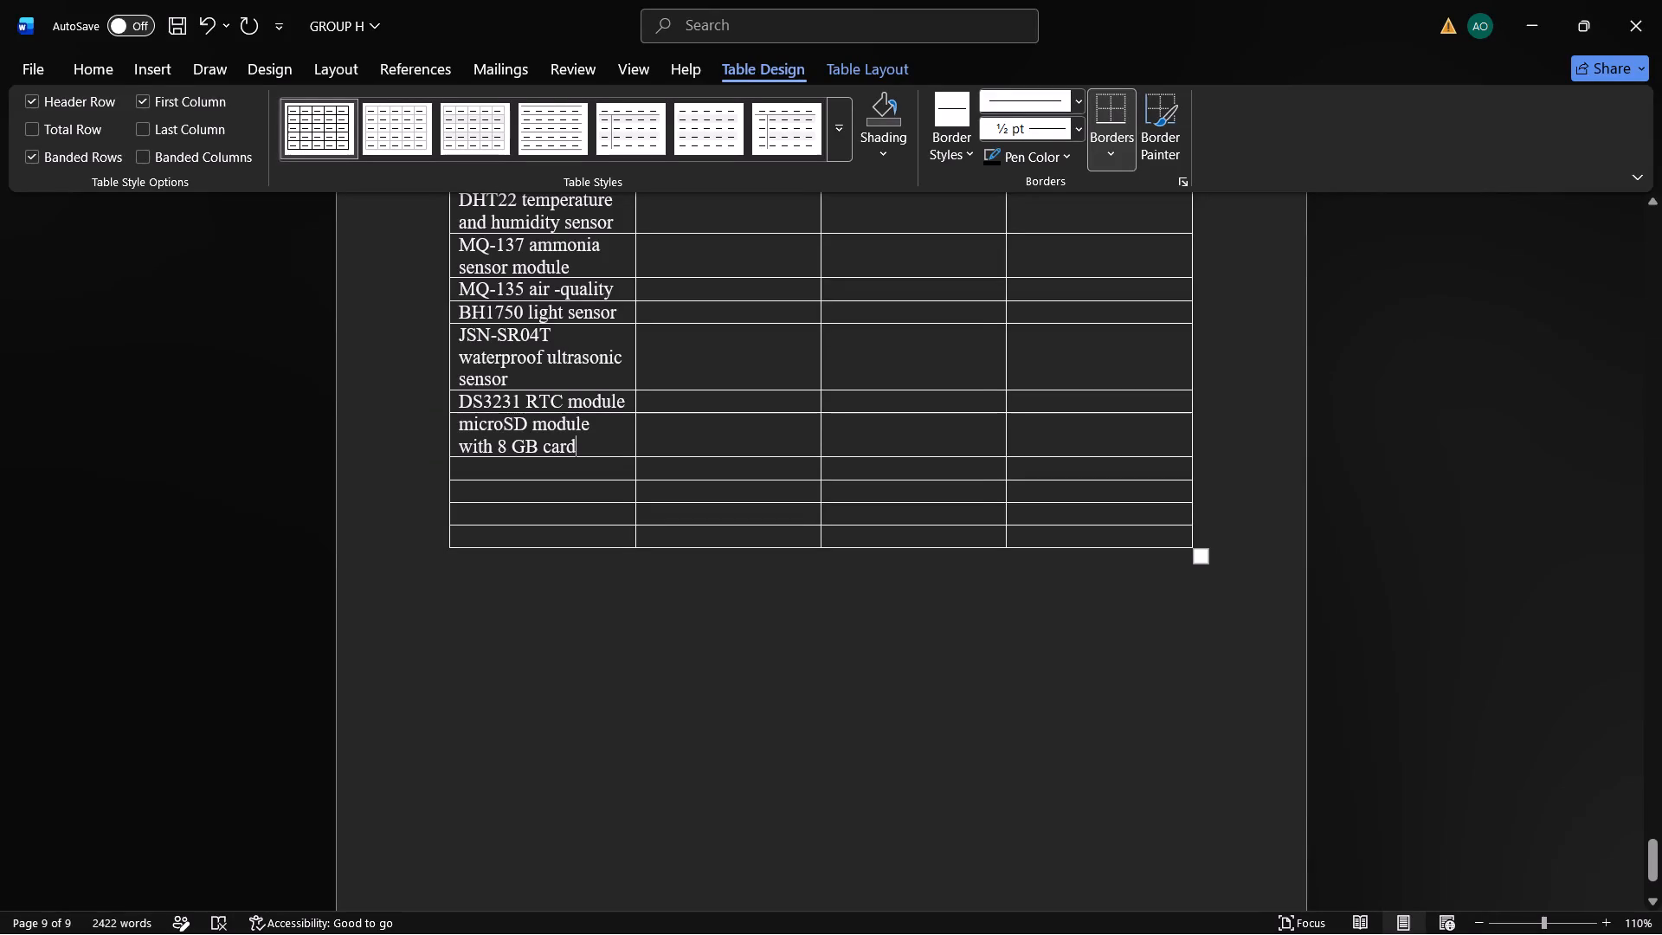
# Enter "Buzzer, LEDs, resistors and mains-sense divider" in the Item cell below the microSD module with 8 GB card.
pyautogui.press('Down')
pyautogui.press('b')
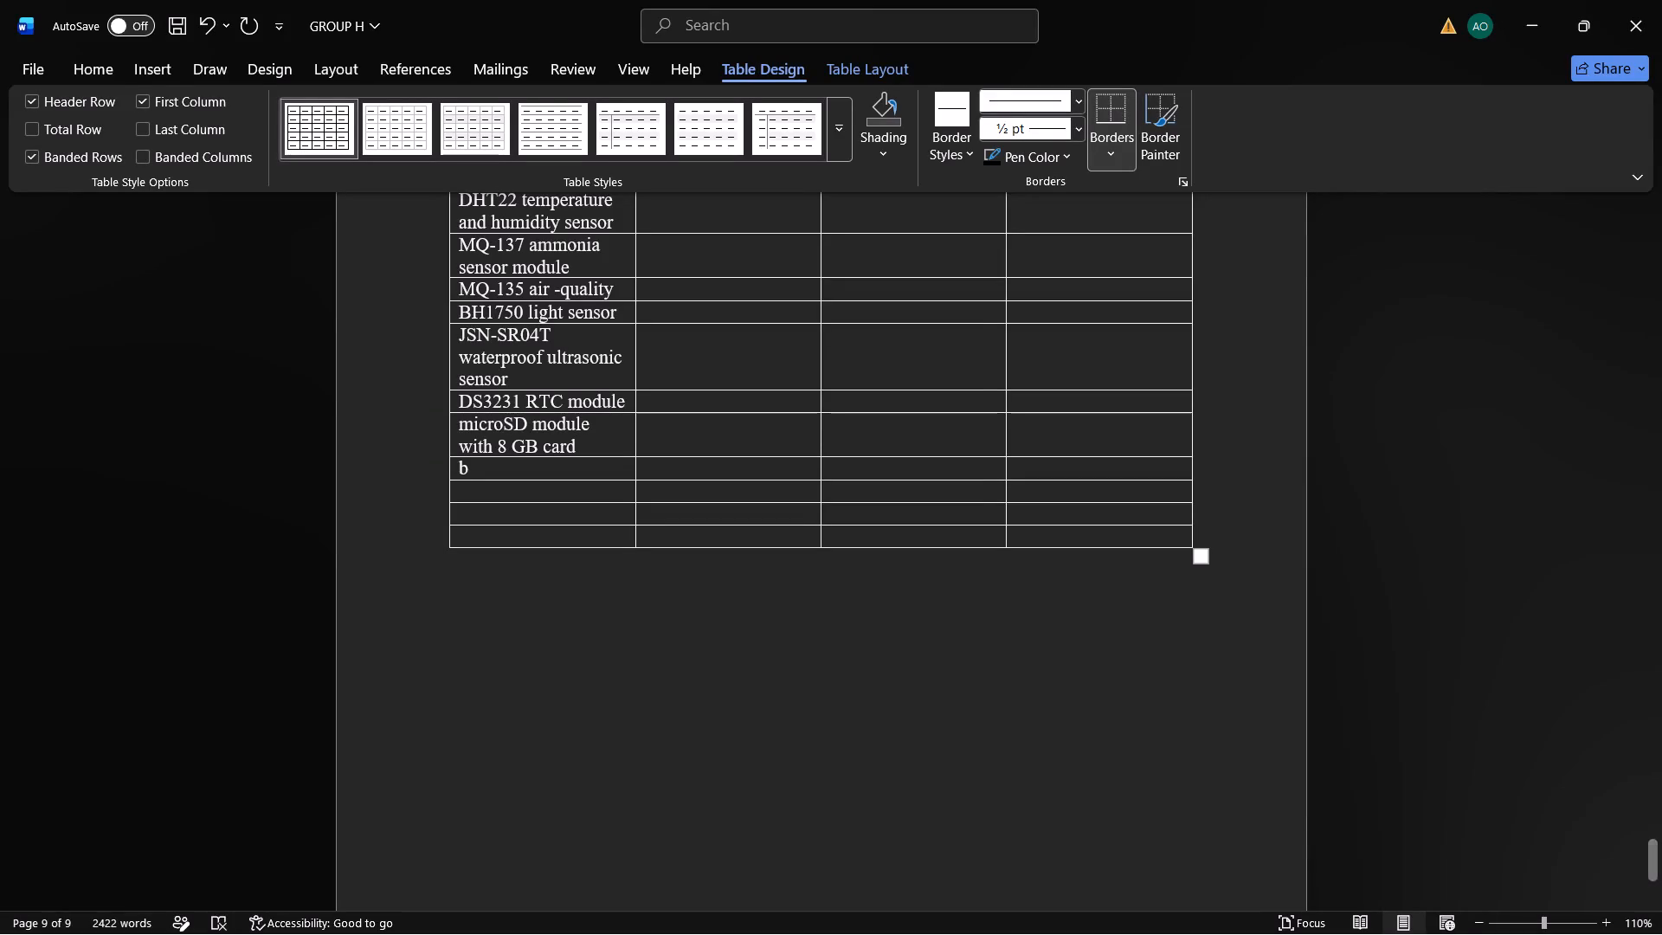
pyautogui.press('i')
pyautogui.press('BackSpace')
pyautogui.press('u')
pyautogui.write('zz')
pyautogui.write('er')
pyautogui.press('space')
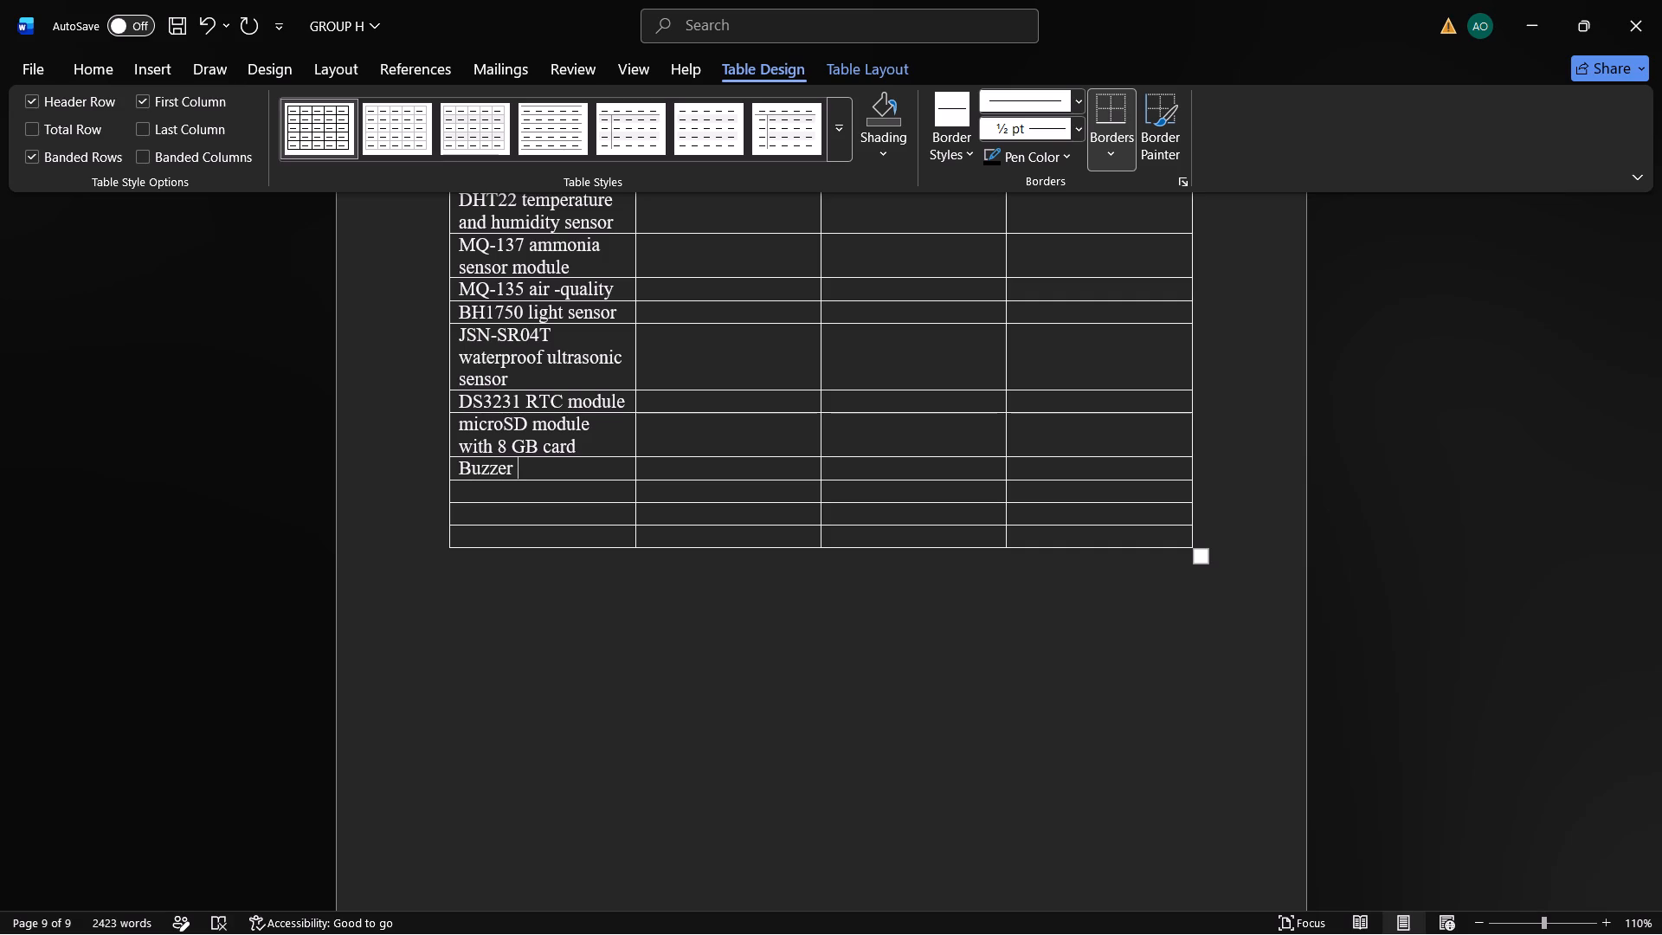
pyautogui.press('BackSpace')
pyautogui.write(',')
pyautogui.press('space')
pyautogui.write('LED')
pyautogui.press('s')
pyautogui.write(',')
pyautogui.press('space')
pyautogui.hotkey('shift', 'r')
pyautogui.press('BackSpace')
pyautogui.write('resis')
pyautogui.write('tors')
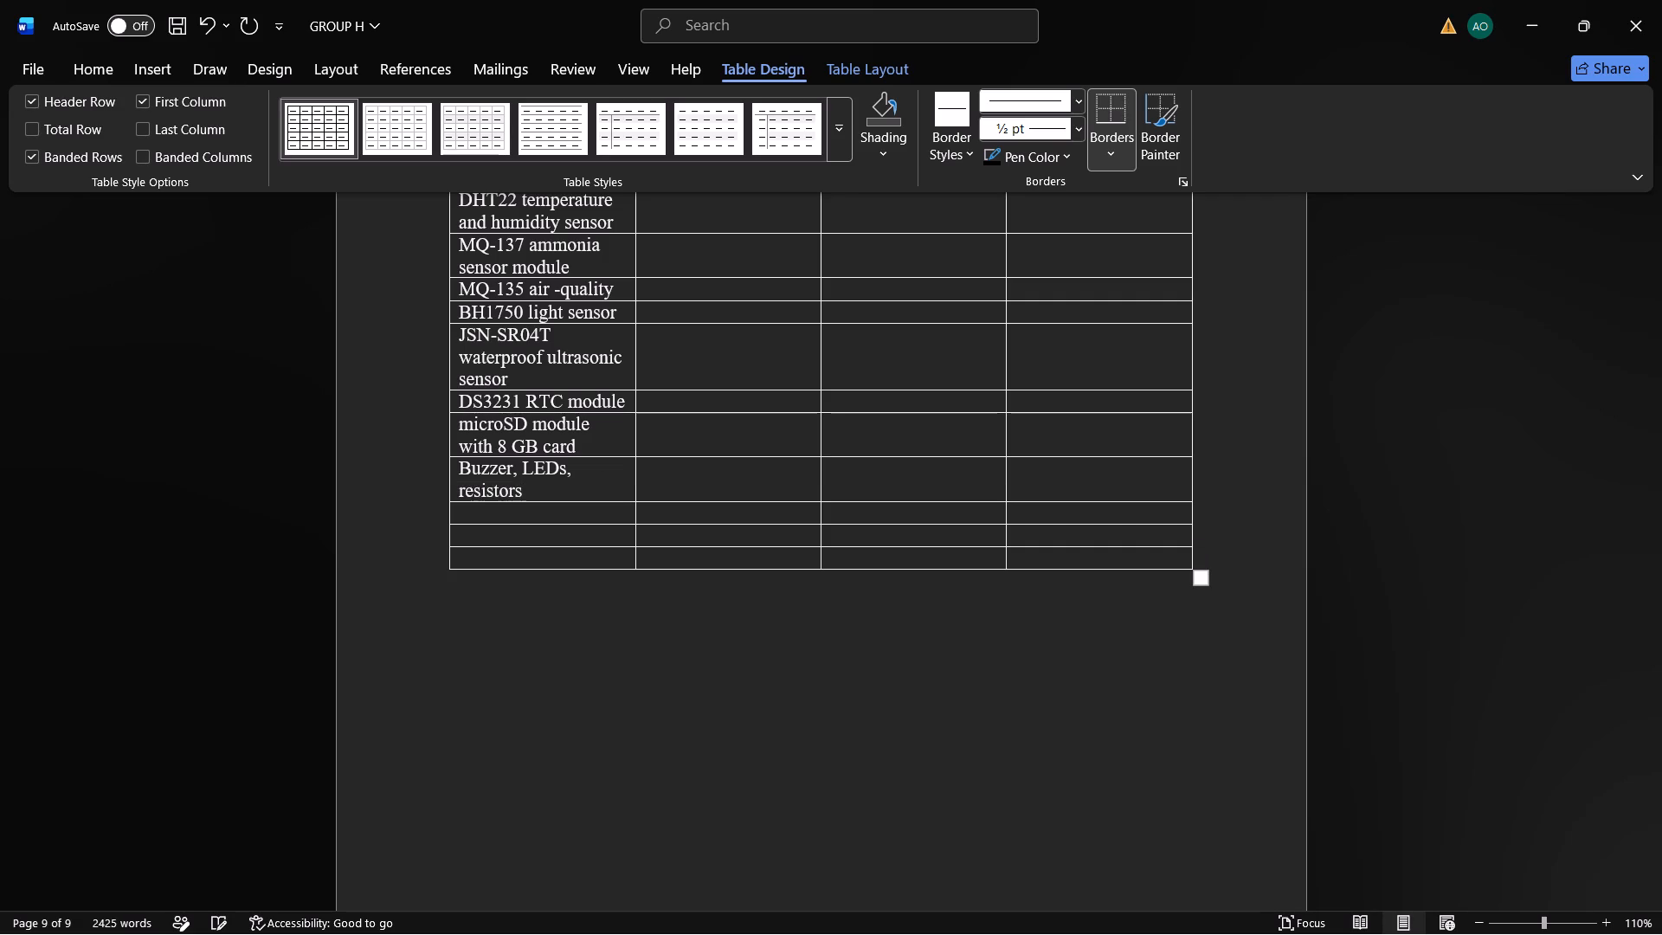
pyautogui.press('space')
pyautogui.write('and mains')
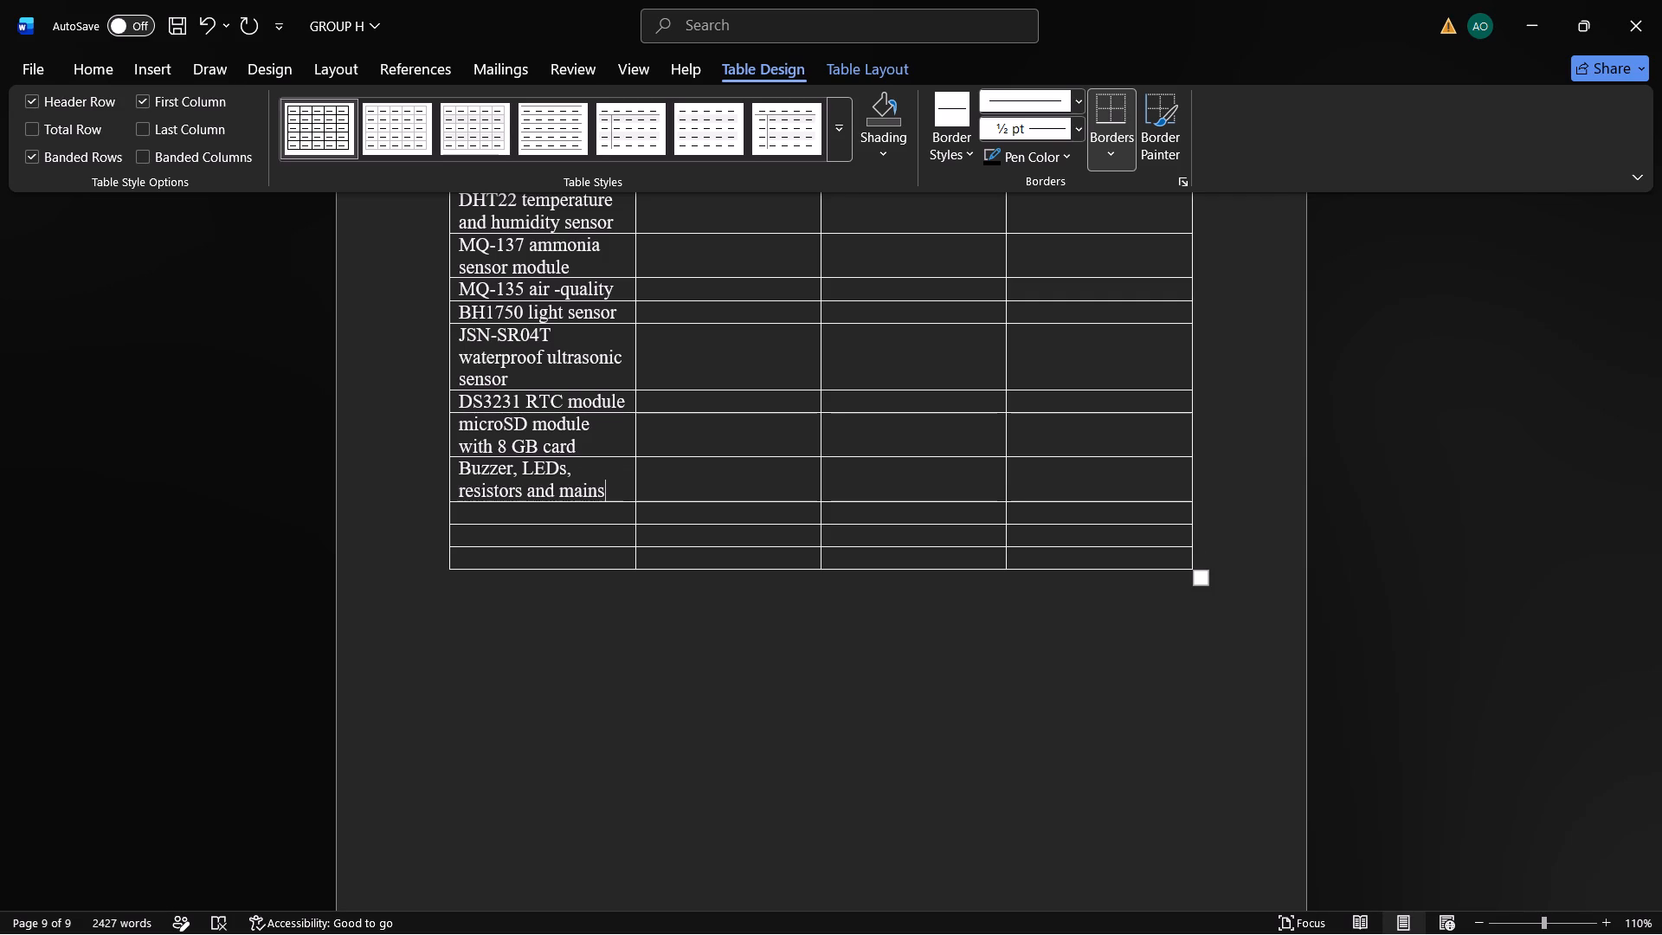
pyautogui.press('-')
pyautogui.write('sem')
pyautogui.press('BackSpace')
pyautogui.write('ns')
pyautogui.write('or')
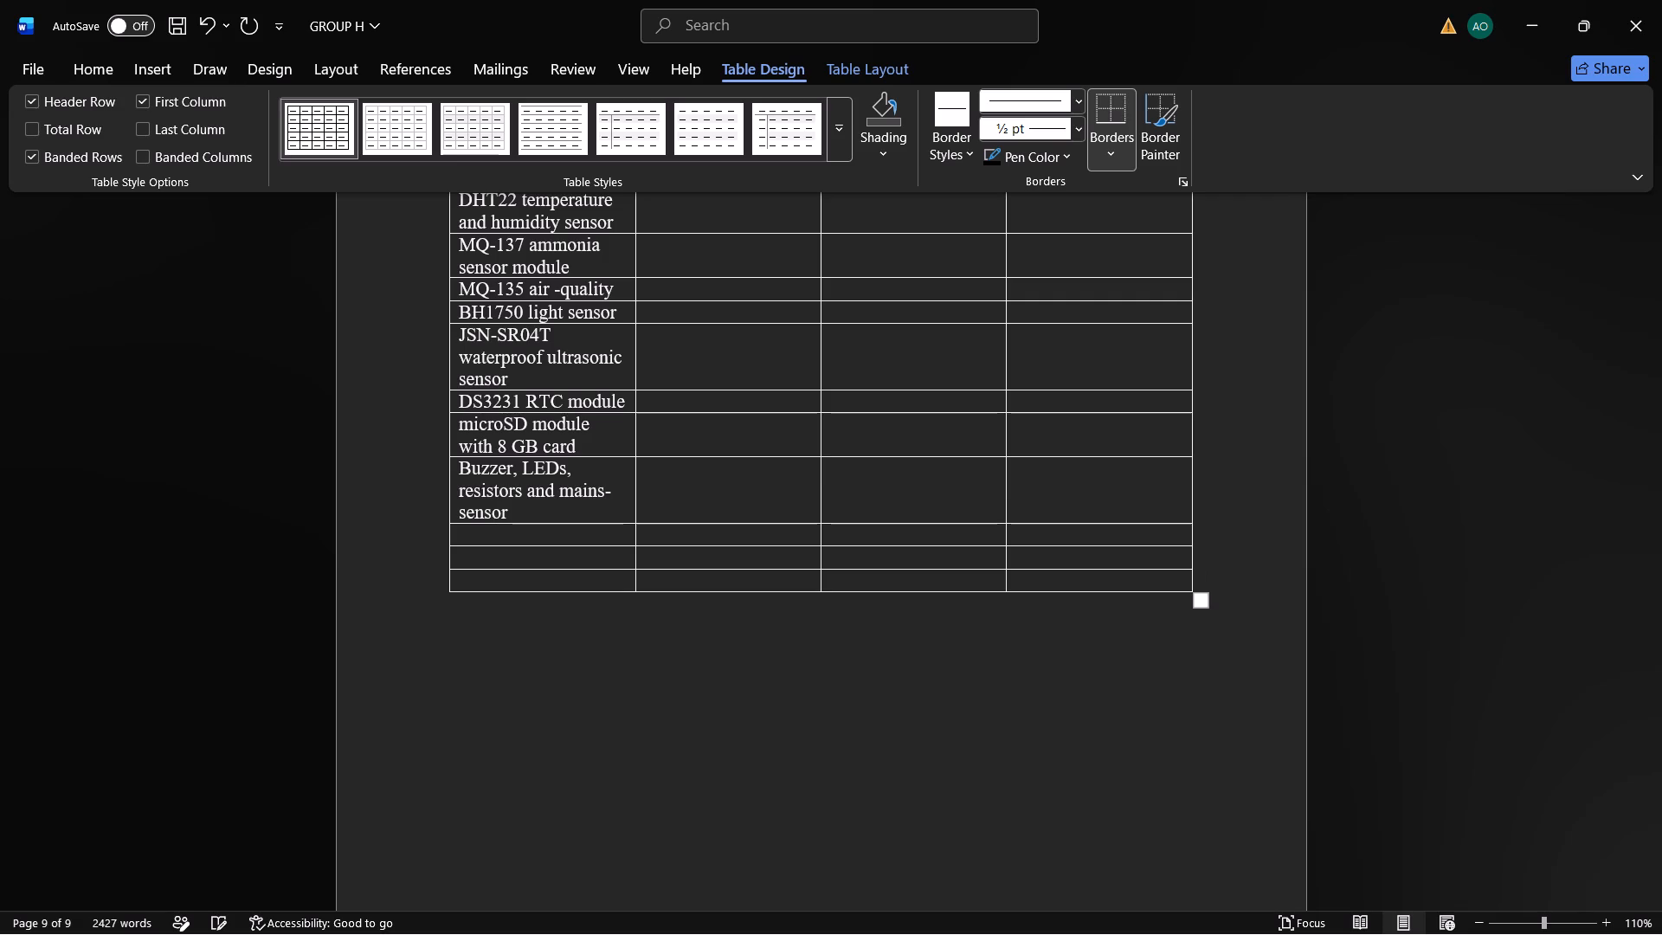
pyautogui.press('BackSpace')
pyautogui.press('BackSpace')
pyautogui.press('e')
pyautogui.press('space')
pyautogui.write('divider')
# Enter "5V 3A power adapter" in the Item cell below the buzzer, LEDs, resistors and mains-sense divider.
pyautogui.press('Down')
pyautogui.press('5')
pyautogui.hotkey('shift', 'v')
pyautogui.press('space')
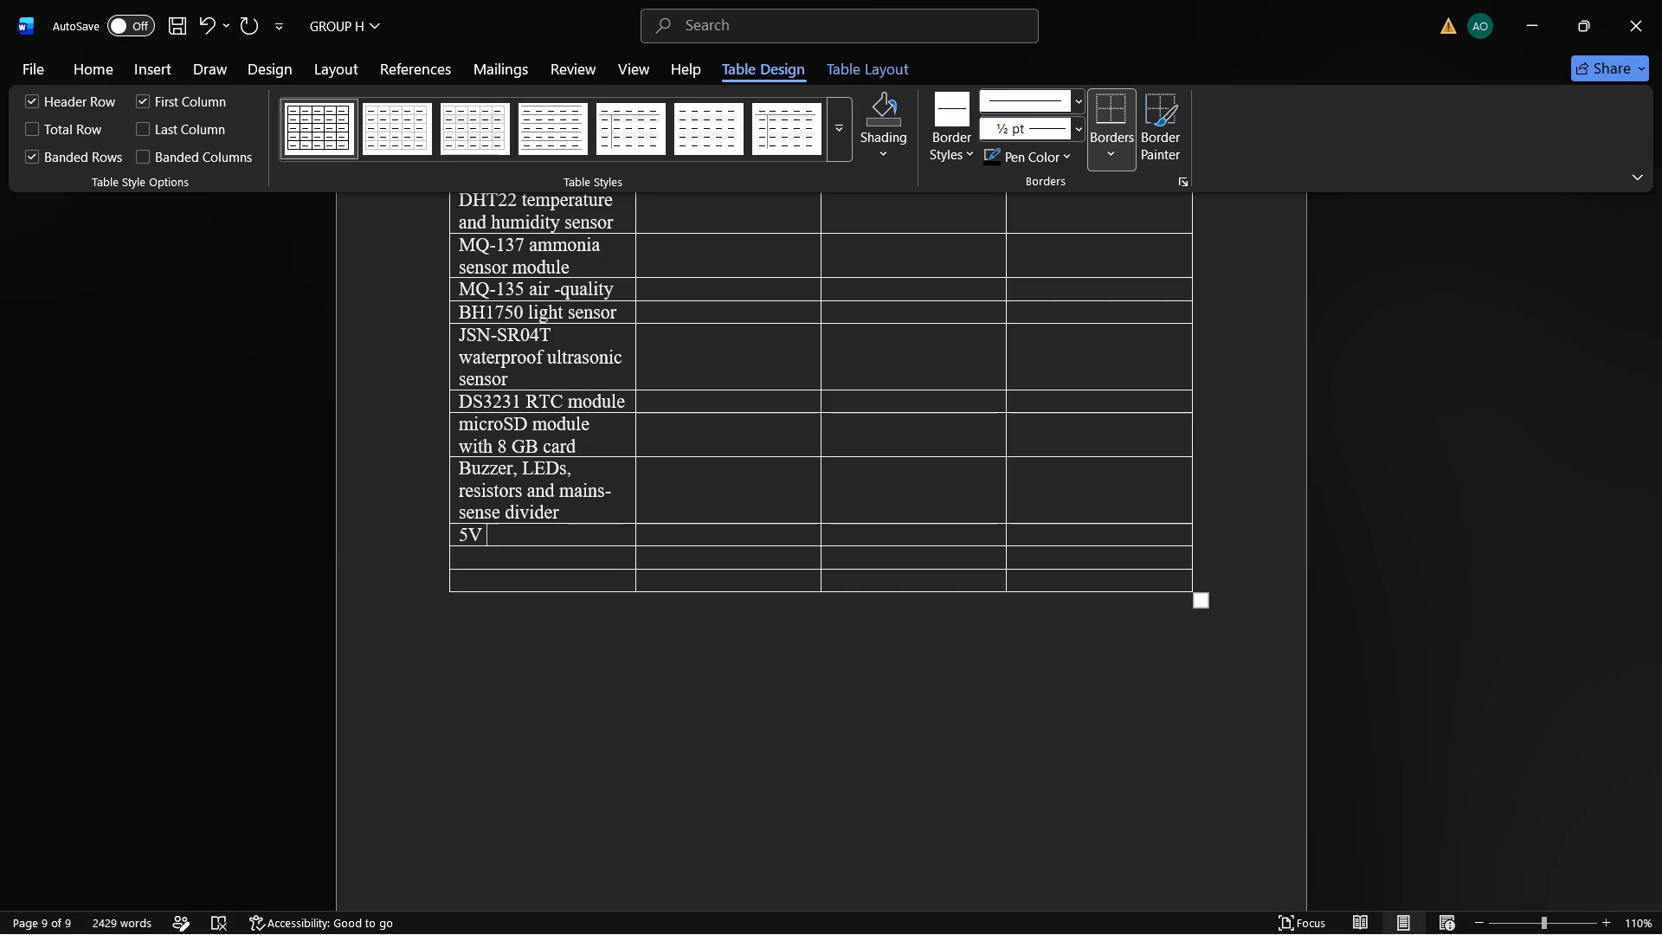
pyautogui.hotkey('shift', '#')
pyautogui.press('BackSpace')
pyautogui.press('3')
pyautogui.hotkey('shift', 'a')
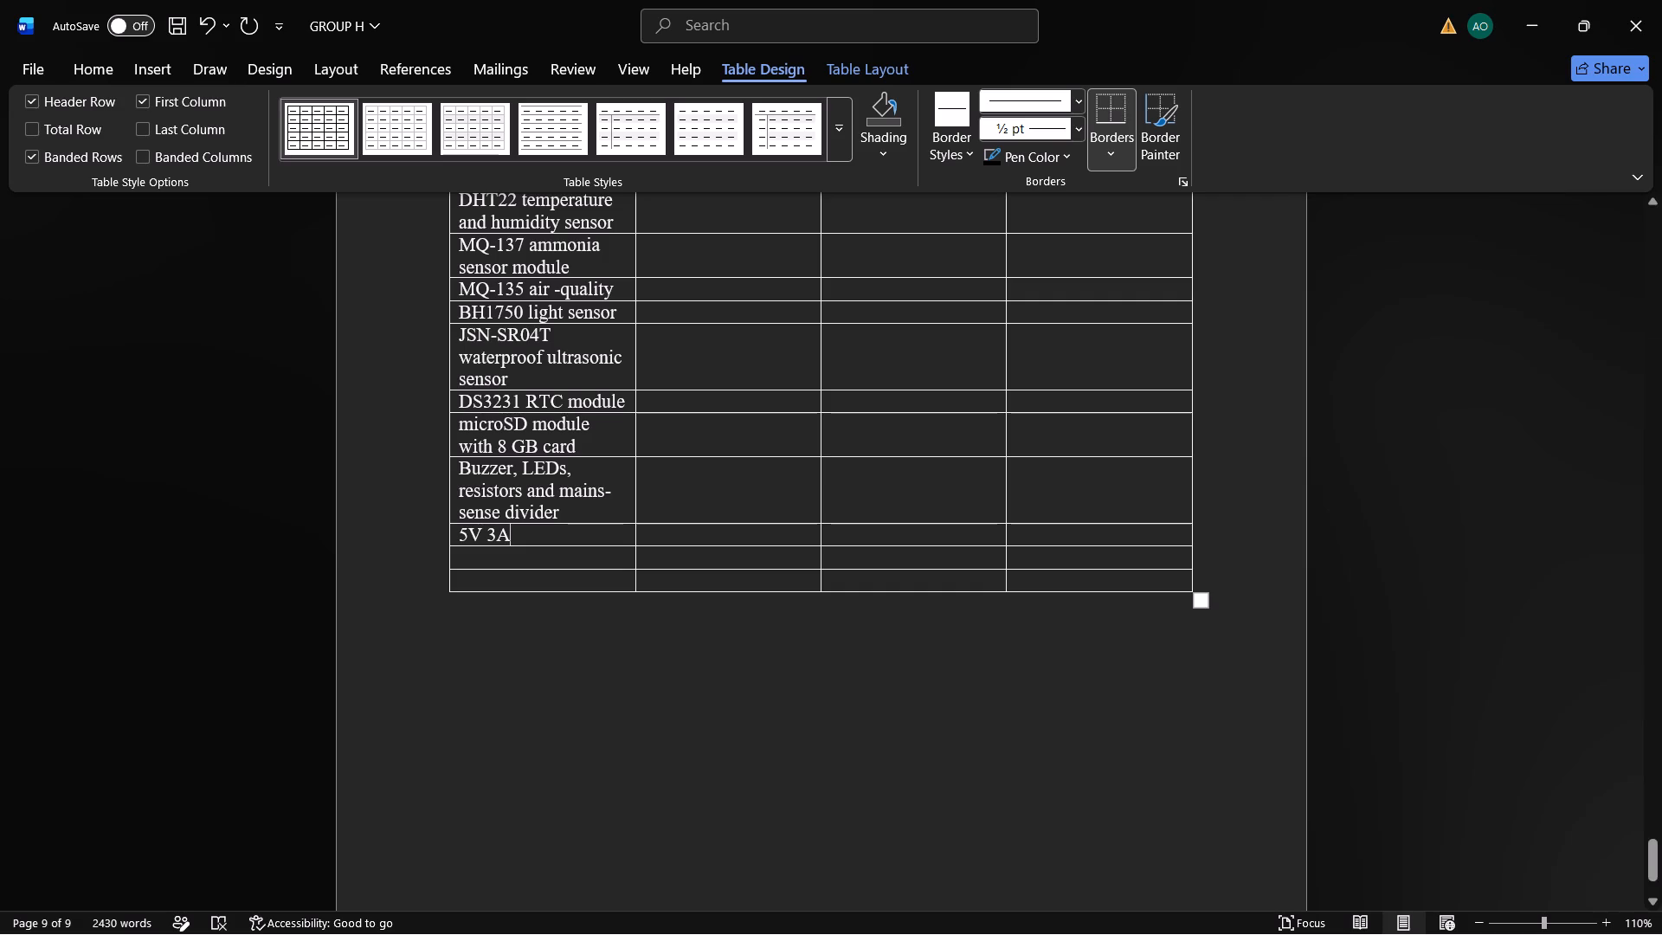
pyautogui.press('space')
pyautogui.write('power')
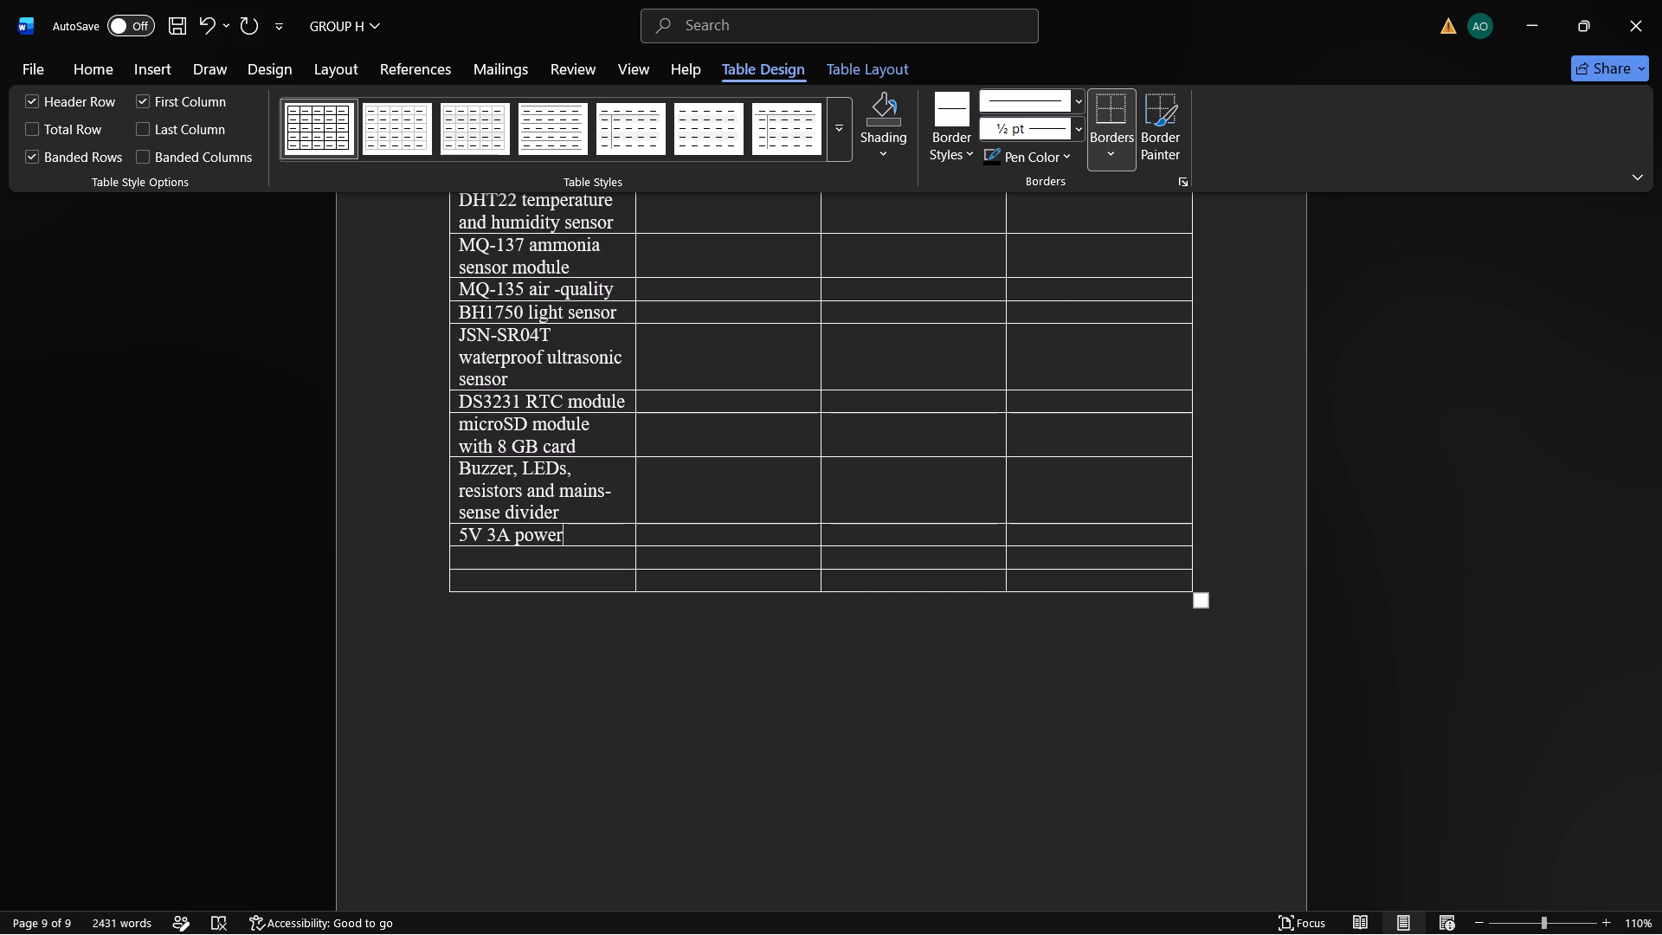
pyautogui.press('space')
pyautogui.write('ada')
pyautogui.press('p')
pyautogui.write('ter')
# Enter "12V 7Ah battery with charger and buck converter" in the Item cell below the 5V 3A power adapter.
pyautogui.press('Down')
pyautogui.press('Up')
pyautogui.press('Down')
pyautogui.write('12')
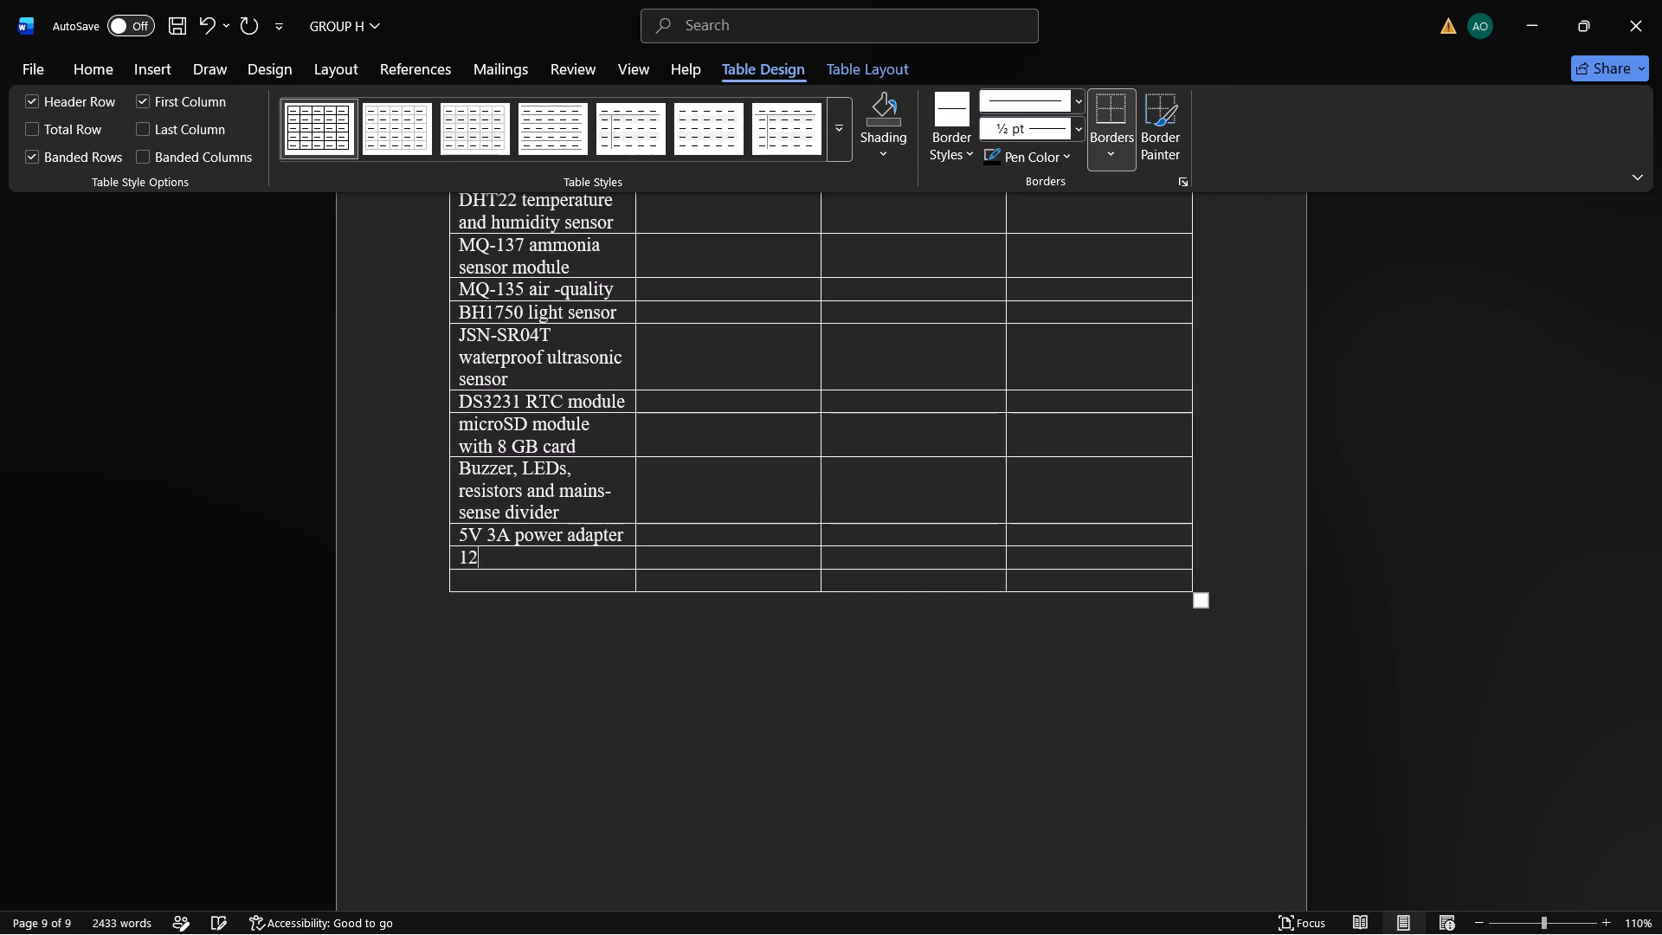
pyautogui.press('space')
pyautogui.press('space')
pyautogui.press('space')
pyautogui.press('space')
pyautogui.press('space')
pyautogui.press('space')
pyautogui.press('space')
pyautogui.press('space')
pyautogui.press('space')
pyautogui.hotkey('shift', 'v')
pyautogui.press('BackSpace')
pyautogui.press('BackSpace')
pyautogui.press('BackSpace')
pyautogui.press('BackSpace')
pyautogui.press('BackSpace')
pyautogui.press('BackSpace')
pyautogui.press('BackSpace')
pyautogui.press('BackSpace')
pyautogui.press('BackSpace')
pyautogui.press('BackSpace')
pyautogui.write('V')
pyautogui.press('space')
pyautogui.press('7')
pyautogui.hotkey('shift', 'a')
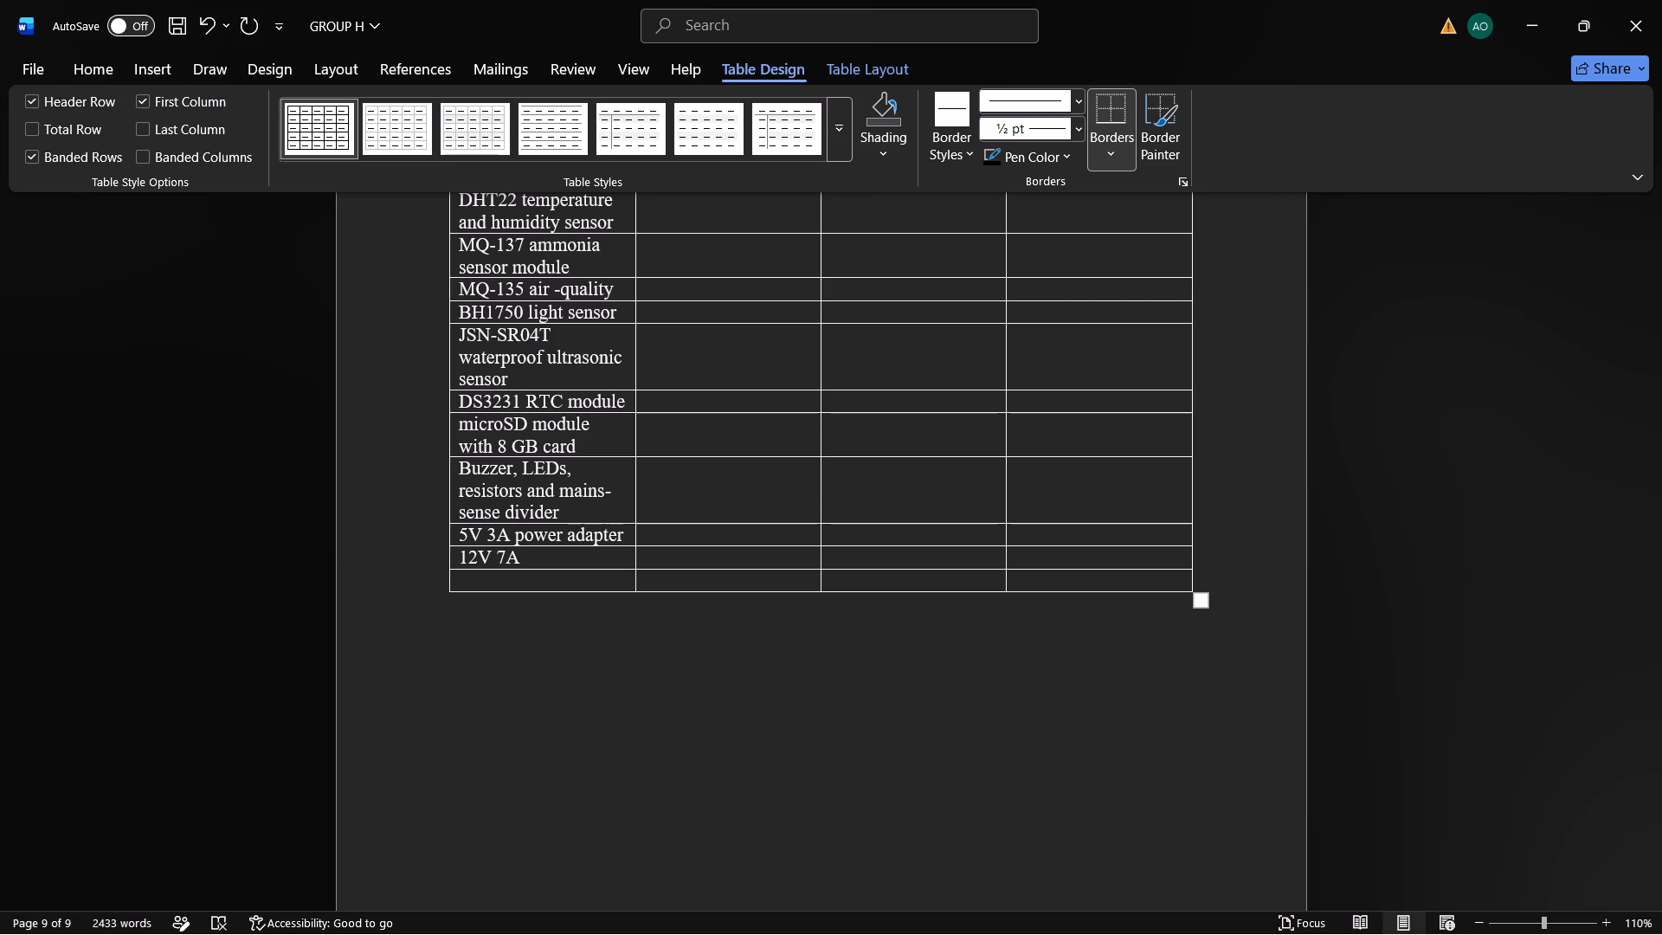
pyautogui.press('h')
pyautogui.press('space')
pyautogui.write('battery')
pyautogui.press('space')
pyautogui.write('with cha')
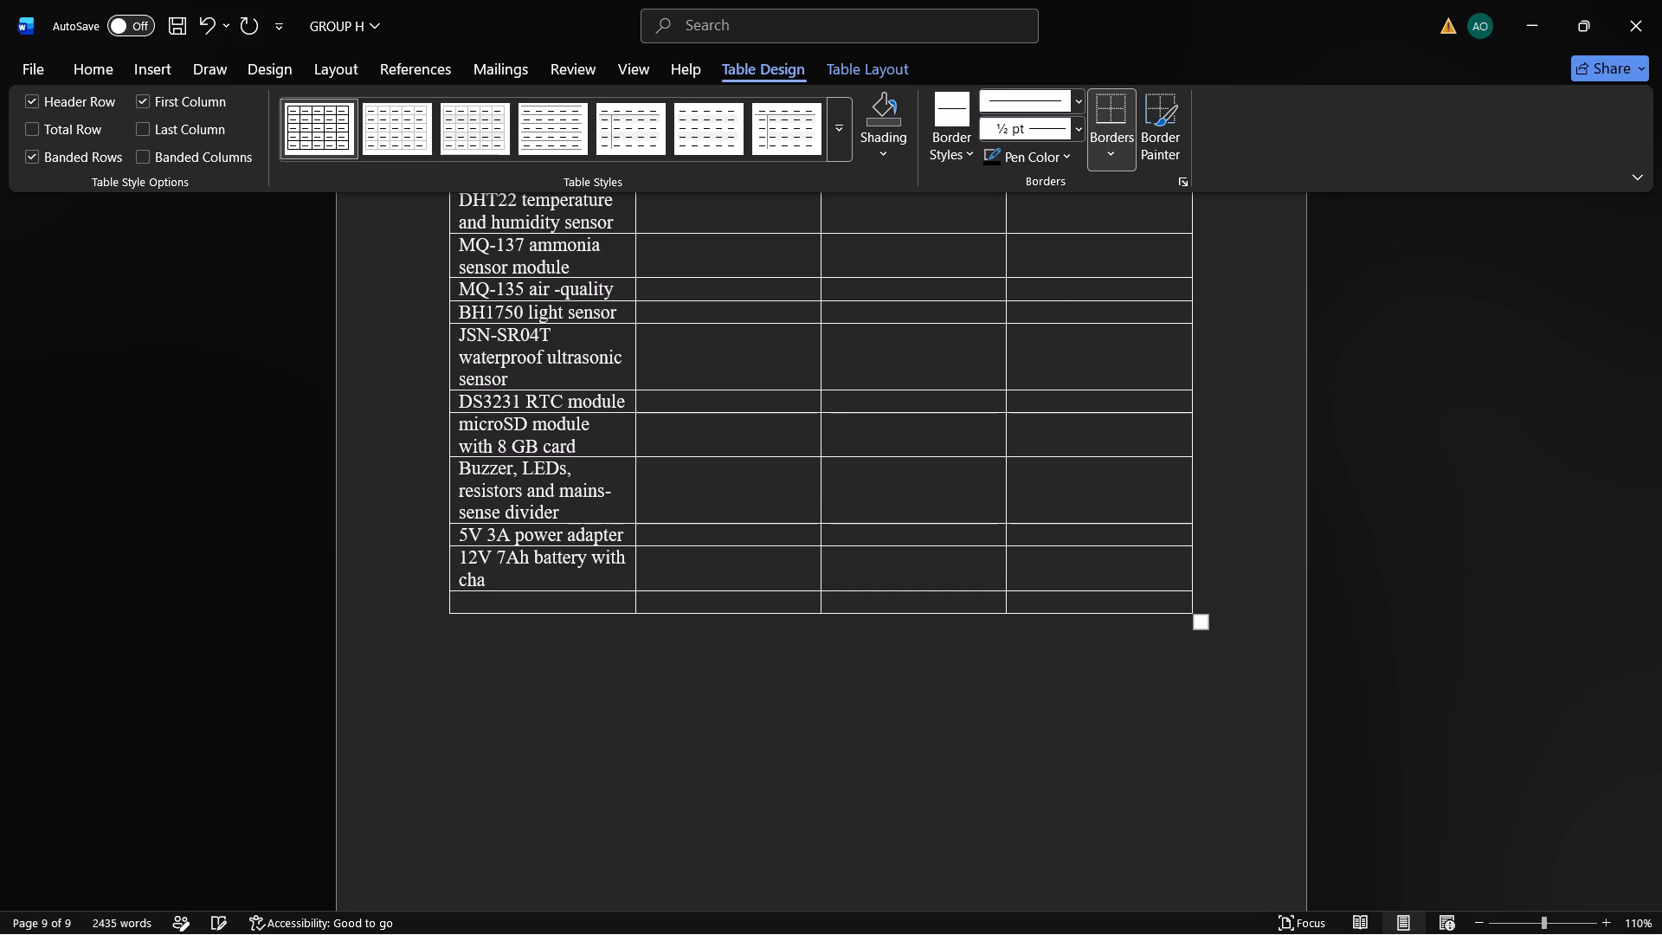
pyautogui.write('rger')
pyautogui.press('space')
pyautogui.write('ab')
pyautogui.press('BackSpace')
pyautogui.write('nd')
pyautogui.press('space')
pyautogui.press('b')
pyautogui.press('u')
pyautogui.write('ck')
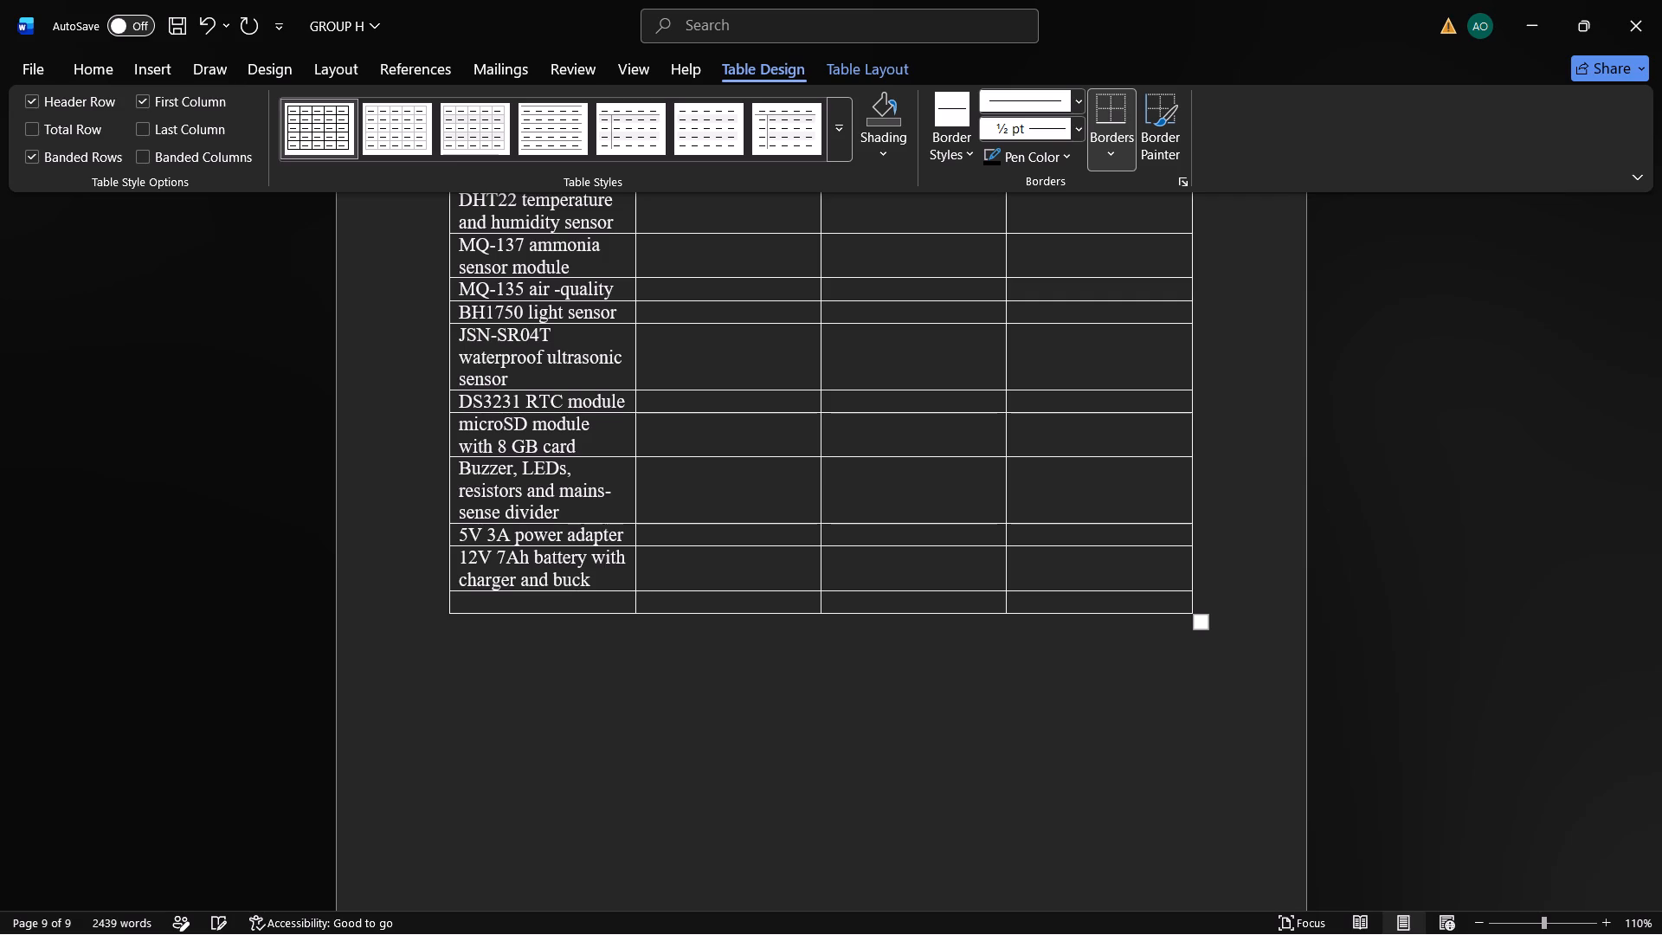
pyautogui.press('space')
pyautogui.write('conver')
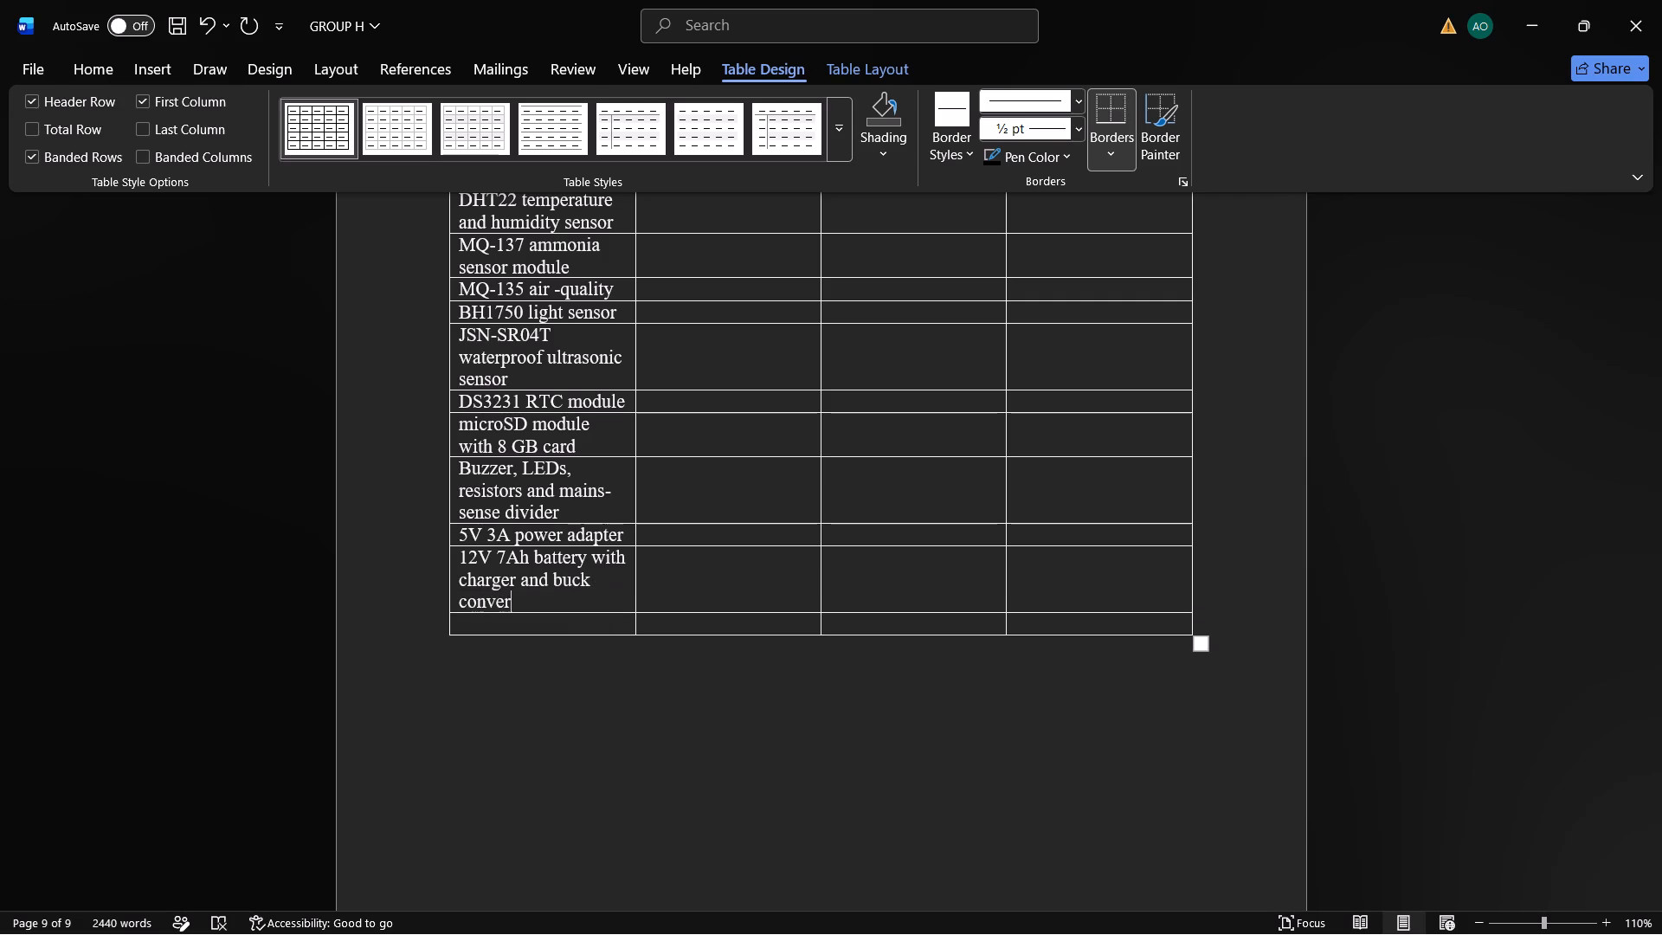
pyautogui.write('ter')
# Add two empty rows at the bottom of the cost table.
pyautogui.press('Down')
pyautogui.moveTo(1659, 630); pyautogui.dragTo(1661, 615)
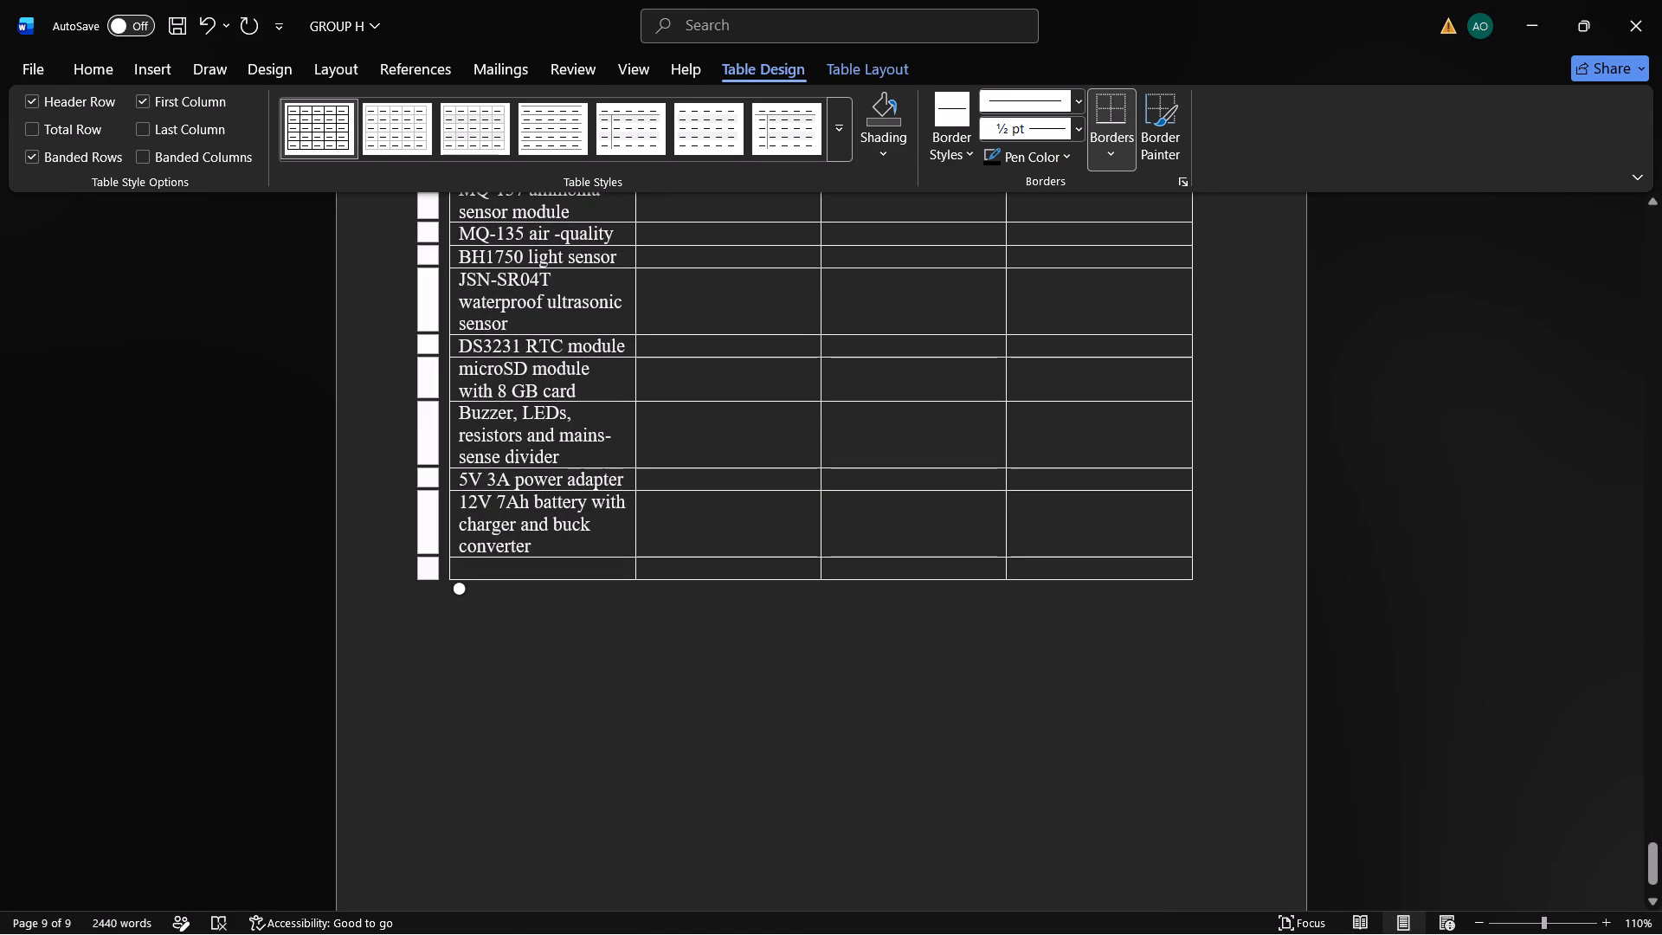
pyautogui.click(494, 566)
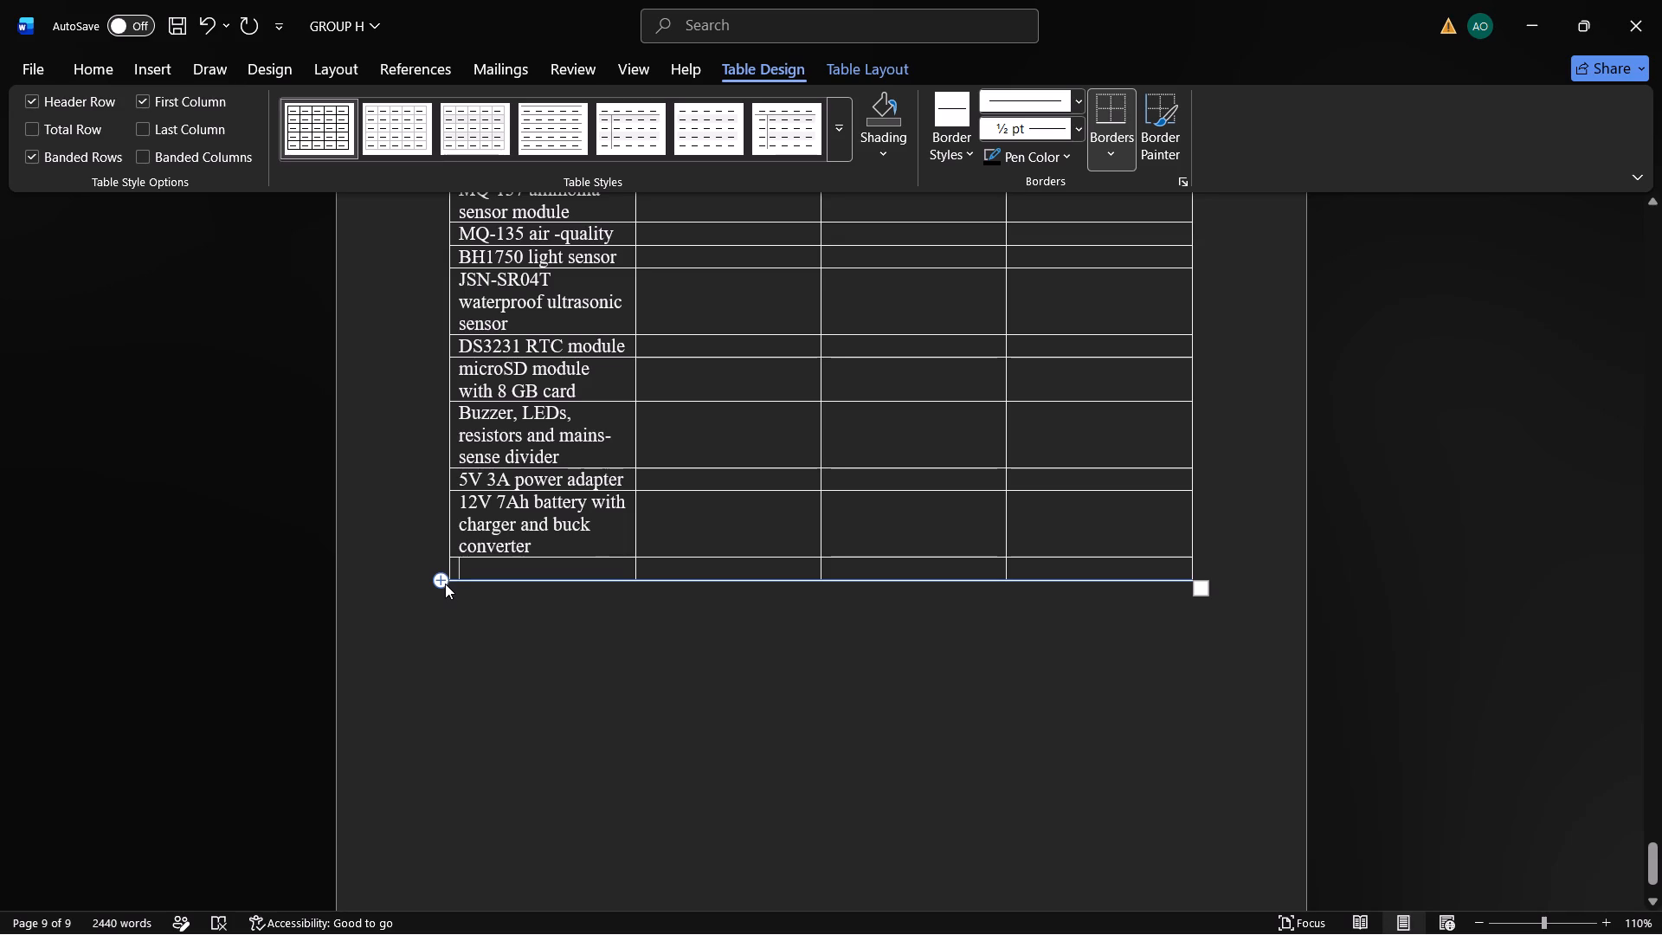
pyautogui.click(444, 584)
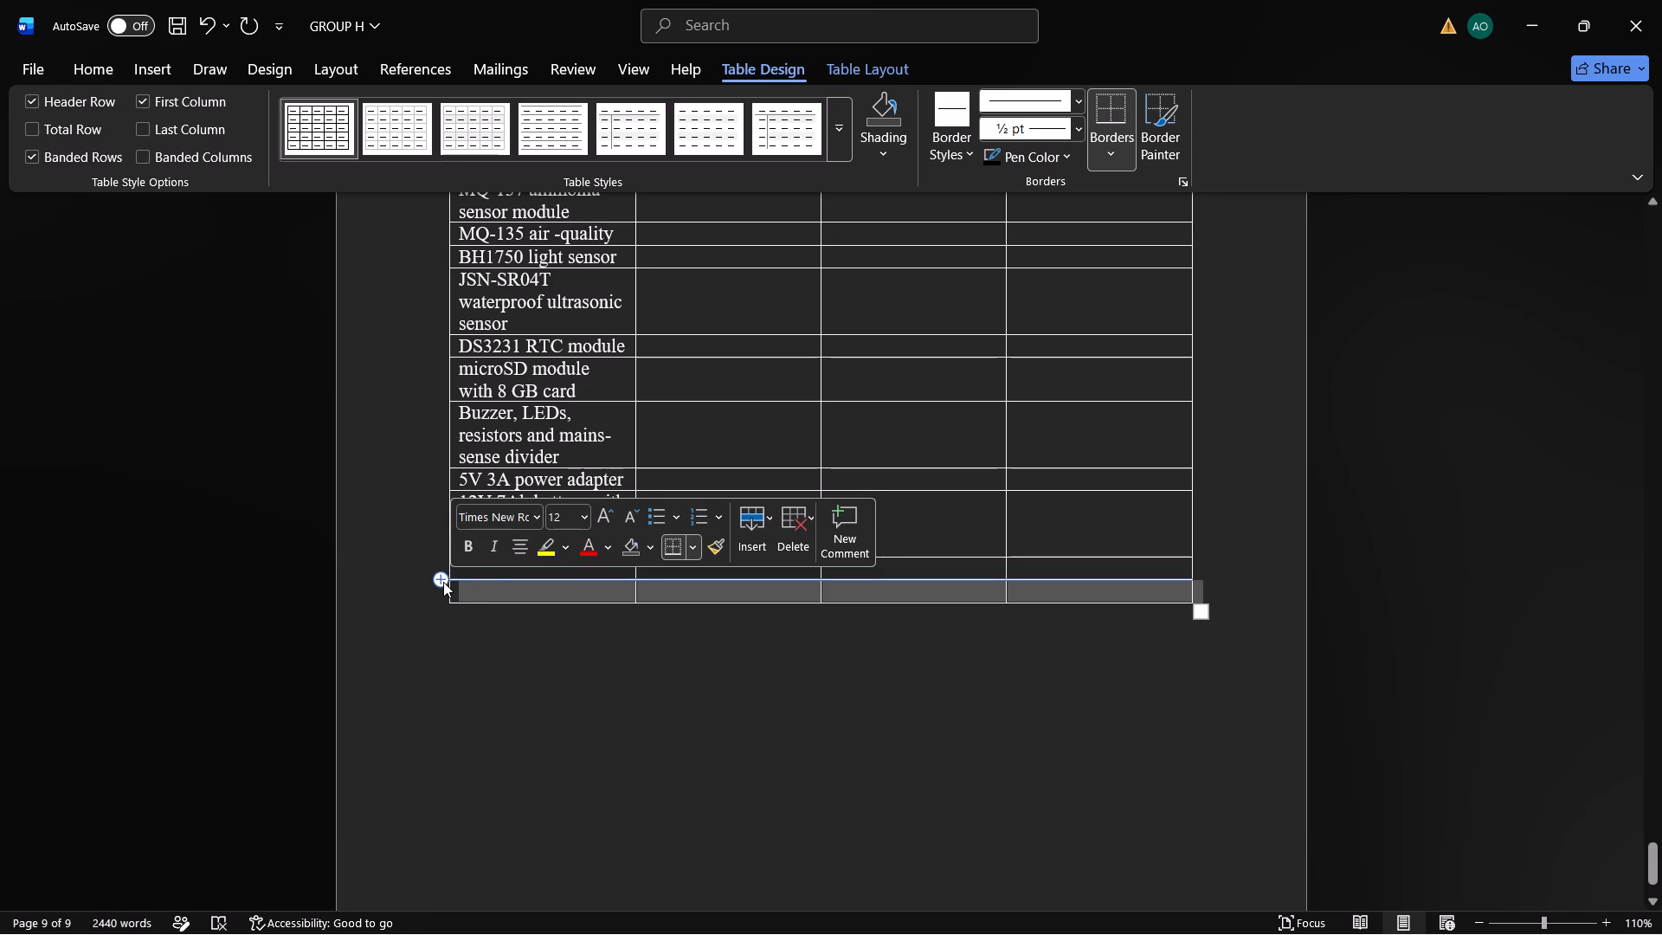
pyautogui.click(443, 582)
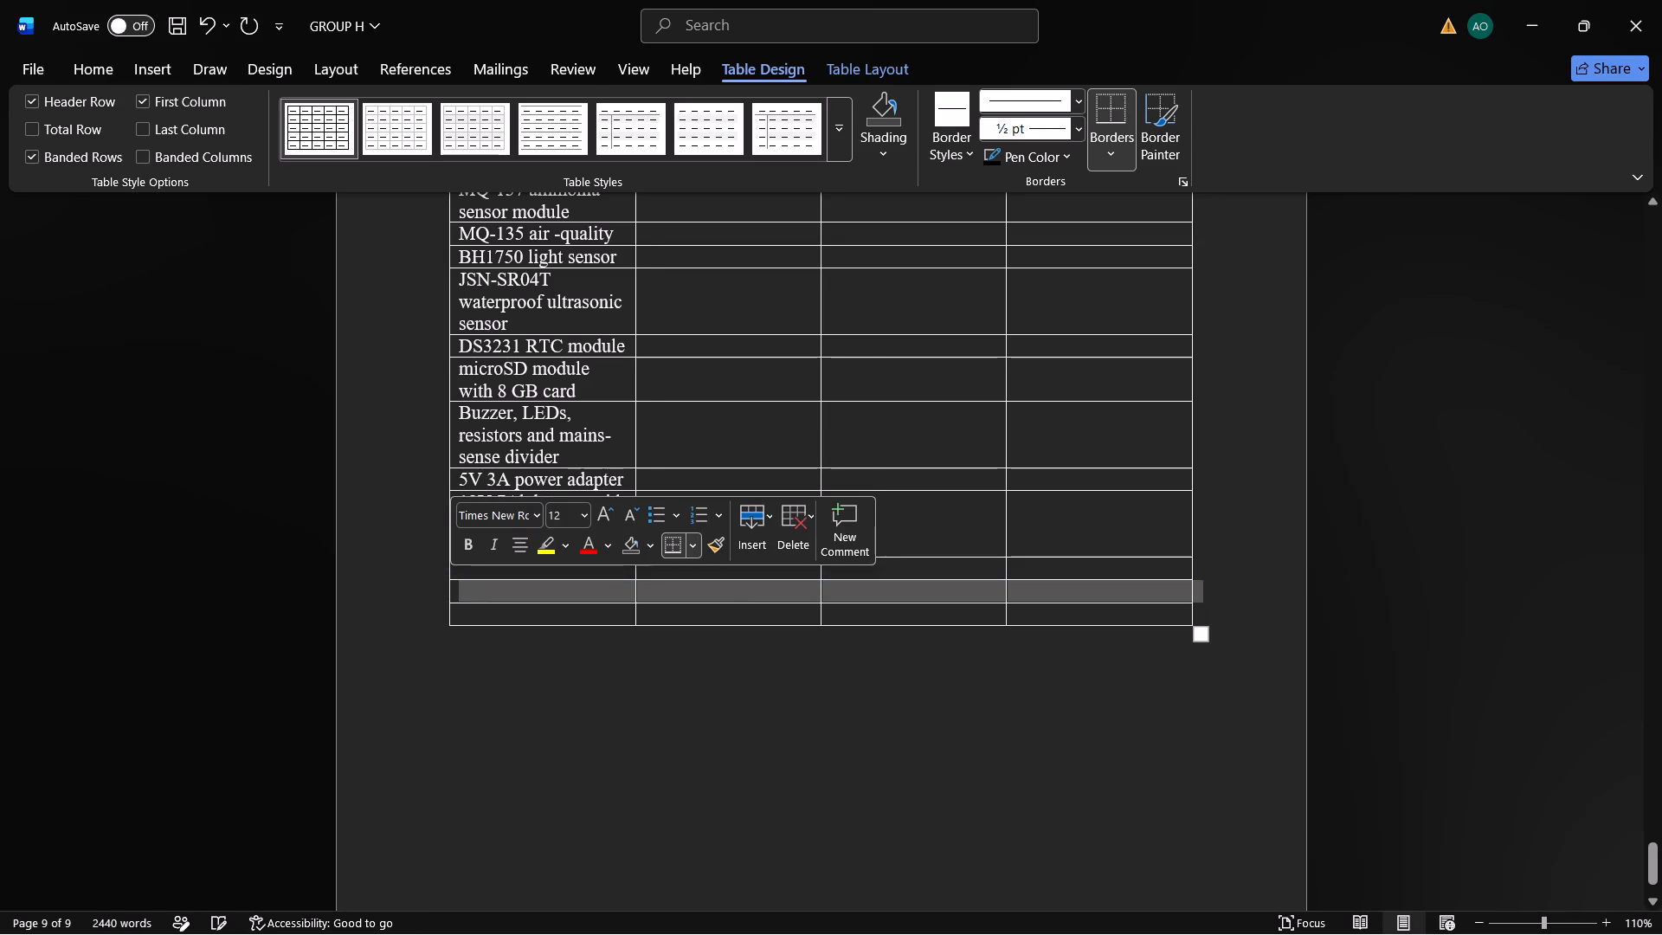
# Enter "IP65 enclosure, cable glands," in the Item cell below the 12V 7Ah battery with charger and buck converter.
pyautogui.click(475, 572)
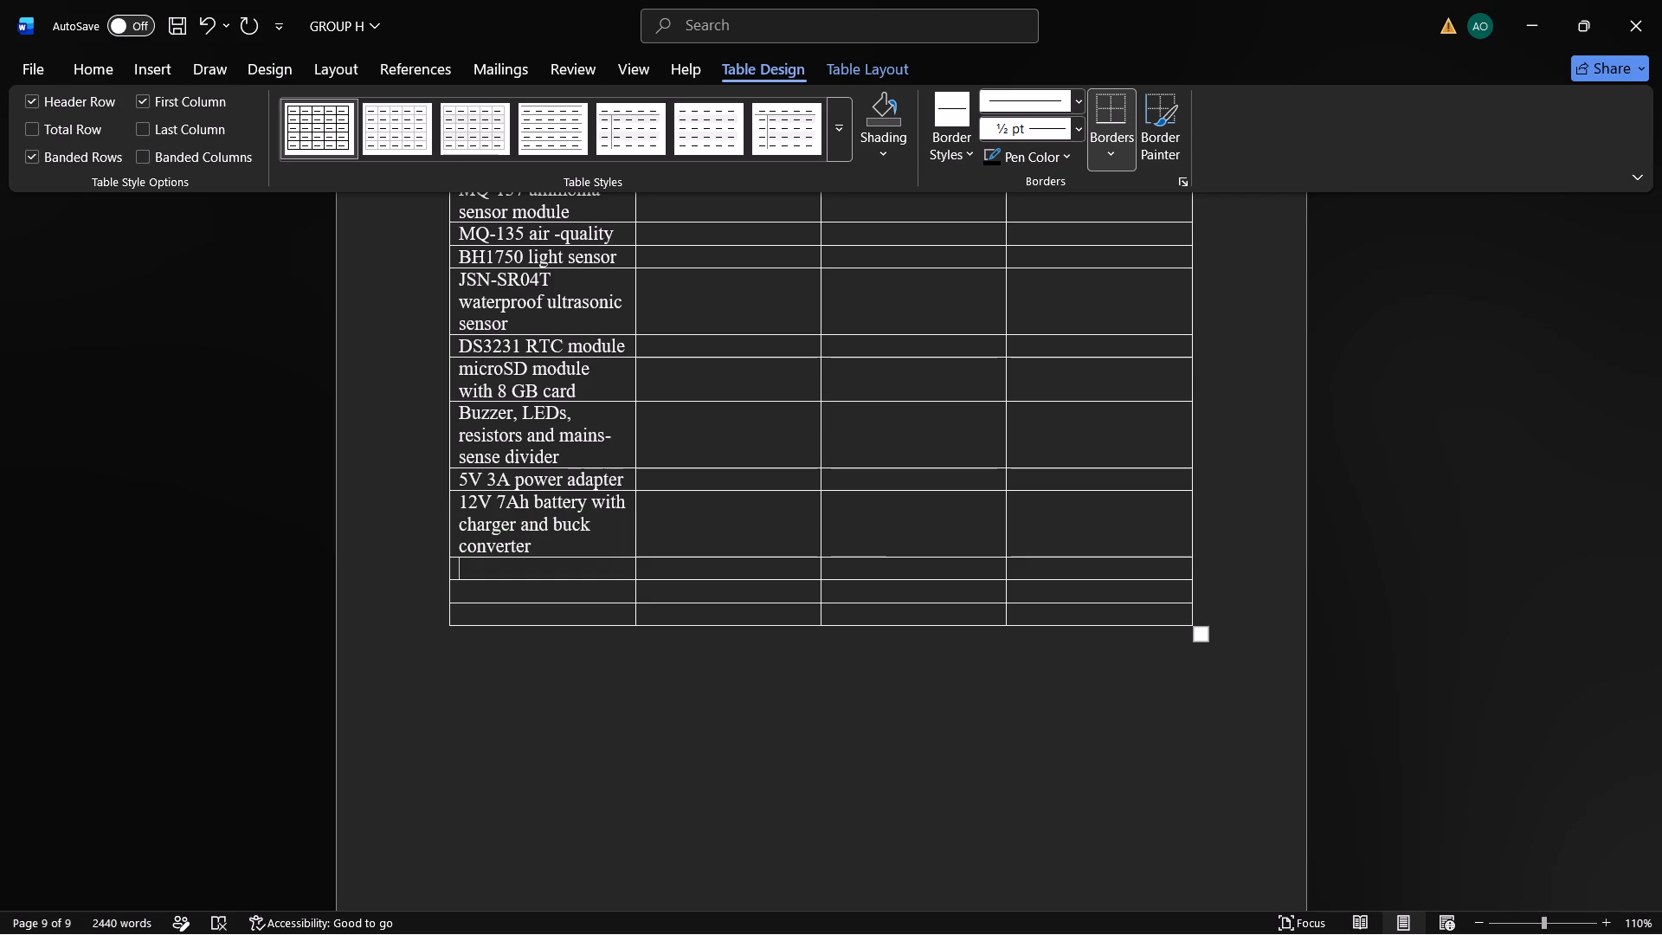
pyautogui.press('i')
pyautogui.press('BackSpace')
pyautogui.hotkey('shift', 'i')
pyautogui.hotkey('shift', 'p')
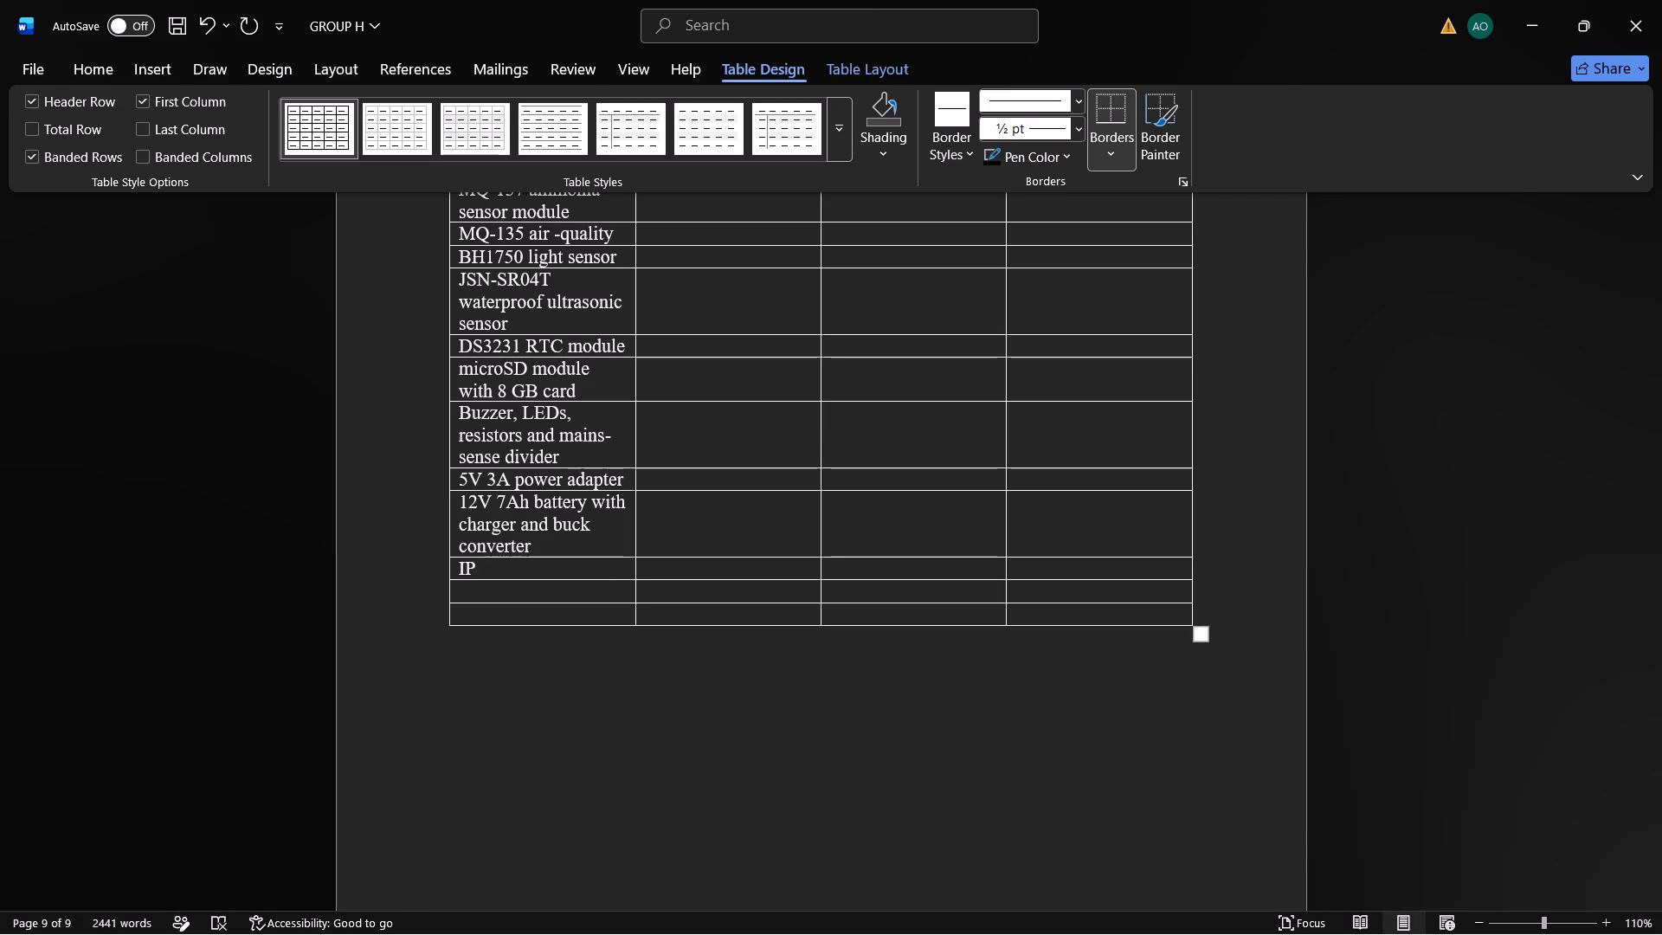
pyautogui.press('6')
pyautogui.press('5')
pyautogui.press('space')
pyautogui.write('ebc')
pyautogui.press('BackSpace')
pyautogui.press('BackSpace')
pyautogui.write('nc')
pyautogui.write('losure')
pyautogui.write(',cabl')
pyautogui.write('e')
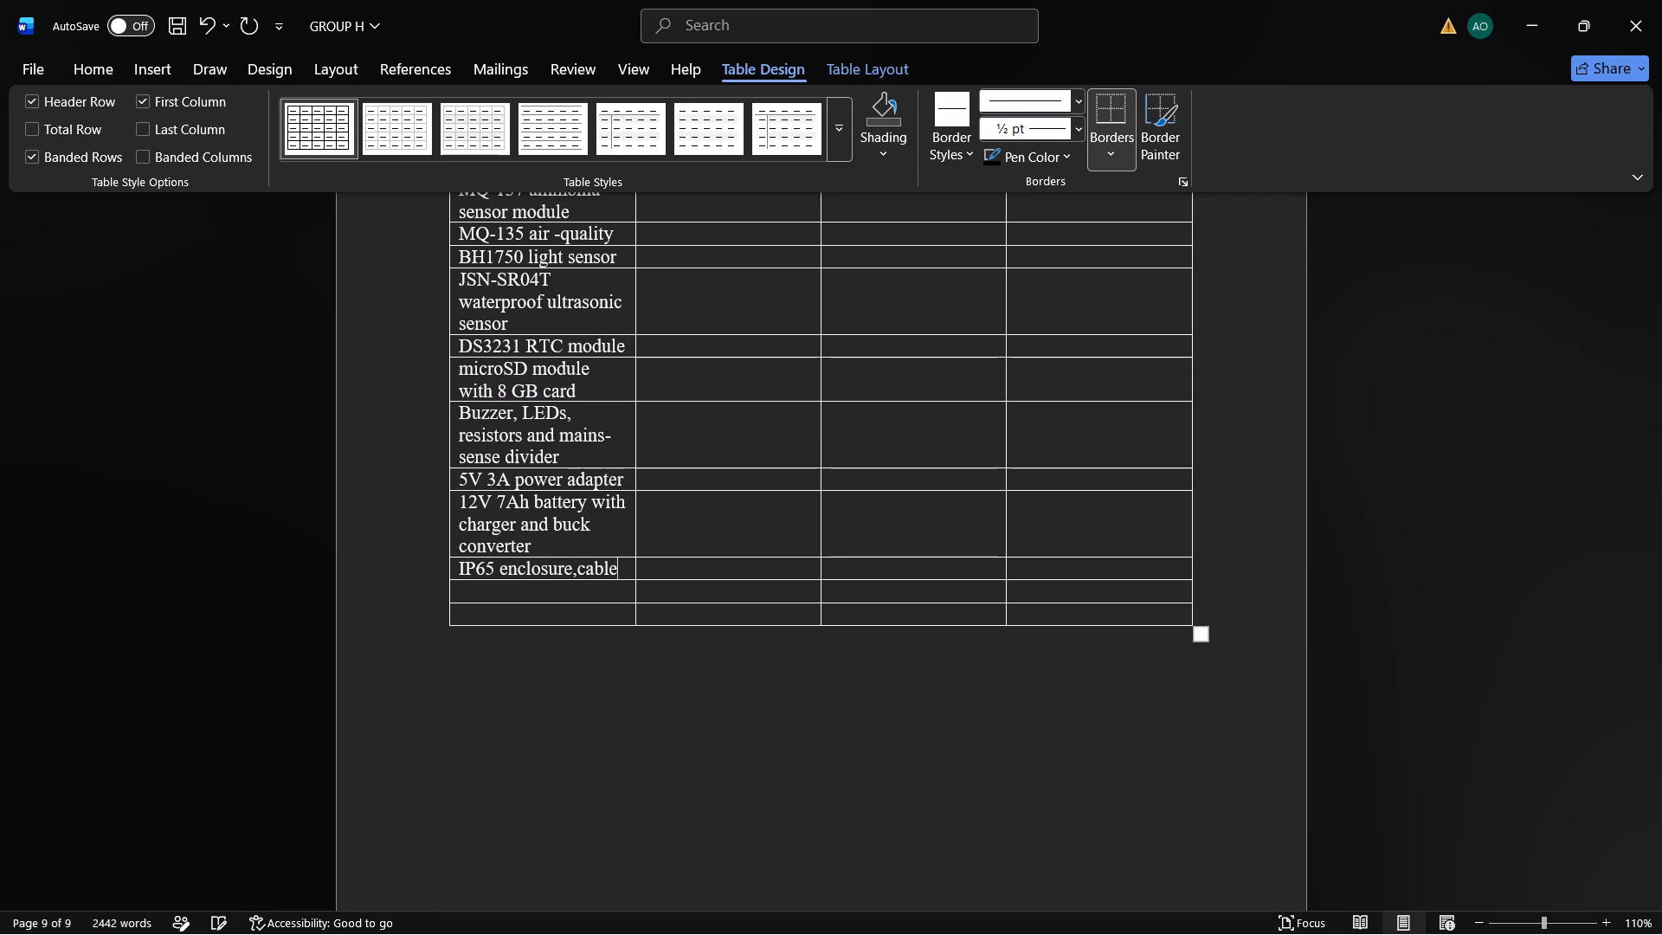
pyautogui.press('space')
pyautogui.write('gla')
pyautogui.write('nds')
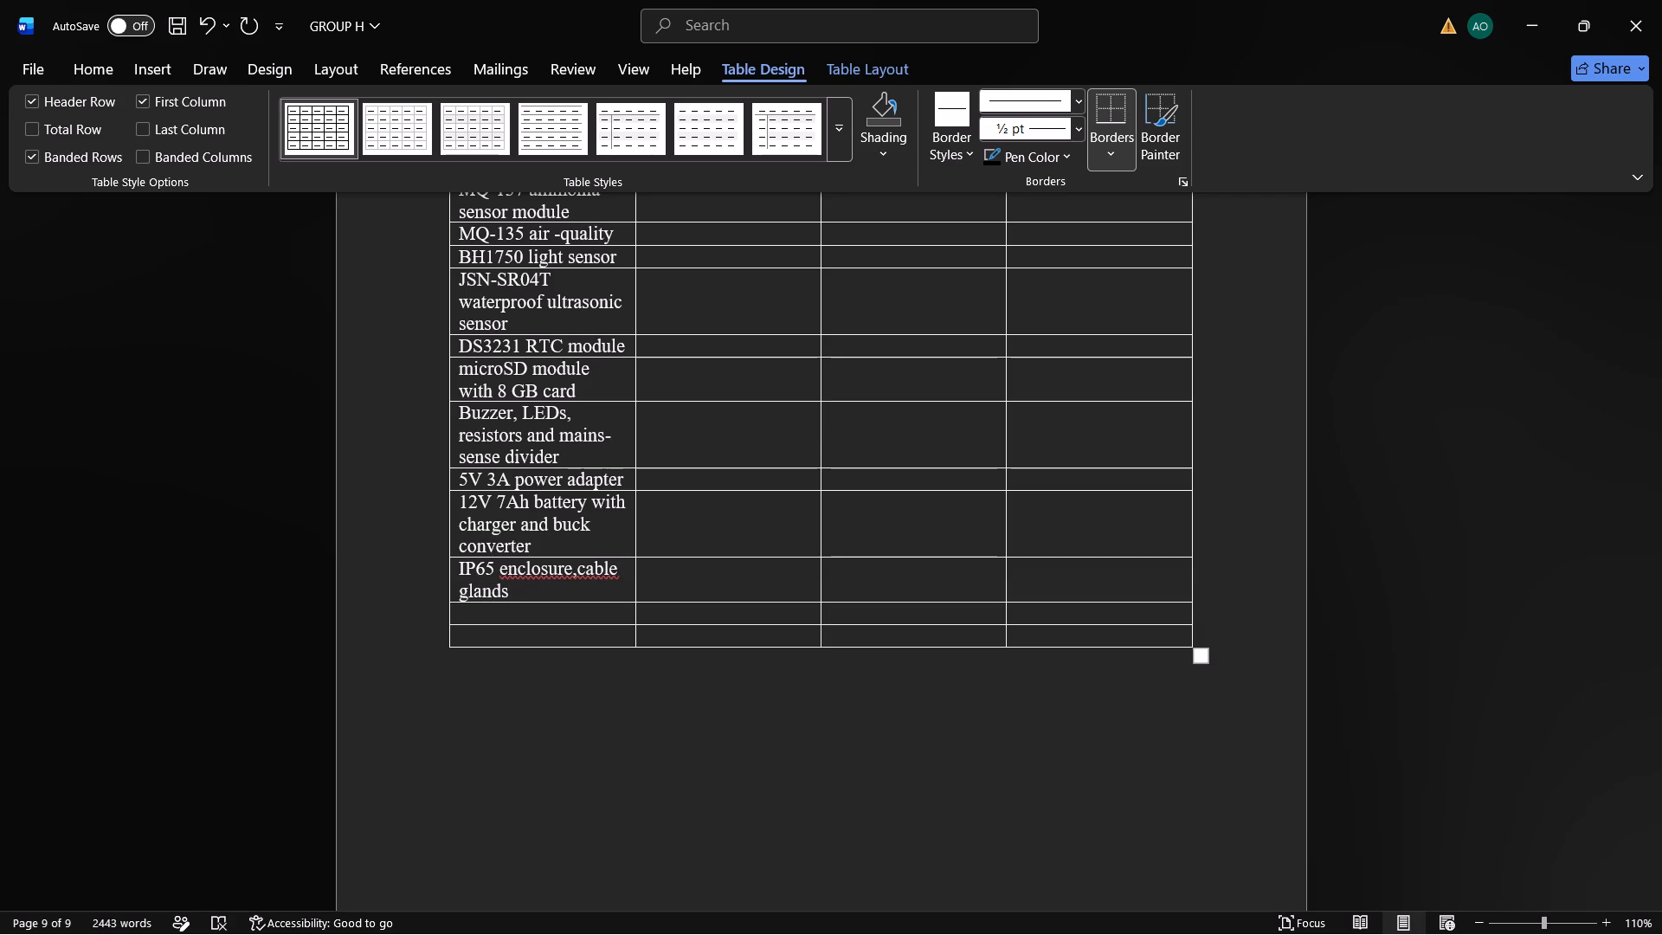
pyautogui.press(',')
pyautogui.click(581, 570)
pyautogui.press('space')
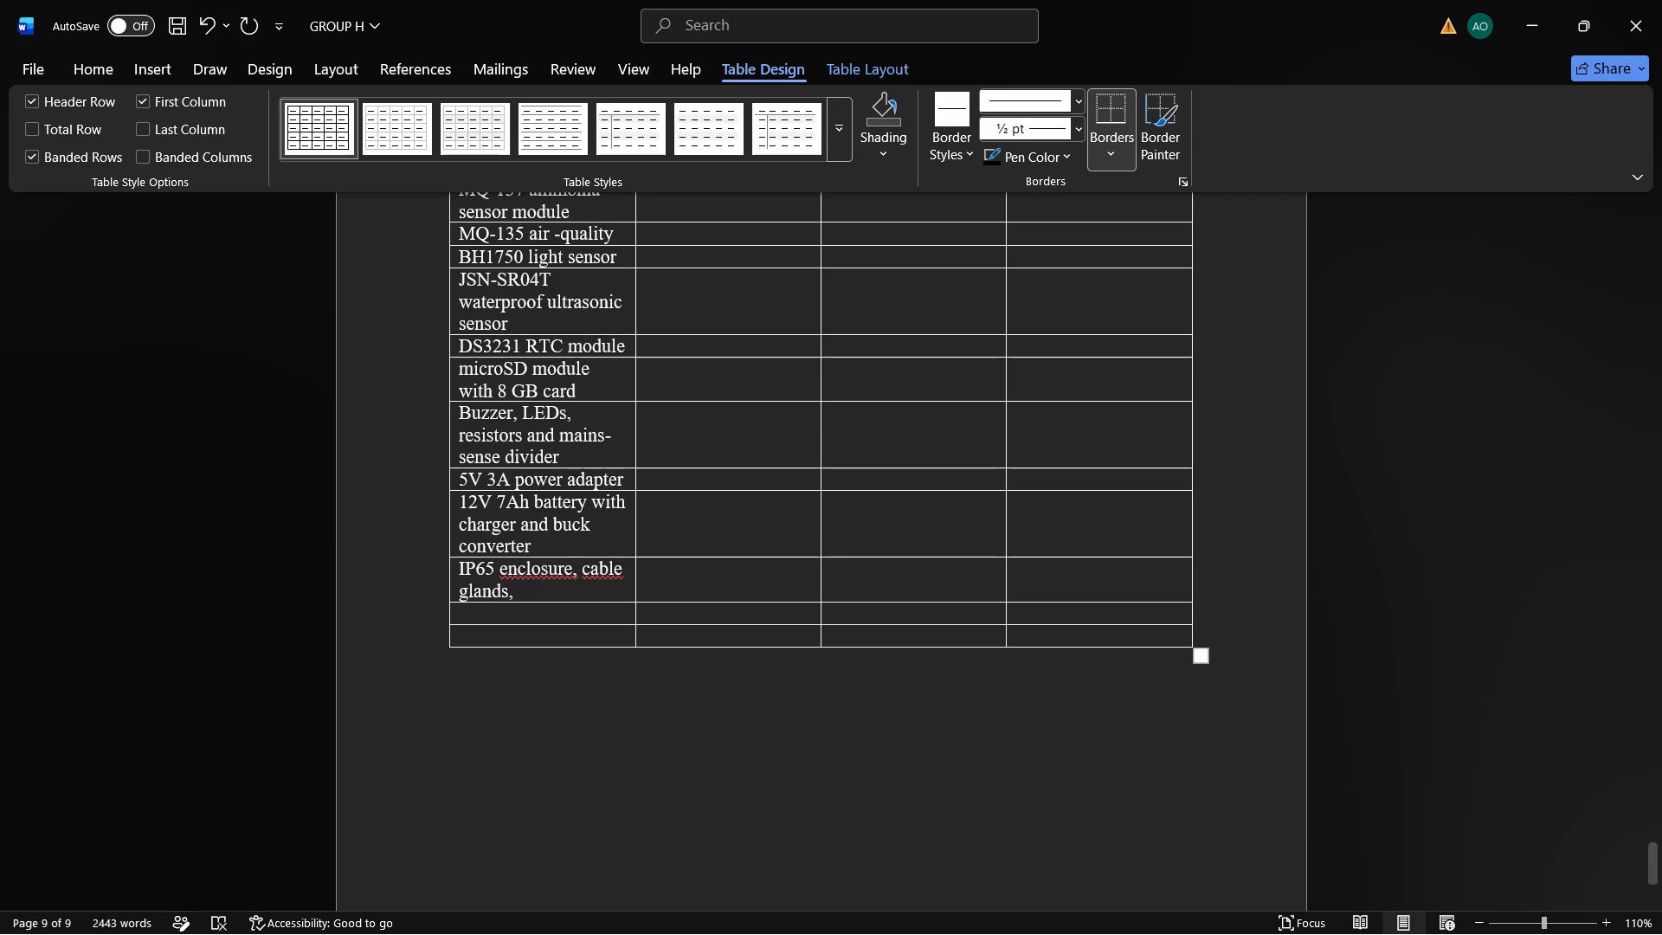
# Continue the IP65 enclosure entry after "cable glands," with "termin".
pyautogui.click(515, 594)
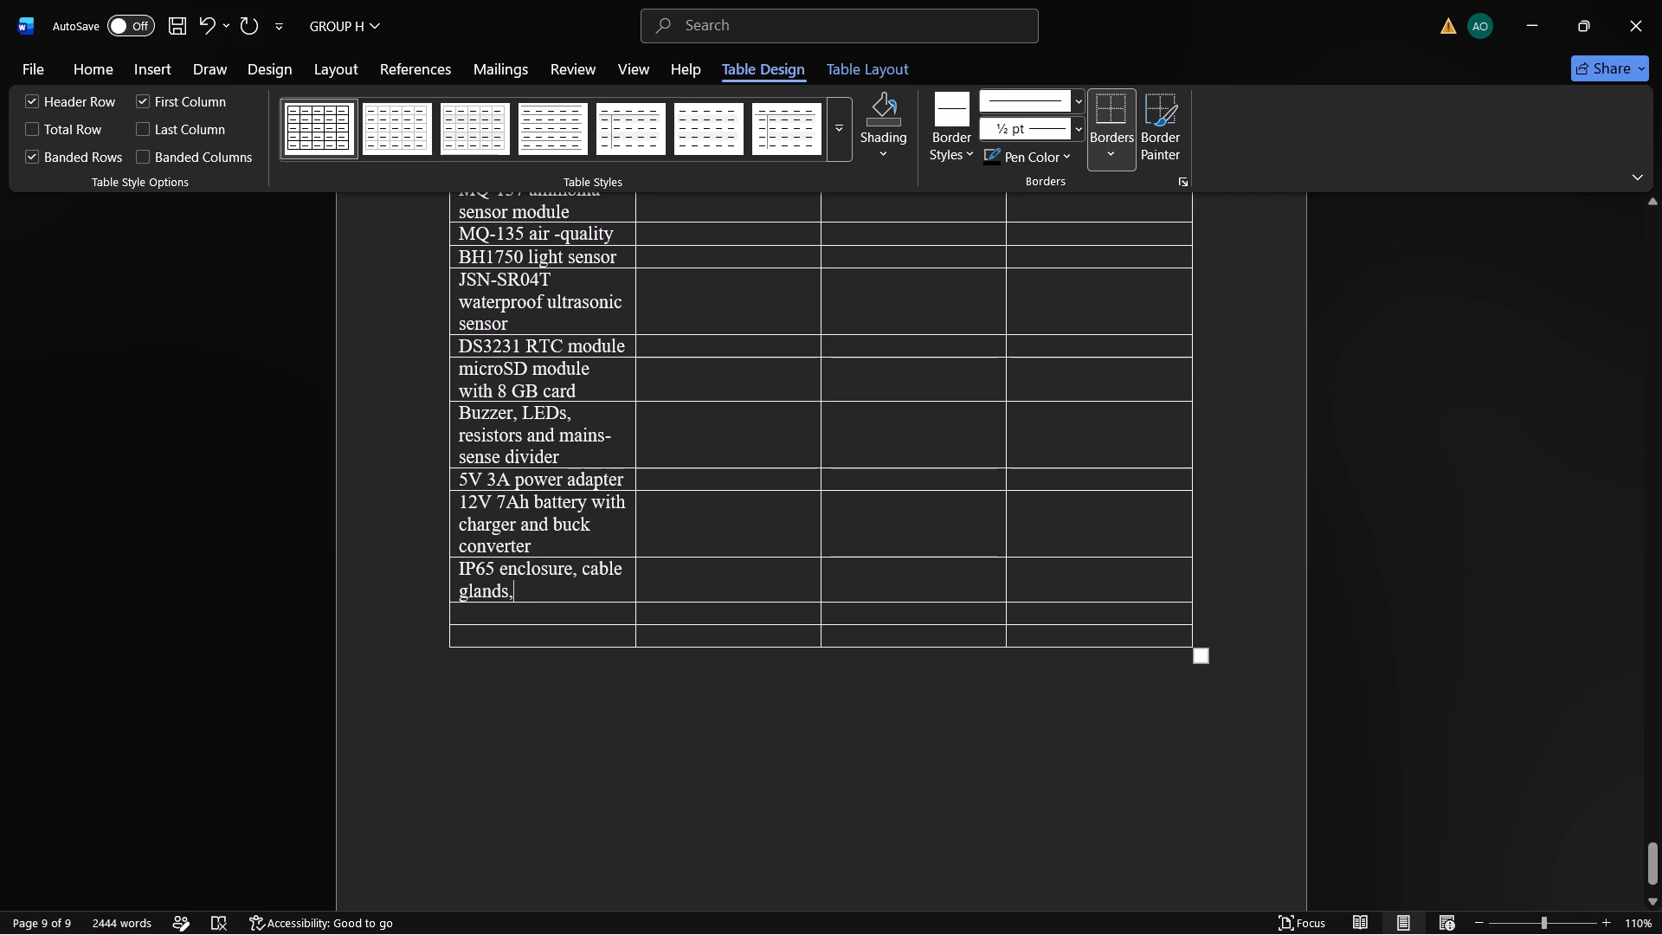
pyautogui.press('space')
pyautogui.write('ter')
pyautogui.write('min')
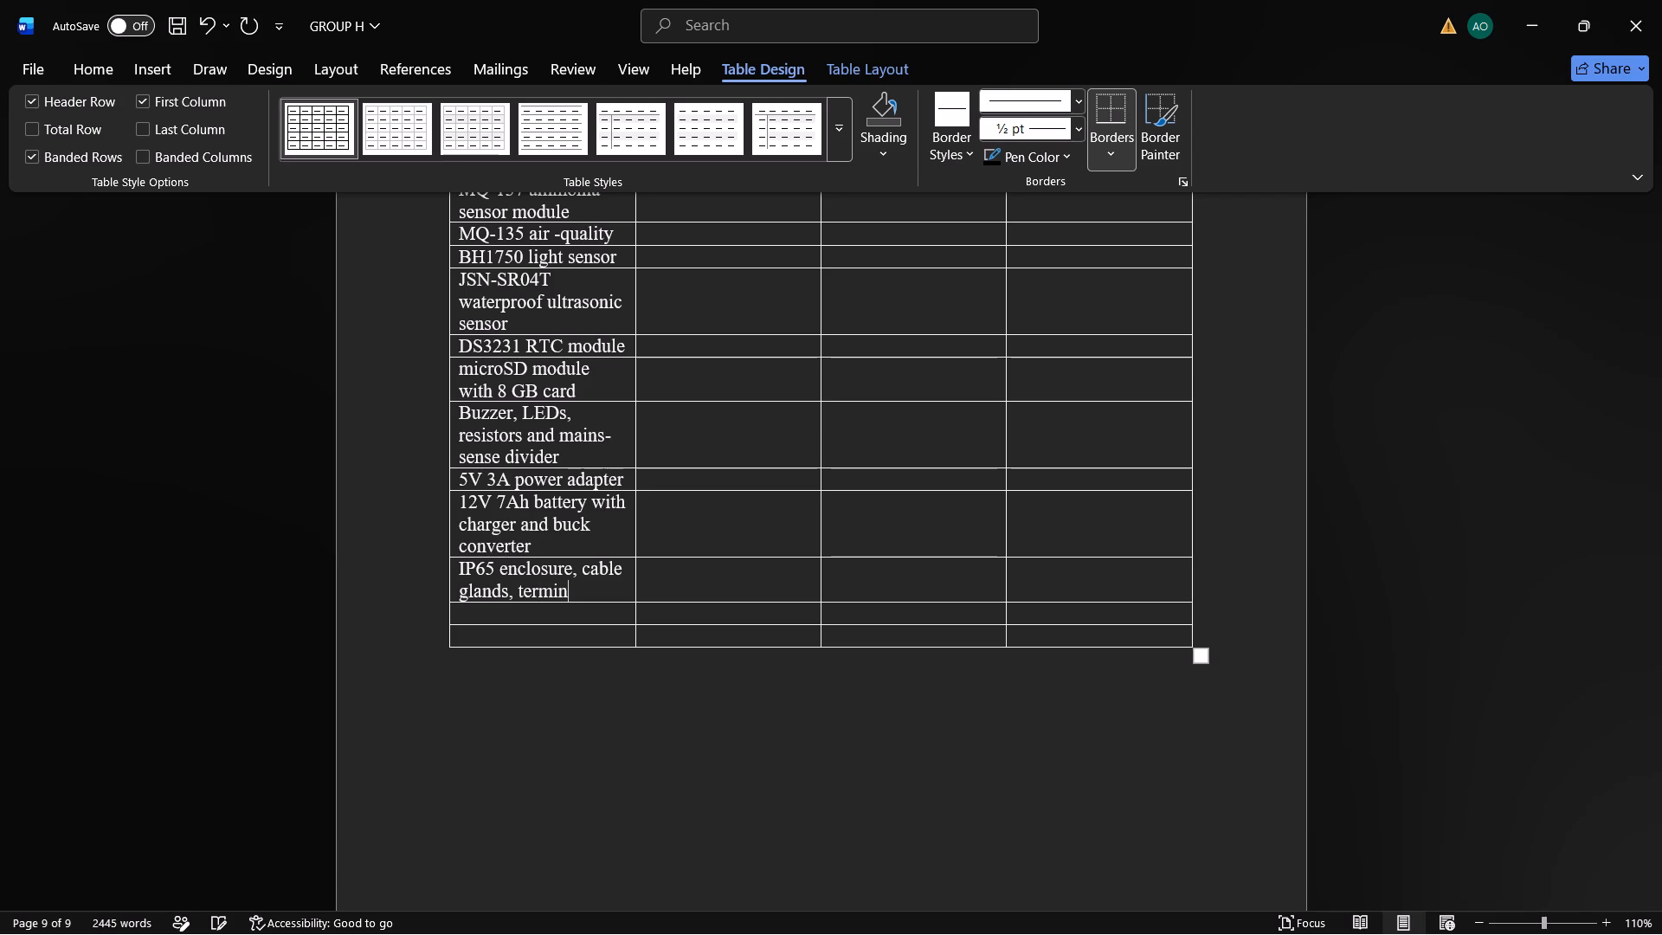
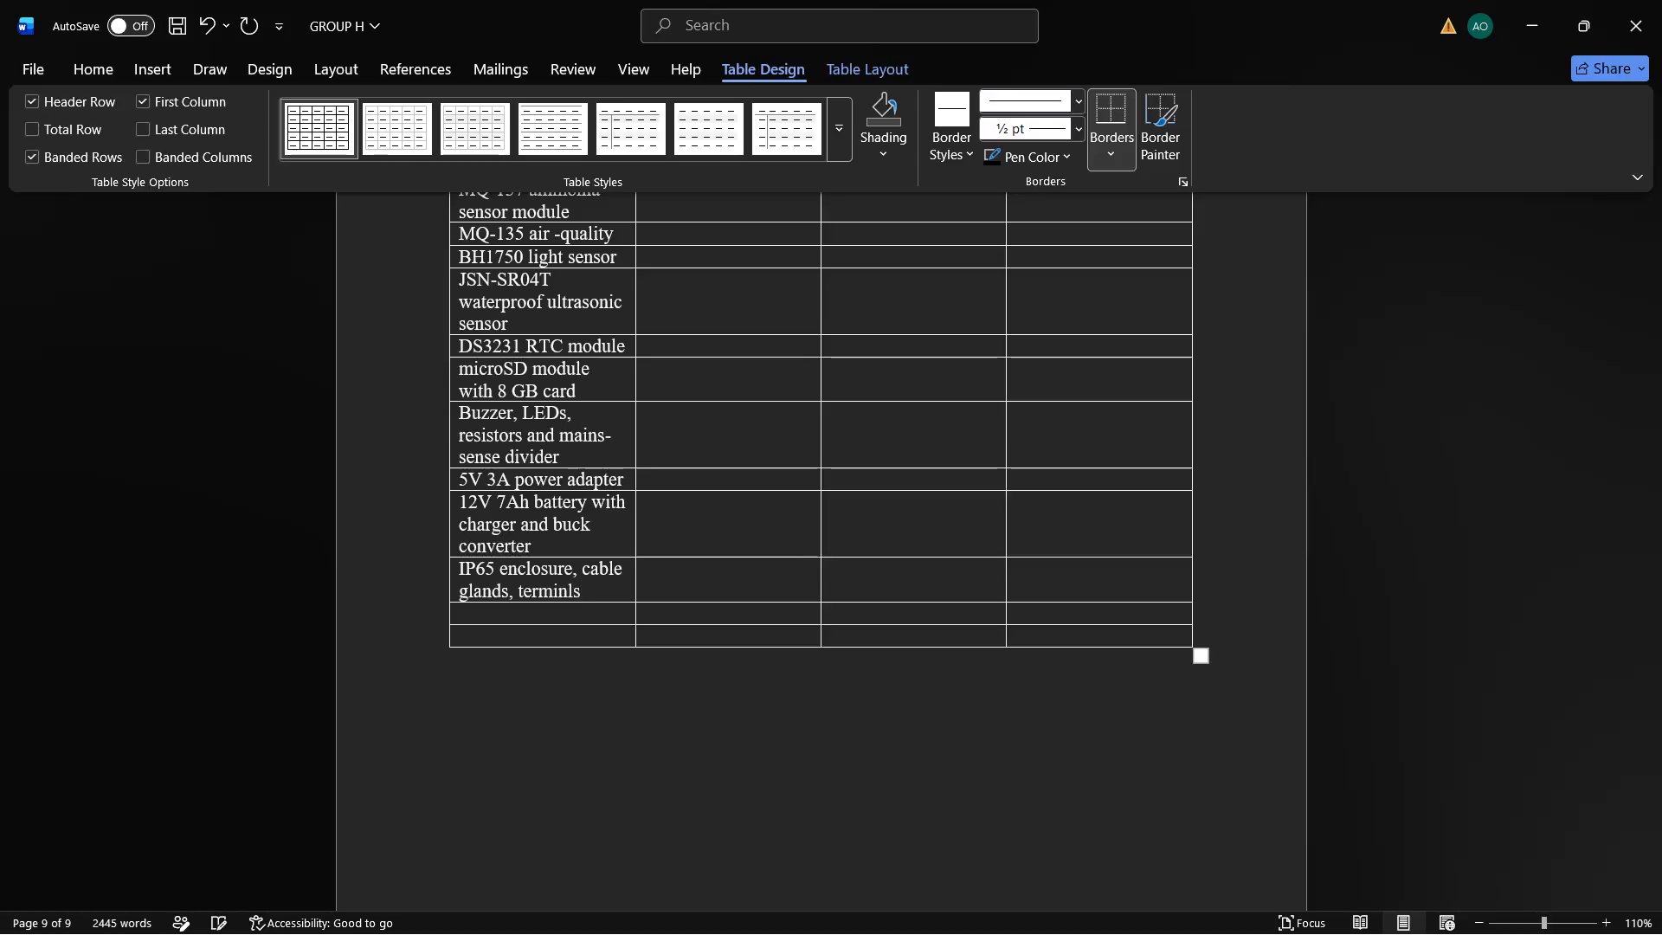
# Continue the IP65 enclosure entry in the Item column after "cable glands," so it reads "terminals, fuse, surge protector".
pyautogui.press('BackSpace')
pyautogui.press('BackSpace')
pyautogui.write('al')
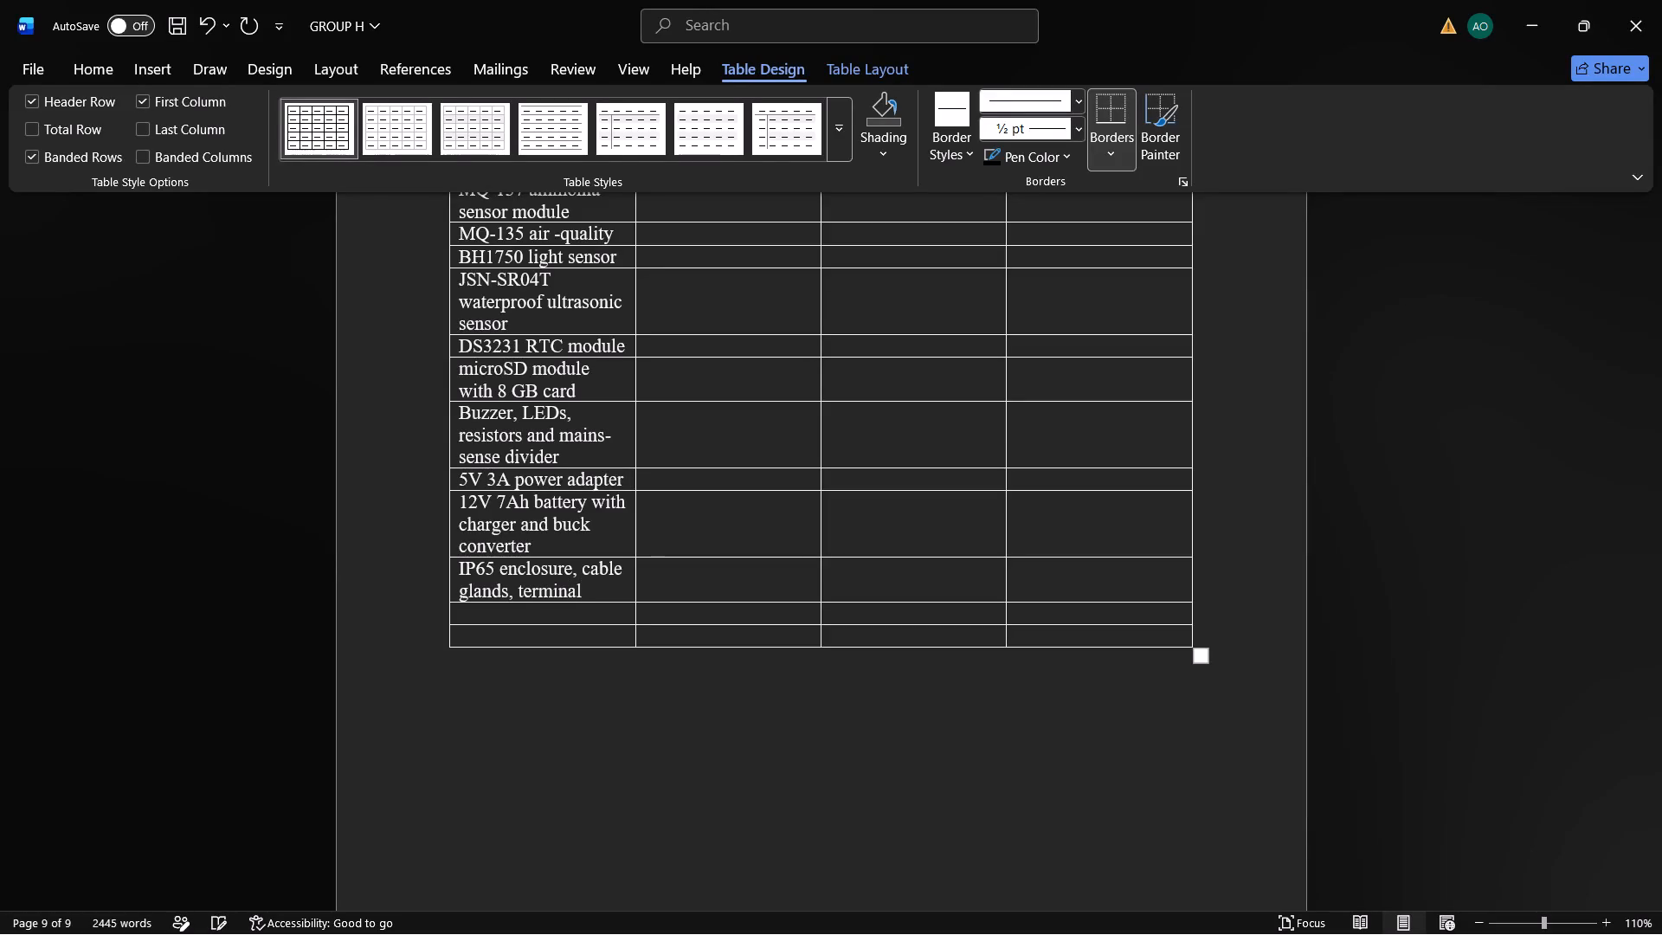
pyautogui.press('s')
pyautogui.press(',')
pyautogui.press('space')
pyautogui.write('fuse')
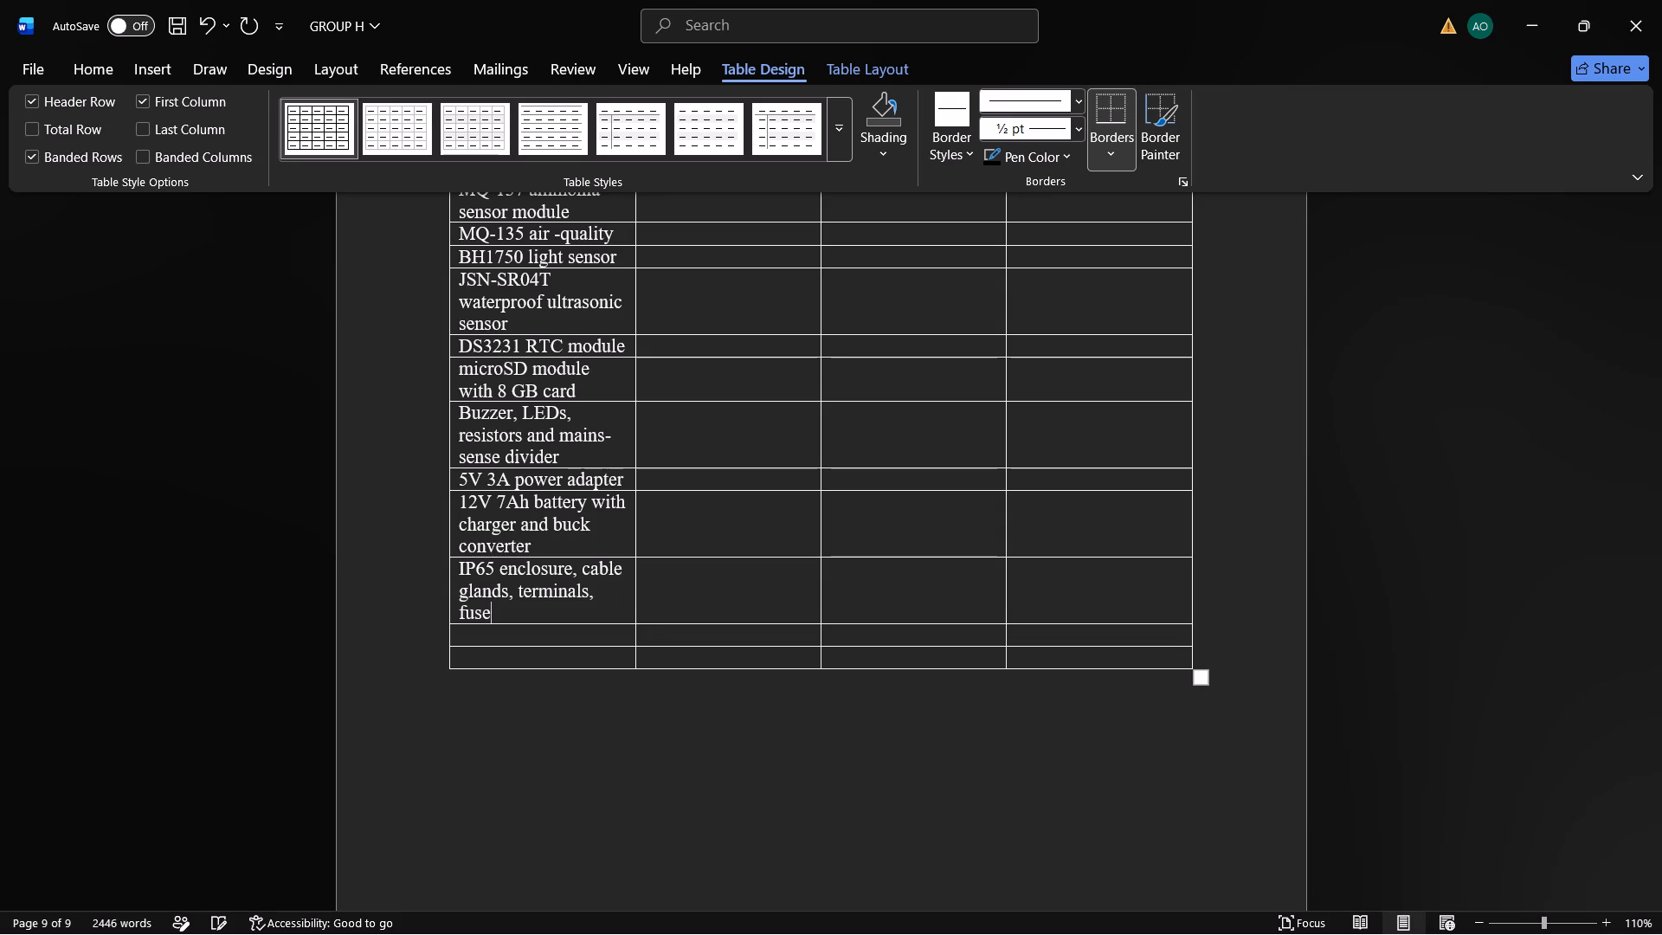
pyautogui.write(', s')
pyautogui.write('urge')
pyautogui.press('space')
pyautogui.write('pri')
pyautogui.press('BackSpace')
pyautogui.write('ote')
pyautogui.press('c')
pyautogui.write('tor')
# Finish the IP65 enclosure entry by adding "and perfboard" after "surge protector".
pyautogui.press('space')
pyautogui.write('a')
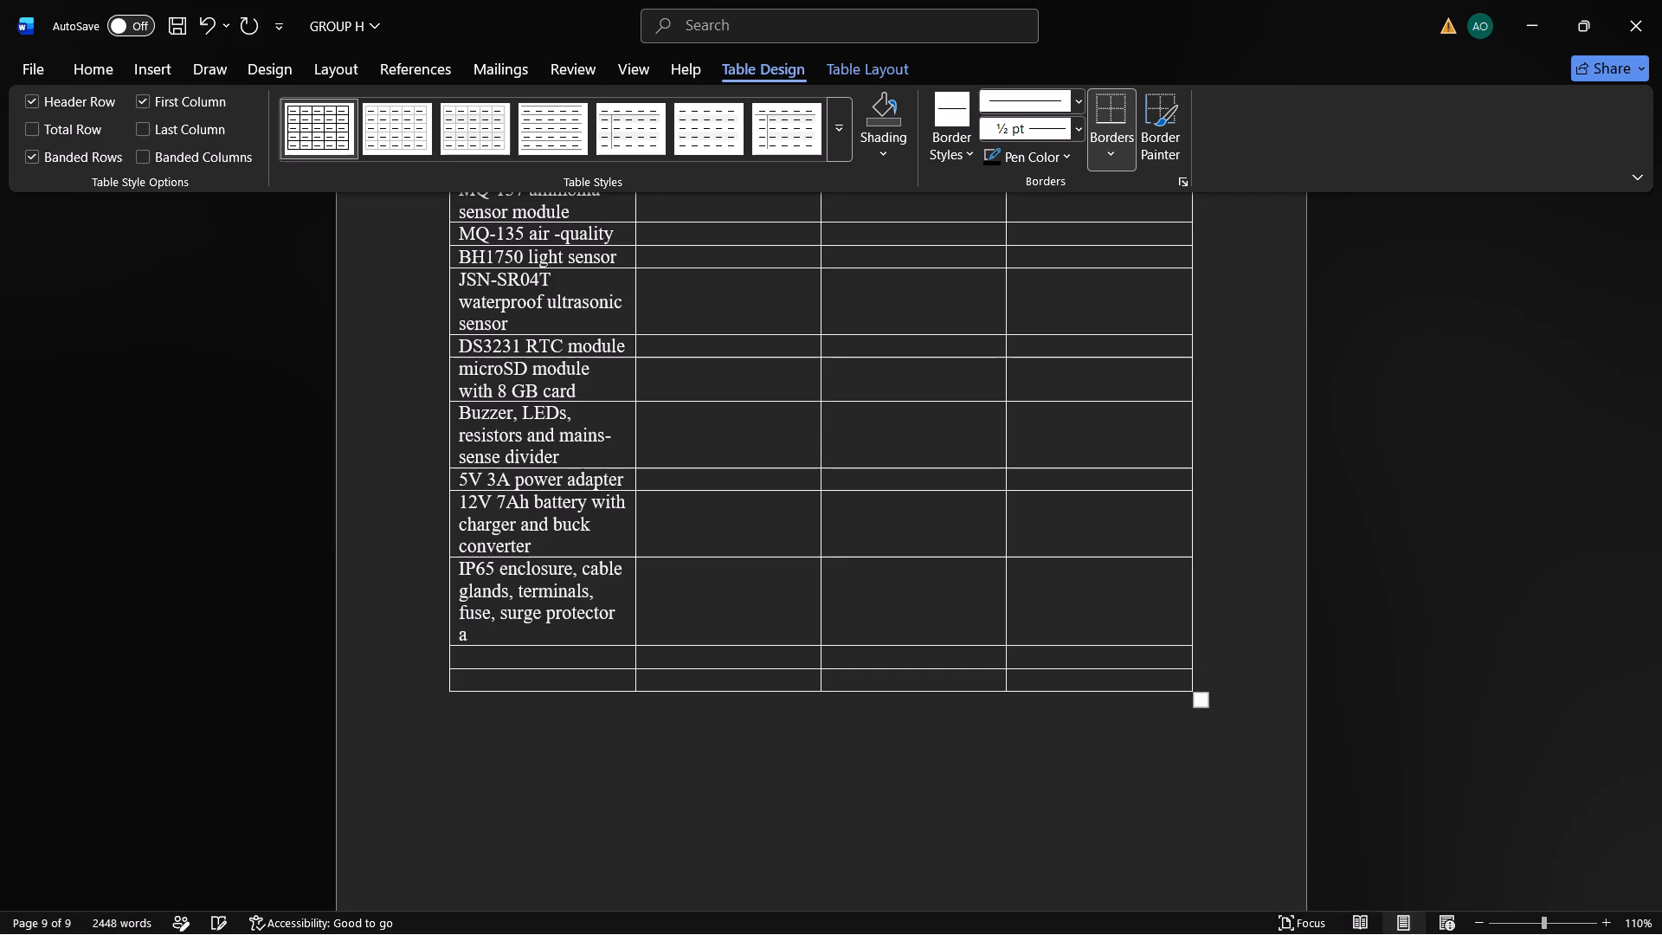
pyautogui.write('nd')
pyautogui.press('space')
pyautogui.write('per')
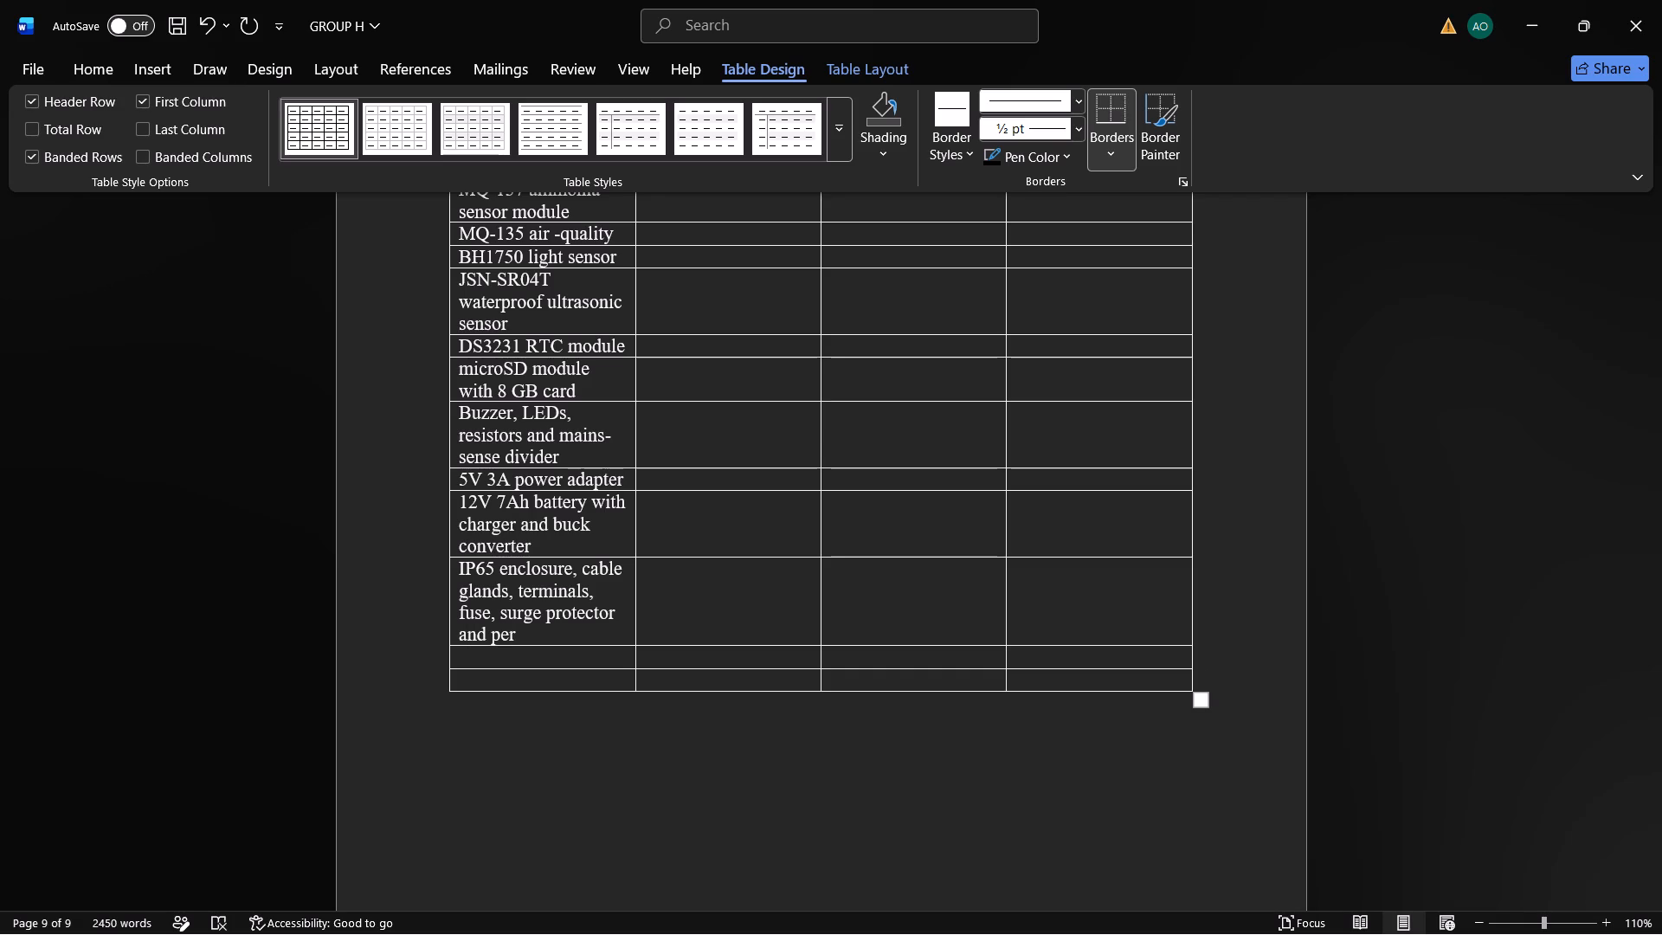
pyautogui.press('f')
pyautogui.write('bo')
pyautogui.write('rd')
pyautogui.press('BackSpace')
pyautogui.press('BackSpace')
pyautogui.write('ard')
# Enter "Cabling, conduit and mounting hardware" in the Item cell below the IP65 enclosure entry.
pyautogui.press('Down')
pyautogui.write('ca')
pyautogui.write('bling')
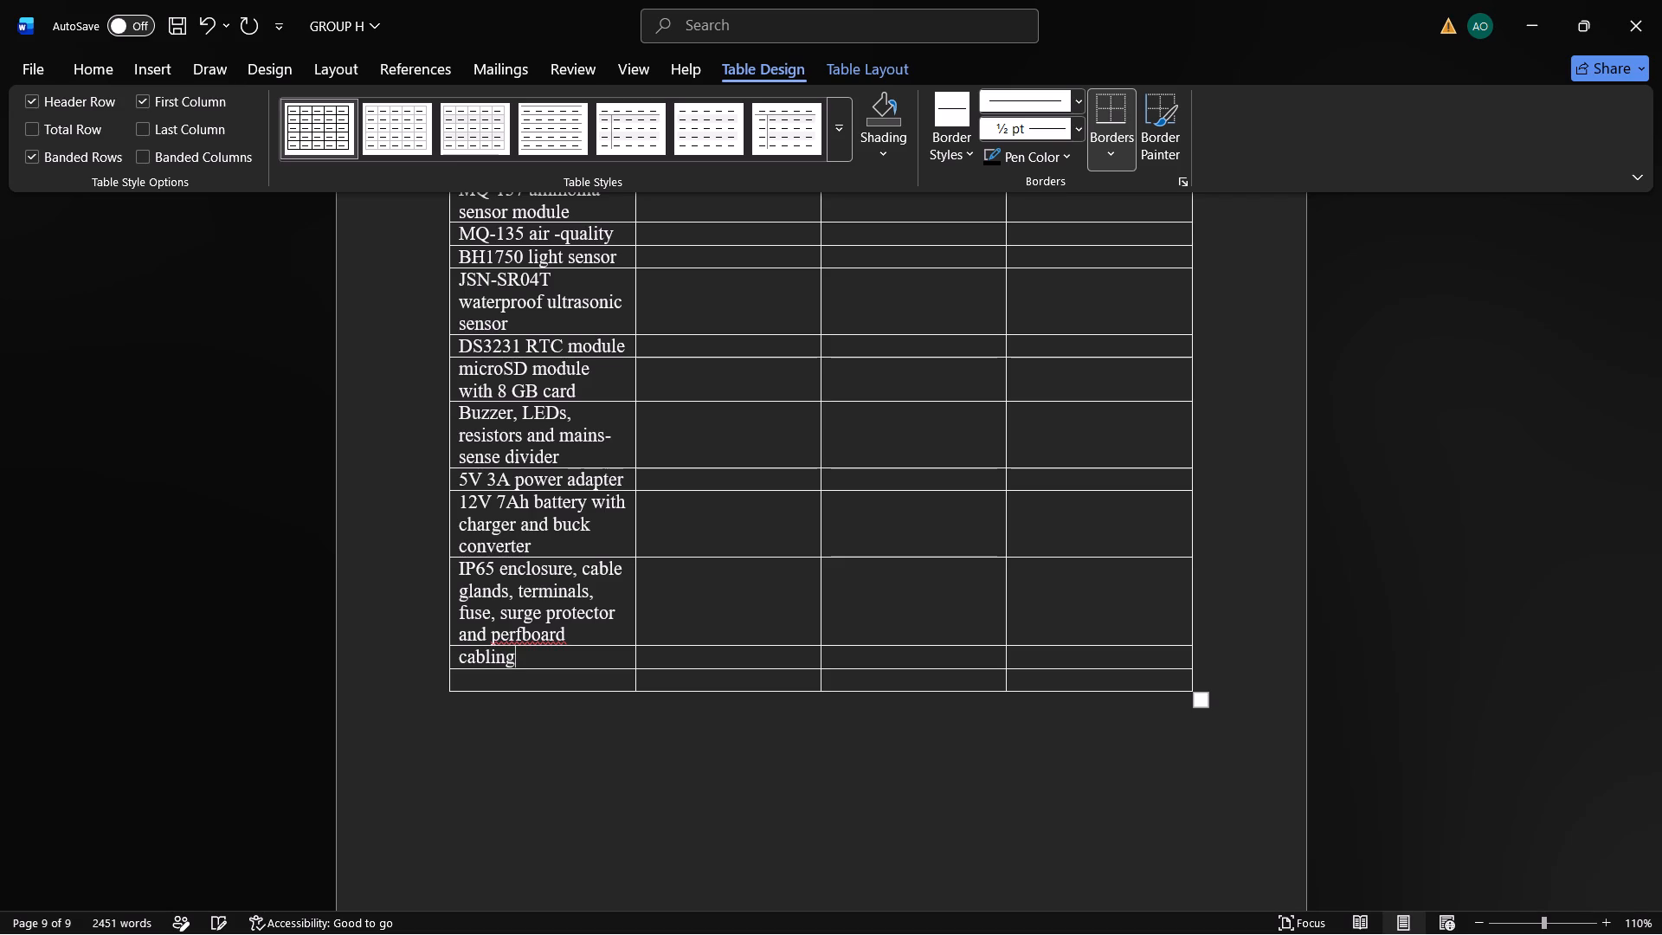
pyautogui.write(', c')
pyautogui.write('onduit')
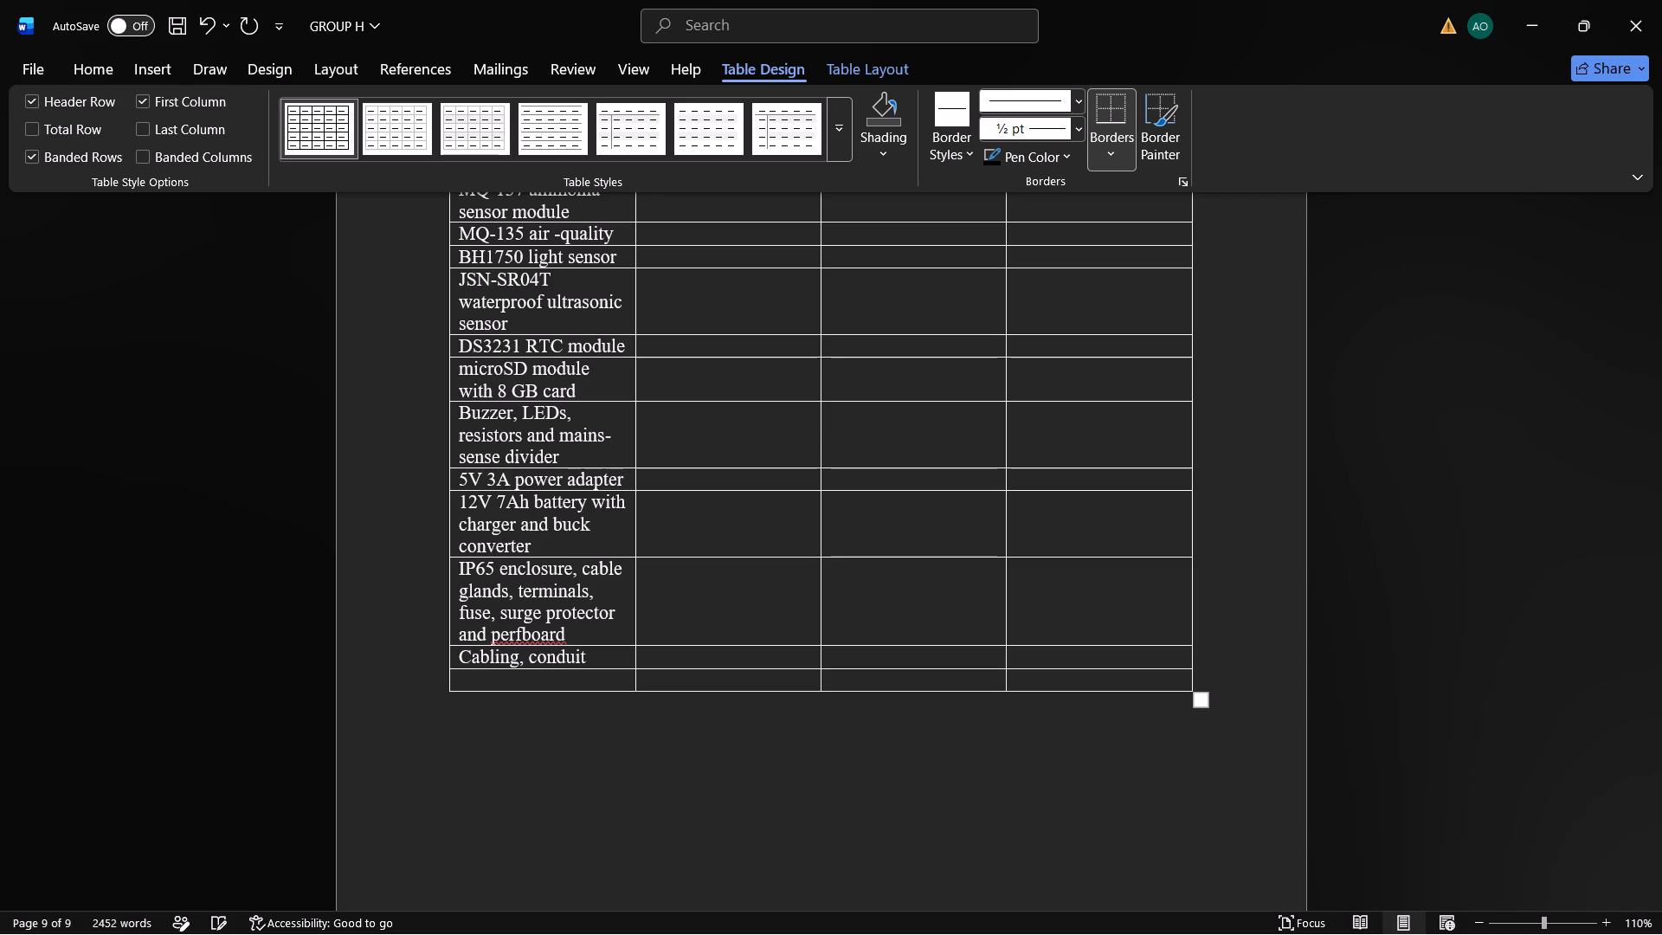
pyautogui.press('space')
pyautogui.write('and mo')
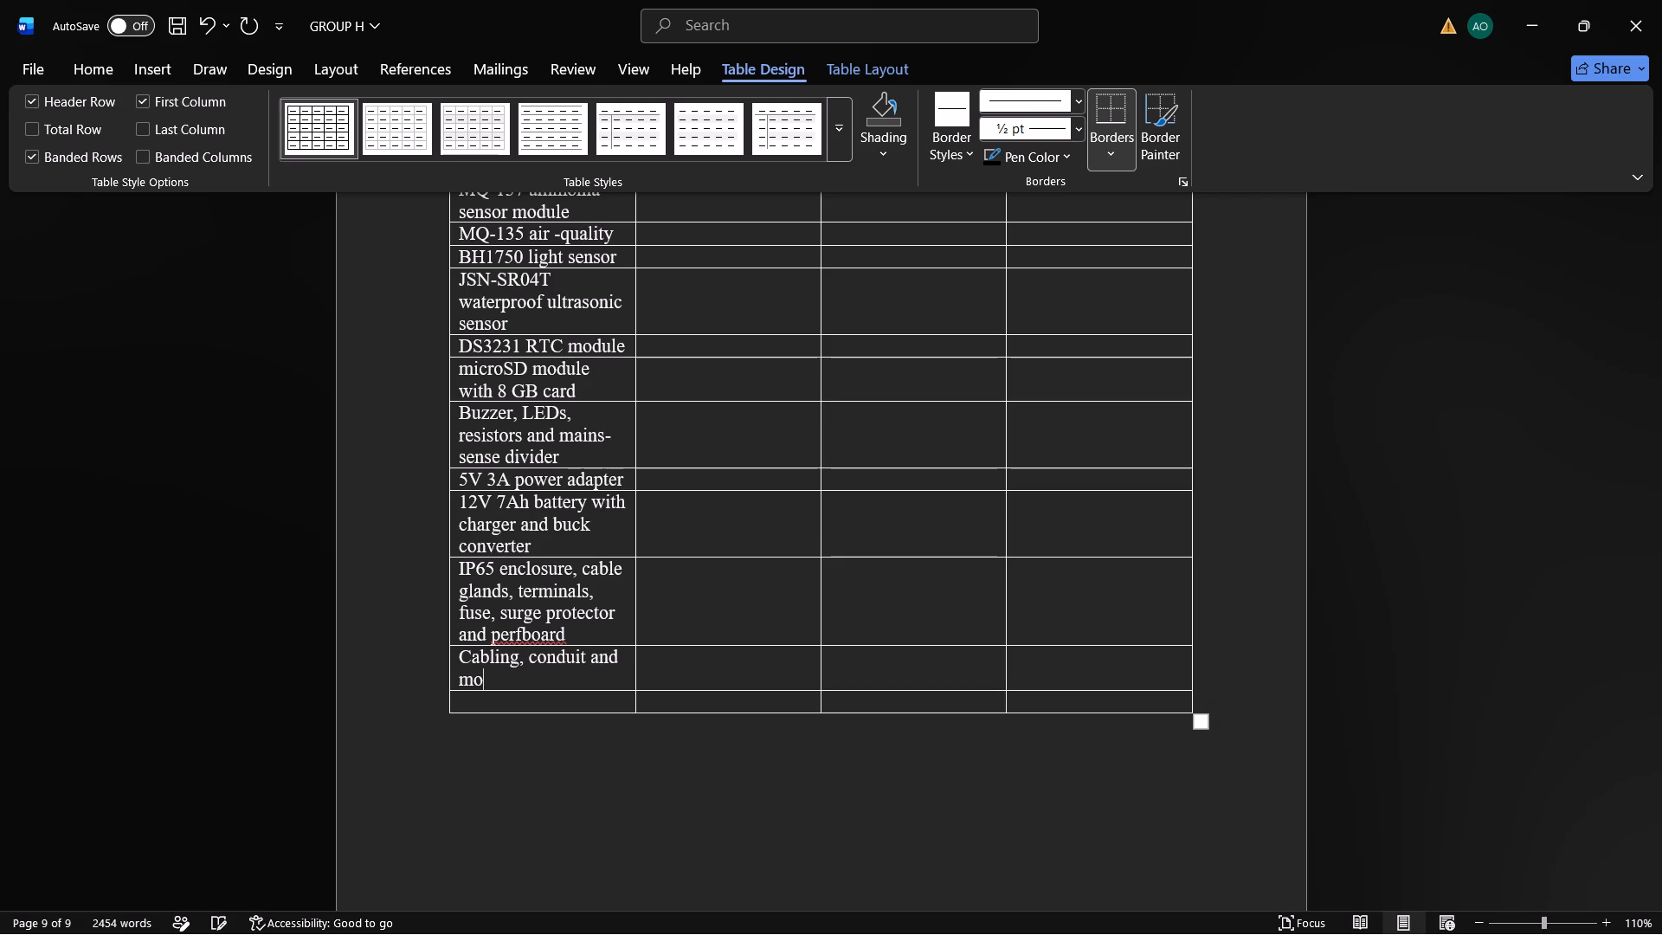
pyautogui.write('unting')
pyautogui.press('space')
pyautogui.write('hardwar')
pyautogui.press('e')
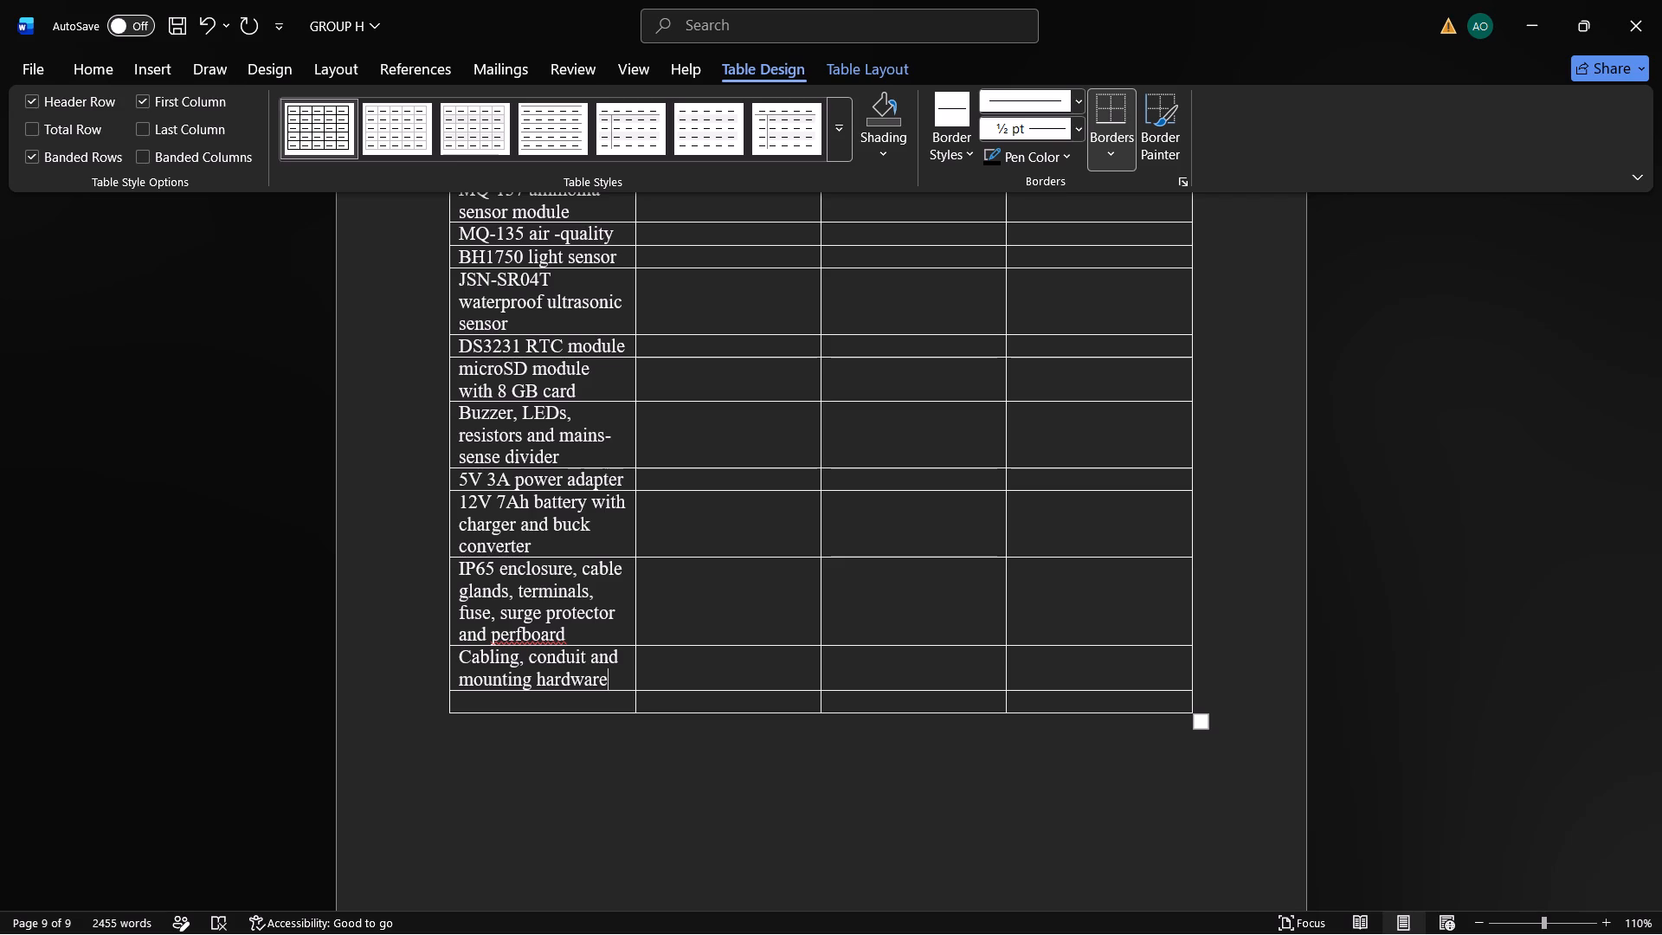
# Narrow the Qty column of the implementation and recurring cost table to about half its width by moving its border with Unit cost.
pyautogui.scroll(5, 731, 323)
pyautogui.scroll(-1, 731, 323)
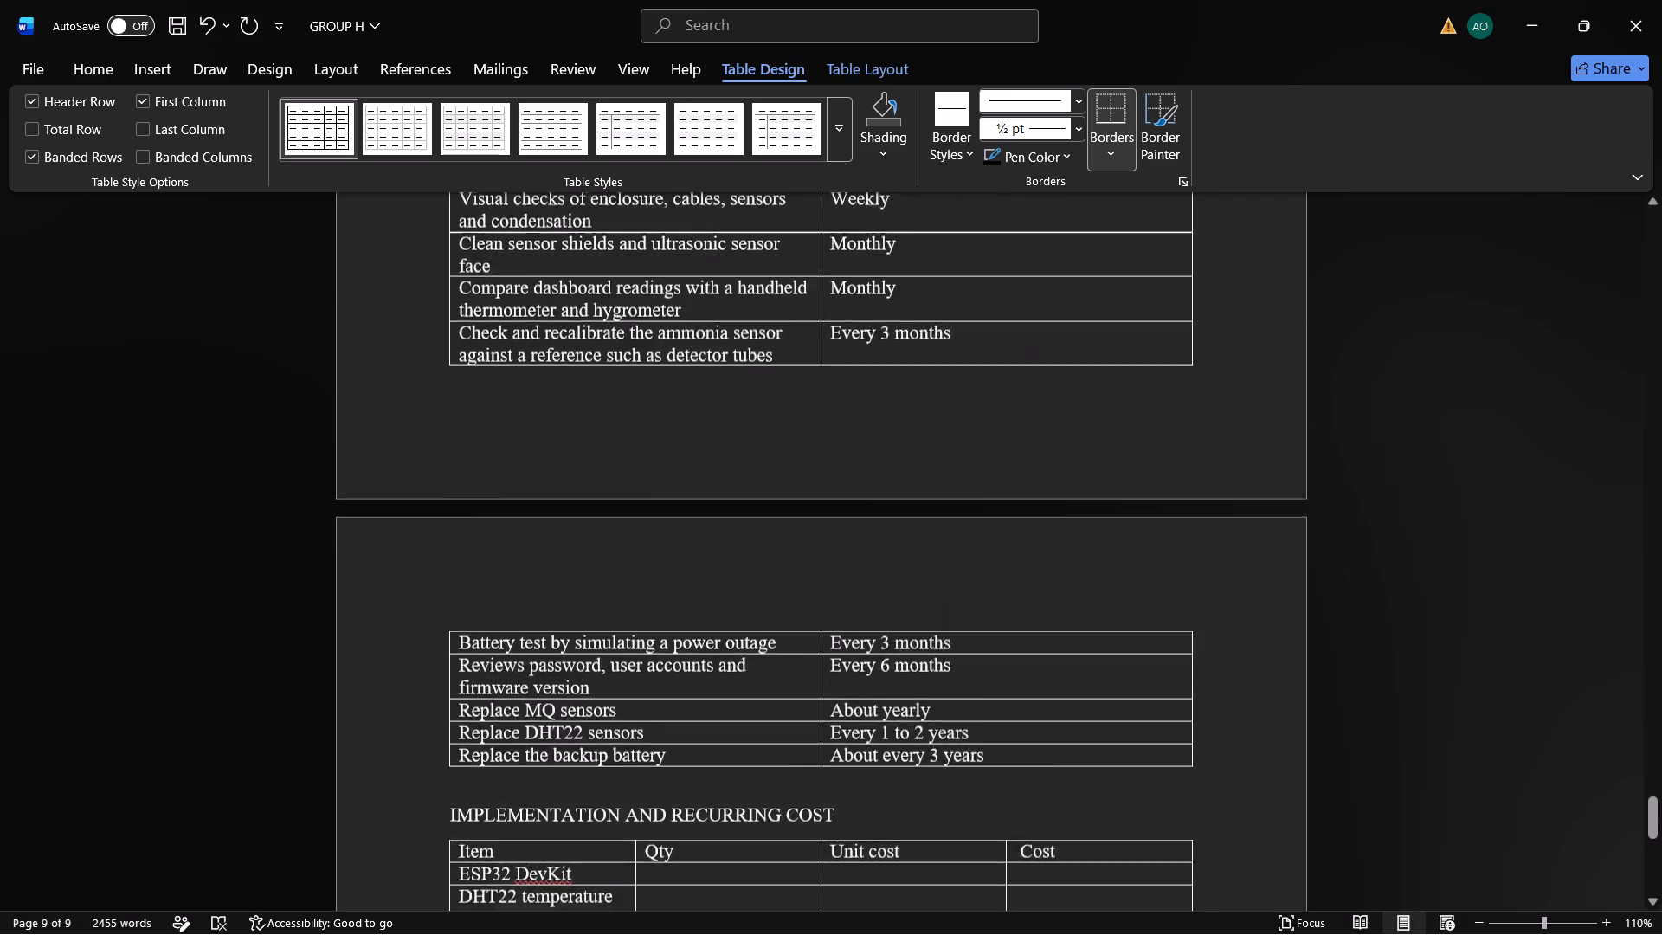
pyautogui.scroll(-1, 731, 323)
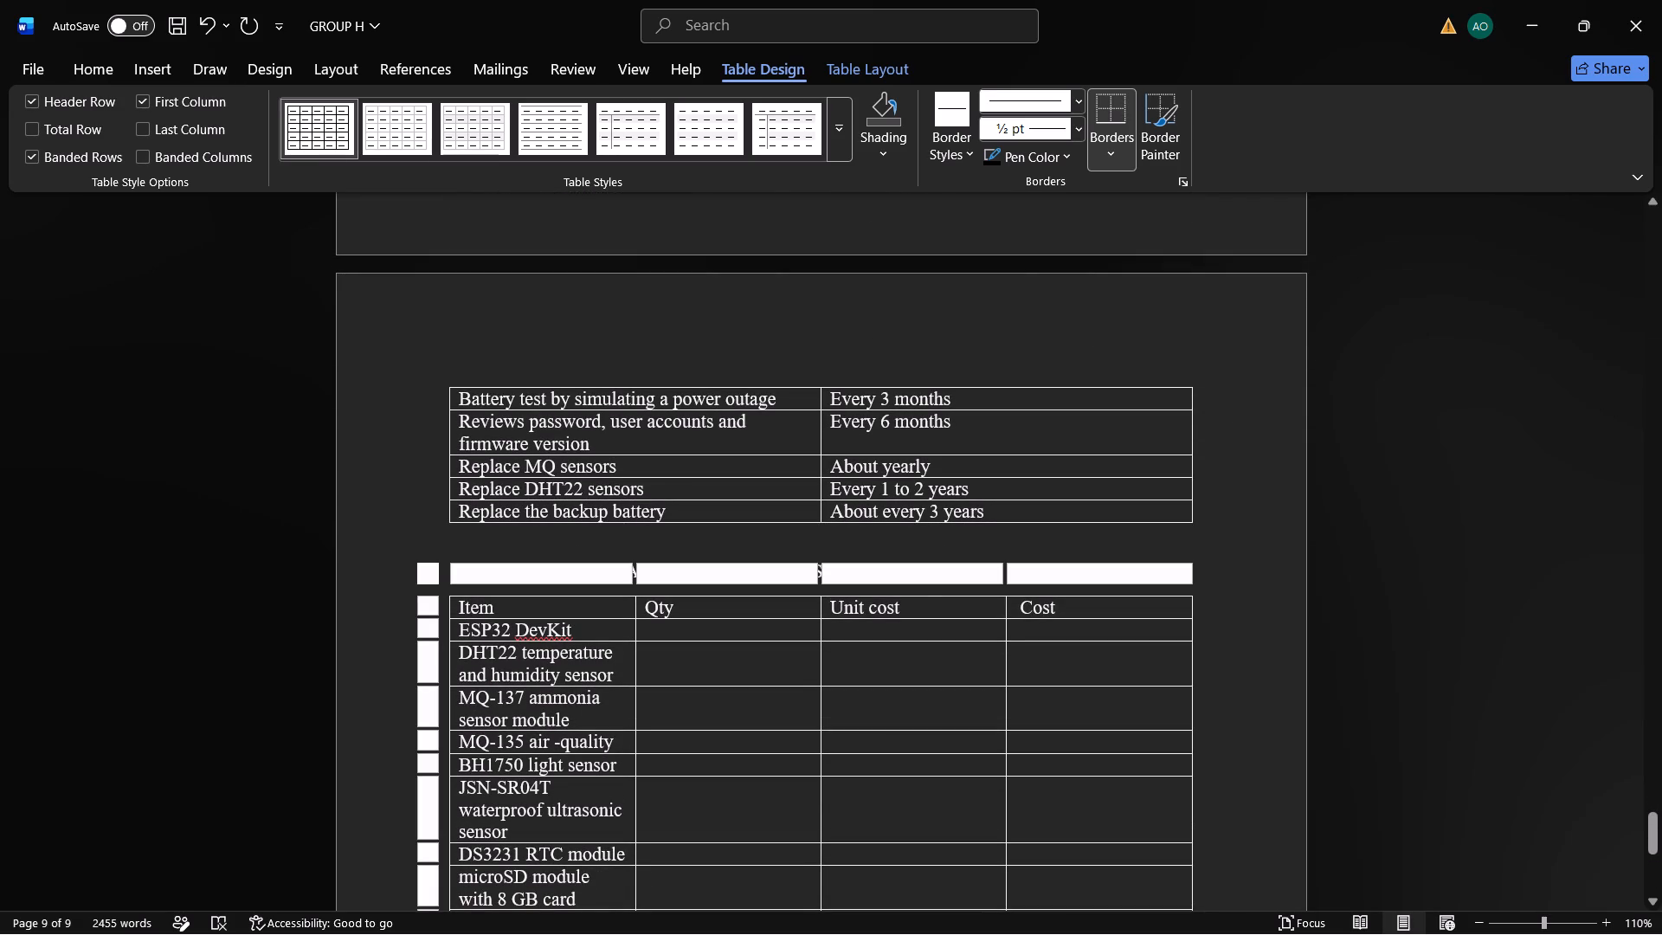
pyautogui.click(821, 617)
pyautogui.scroll(1, 821, 617)
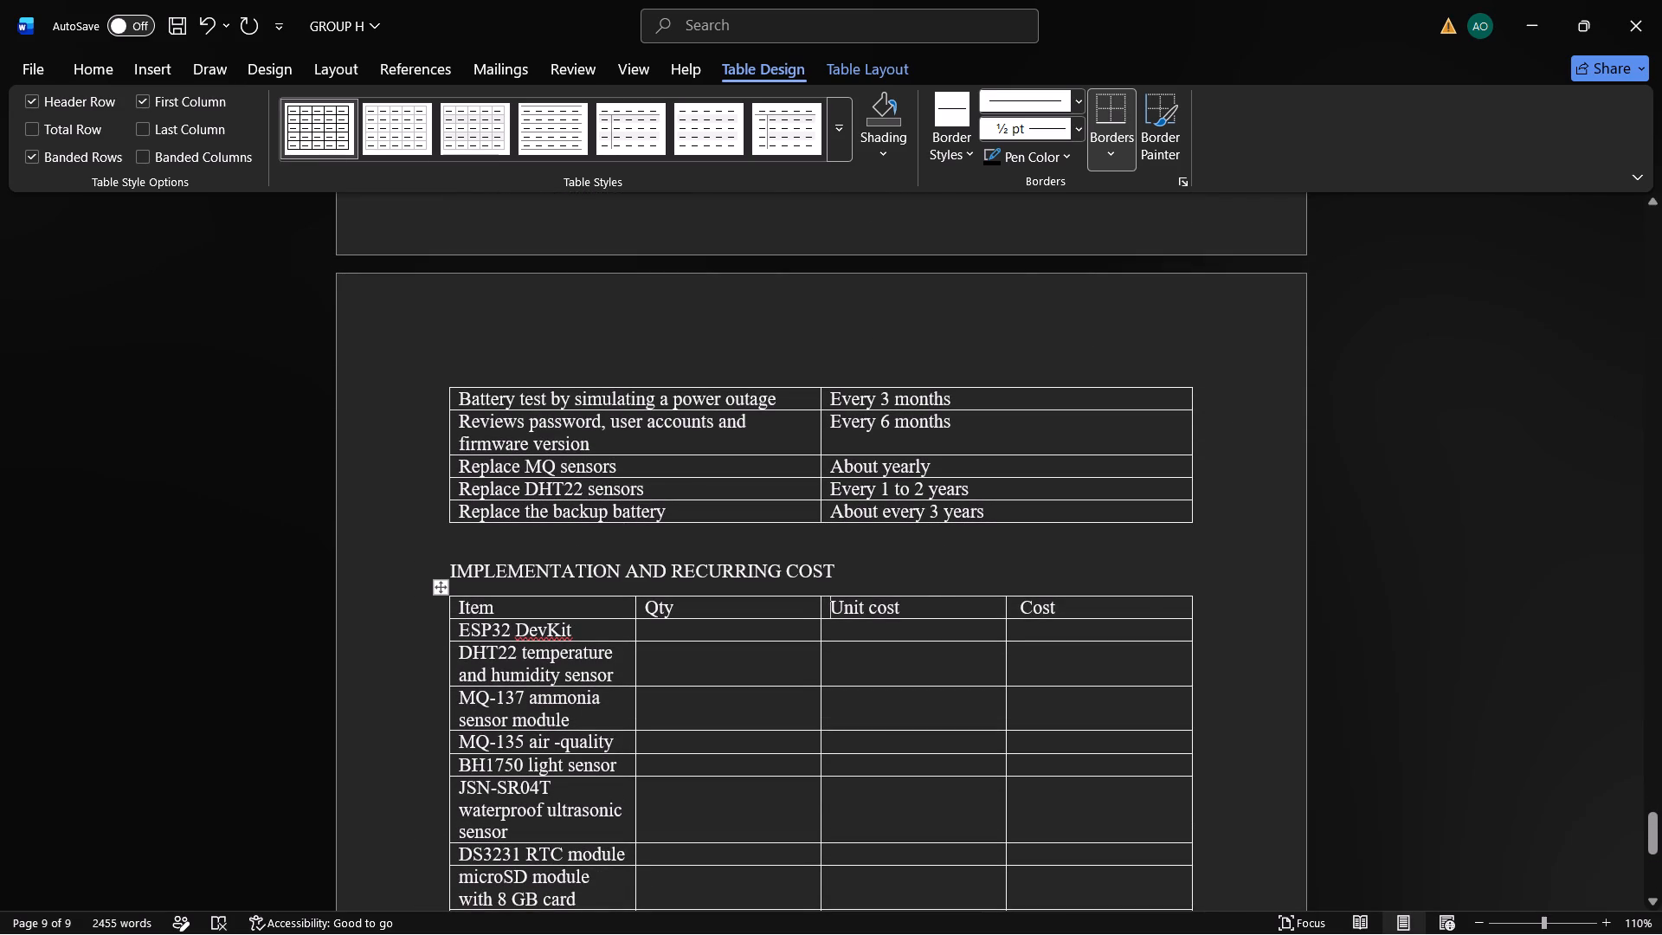
pyautogui.click(818, 668)
pyautogui.moveTo(818, 668); pyautogui.dragTo(760, 683)
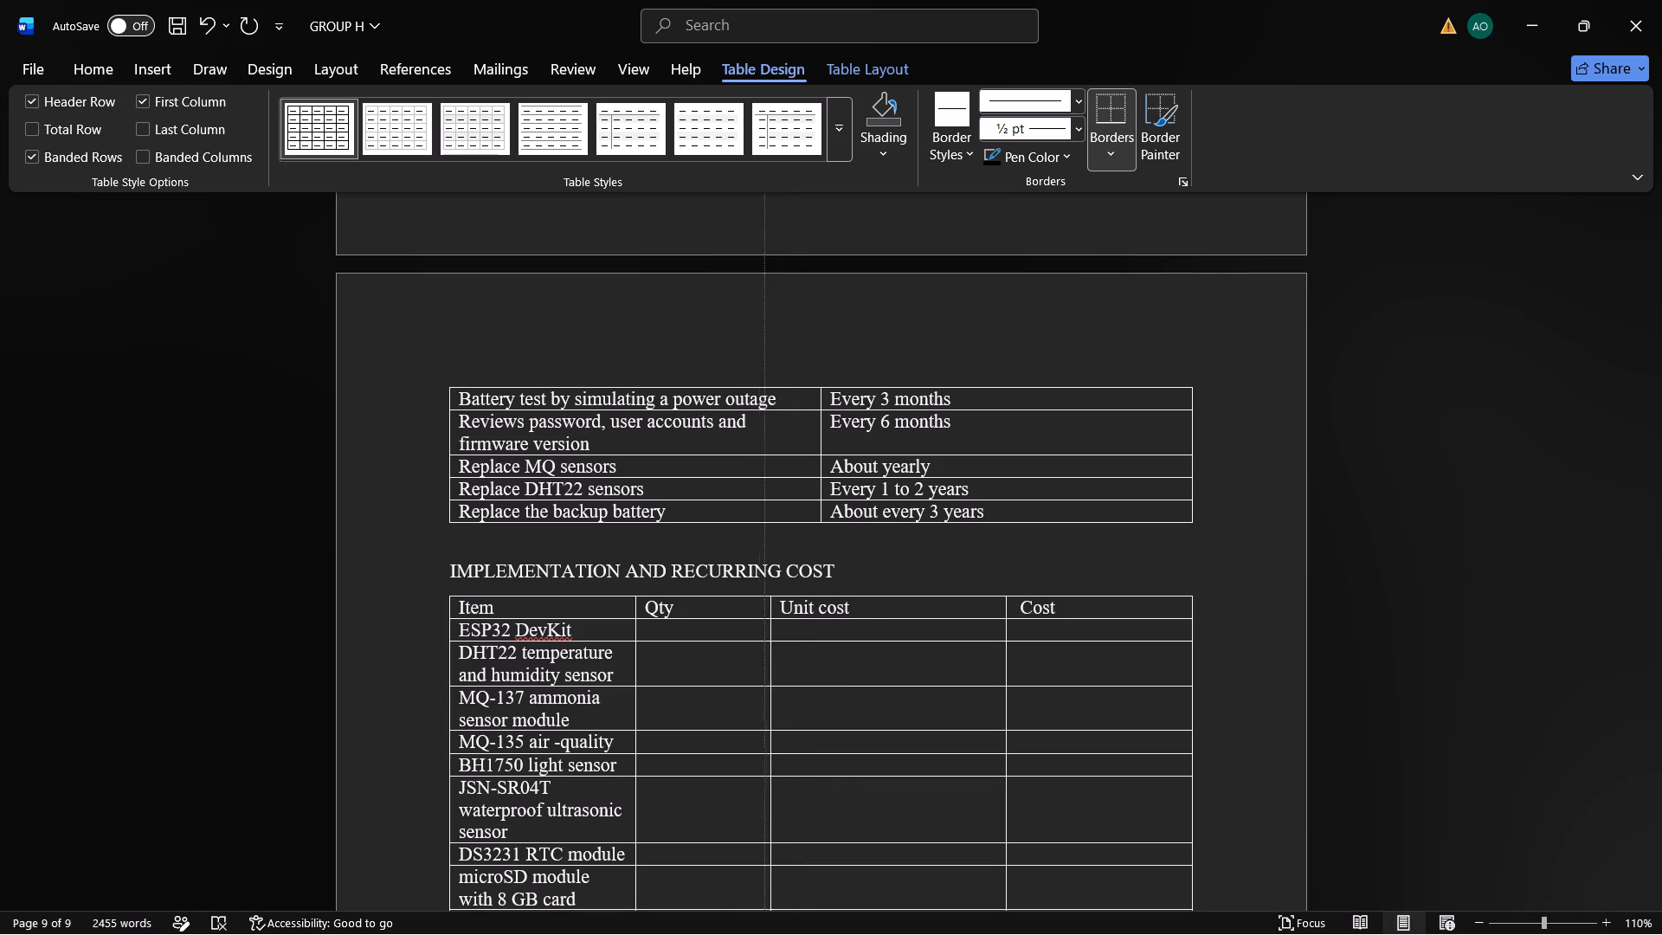
pyautogui.moveTo(760, 683); pyautogui.dragTo(727, 697)
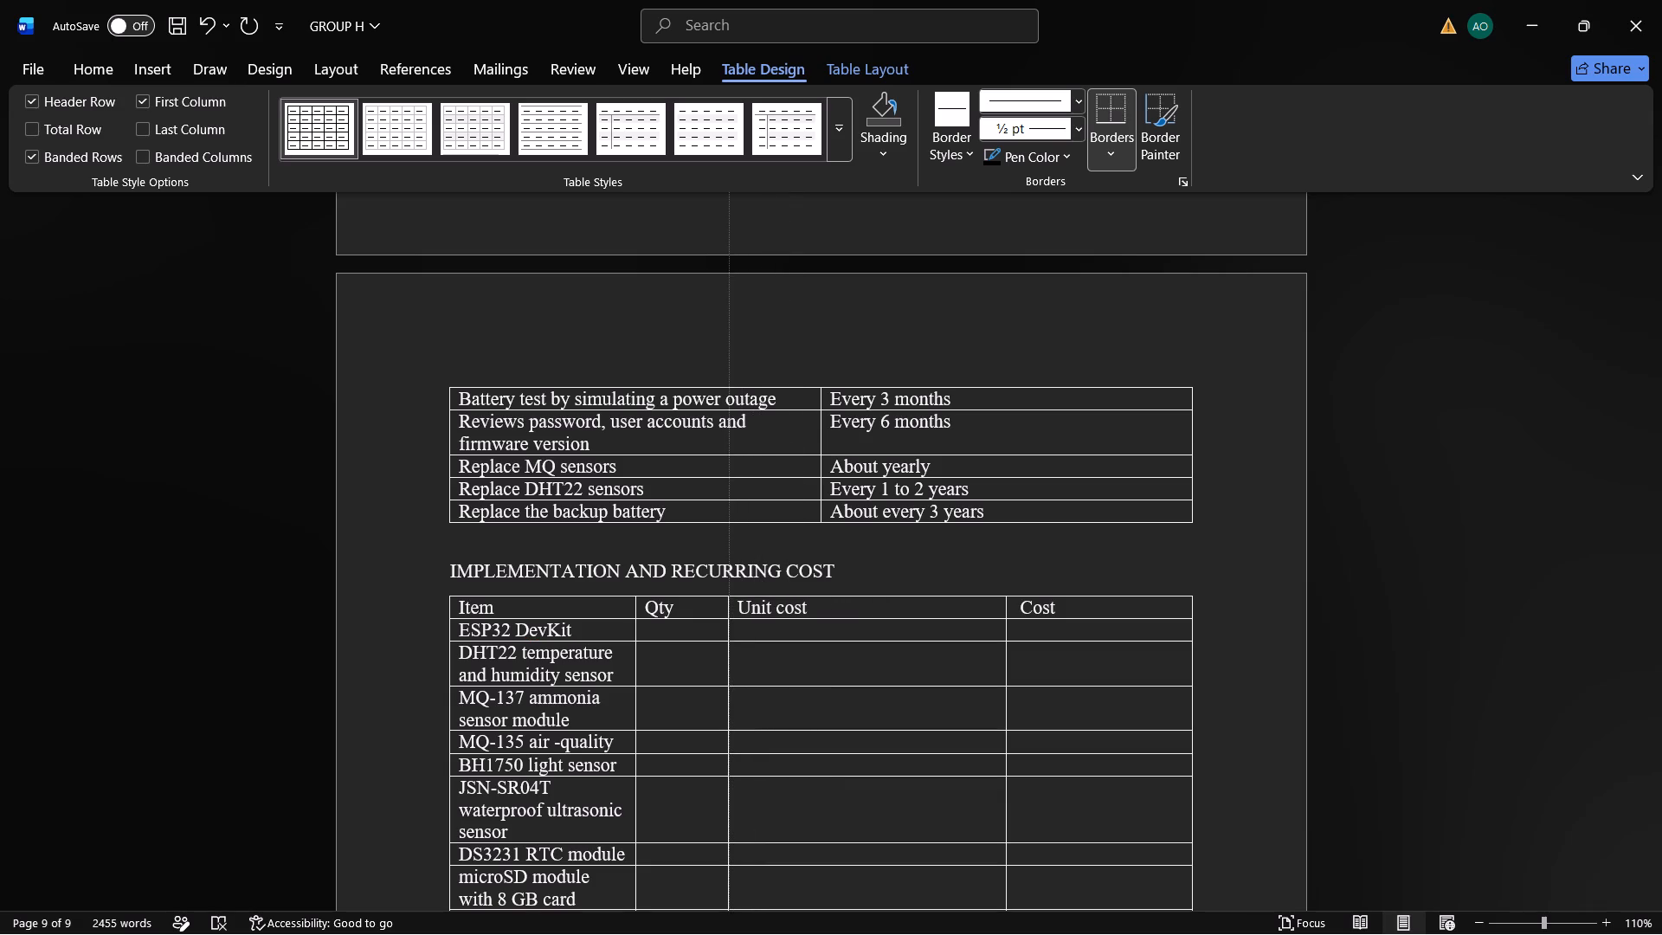
pyautogui.moveTo(727, 697); pyautogui.dragTo(731, 697)
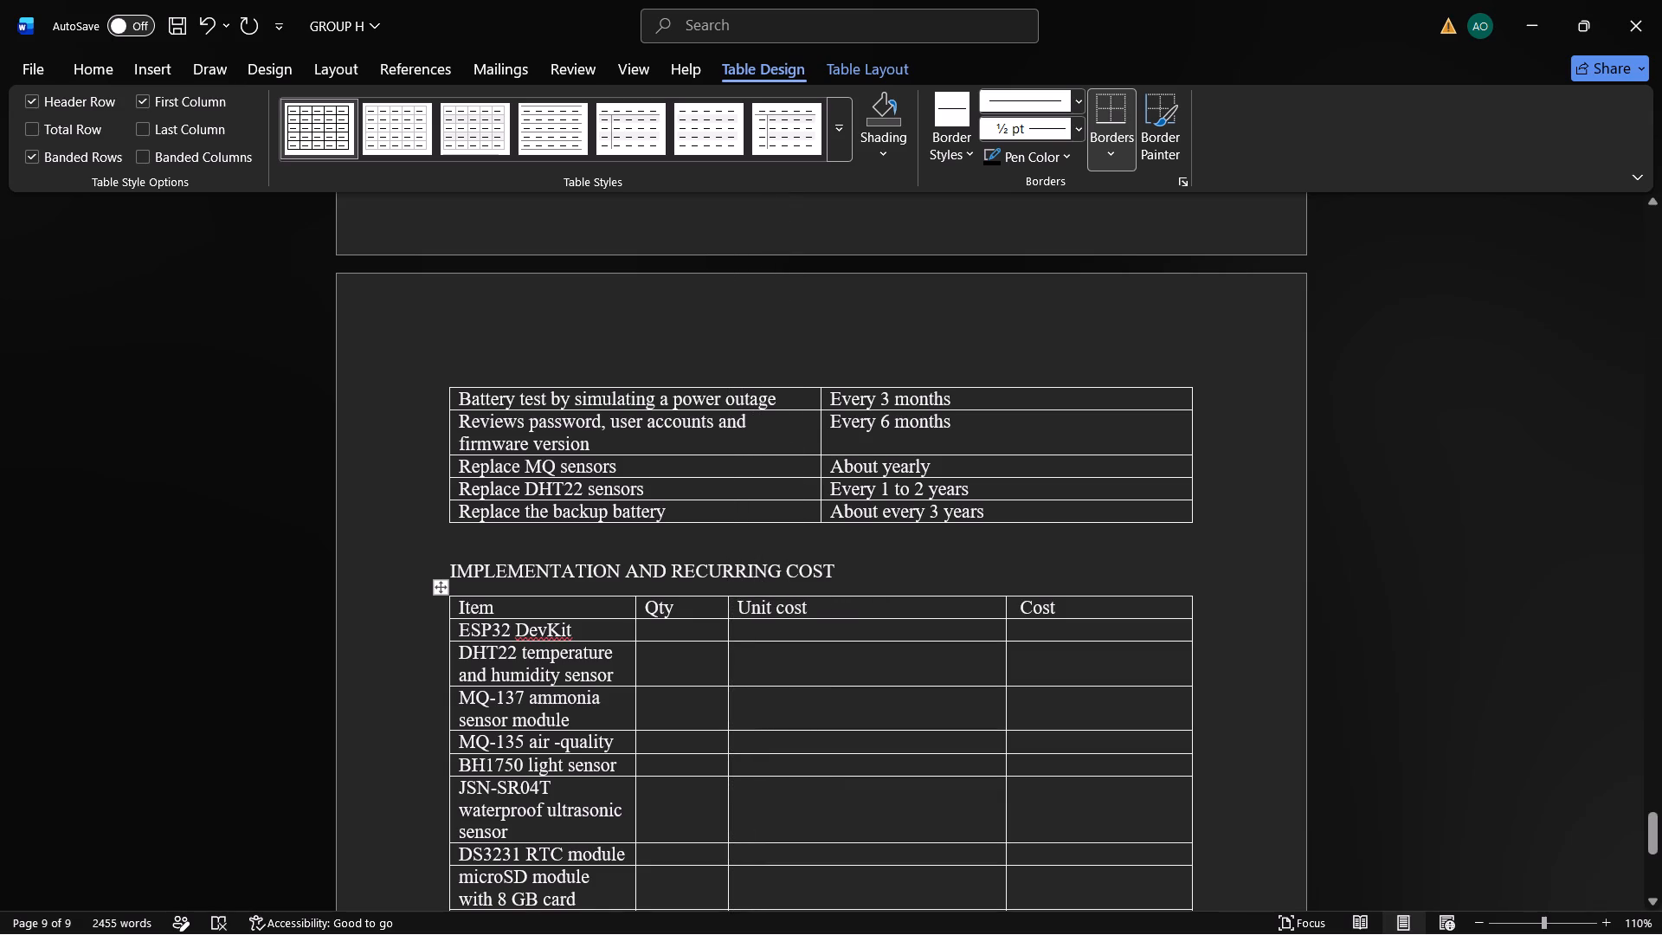
# Narrow the Unit cost column to slightly less than the Item column's width by moving its border with the Cost column.
pyautogui.scroll(-3, 882, 668)
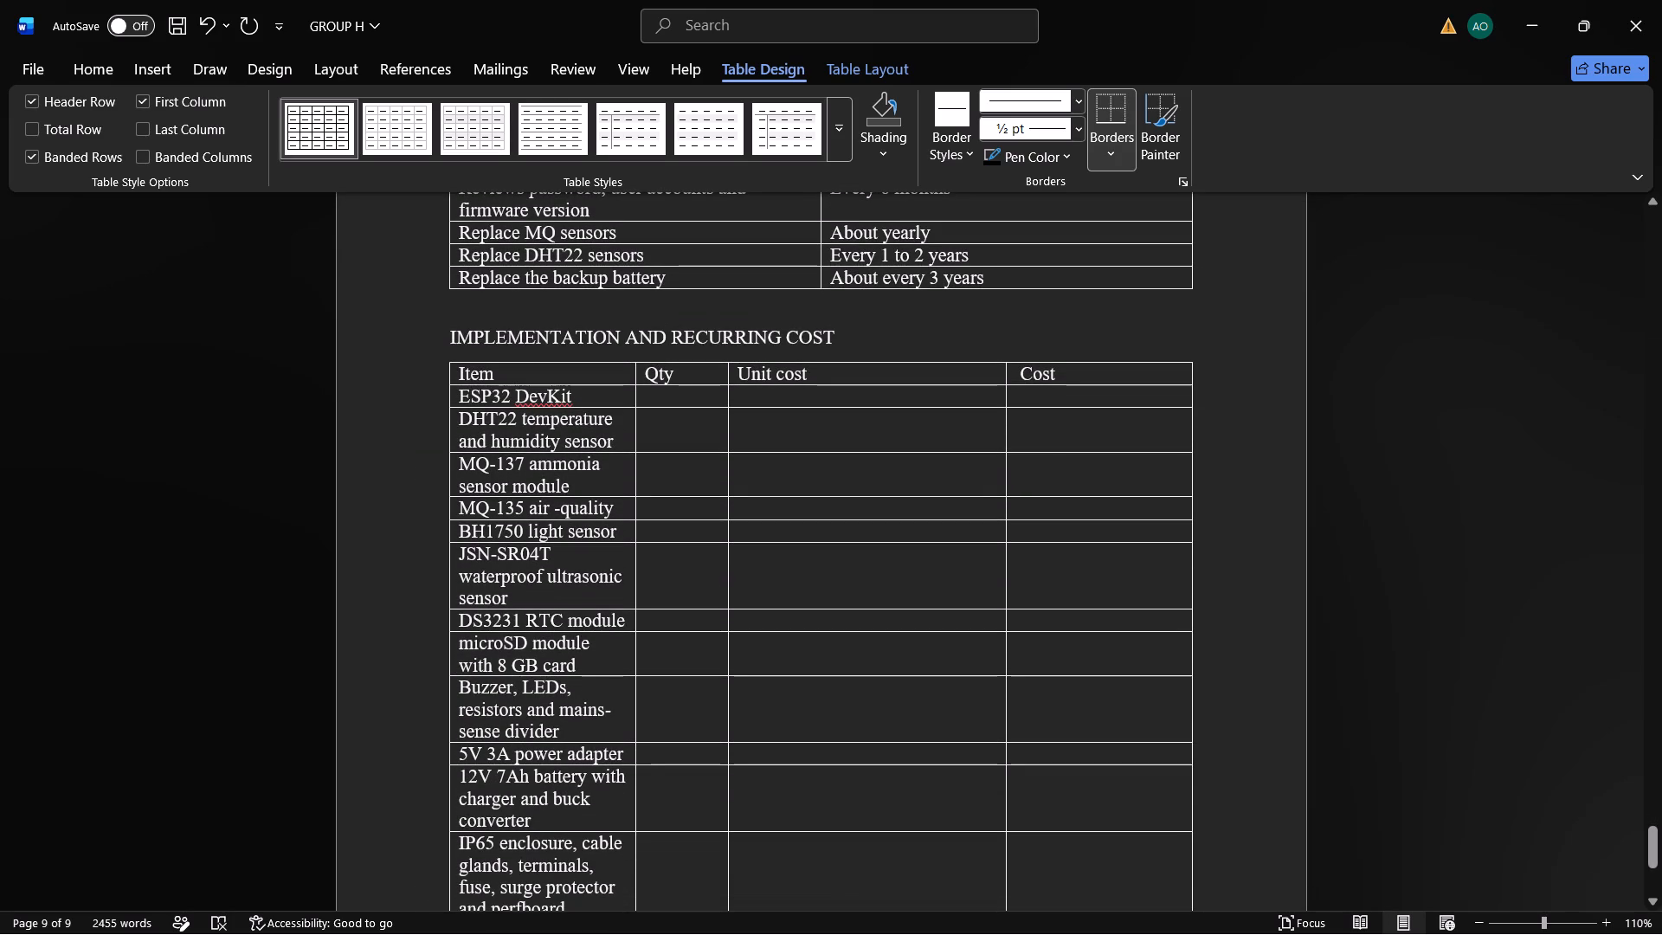
pyautogui.moveTo(1005, 425); pyautogui.dragTo(927, 459)
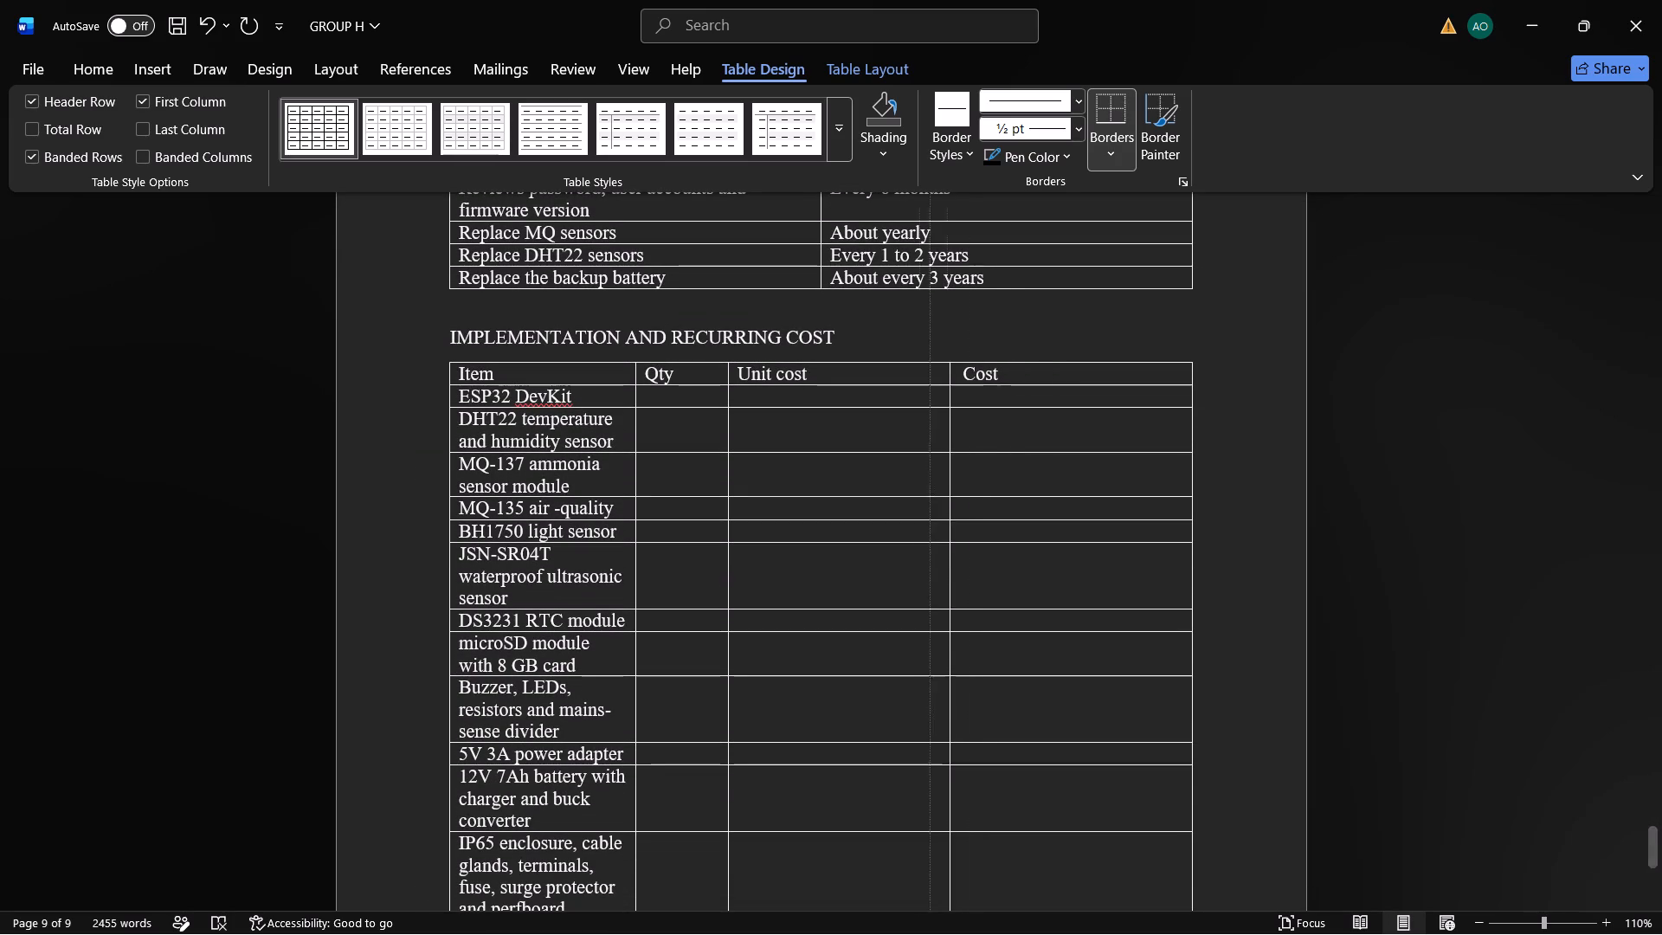
pyautogui.moveTo(927, 459); pyautogui.dragTo(902, 465)
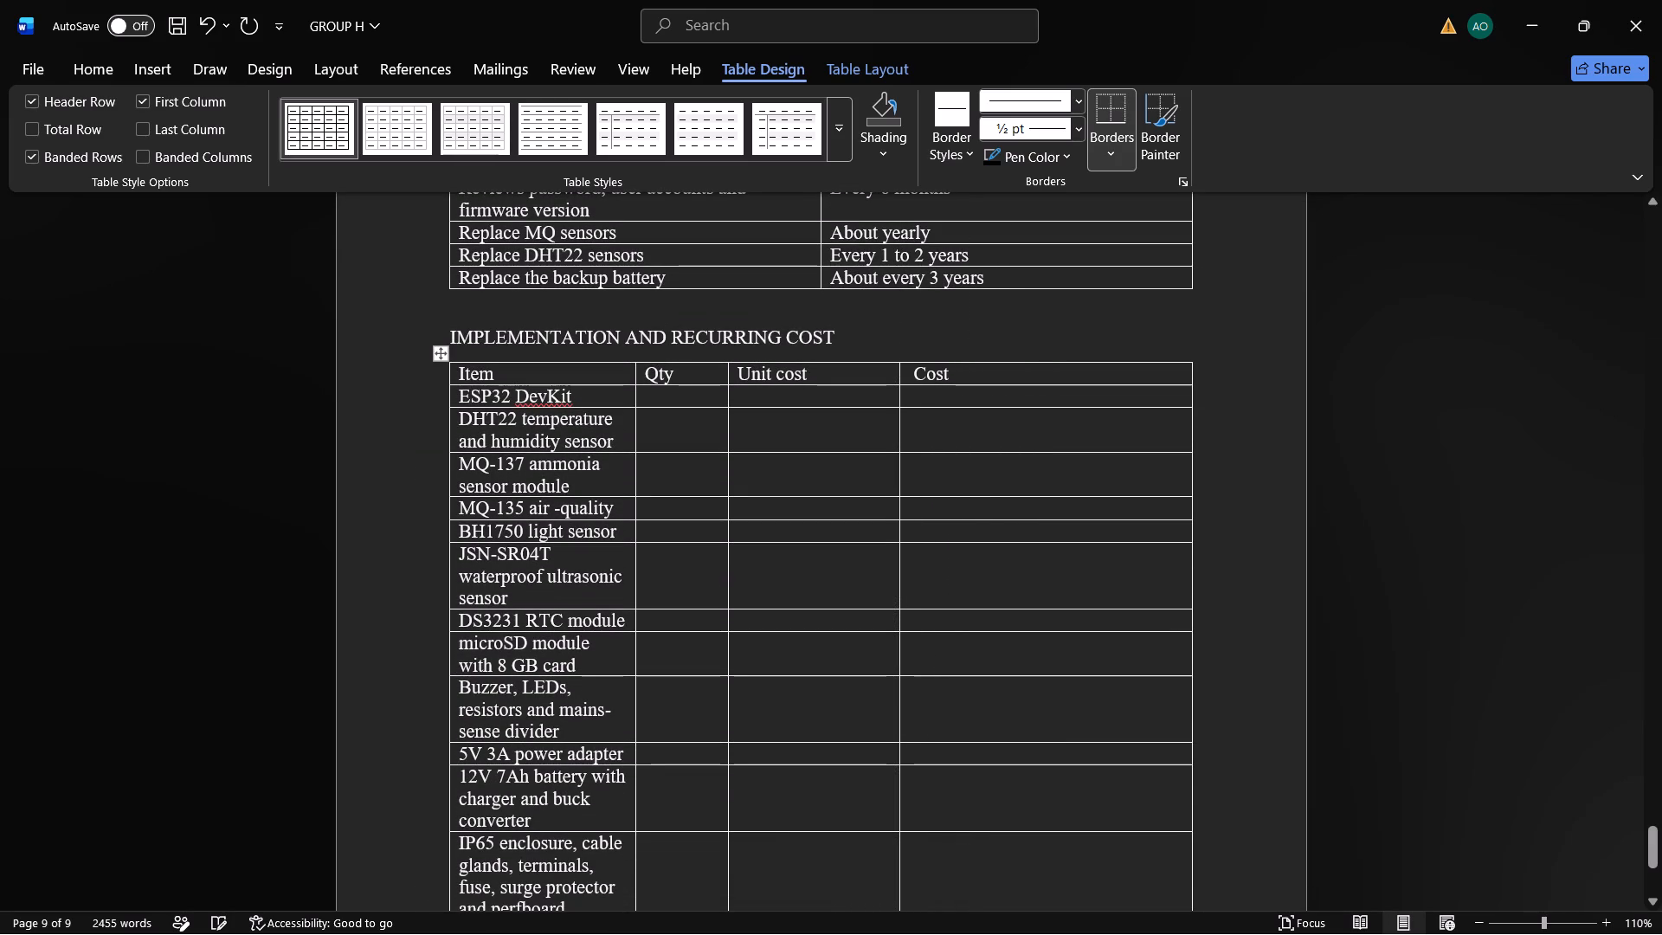
# Enter Qty 1 for the ESP32 DevKit, 2 for the DHT22 sensor, and 1 for each item from MQ-137 through the microSD module.
pyautogui.click(675, 402)
pyautogui.press('1')
pyautogui.press('Down')
pyautogui.press('2')
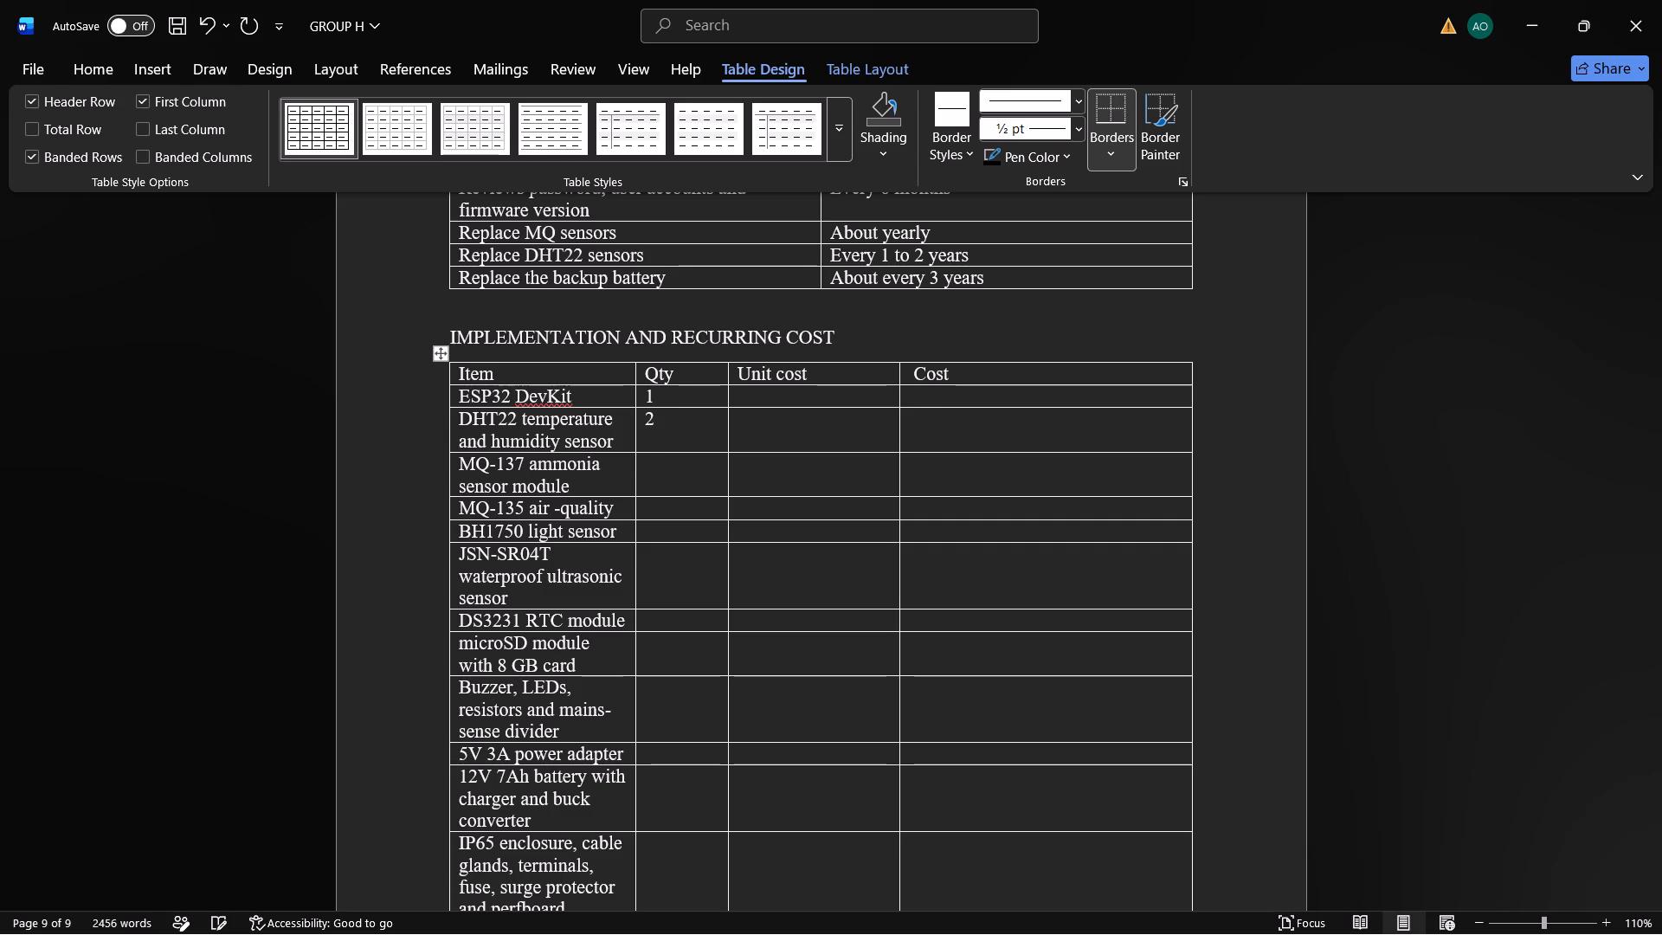
pyautogui.press('Down')
pyautogui.press('1')
pyautogui.press('Down')
pyautogui.press('1')
pyautogui.press('Down')
pyautogui.press('1')
pyautogui.press('Down')
pyautogui.press('1')
pyautogui.press('Down')
pyautogui.press('1')
pyautogui.press('Down')
pyautogui.press('1')
# Enter Qty 1 for each remaining item, from the buzzer and LEDs row through cabling, conduit and mounting hardware.
pyautogui.press('Down')
pyautogui.press('1')
pyautogui.press('Down')
pyautogui.press('1')
pyautogui.press('Down')
pyautogui.press('1')
pyautogui.press('Down')
pyautogui.press('1')
pyautogui.press('Down')
pyautogui.scroll(-2, 675, 402)
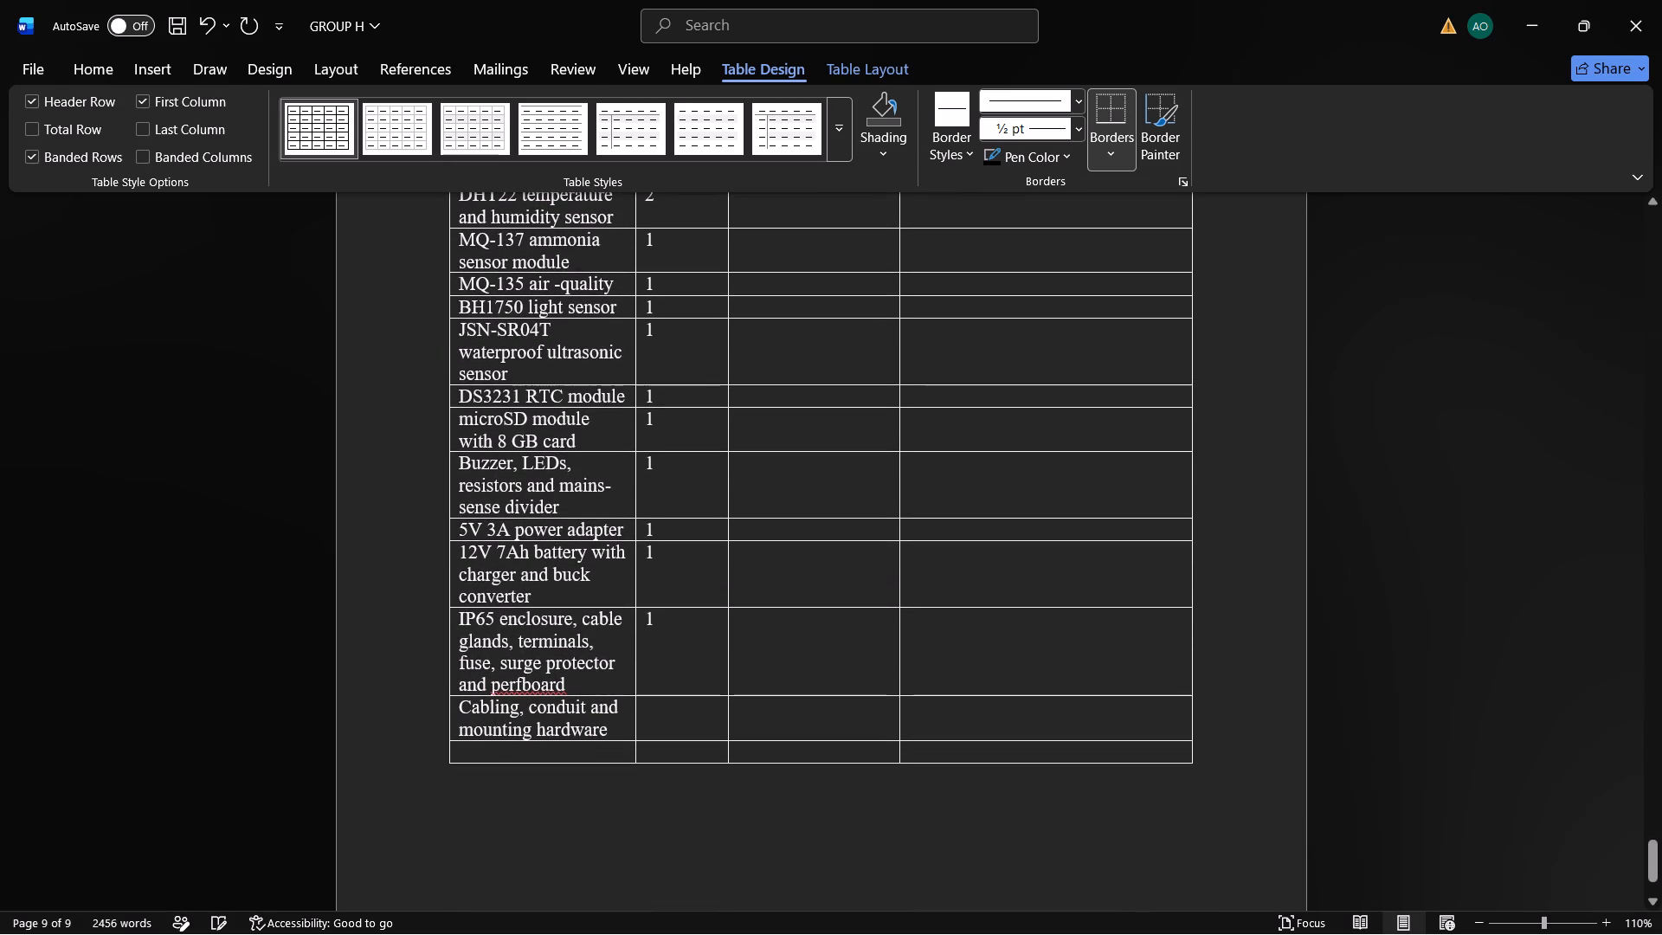
pyautogui.press('1')
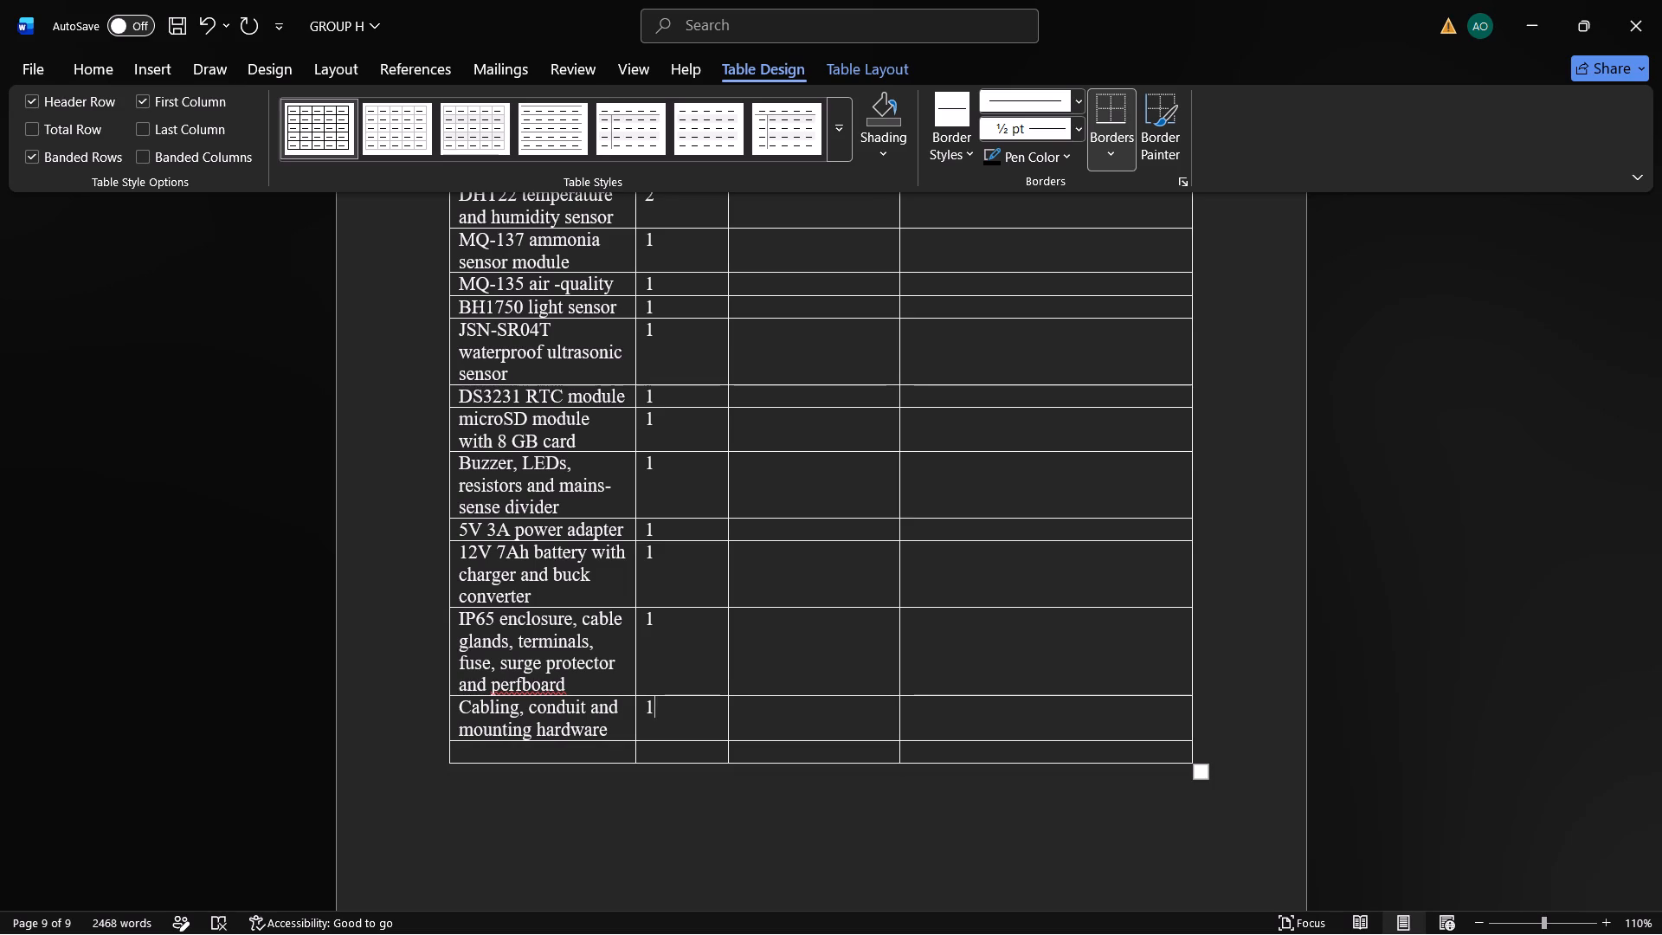
# Enter 1500 as both the Unit cost and the Cost of the ESP32 DevKit.
pyautogui.press('Up')
pyautogui.press('Up')
pyautogui.press('Up')
pyautogui.press('Up')
pyautogui.press('Up')
pyautogui.press('Up')
pyautogui.press('Up')
pyautogui.press('Up')
pyautogui.press('Up')
pyautogui.press('Up')
pyautogui.press('Up')
pyautogui.press('Up')
pyautogui.press('Up')
pyautogui.press('Up')
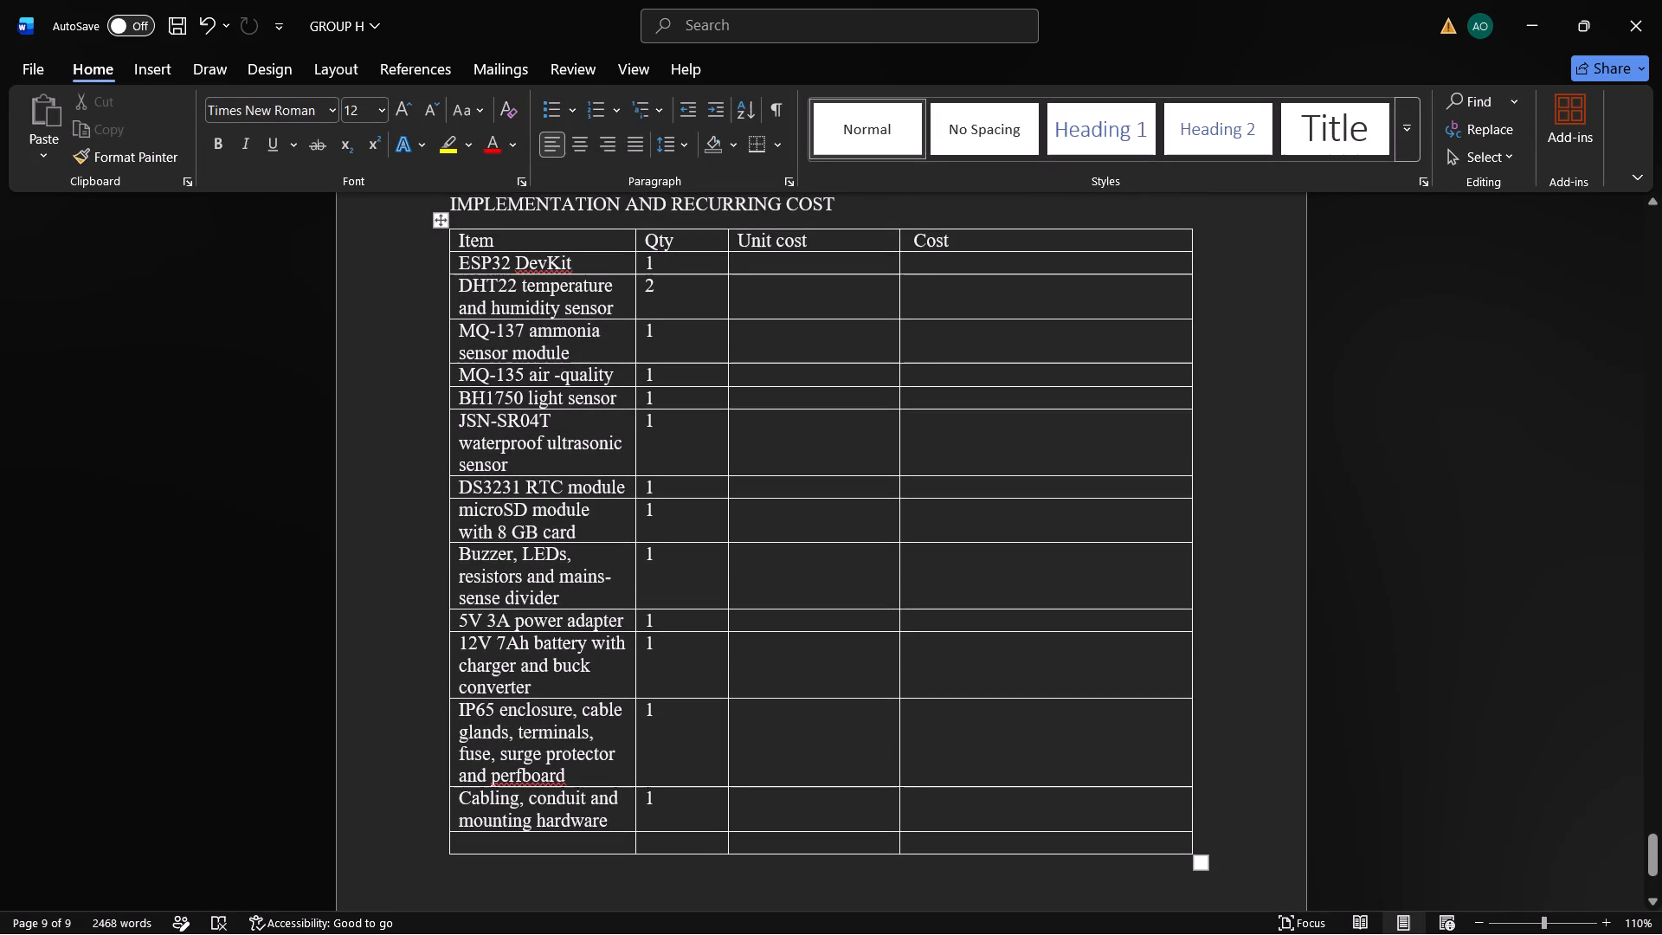
pyautogui.click(769, 268)
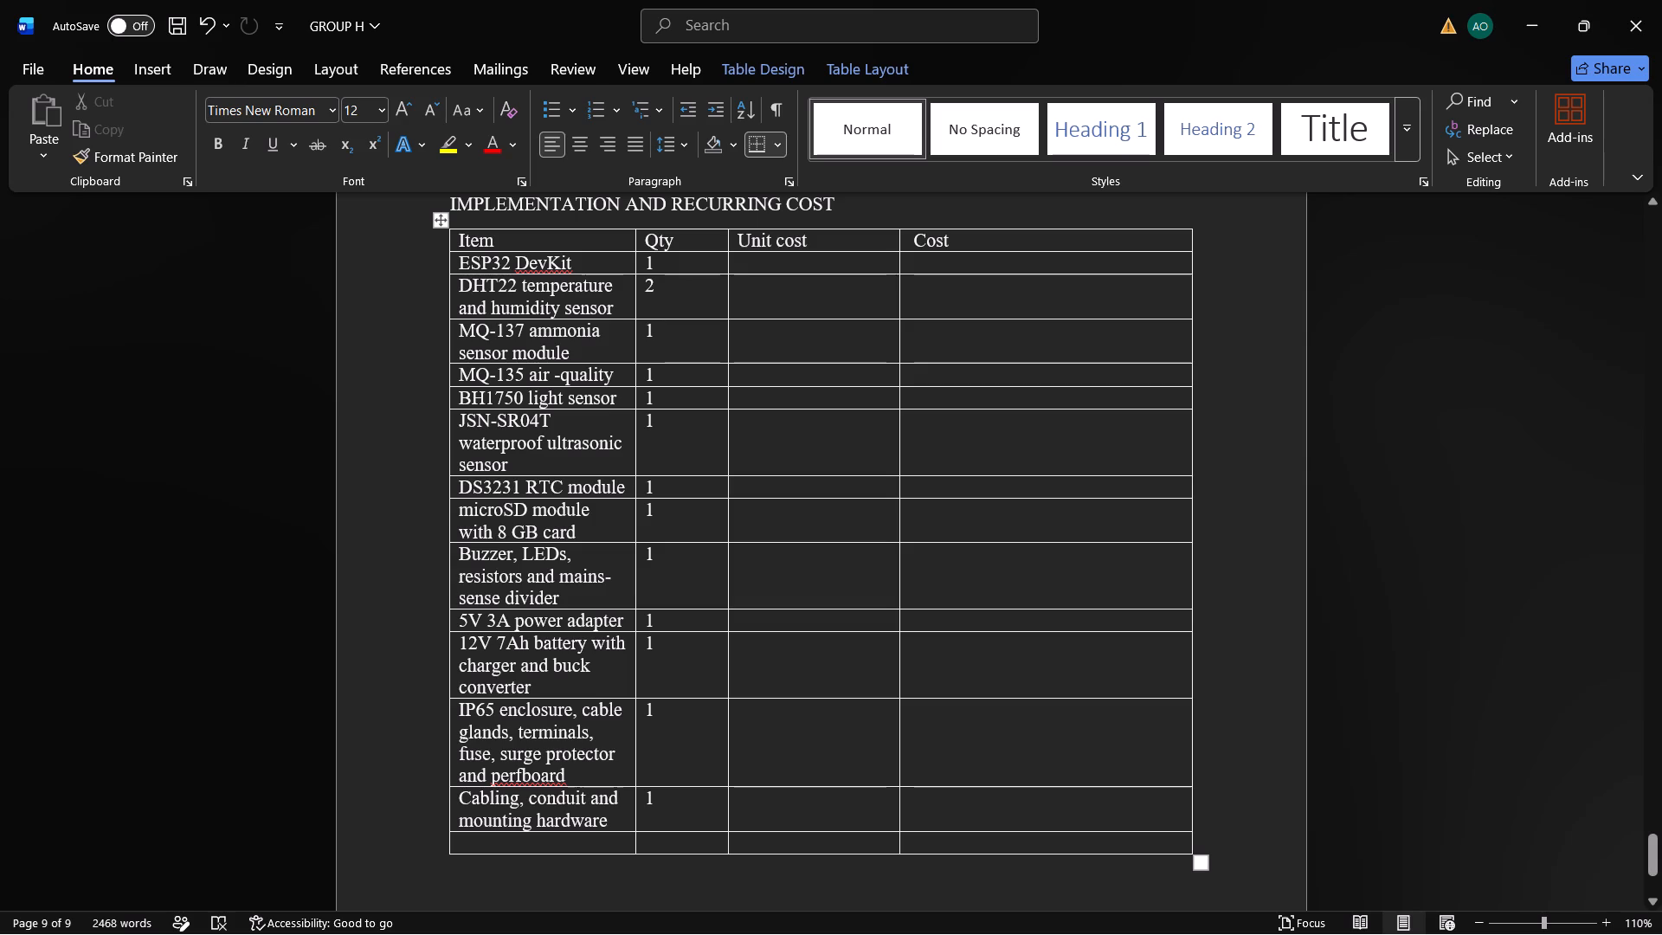
pyautogui.press('1')
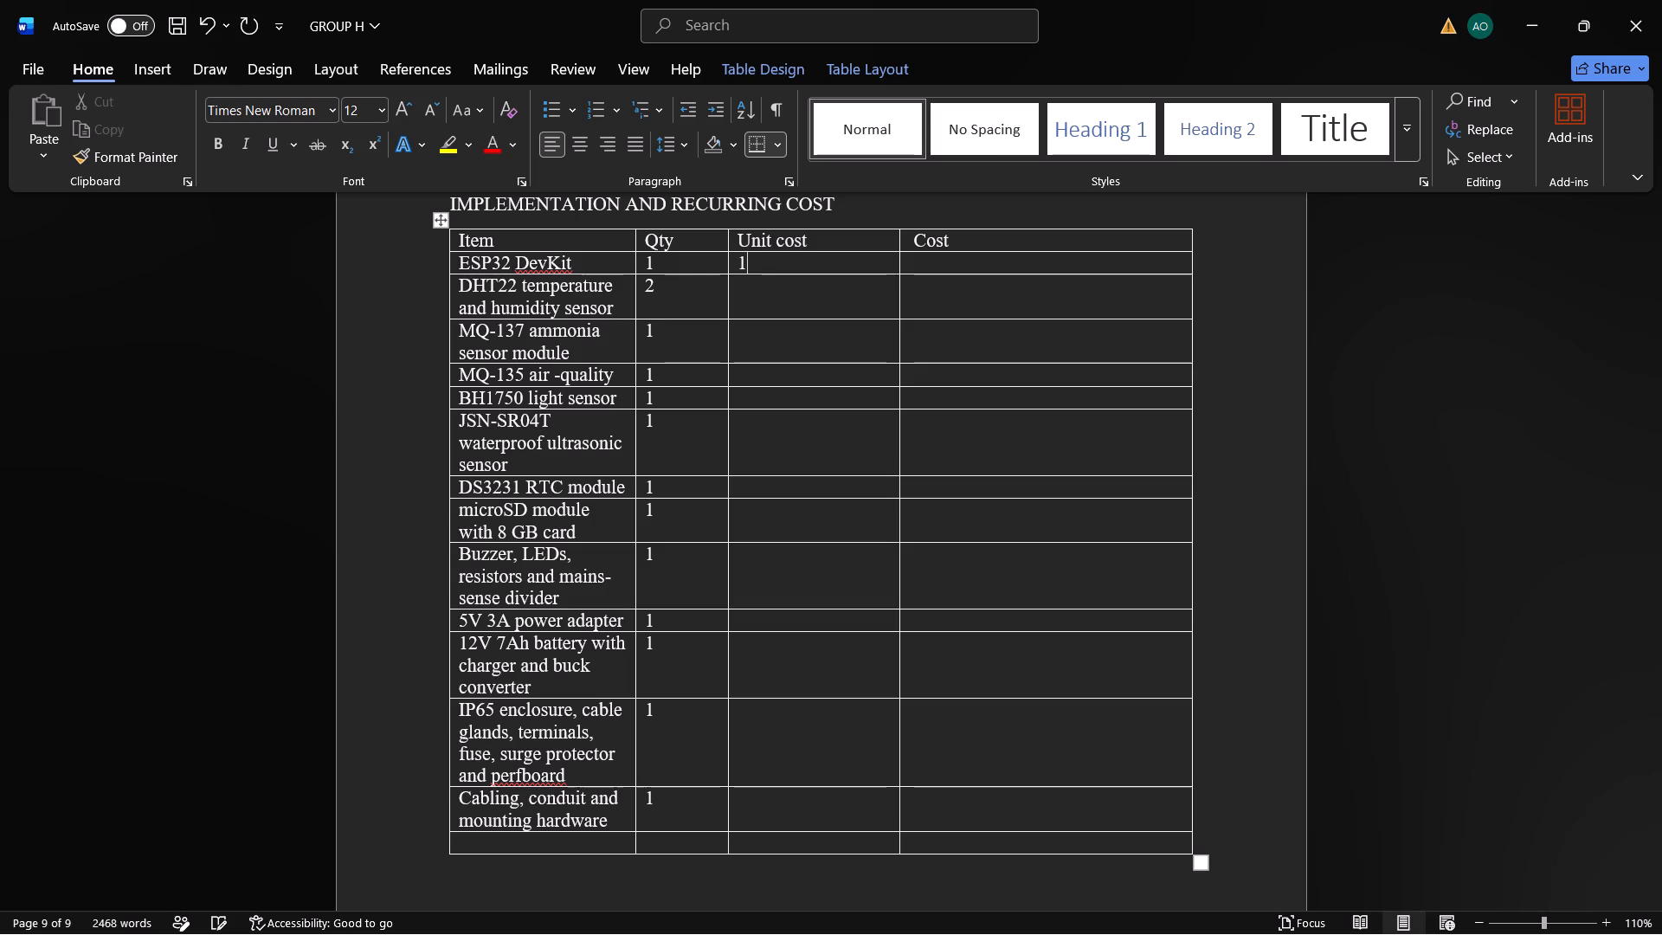
pyautogui.write('500')
pyautogui.press('Right')
pyautogui.write('1500')
# Enter a Cost of 1800 and a Unit cost of 900 for the DHT22 temperature and humidity sensor.
pyautogui.press('Down')
pyautogui.press('1')
pyautogui.write('800')
pyautogui.press('Left')
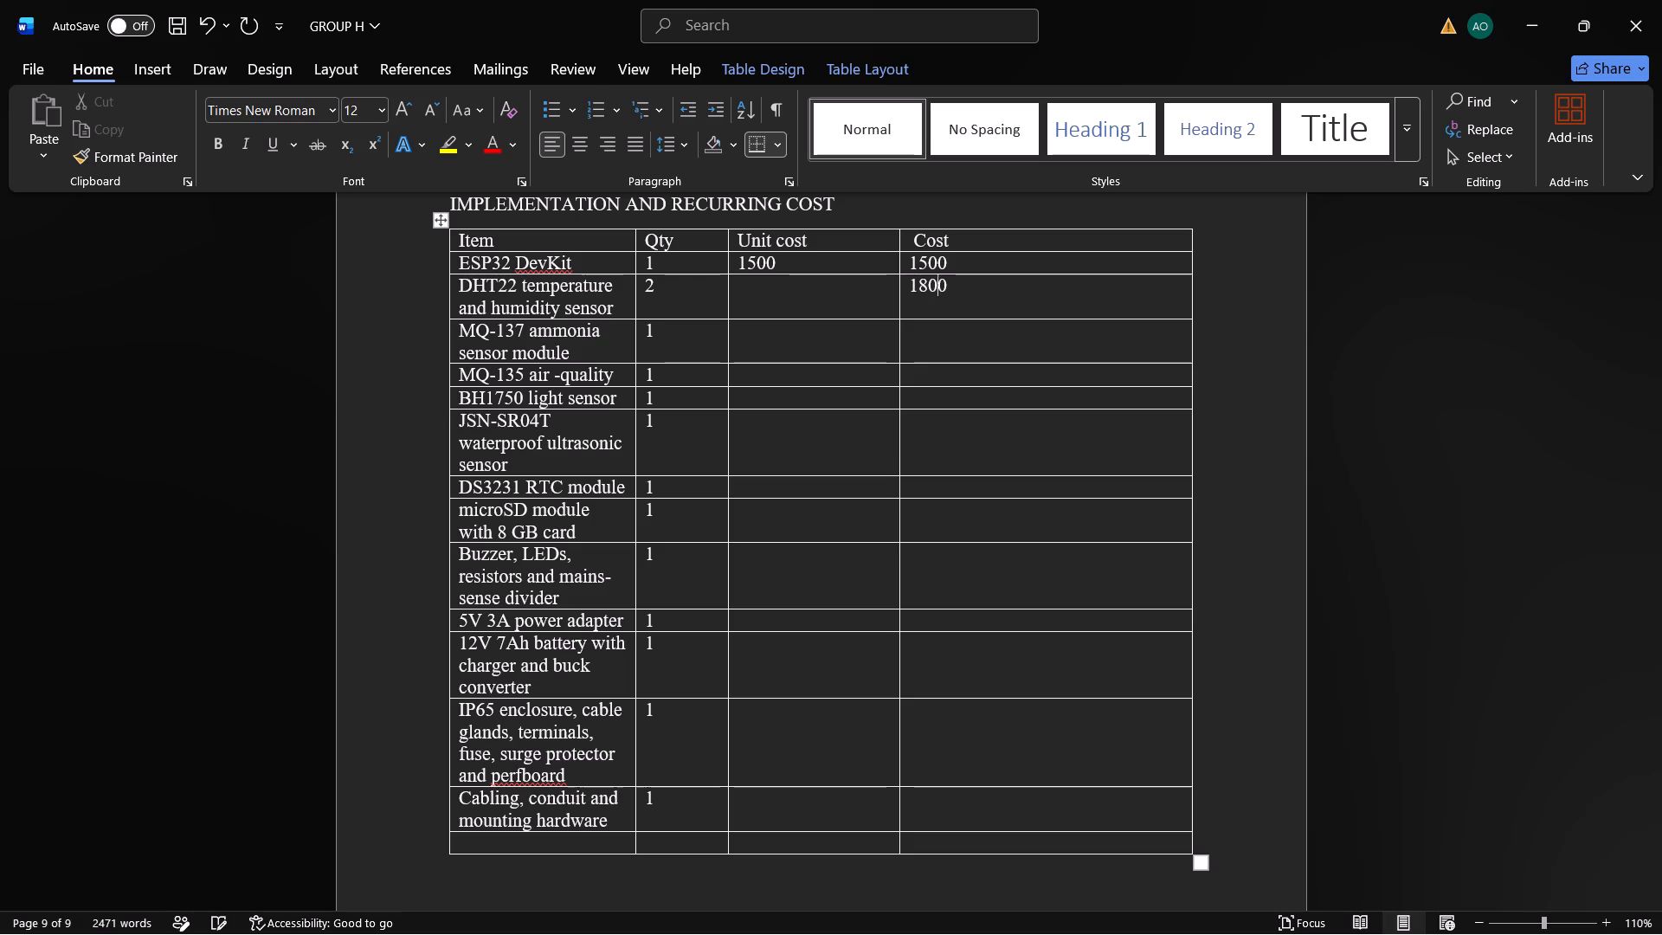
pyautogui.press('Left')
pyautogui.press('Left')
pyautogui.press('Left')
pyautogui.press('Left')
pyautogui.write('900')
# Enter unit costs of 3000 for the MQ-137 ammonia sensor, 800 for the MQ-135 and 700 for the BH1750 light sensor.
pyautogui.press('Down')
pyautogui.write('300')
pyautogui.press('0')
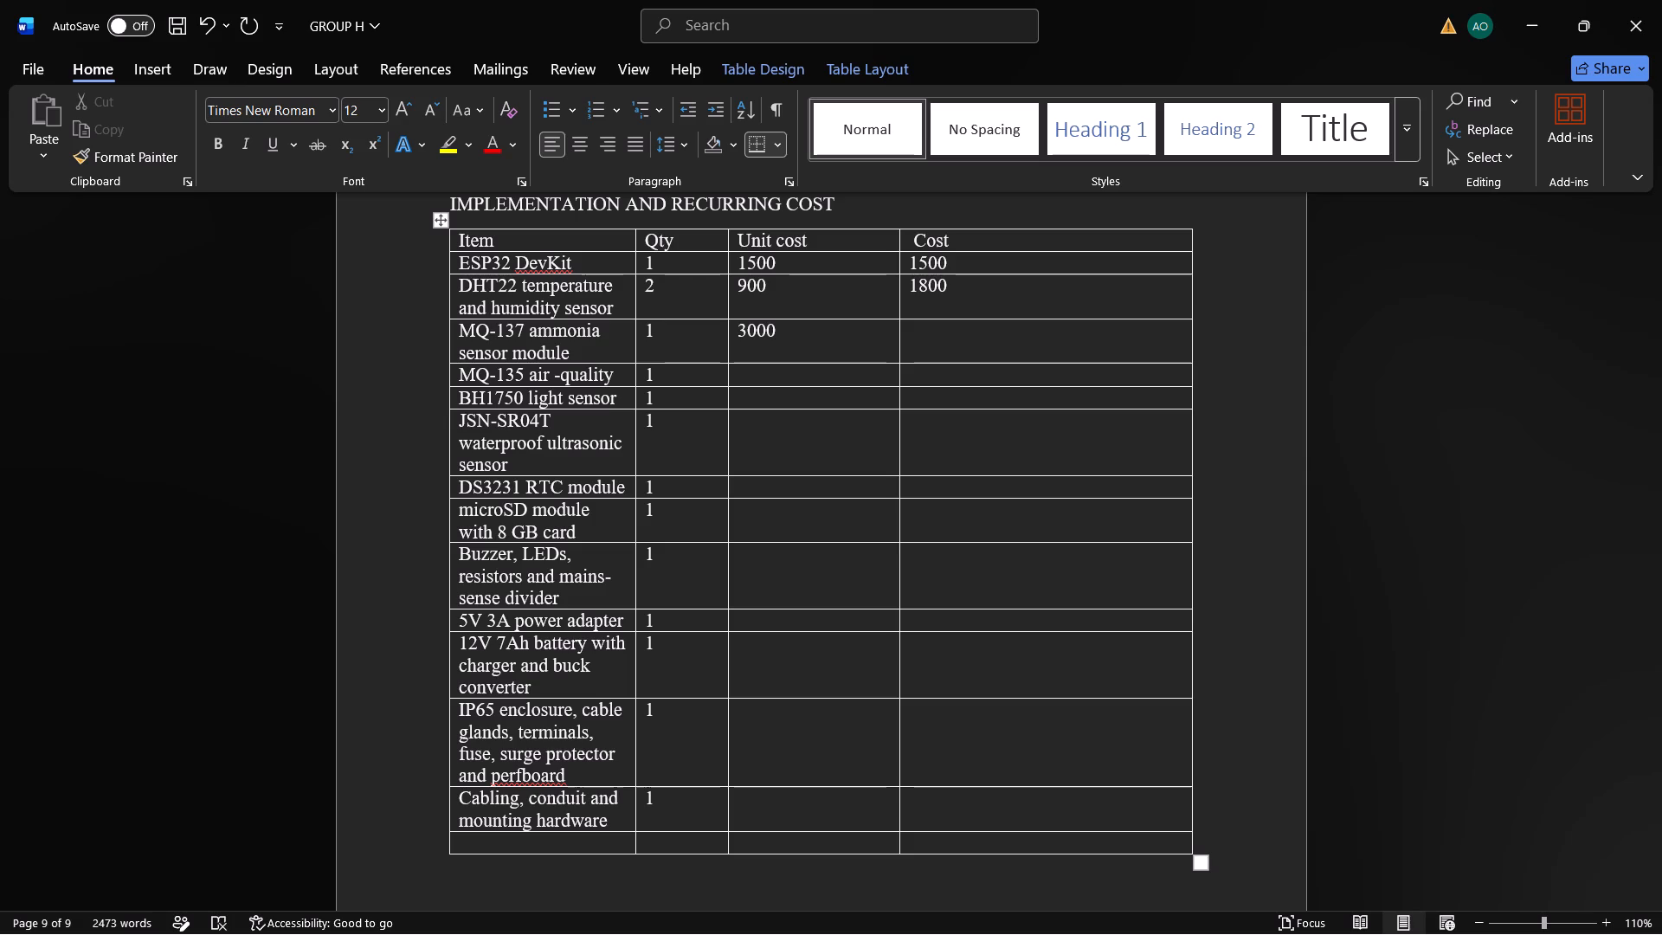
pyautogui.press('Down')
pyautogui.write('800')
pyautogui.press('Down')
pyautogui.write('700')
# Enter unit costs of 1800 for the JSN-SR04T ultrasonic sensor, 700 for the DS3231 RTC module and 1000 for the microSD module.
pyautogui.press('Down')
pyautogui.write('1800')
pyautogui.press('Down')
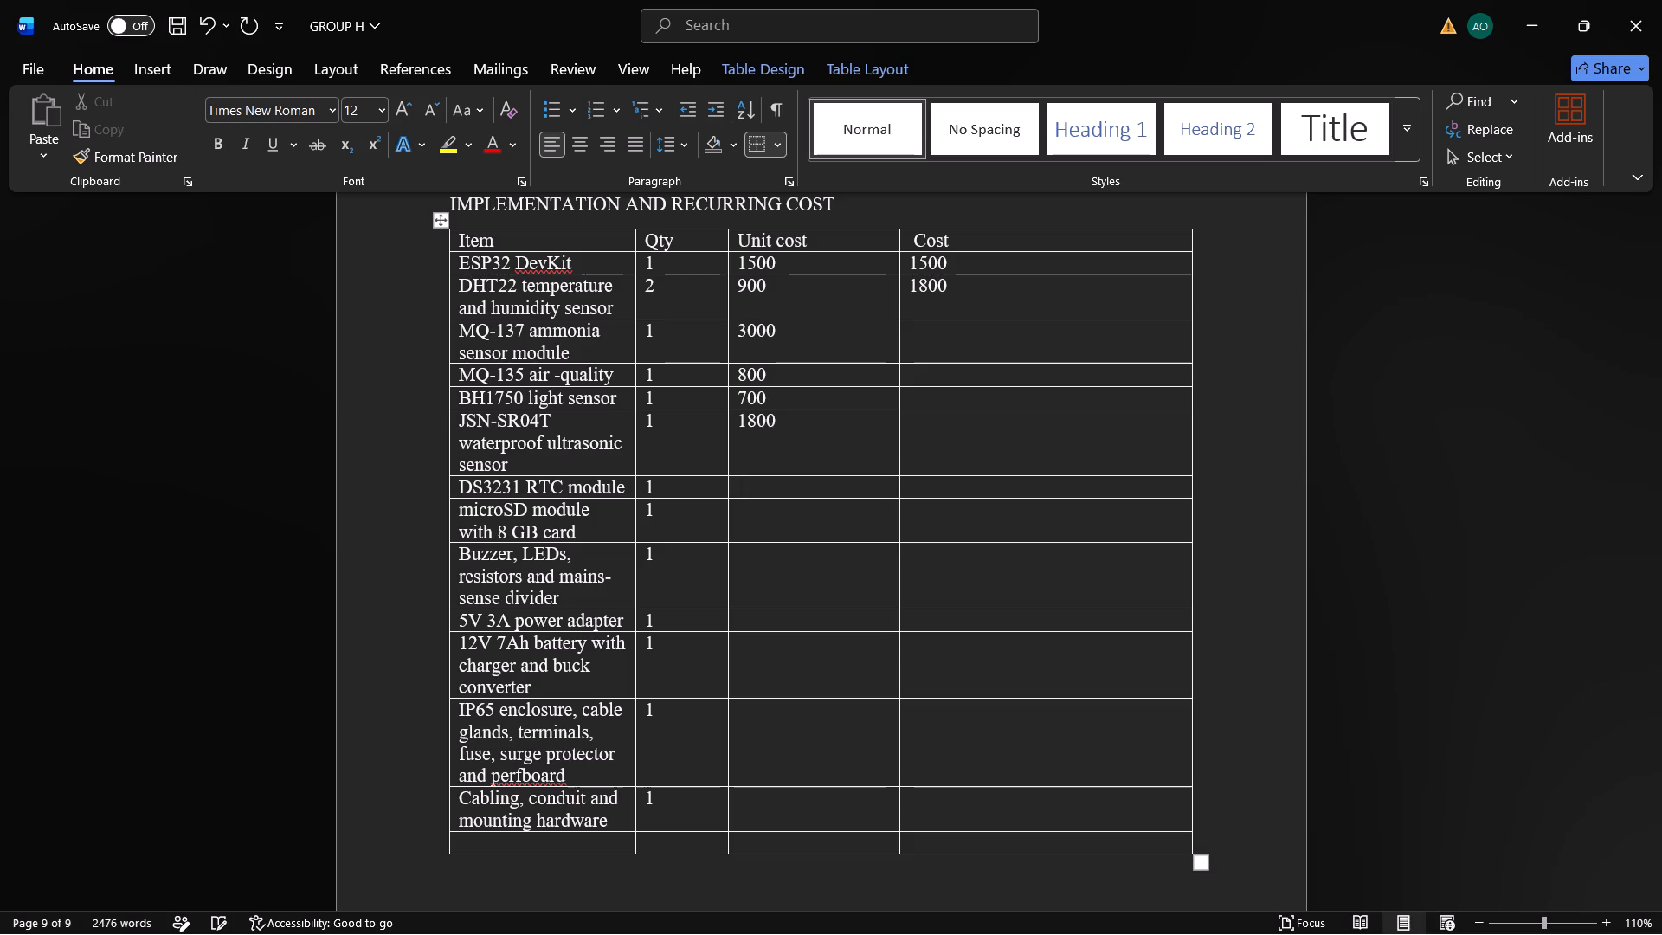
pyautogui.write('700')
pyautogui.press('Down')
pyautogui.write('100')
pyautogui.press('0')
# Enter unit costs of 4500 for the buzzer, LEDs, resistors and mains-sense divider row and 3500 for the 5V 3A power adapter.
pyautogui.press('Down')
pyautogui.write('4500')
pyautogui.press('Down')
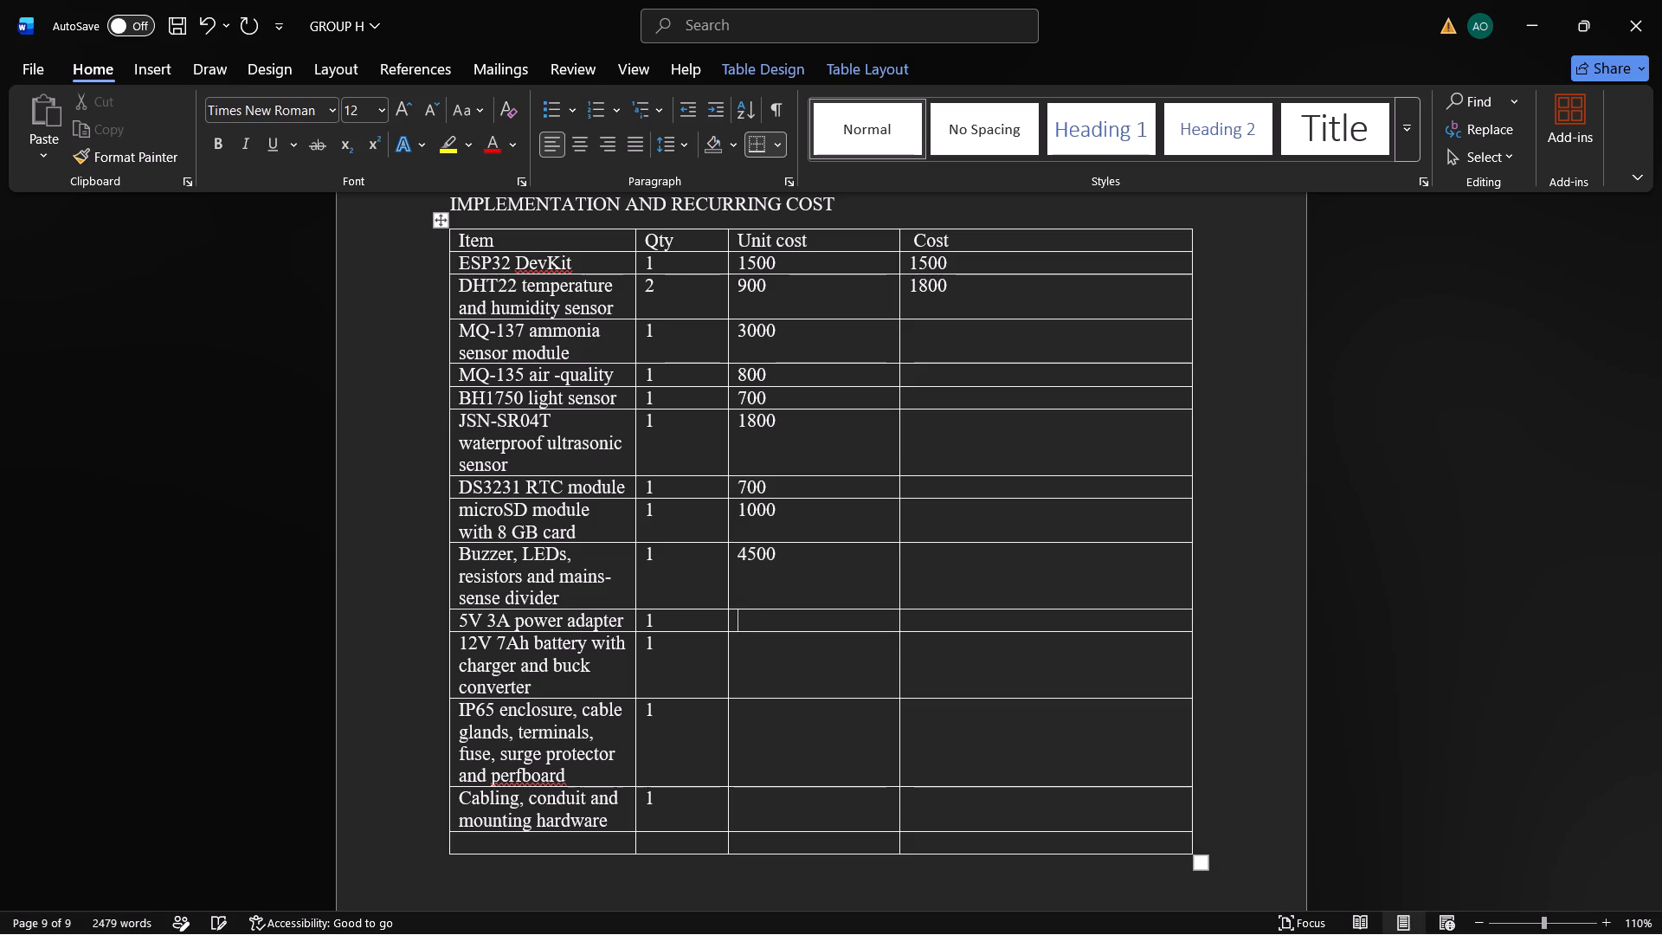
pyautogui.write('3500')
pyautogui.press('Down')
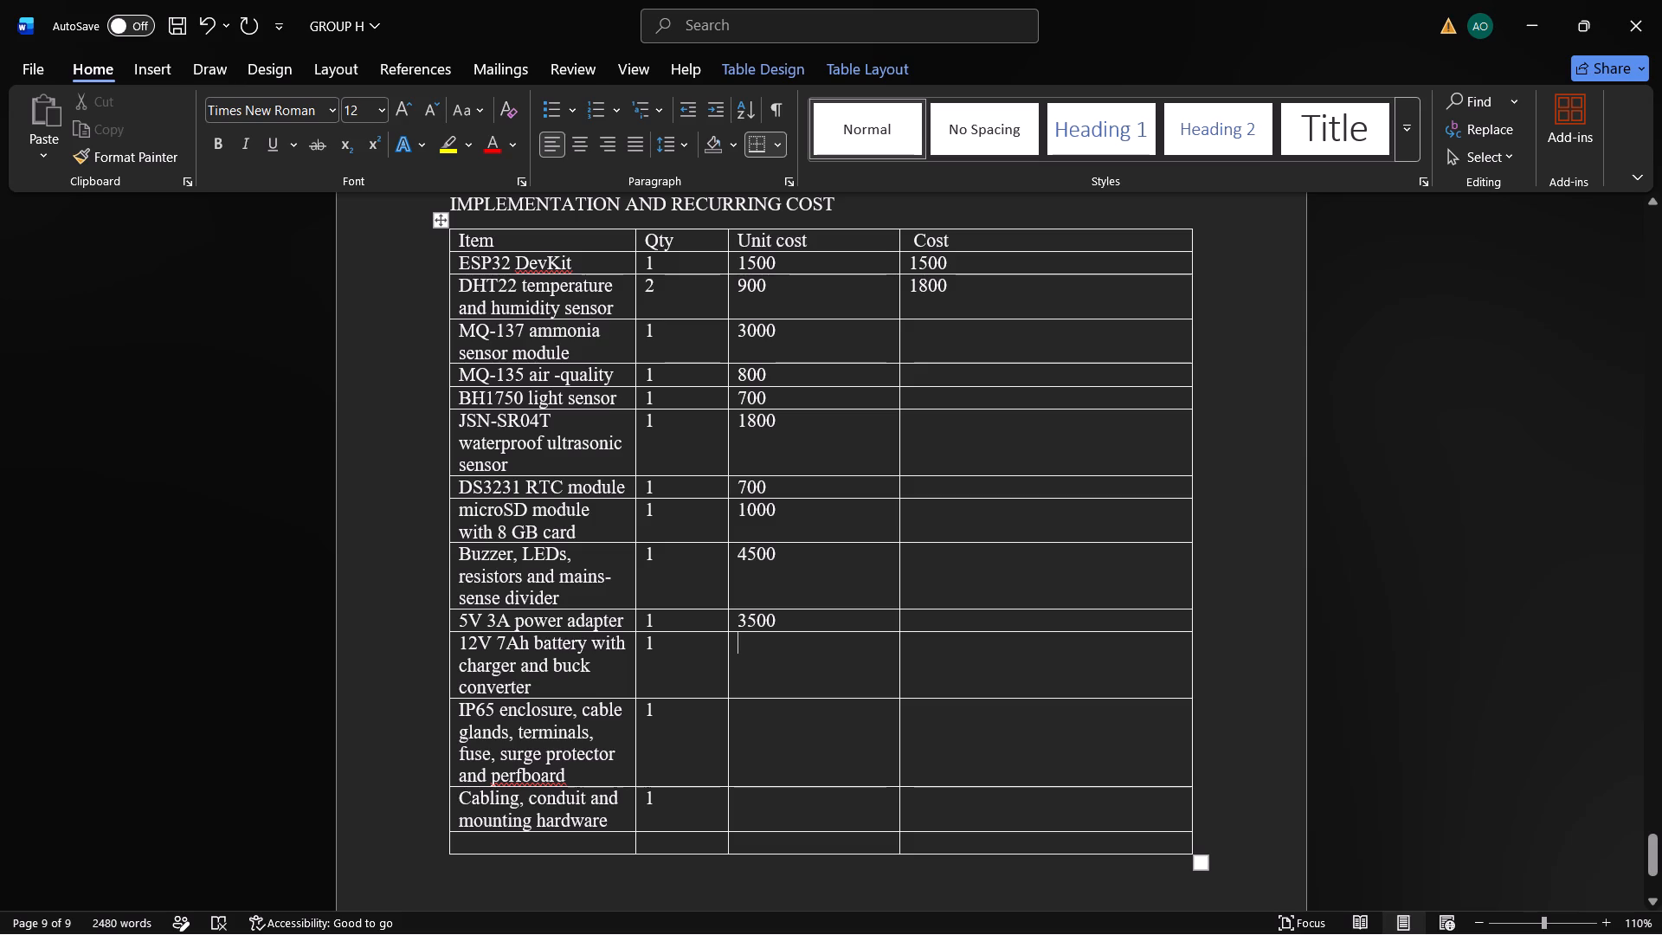
# Change the unit cost of the buzzer, LEDs, resistors and mains-sense divider row to 400.
pyautogui.click(790, 562)
pyautogui.press('BackSpace')
pyautogui.press('BackSpace')
pyautogui.press('BackSpace')
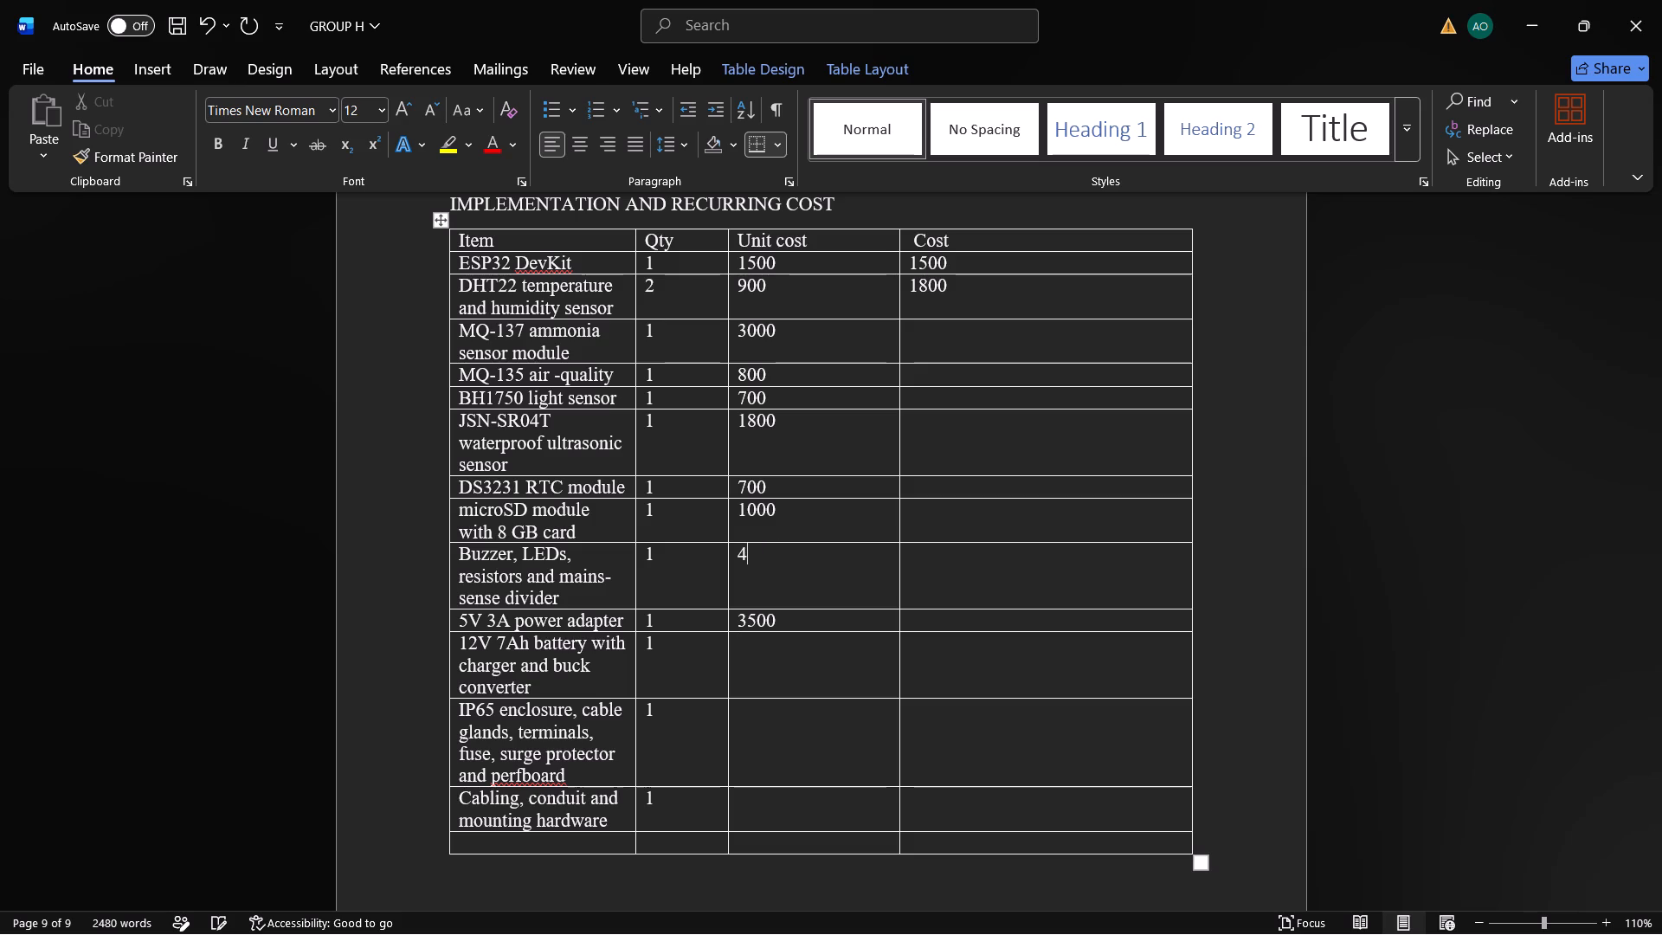
pyautogui.write('00')
# Replace the unit cost of the 5V 3A power adapter with 1000.
pyautogui.press('Down')
pyautogui.click(789, 634)
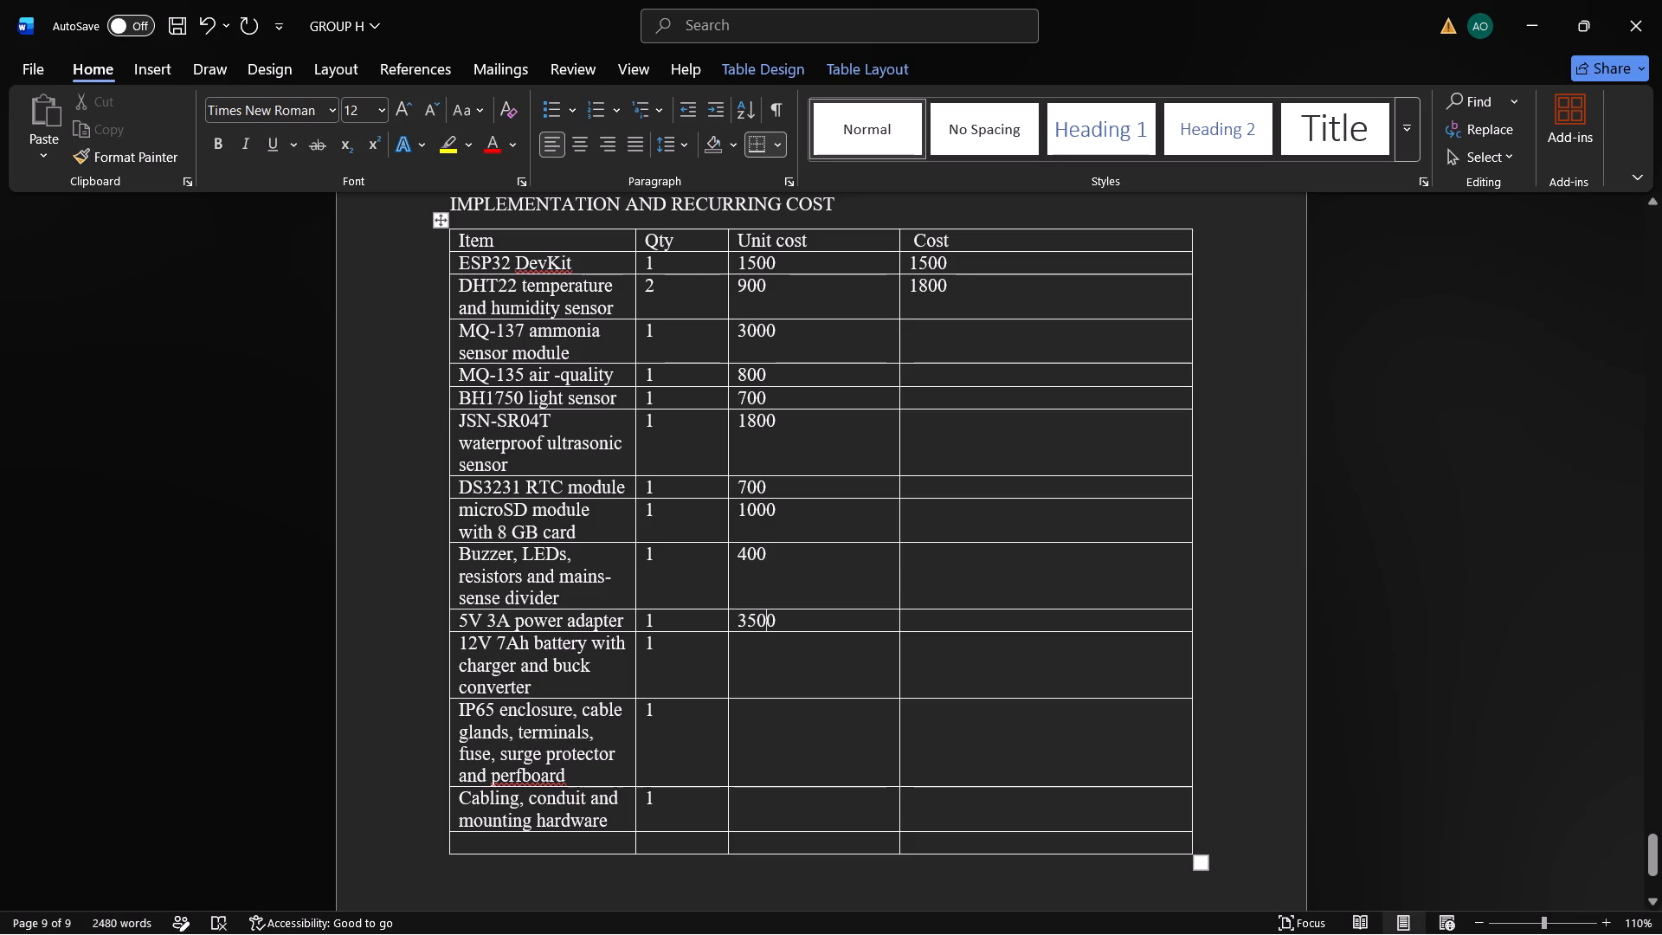
pyautogui.click(791, 625)
pyautogui.press('BackSpace')
pyautogui.press('BackSpace')
pyautogui.press('BackSpace')
pyautogui.press('BackSpace')
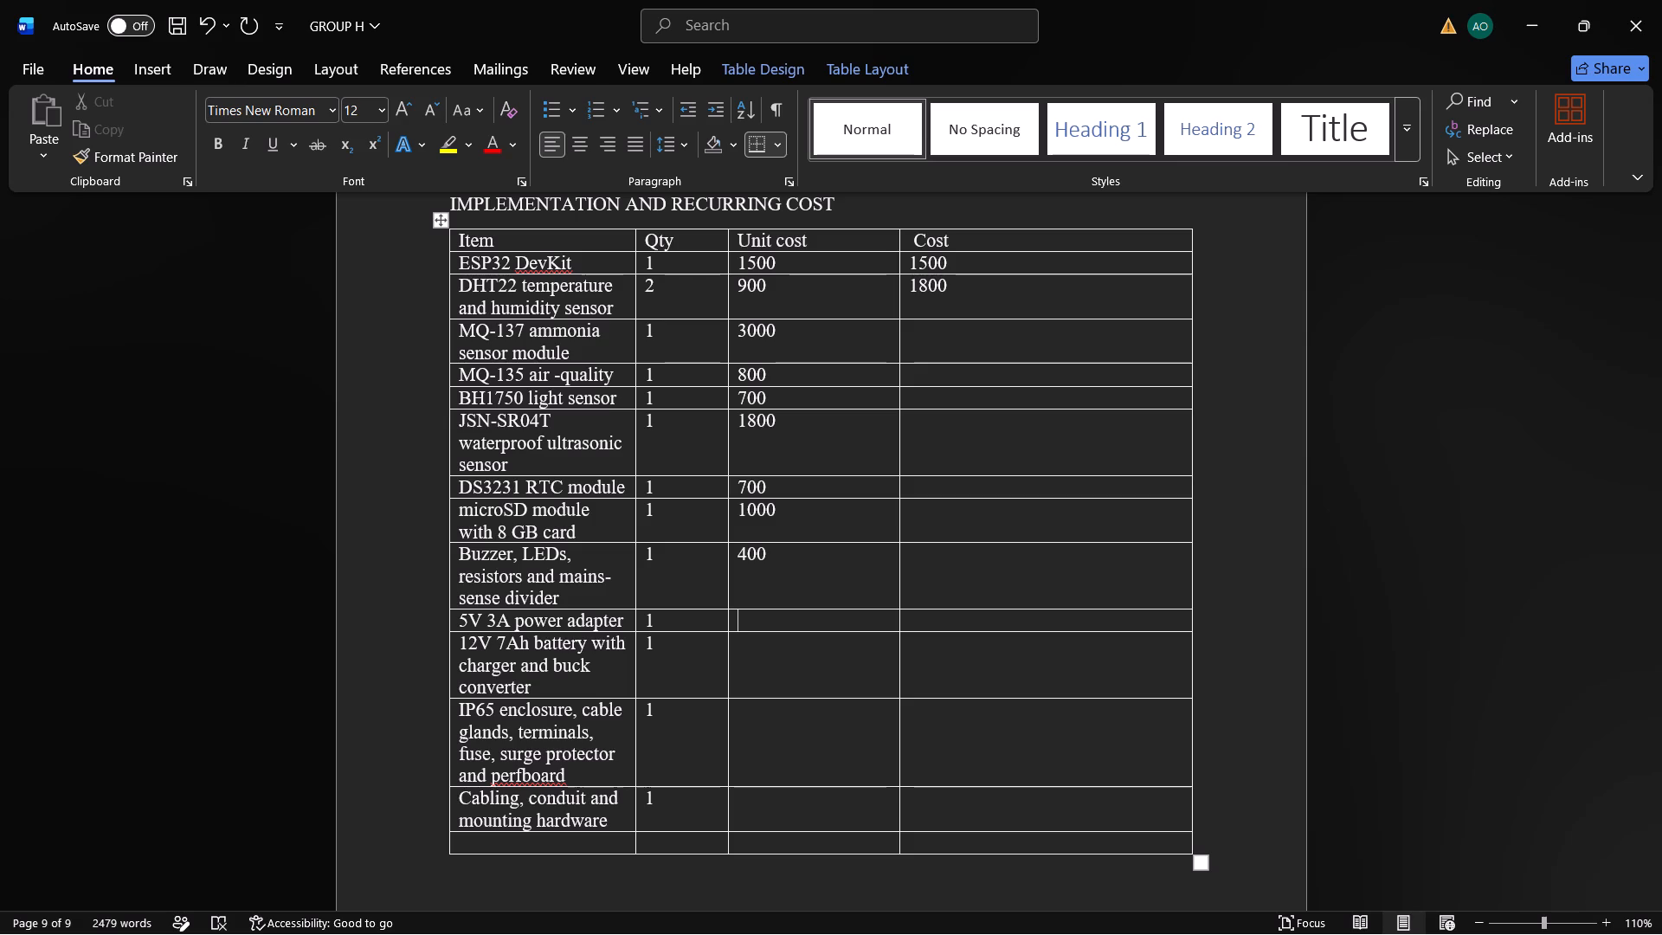
pyautogui.write('1000')
# Enter unit costs of 4500 for the 12V 7Ah battery row, 3500 for the IP65 enclosure row and 1500 for cabling, conduit and mounting hardware.
pyautogui.press('Down')
pyautogui.press('4')
pyautogui.write('500')
pyautogui.press('Down')
pyautogui.write('35')
pyautogui.write('00')
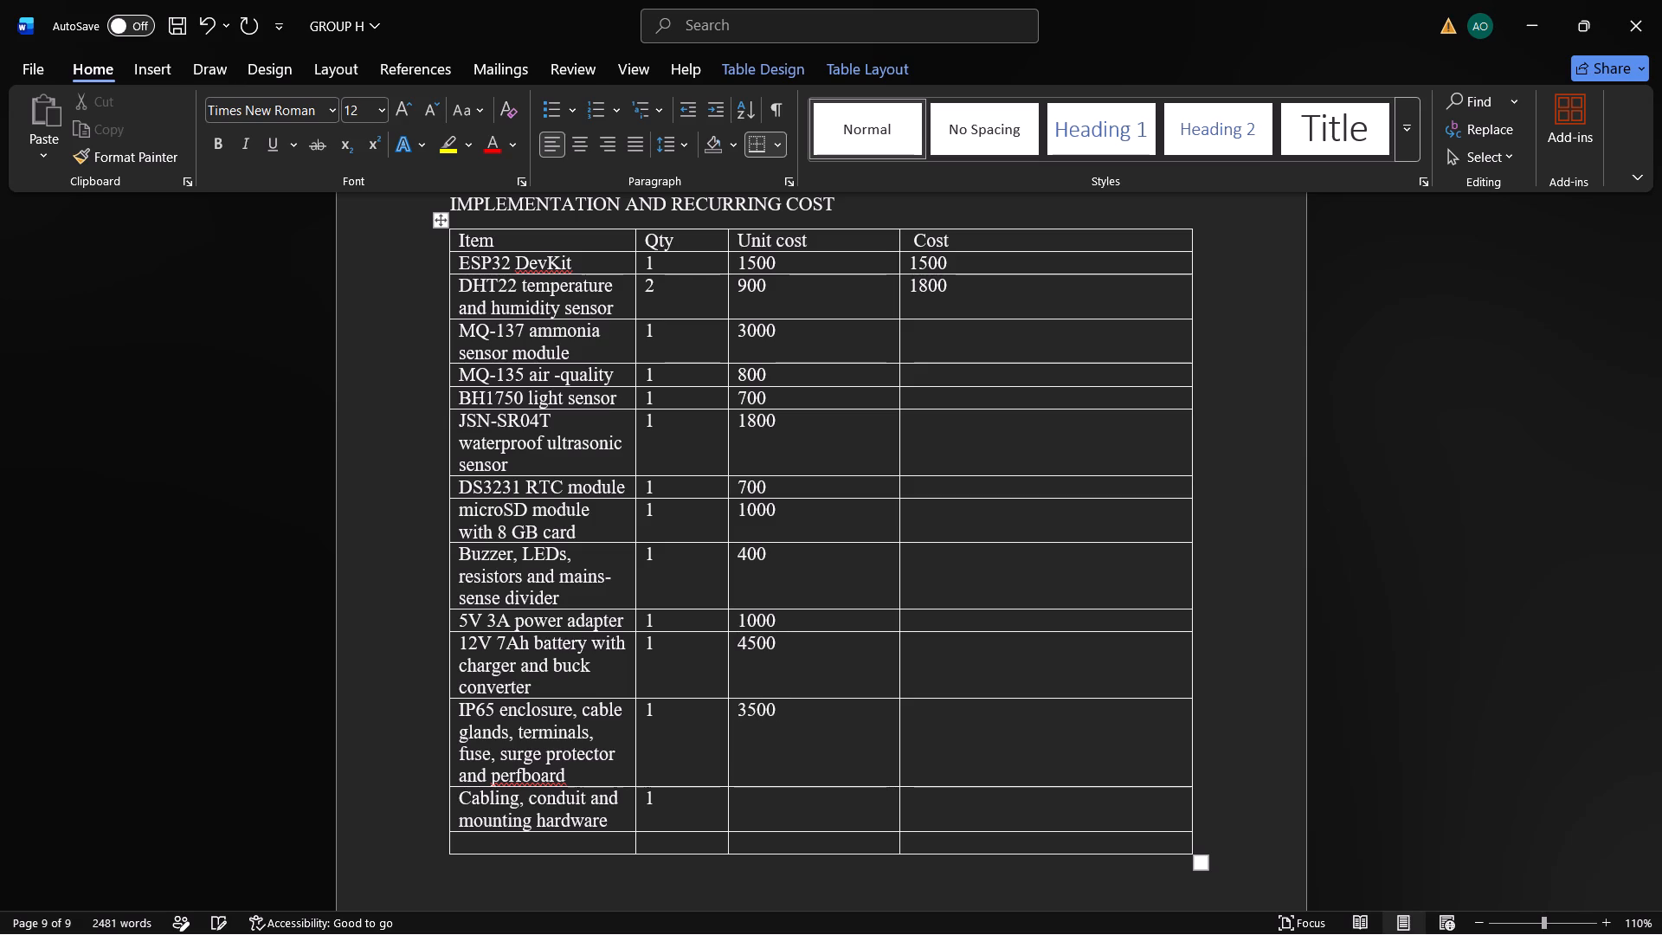
pyautogui.press('Down')
pyautogui.press('1')
pyautogui.write('500')
# Fill in the Cost column with 3000 for the MQ-137 ammonia sensor, 800 for the MQ-135 and 700 for the BH1750 light sensor.
pyautogui.press('Right')
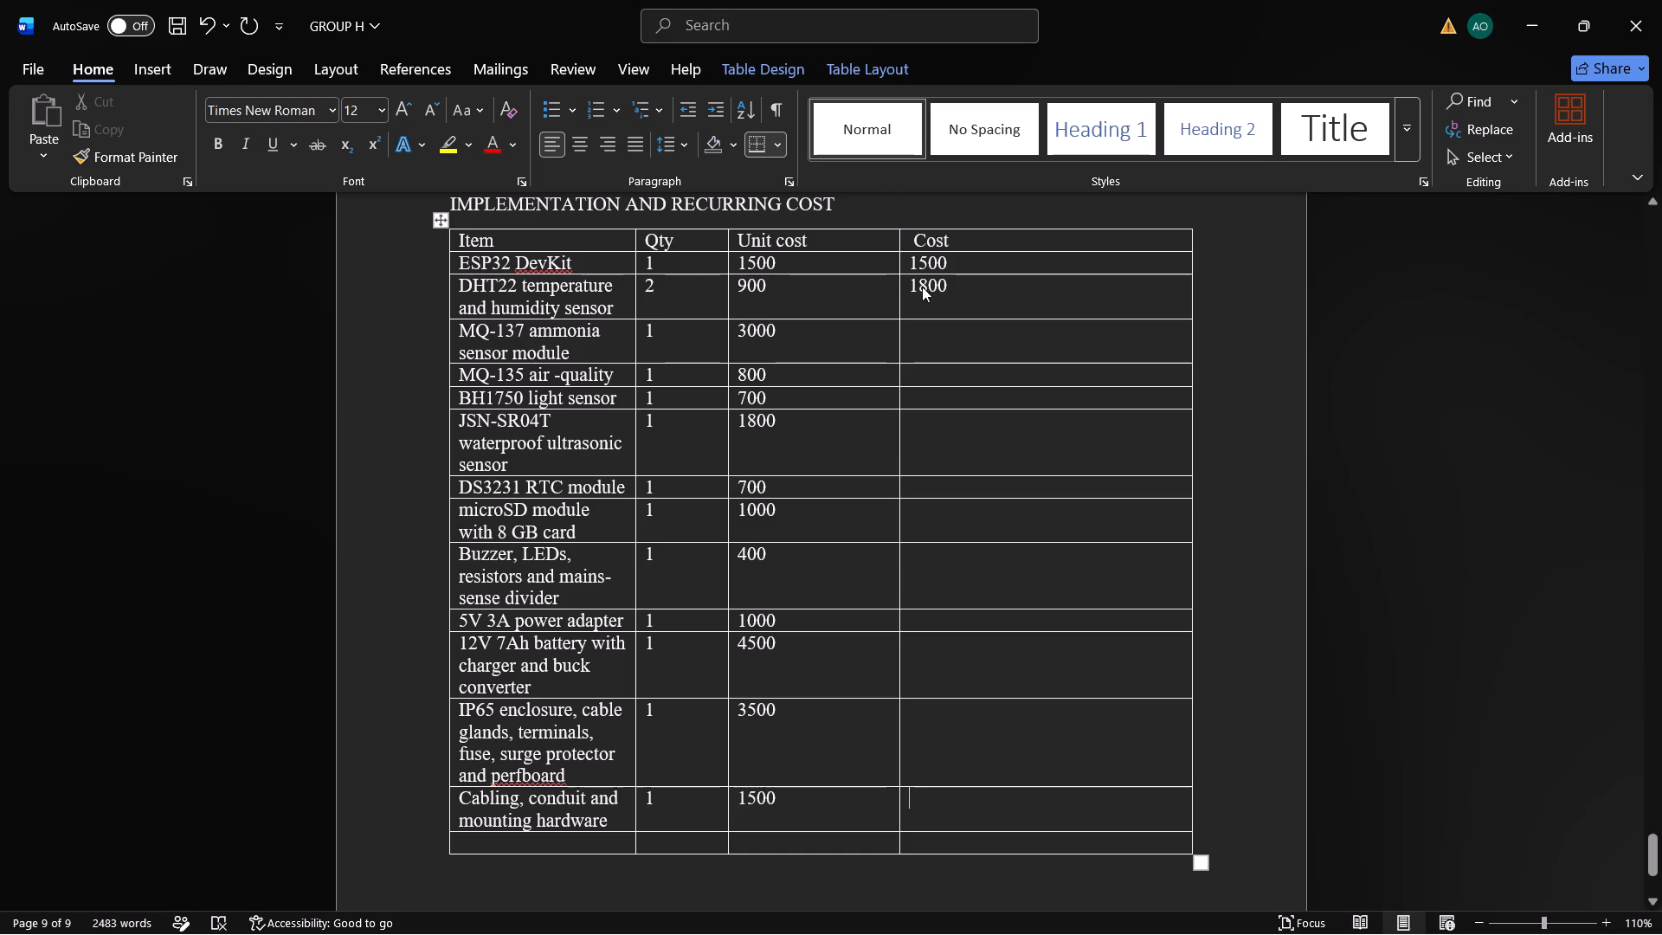
pyautogui.click(924, 339)
pyautogui.write('300')
pyautogui.press('0')
pyautogui.press('Down')
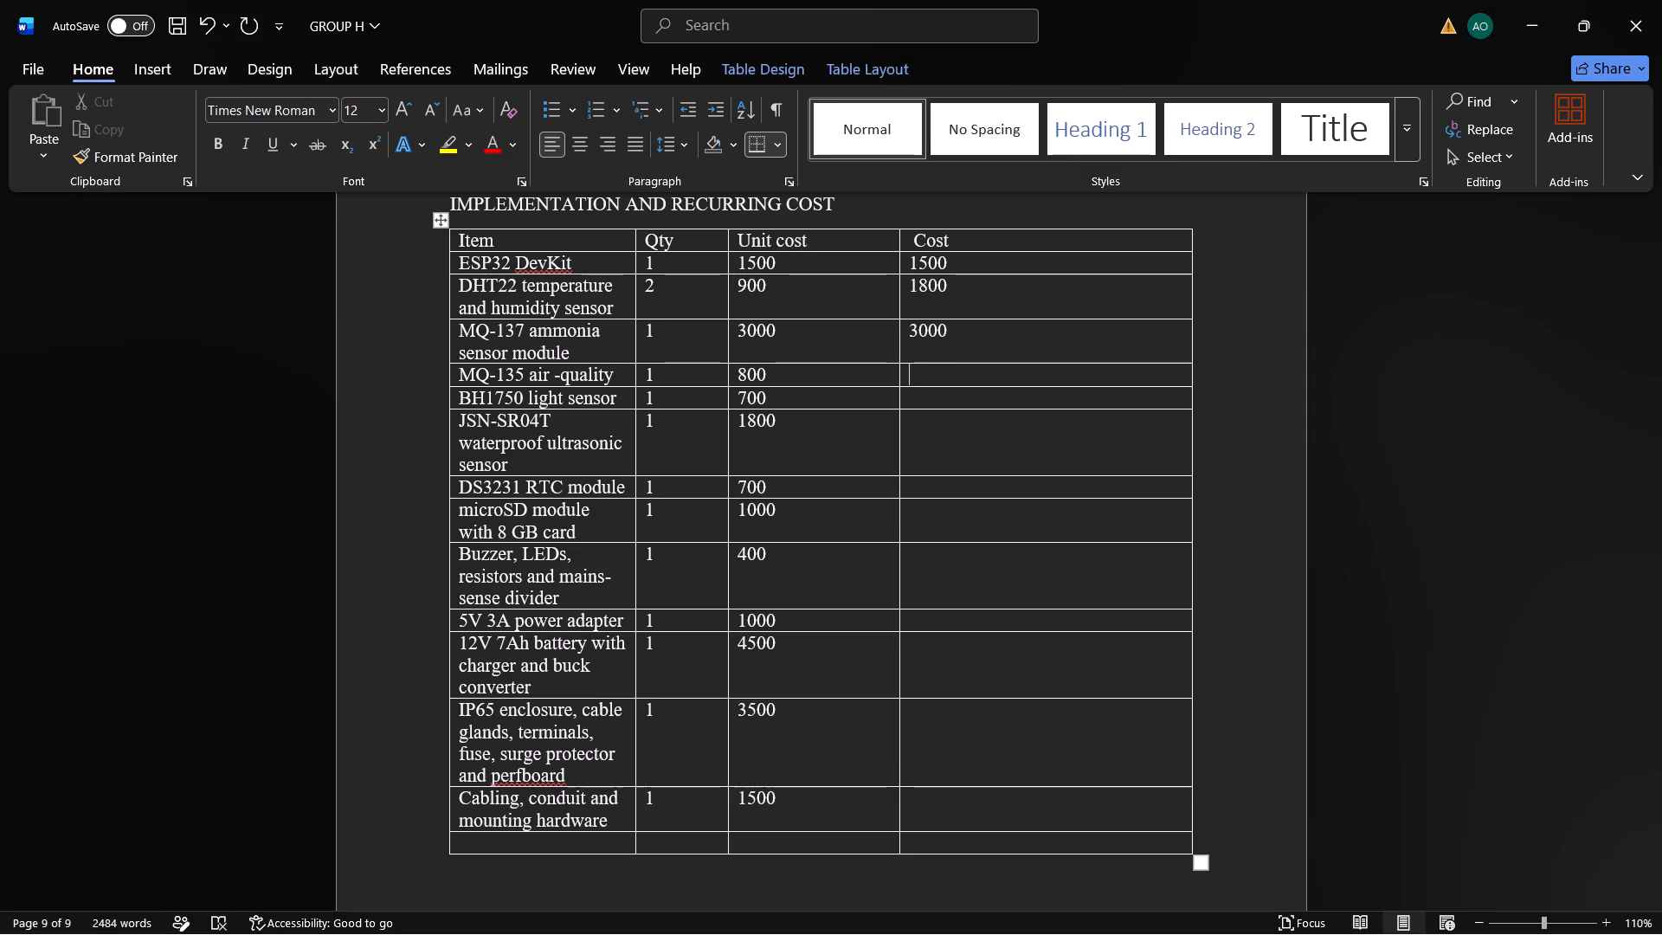
pyautogui.write('800')
pyautogui.press('Down')
pyautogui.write('700')
# Enter costs of 1800 for the JSN-SR04T ultrasonic sensor, 700 for the DS3231 RTC module and 1000 for the microSD module.
pyautogui.press('Down')
pyautogui.write('19')
pyautogui.press('BackSpace')
pyautogui.write('800')
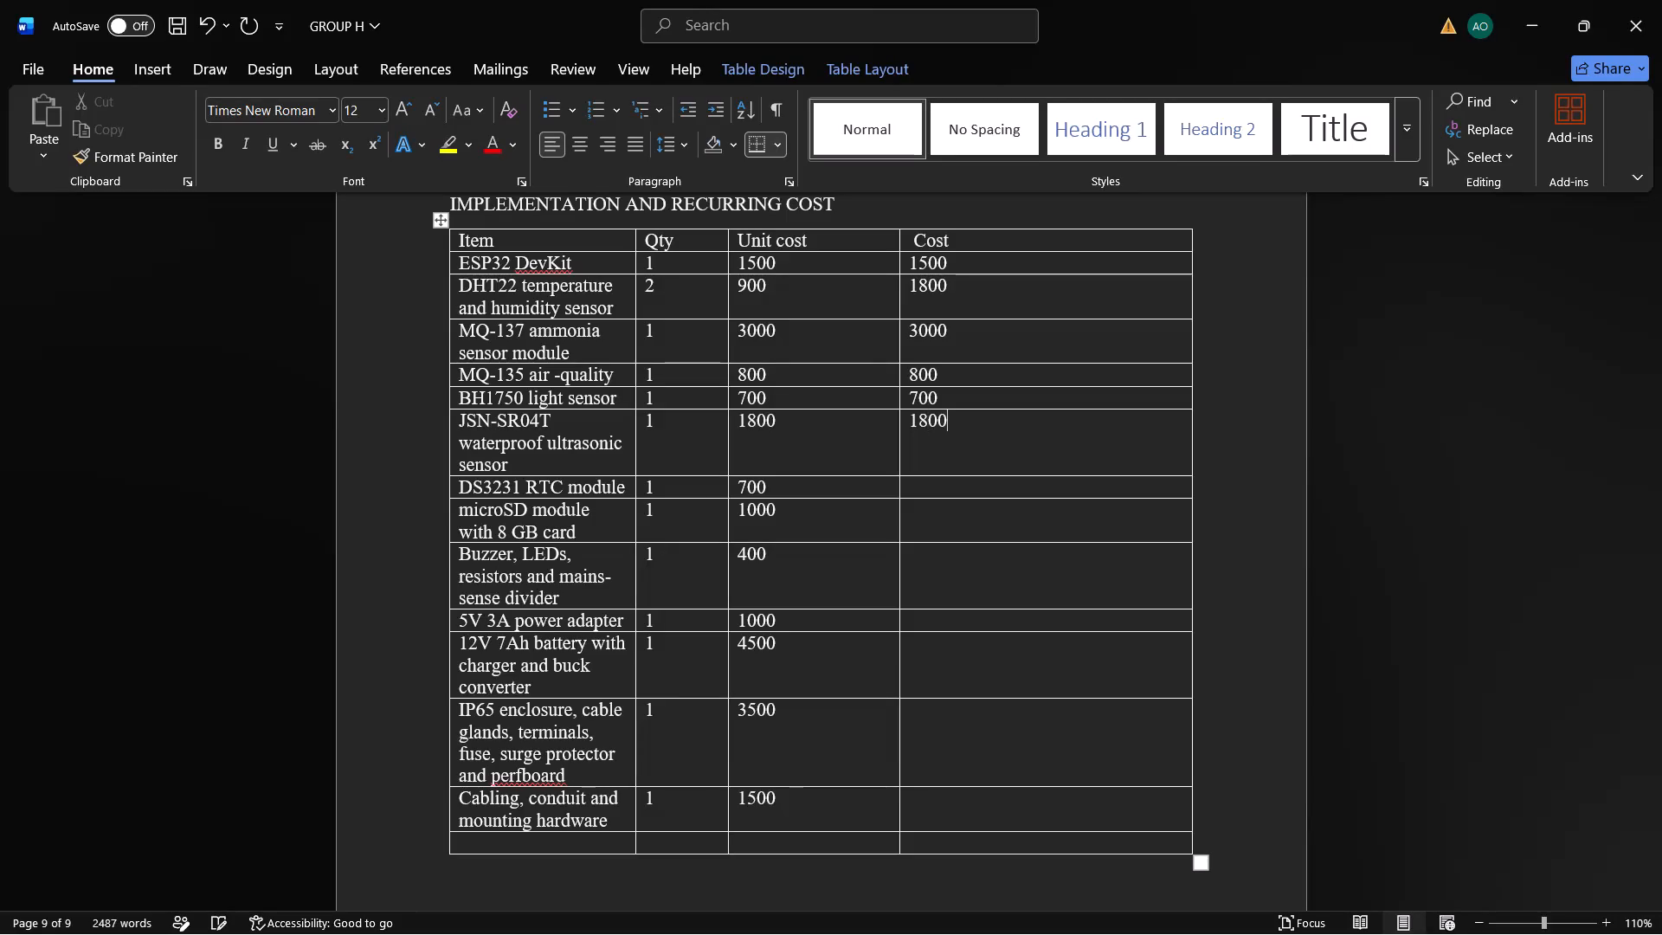
pyautogui.press('Down')
pyautogui.write('700')
pyautogui.press('Down')
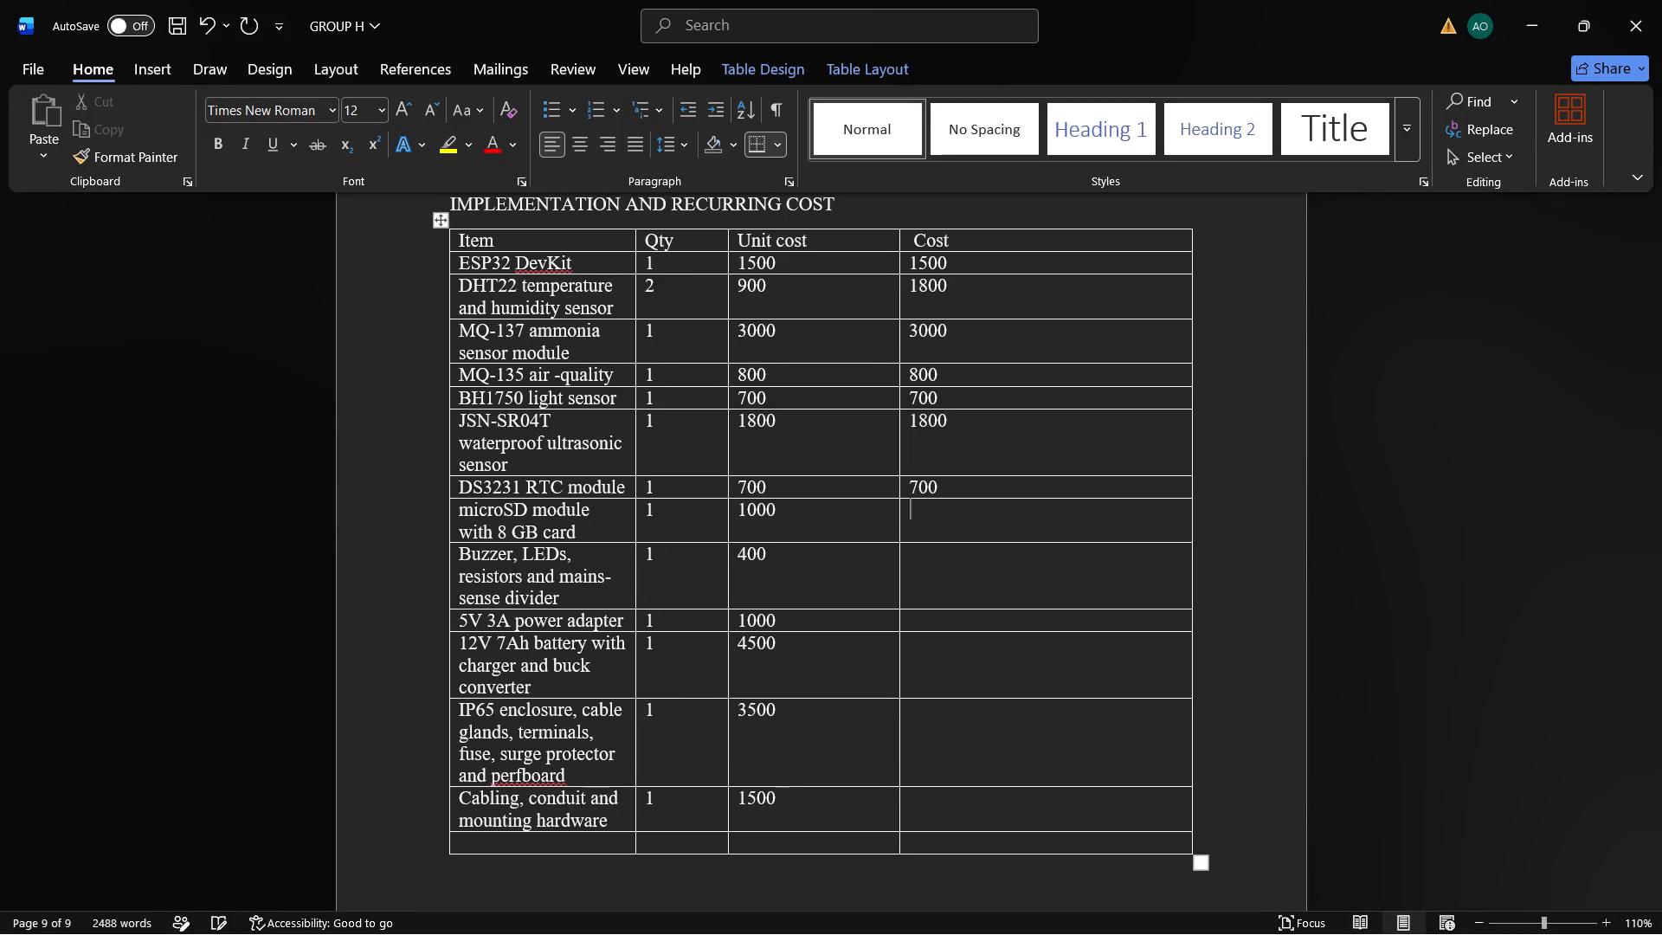
pyautogui.write('100')
pyautogui.press('0')
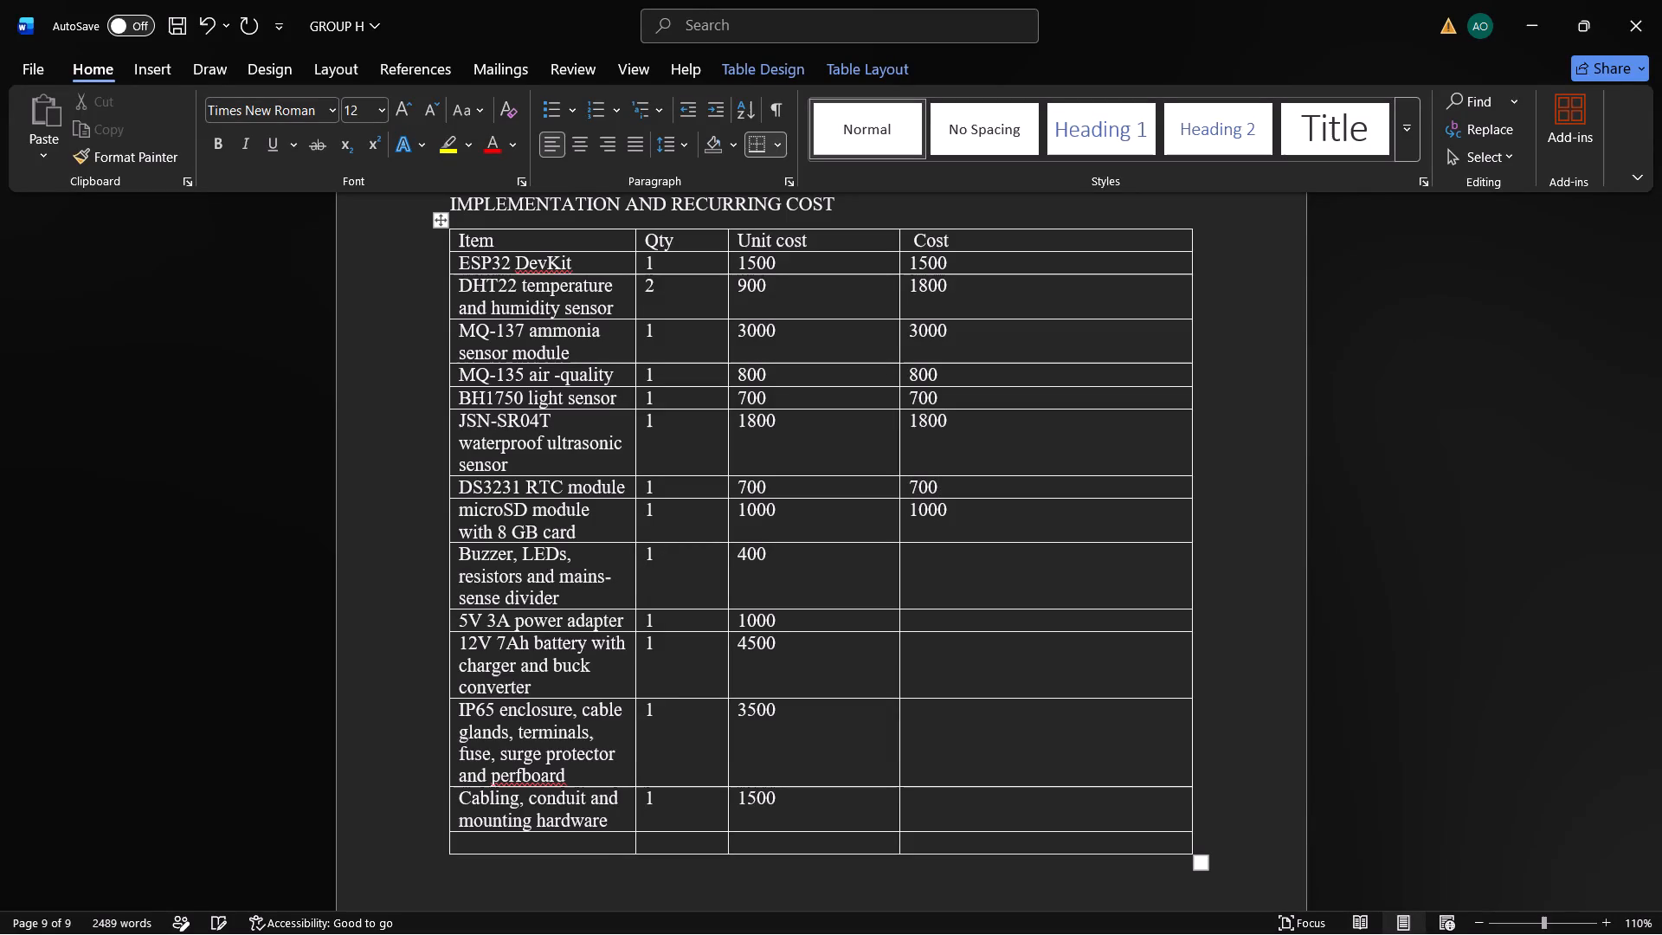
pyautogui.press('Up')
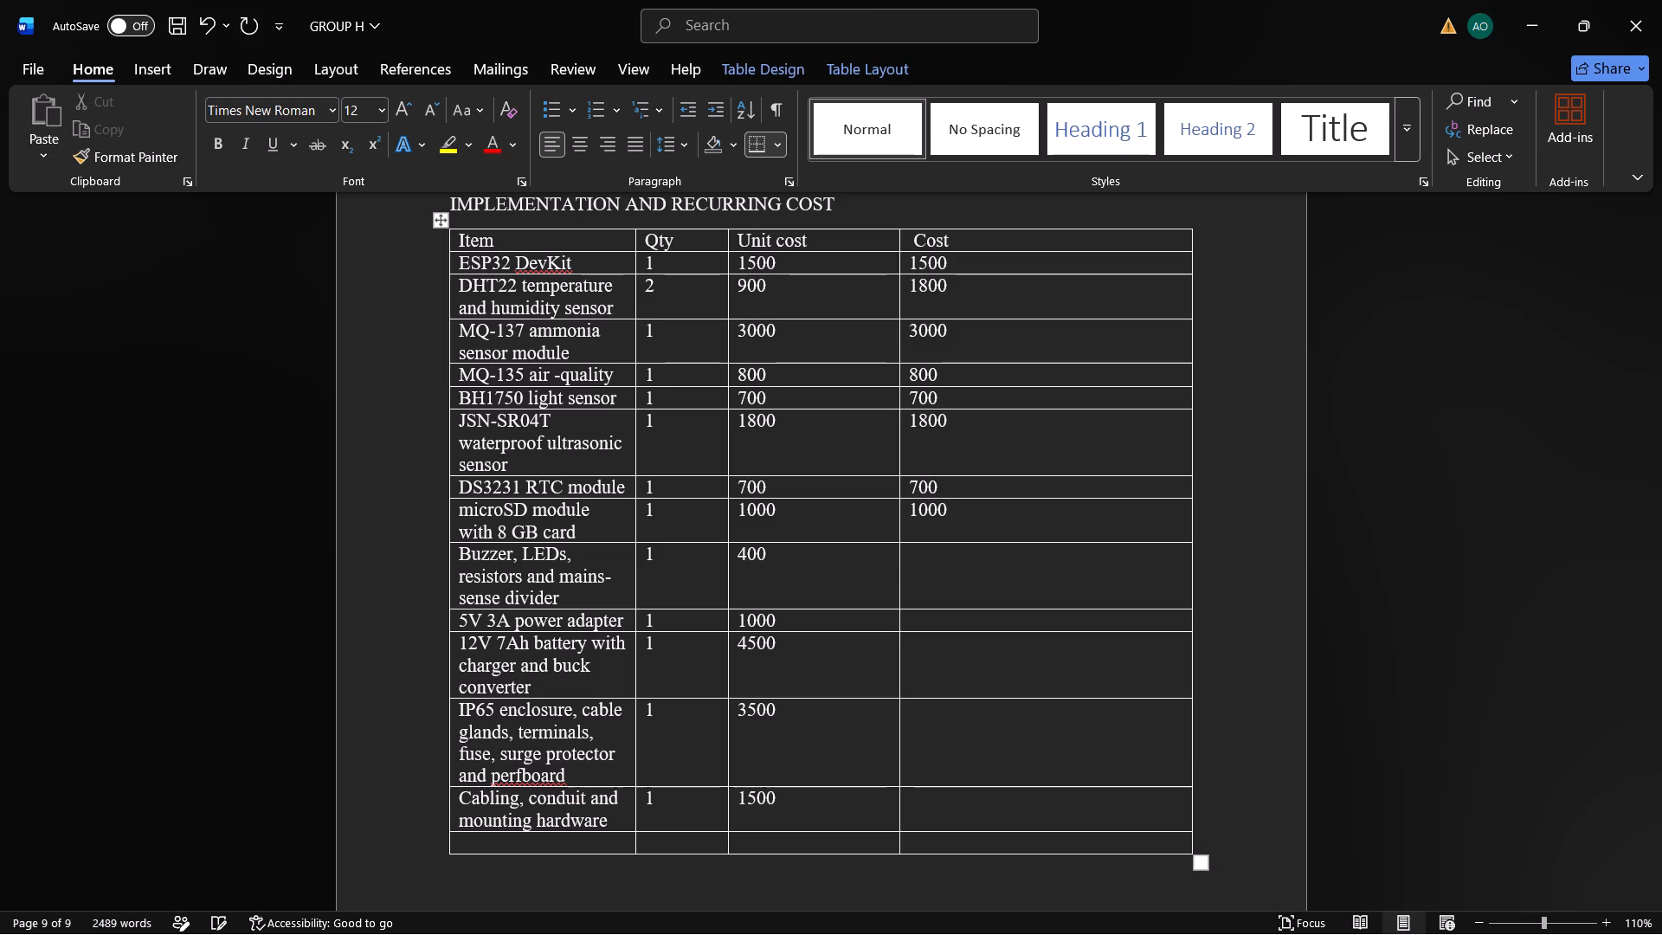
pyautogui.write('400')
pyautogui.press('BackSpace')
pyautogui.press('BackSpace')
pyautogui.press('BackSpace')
# Enter costs of 400 for the buzzer, LEDs, resistors and mains-sense divider row and 1000 for the 5V 3A power adapter.
pyautogui.press('Down')
pyautogui.press('Down')
pyautogui.write('400')
pyautogui.press('Down')
pyautogui.write('1000')
# Enter costs of 4500 for the 12V 7Ah battery row, 3500 for the IP65 enclosure row and 1500 for cabling, conduit and mounting hardware.
pyautogui.press('Down')
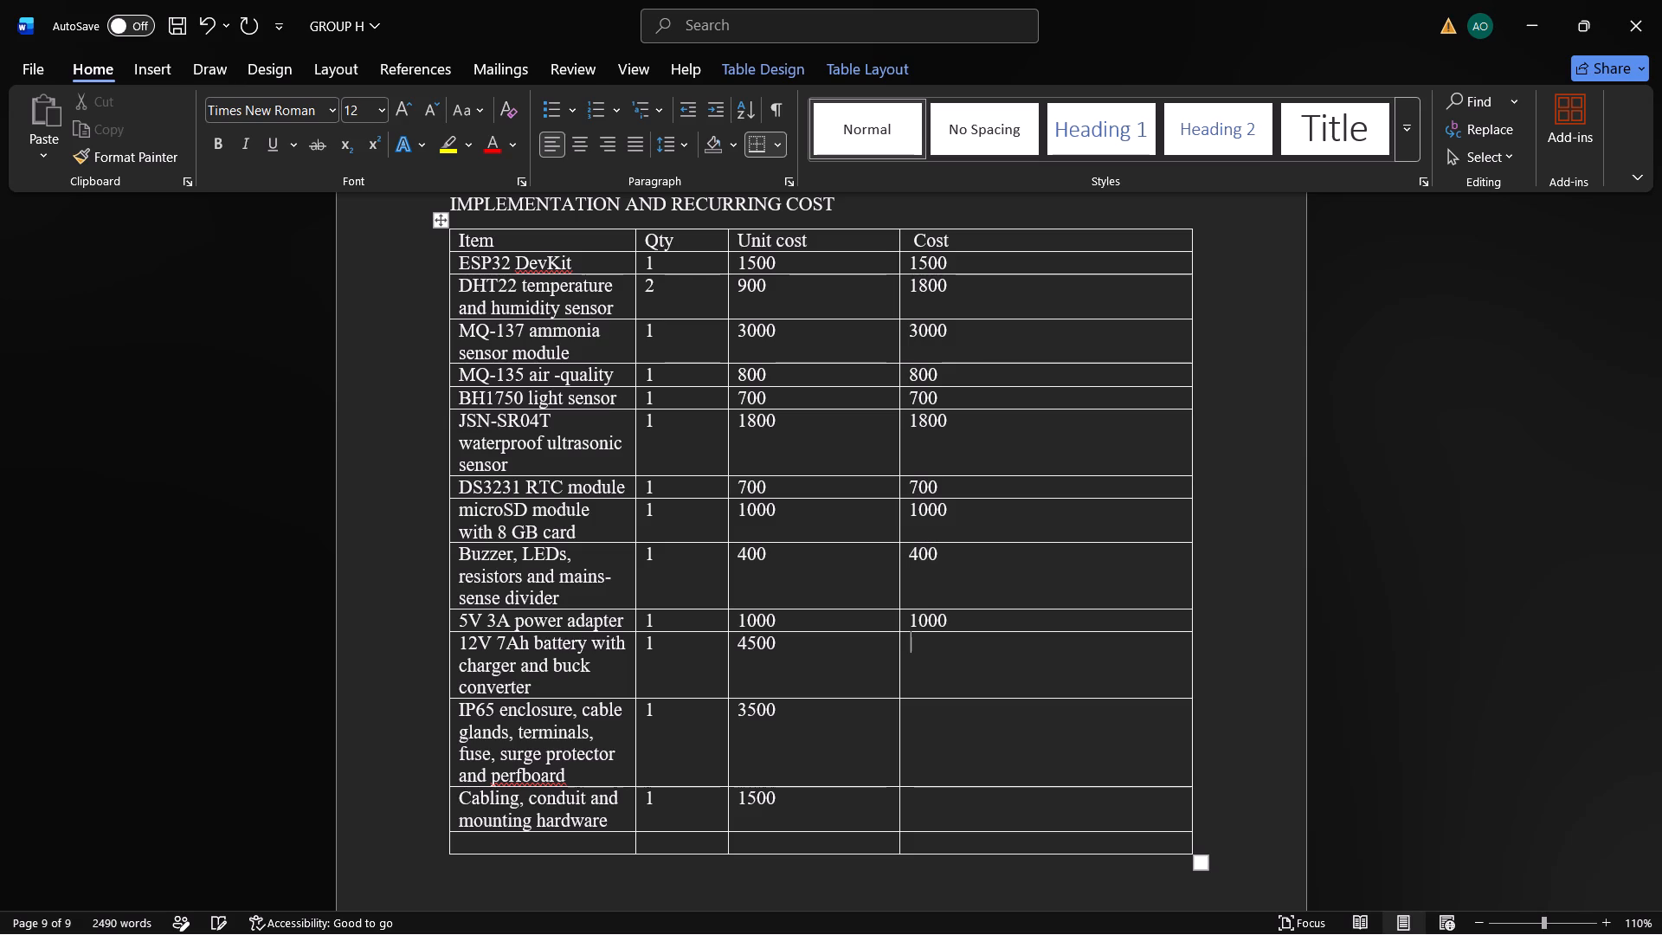
pyautogui.write('4500')
pyautogui.press('Down')
pyautogui.write('3500')
pyautogui.press('Down')
pyautogui.write('15')
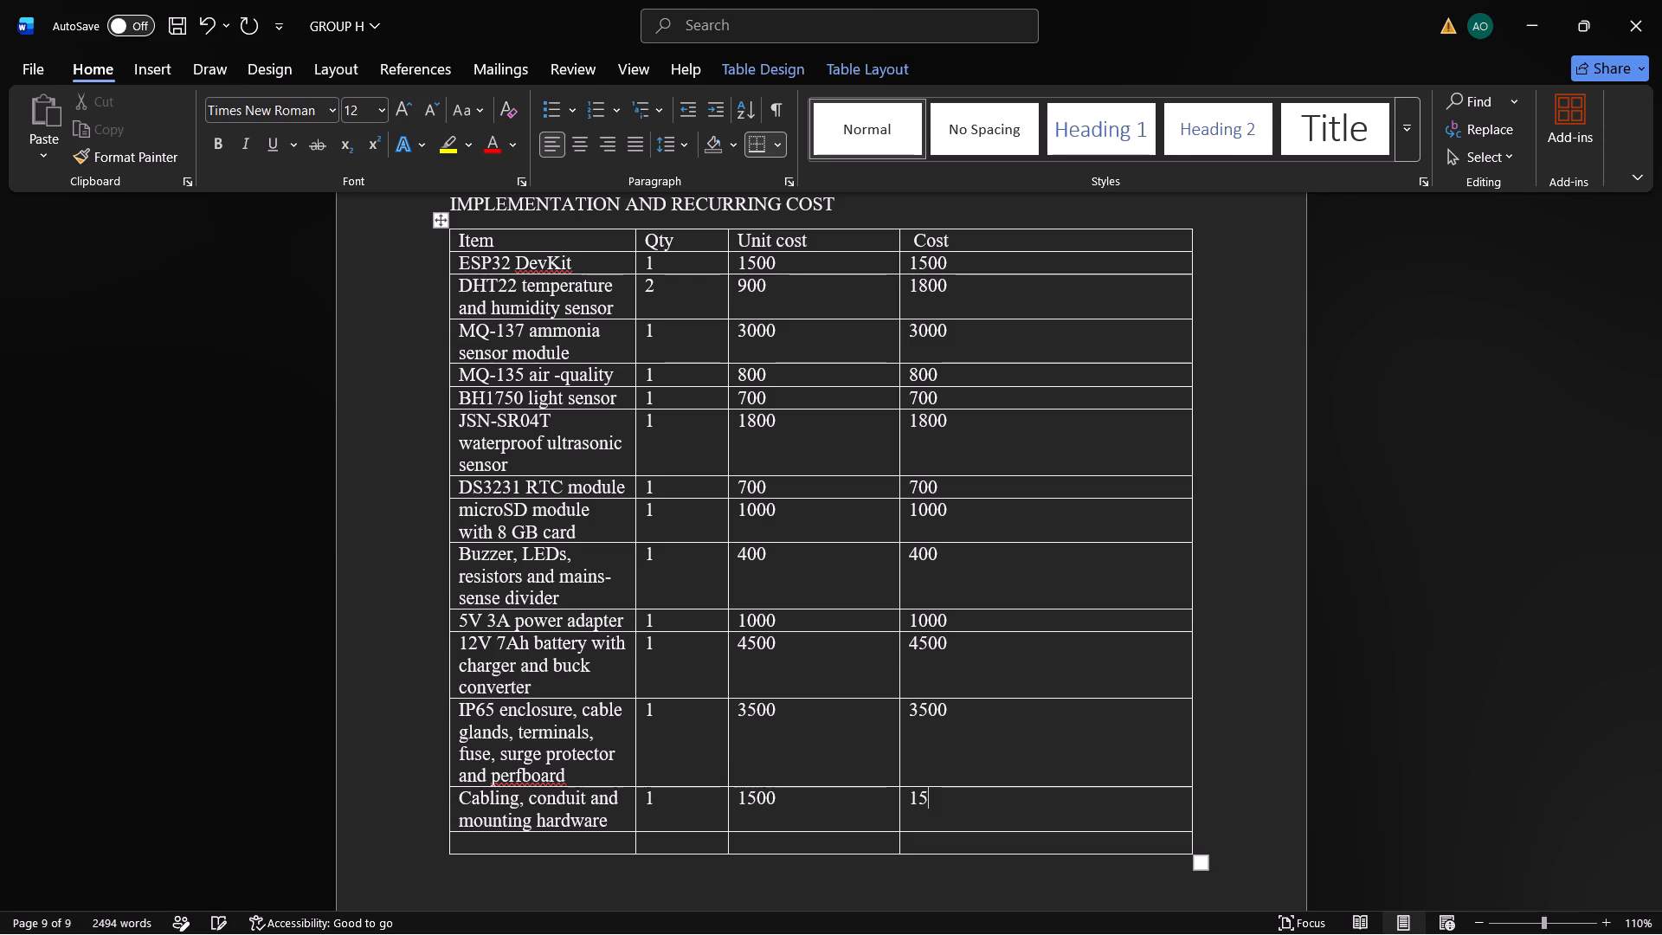
pyautogui.write('00')
# Enter 22500 in the Cost column of the table's empty last row.
pyautogui.press('Down')
pyautogui.write('22')
pyautogui.write('500')
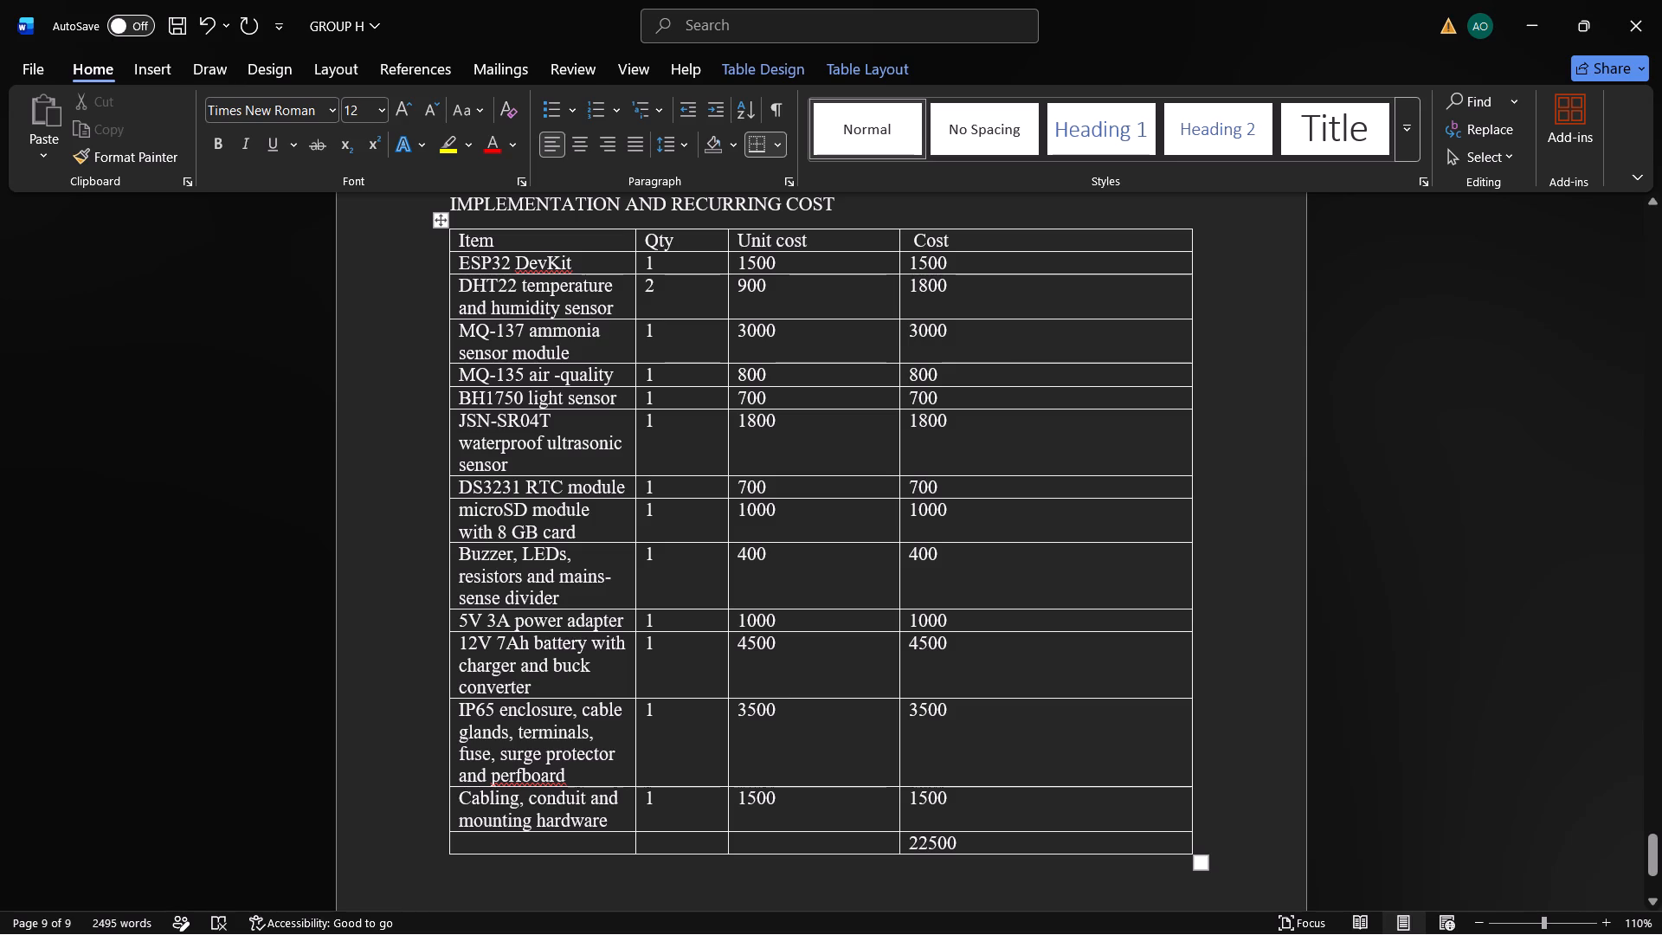
# Enter the label "Core hardware subtotal" in the Item column of the cost table's last row.
pyautogui.click(467, 848)
pyautogui.press('c')
pyautogui.write('ore hjardwar')
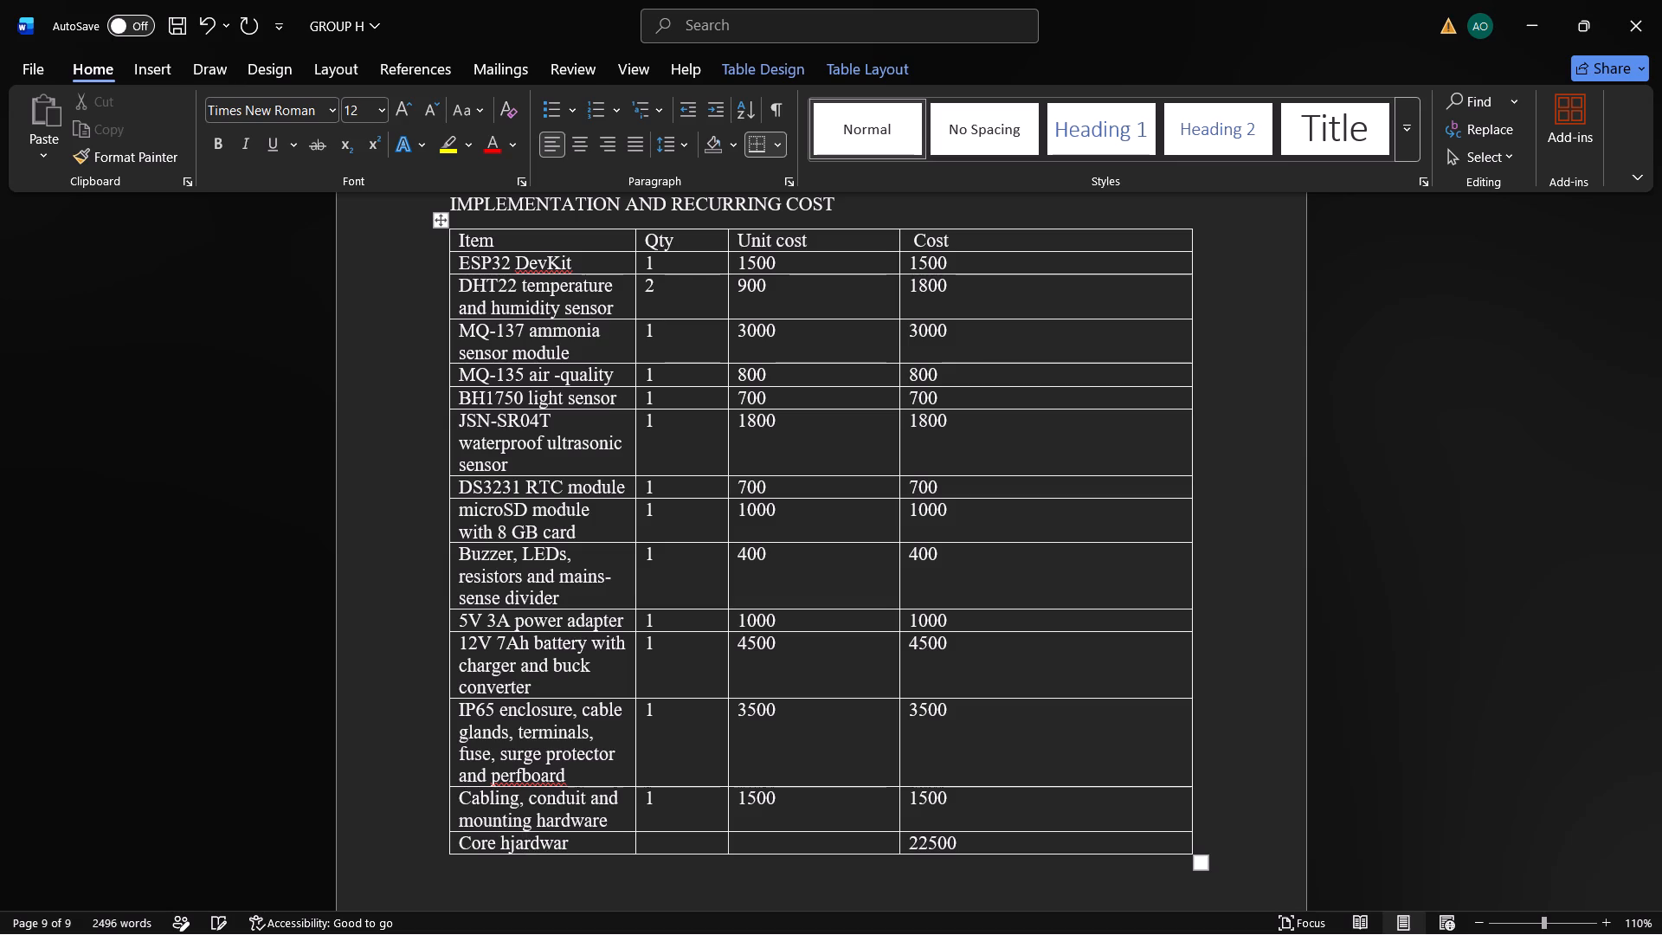
pyautogui.press('BackSpace')
pyautogui.press('BackSpace')
pyautogui.press('BackSpace')
pyautogui.press('BackSpace')
pyautogui.press('BackSpace')
pyautogui.press('BackSpace')
pyautogui.press('BackSpace')
pyautogui.write('ardware')
pyautogui.press('space')
pyautogui.write('su')
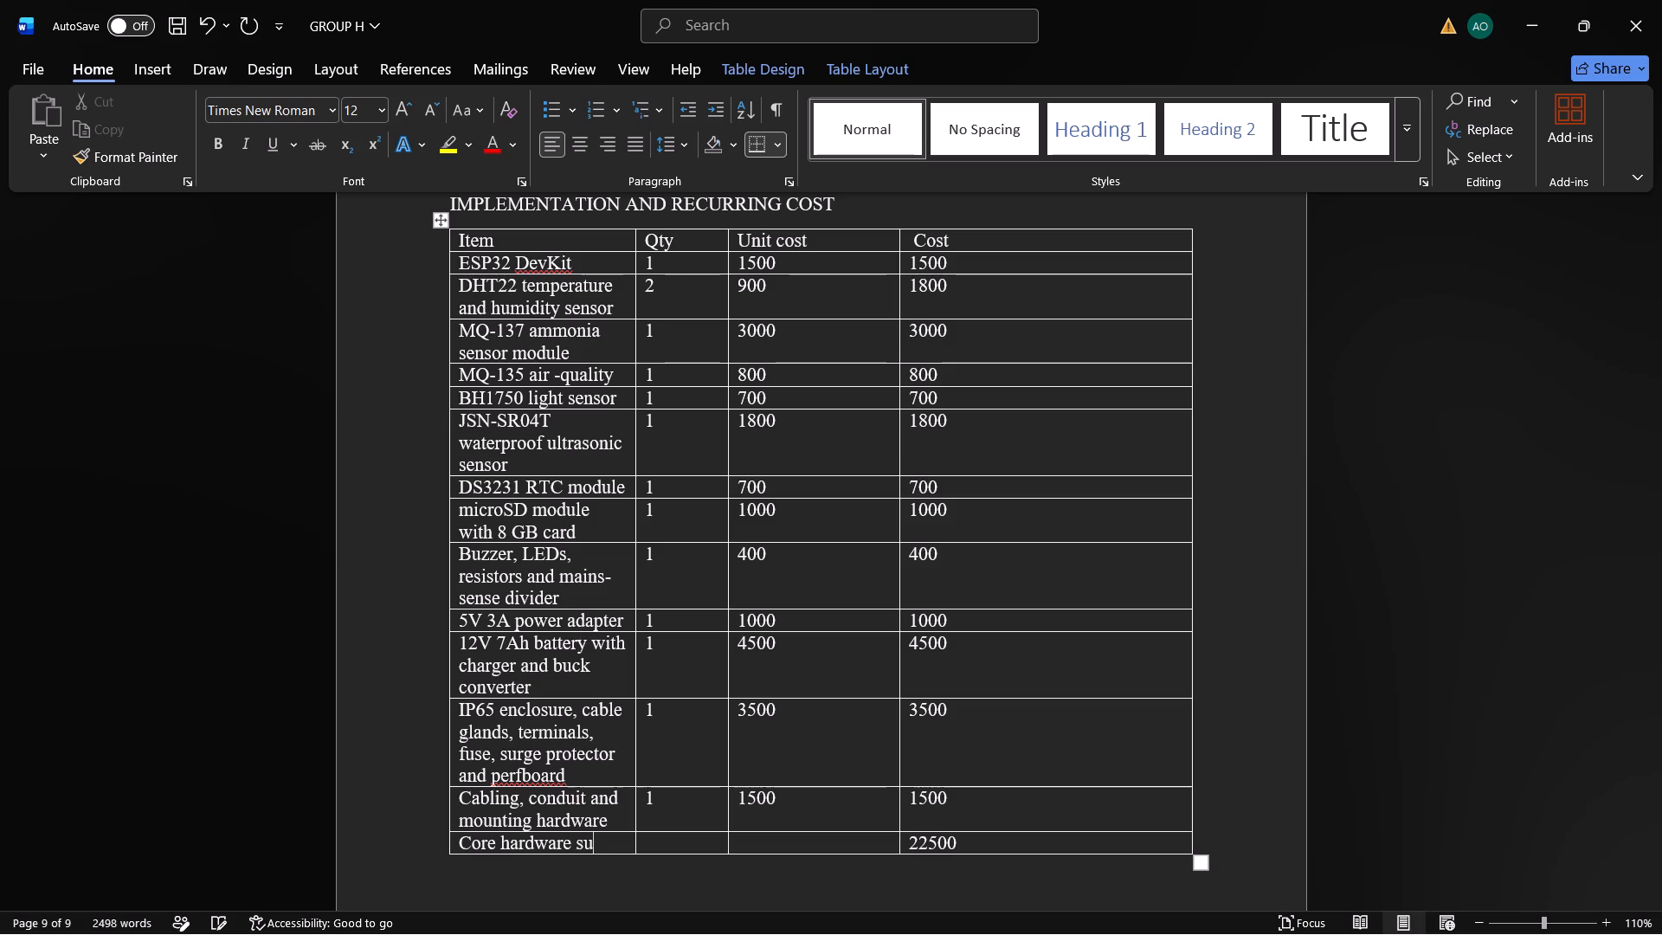
pyautogui.write('bta')
pyautogui.press('BackSpace')
pyautogui.write('ota')
pyautogui.press('l')
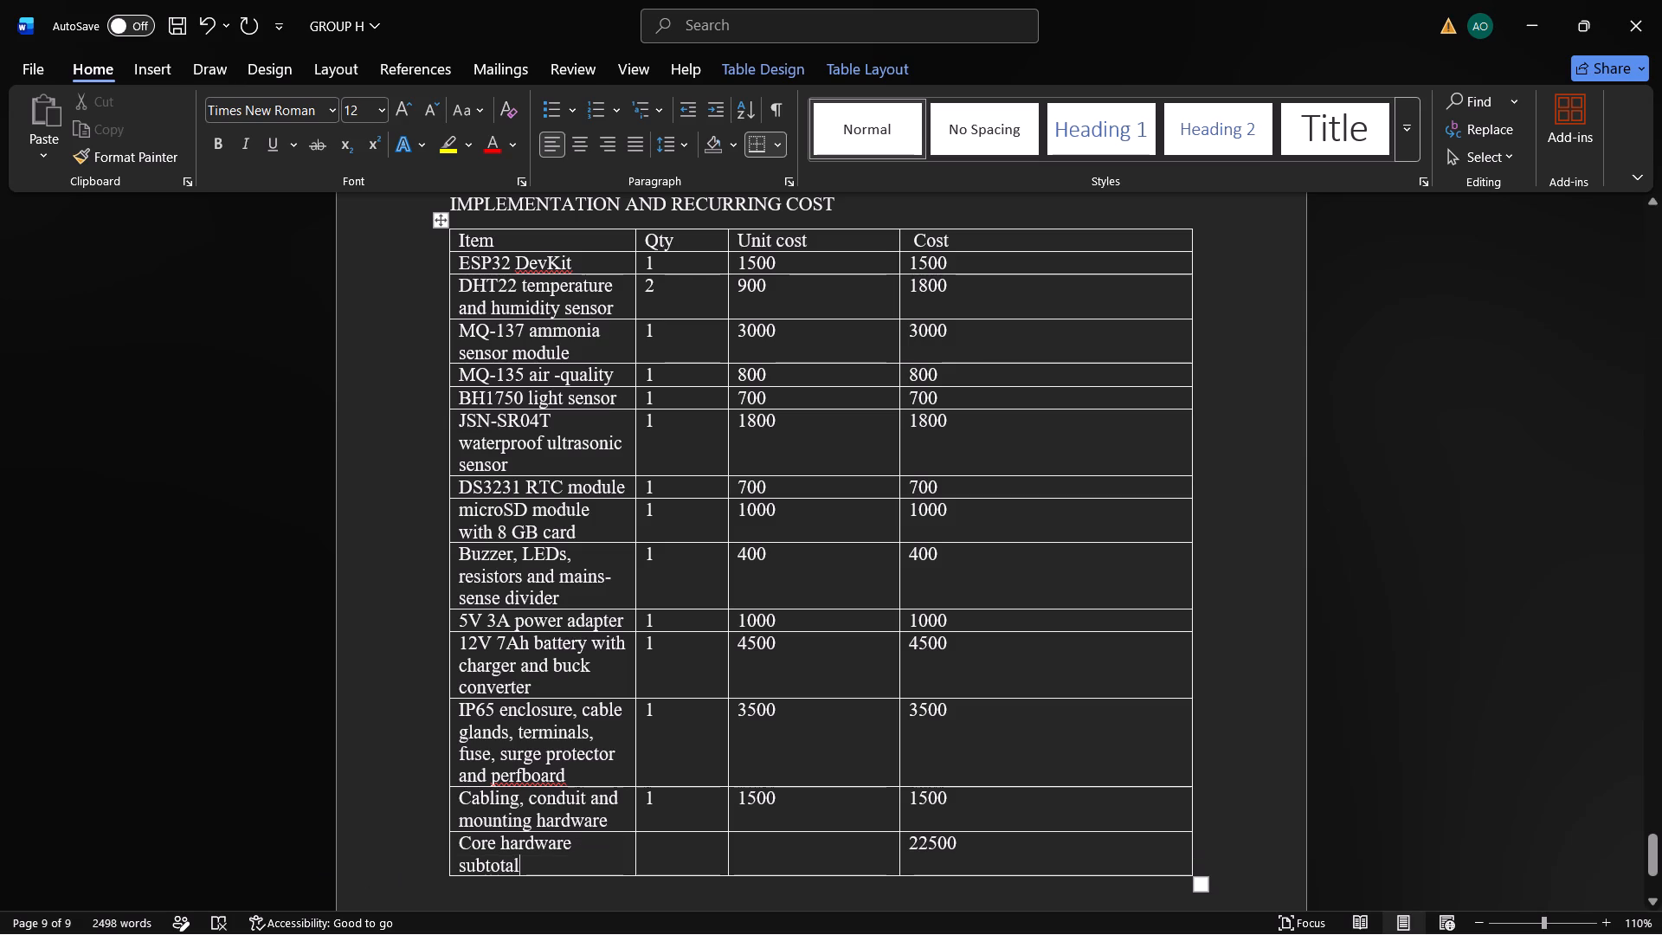
# Make the "Core hardware subtotal" label bold.
pyautogui.moveTo(557, 871); pyautogui.dragTo(450, 850)
pyautogui.moveTo(450, 850); pyautogui.dragTo(450, 845)
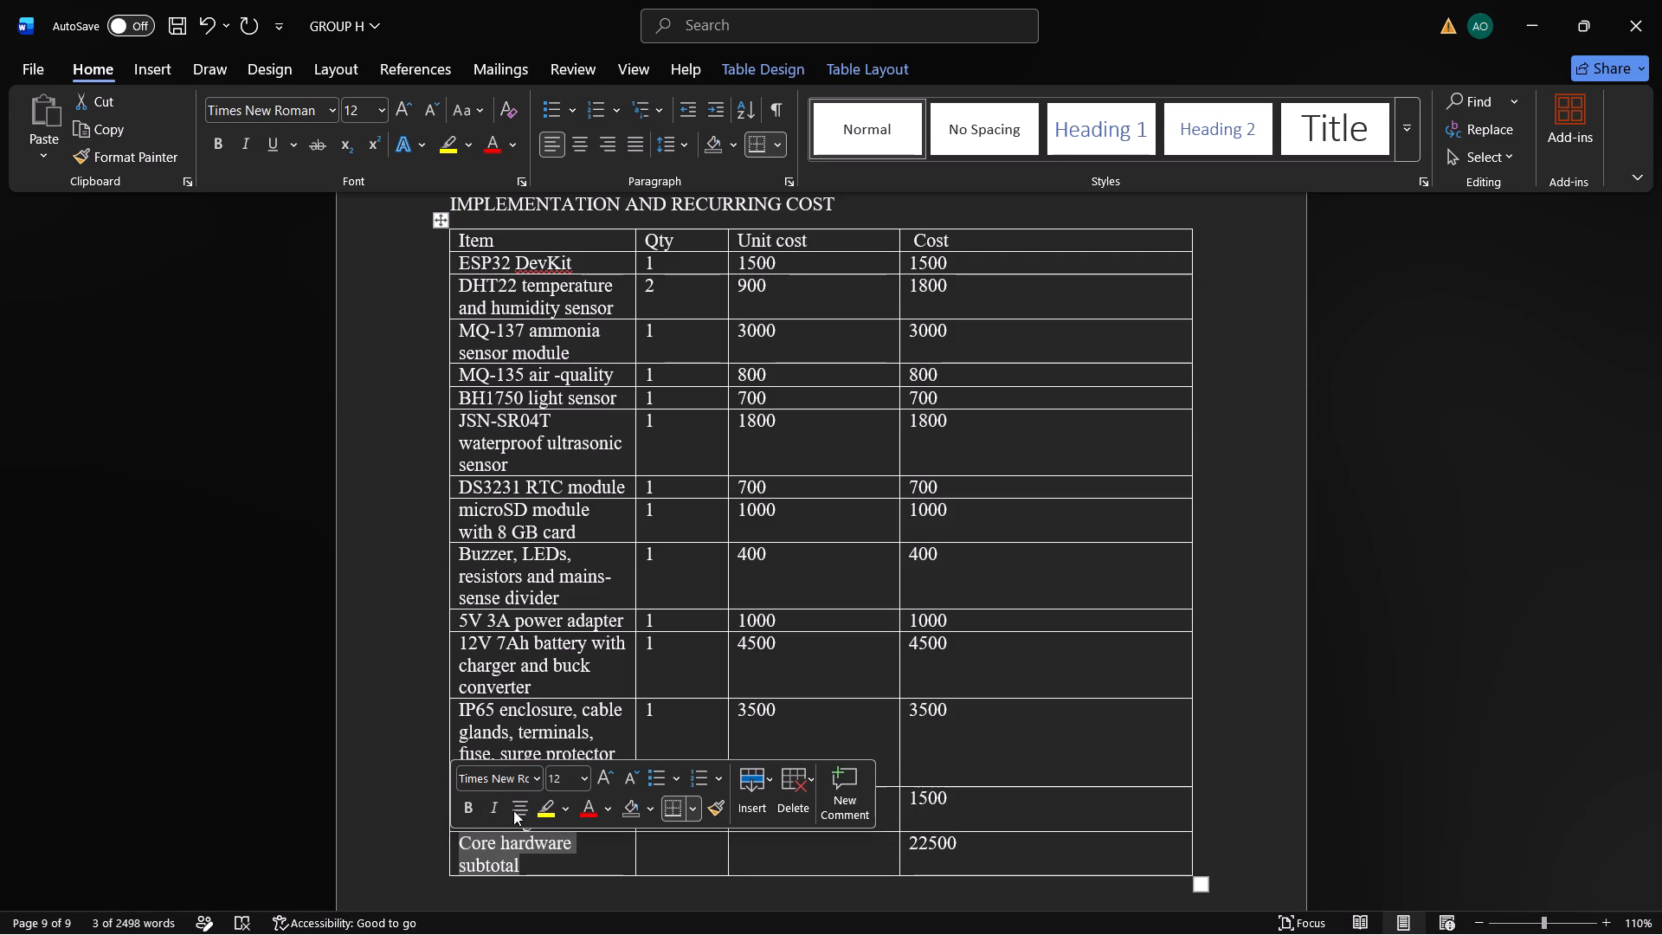
pyautogui.click(461, 819)
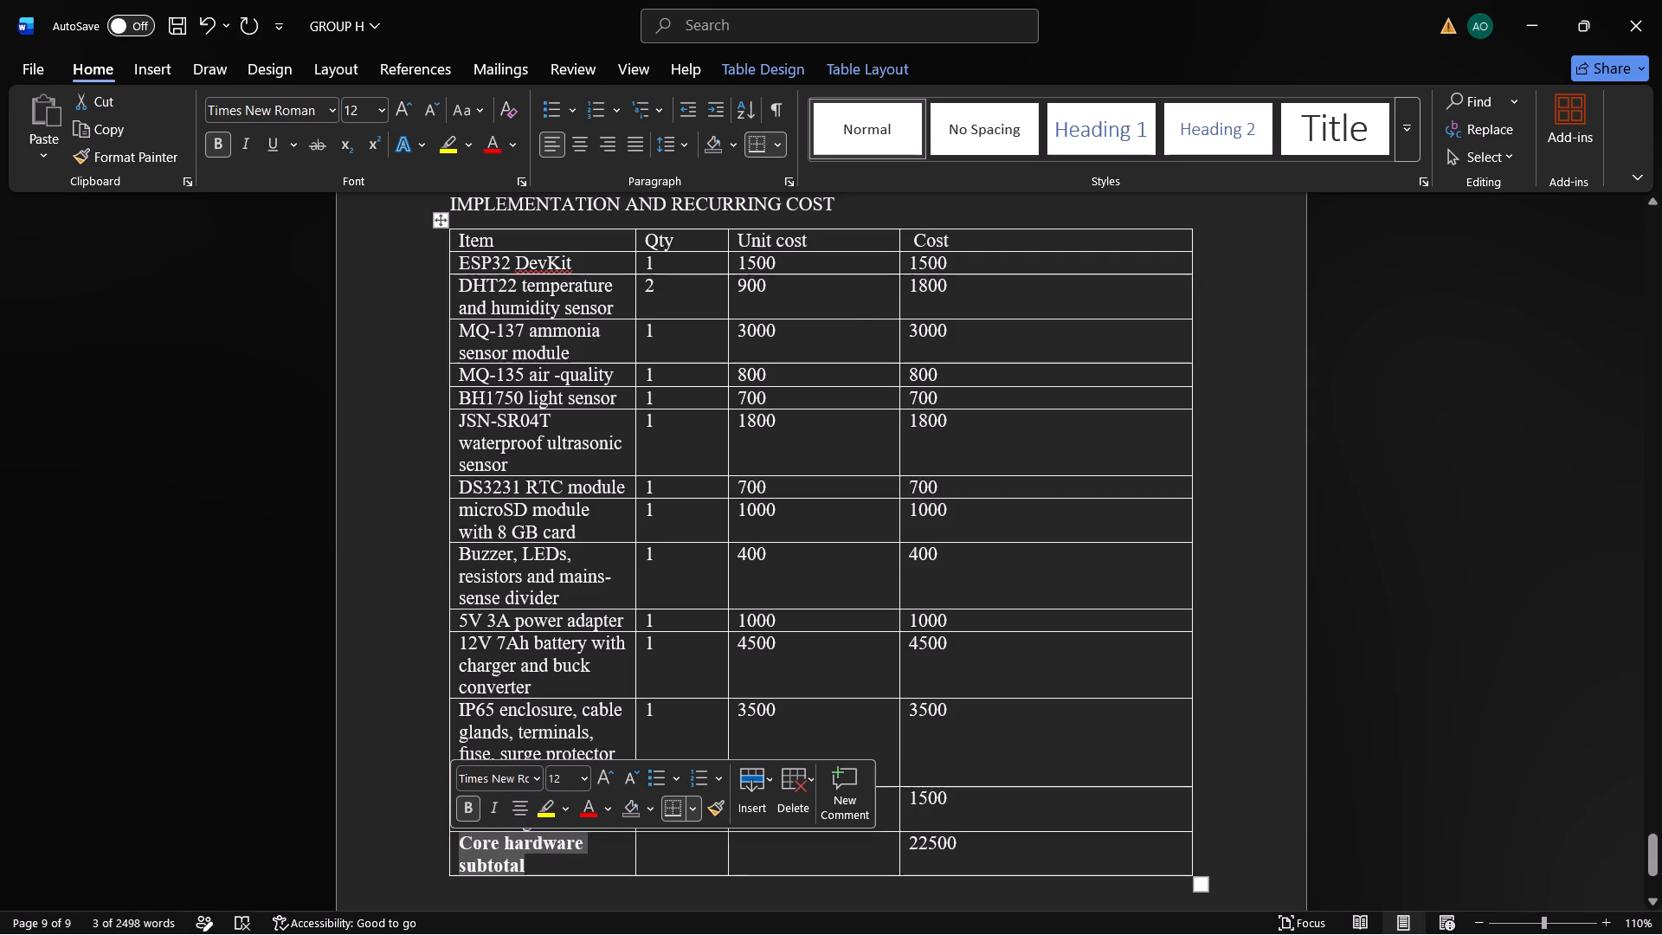
pyautogui.click(582, 861)
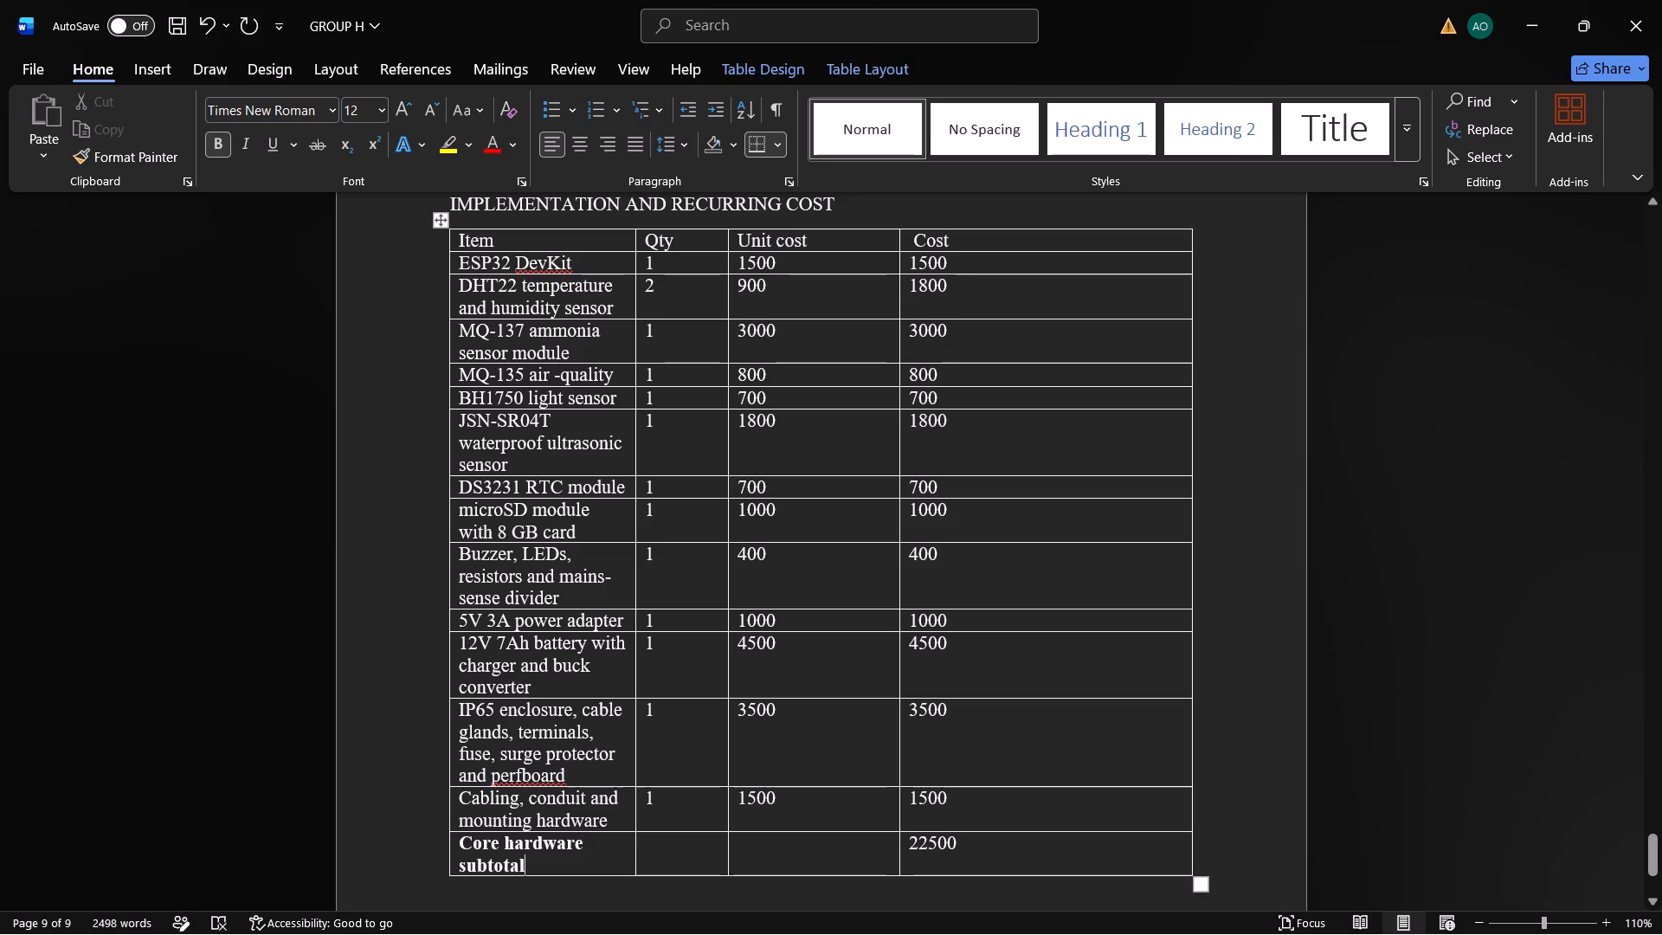
# Move the cost table's column borders to narrow the Cost, Unit cost and Qty columns and widen the Item column for the long item names.
pyautogui.moveTo(897, 298); pyautogui.dragTo(1077, 328)
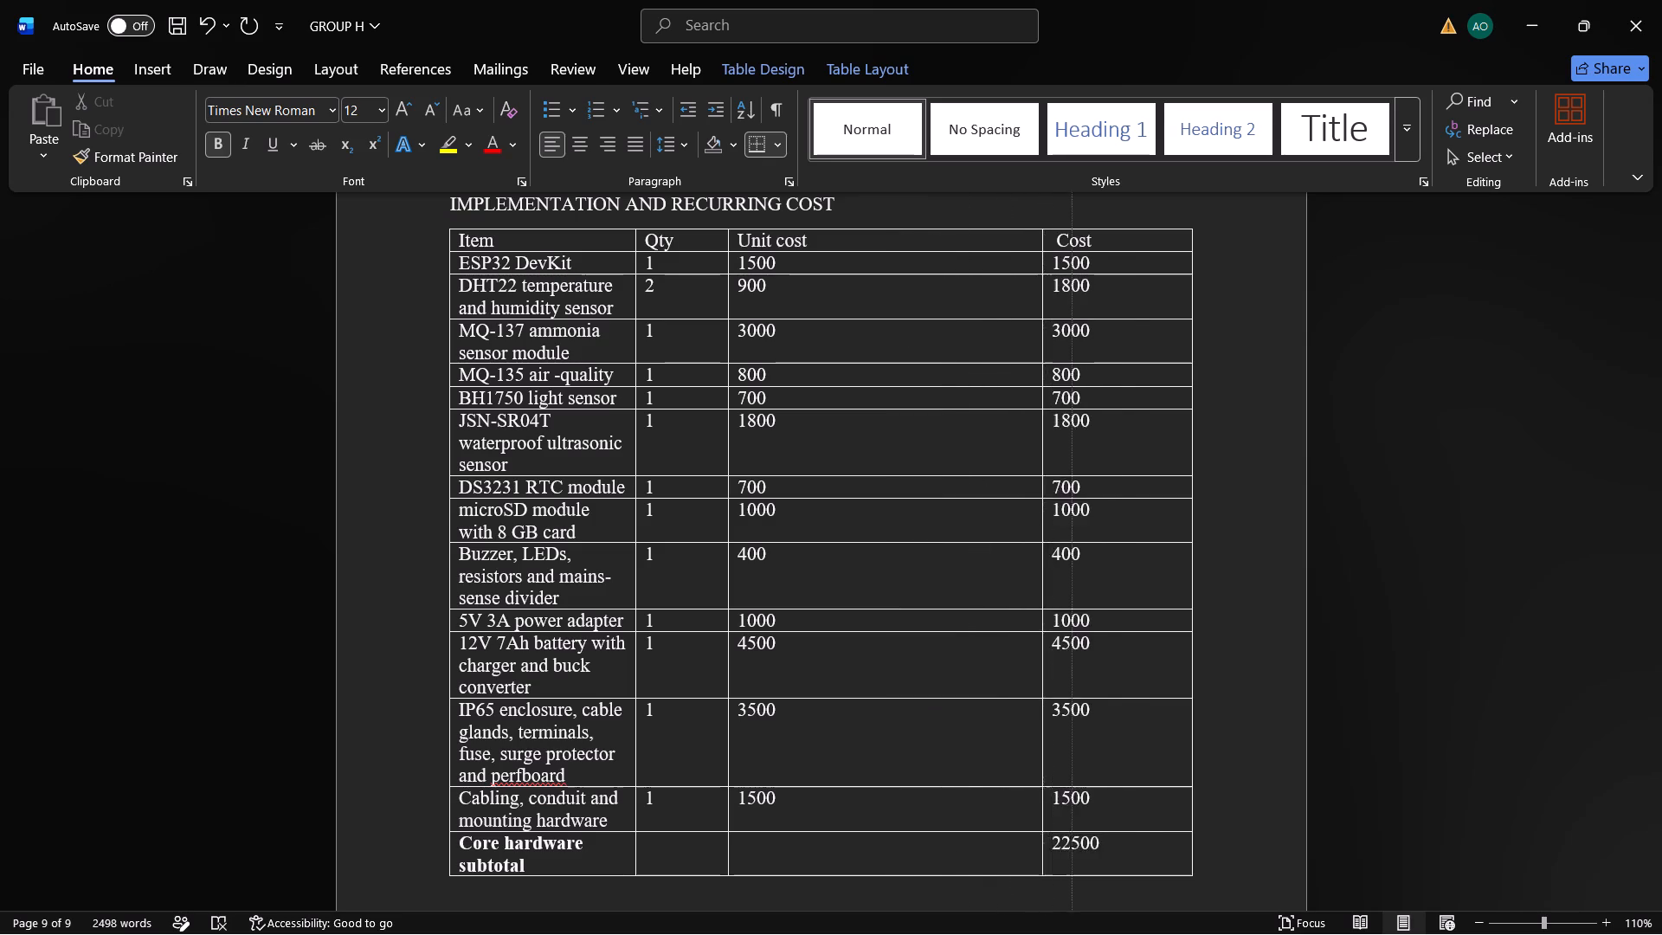
pyautogui.moveTo(1077, 328); pyautogui.dragTo(1098, 333)
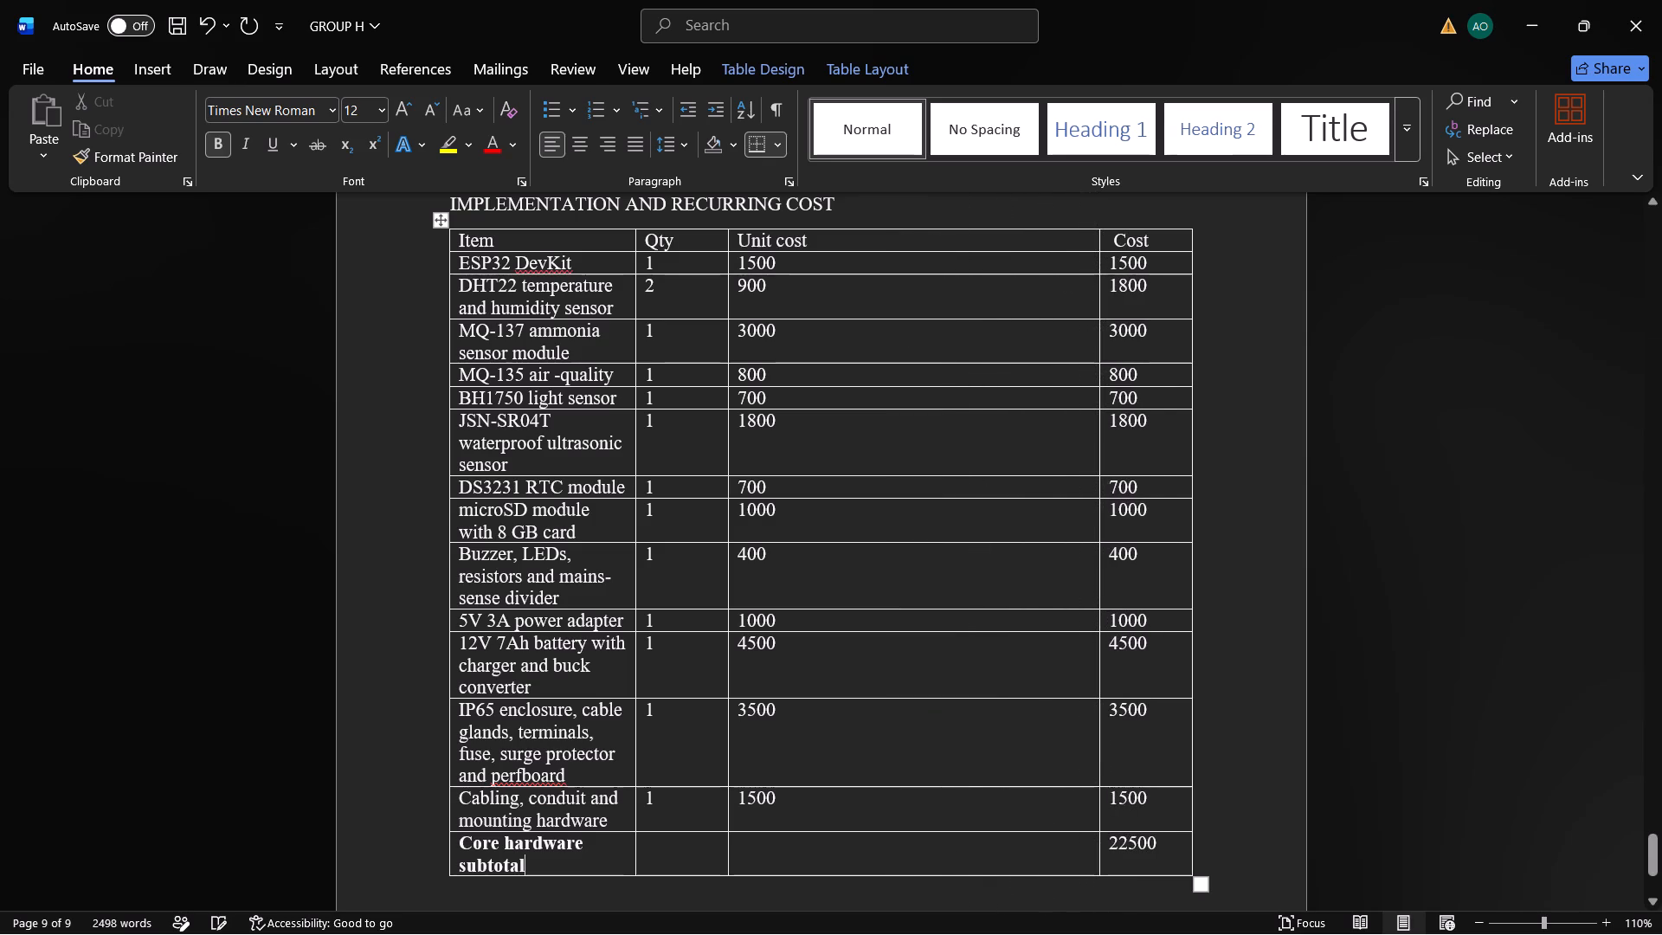
pyautogui.moveTo(726, 307); pyautogui.dragTo(938, 326)
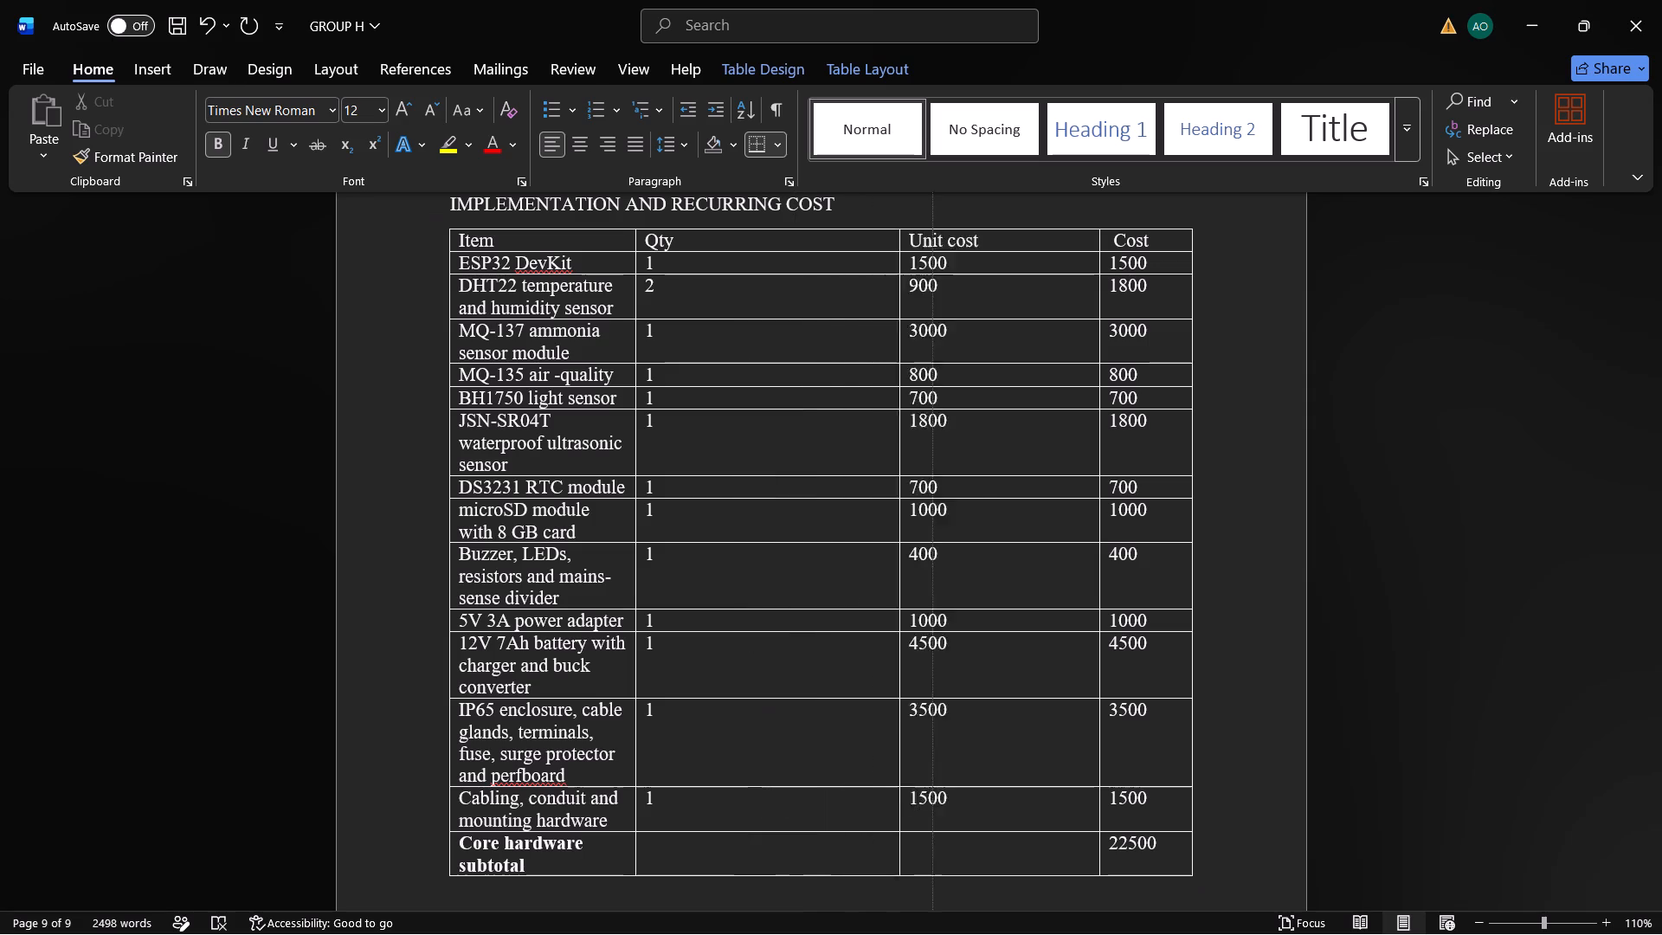
pyautogui.moveTo(938, 326); pyautogui.dragTo(984, 329)
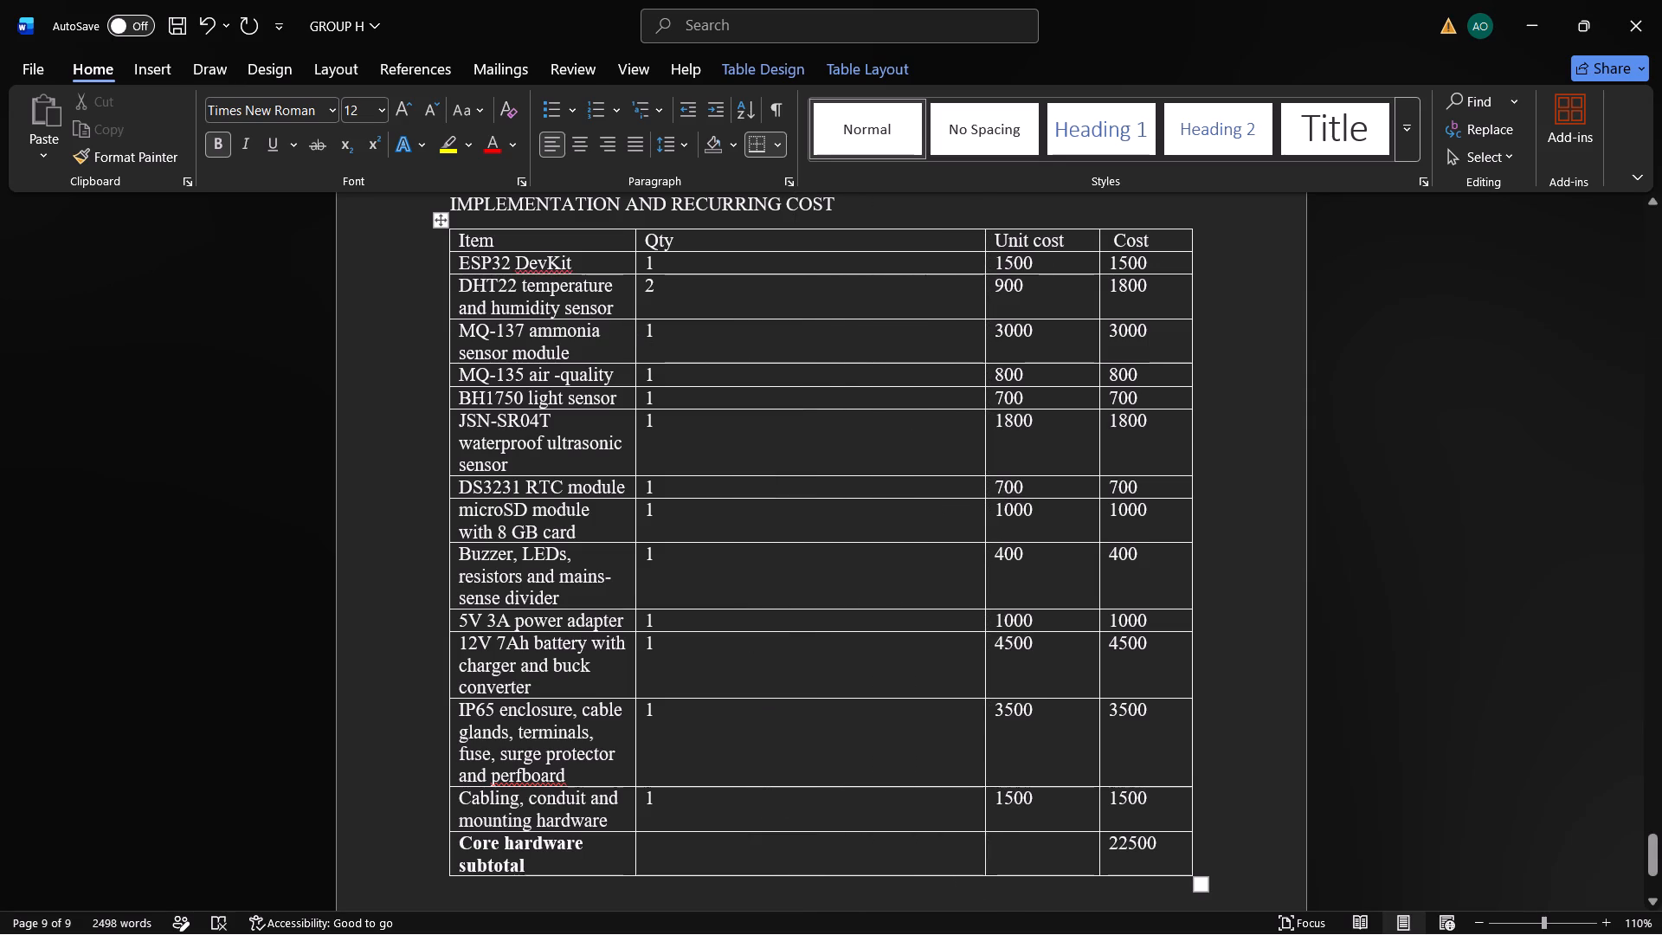
pyautogui.moveTo(635, 306); pyautogui.dragTo(709, 305)
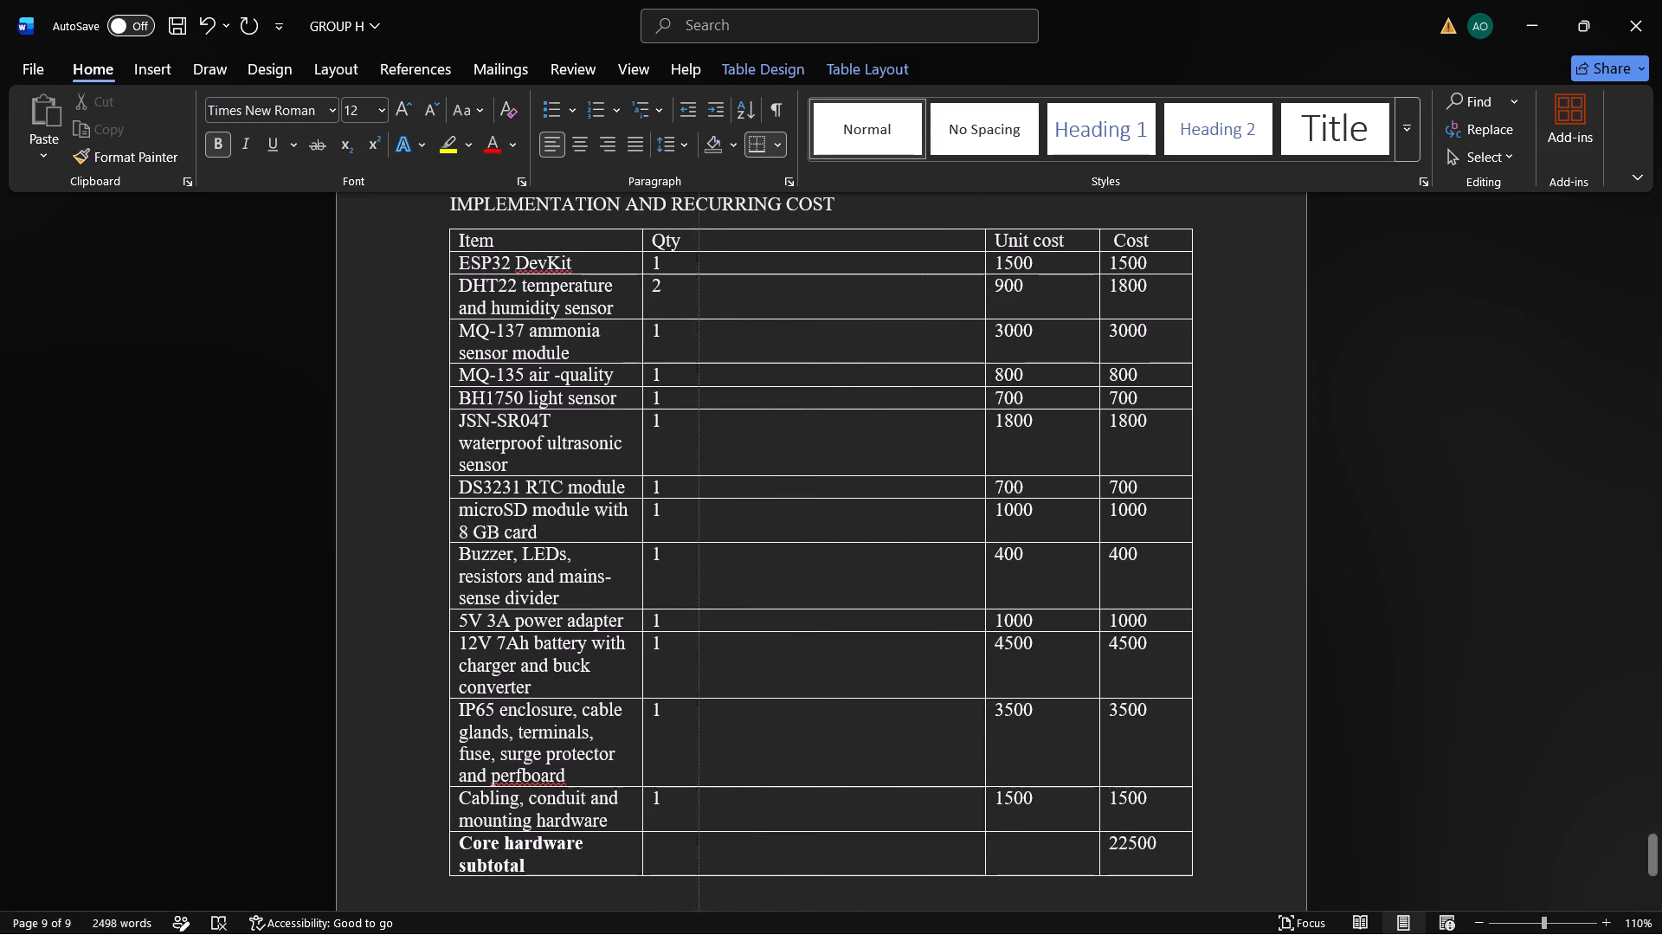
pyautogui.moveTo(709, 305); pyautogui.dragTo(883, 315)
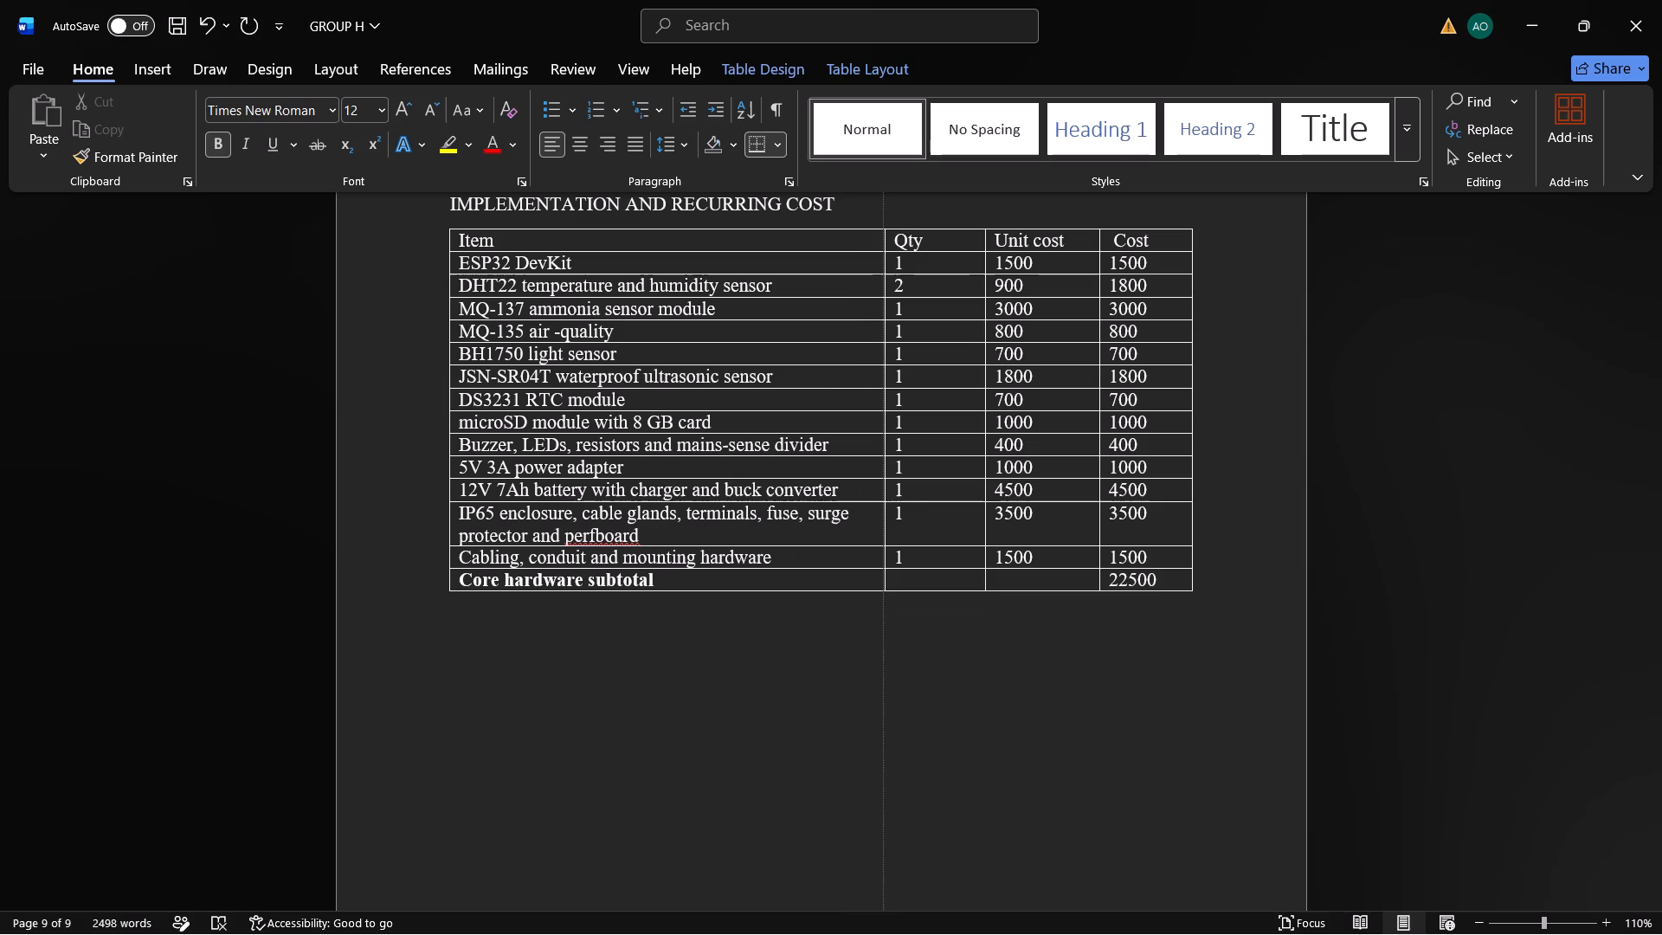
pyautogui.moveTo(883, 315); pyautogui.dragTo(900, 316)
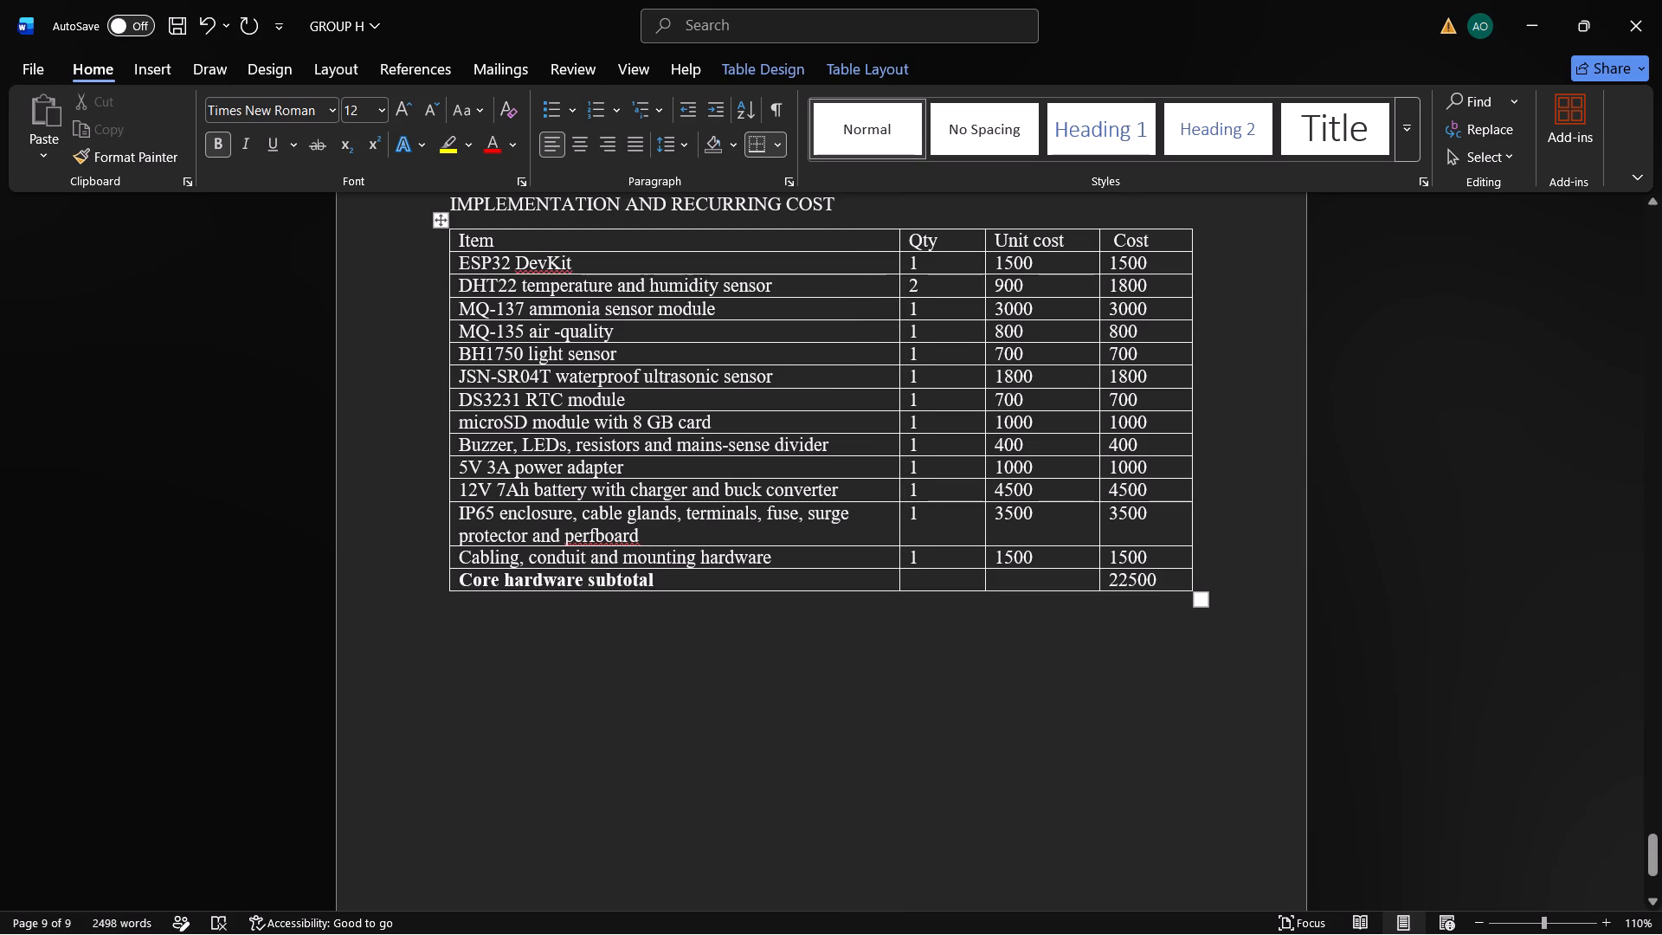
pyautogui.click(922, 641)
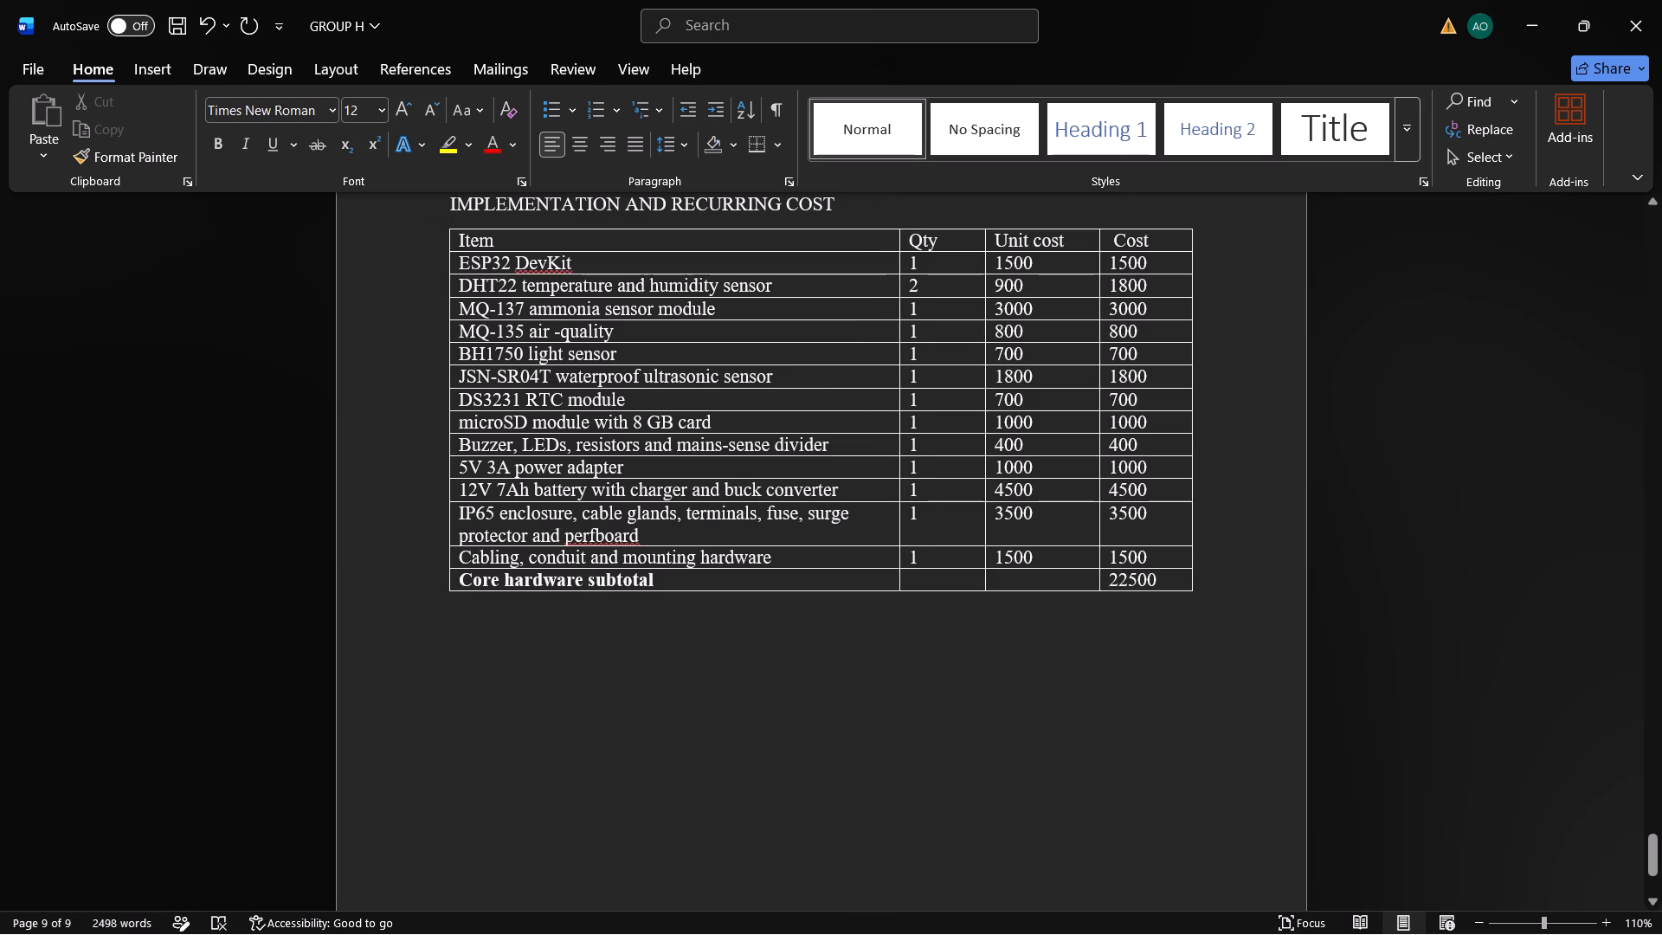
# Add the subheading "Core hardware (base system for one house)" on a new line under the IMPLEMENTATION AND RECURRING COST heading.
pyautogui.scroll(1, 922, 641)
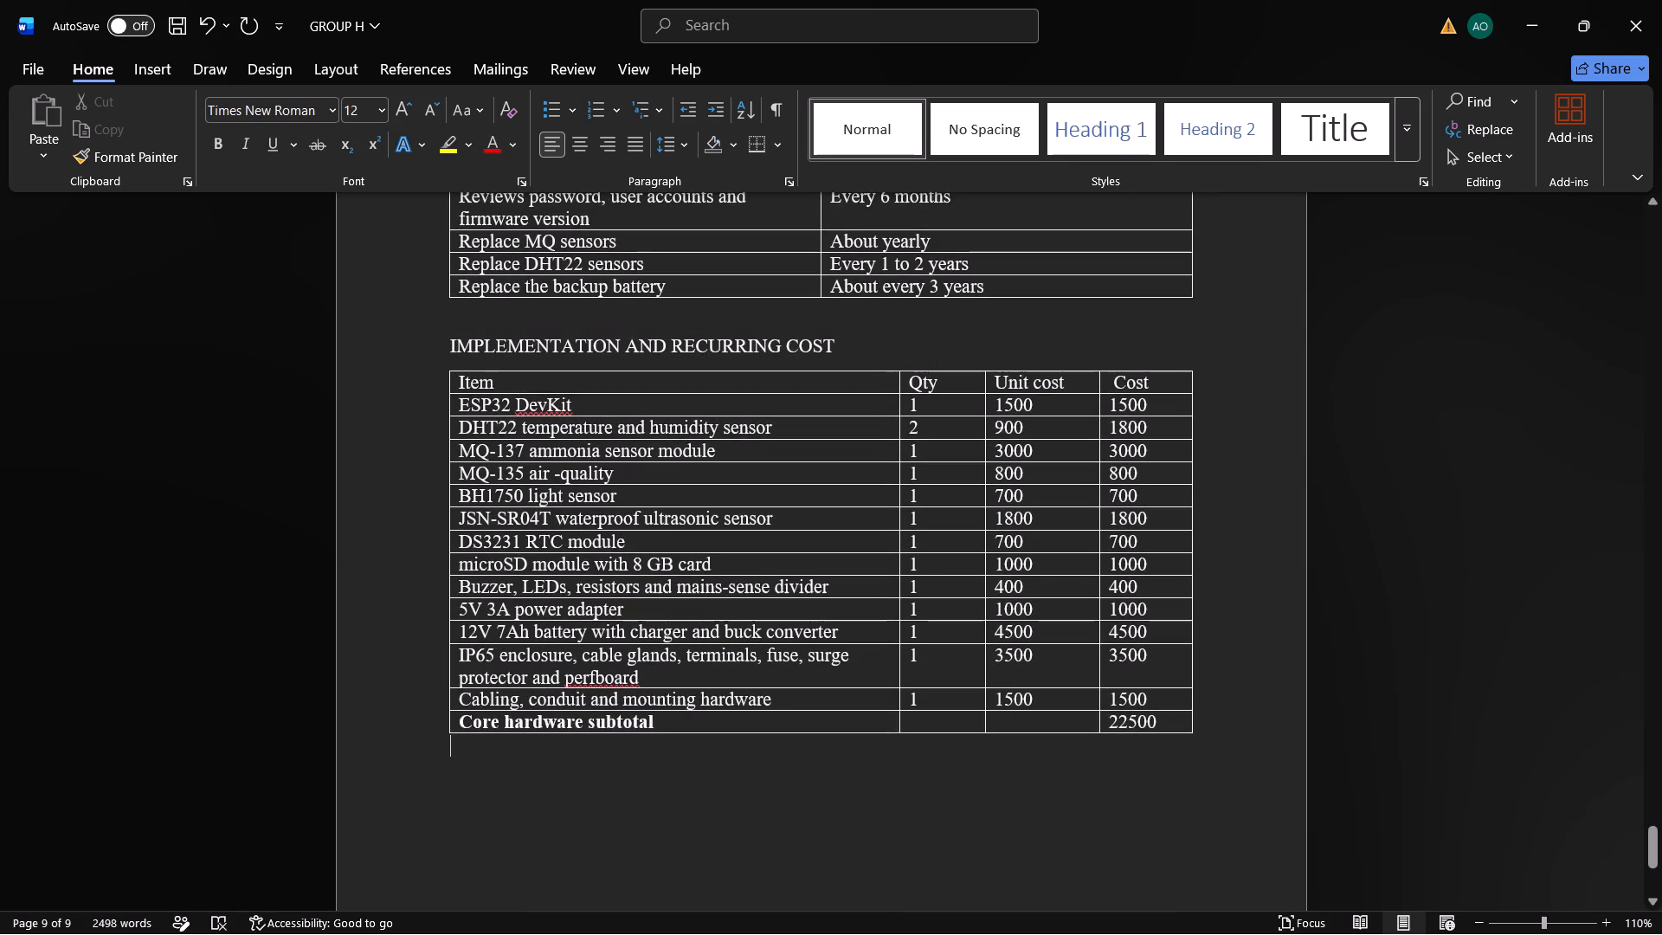
pyautogui.scroll(1, 921, 641)
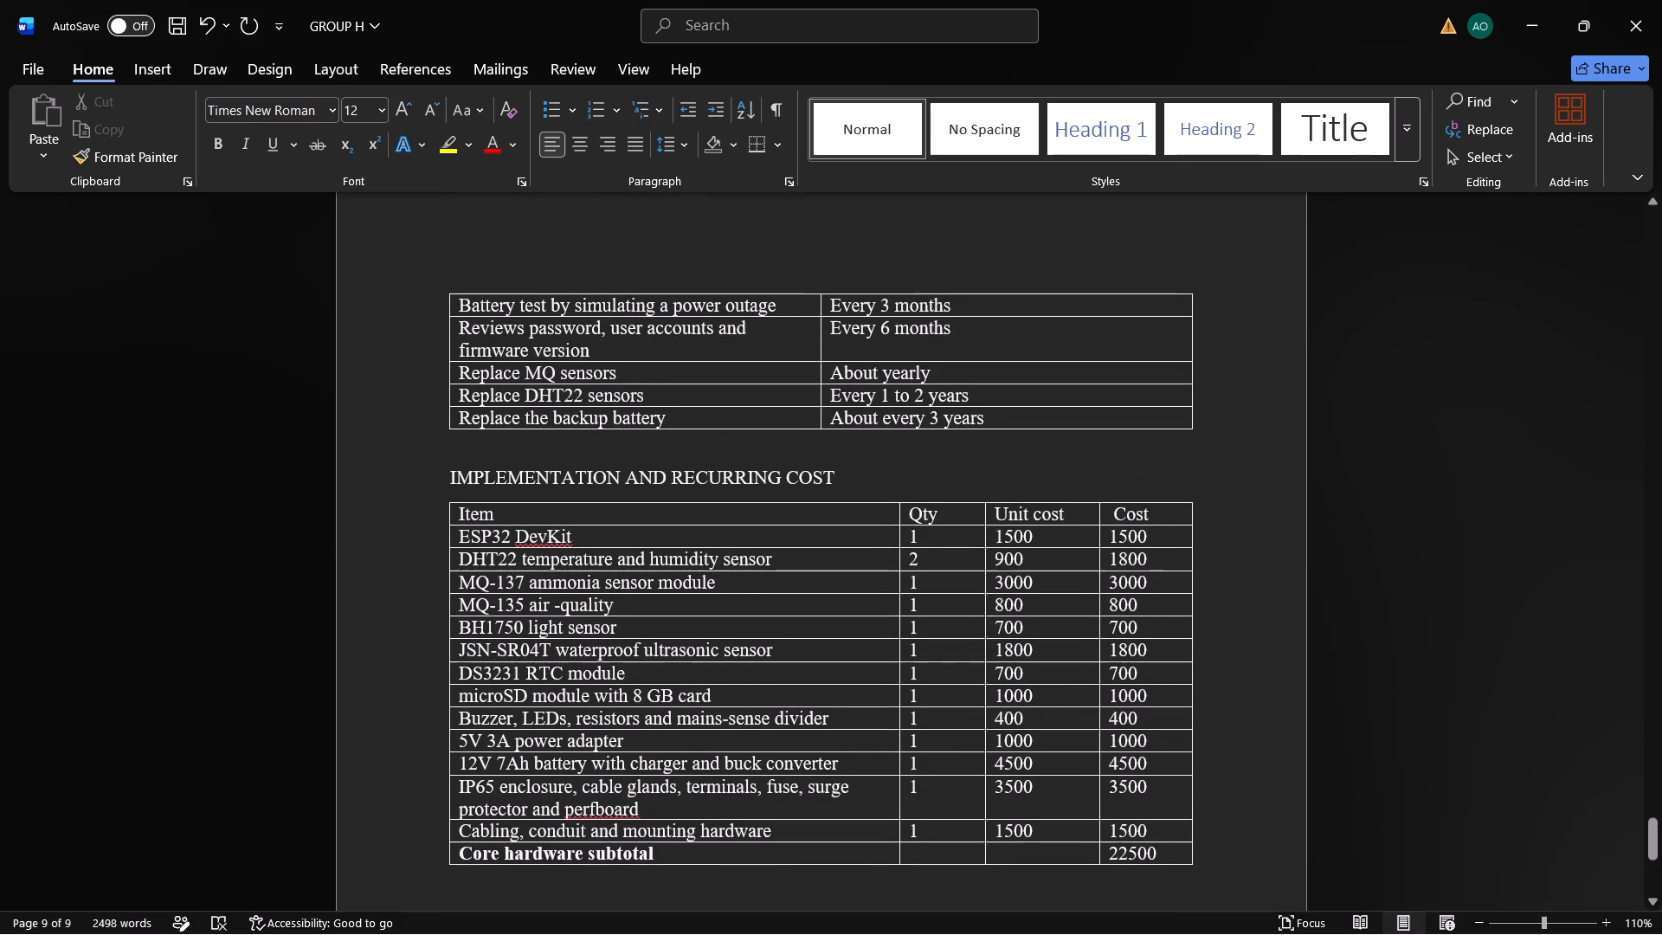
pyautogui.scroll(1, 921, 641)
pyautogui.click(844, 478)
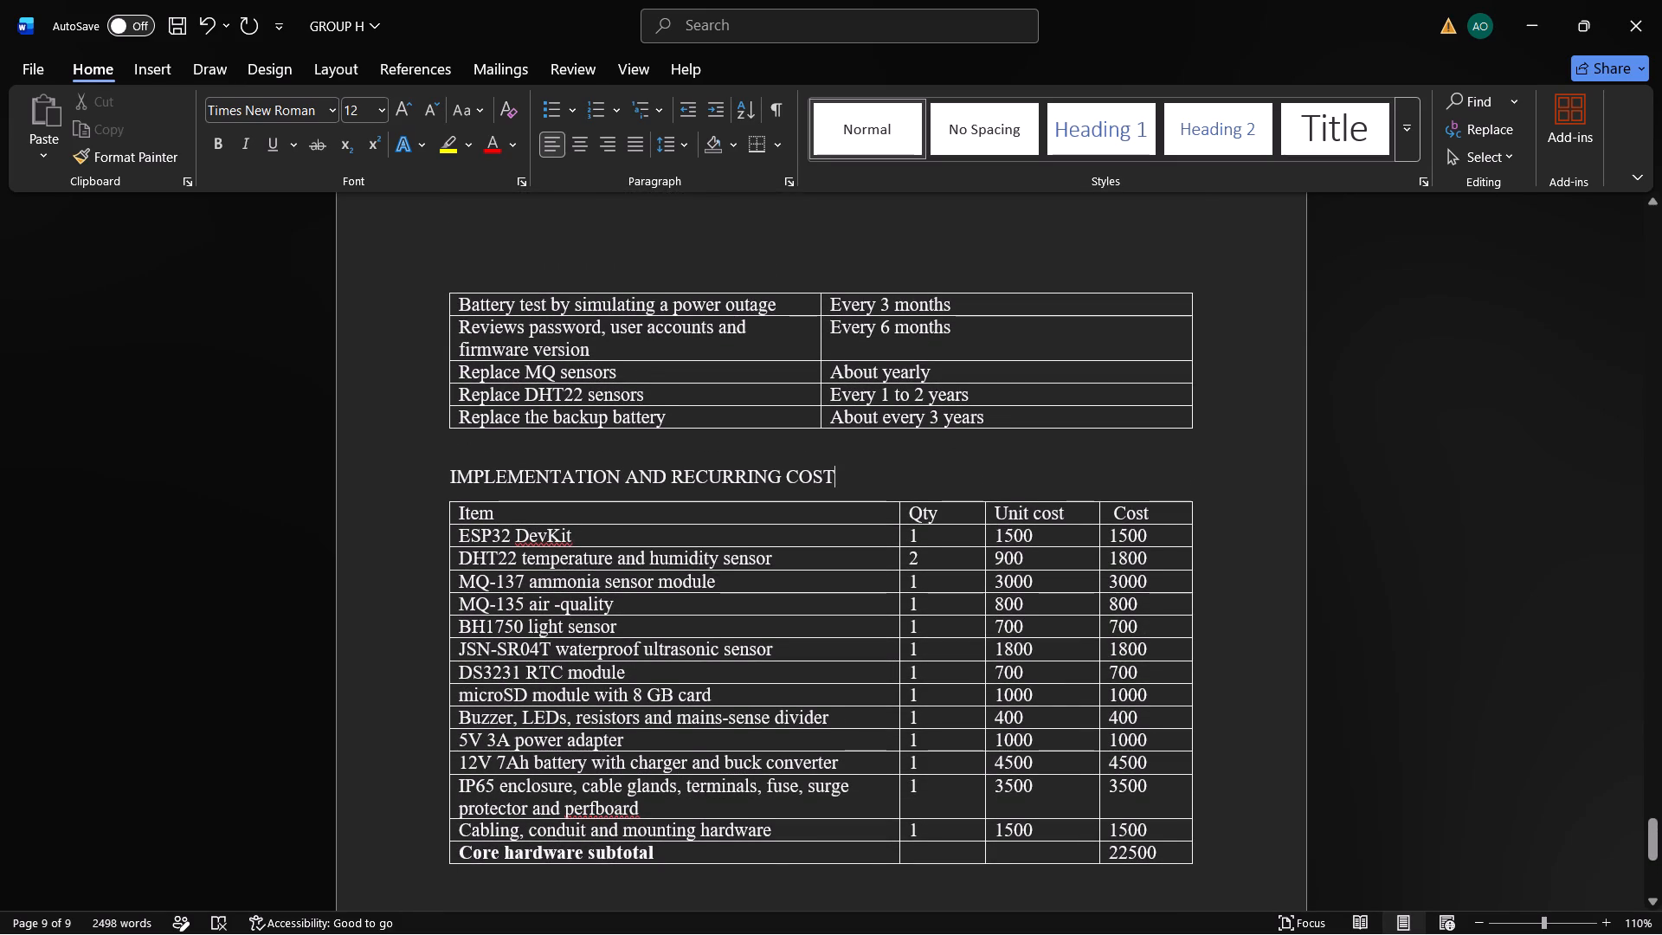
pyautogui.press('Return')
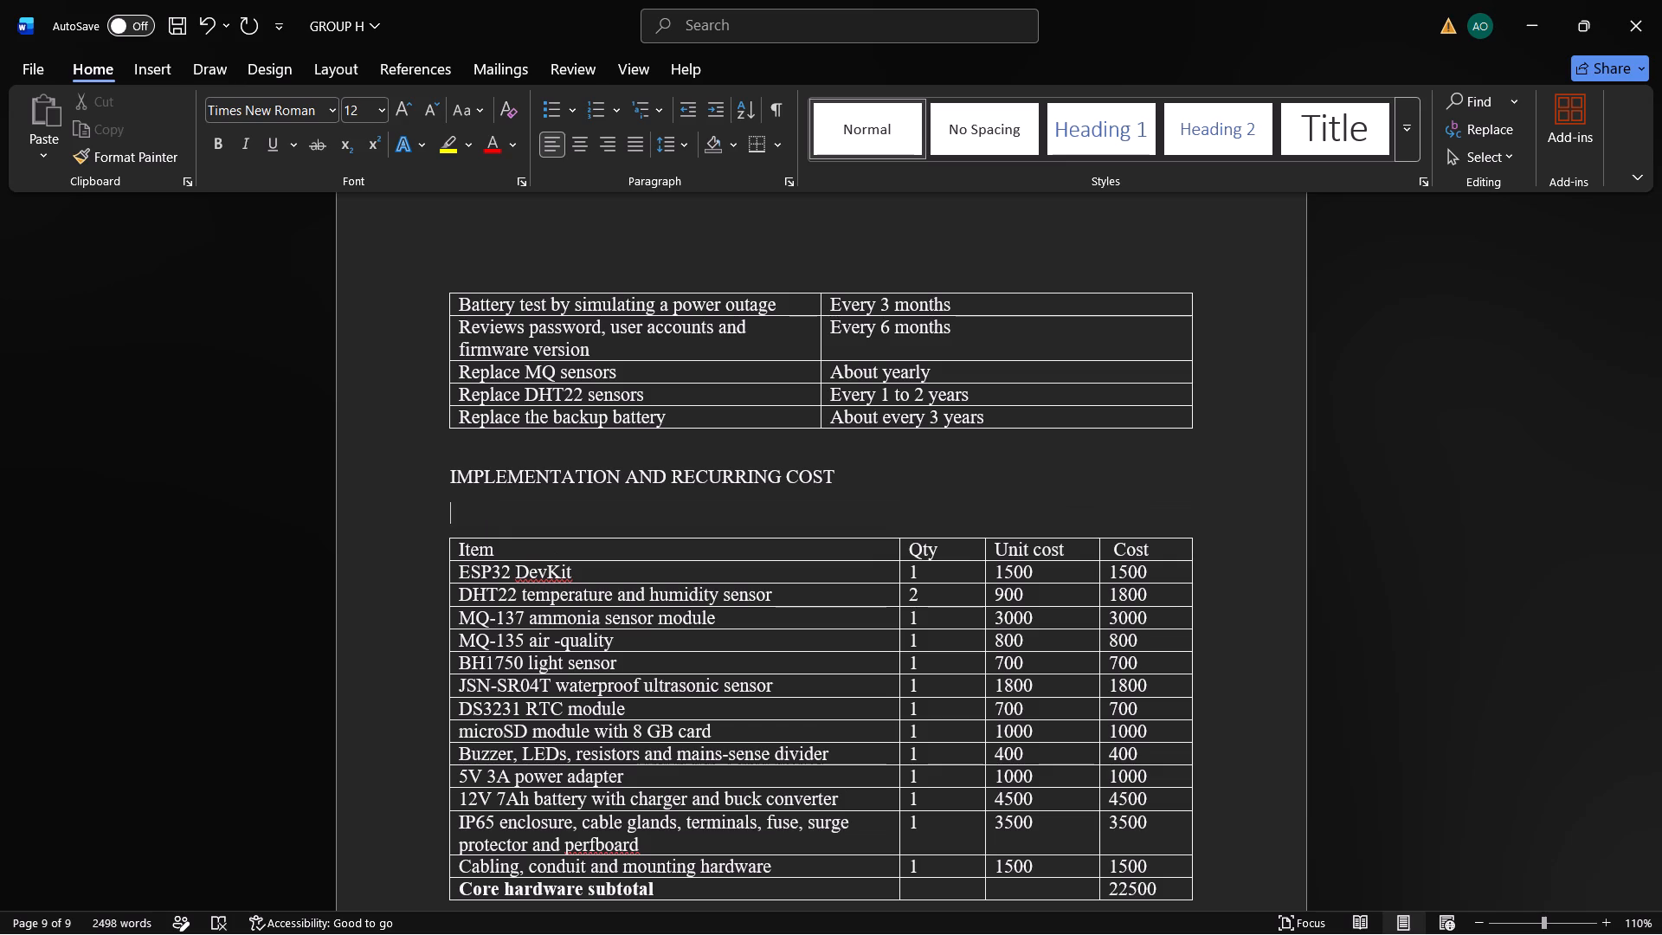
pyautogui.press('c')
pyautogui.press('o')
pyautogui.write('re hardwa')
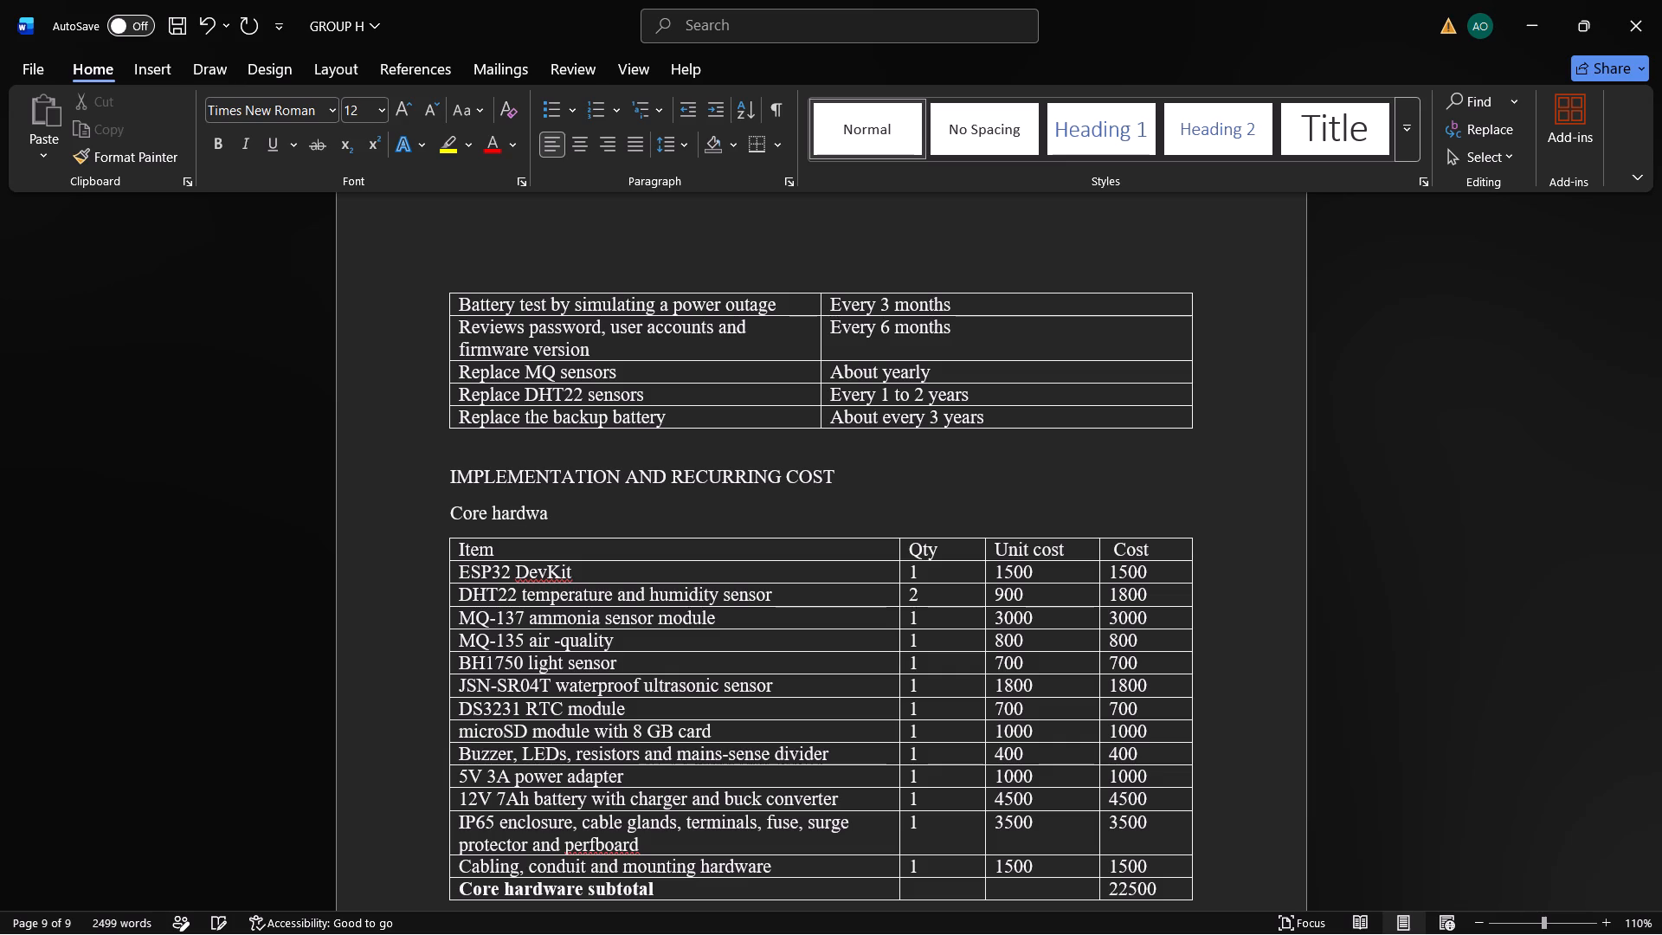
pyautogui.write('re')
pyautogui.hotkey('shift', '(')
pyautogui.press('space')
pyautogui.write('base')
pyautogui.press('space')
pyautogui.write('syestemn')
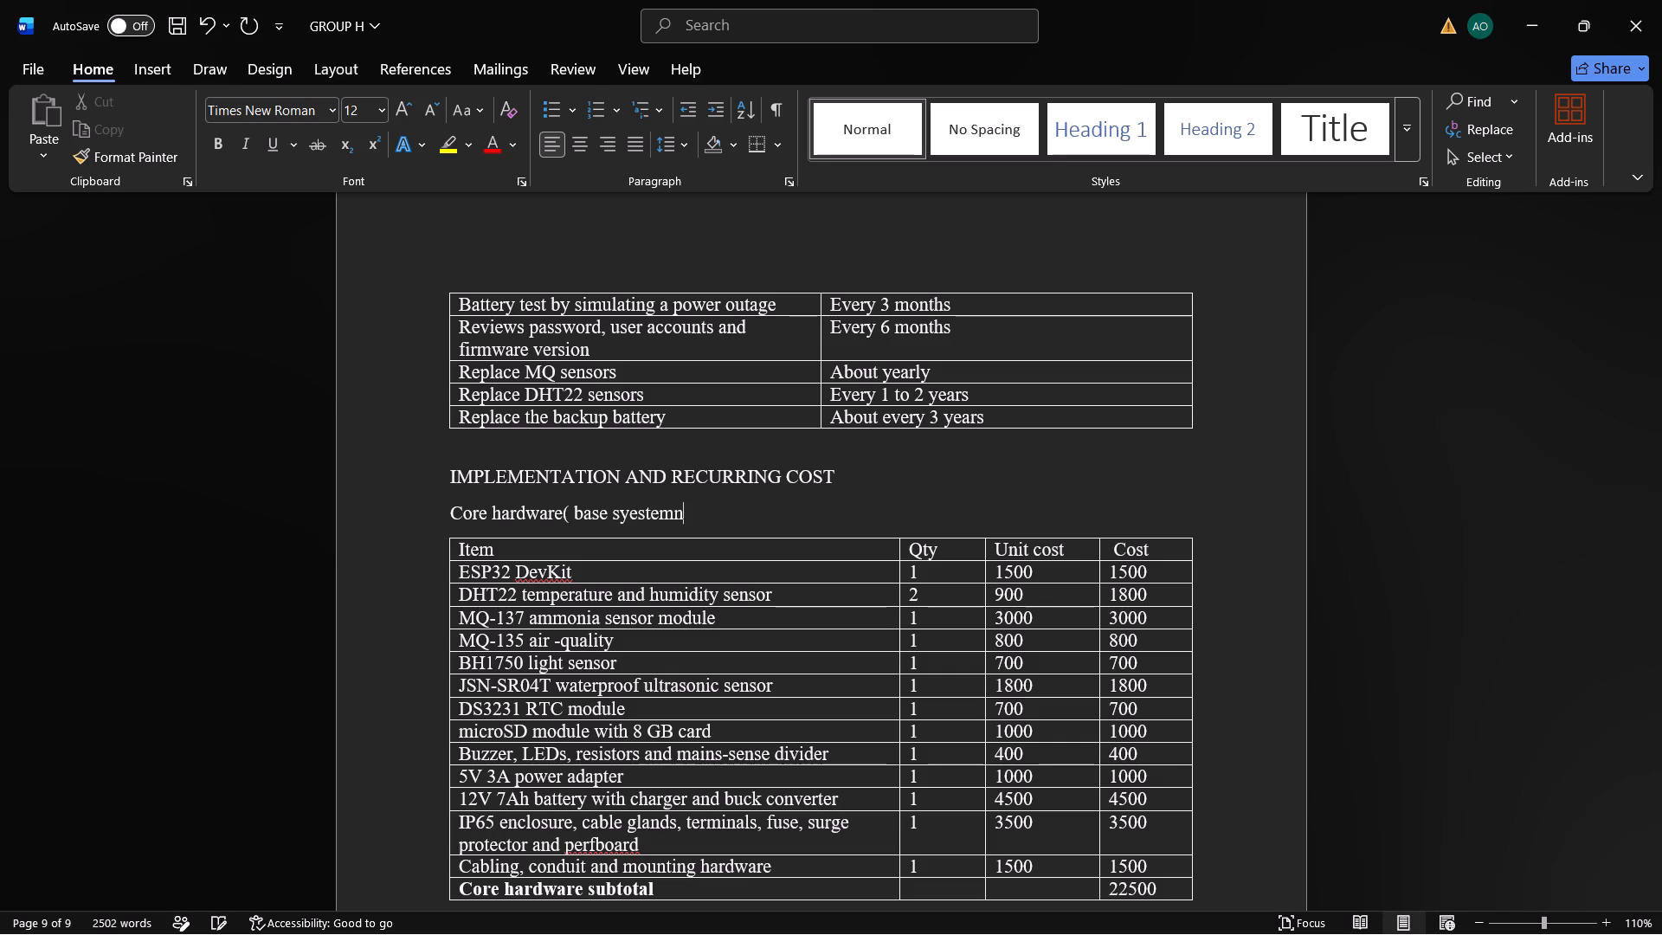
pyautogui.press('BackSpace')
pyautogui.press('BackSpace')
pyautogui.write('m')
pyautogui.press('space')
pyautogui.write('for')
pyautogui.press('space')
pyautogui.write('one house')
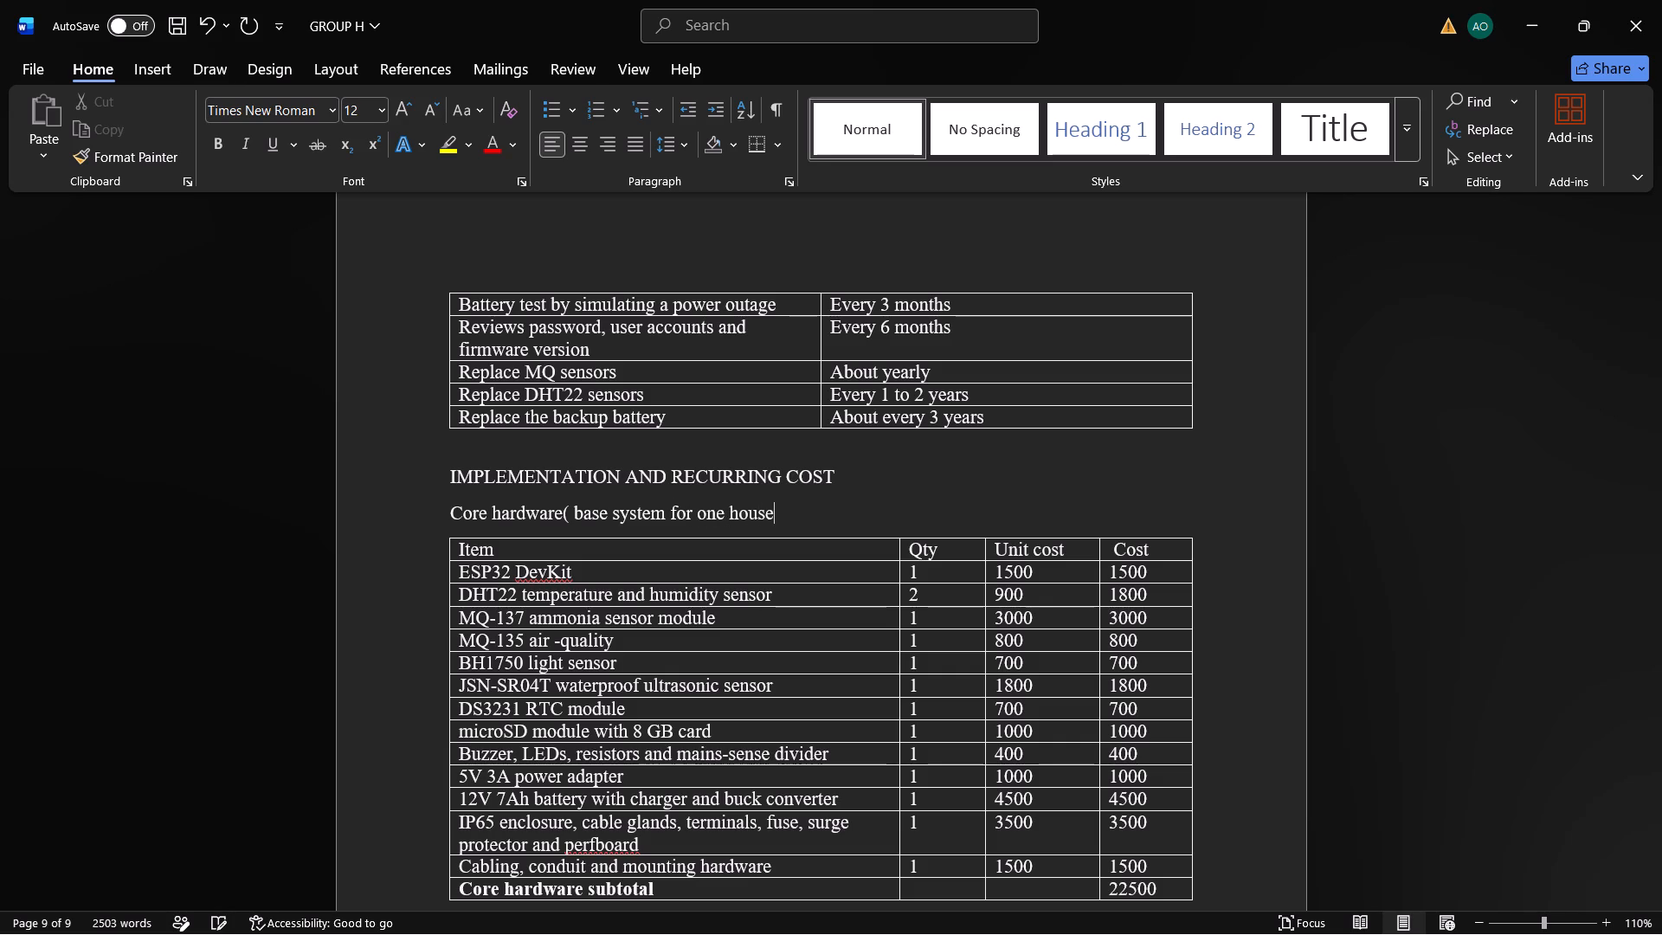
pyautogui.press('space')
pyautogui.press('0')
pyautogui.press('BackSpace')
pyautogui.hotkey('shift', ')')
pyautogui.press('BackSpace')
pyautogui.press('BackSpace')
pyautogui.press('BackSpace')
pyautogui.write('e)')
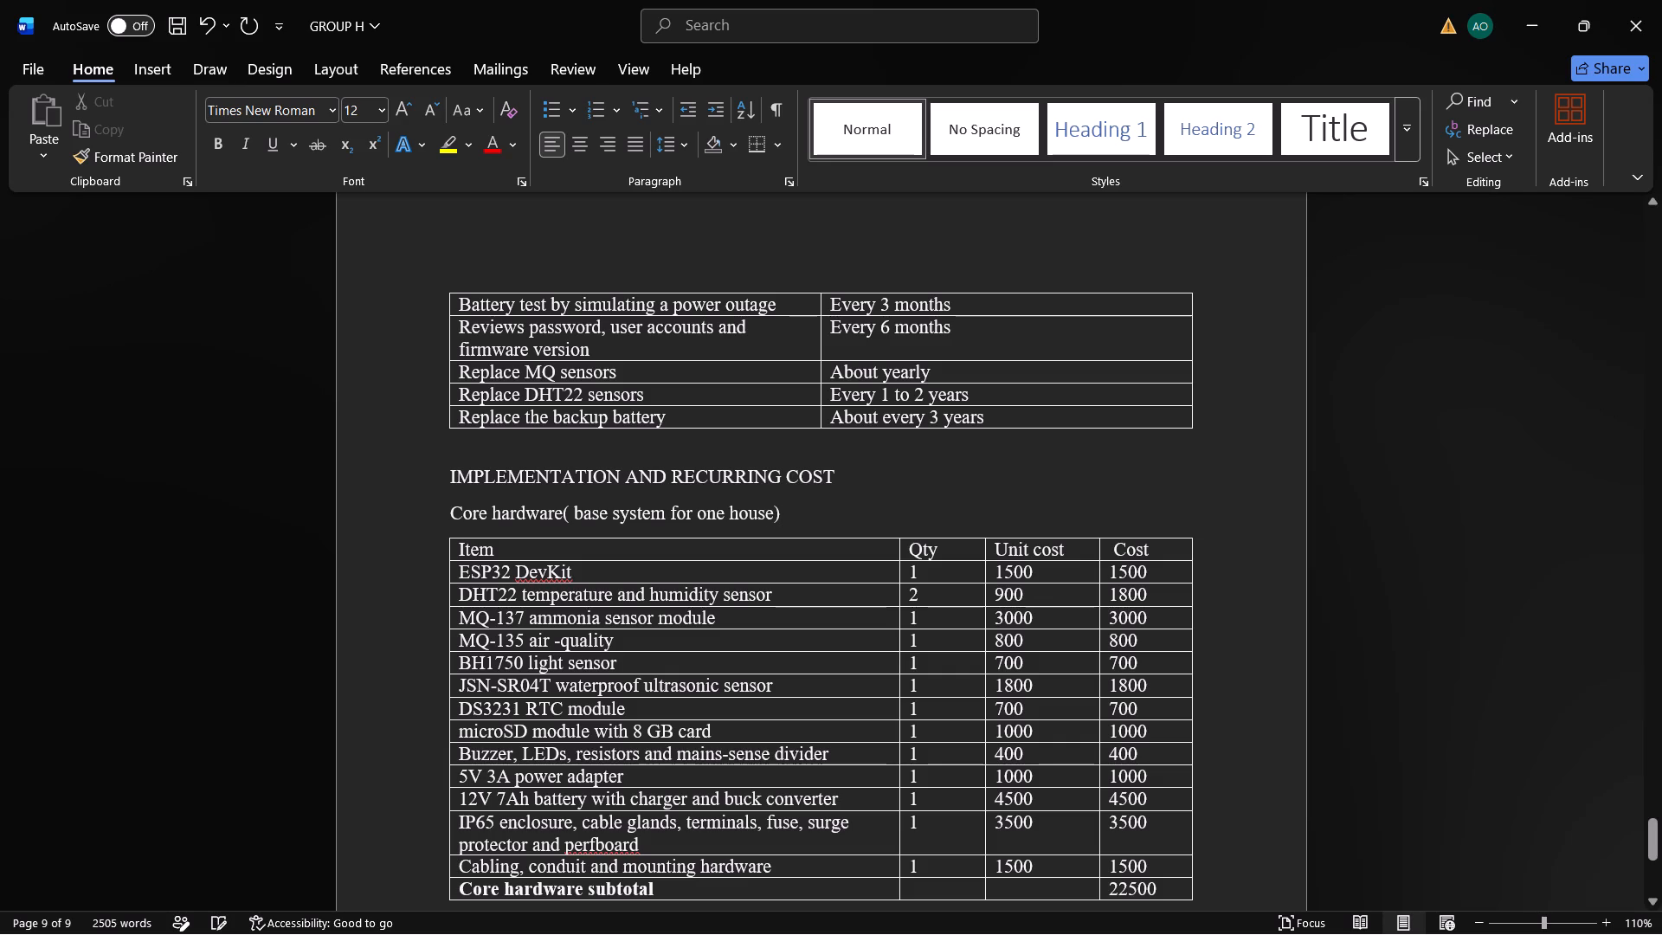
# Correct the subheading's spacing so a space comes before the opening parenthesis and none follows it.
pyautogui.click(577, 505)
pyautogui.press('BackSpace')
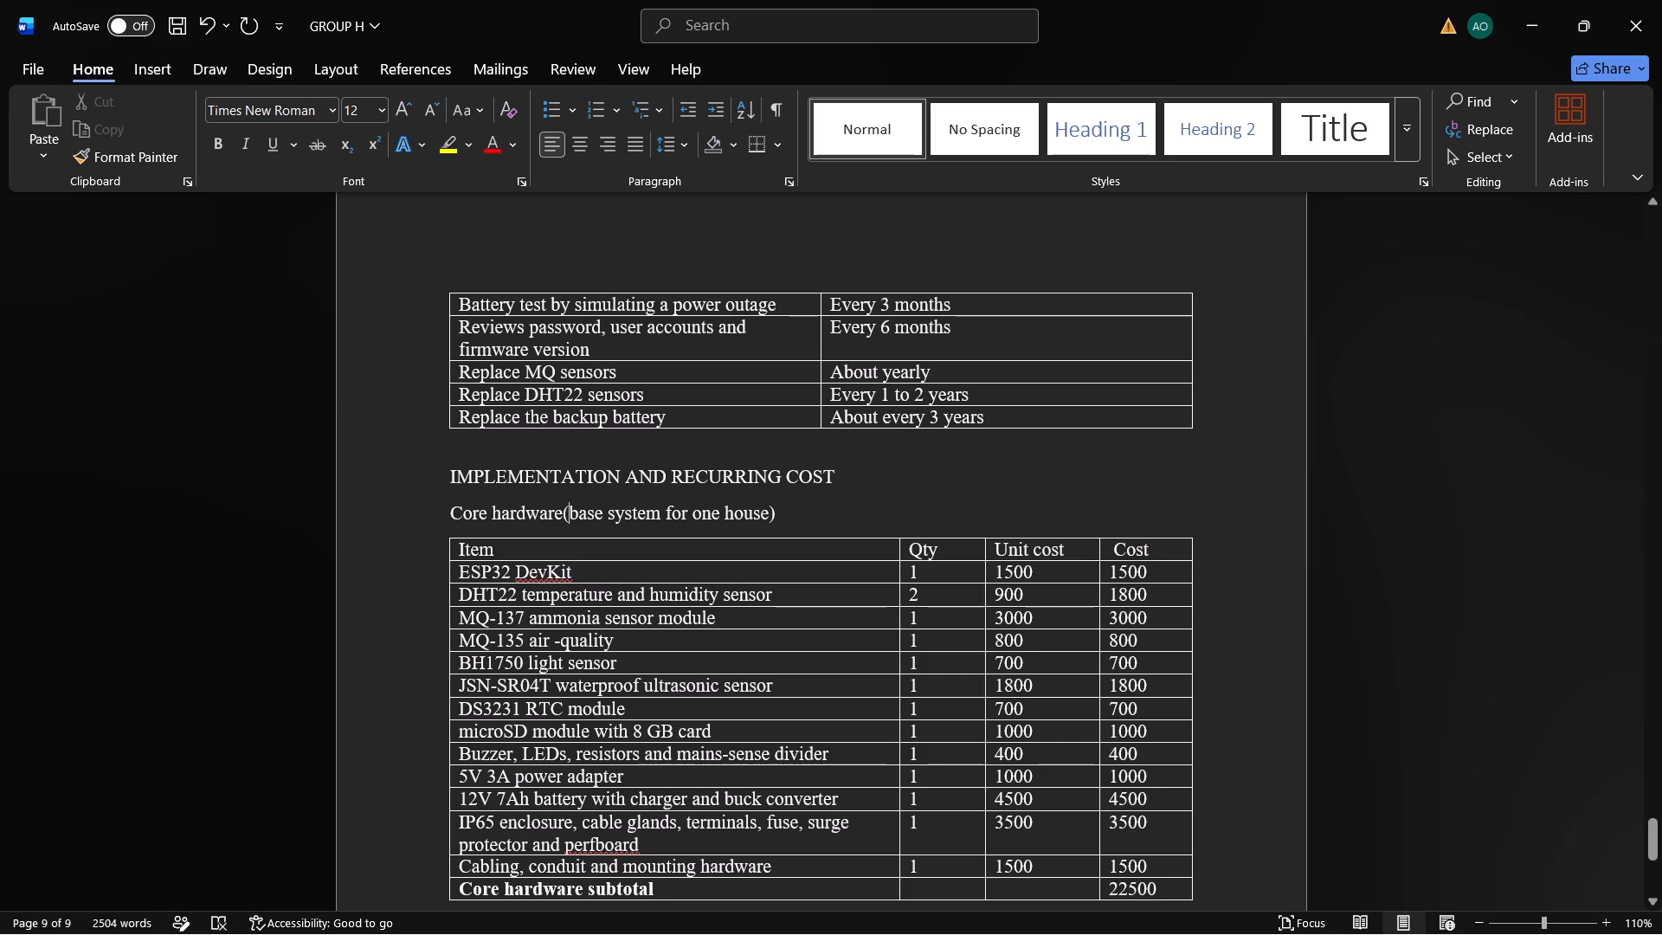
pyautogui.click(560, 517)
pyautogui.press('space')
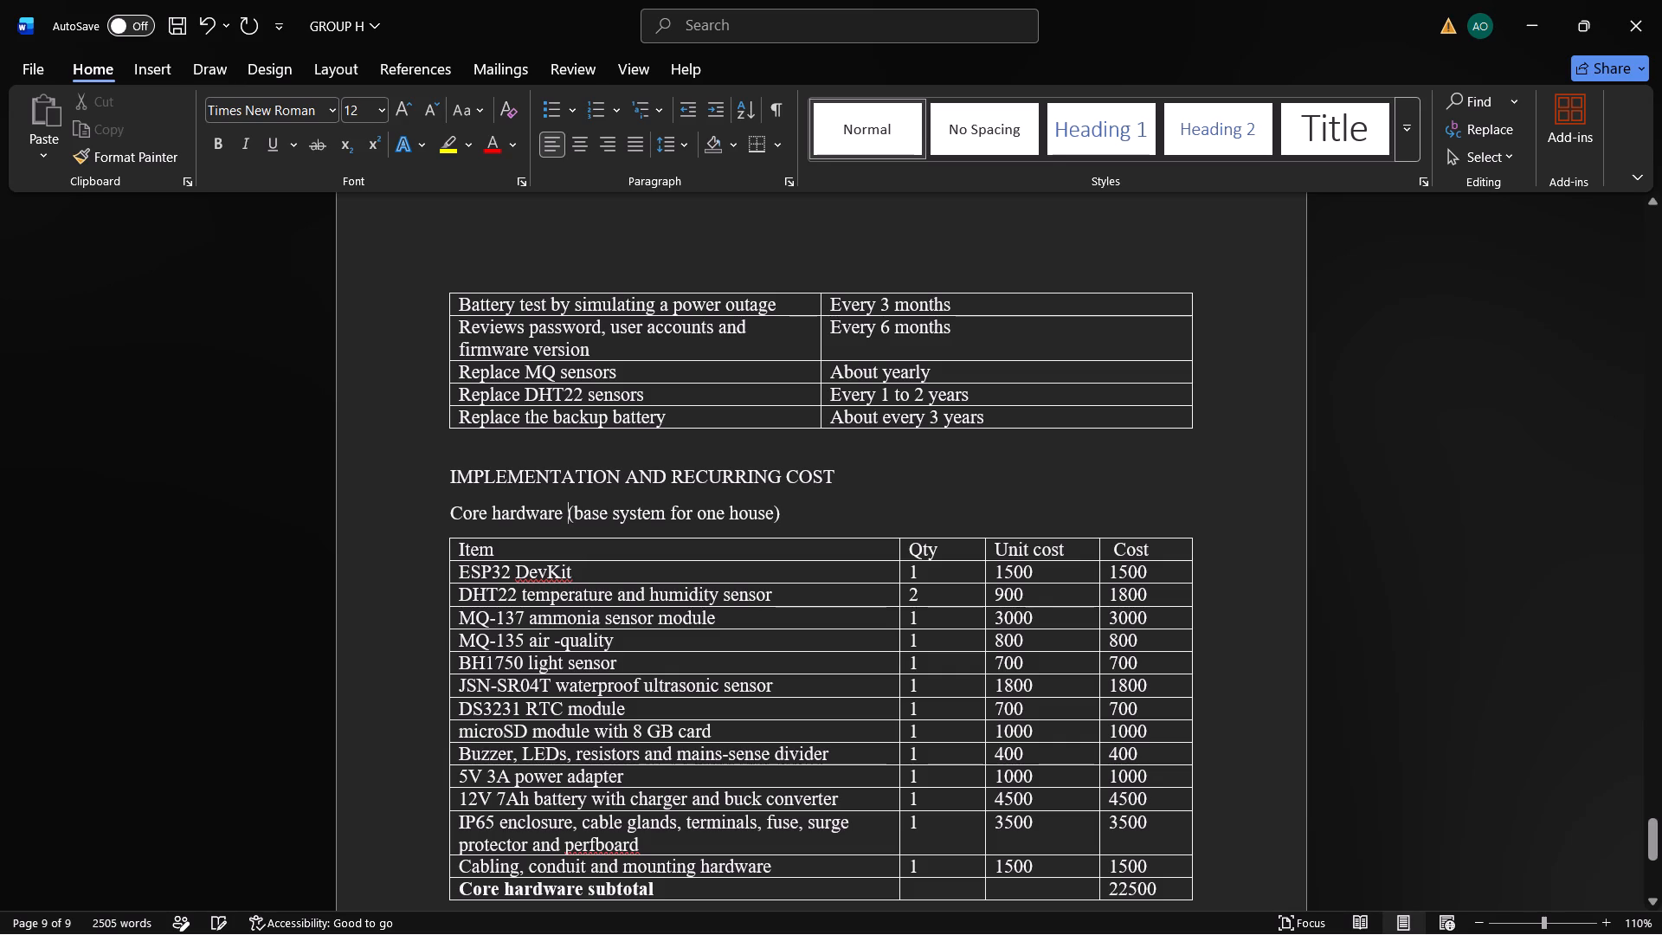
# Make the subheading "Core hardware (base system for one house)" bold.
pyautogui.moveTo(789, 518); pyautogui.dragTo(506, 518)
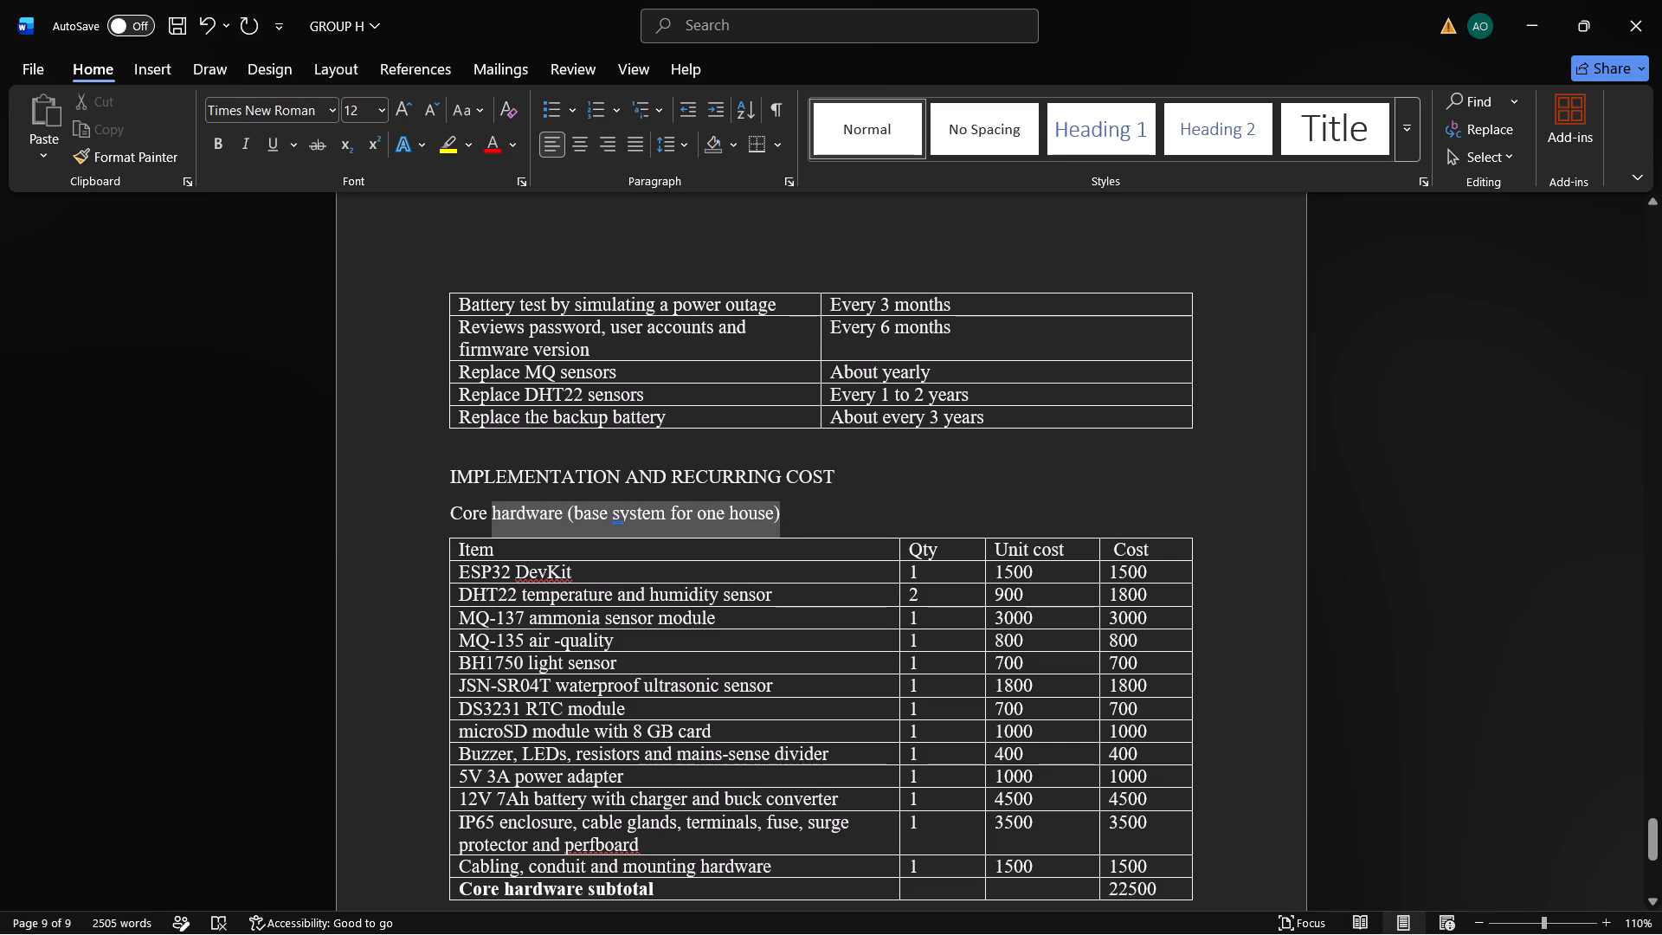
pyautogui.moveTo(506, 518); pyautogui.dragTo(428, 513)
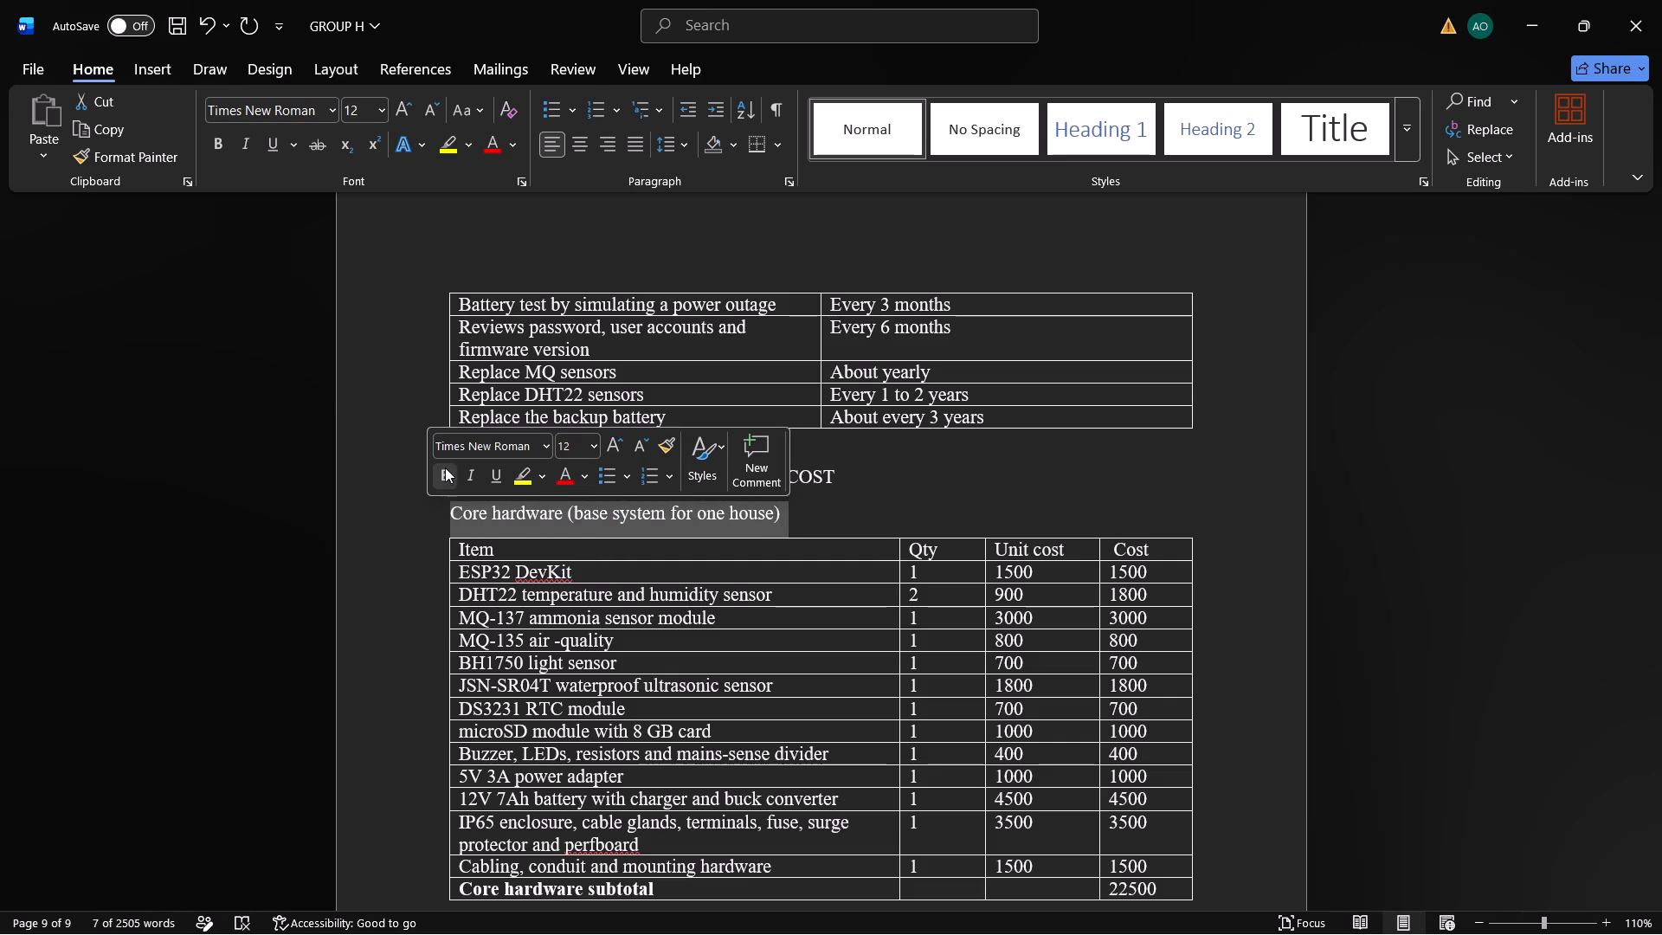
pyautogui.click(445, 467)
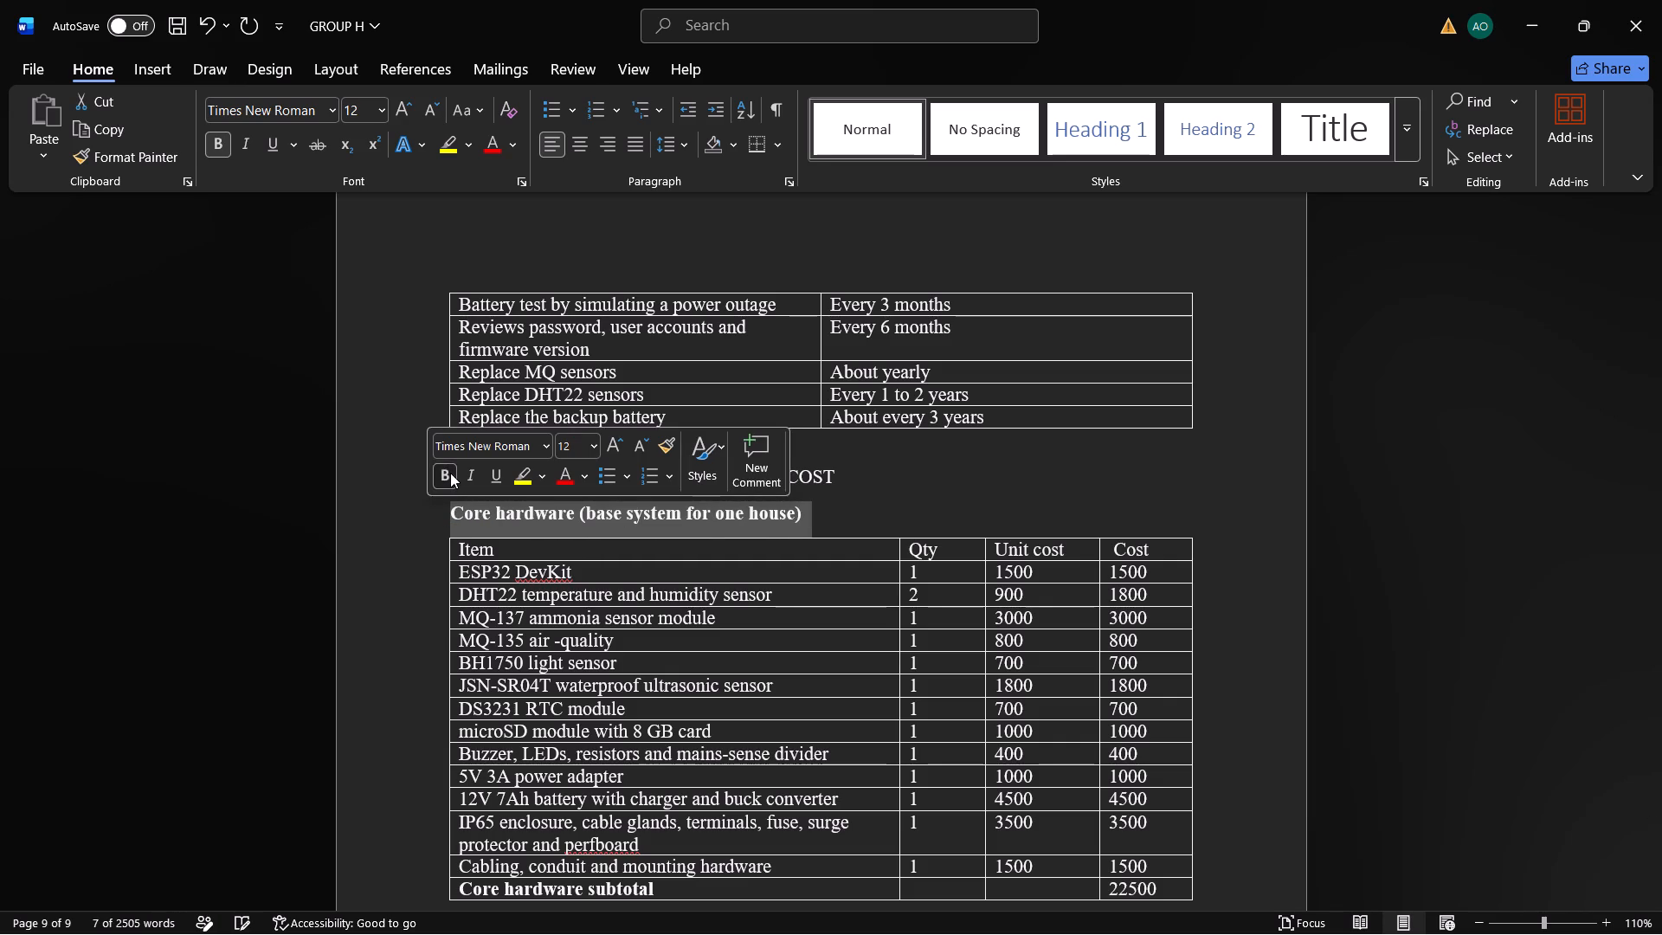
pyautogui.click(450, 473)
pyautogui.click(450, 473)
# Insert an empty line between the core hardware subheading and the cost table.
pyautogui.click(859, 515)
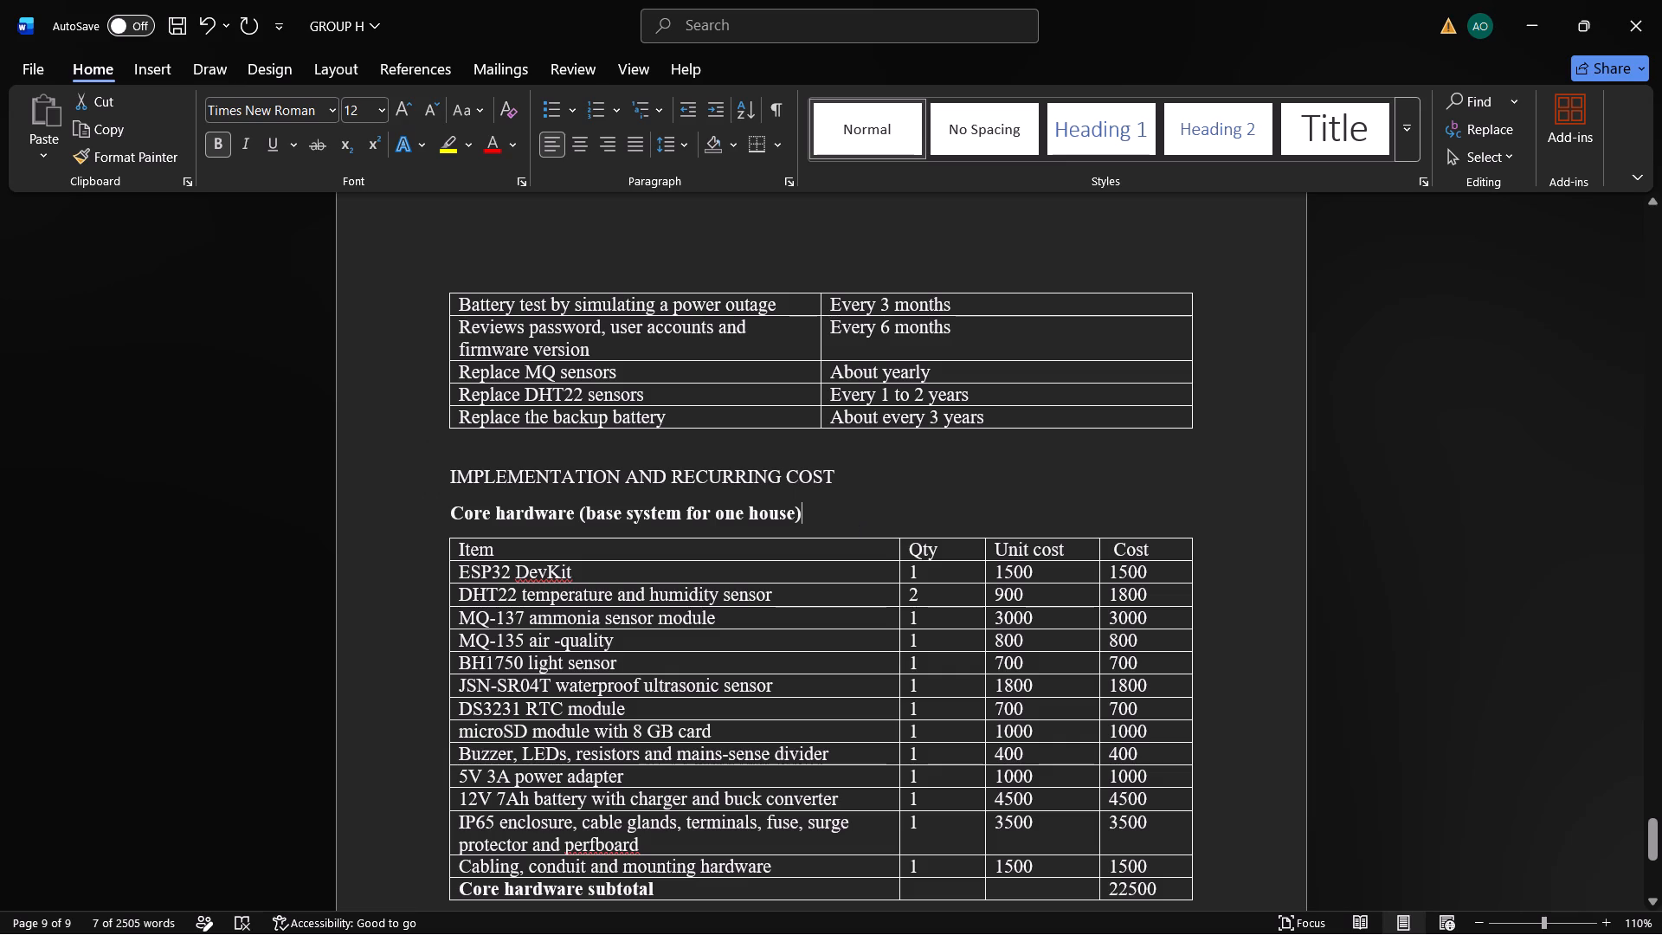
pyautogui.press('Return')
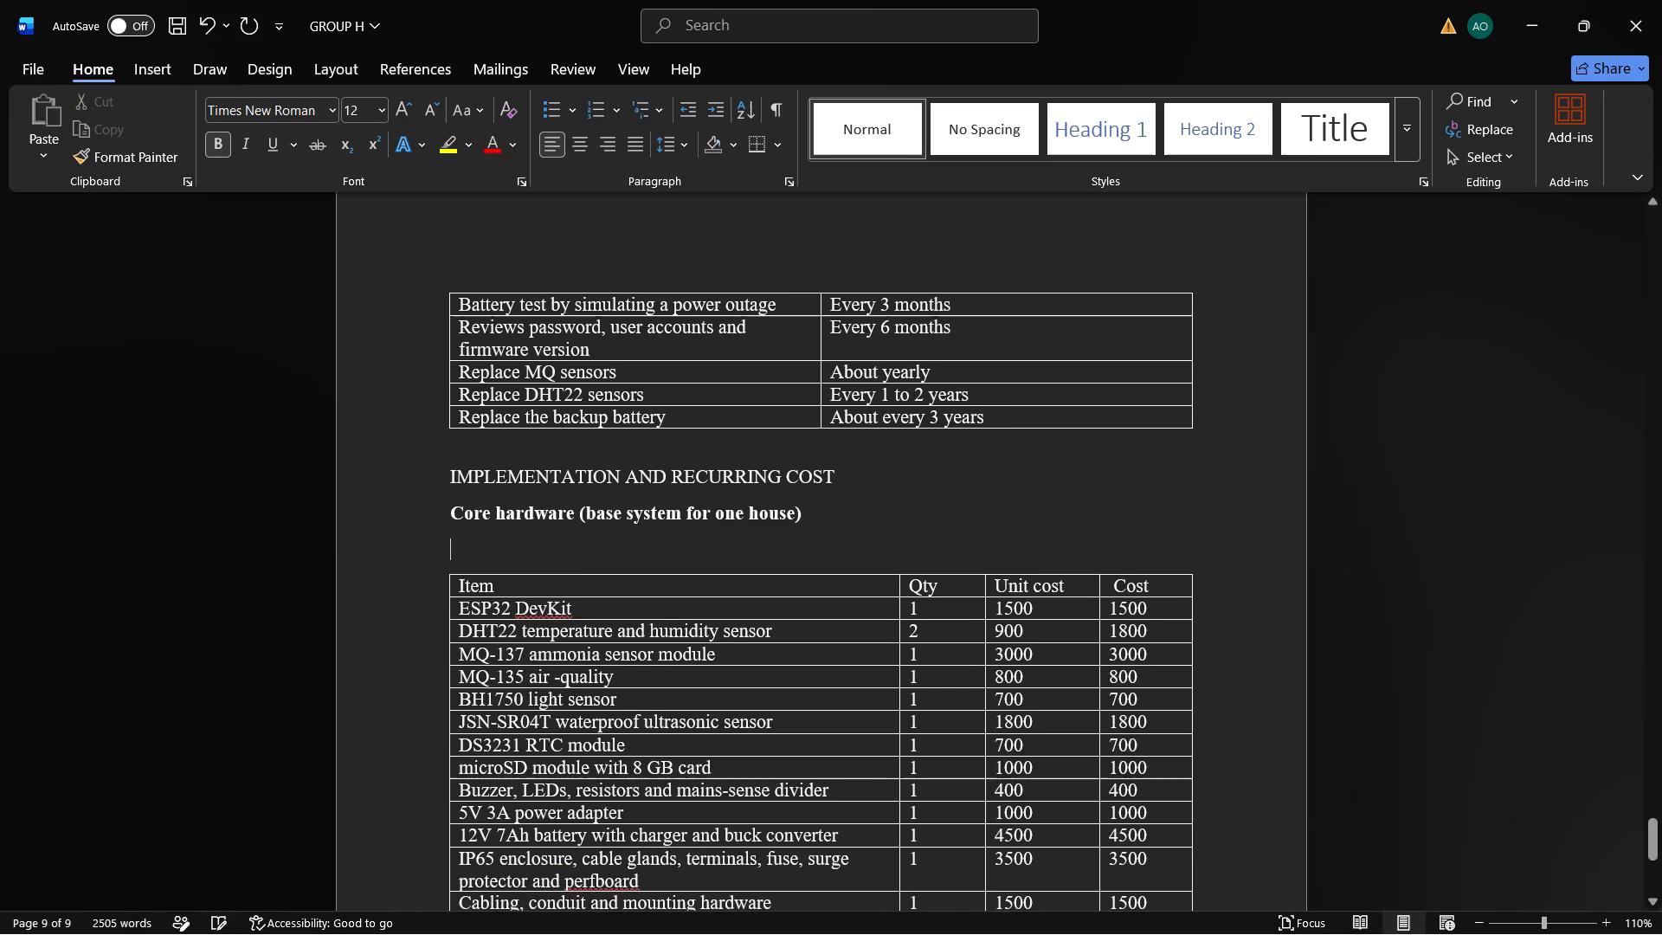
# Add the line "Optional items" below the core hardware cost table, leaving one blank line between them.
pyautogui.scroll(-3, 902, 772)
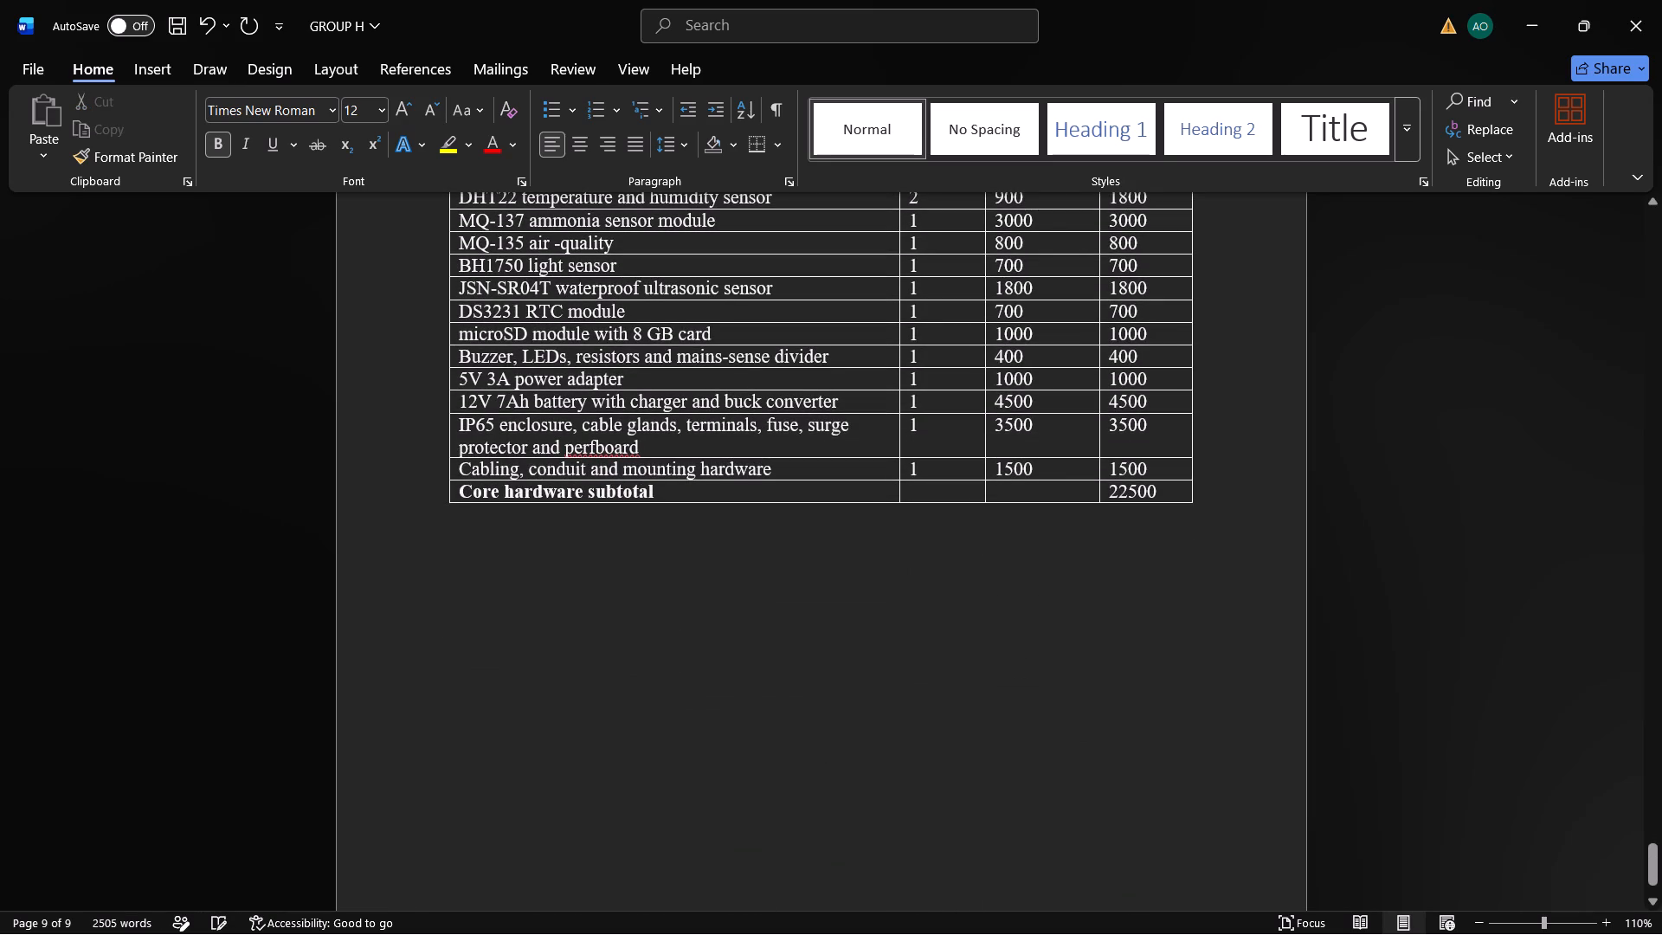
pyautogui.click(600, 518)
pyautogui.press('Return')
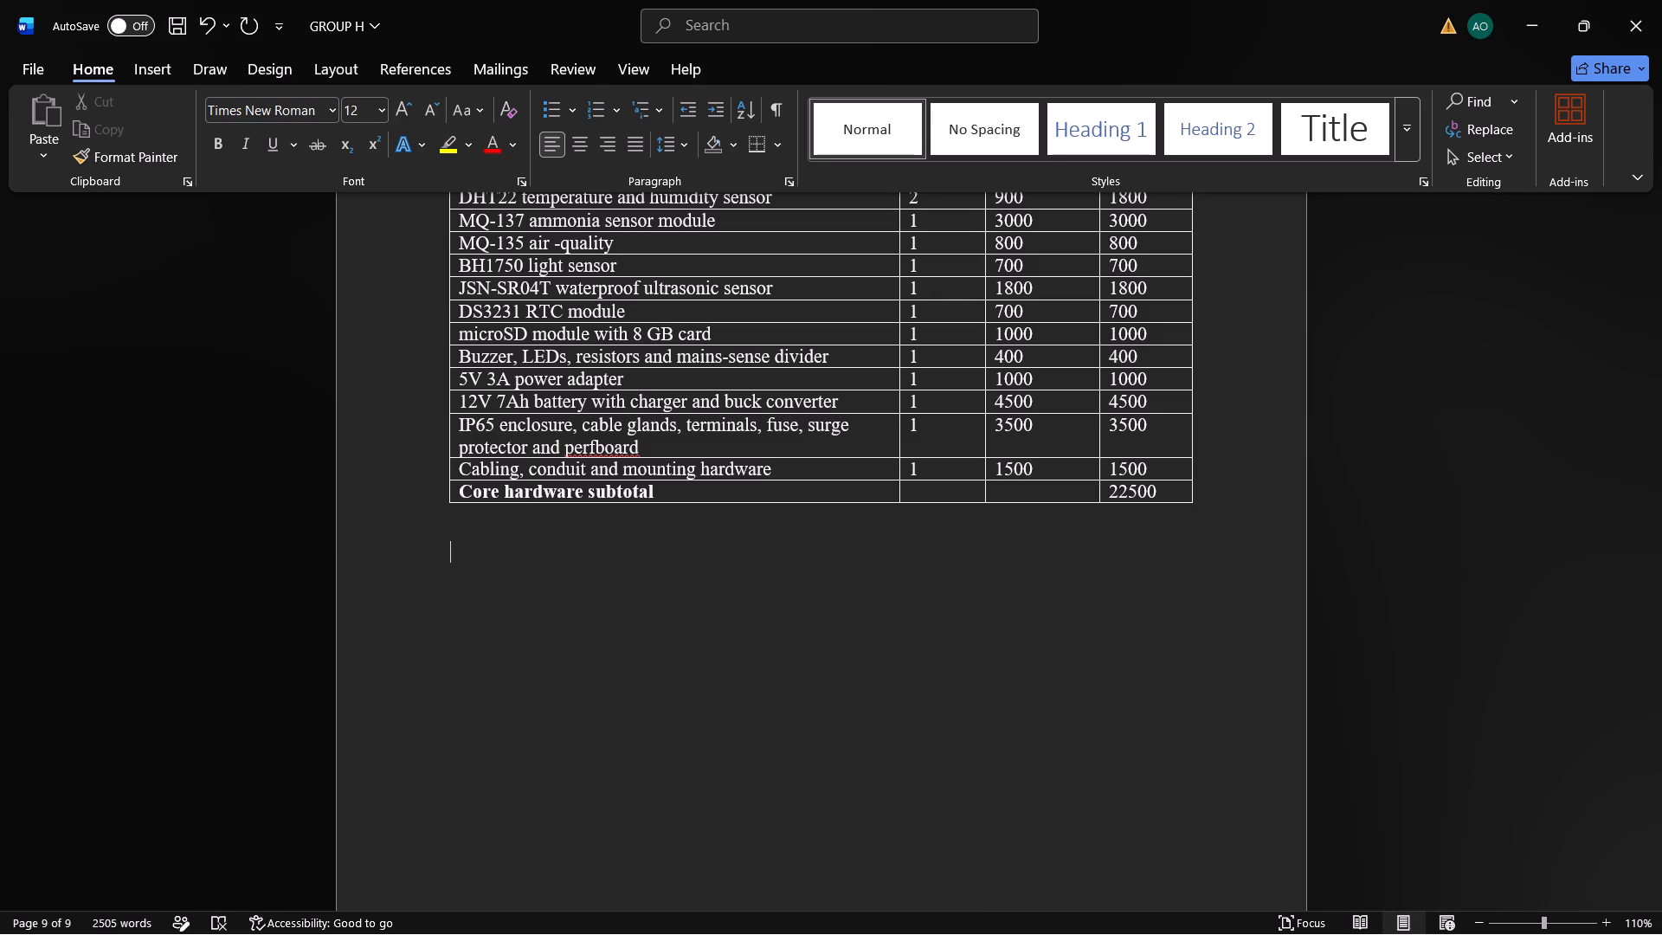
pyautogui.press('o')
pyautogui.write('ptional items')
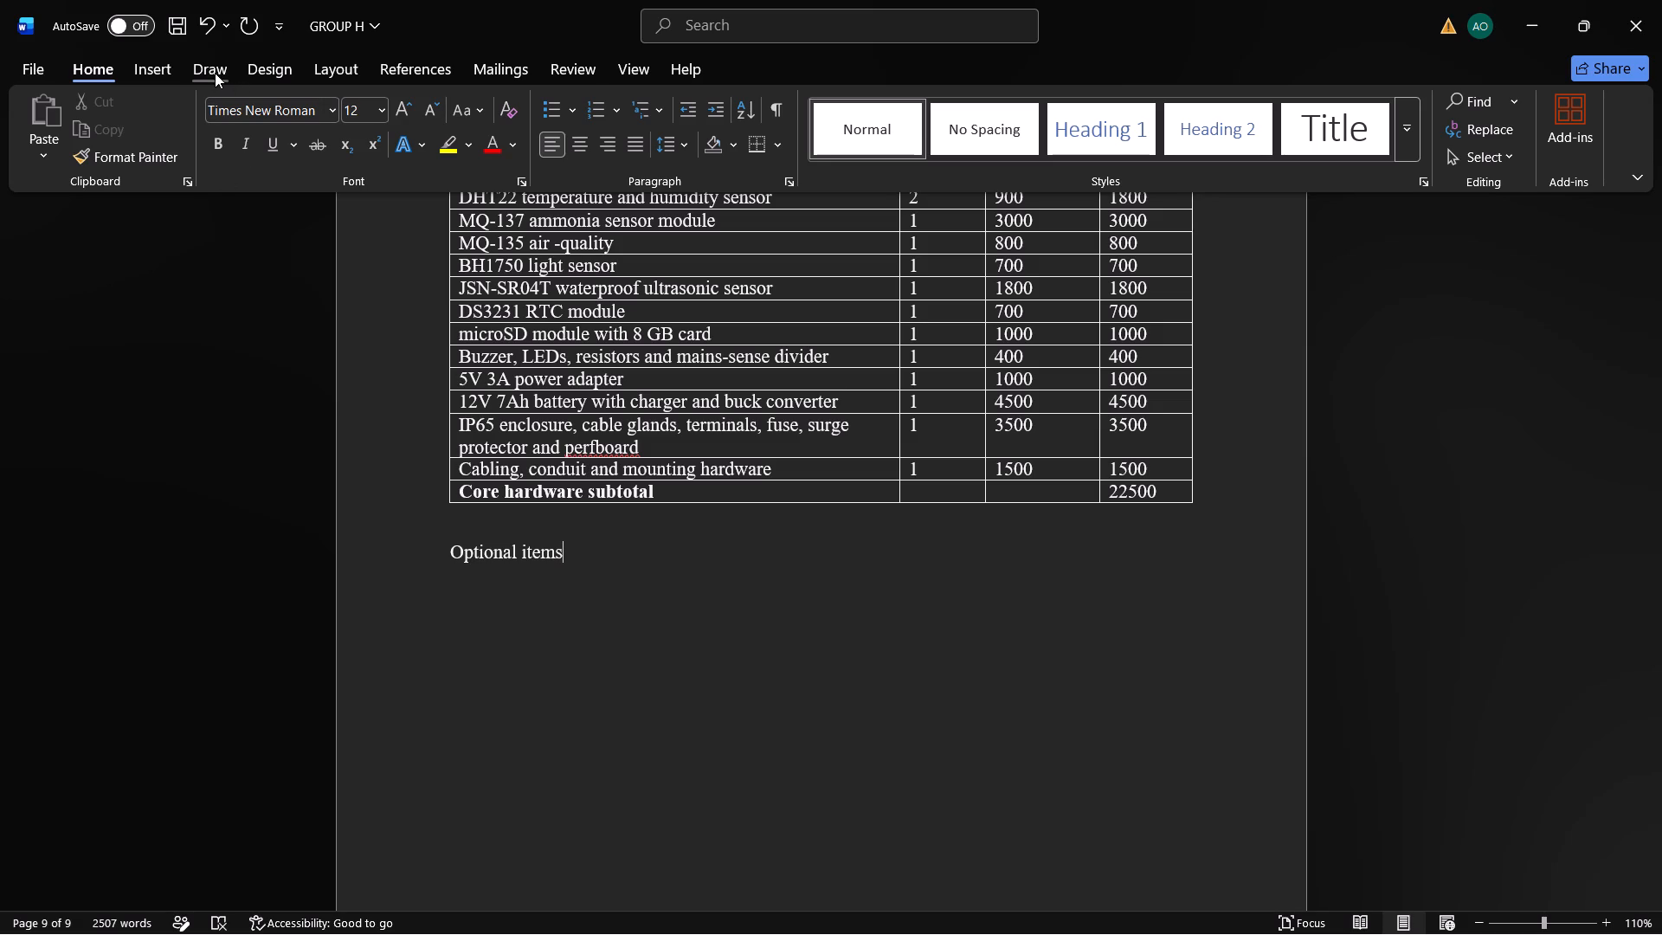
# Insert a table with two columns and six rows below the "Optional items" line.
pyautogui.click(158, 72)
pyautogui.click(178, 105)
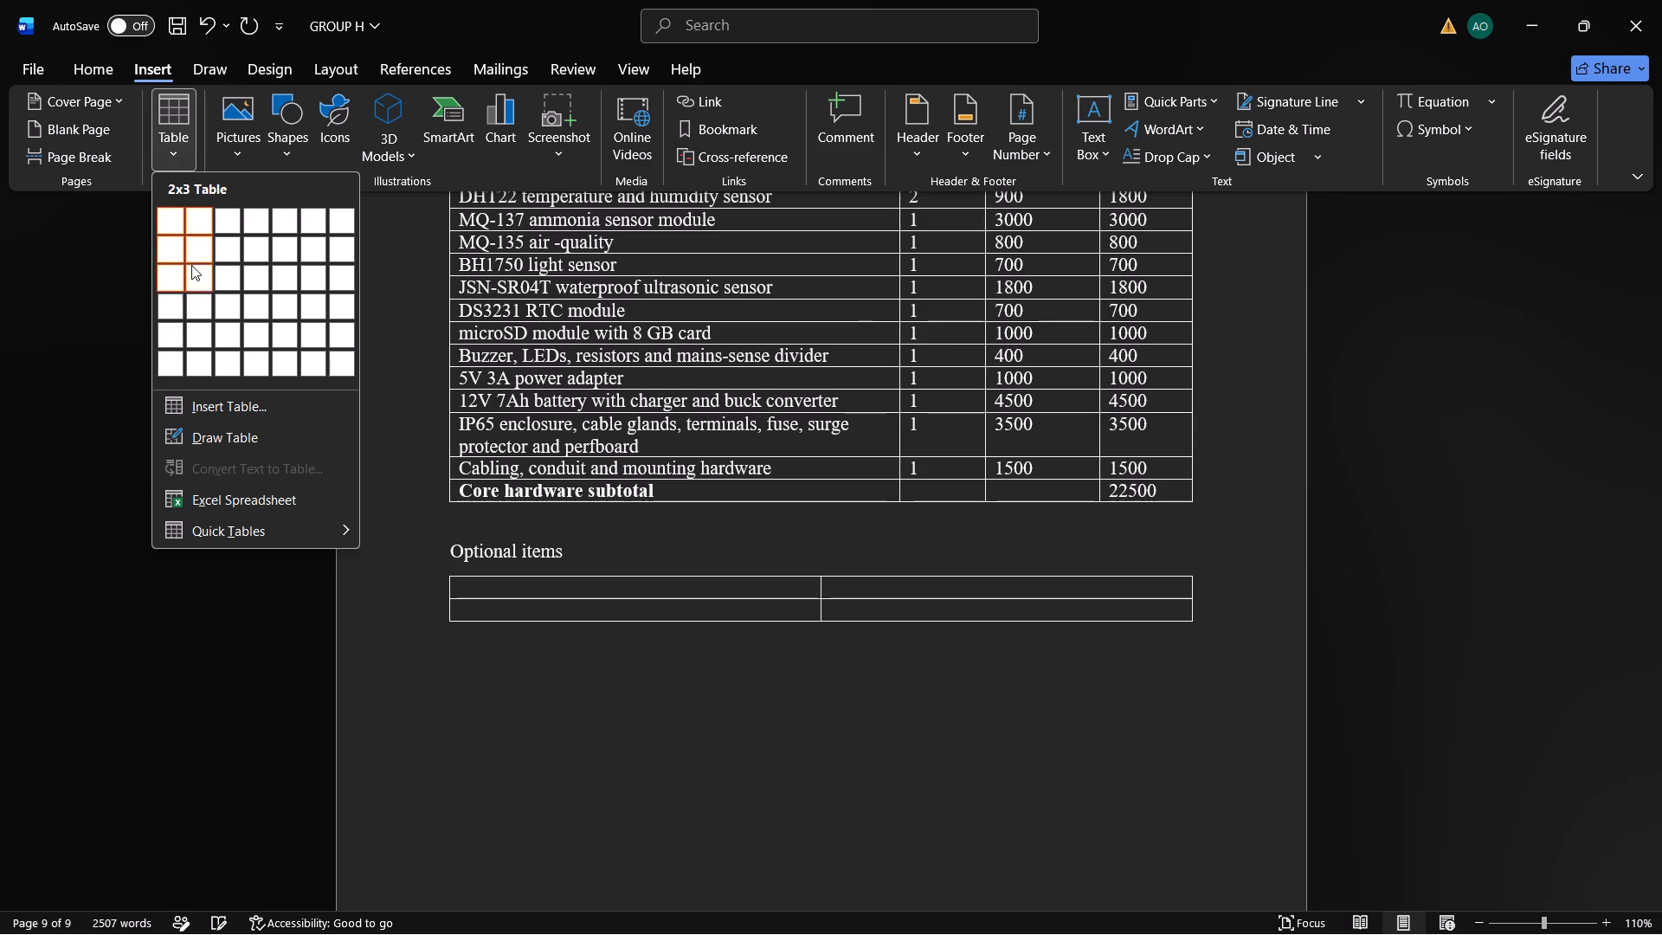
pyautogui.click(212, 358)
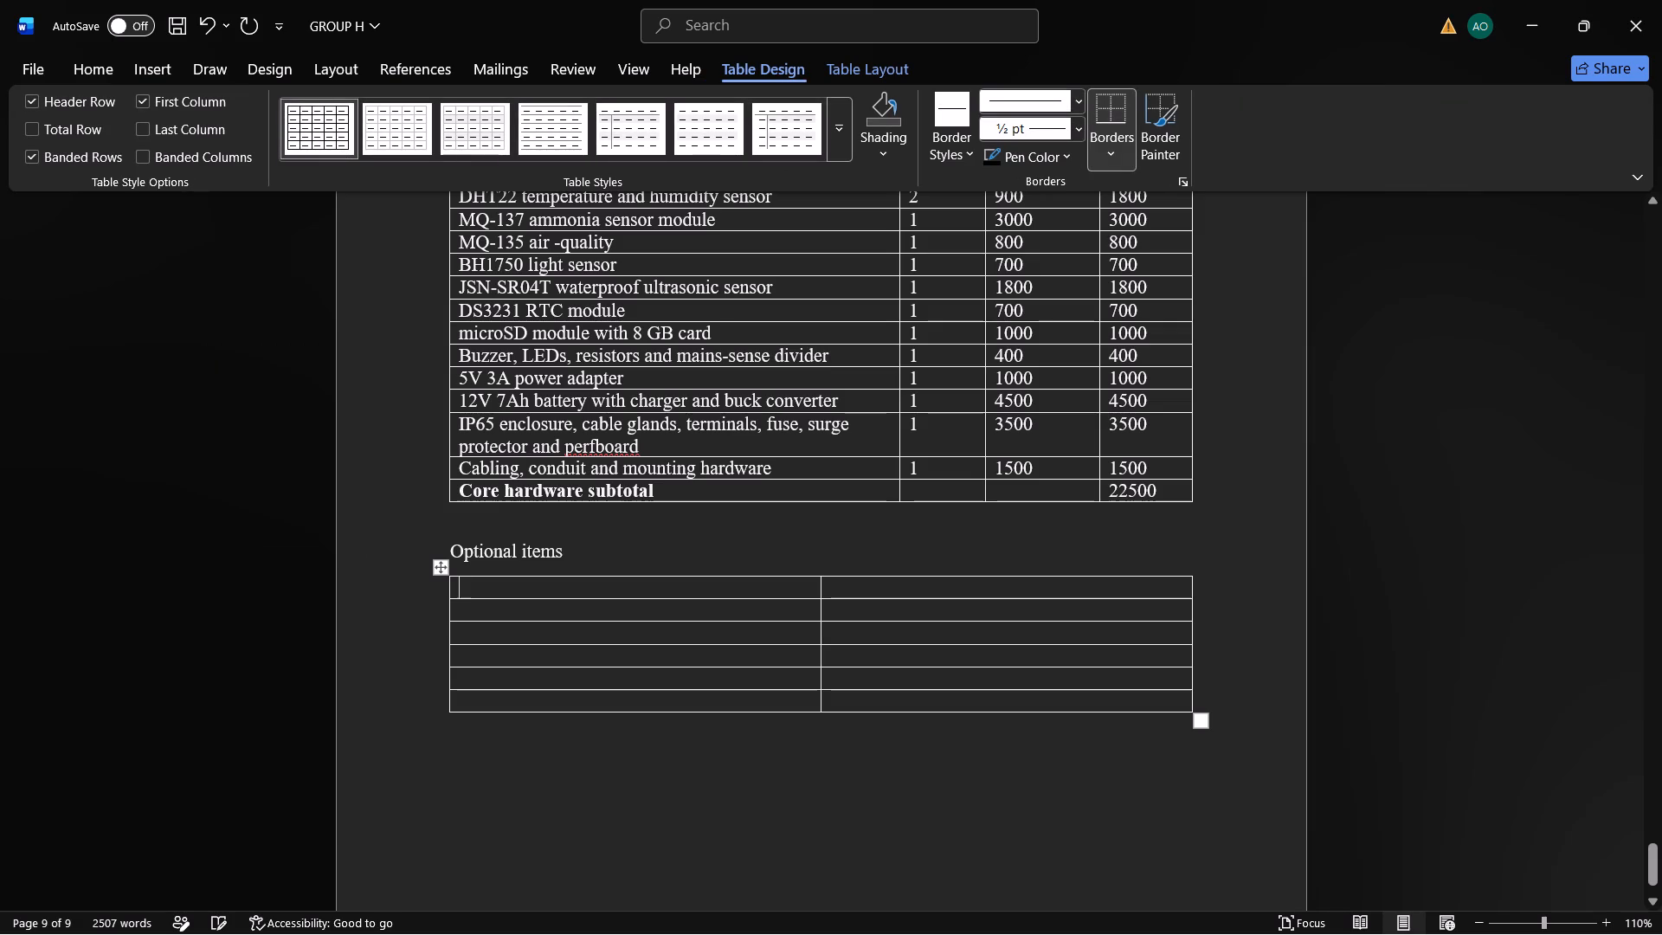
# Fill the header row of the optional items table with "Item" and "Cost (KES)".
pyautogui.click(530, 591)
pyautogui.write('ite')
pyautogui.press('m')
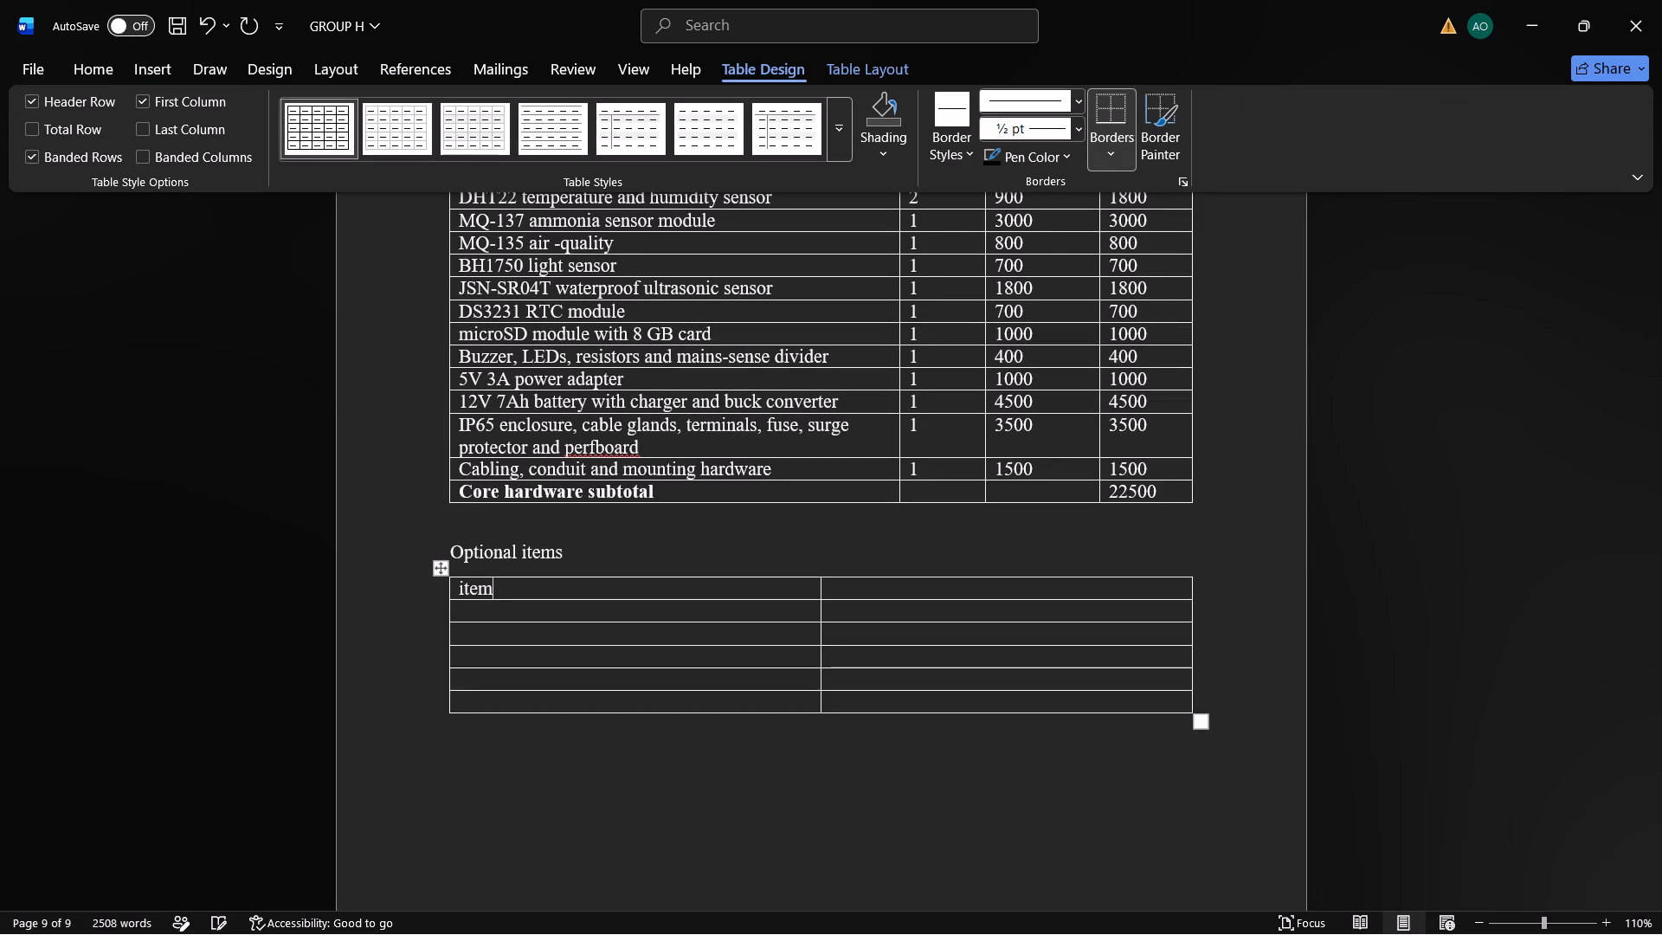
pyautogui.press('space')
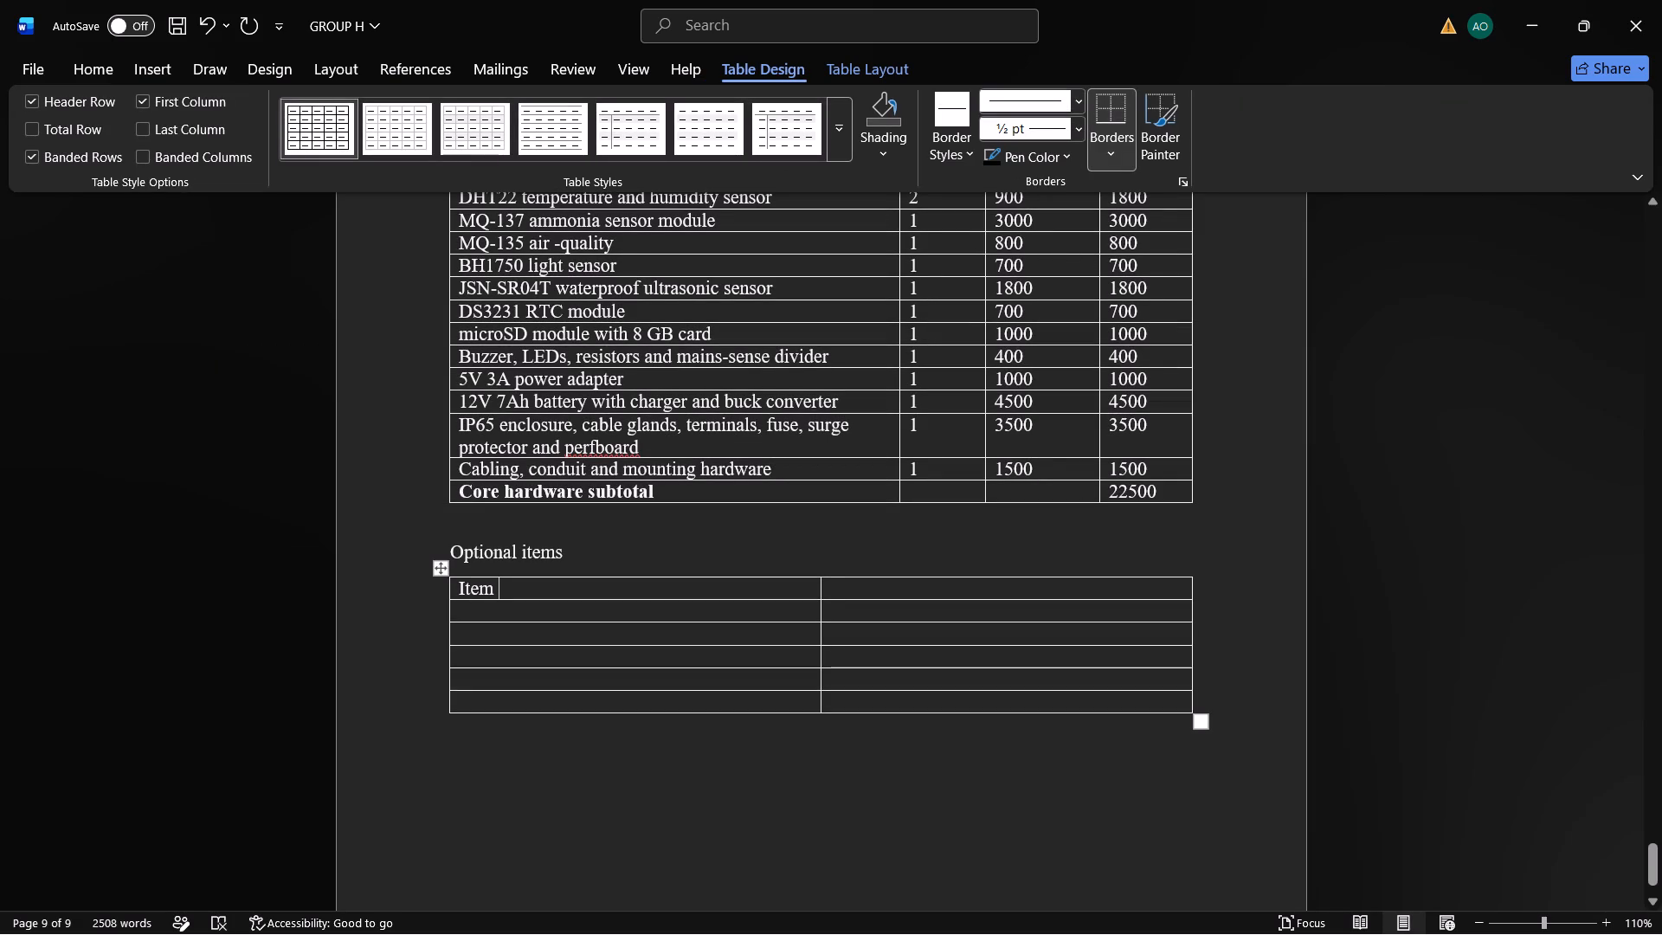
pyautogui.click(842, 595)
pyautogui.press('c')
pyautogui.write('ost')
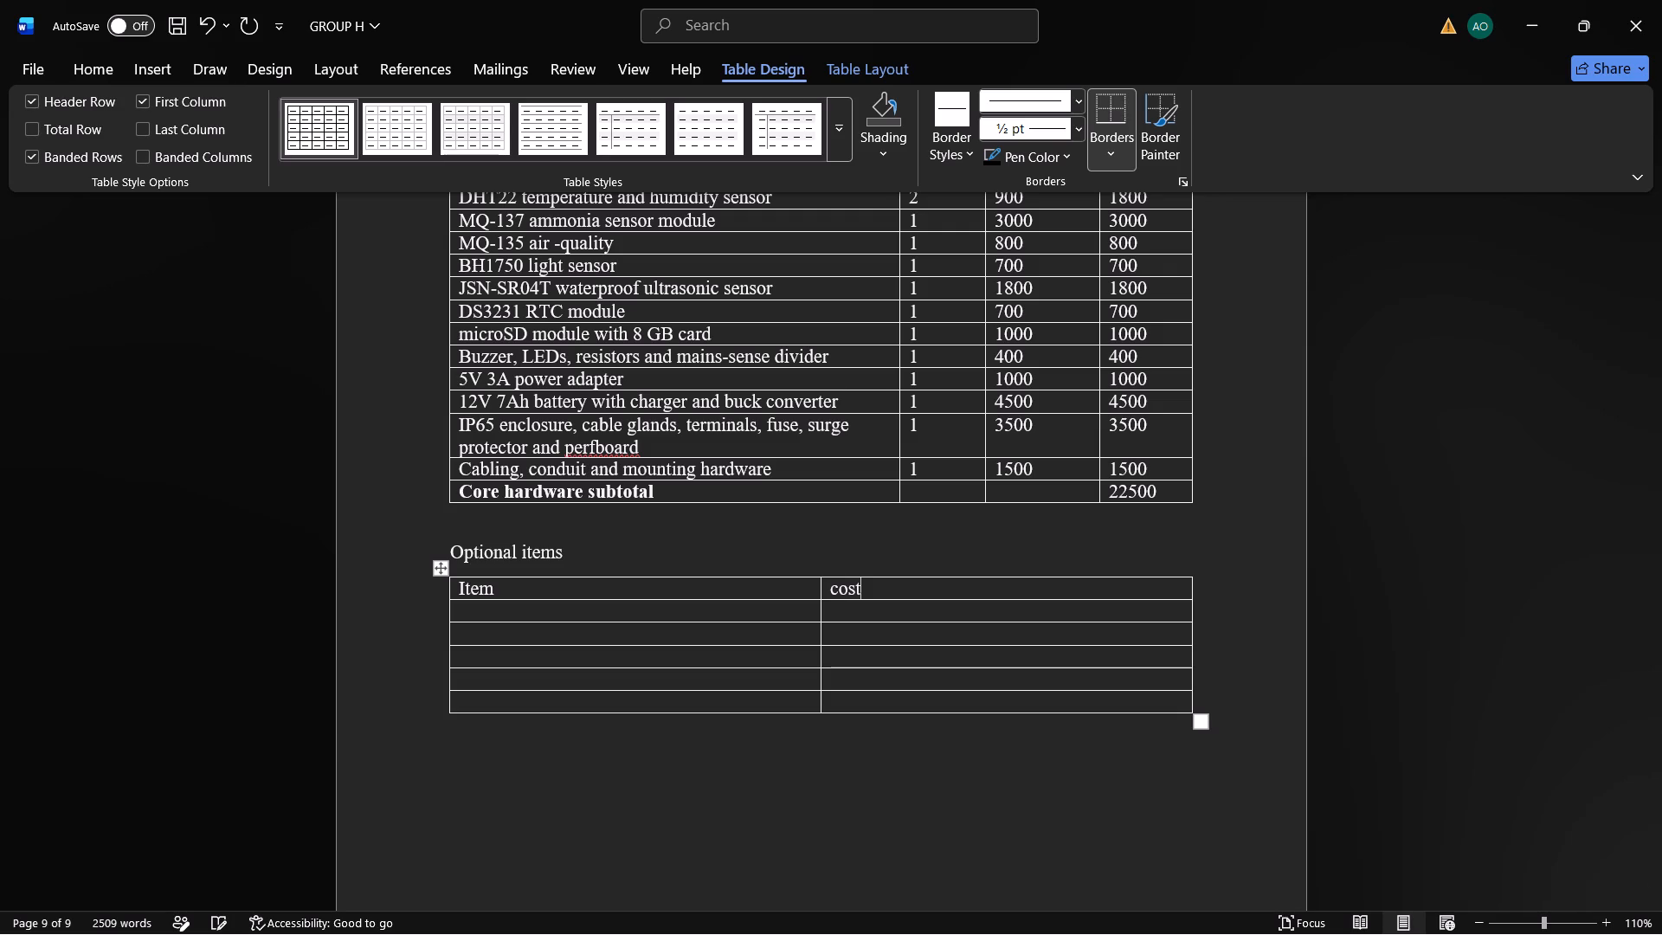
pyautogui.press('space')
pyautogui.hotkey('shift', '(')
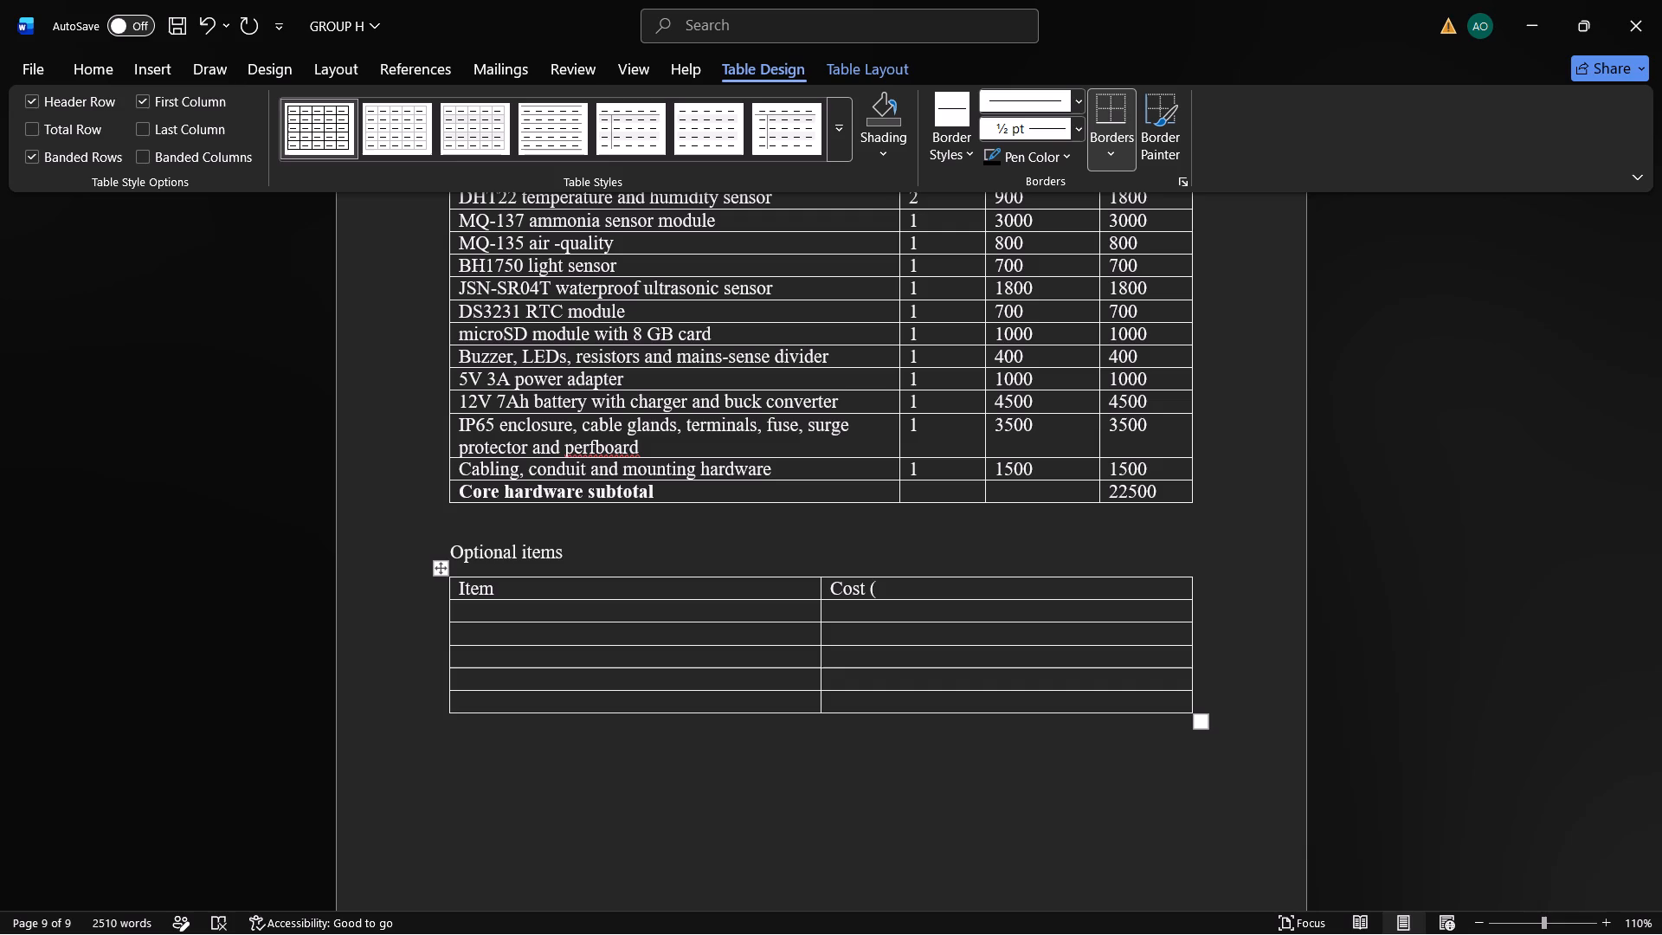
pyautogui.press('k')
pyautogui.press('BackSpace')
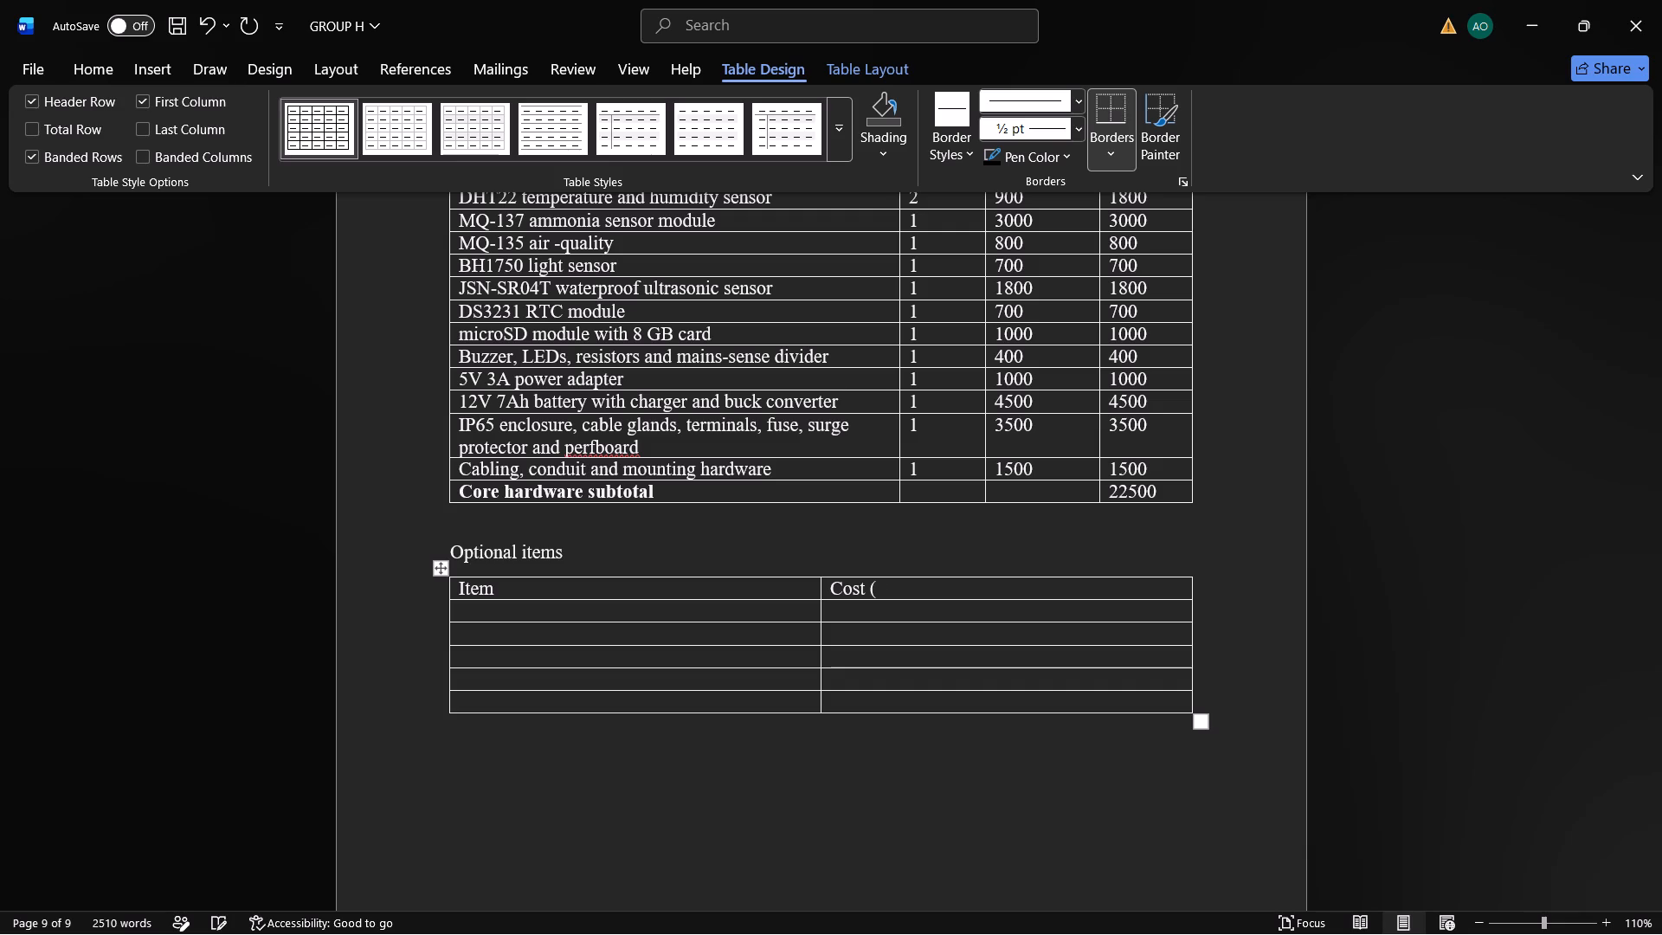
pyautogui.write('KES')
pyautogui.hotkey('shift', ')')
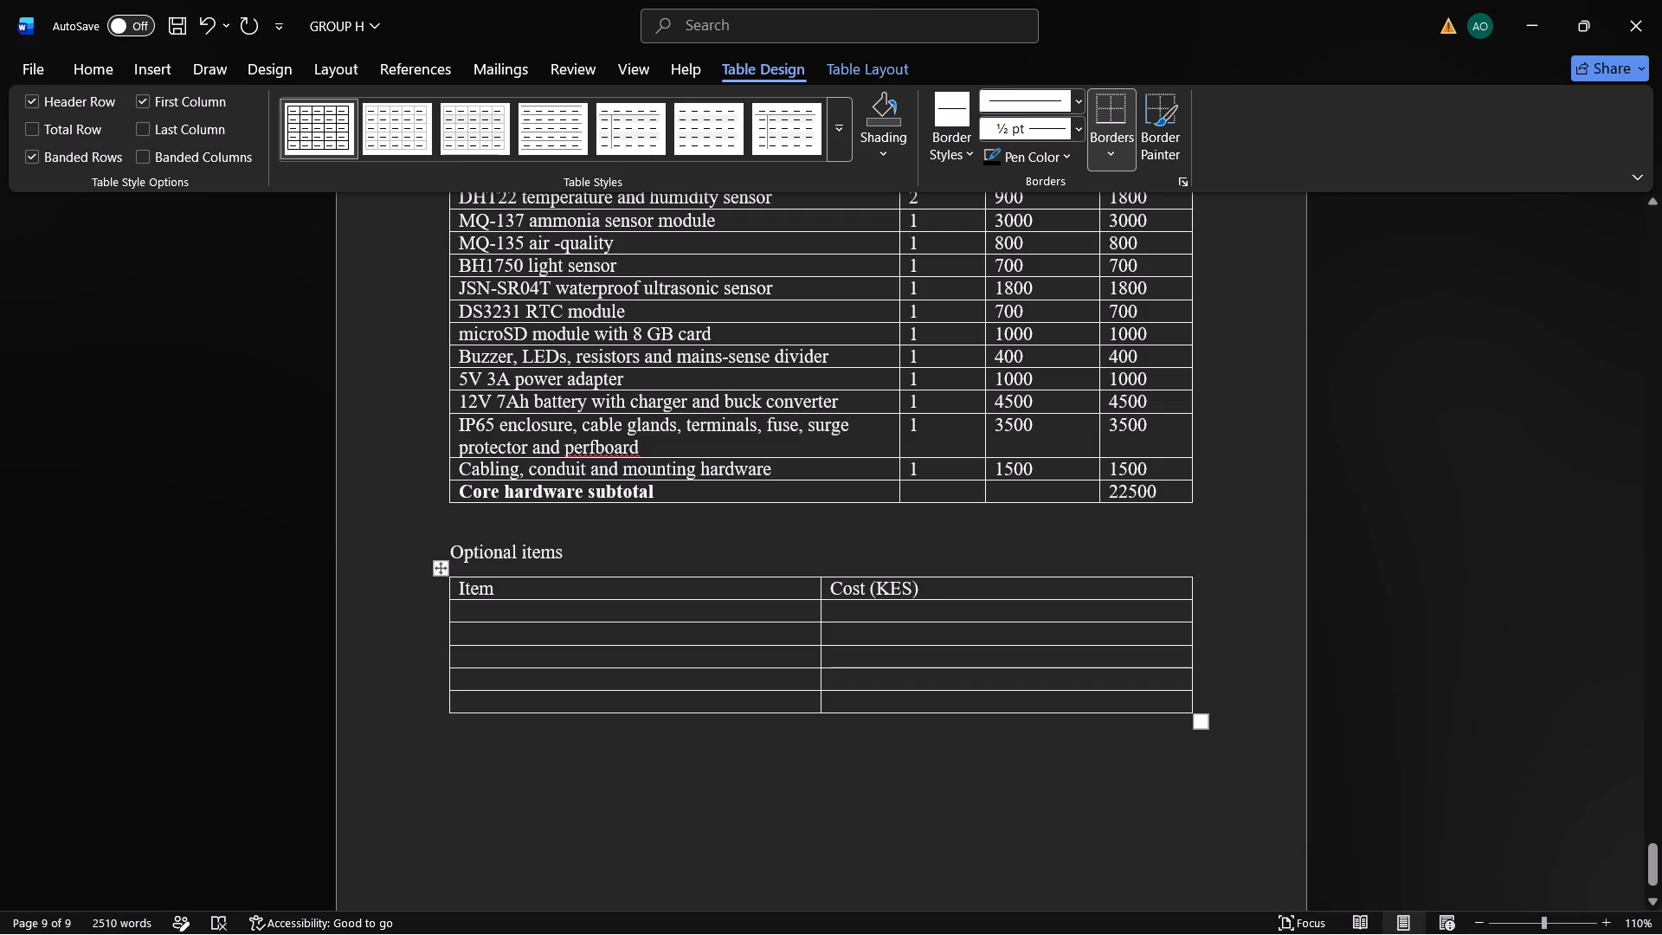
# Enter "Load cell (50kg) with HX711 for feed hopper" as the first item in the optional items table.
pyautogui.click(612, 616)
pyautogui.write('loa')
pyautogui.press('d')
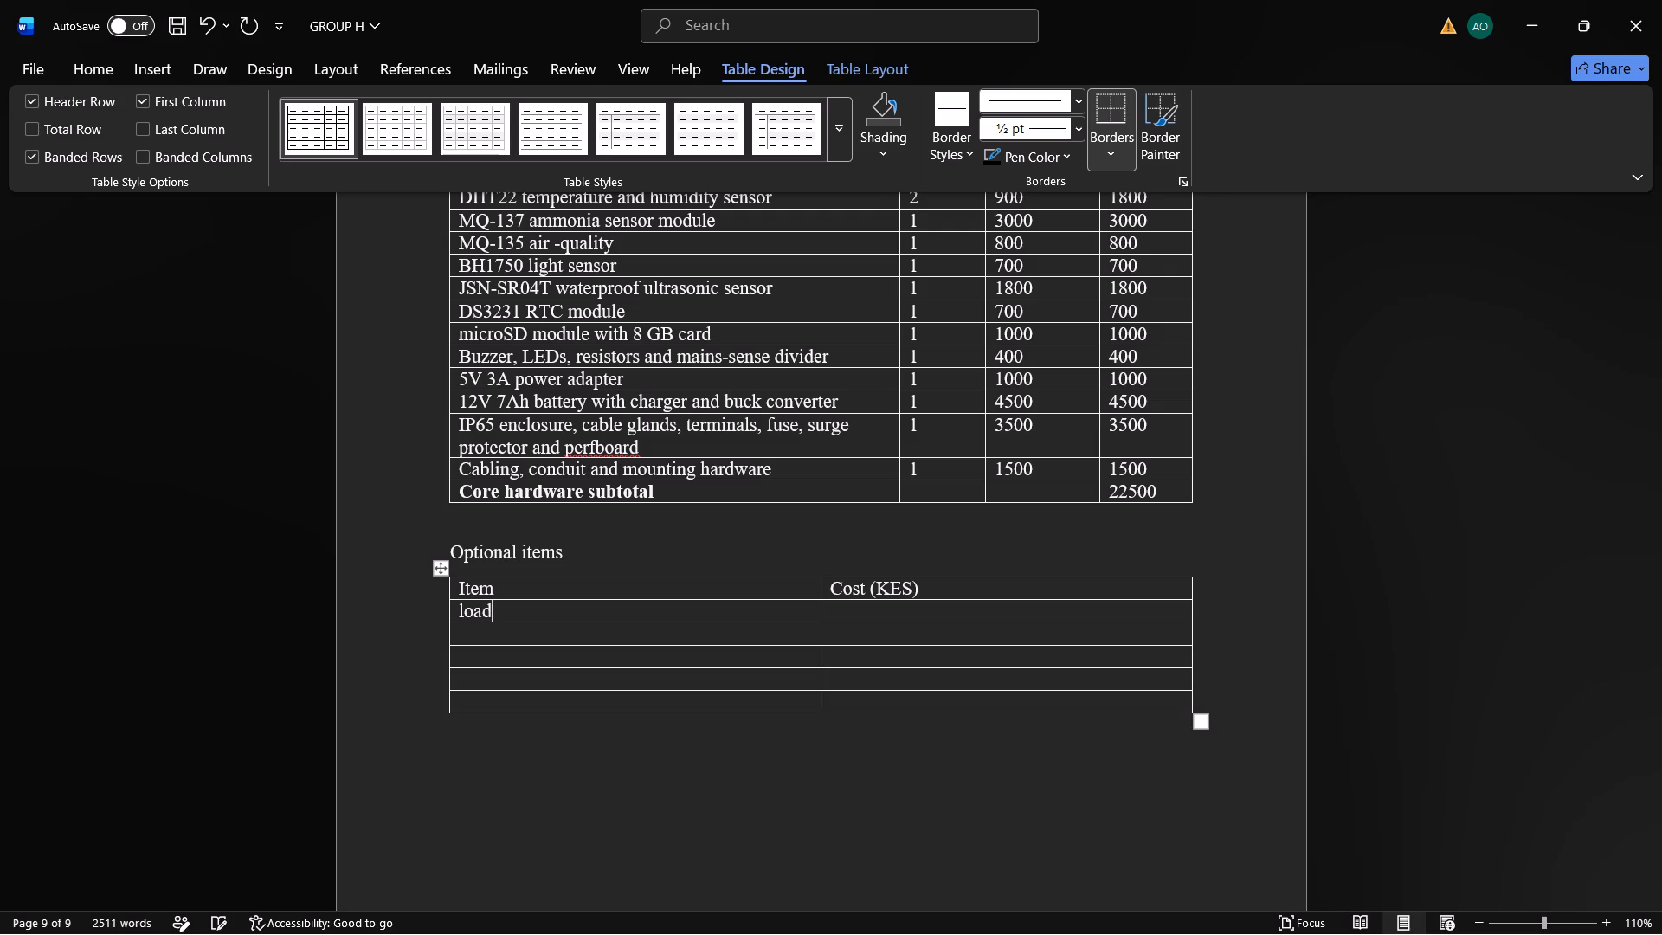
pyautogui.press('space')
pyautogui.press('c')
pyautogui.write('ell')
pyautogui.press('space')
pyautogui.press('BackSpace')
pyautogui.hotkey('shift', '(')
pyautogui.hotkey('shift', 'BackSpace')
pyautogui.press('space')
pyautogui.hotkey('shift', '(')
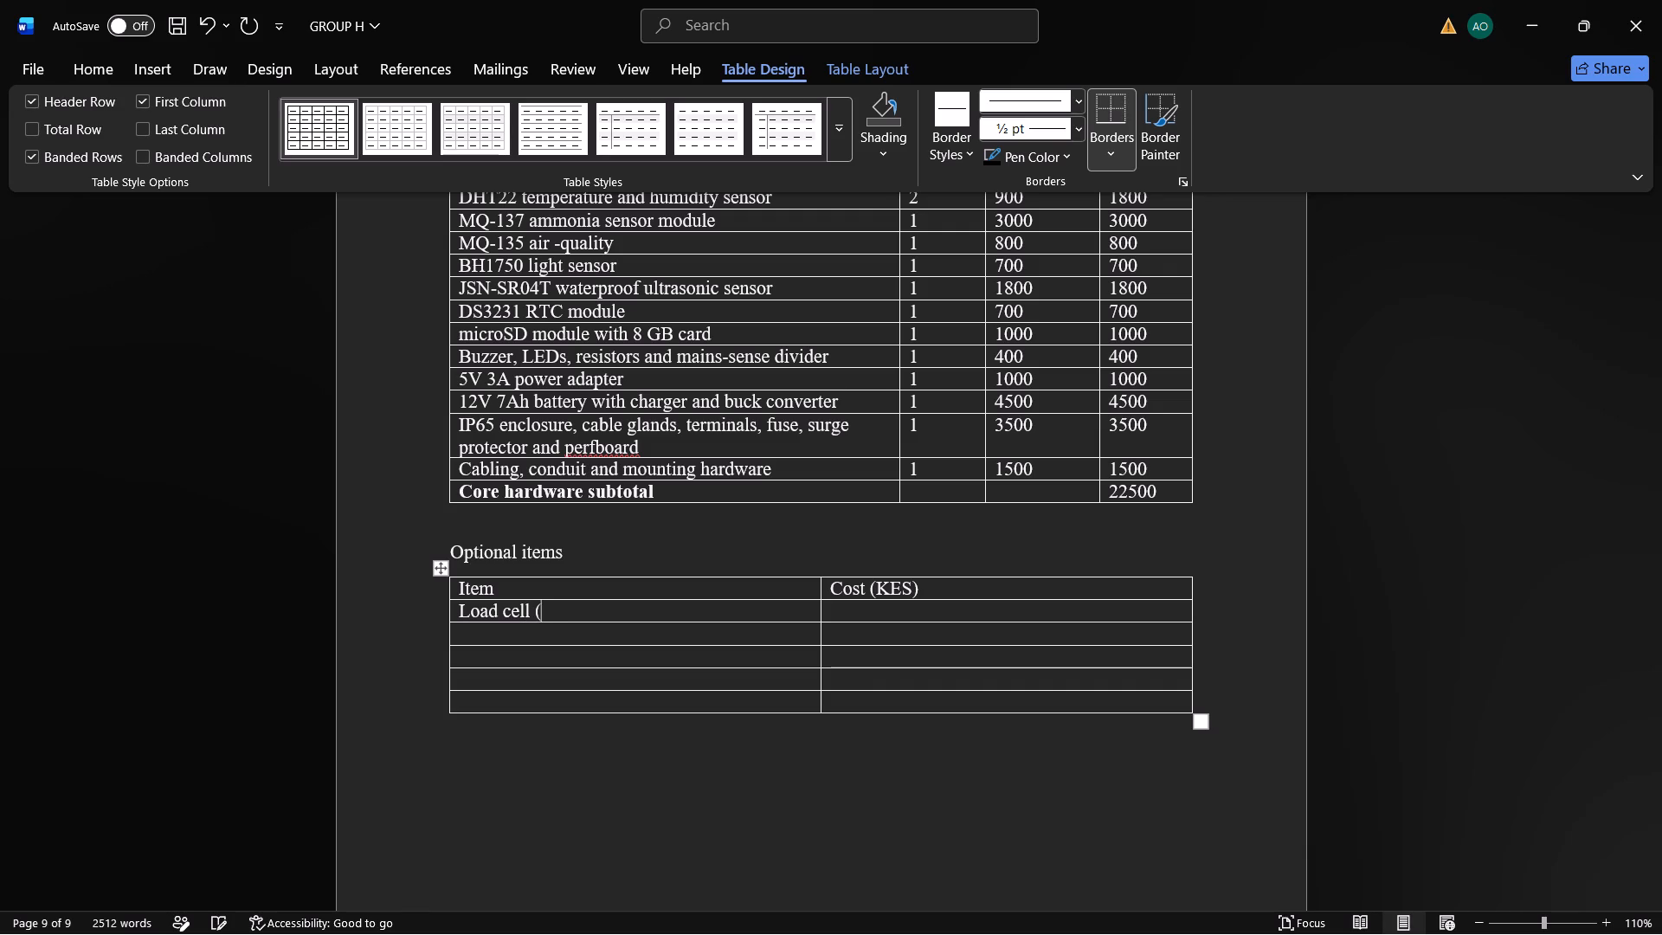
pyautogui.write('%)')
pyautogui.hotkey('shift', 'BackSpace')
pyautogui.press('BackSpace')
pyautogui.write('50)')
pyautogui.press('BackSpace')
pyautogui.write('kg)')
pyautogui.press('space')
pyautogui.write('with')
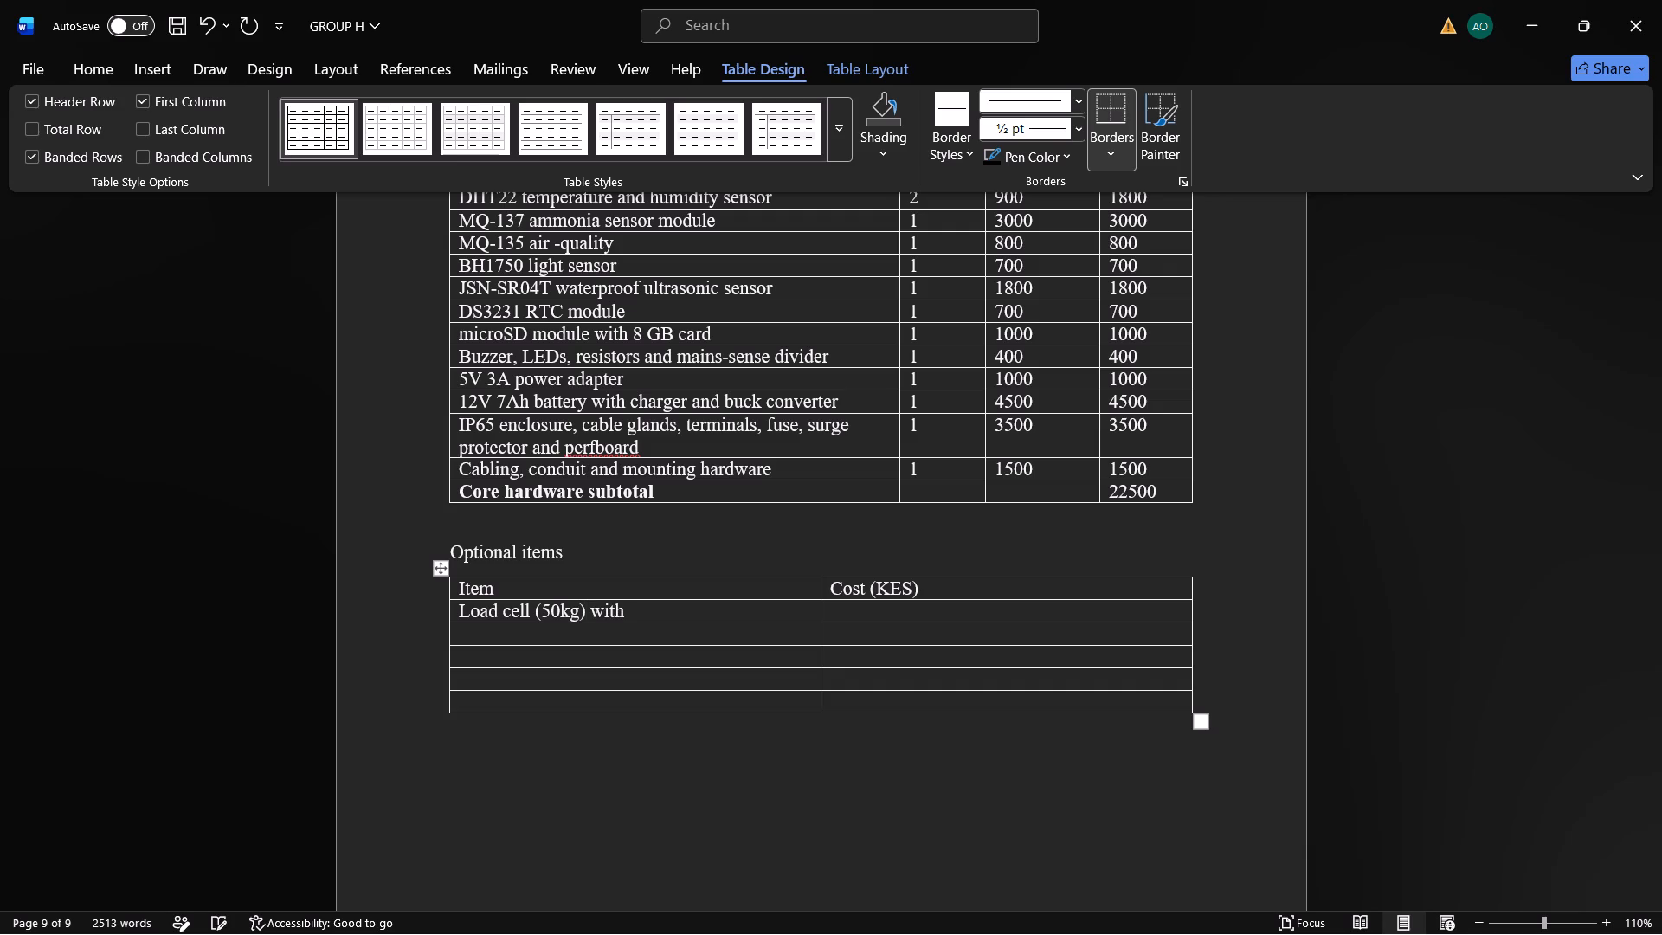
pyautogui.press('space')
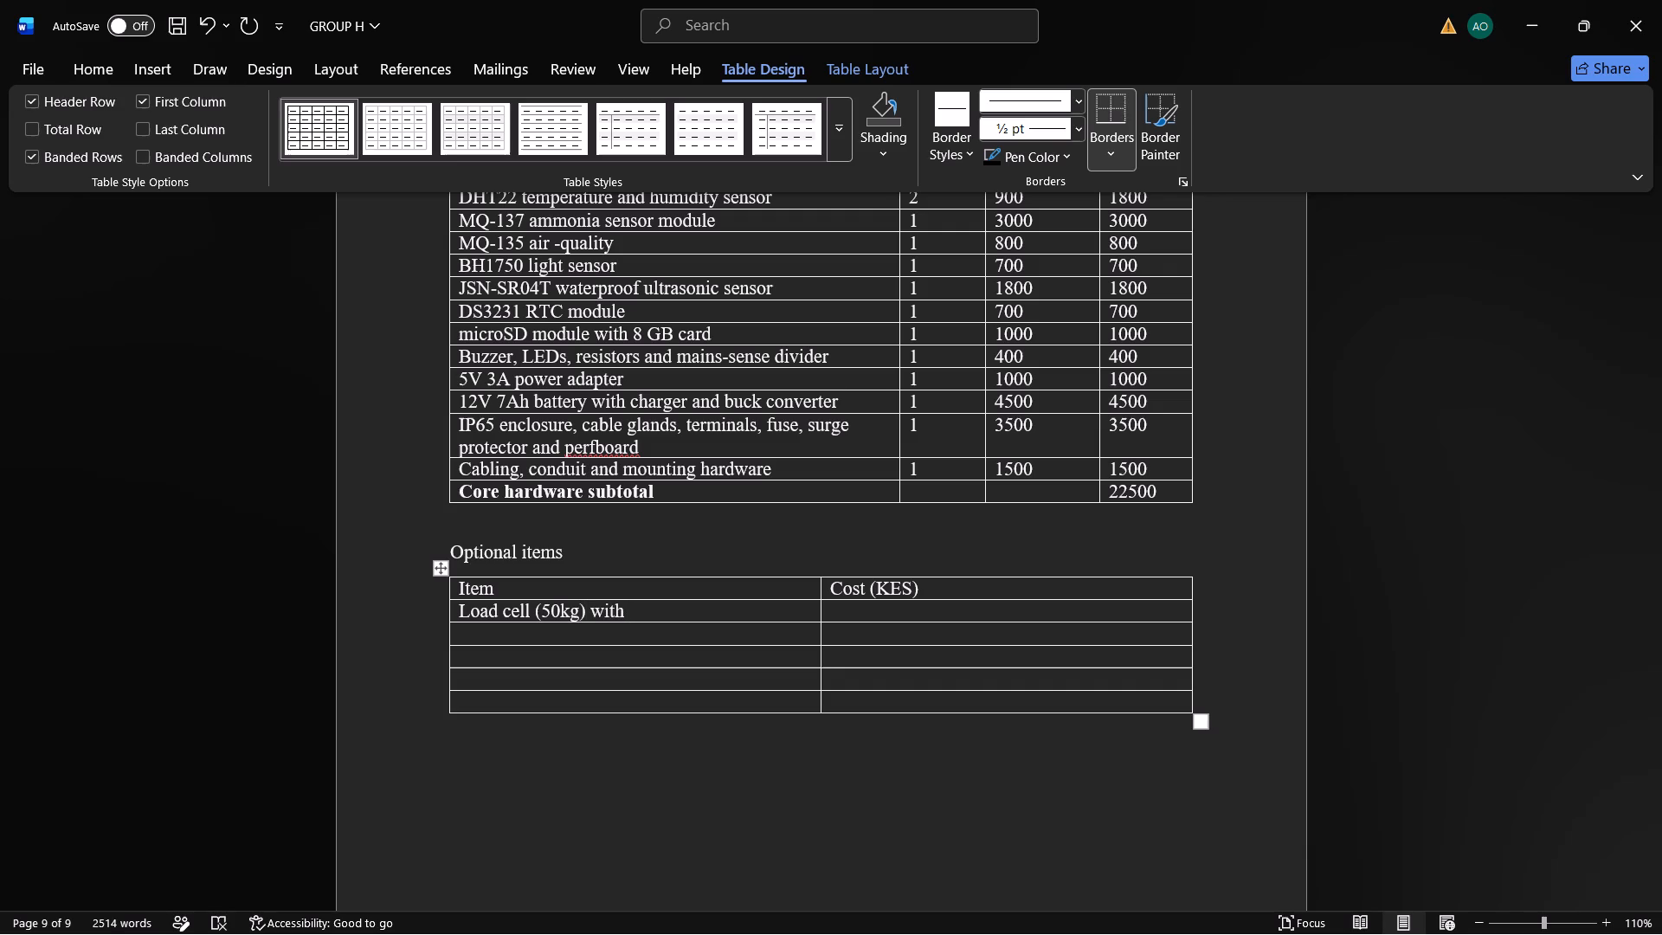
pyautogui.hotkey('shift', 'h')
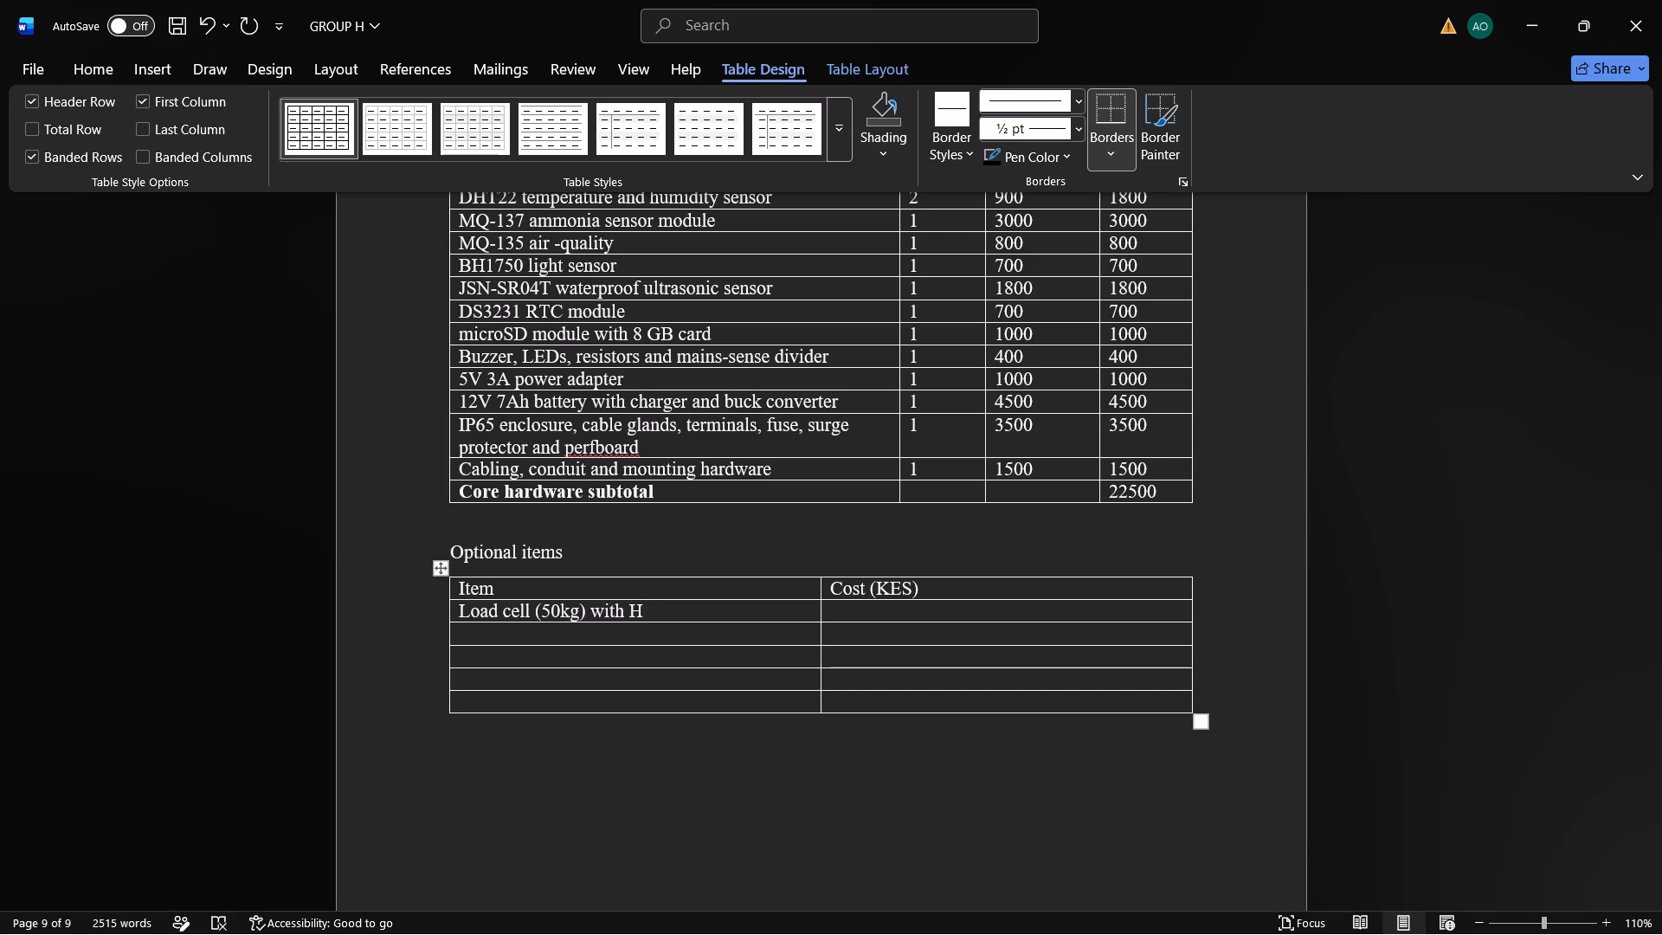
pyautogui.hotkey('shift', 'x')
pyautogui.hotkey('shift', '&')
pyautogui.hotkey('shift', 'BackSpace')
pyautogui.press('7')
pyautogui.write('11')
pyautogui.press('space')
pyautogui.write('for feed')
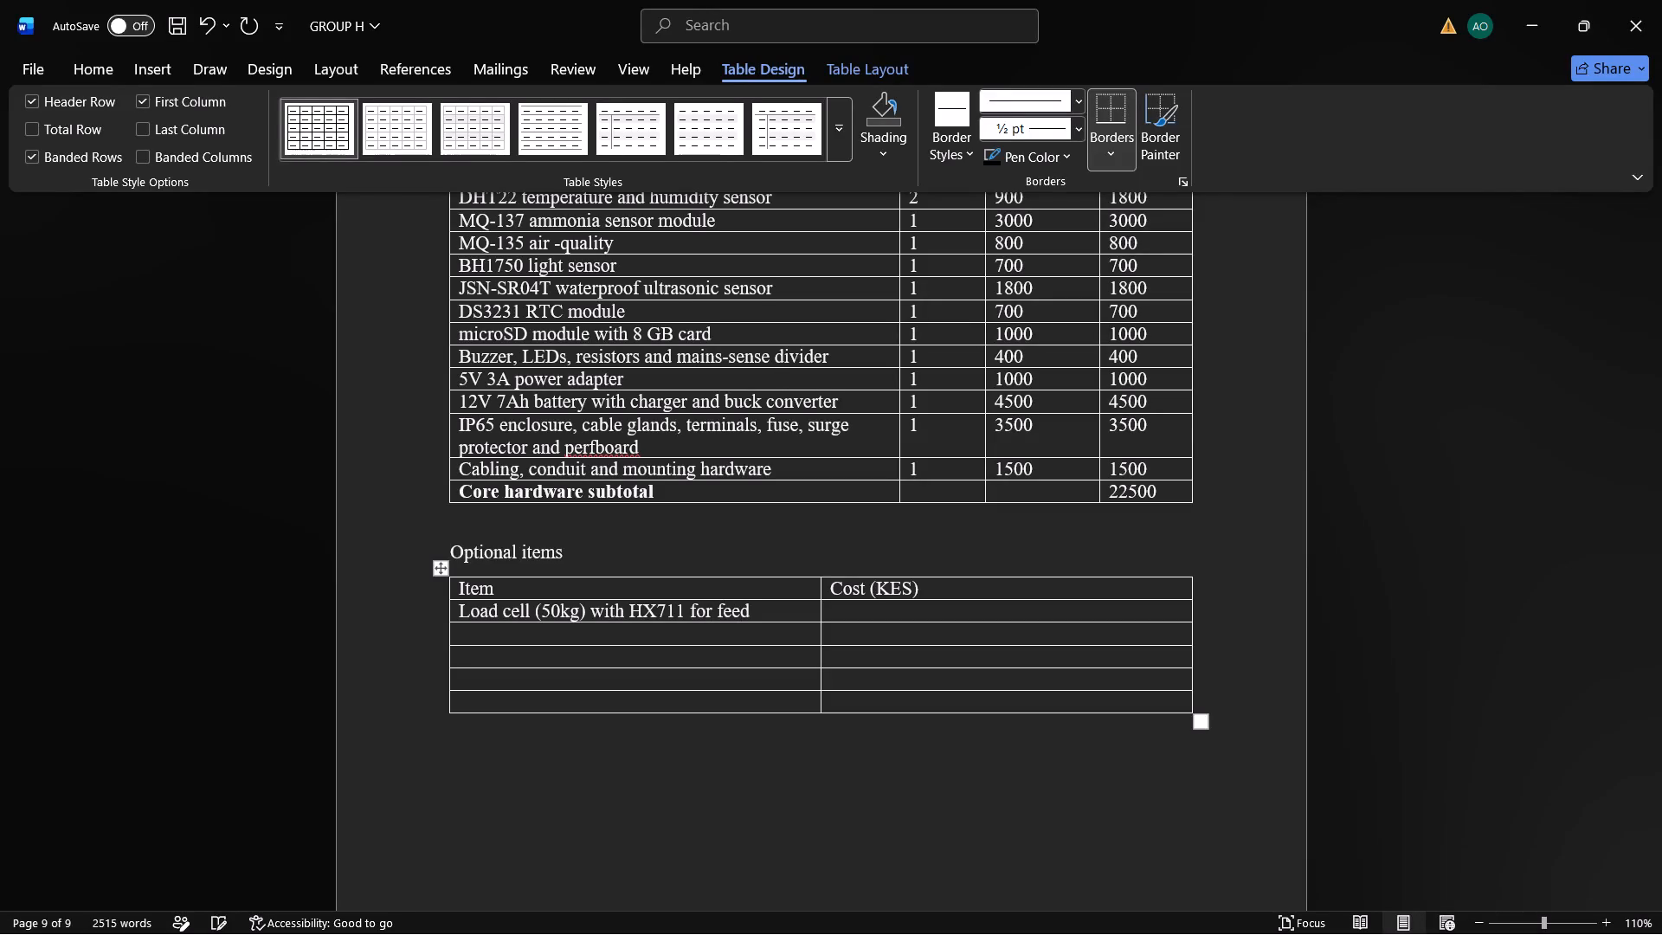
pyautogui.press('space')
pyautogui.write('hopp')
pyautogui.write('er')
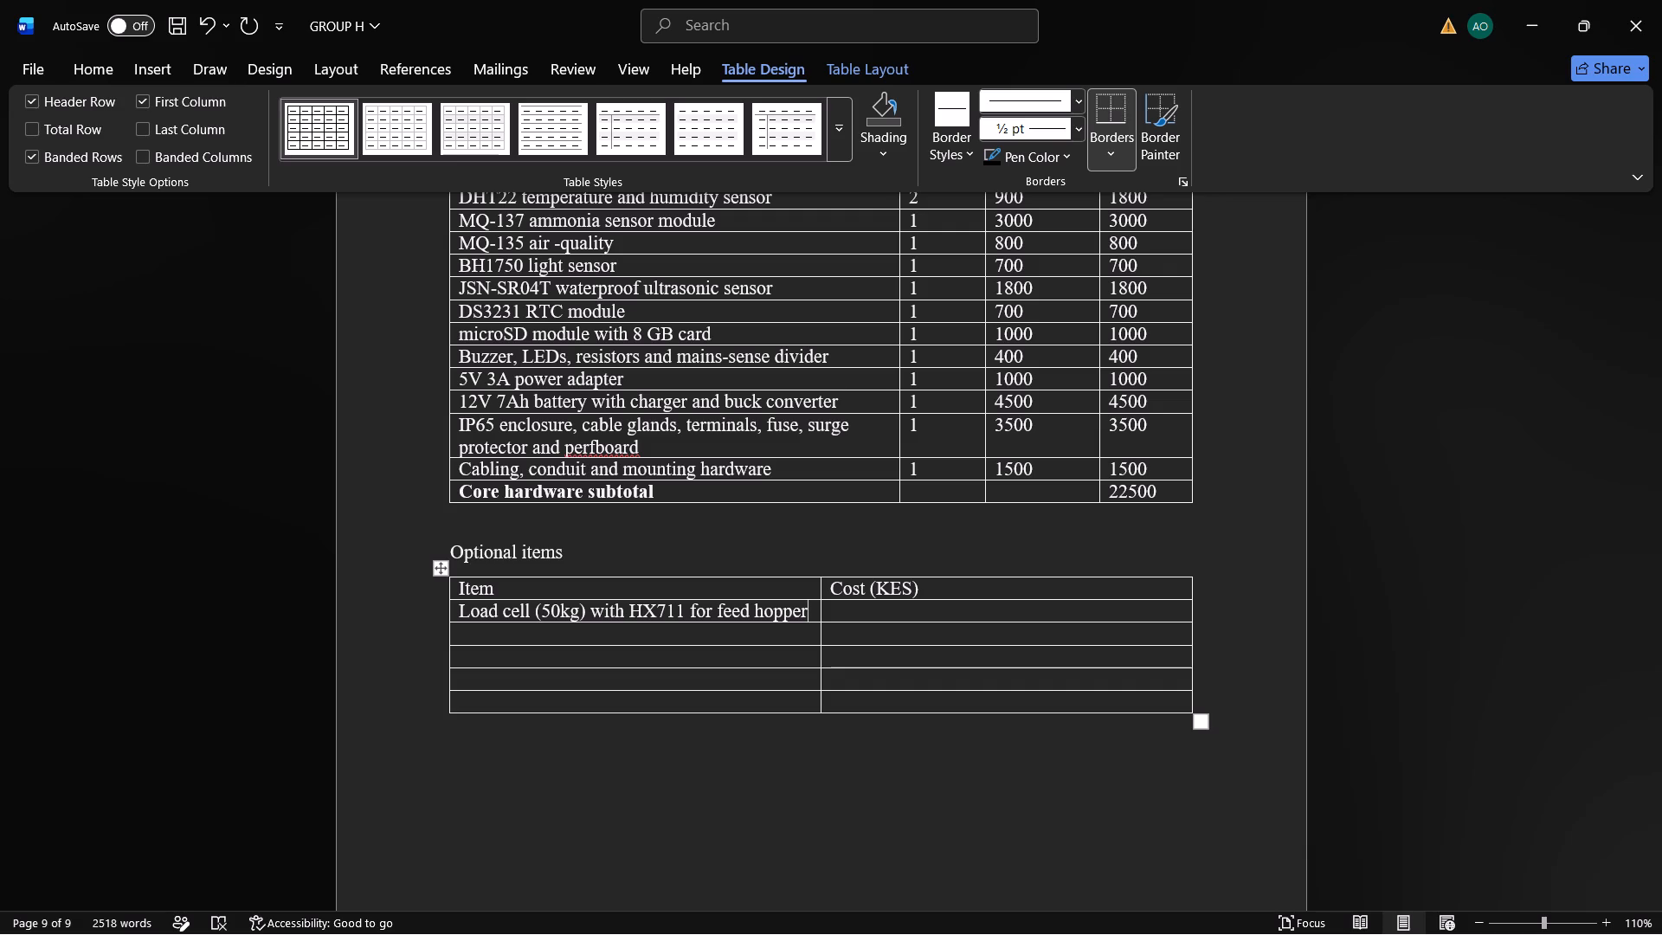
# Enter "YF-S201 water flow sensor" as the second item in the optional items table.
pyautogui.press('Down')
pyautogui.hotkey('shift', 'y')
pyautogui.hotkey('shift', 'f')
pyautogui.press('-')
pyautogui.hotkey('shift', 's')
pyautogui.write('201')
pyautogui.press('space')
pyautogui.write('water')
pyautogui.press('space')
pyautogui.write('floe')
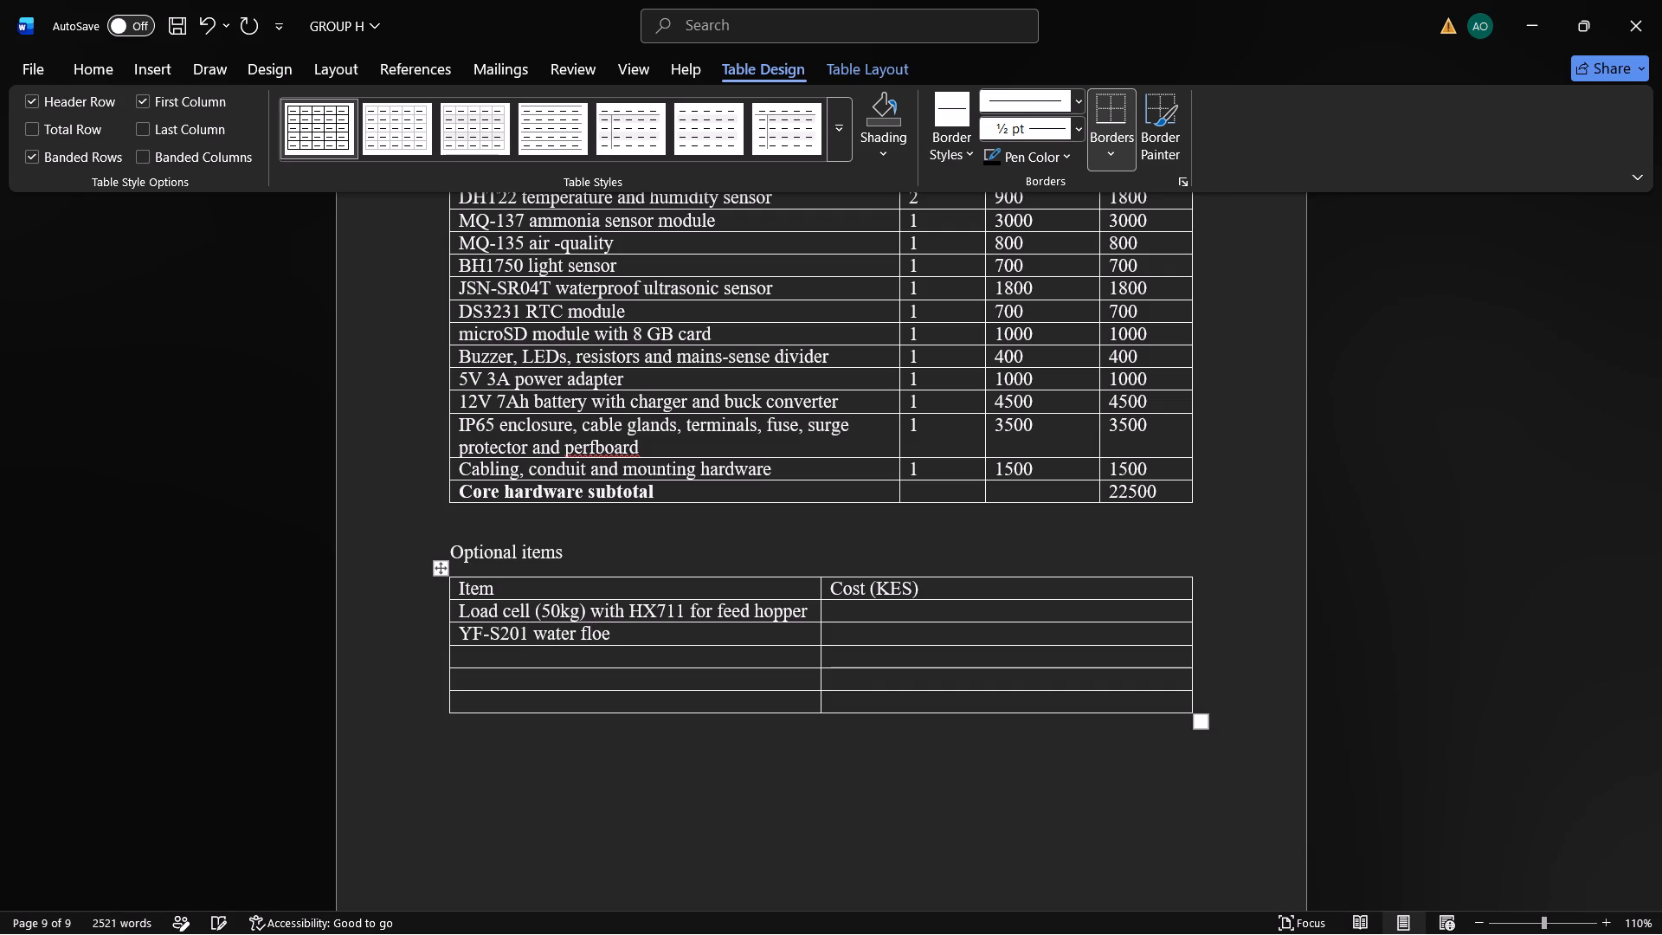
pyautogui.press('=')
pyautogui.press('BackSpace')
pyautogui.press('BackSpace')
pyautogui.write('w sensor')
# Enter "PIR motion sensor" as the third item in the optional items table.
pyautogui.press('Down')
pyautogui.press('p')
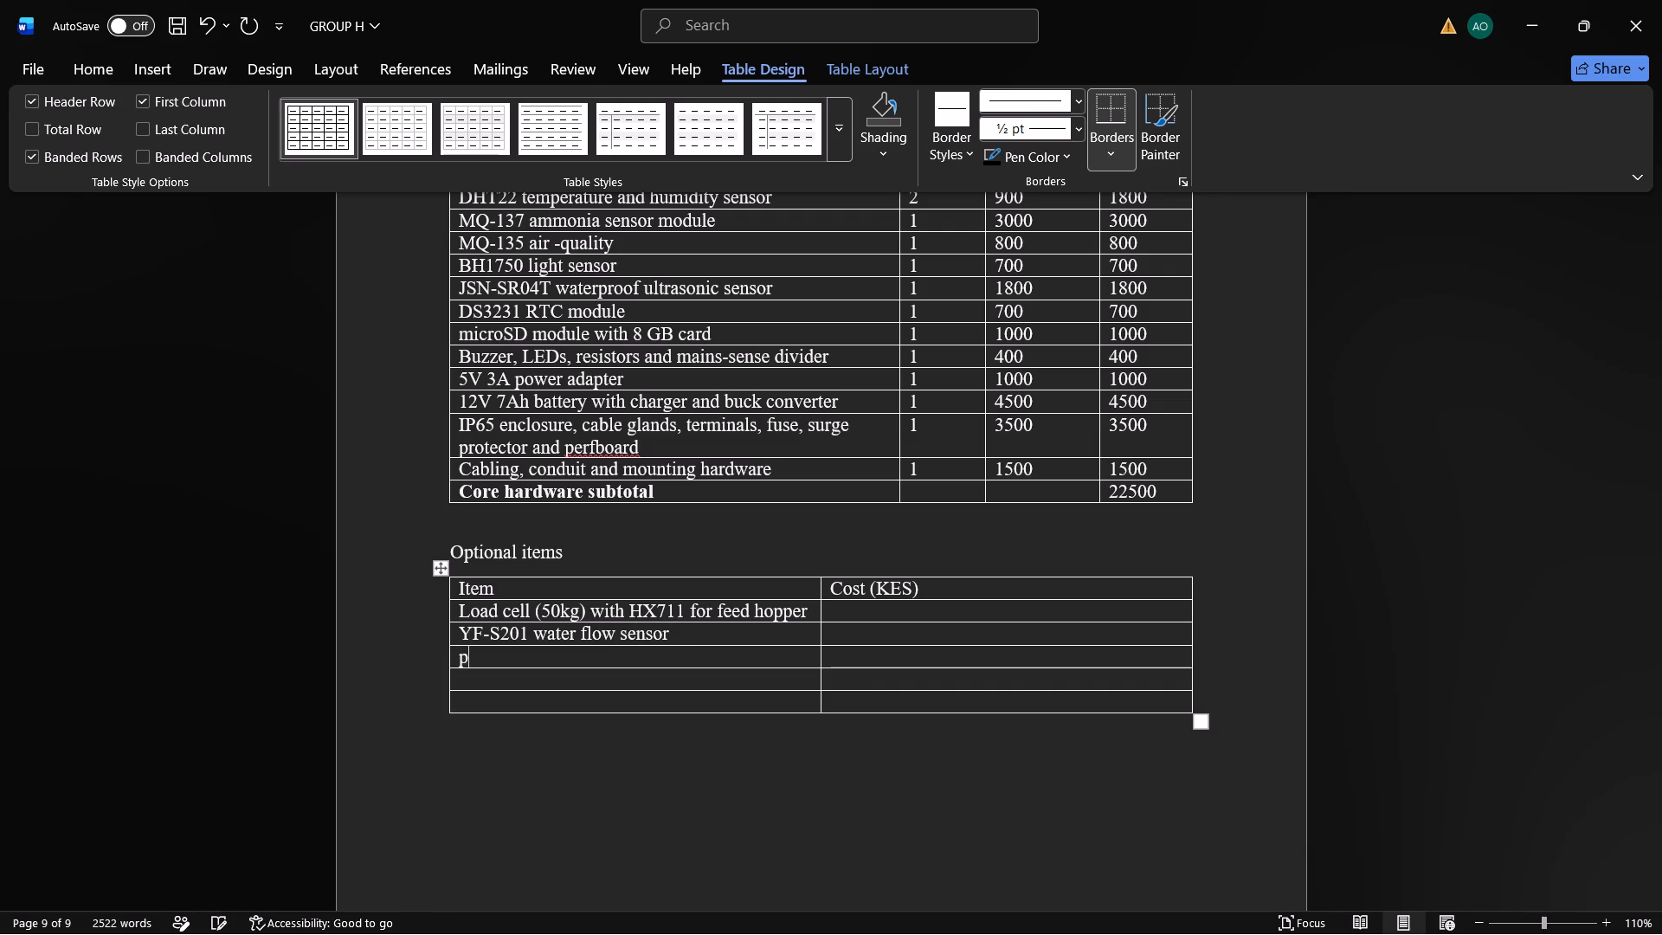
pyautogui.press('BackSpace')
pyautogui.write('PI')
pyautogui.hotkey('shift', 'r')
pyautogui.press('space')
pyautogui.write('motion sensor')
# Enter "MAX4466 sound sensor" as the fourth item in the optional items table.
pyautogui.press('Down')
pyautogui.write('MASX')
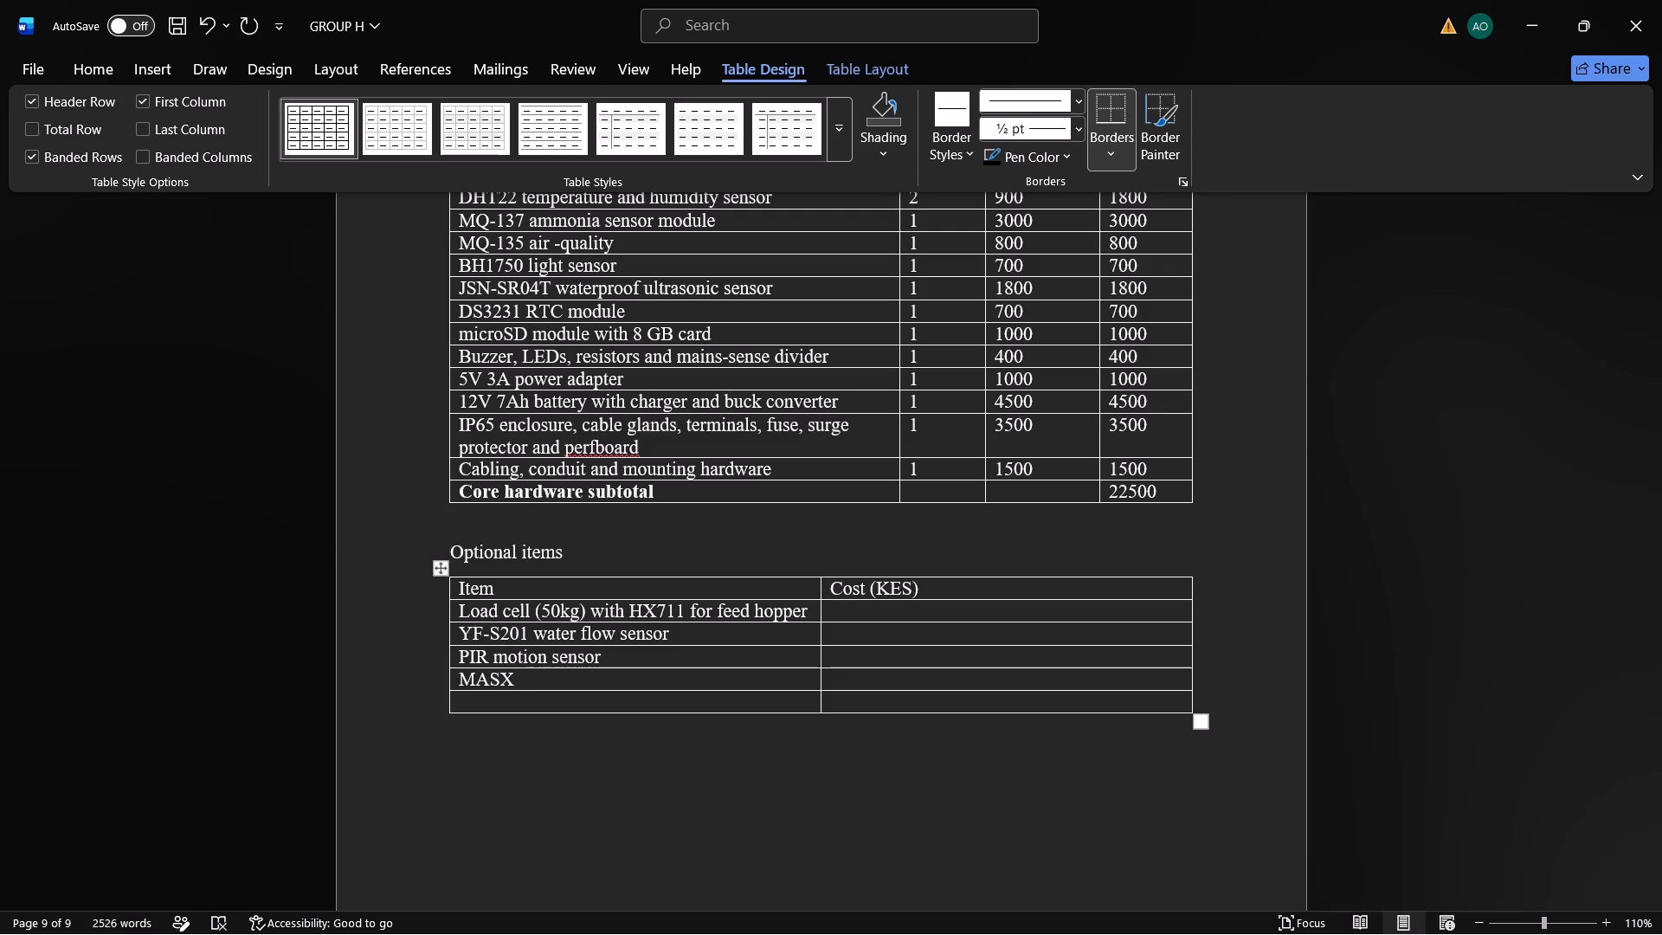
pyautogui.hotkey('shift', 'BackSpace')
pyautogui.hotkey('shift', 'BackSpace')
pyautogui.hotkey('shift', 'x')
pyautogui.write('44')
pyautogui.write('66')
pyautogui.press('space')
pyautogui.write('sound sensor')
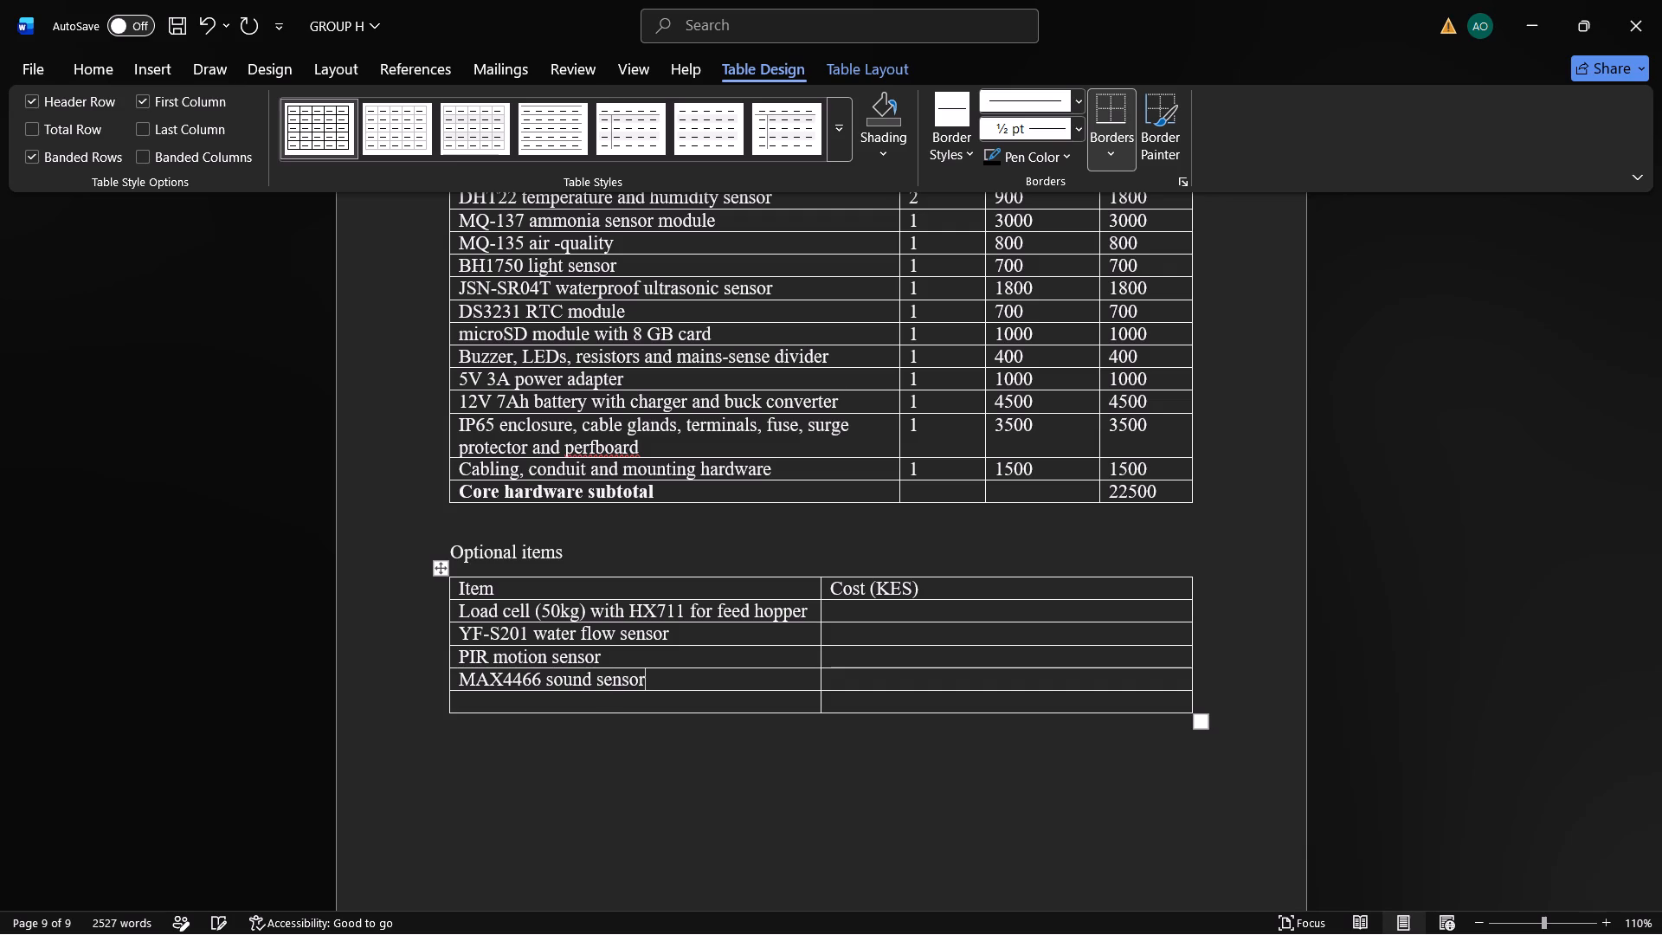
# Enter "ESP32-CAM" as the fifth item in the optional items table.
pyautogui.press('Down')
pyautogui.write('ES')
pyautogui.hotkey('shift', 'p')
pyautogui.write('#@')
pyautogui.press('BackSpace')
pyautogui.press('BackSpace')
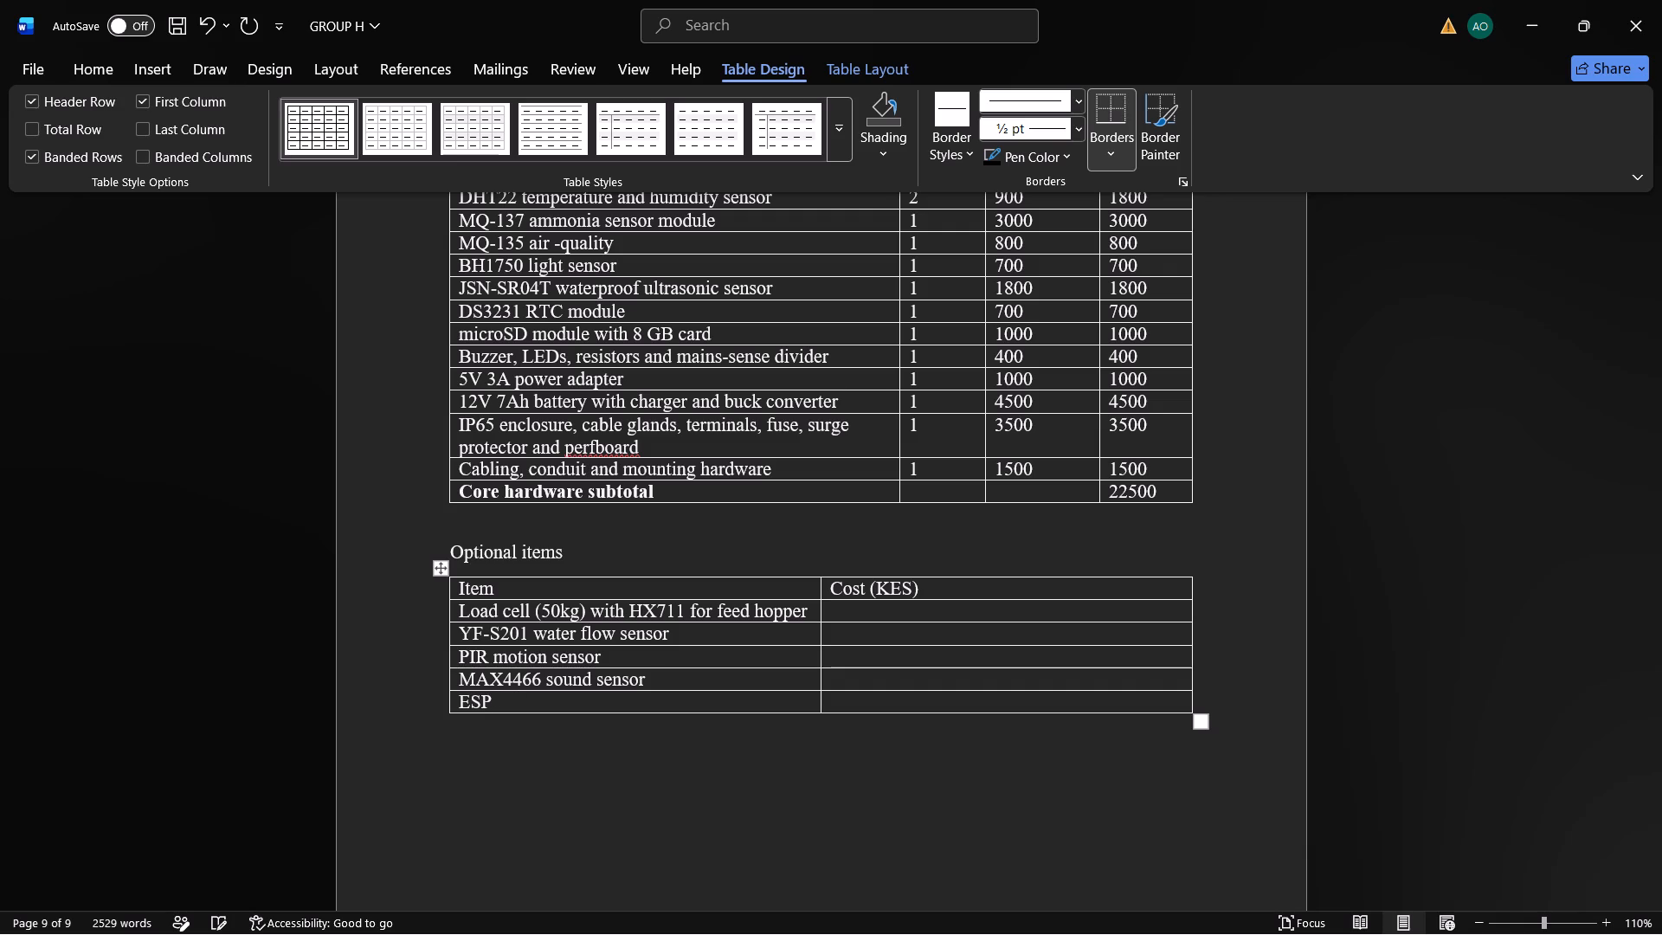
pyautogui.write('32')
pyautogui.press('space')
pyautogui.press('BackSpace')
pyautogui.hotkey('shift', '_')
pyautogui.press('BackSpace')
pyautogui.press('-')
pyautogui.write('CAM')
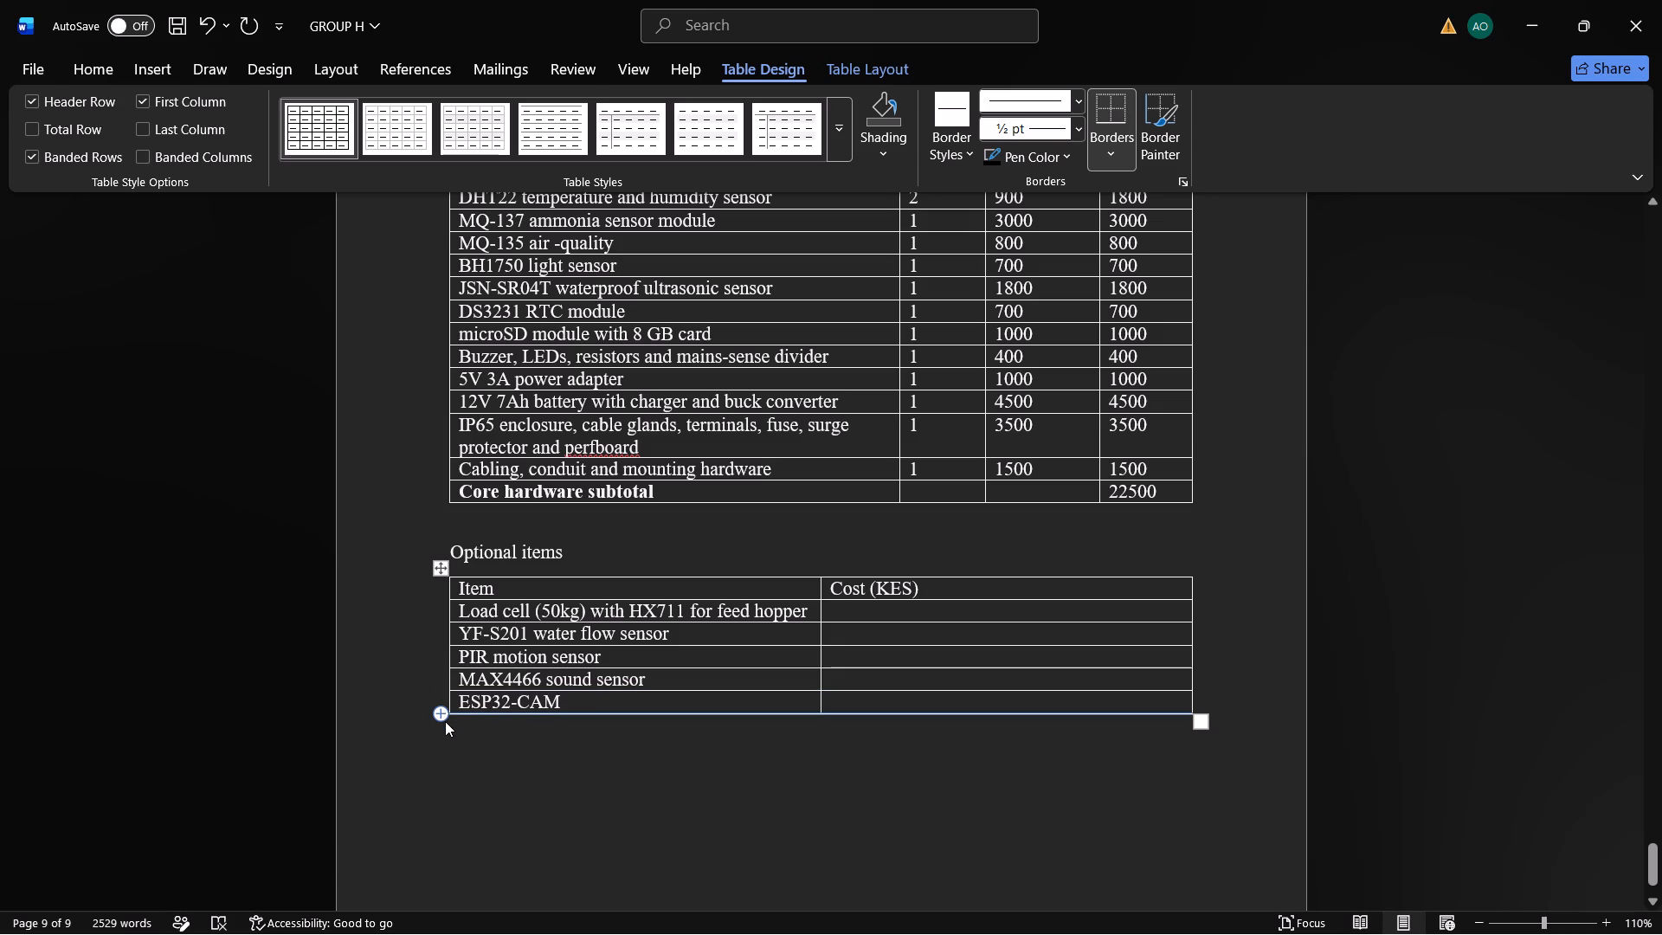
# Add five empty rows below the ESP32-CAM row of the optional items table.
pyautogui.click(439, 714)
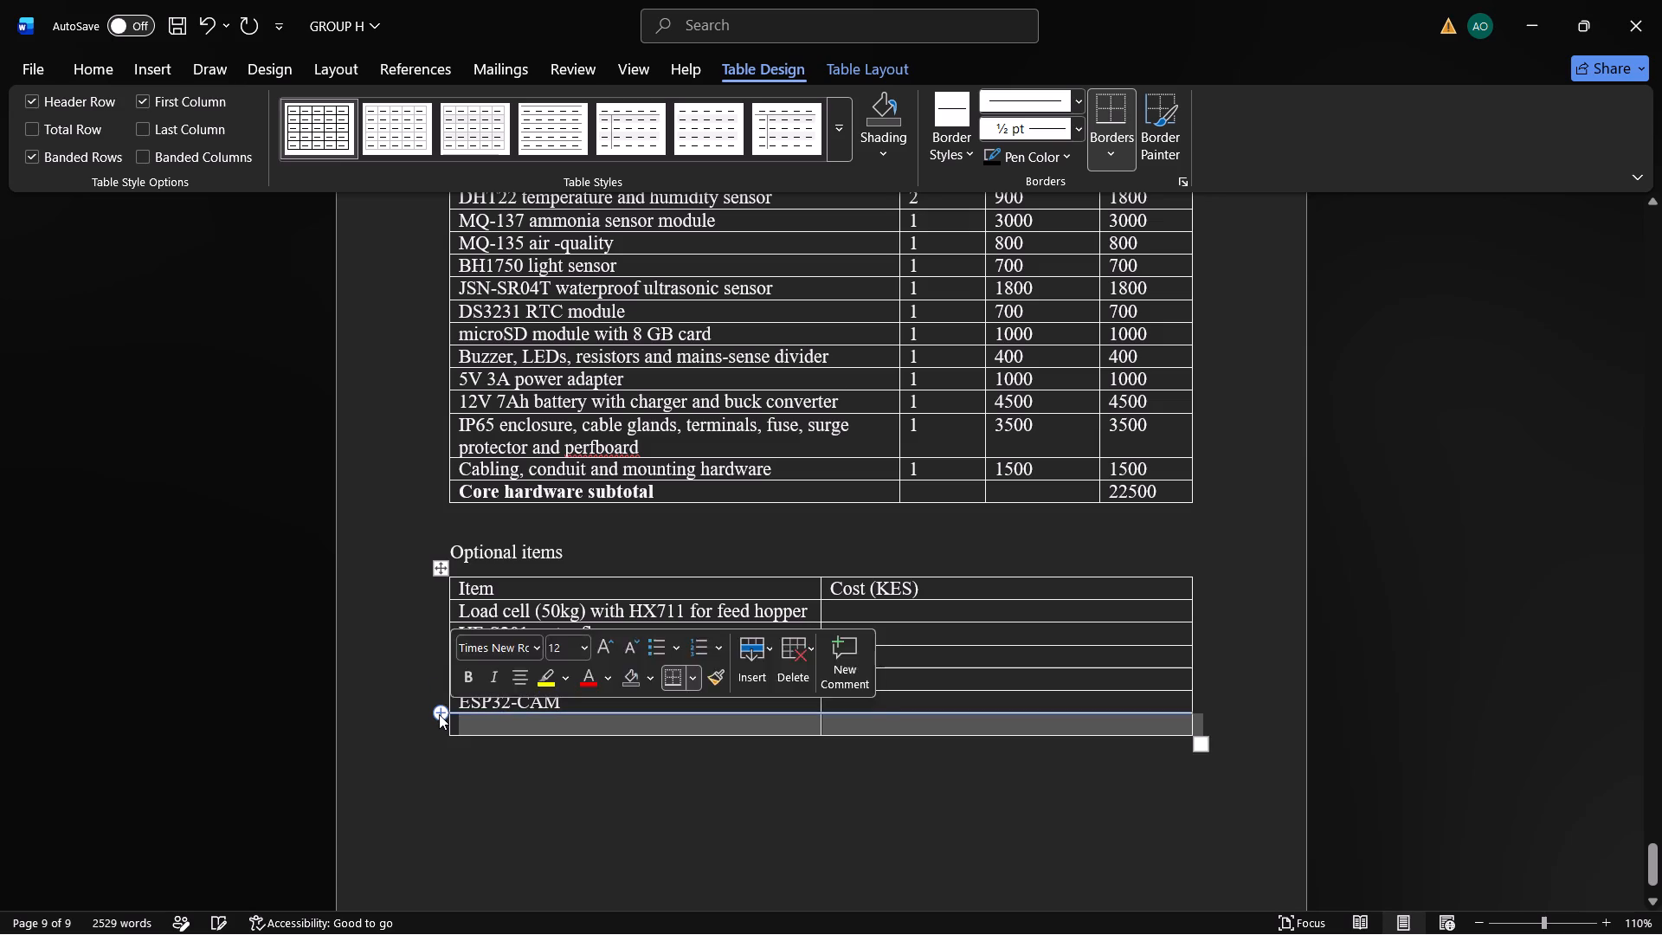
pyautogui.click(439, 714)
pyautogui.click(439, 714)
pyautogui.click(439, 714)
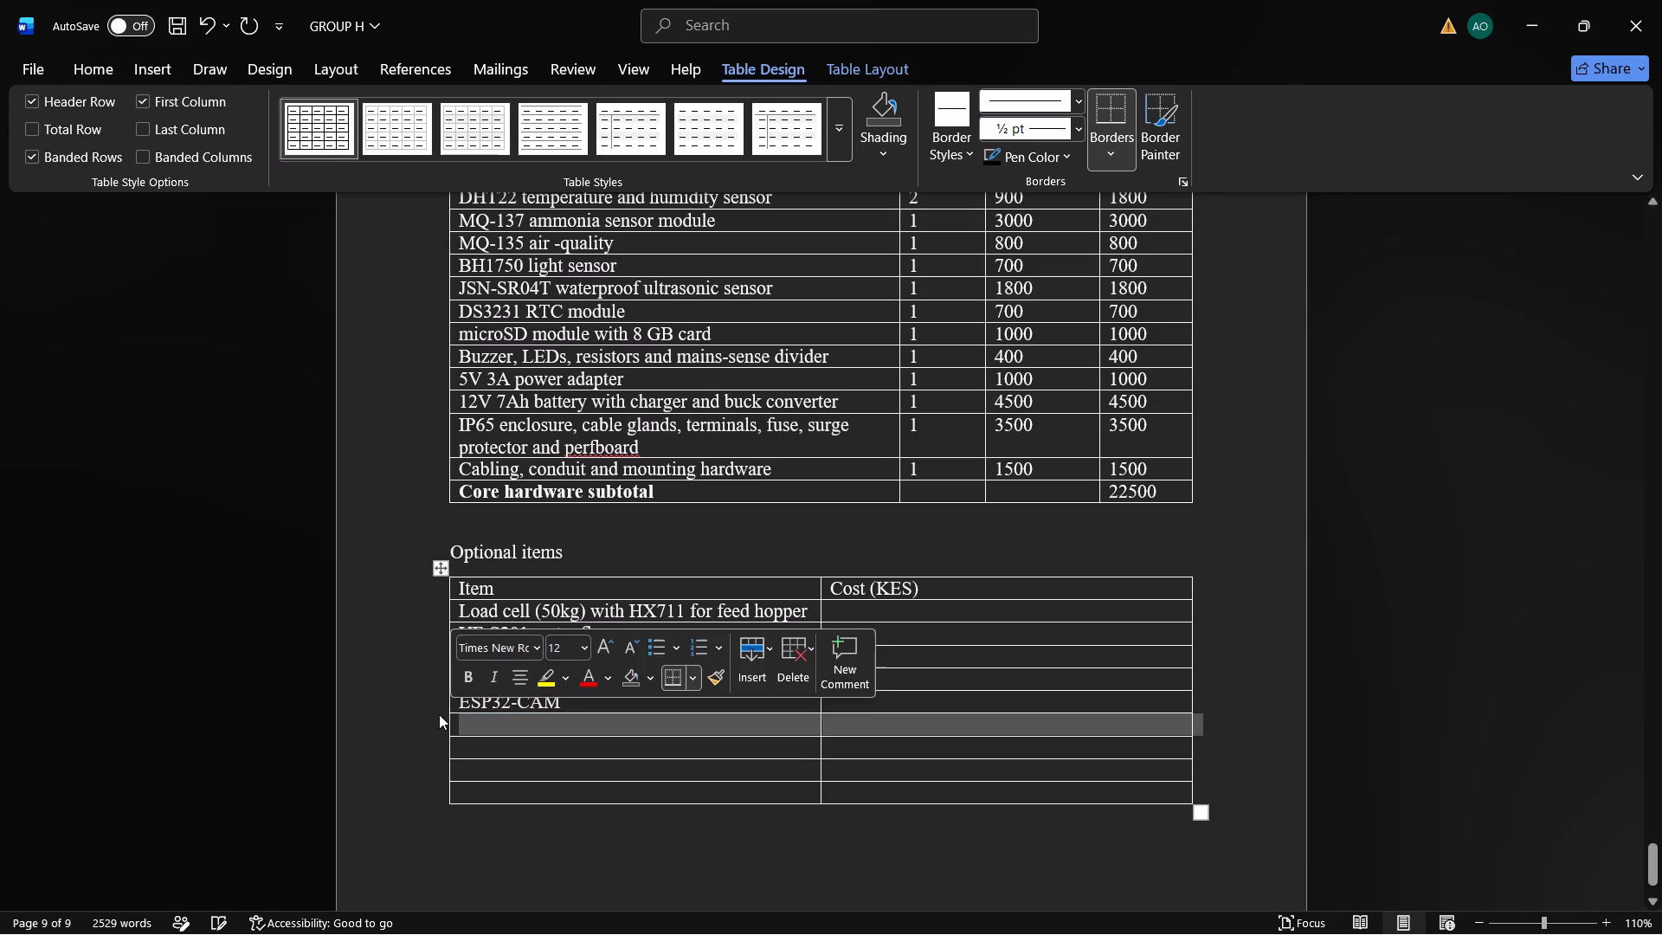
pyautogui.click(439, 714)
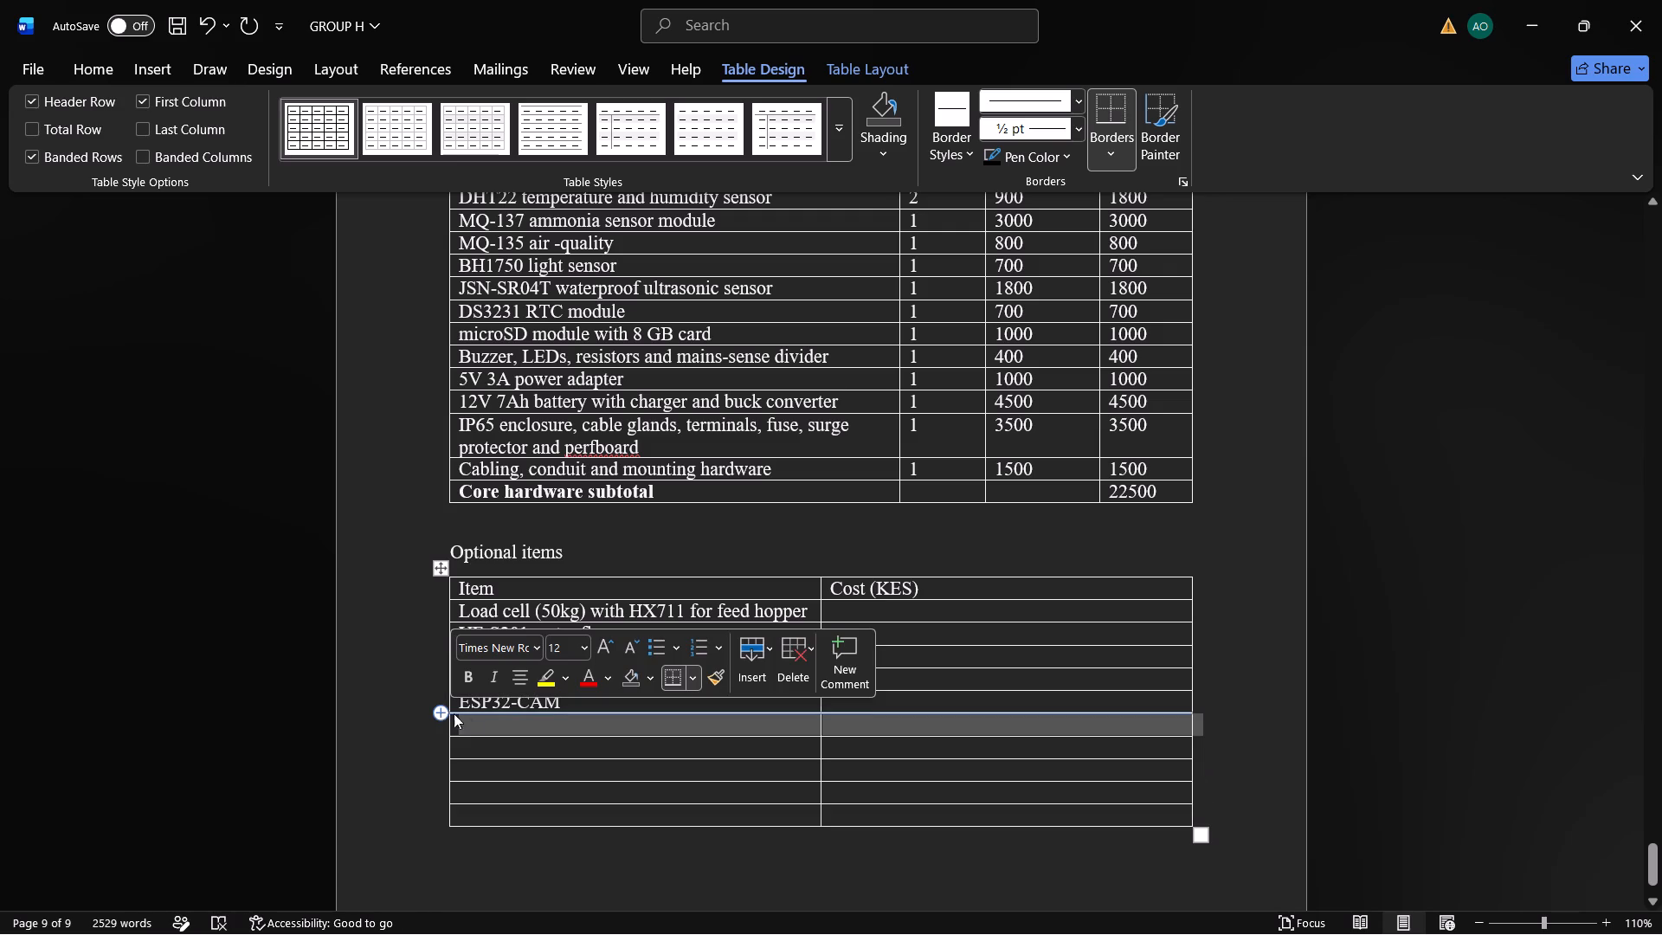
# Enter "Relay module (fan or alarm output)" as the sixth item in the optional items table.
pyautogui.click(478, 738)
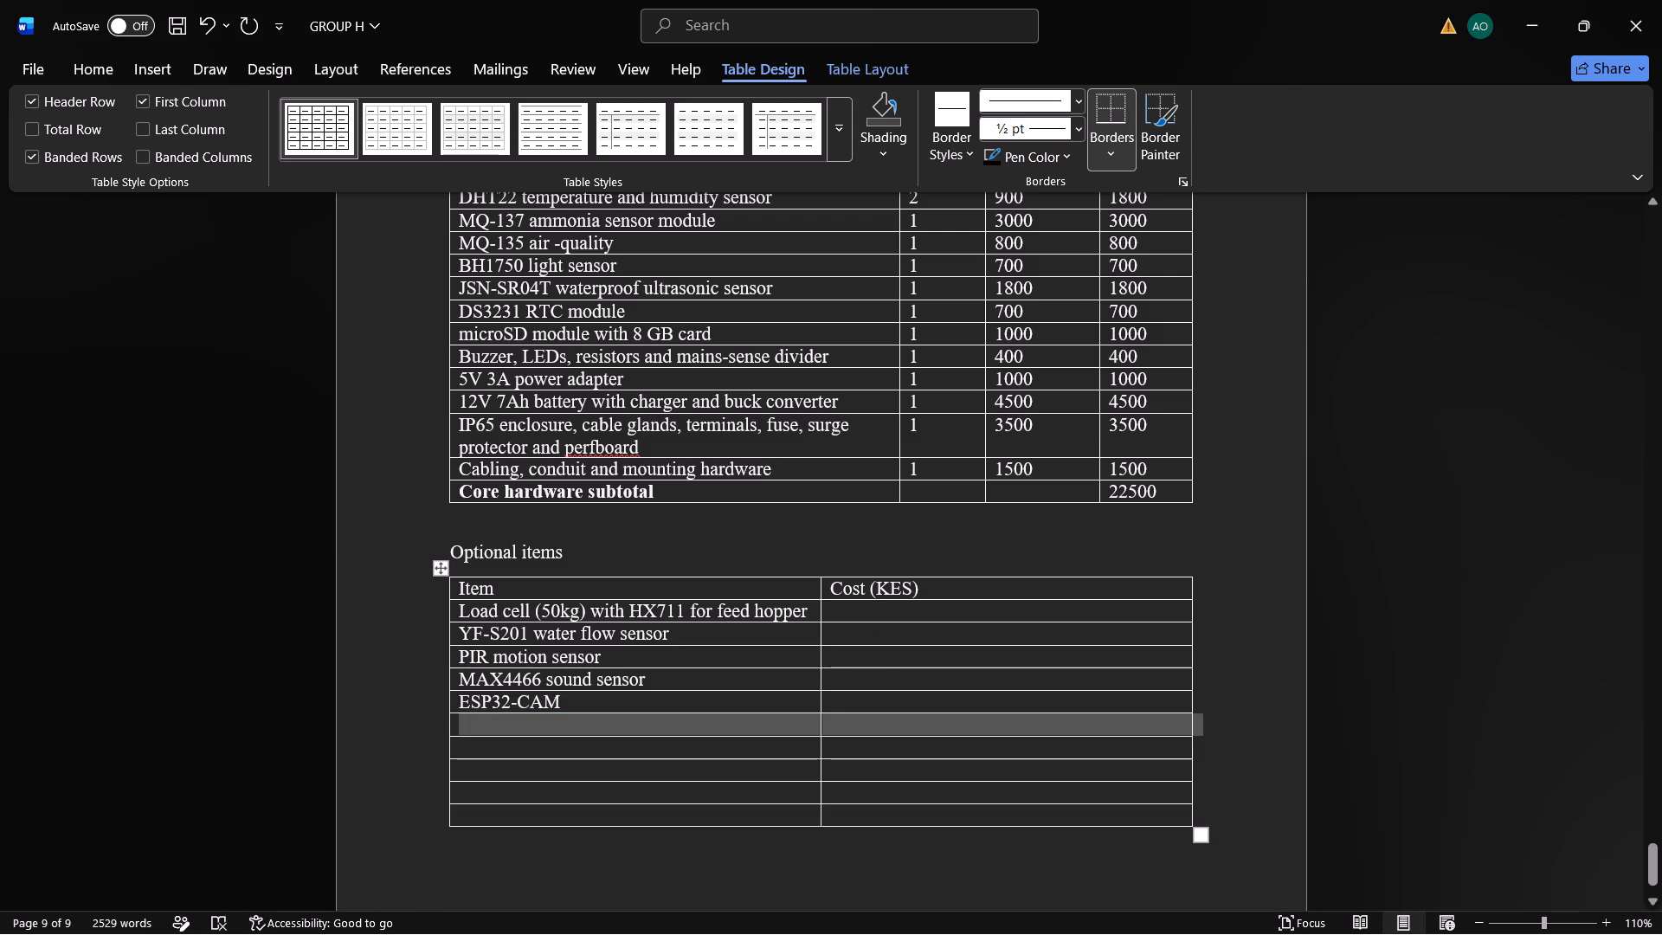
pyautogui.click(511, 724)
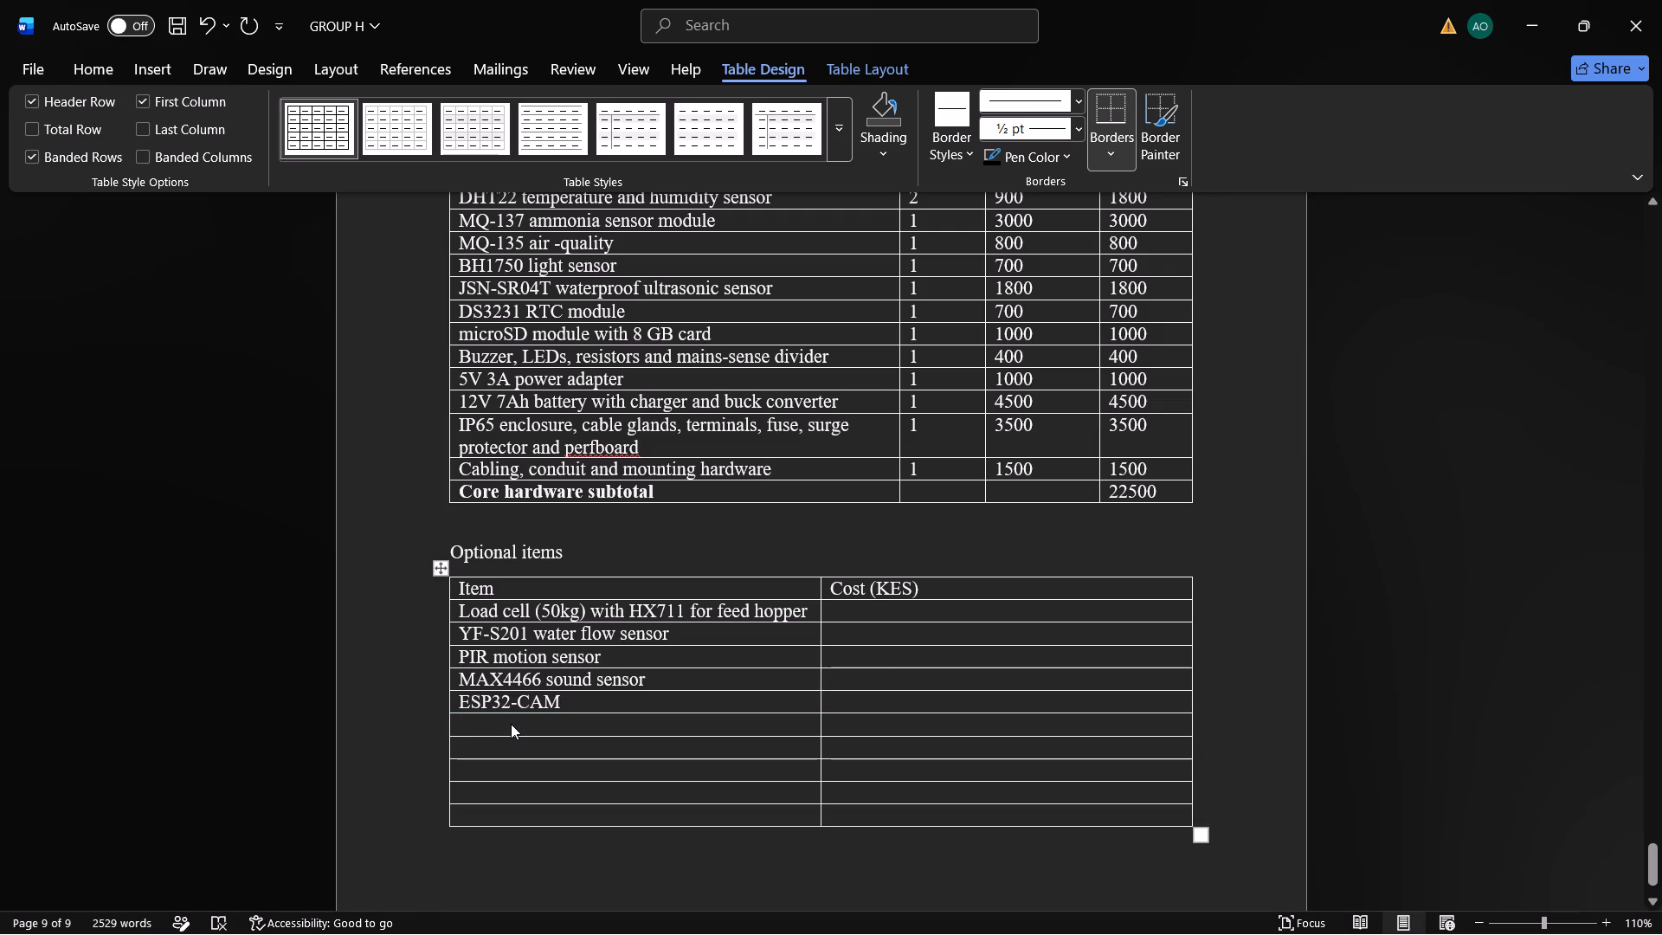
pyautogui.write('relay')
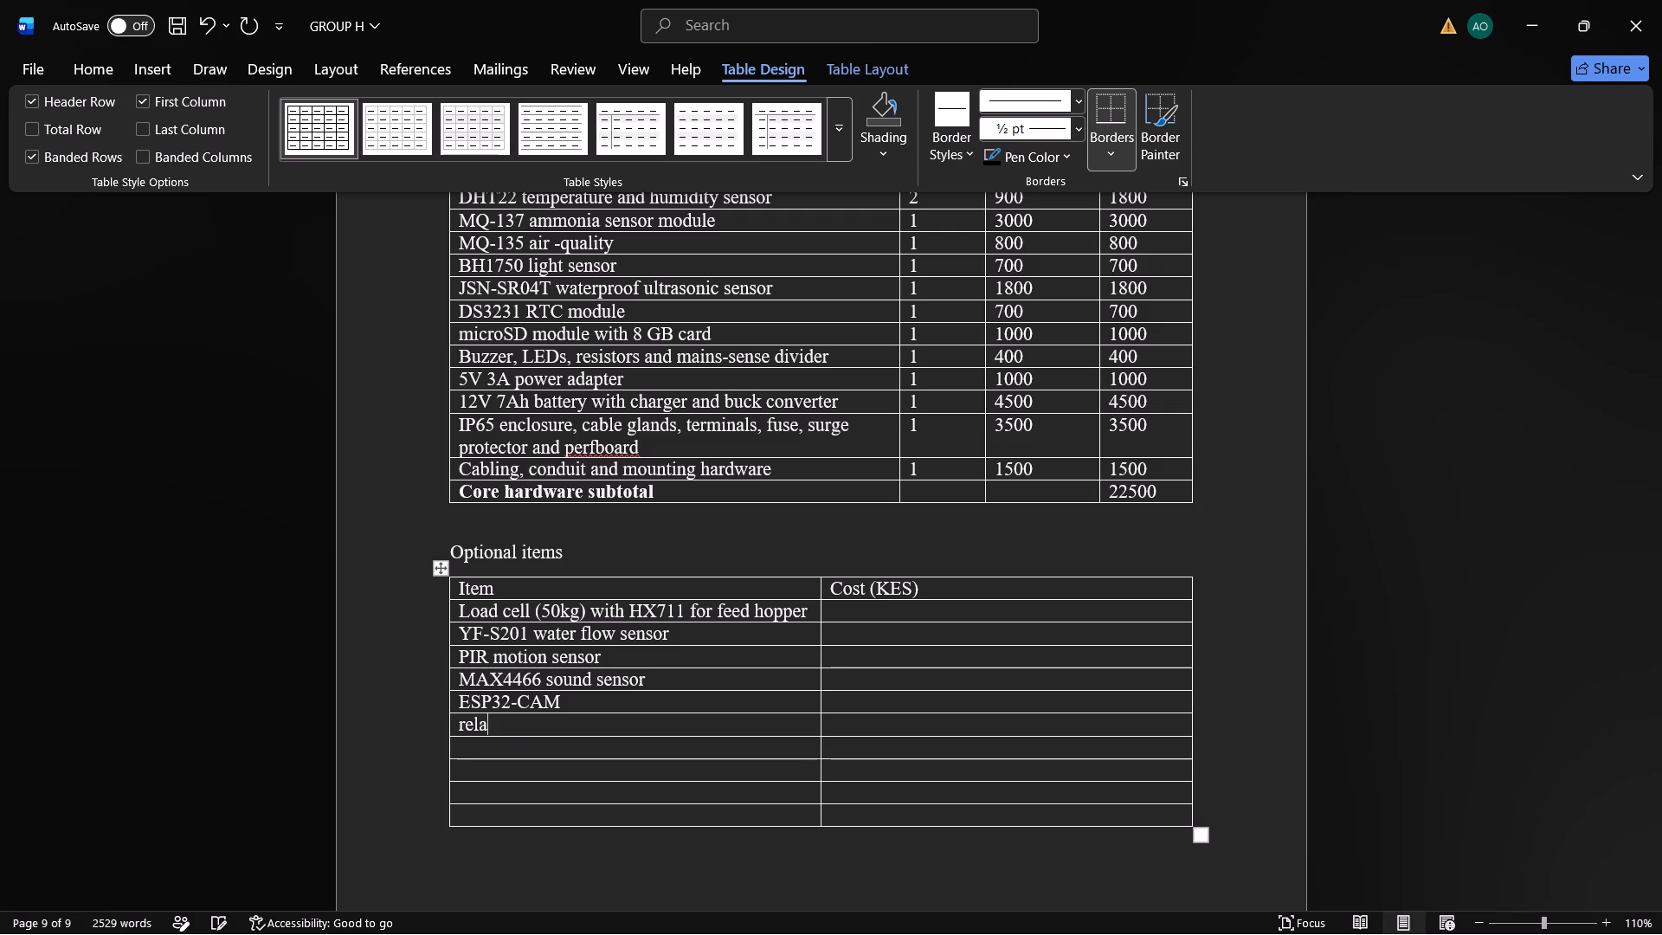
pyautogui.press('space')
pyautogui.write('modul')
pyautogui.press('e')
pyautogui.press('space')
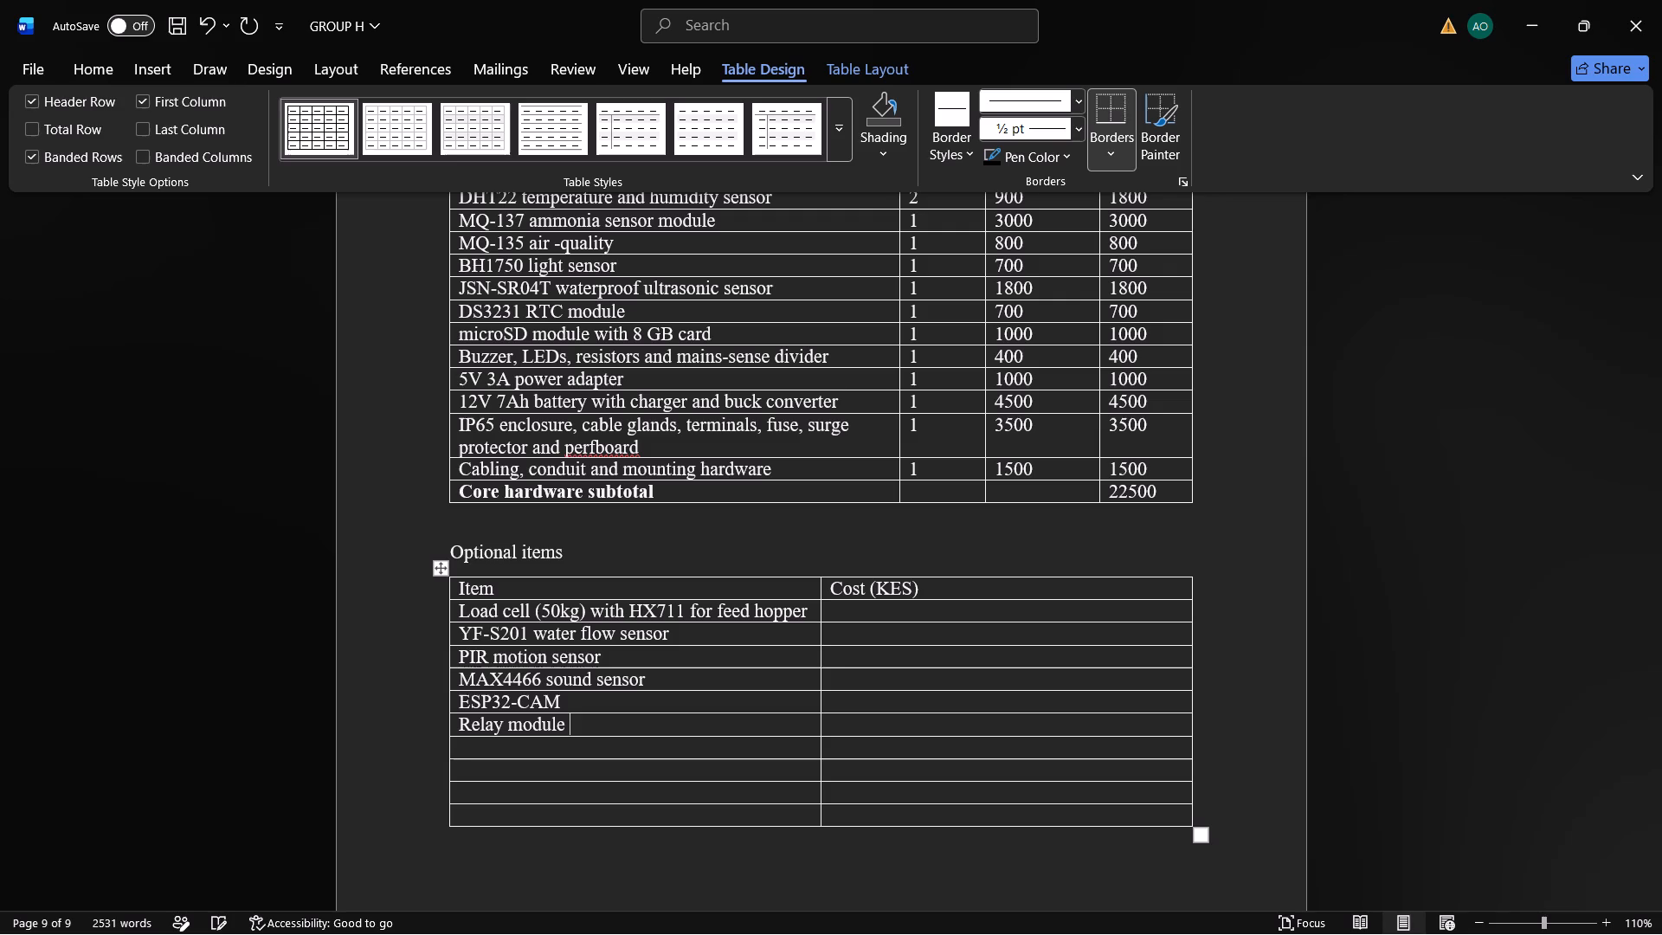
pyautogui.hotkey('shift', '(')
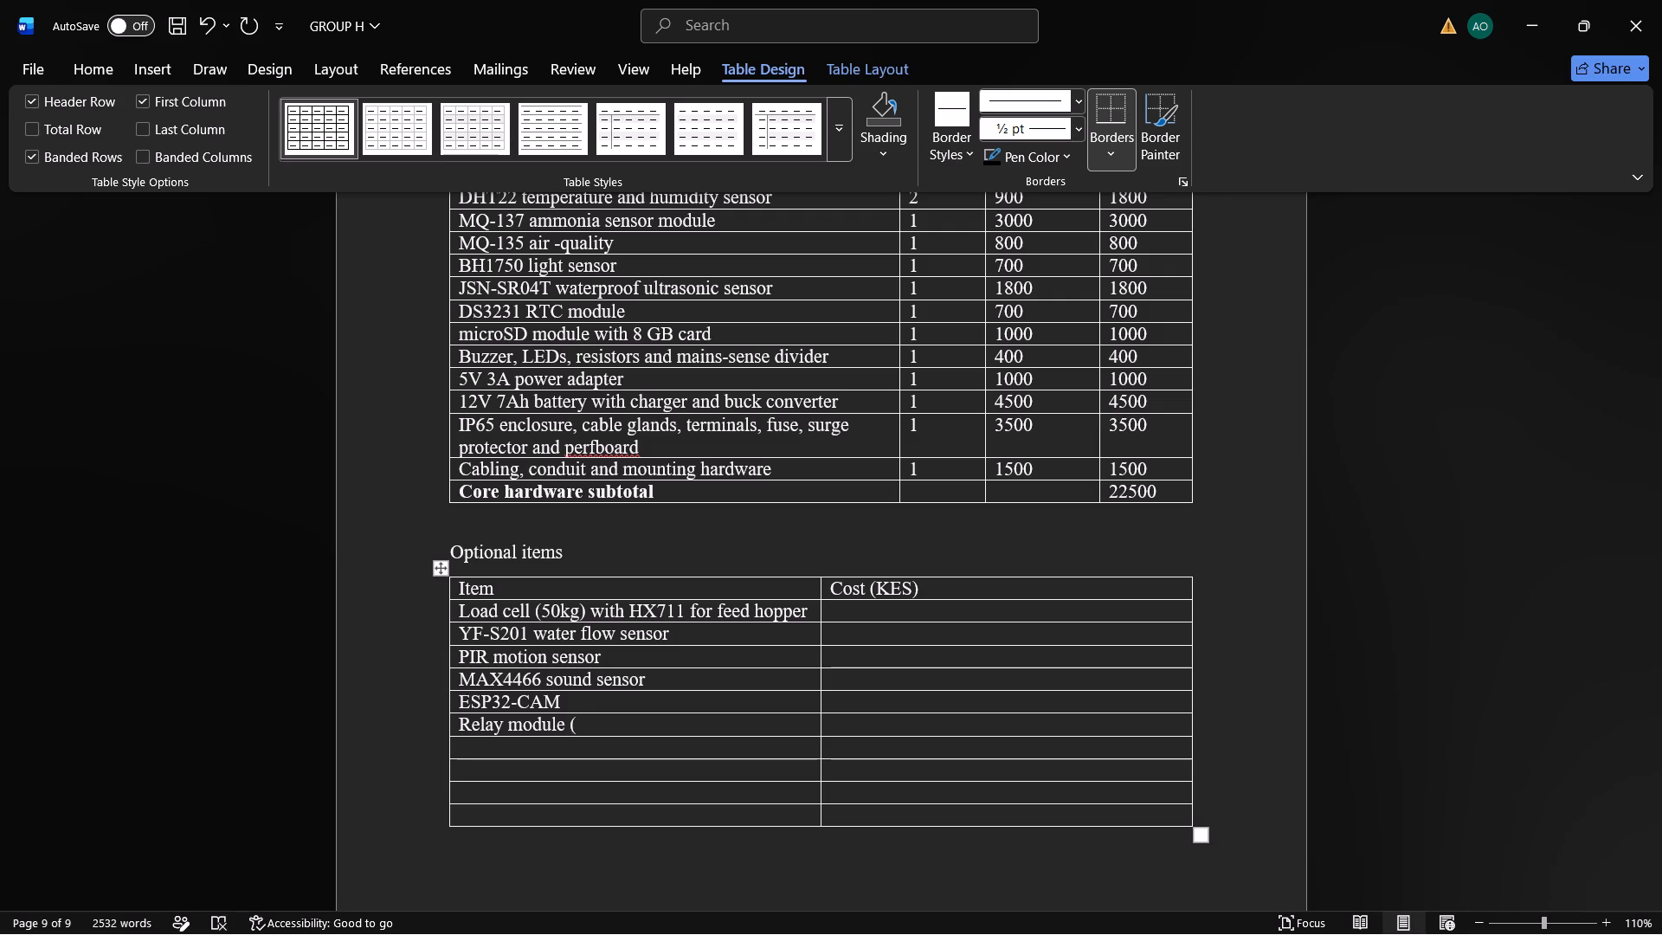
pyautogui.write('fan')
pyautogui.press('space')
pyautogui.write('or')
pyautogui.press('space')
pyautogui.write('alar')
pyautogui.press('m')
pyautogui.press('space')
pyautogui.hotkey('shift', 'o')
pyautogui.press('BackSpace')
pyautogui.press('BackSpace')
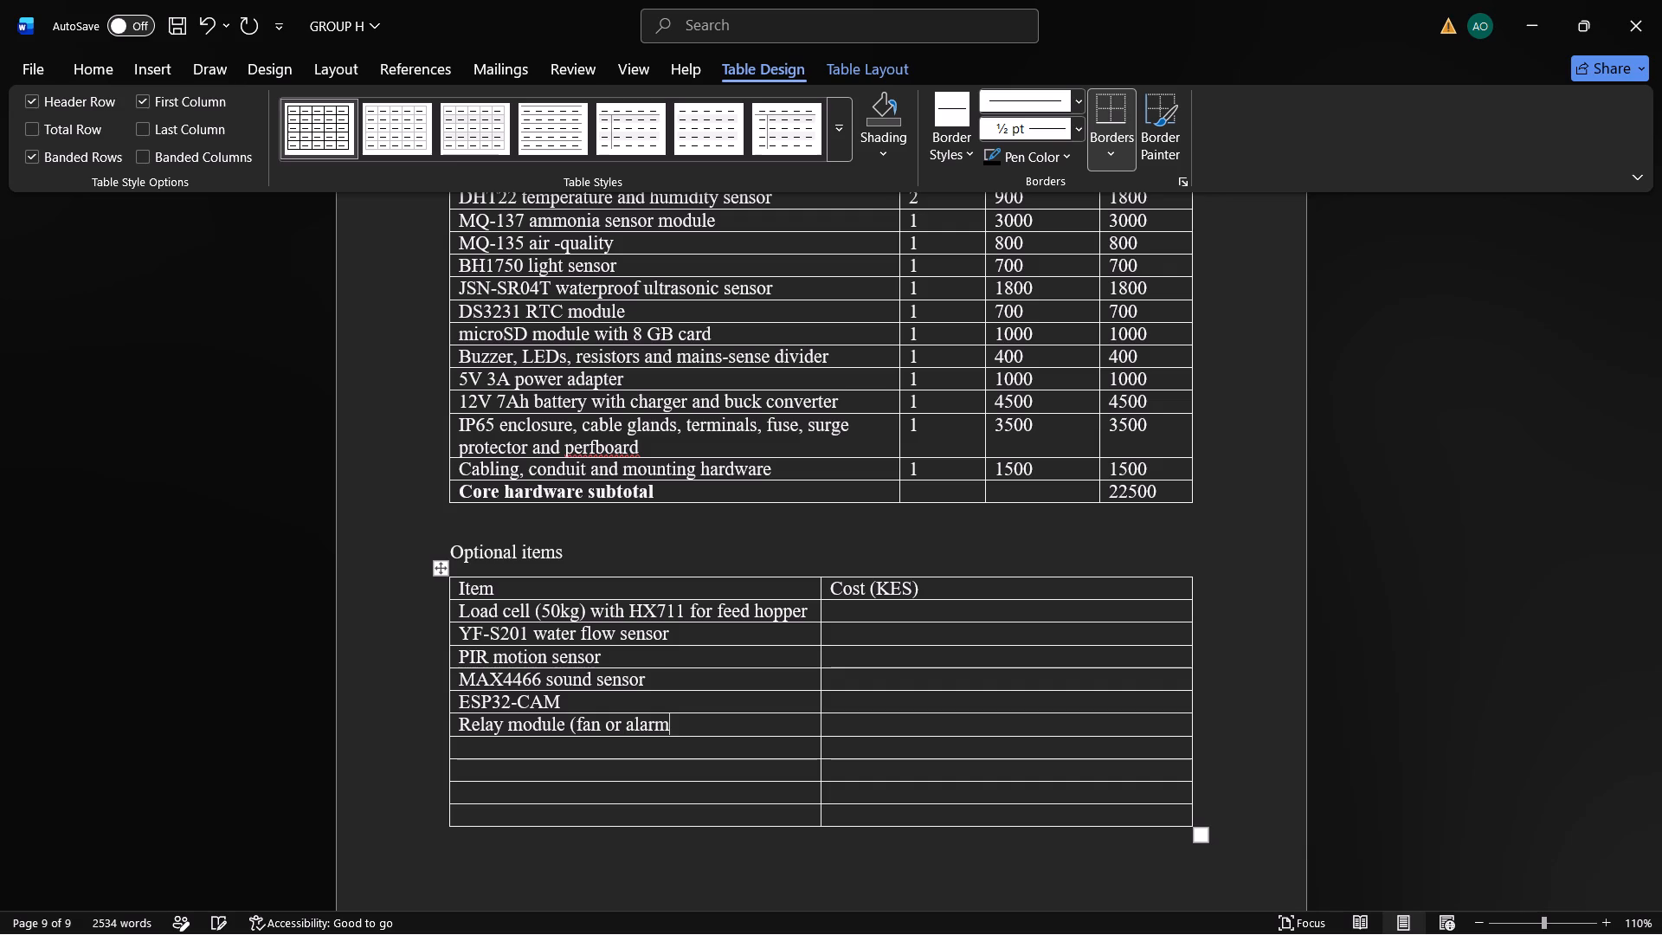
pyautogui.press('m')
pyautogui.press('BackSpace')
pyautogui.press('space')
pyautogui.write('outpi')
pyautogui.press('BackSpace')
pyautogui.write('ut')
pyautogui.hotkey('shift', ')')
# Enter "4G LTE router (if the farm has no internet)" as the seventh item in the optional items table.
pyautogui.press('Down')
pyautogui.hotkey('shift', '$')
pyautogui.press('BackSpace')
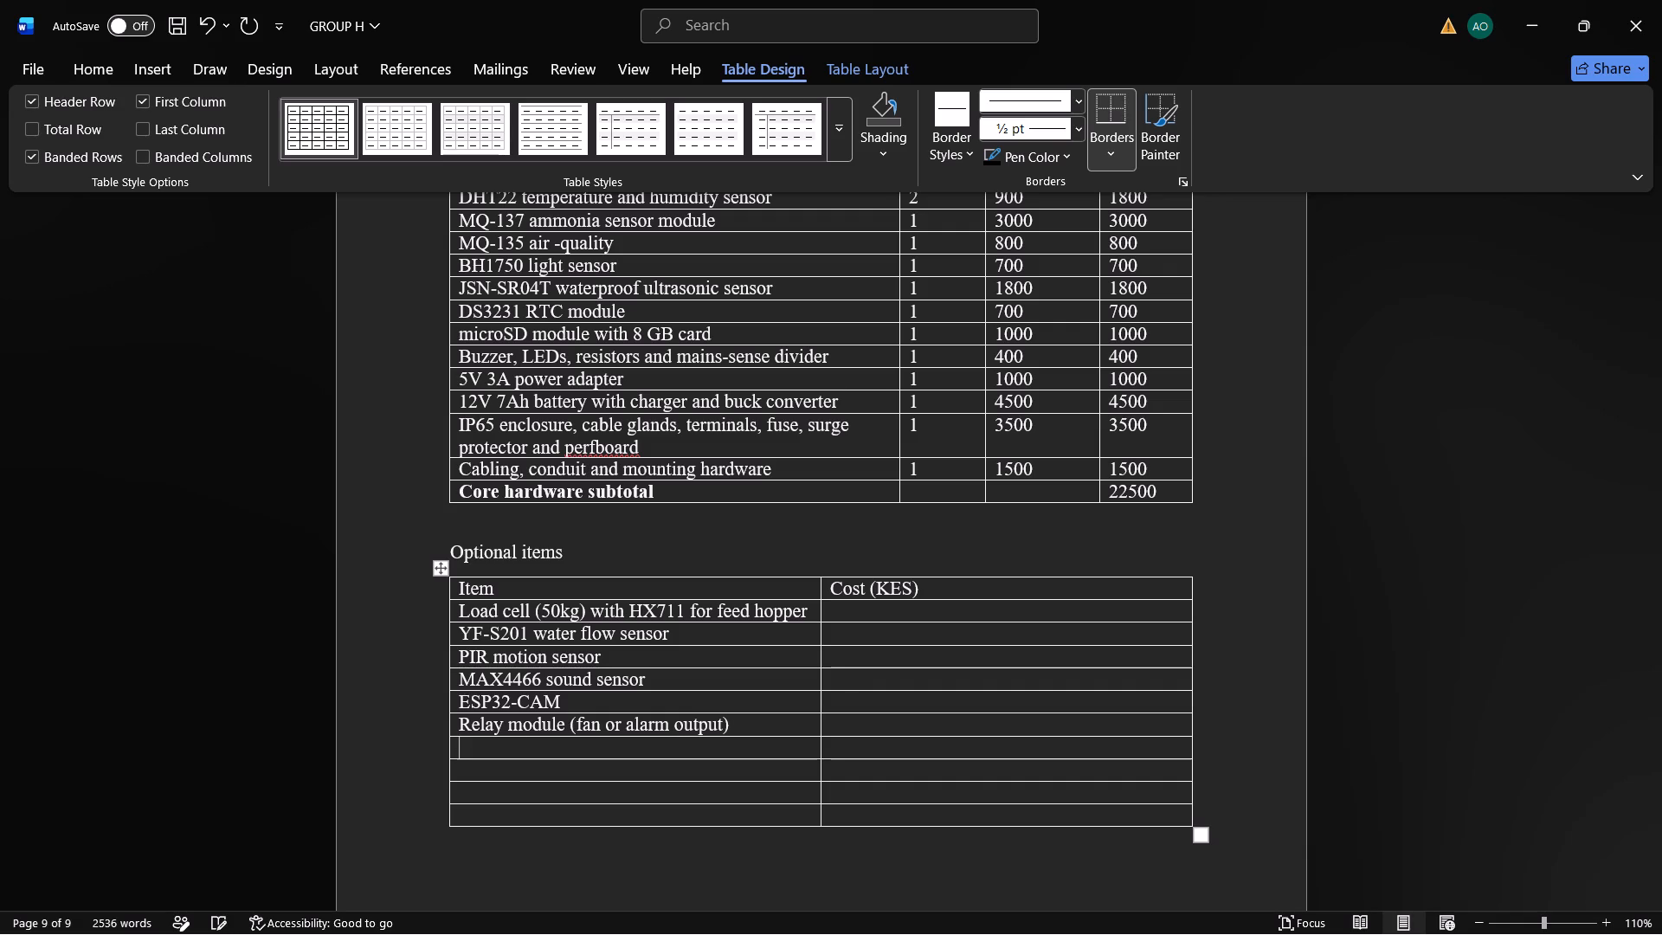
pyautogui.press('4')
pyautogui.press('g')
pyautogui.press('BackSpace')
pyautogui.hotkey('shift', 'g')
pyautogui.press('space')
pyautogui.hotkey('shift', 'l')
pyautogui.hotkey('shift', 't')
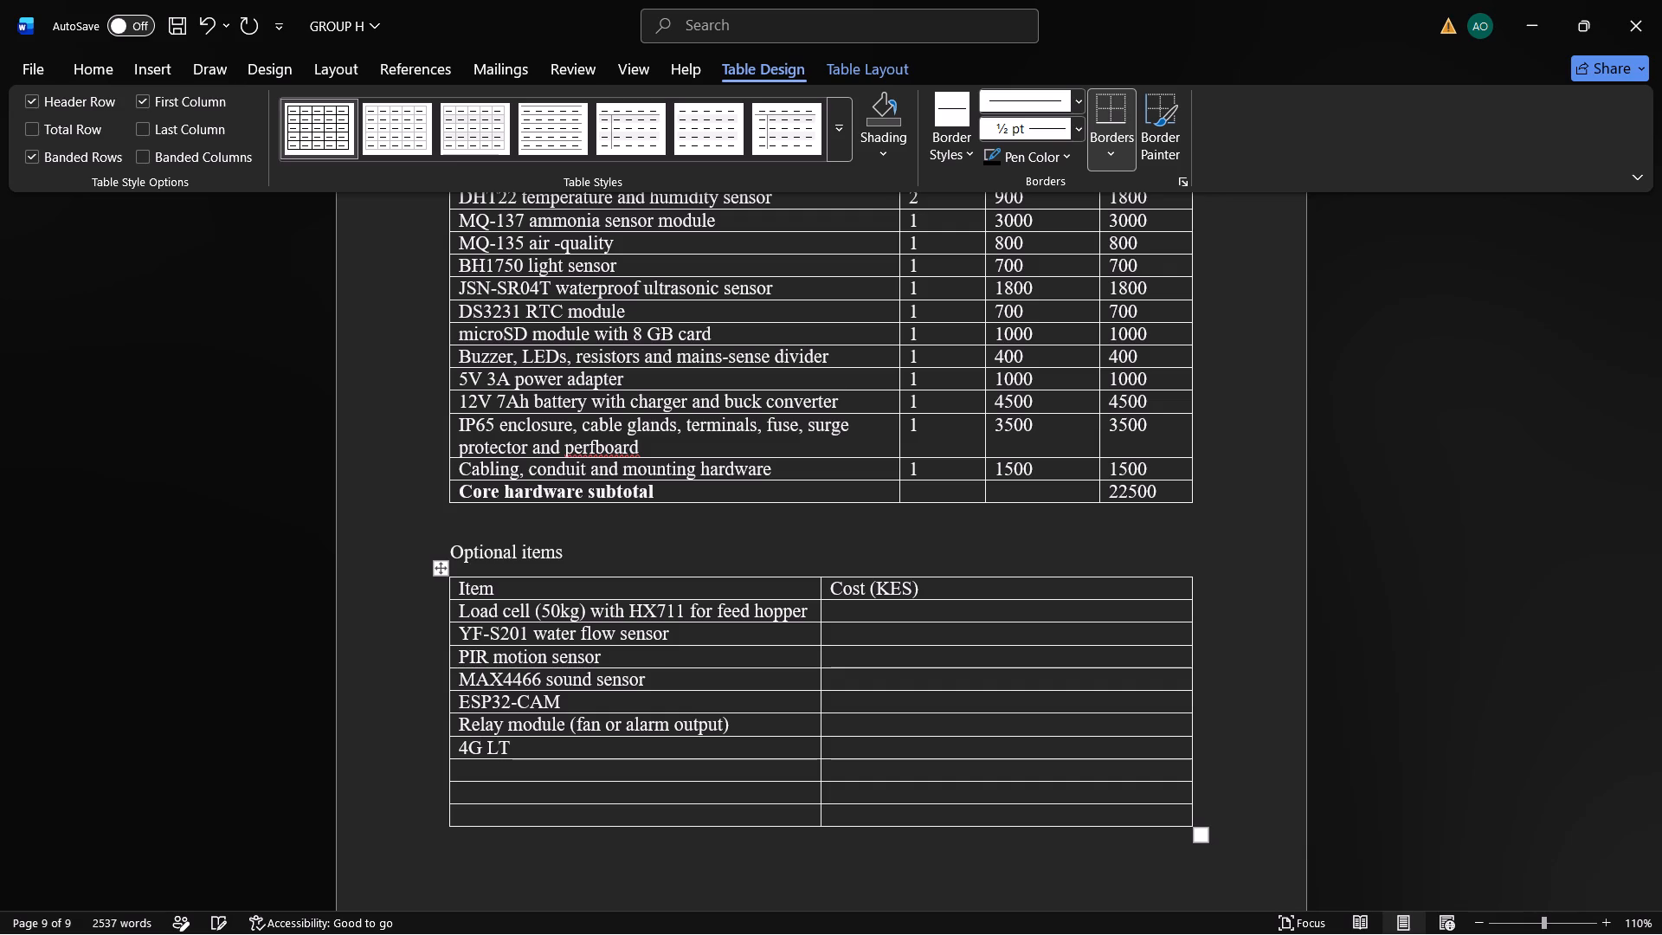
pyautogui.hotkey('shift', 'e')
pyautogui.press('space')
pyautogui.write('router')
pyautogui.press('space')
pyautogui.press('BackSpace')
pyautogui.press('space')
pyautogui.hotkey('shift', '(')
pyautogui.write('if')
pyautogui.press('space')
pyautogui.write('the farm')
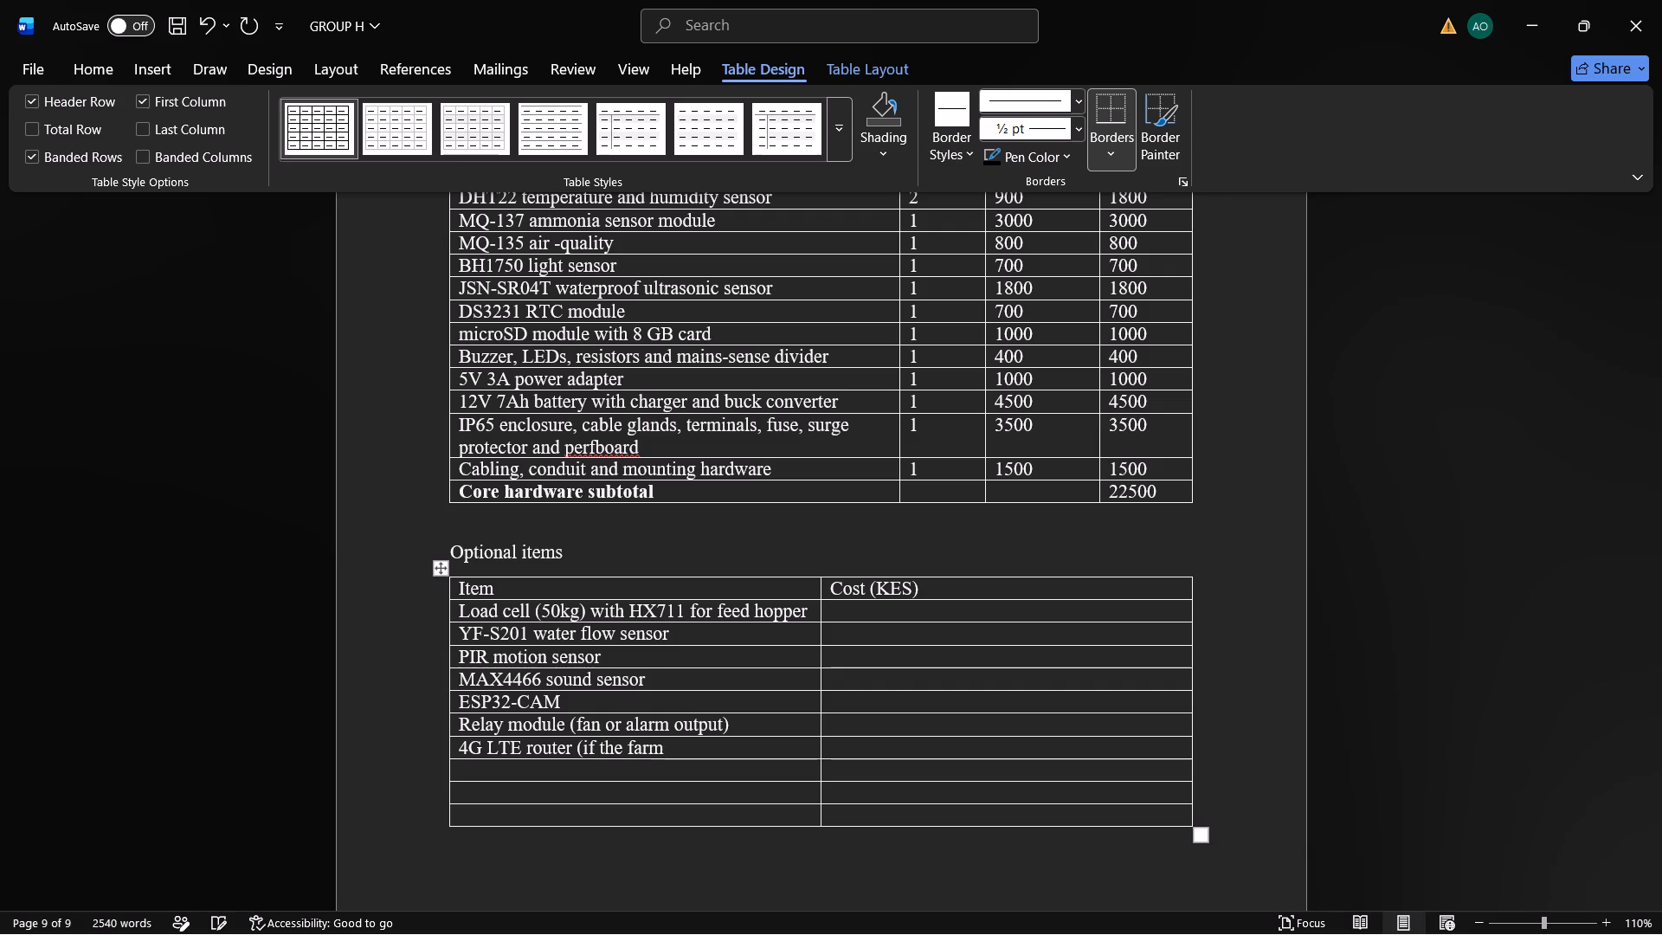
pyautogui.press('space')
pyautogui.write('has')
pyautogui.press('space')
pyautogui.write('no internet')
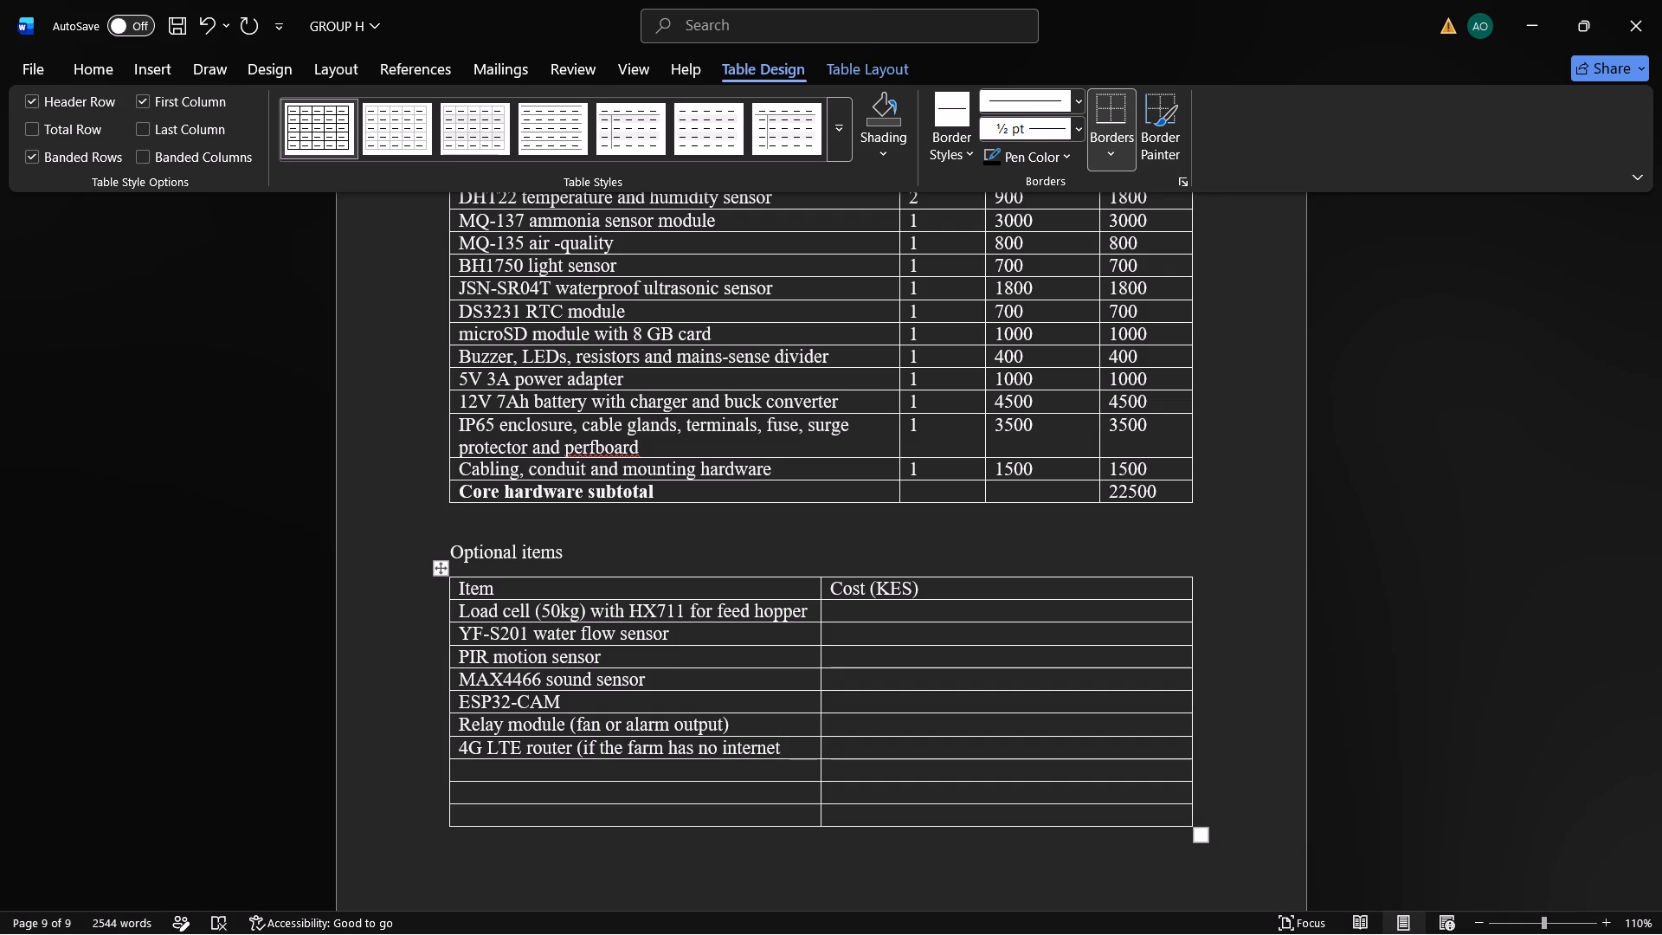
pyautogui.hotkey('shift', ')')
# Enter "Small DC UPS for the router" as the eighth item in the optional items table.
pyautogui.press('Down')
pyautogui.hotkey('shift', 's')
pyautogui.write('mal')
pyautogui.write('l')
pyautogui.press('space')
pyautogui.write('DC')
pyautogui.press('space')
pyautogui.write('UPS')
pyautogui.press('space')
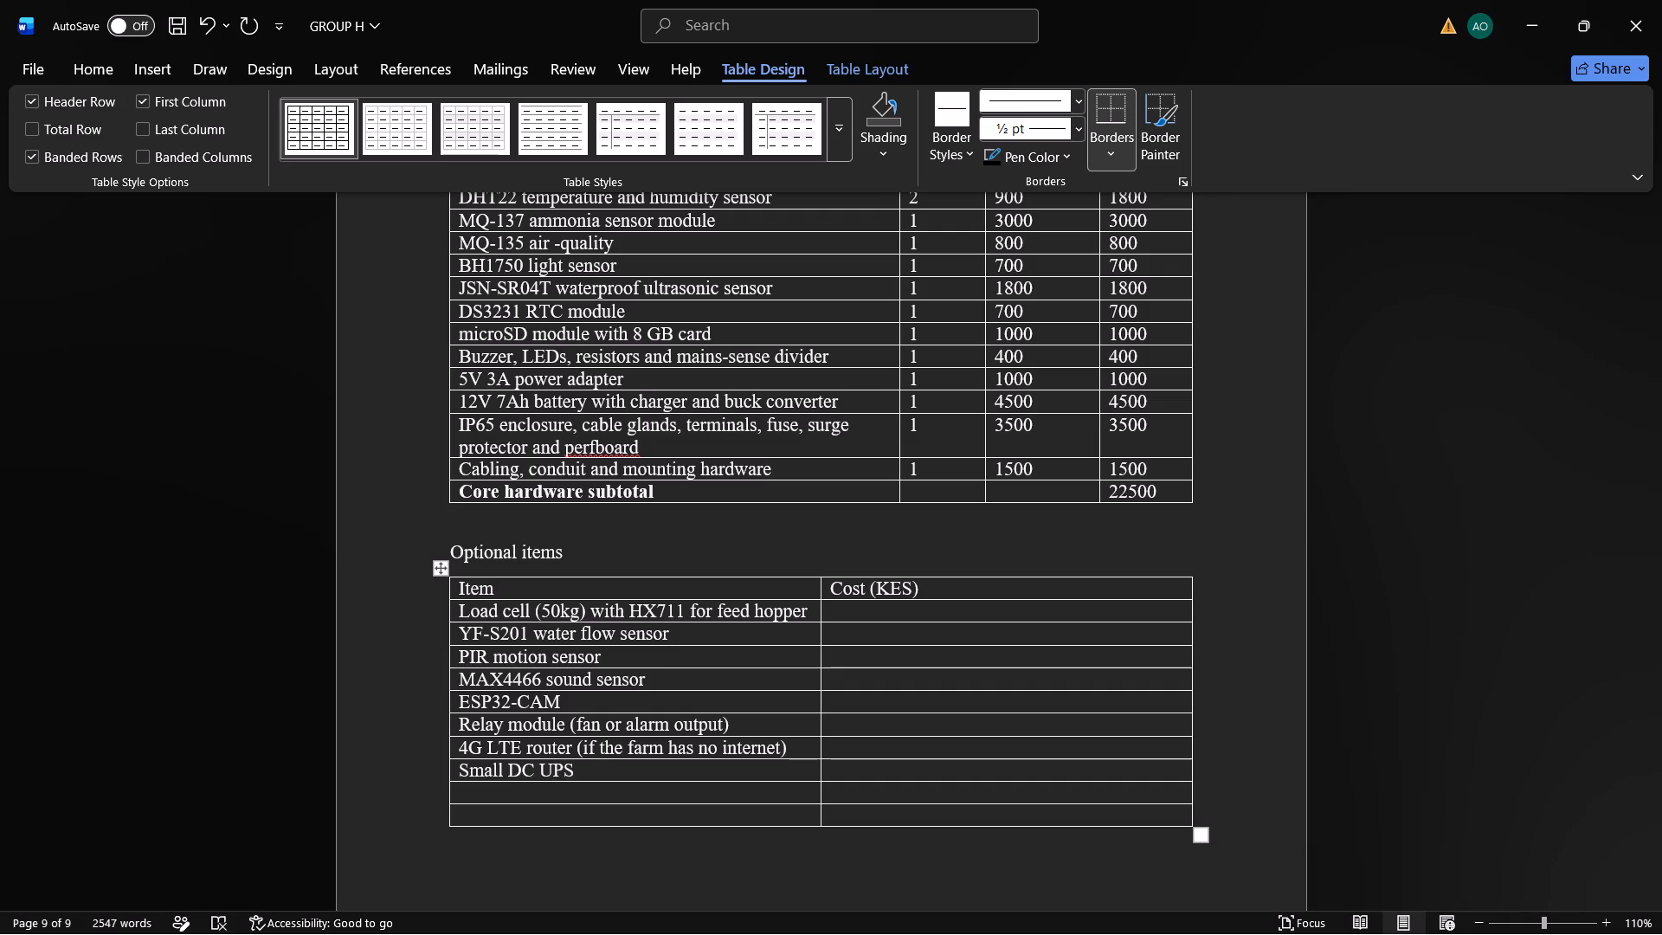
pyautogui.write('for')
pyautogui.press('space')
pyautogui.write('the')
pyautogui.press('space')
pyautogui.write('rou')
pyautogui.write('ter')
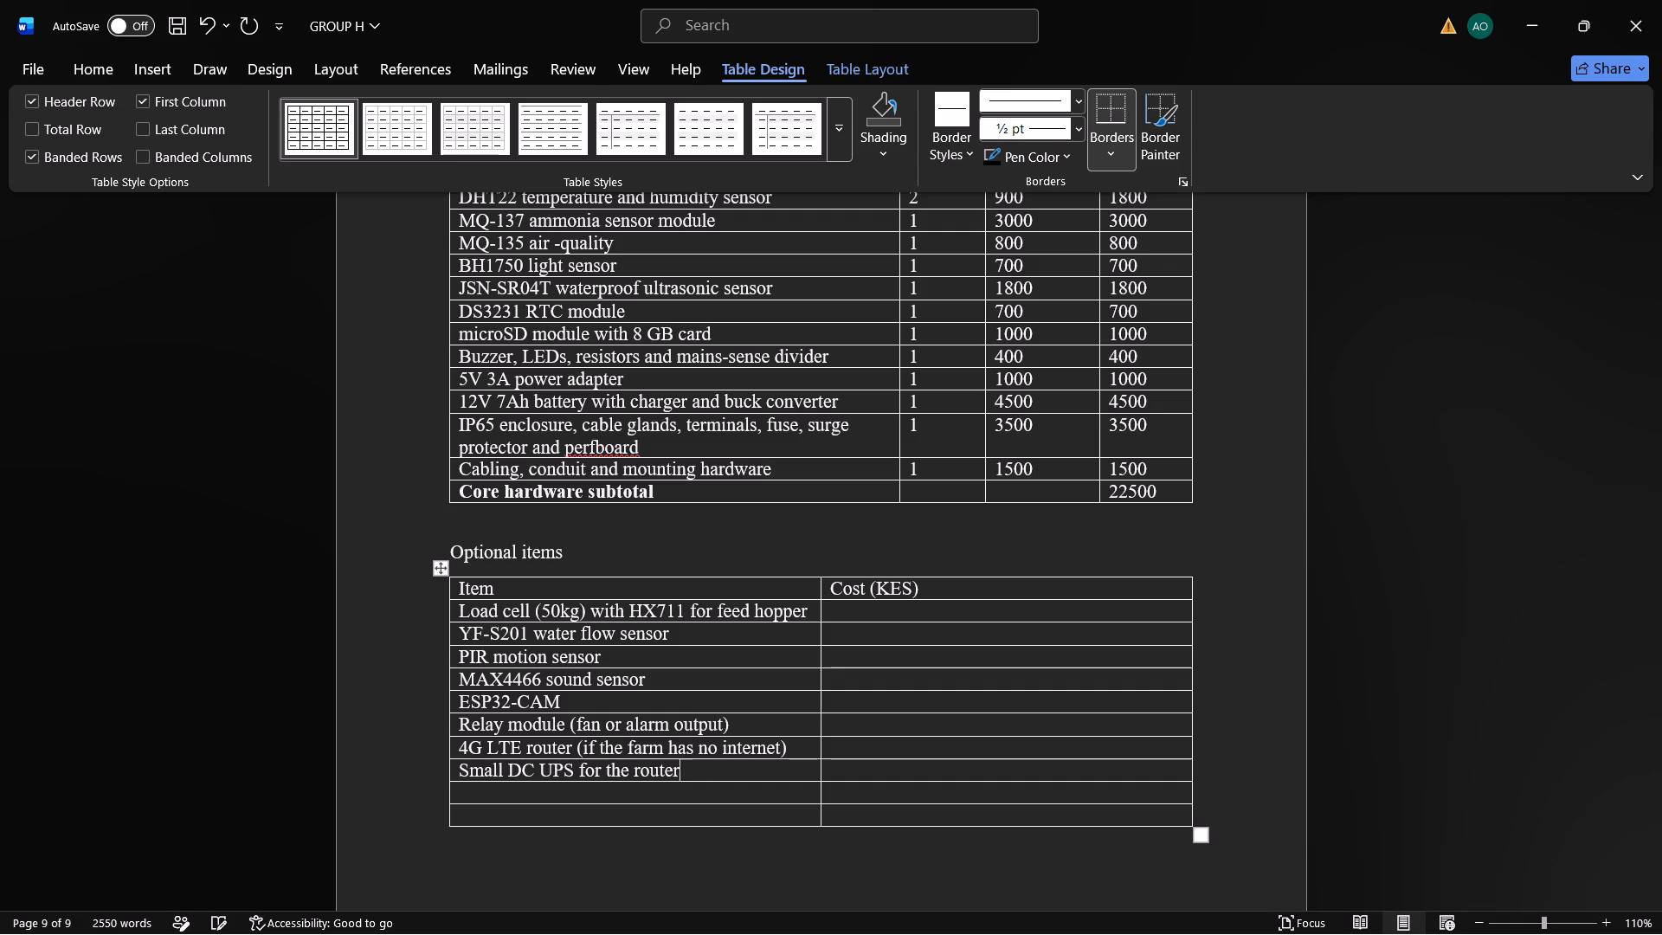
pyautogui.press('Up')
pyautogui.press('Down')
# Enter "4G module for direct SMS backup" as the ninth item in the optional items table.
pyautogui.press('Down')
pyautogui.hotkey('shift', '$')
pyautogui.press('BackSpace')
pyautogui.press('4')
pyautogui.hotkey('shift', 'g')
pyautogui.press('space')
pyautogui.write('module')
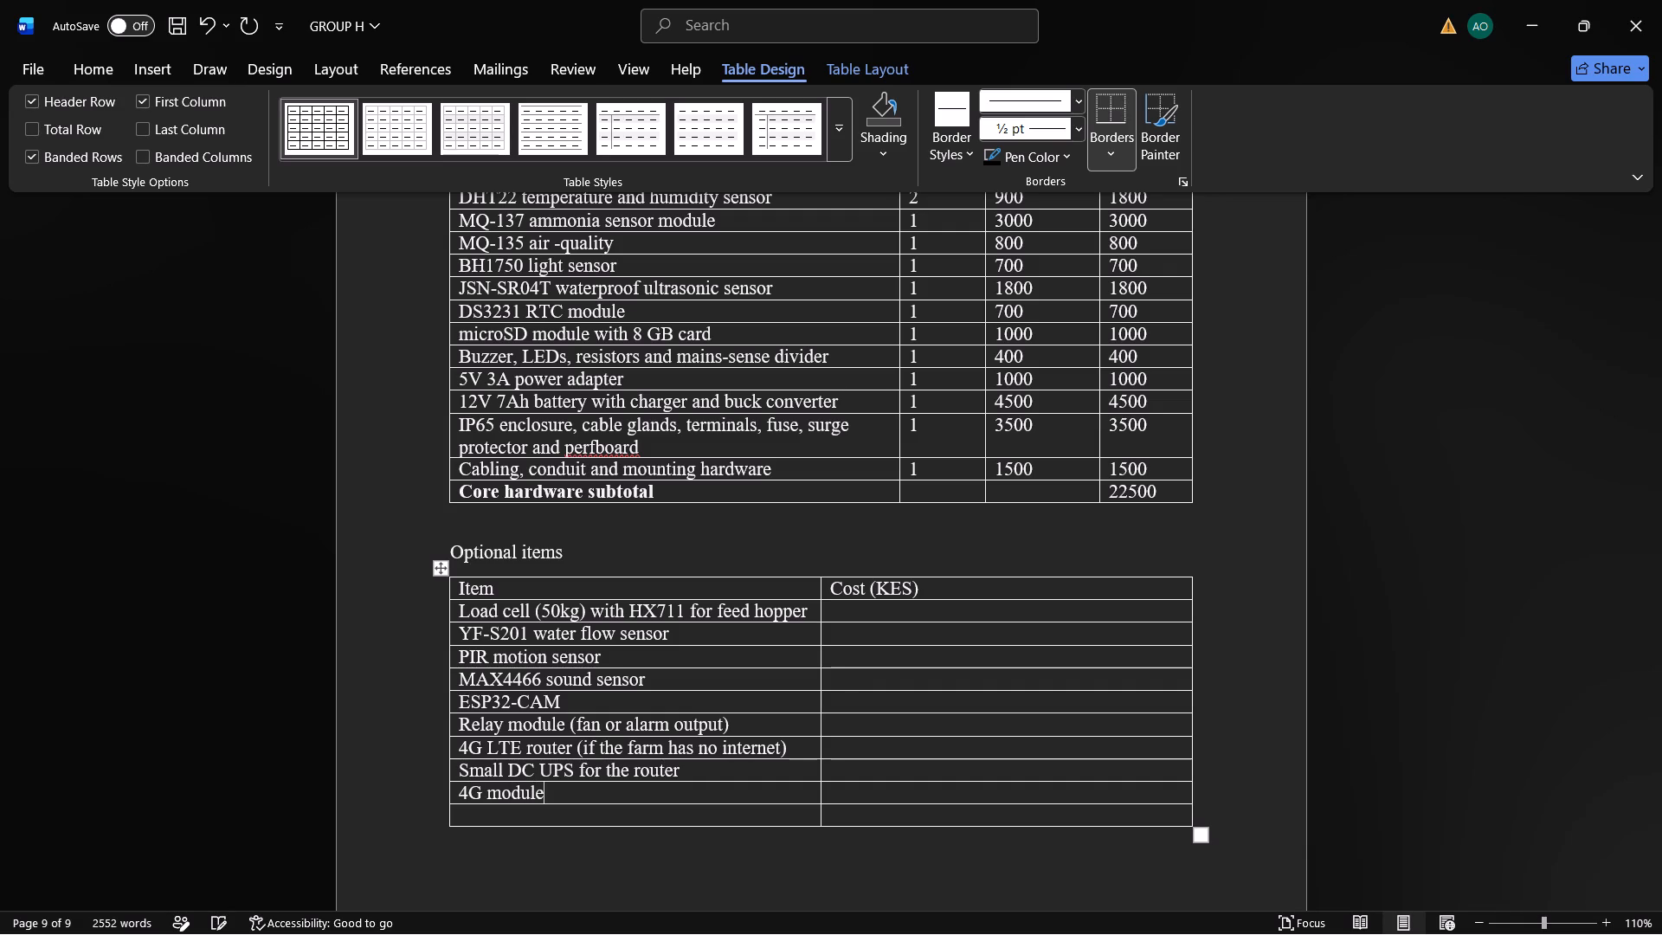
pyautogui.press('space')
pyautogui.write('for direct')
pyautogui.press('space')
pyautogui.write('SM')
pyautogui.write('S backu')
pyautogui.press('p')
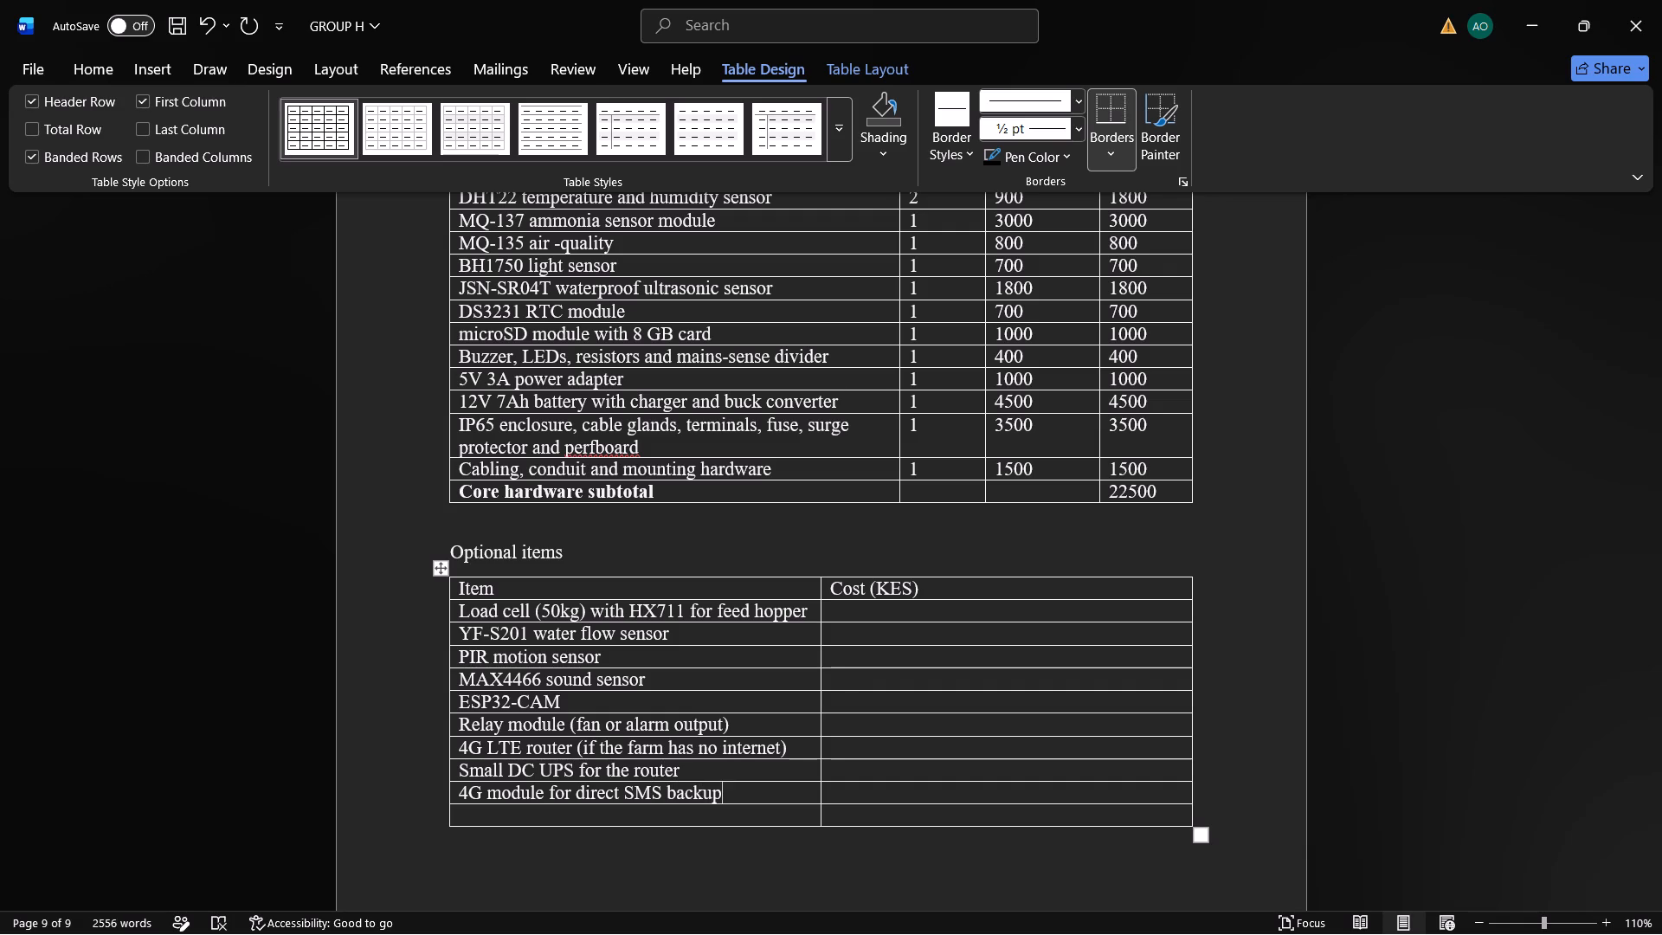
# Enter the costs of the first four optional items: load cell 2800, water flow sensor 1200, PIR sensor 500 and sound sensor 900.
pyautogui.click(847, 614)
pyautogui.write('28')
pyautogui.write('00')
pyautogui.press('Down')
pyautogui.press('2')
pyautogui.press('BackSpace')
pyautogui.write('1200')
pyautogui.press('Down')
pyautogui.write('500')
pyautogui.press('Down')
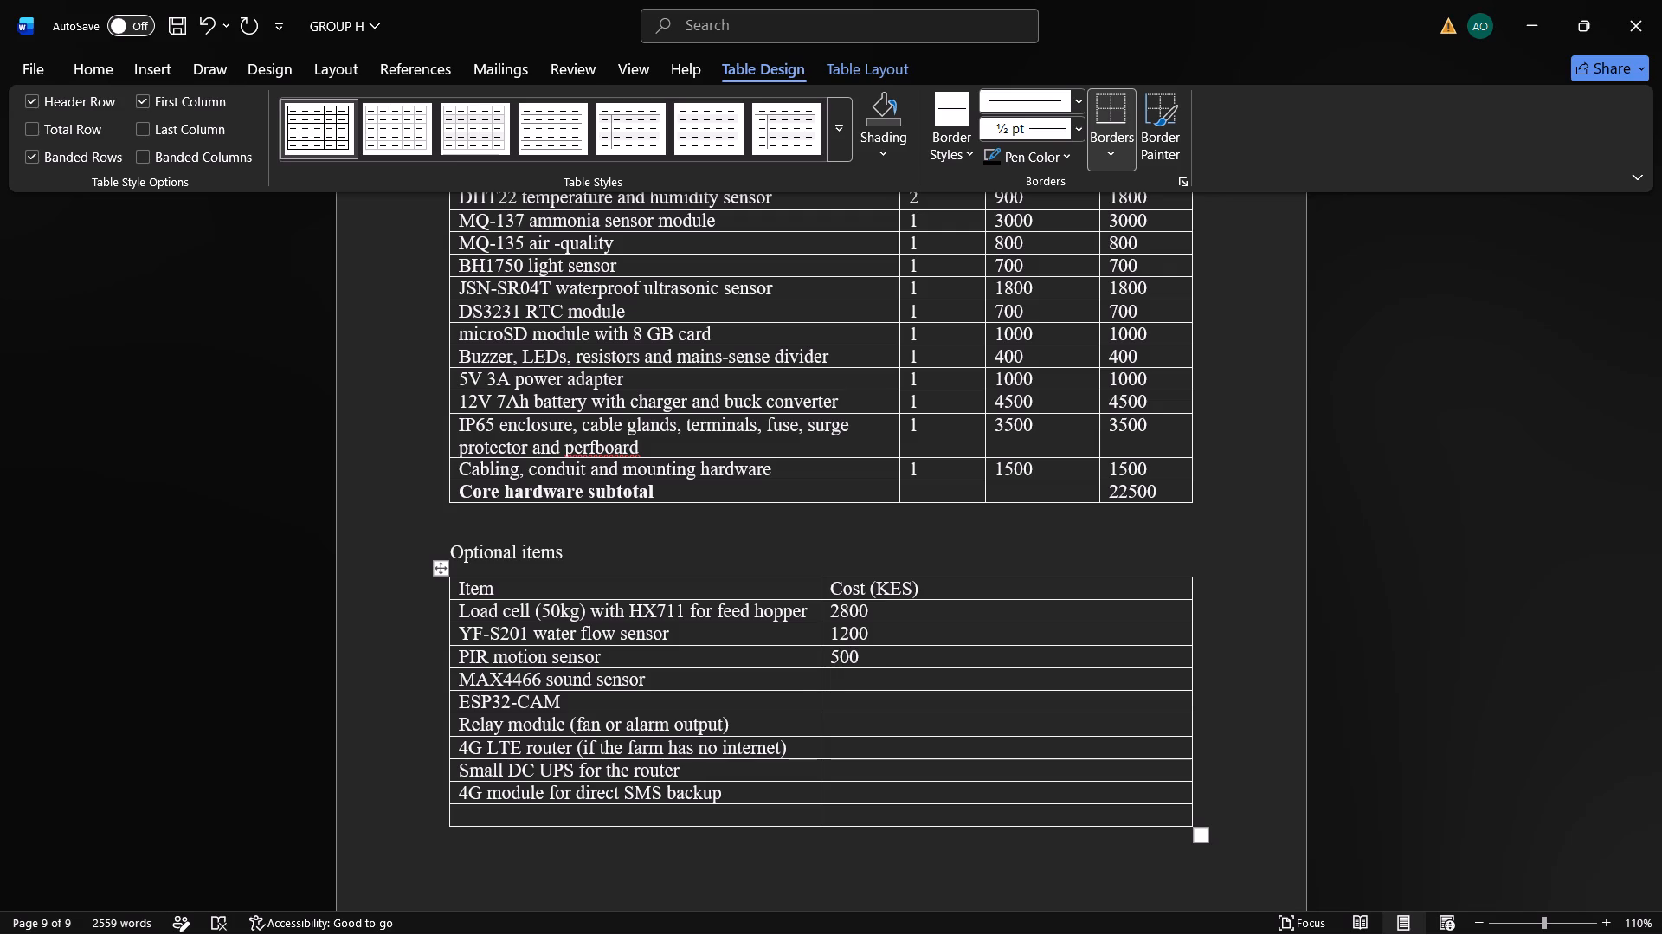
pyautogui.write('900')
# Enter the remaining optional item costs: ESP32-CAM 3500, relay module 800, 4G LTE router 6500, DC UPS 4000 and 4G module 5000.
pyautogui.press('Down')
pyautogui.write('3500')
pyautogui.press('Down')
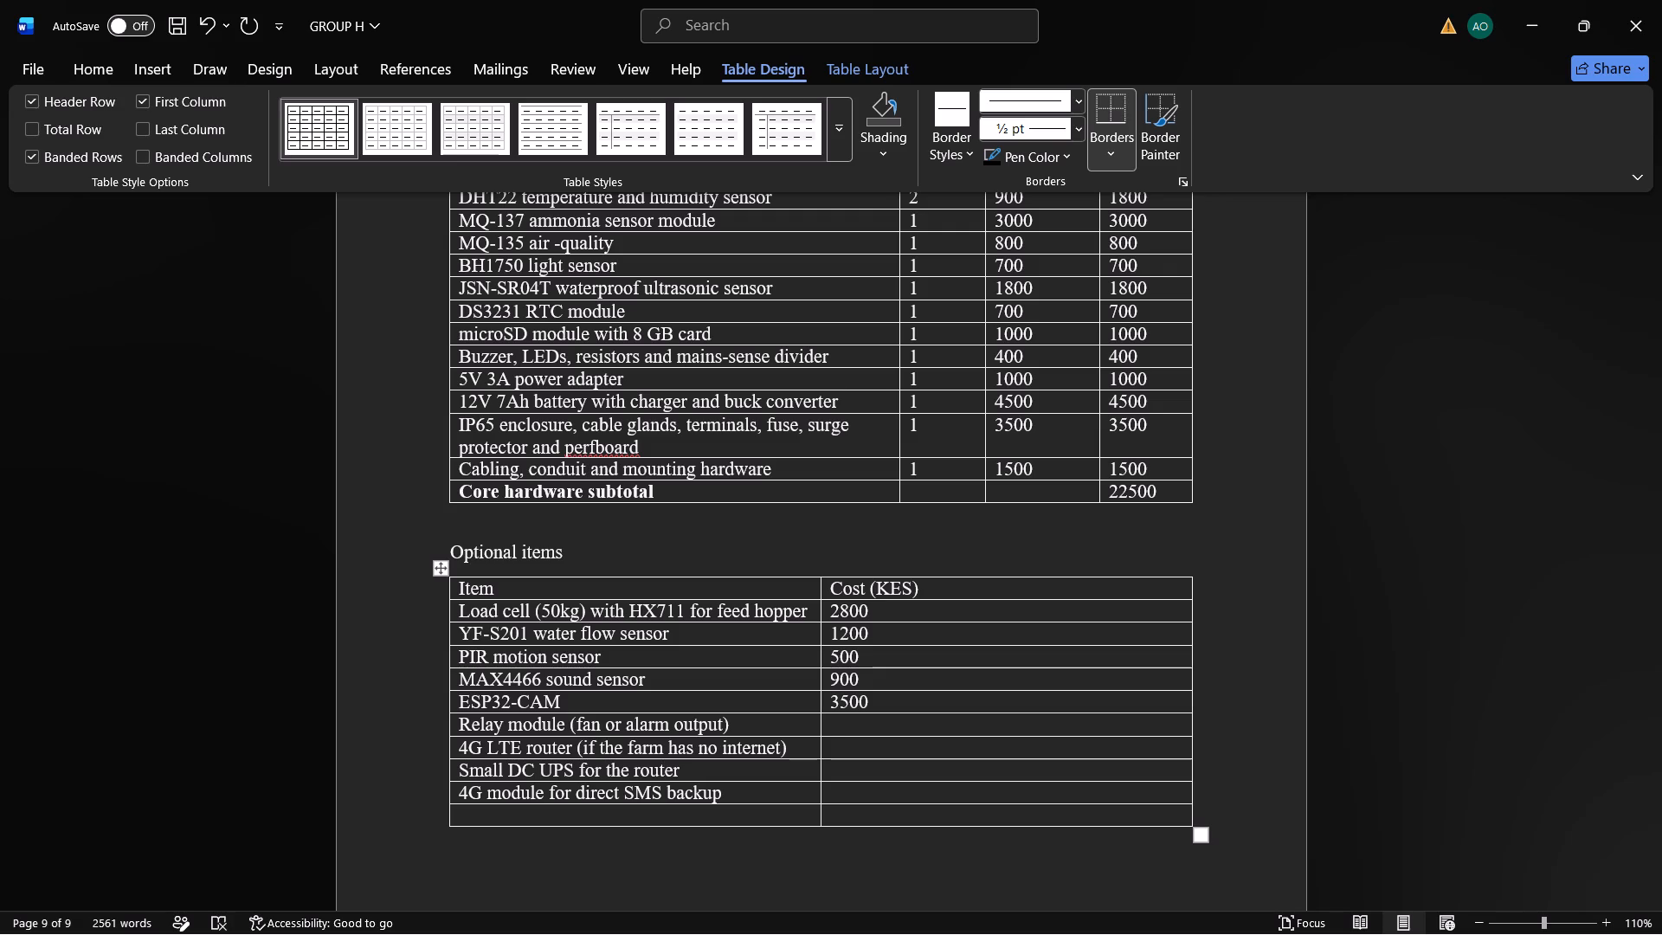
pyautogui.write('800')
pyautogui.press('Down')
pyautogui.write('6500')
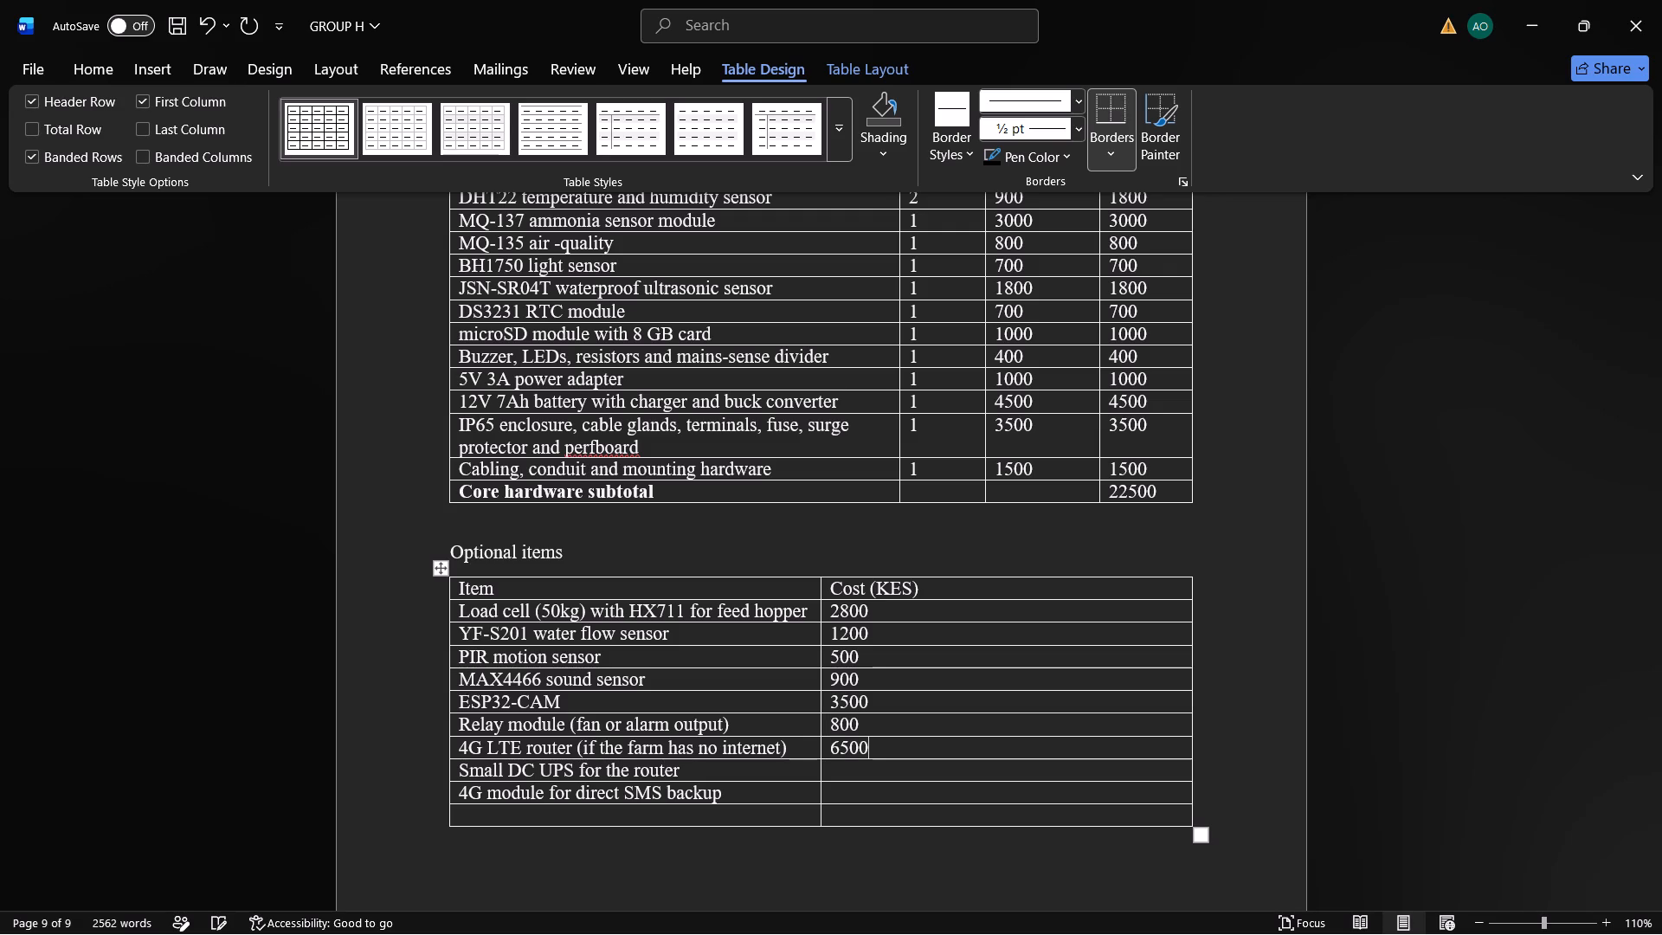
pyautogui.press('Down')
pyautogui.write('400')
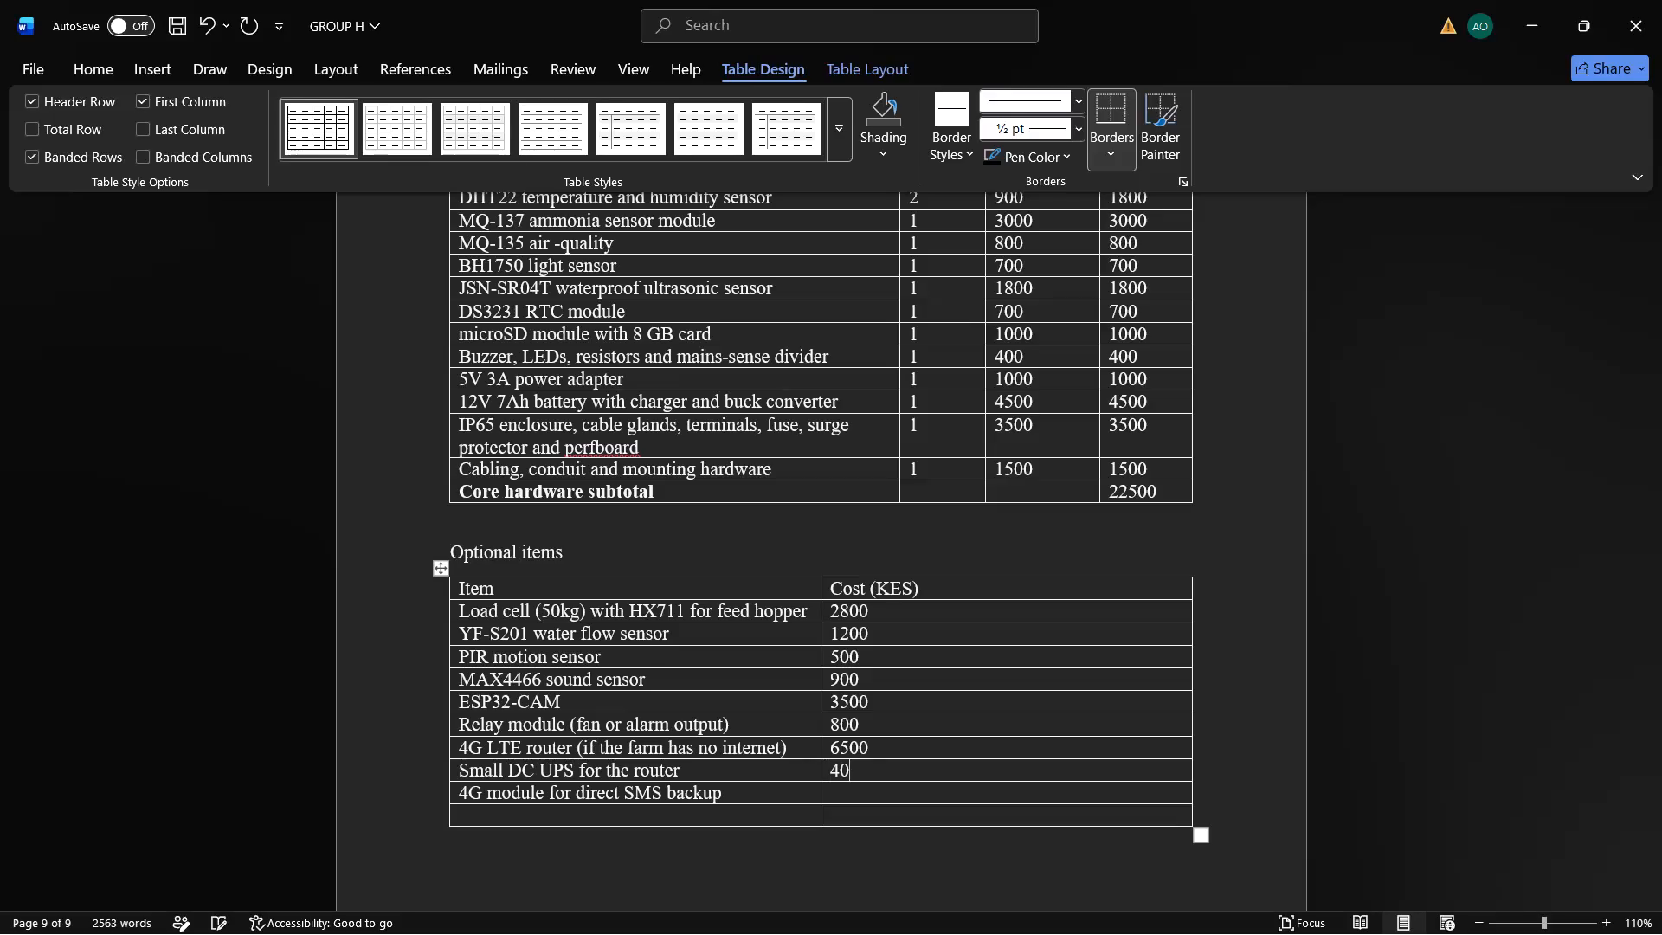
pyautogui.press('0')
pyautogui.press('Down')
pyautogui.write('500')
pyautogui.press('0')
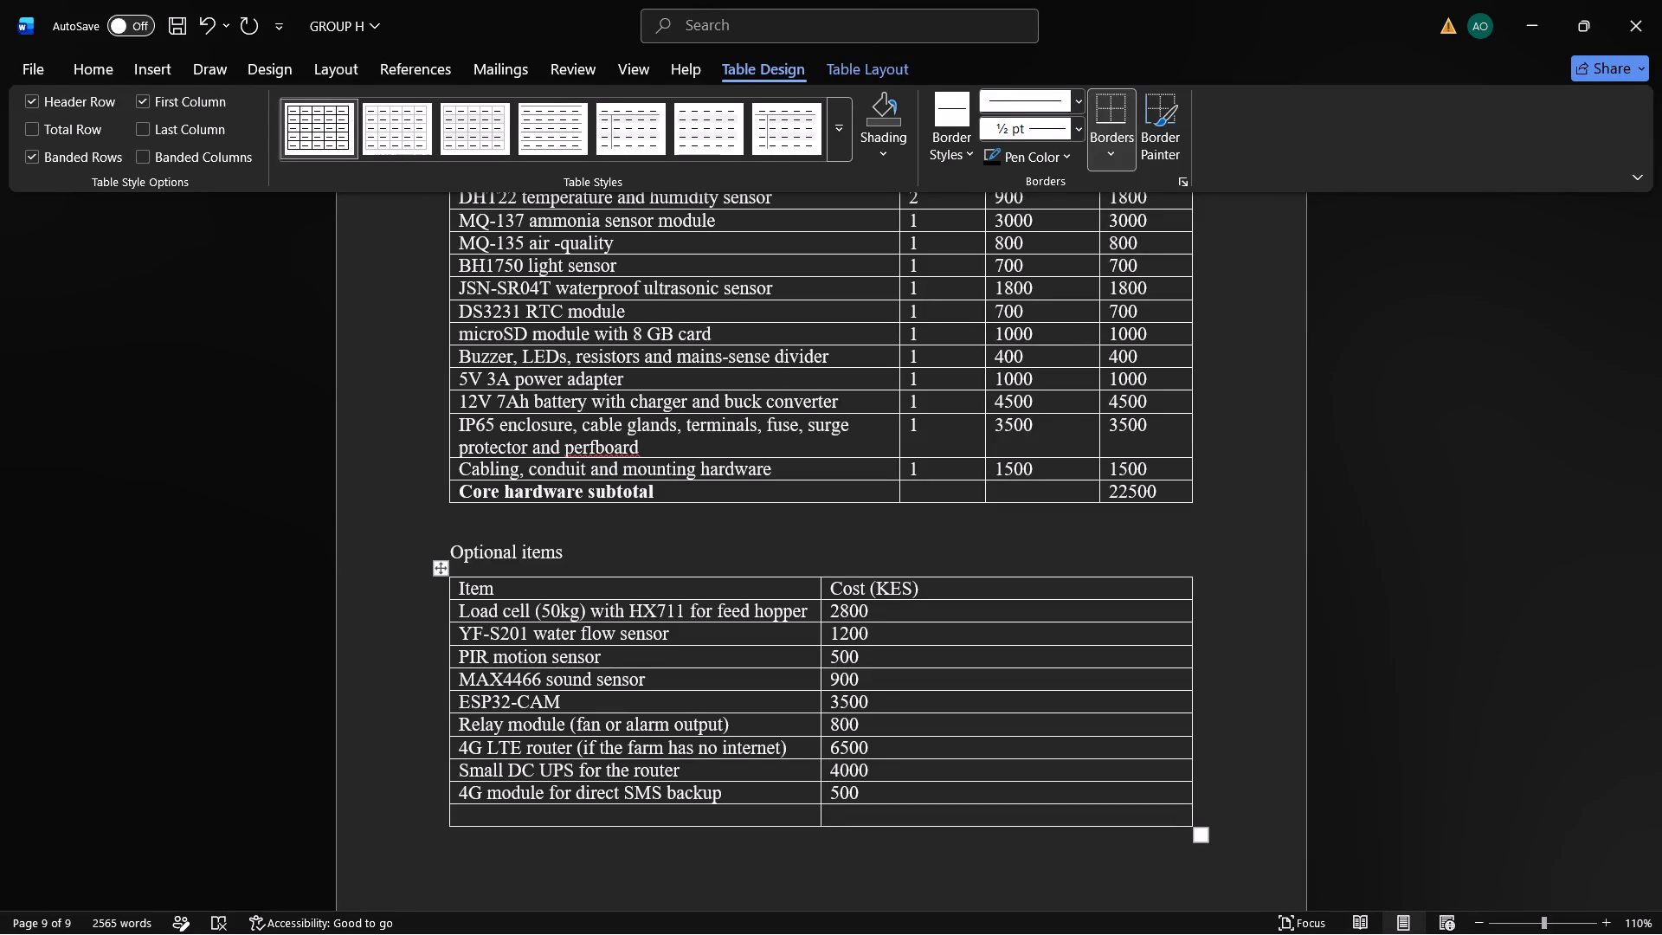
# Enter 25200 in the cost column of the optional items table's last row.
pyautogui.press('Down')
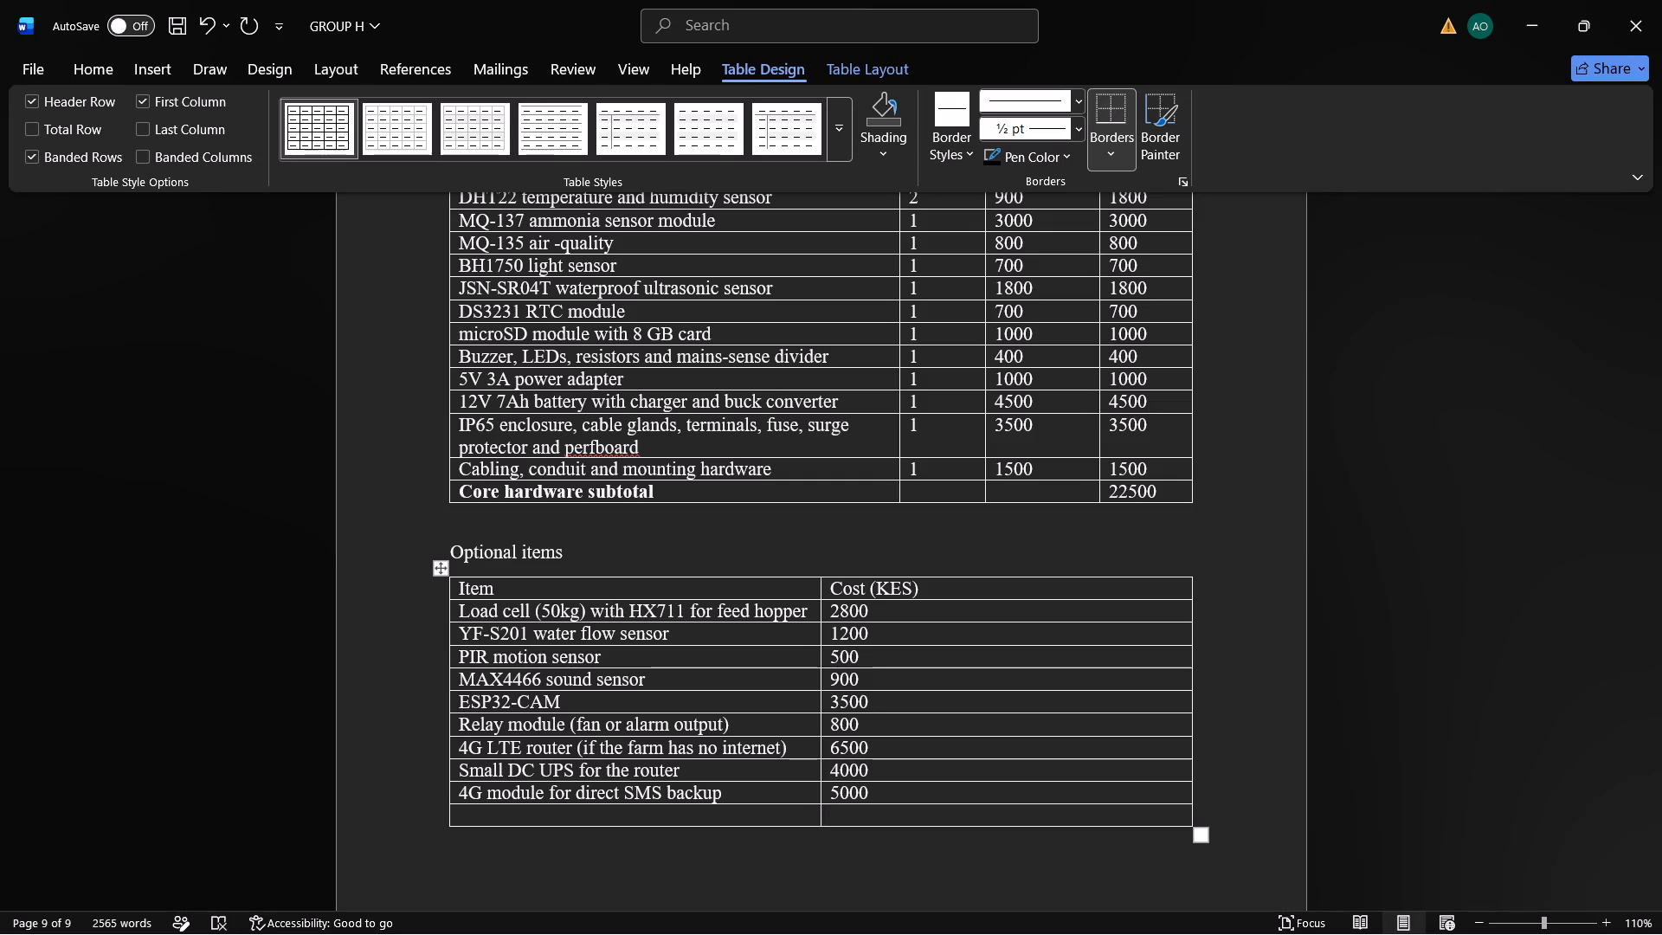
pyautogui.write('25')
pyautogui.write('00')
pyautogui.press('0')
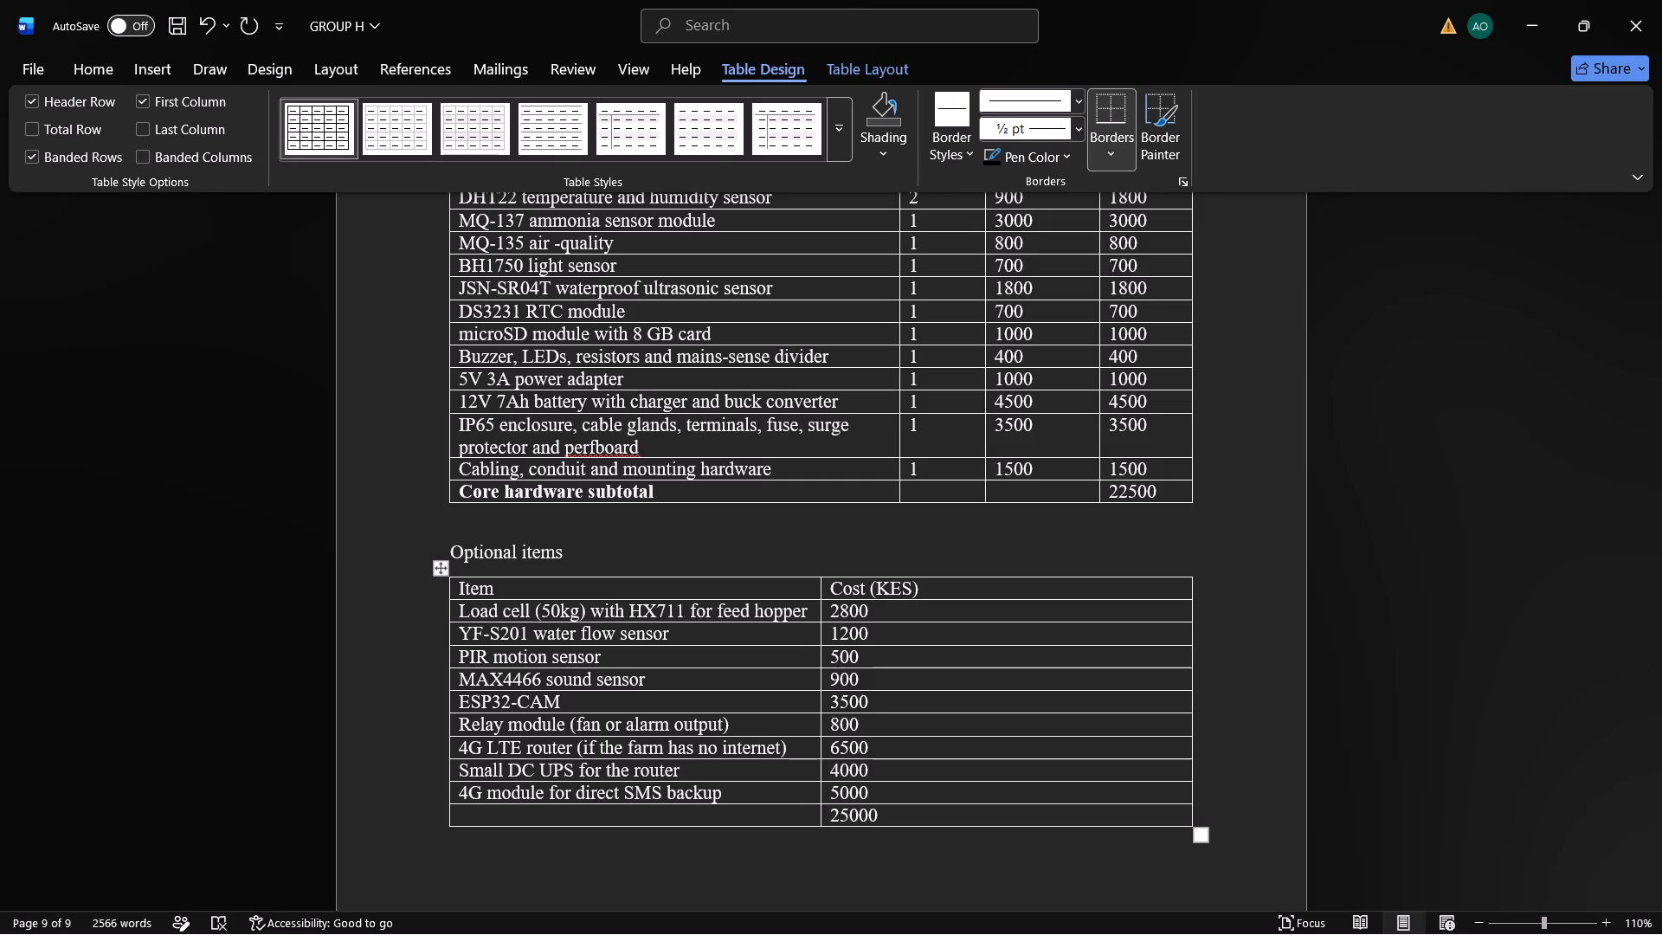
pyautogui.press('BackSpace')
pyautogui.press('BackSpace')
pyautogui.press('BackSpace')
pyautogui.write('200')
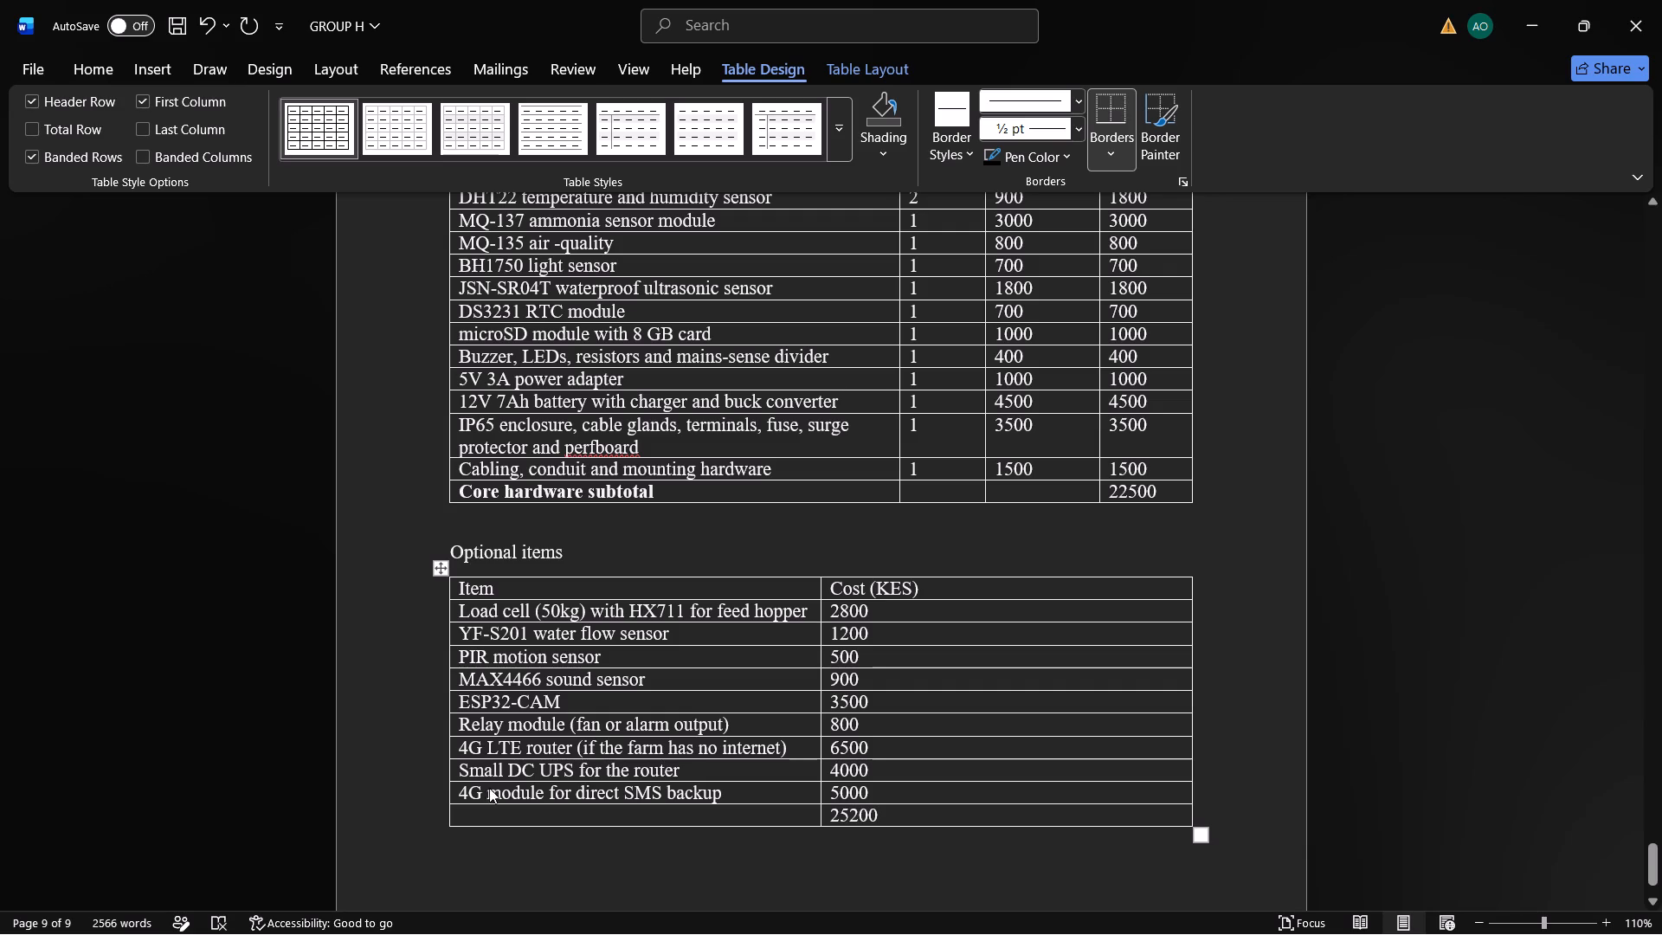
# Label the last row of the optional items table "Optional subtotal".
pyautogui.click(501, 818)
pyautogui.write('opiti')
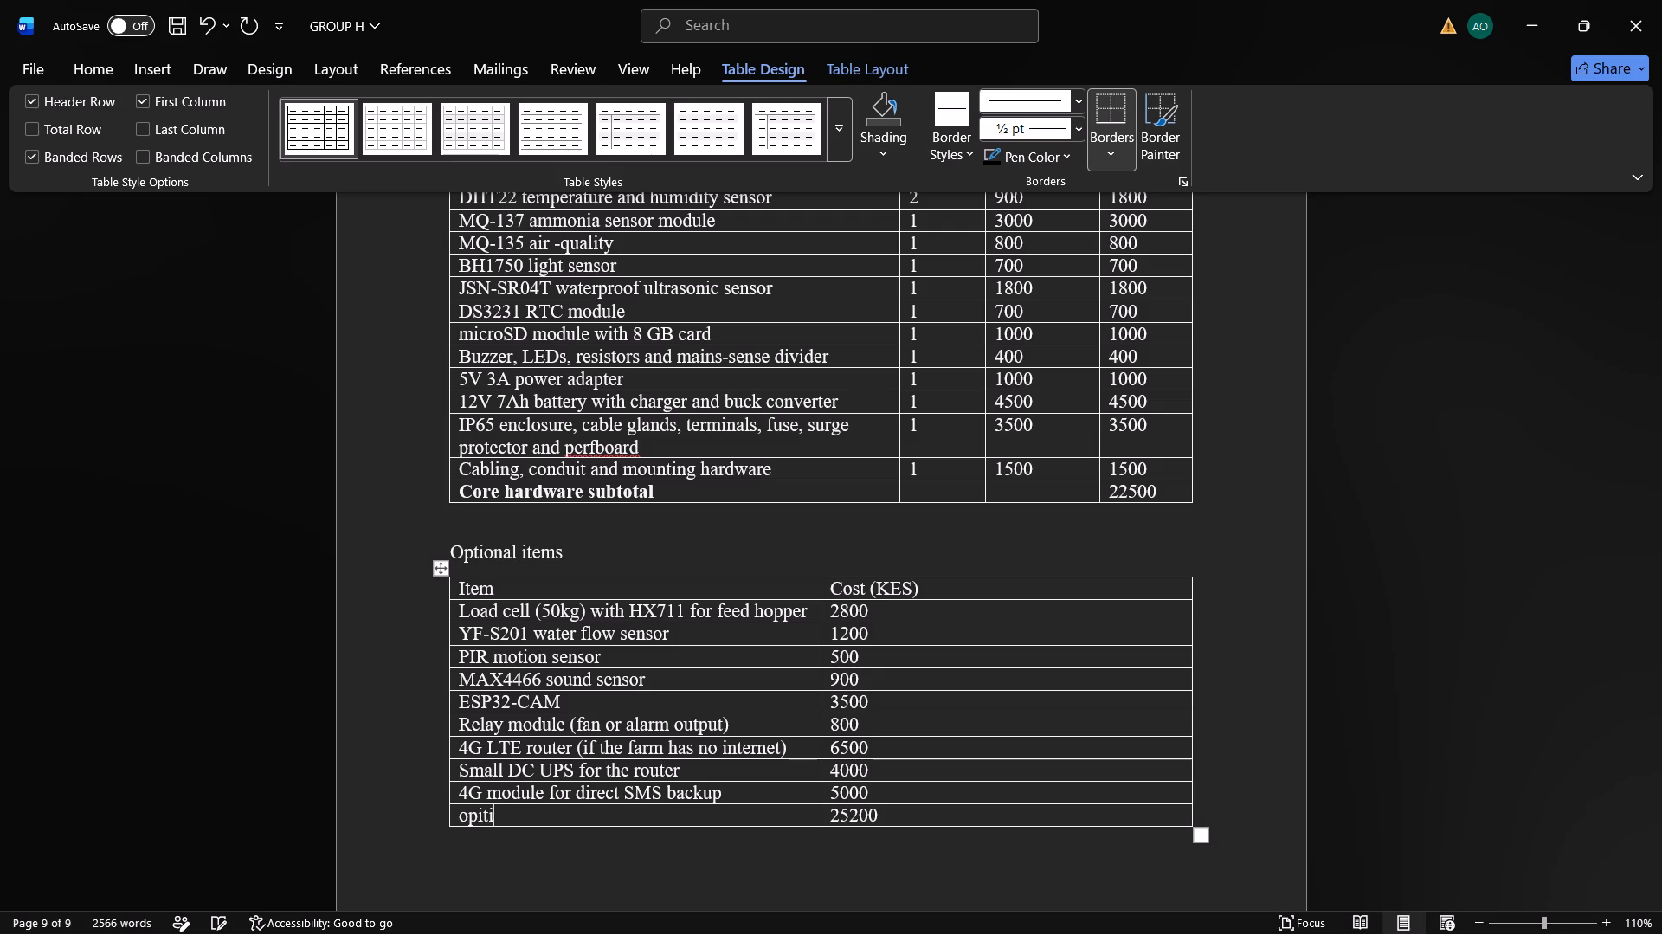
pyautogui.press('BackSpace')
pyautogui.press('BackSpace')
pyautogui.press('BackSpace')
pyautogui.write('tion')
pyautogui.write('al subtotal')
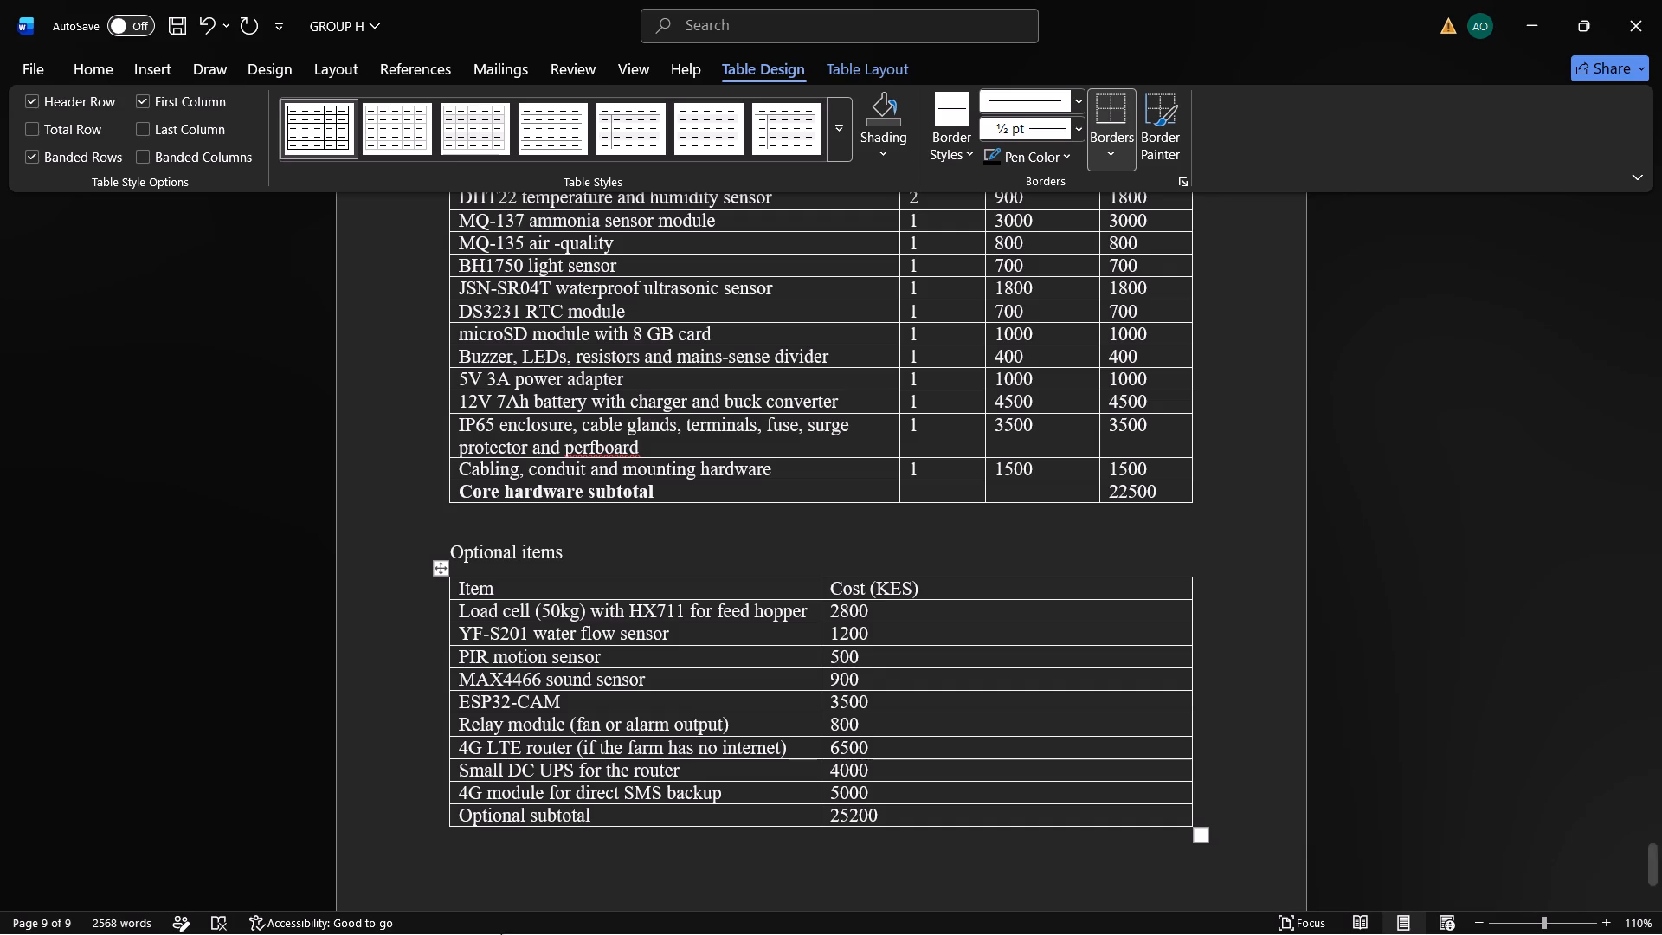
# Make the "Optional subtotal" label in the optional items table's last row bold.
pyautogui.moveTo(636, 813); pyautogui.dragTo(415, 822)
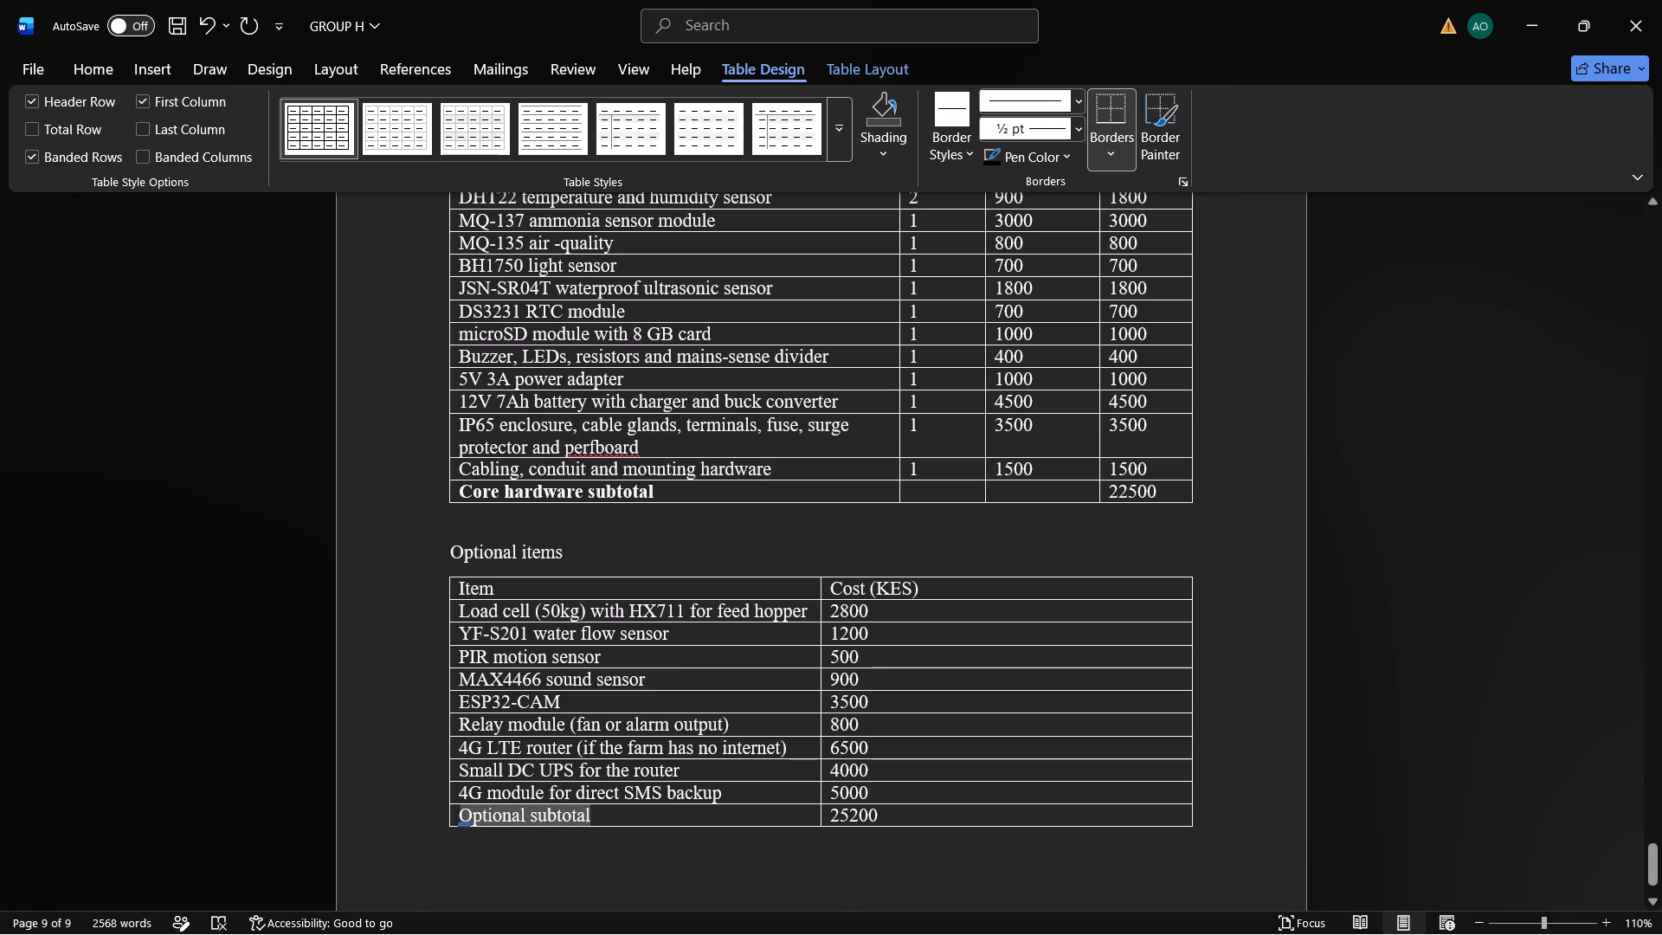
pyautogui.moveTo(415, 822); pyautogui.dragTo(414, 822)
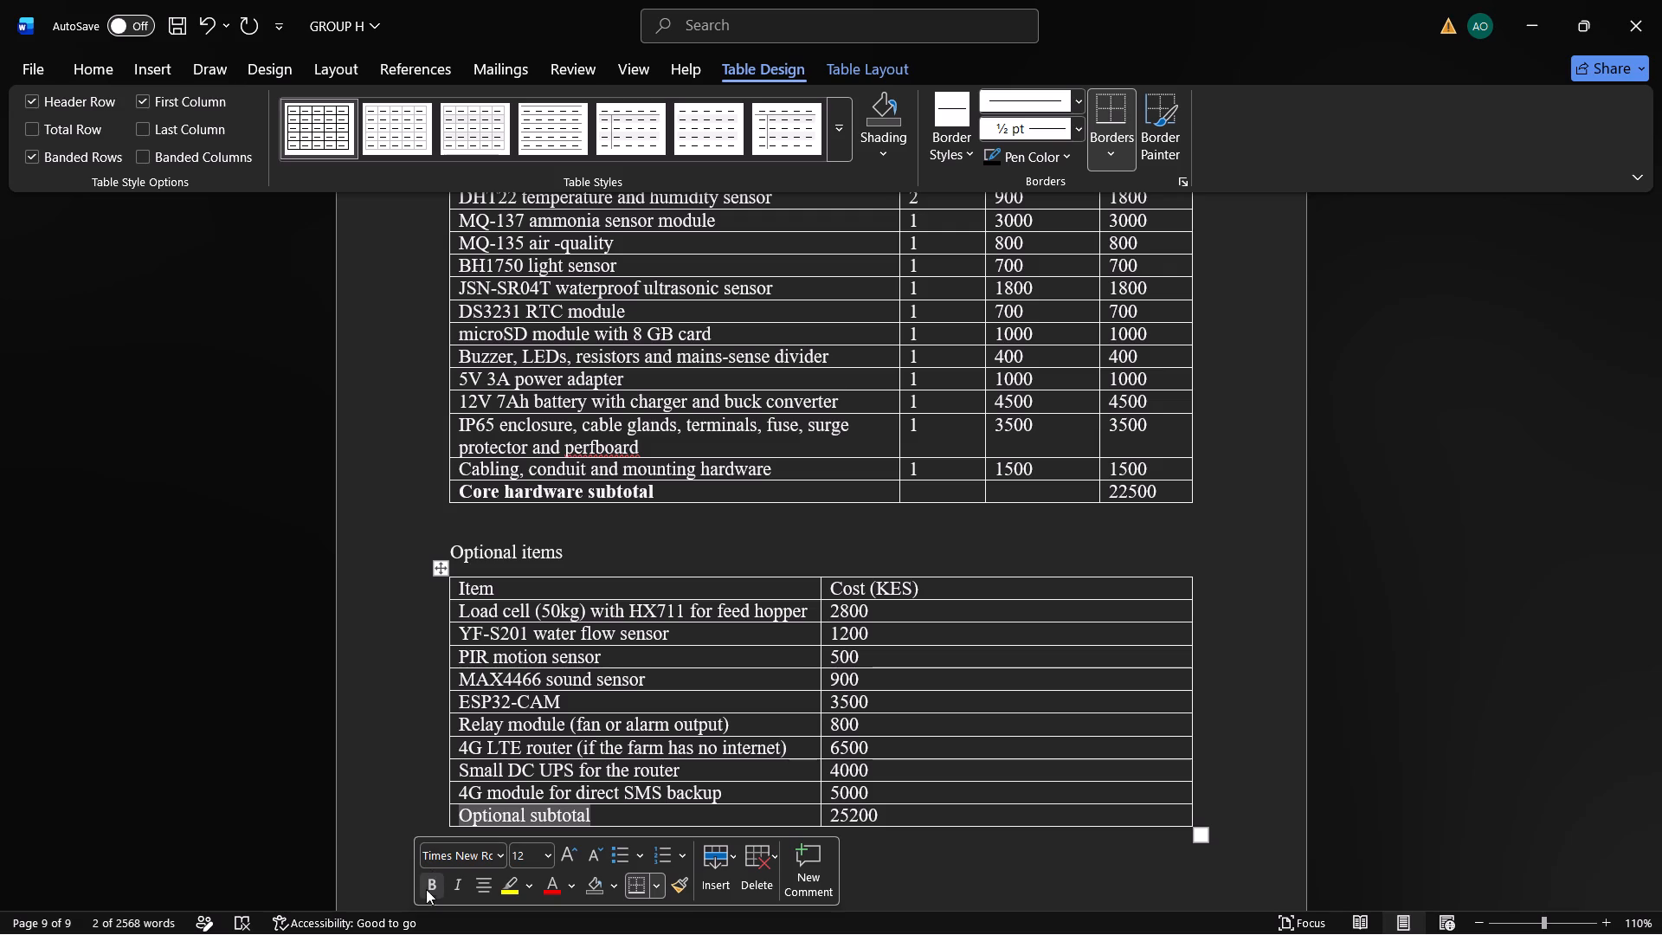
pyautogui.click(426, 893)
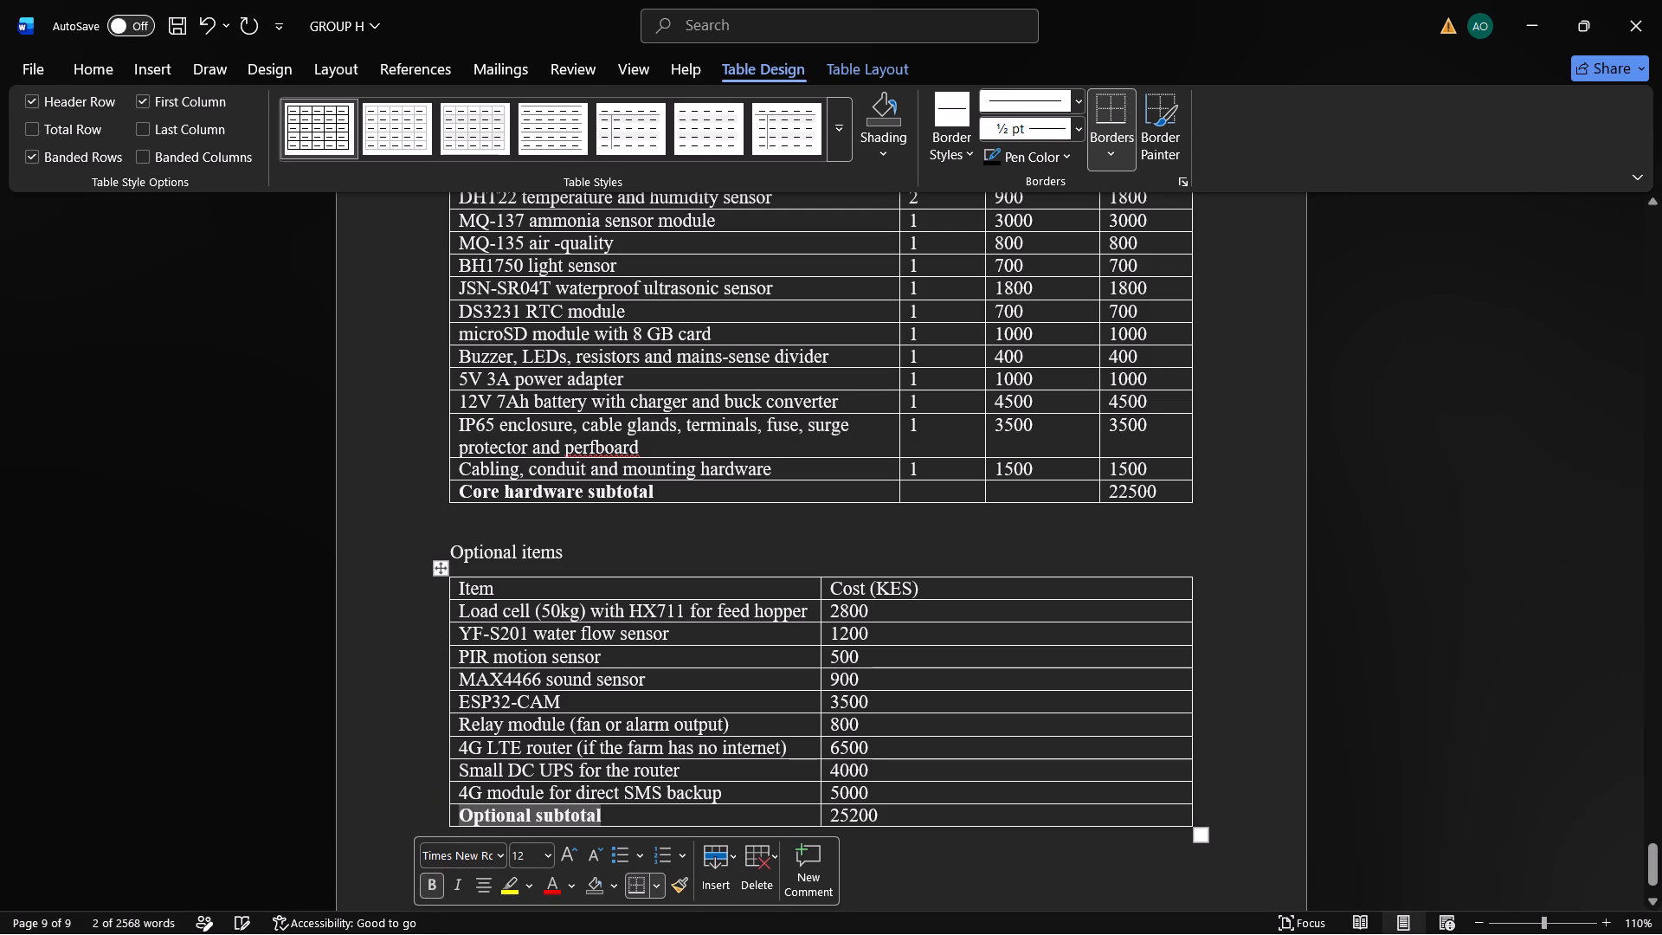
# Make the "Optional items" heading above the second cost table bold.
pyautogui.moveTo(582, 554); pyautogui.dragTo(433, 570)
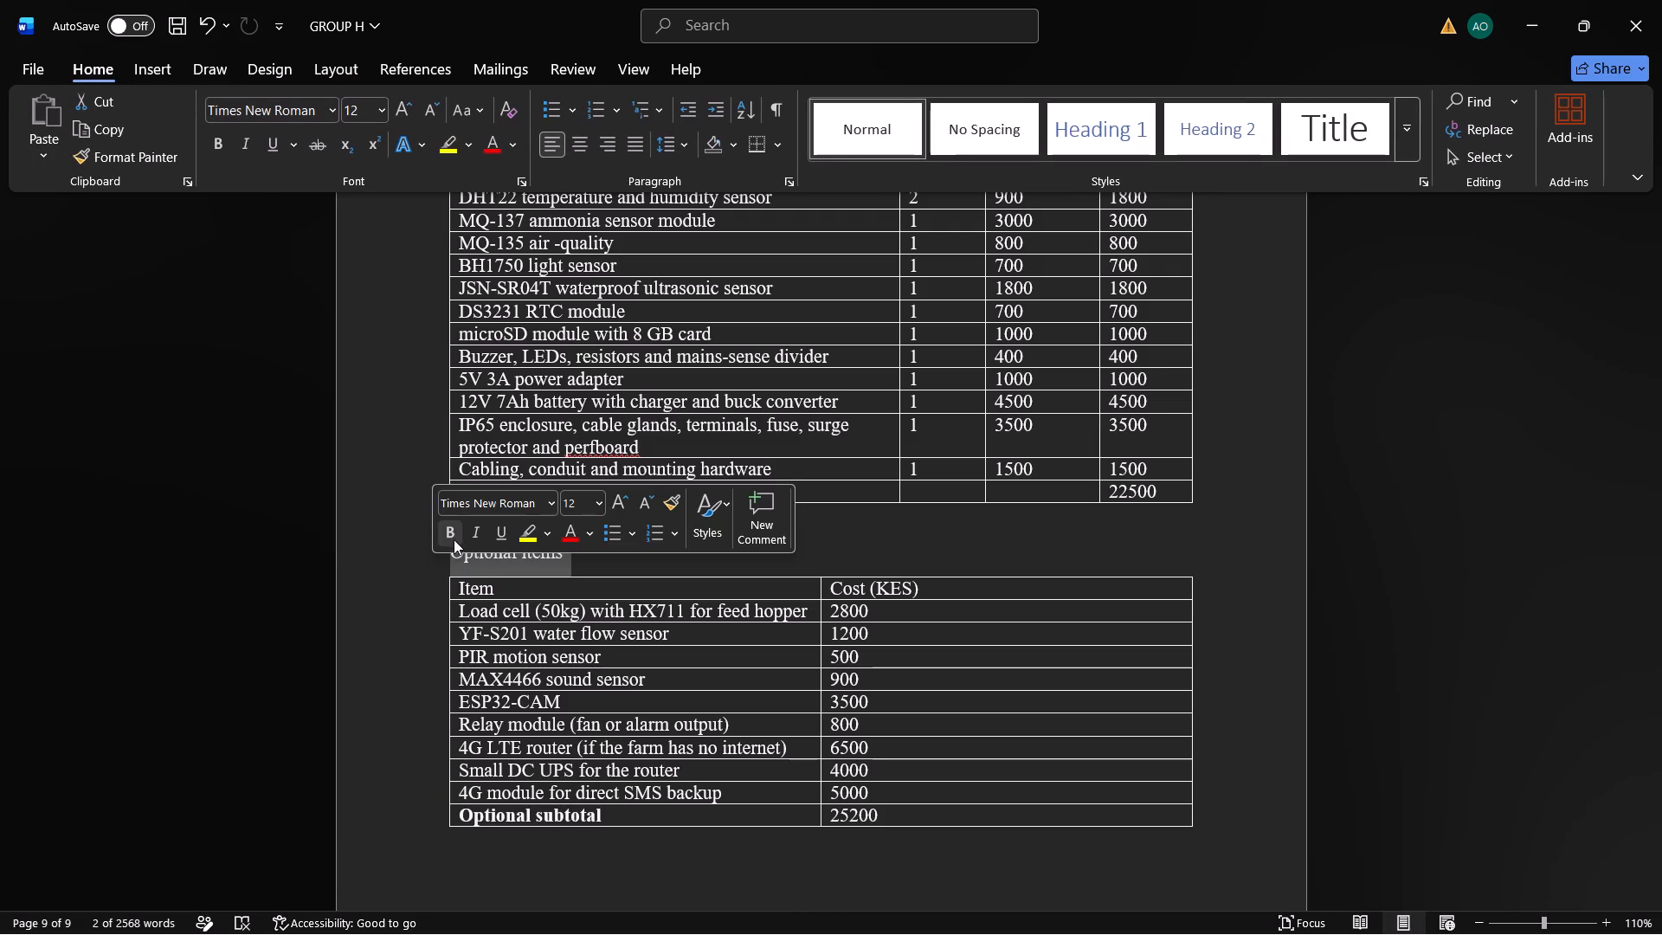
pyautogui.click(454, 537)
# Add two new paragraphs below the optional items table to continue onto the following page.
pyautogui.scroll(-1, 886, 592)
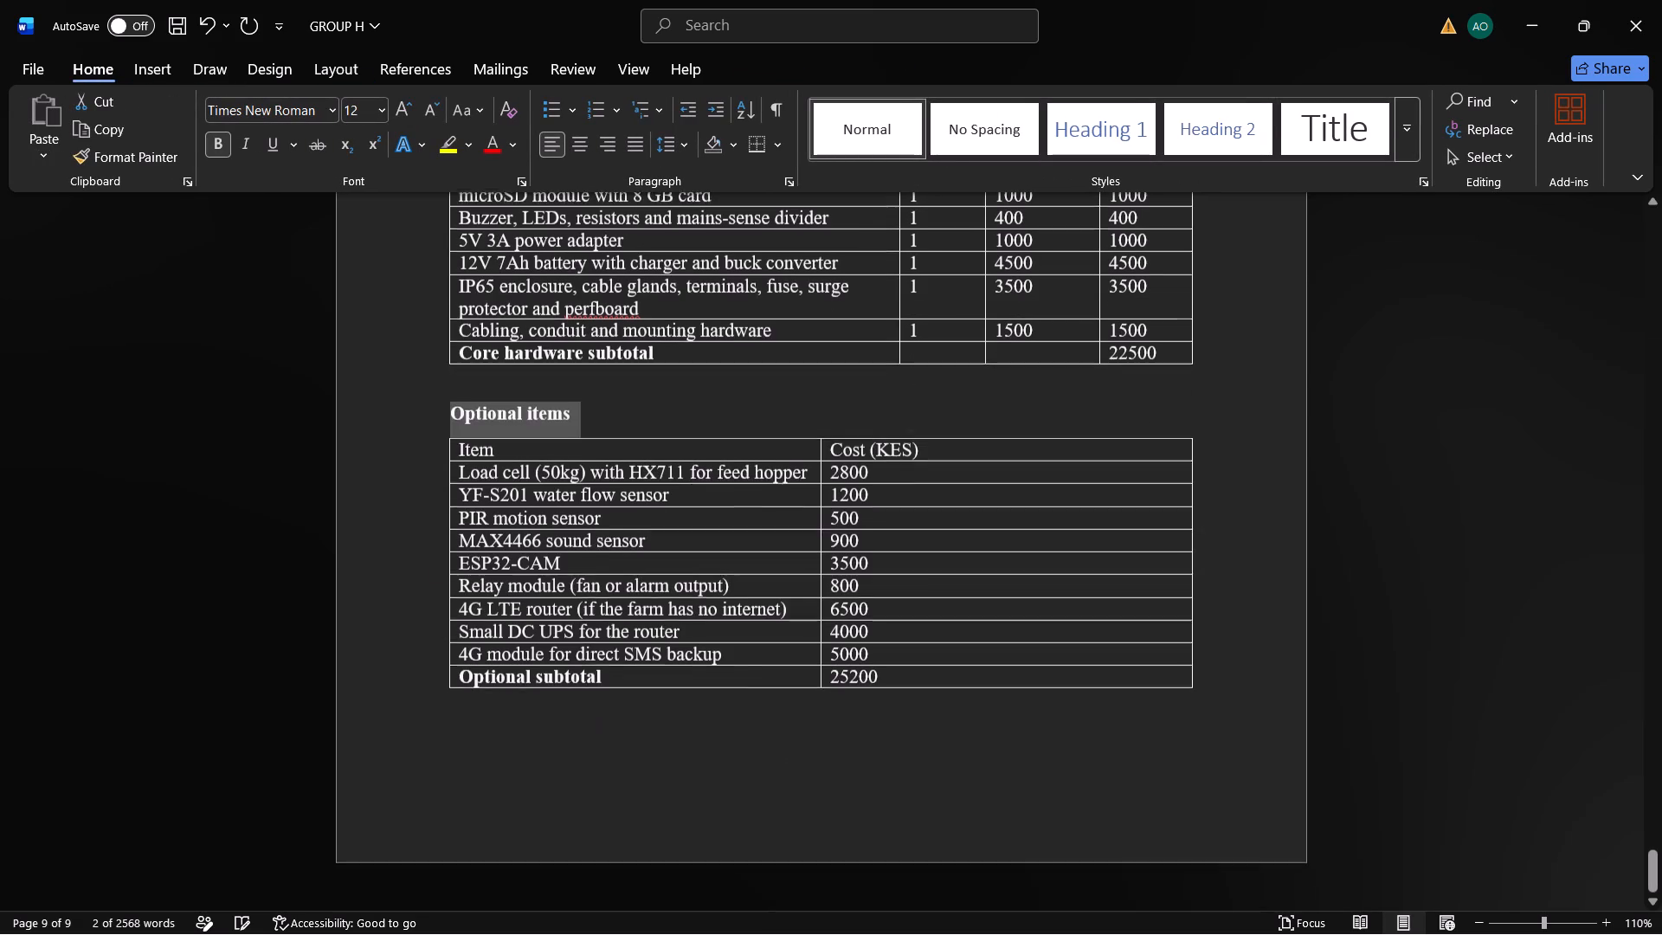
pyautogui.scroll(-1, 886, 592)
pyautogui.click(577, 744)
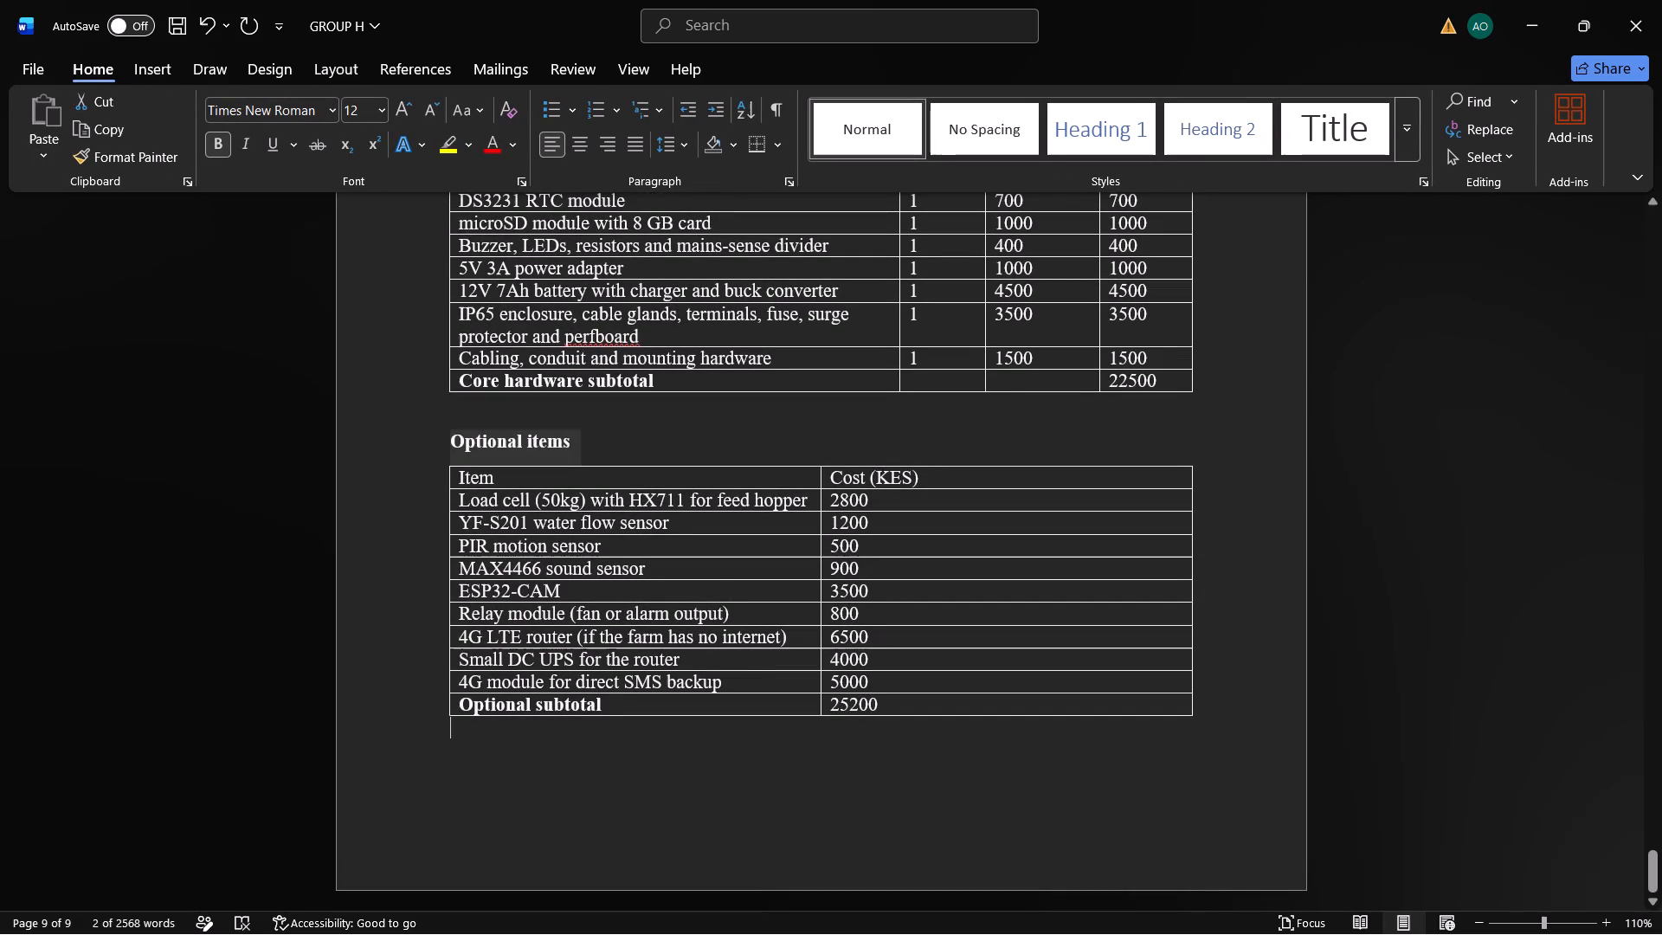
pyautogui.press('Return')
pyautogui.press('Return')
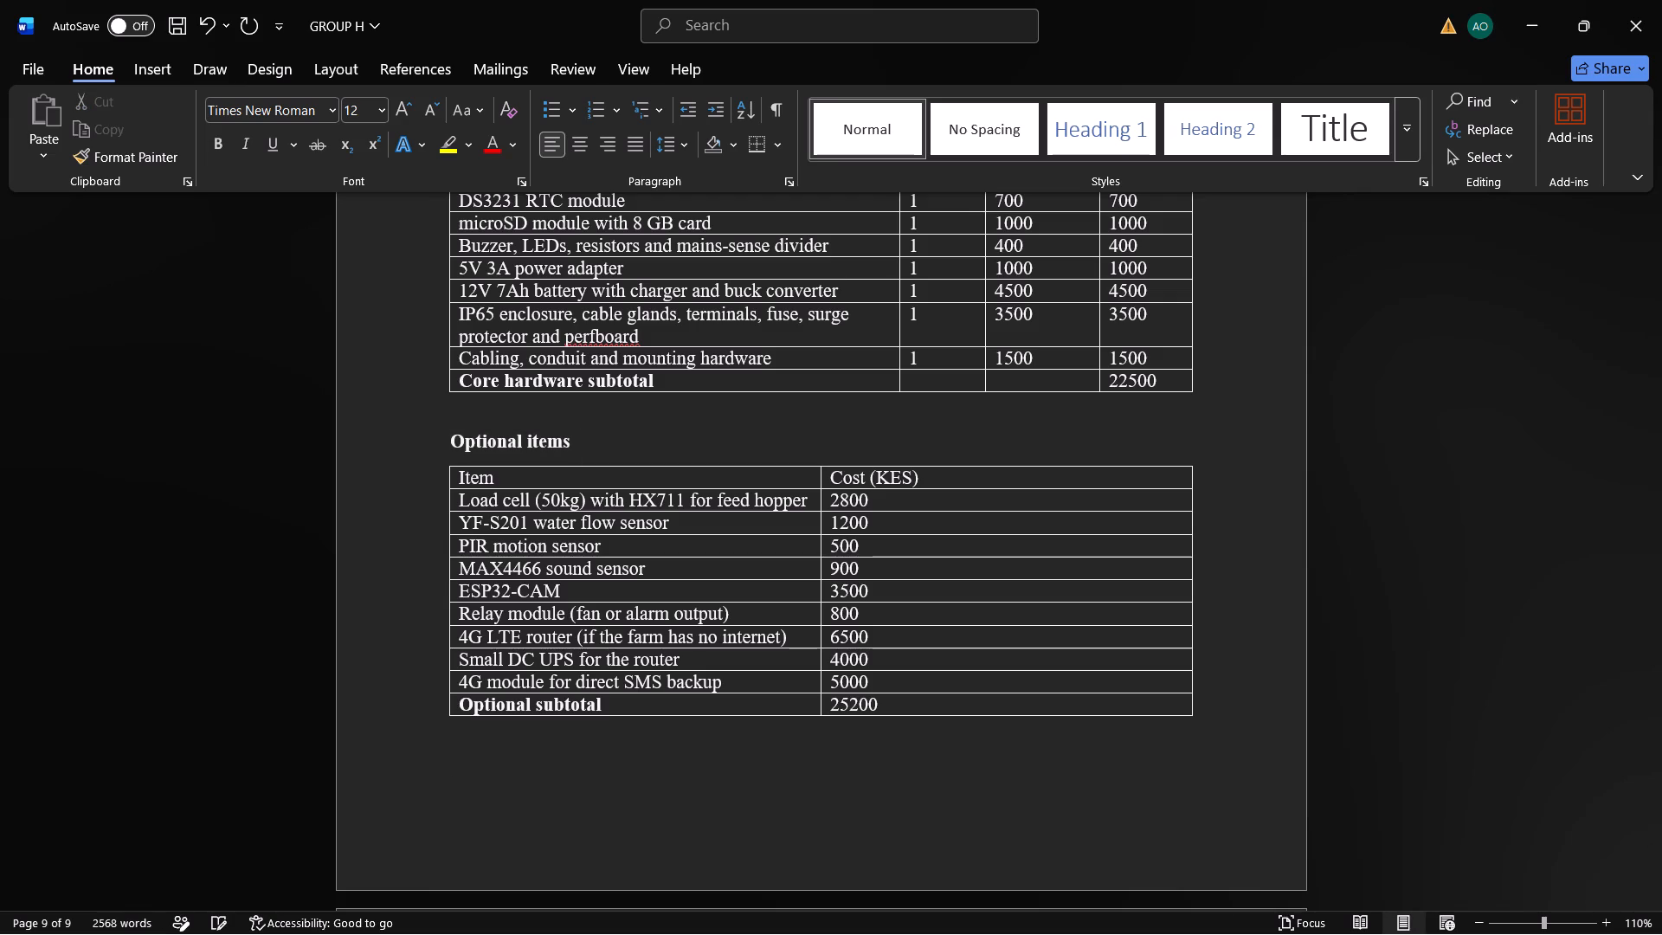
# Enter the heading "Initial cost summary" at the start of the new page after the optional items table.
pyautogui.scroll(-2, 577, 744)
pyautogui.scroll(2, 577, 744)
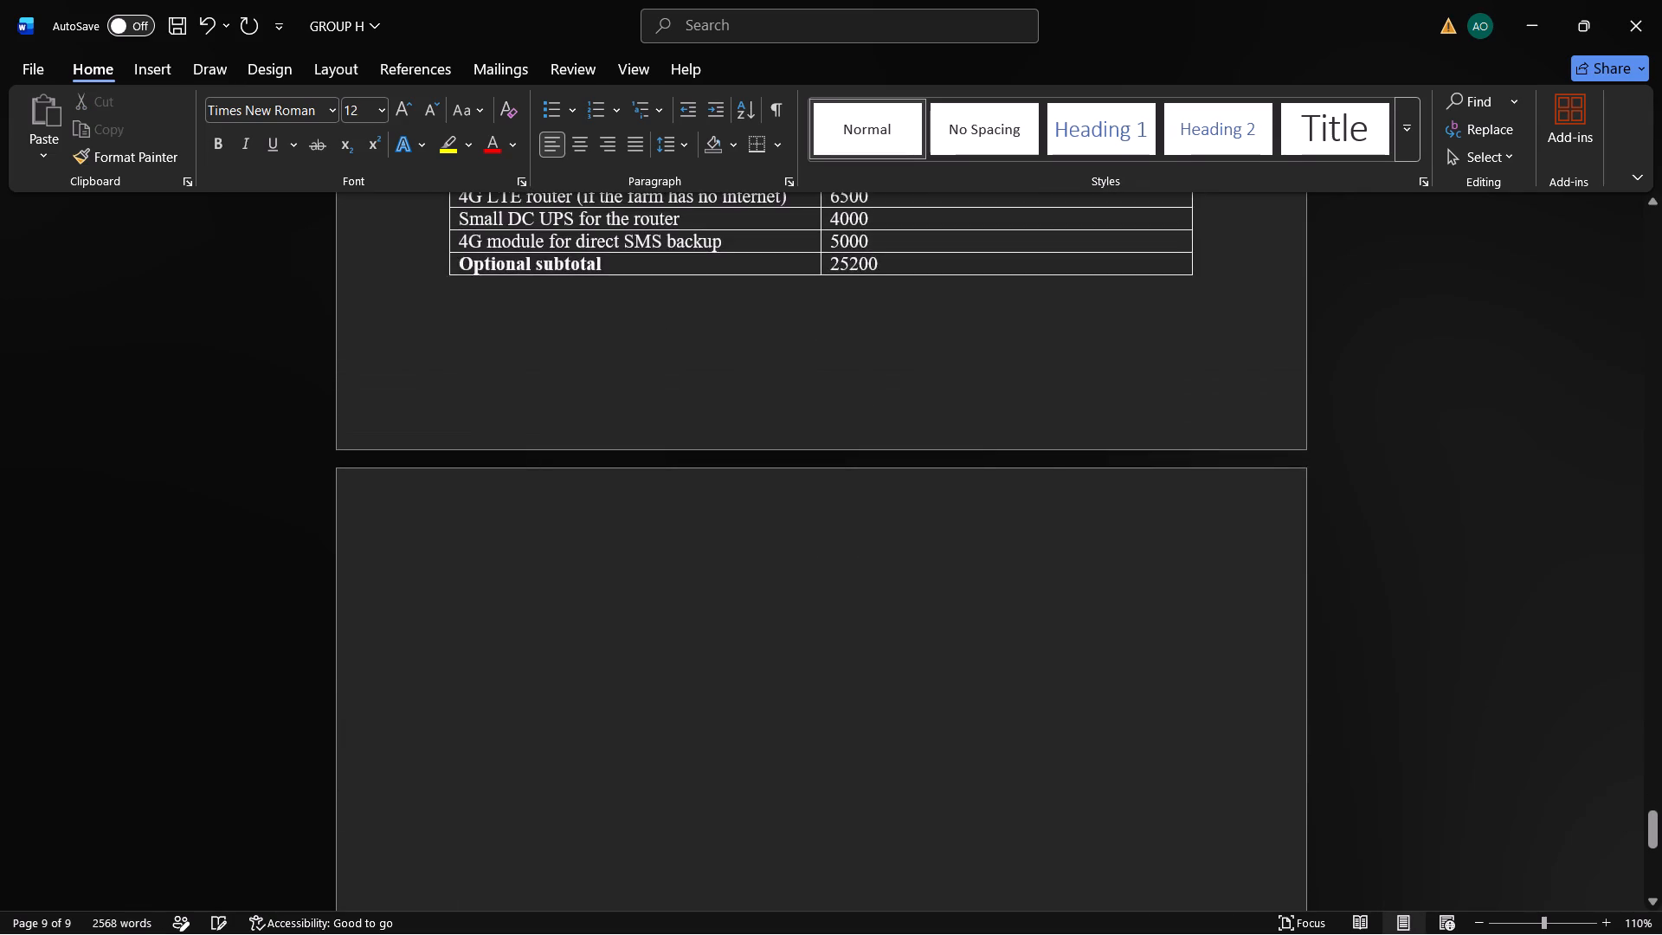
pyautogui.scroll(4, 577, 744)
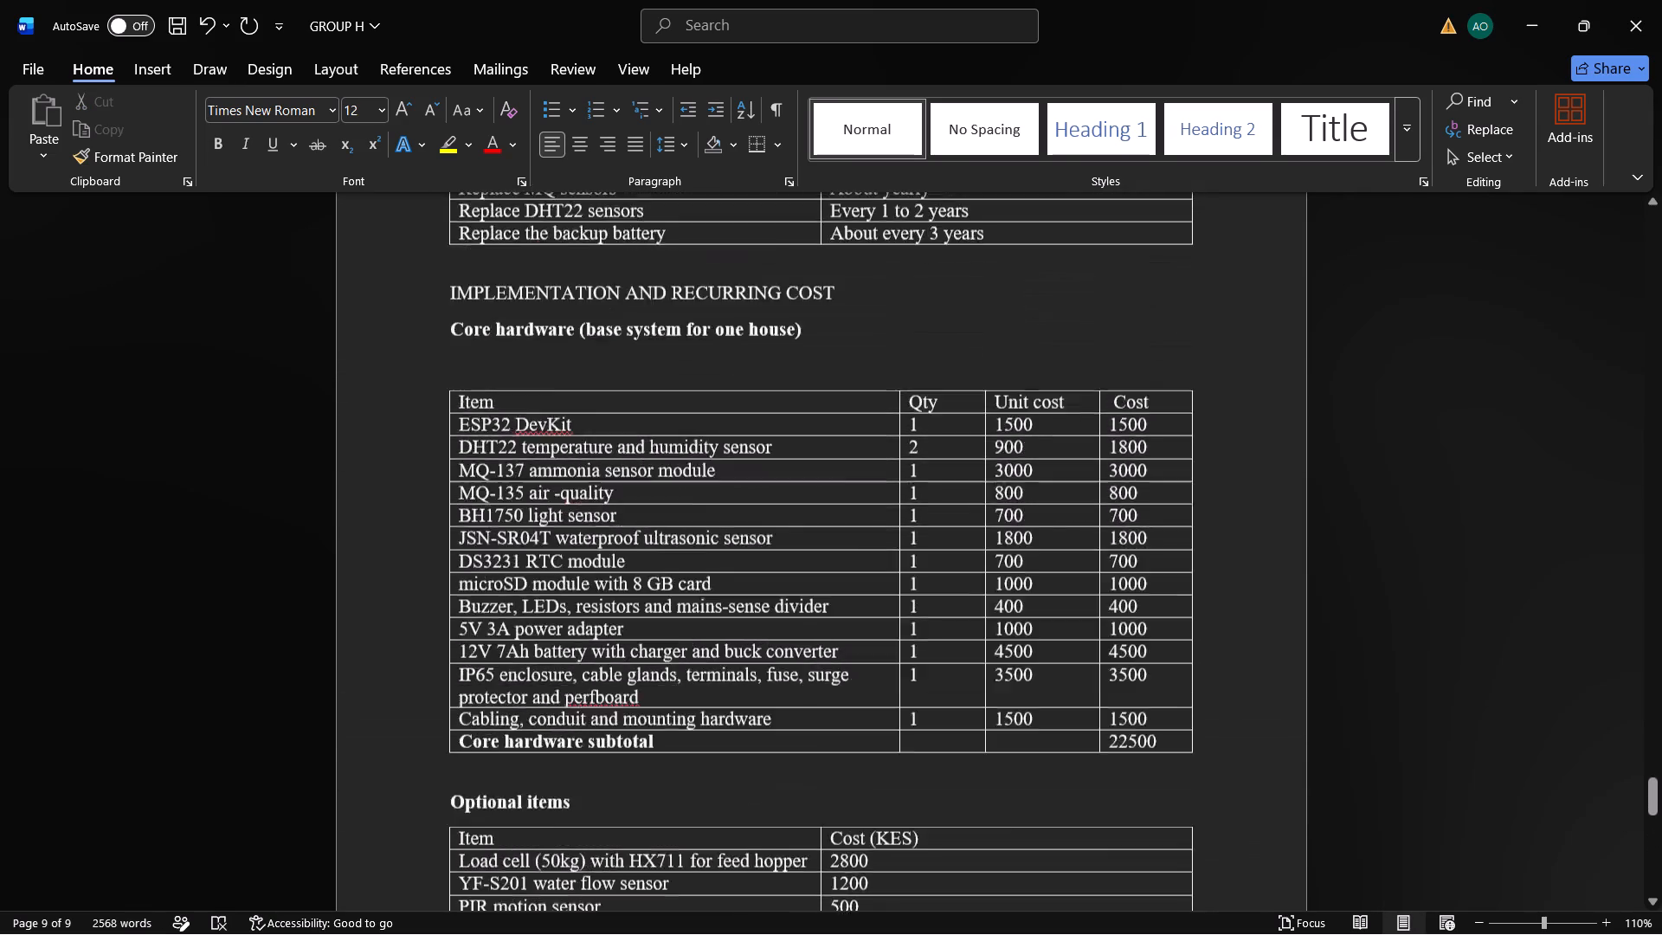
pyautogui.scroll(1, 577, 744)
pyautogui.scroll(-3, 577, 744)
pyautogui.scroll(1, 577, 744)
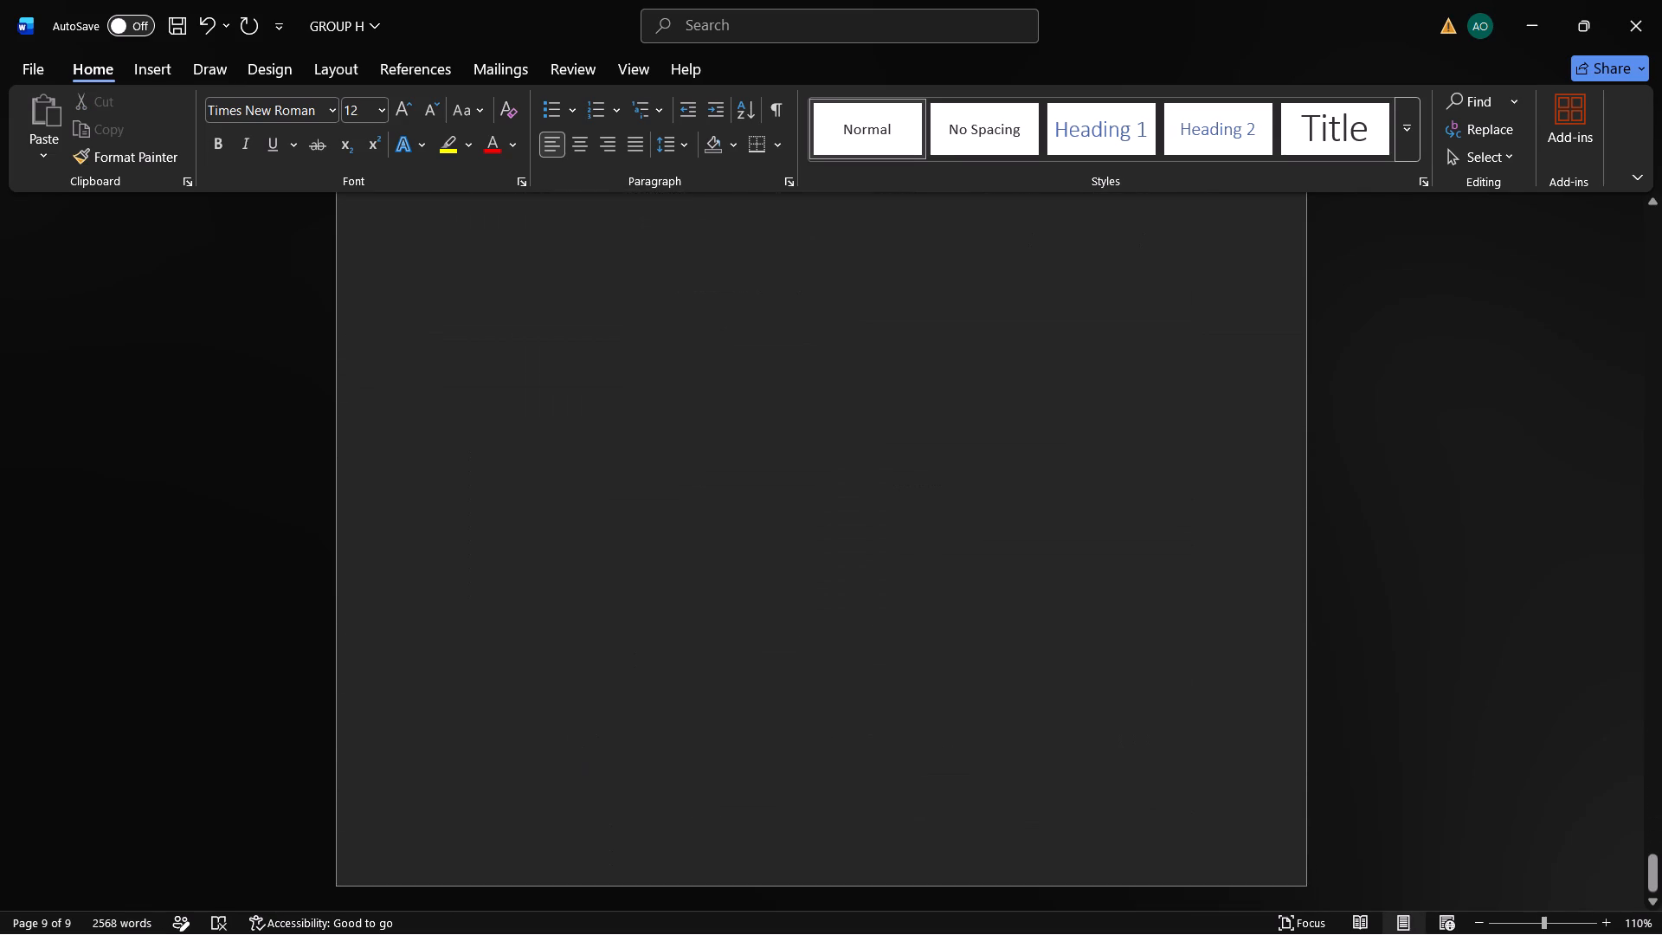
pyautogui.scroll(4, 577, 744)
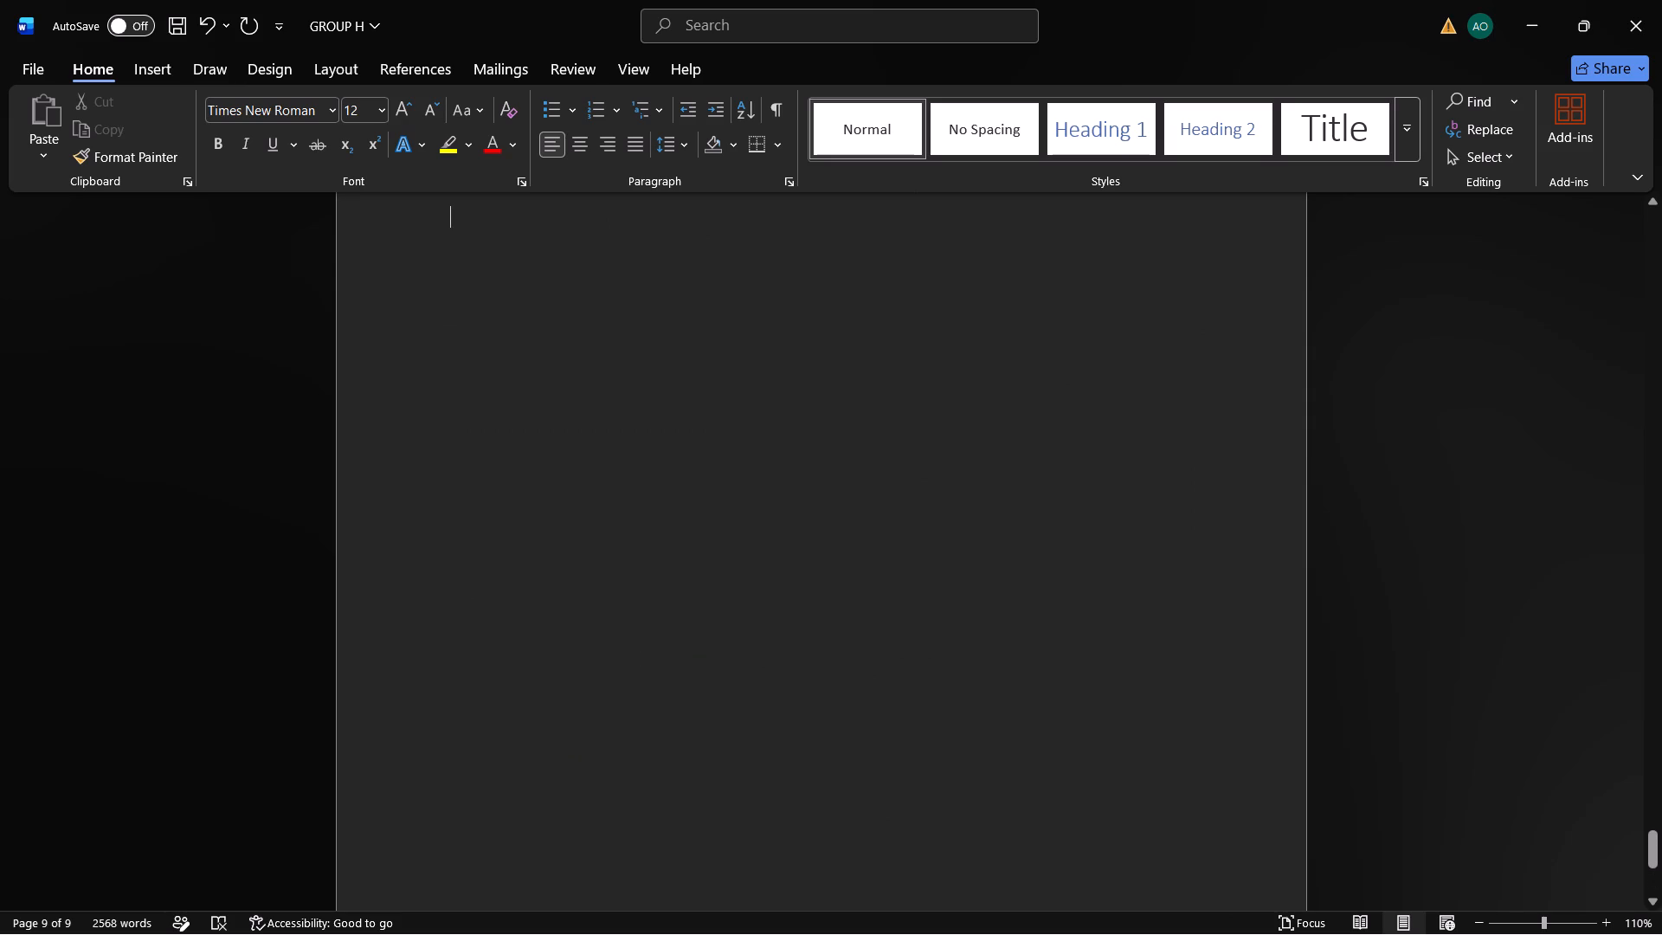
pyautogui.scroll(3, 577, 744)
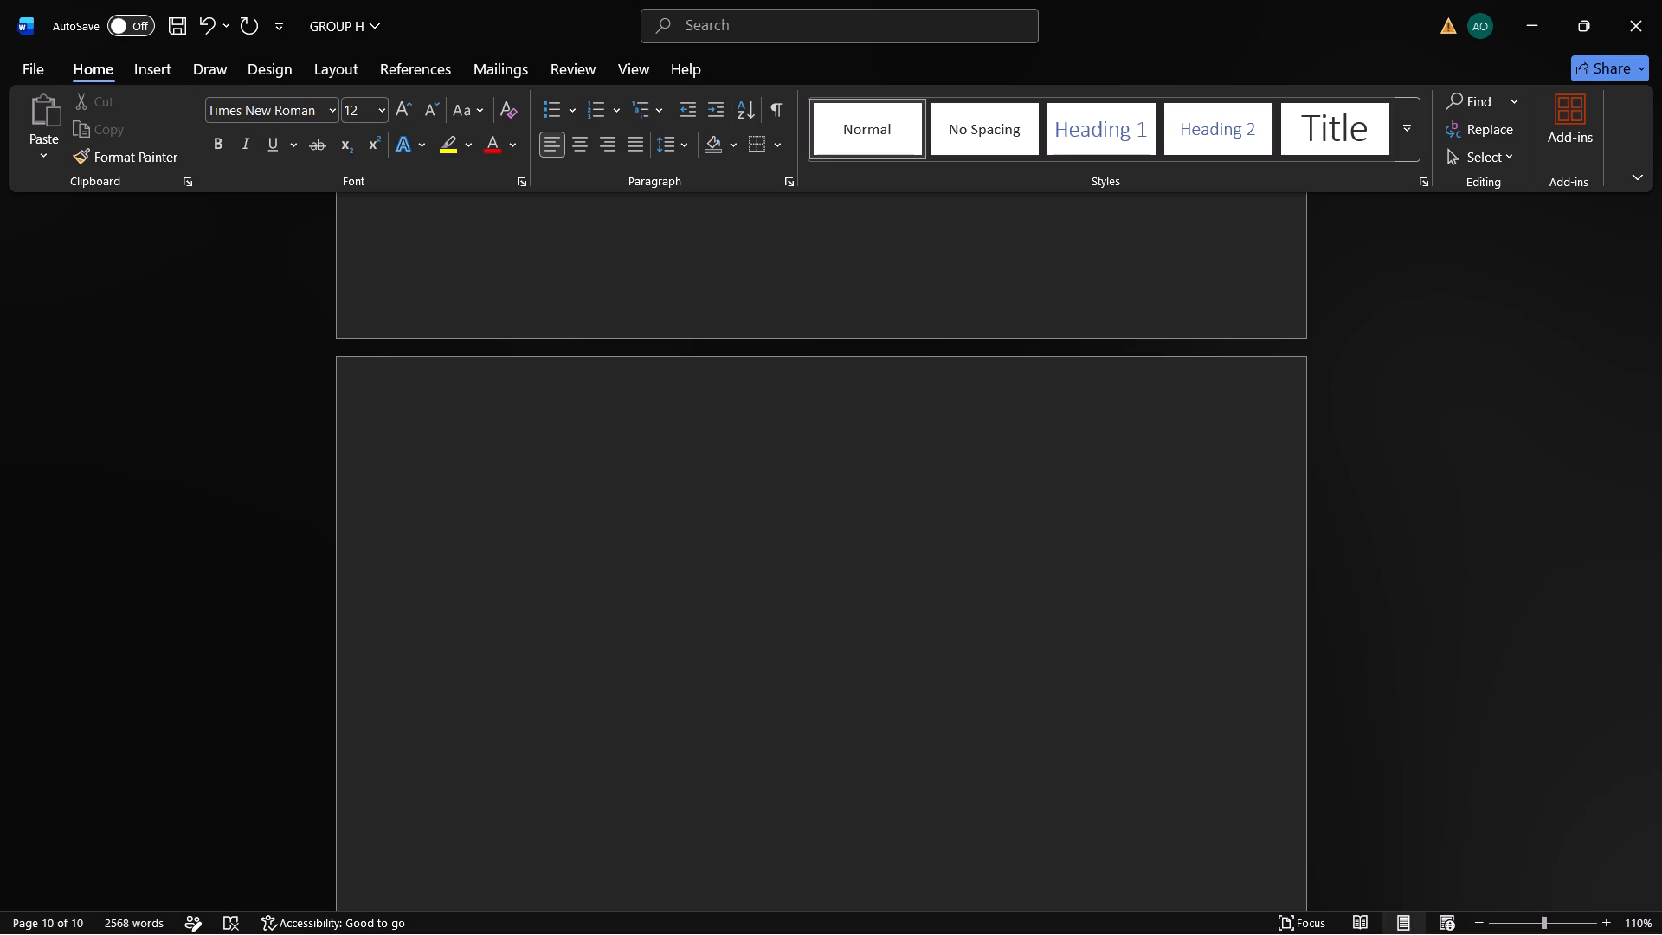
pyautogui.write('IN')
pyautogui.press('BackSpace')
pyautogui.press('BackSpace')
pyautogui.write('initial c')
pyautogui.write('ost')
pyautogui.press('space')
pyautogui.write('su')
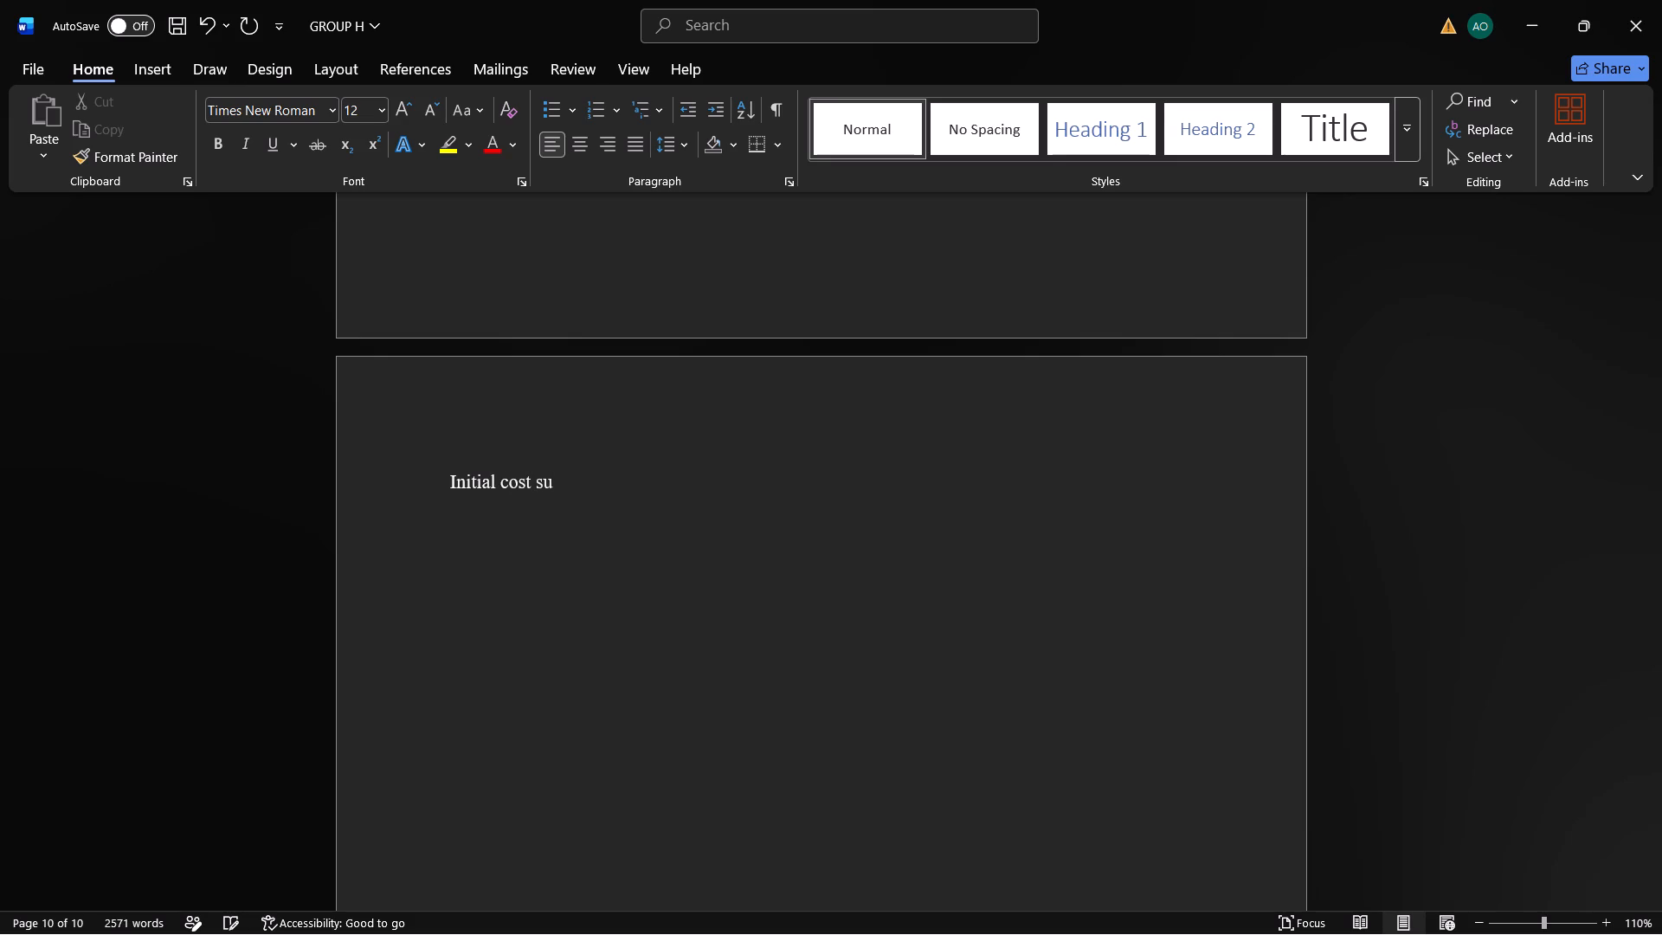
pyautogui.write('mmary')
# Insert a table with three columns and five rows on a new line below the "Initial cost summary" heading.
pyautogui.press('Down')
pyautogui.press('Return')
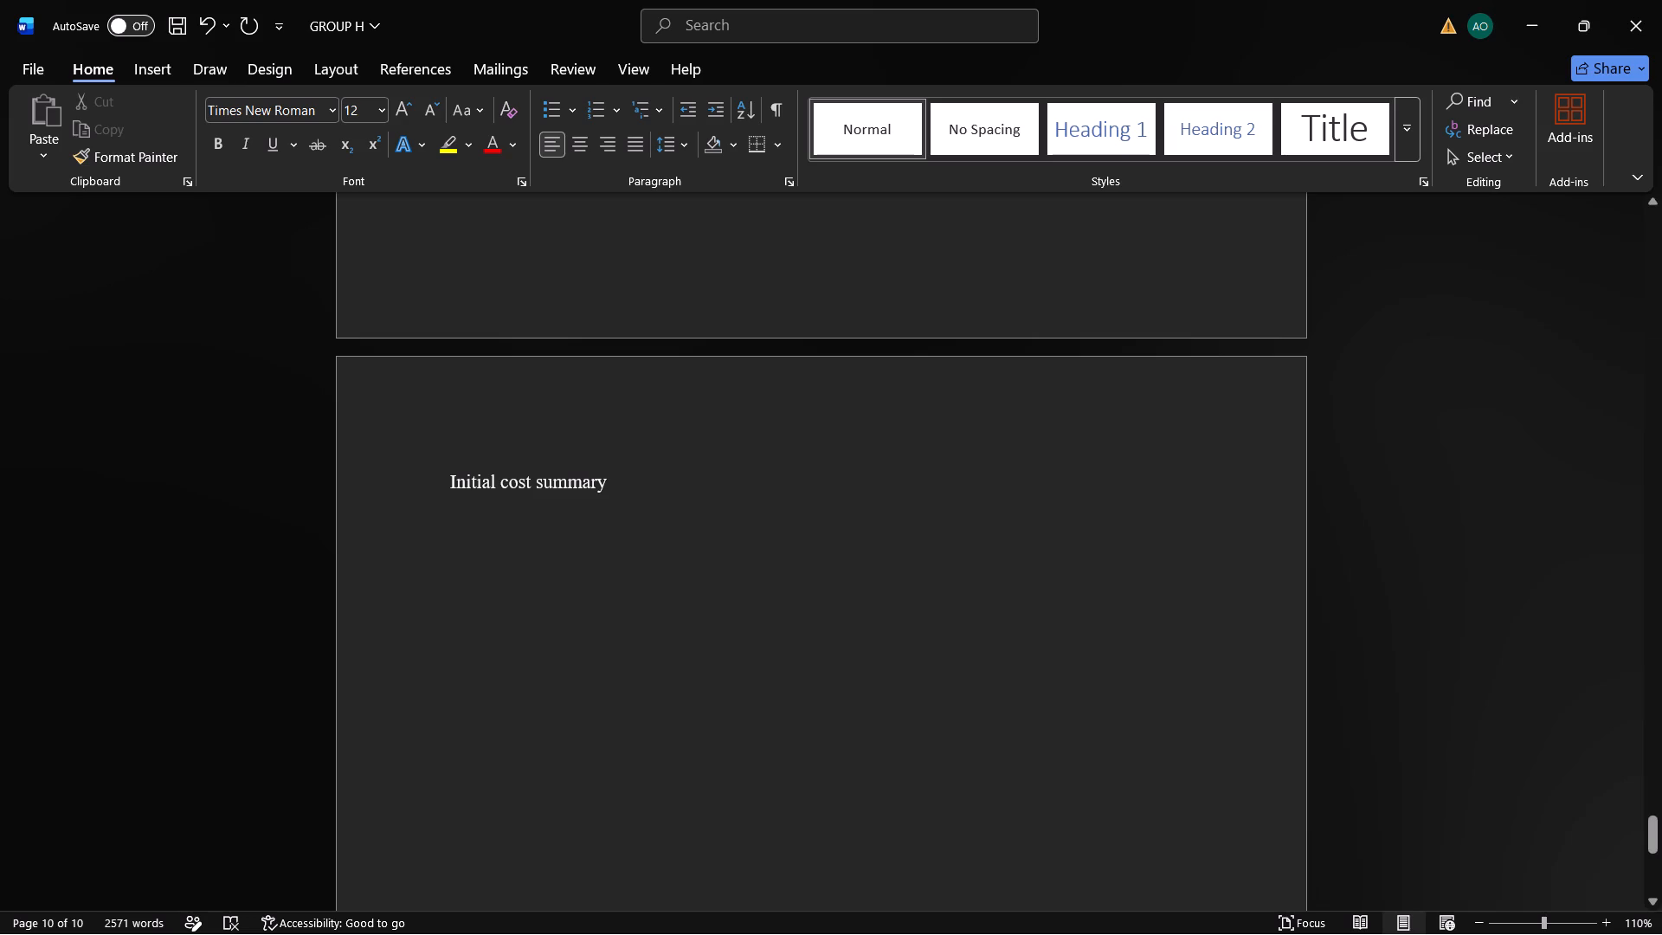
pyautogui.click(151, 62)
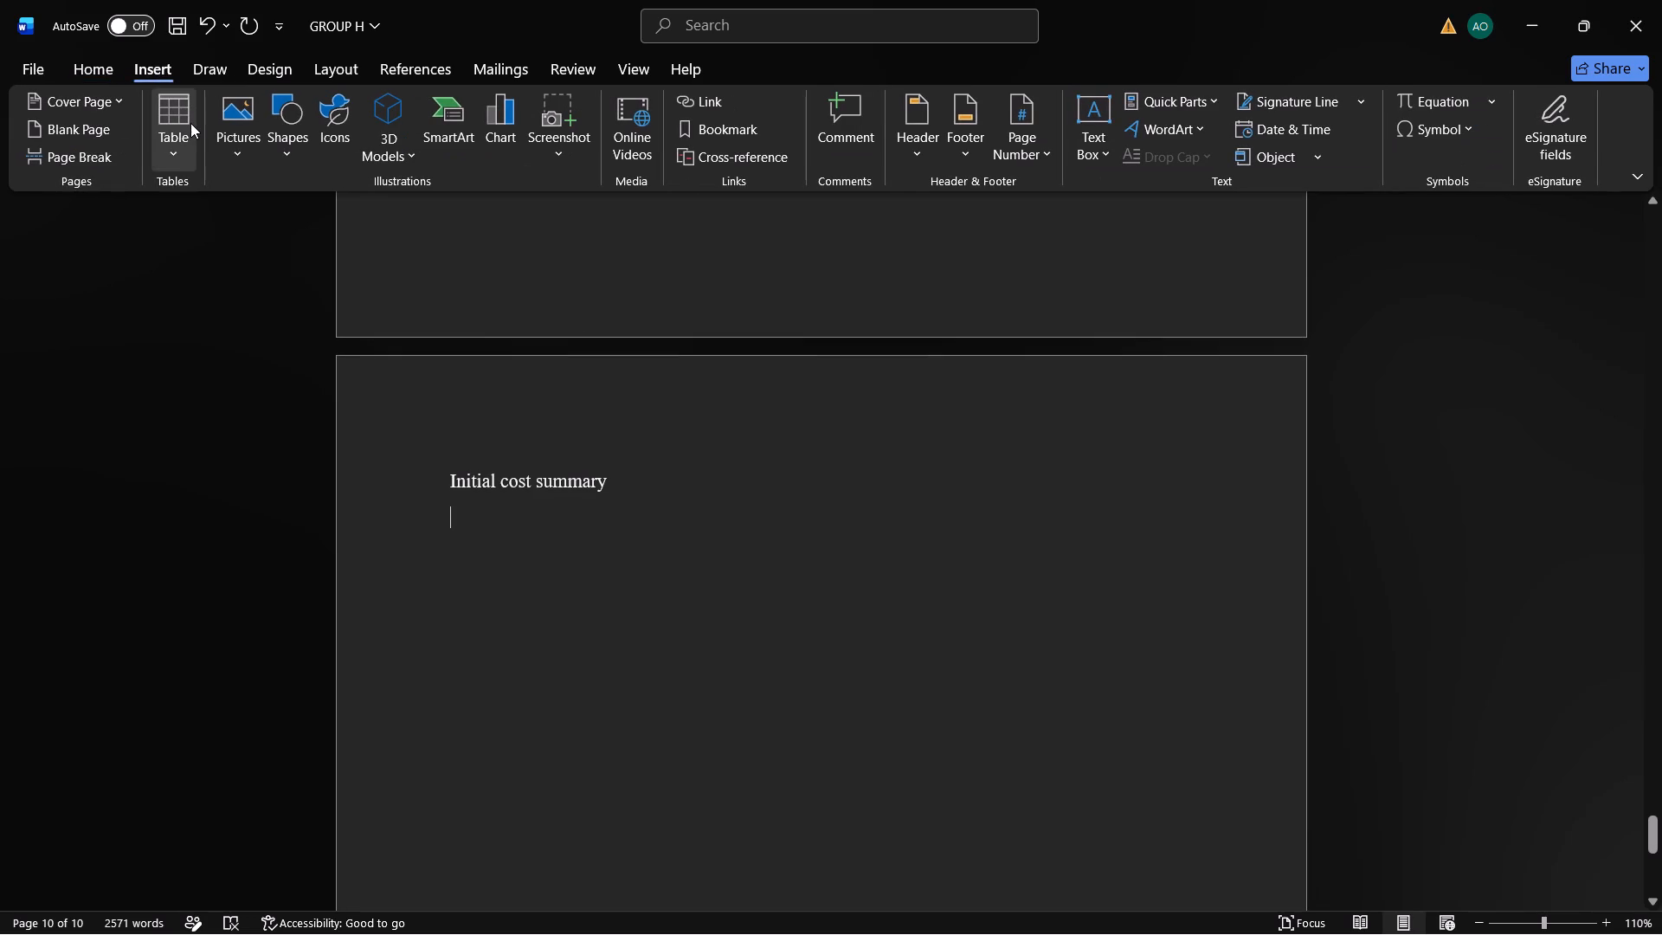
pyautogui.click(190, 124)
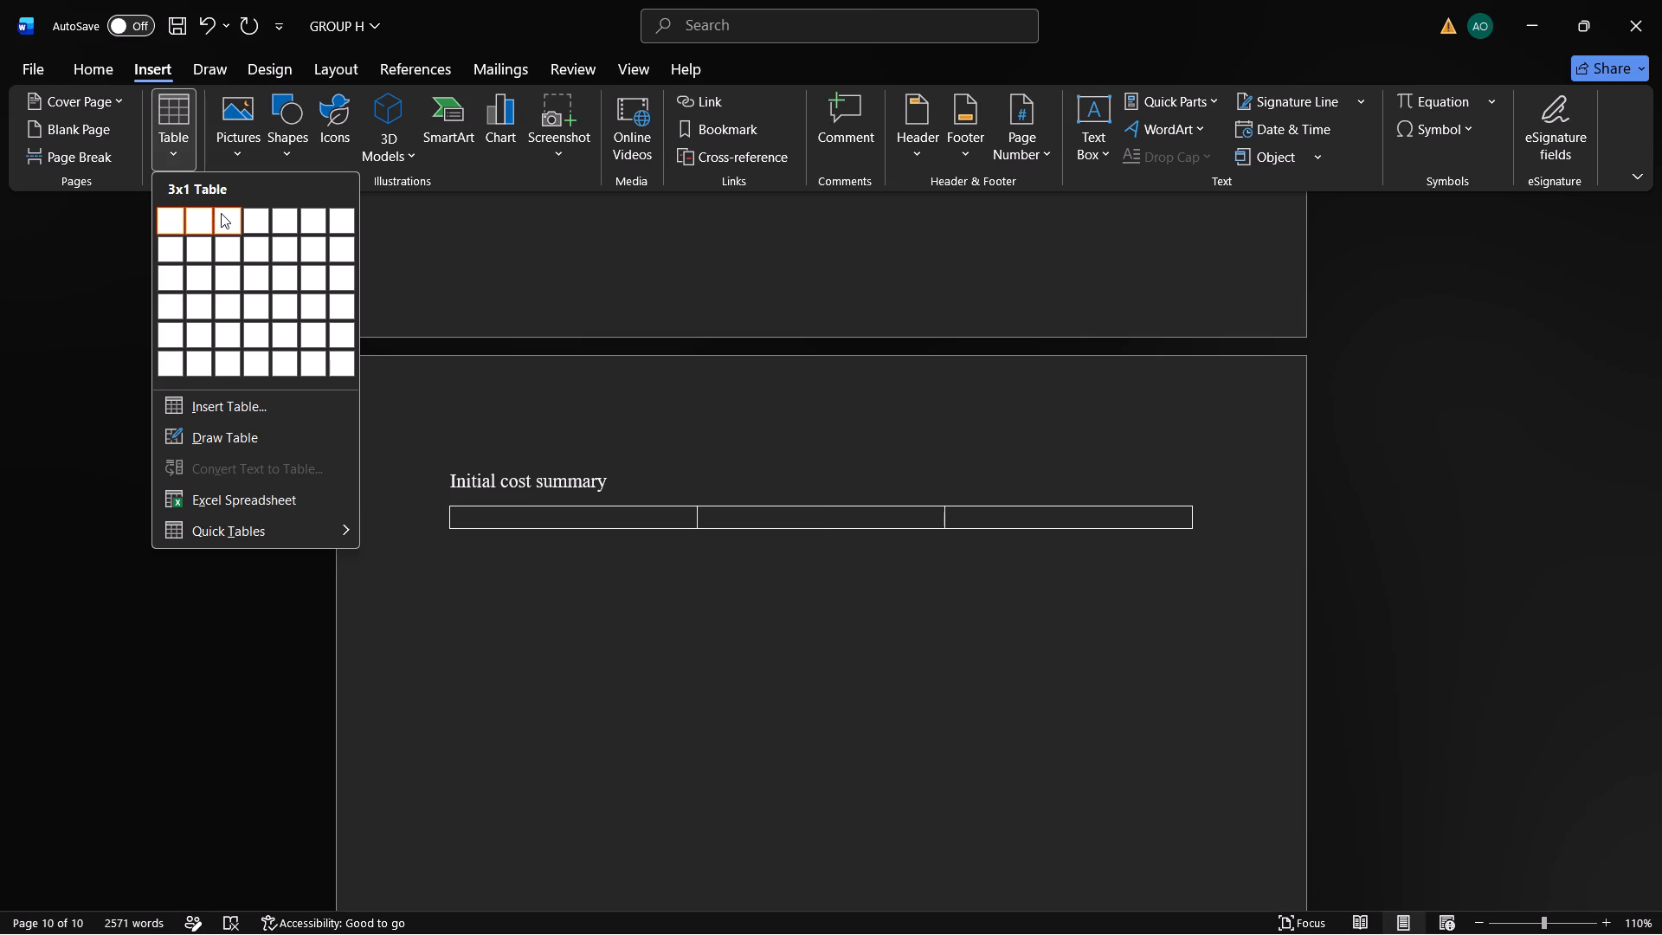
pyautogui.doubleClick(231, 332)
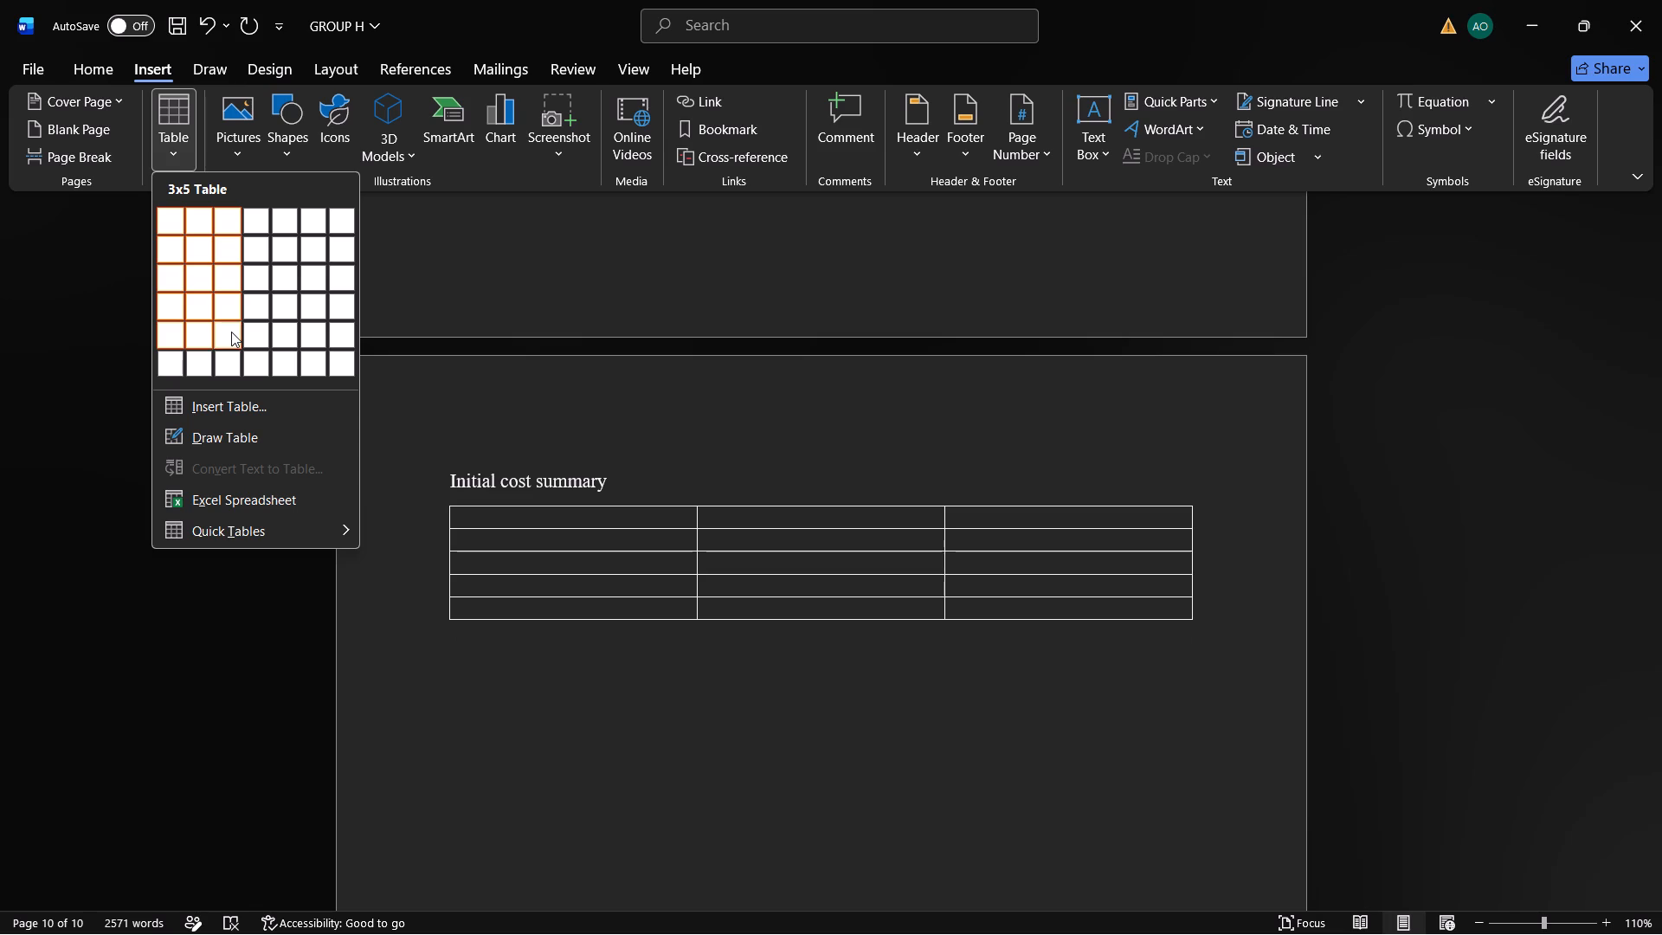
# Fill the initial cost summary table's header row with "Cost element", "Base system" and "With all options".
pyautogui.click(499, 512)
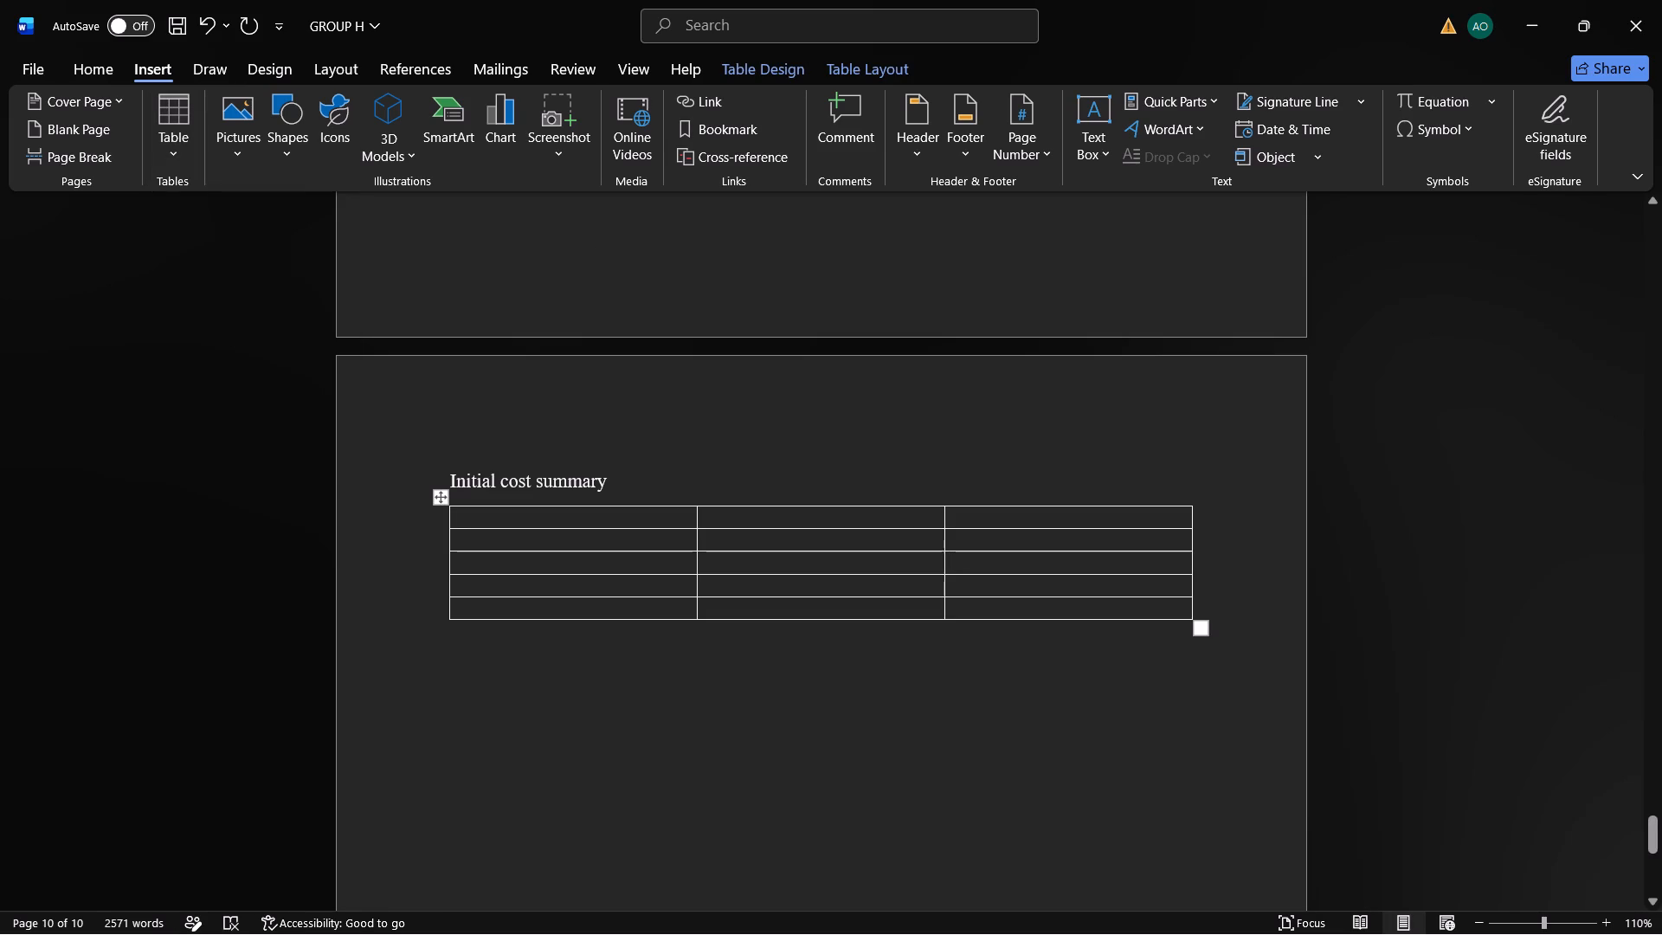
pyautogui.press('c')
pyautogui.write('ost')
pyautogui.press('space')
pyautogui.write('element')
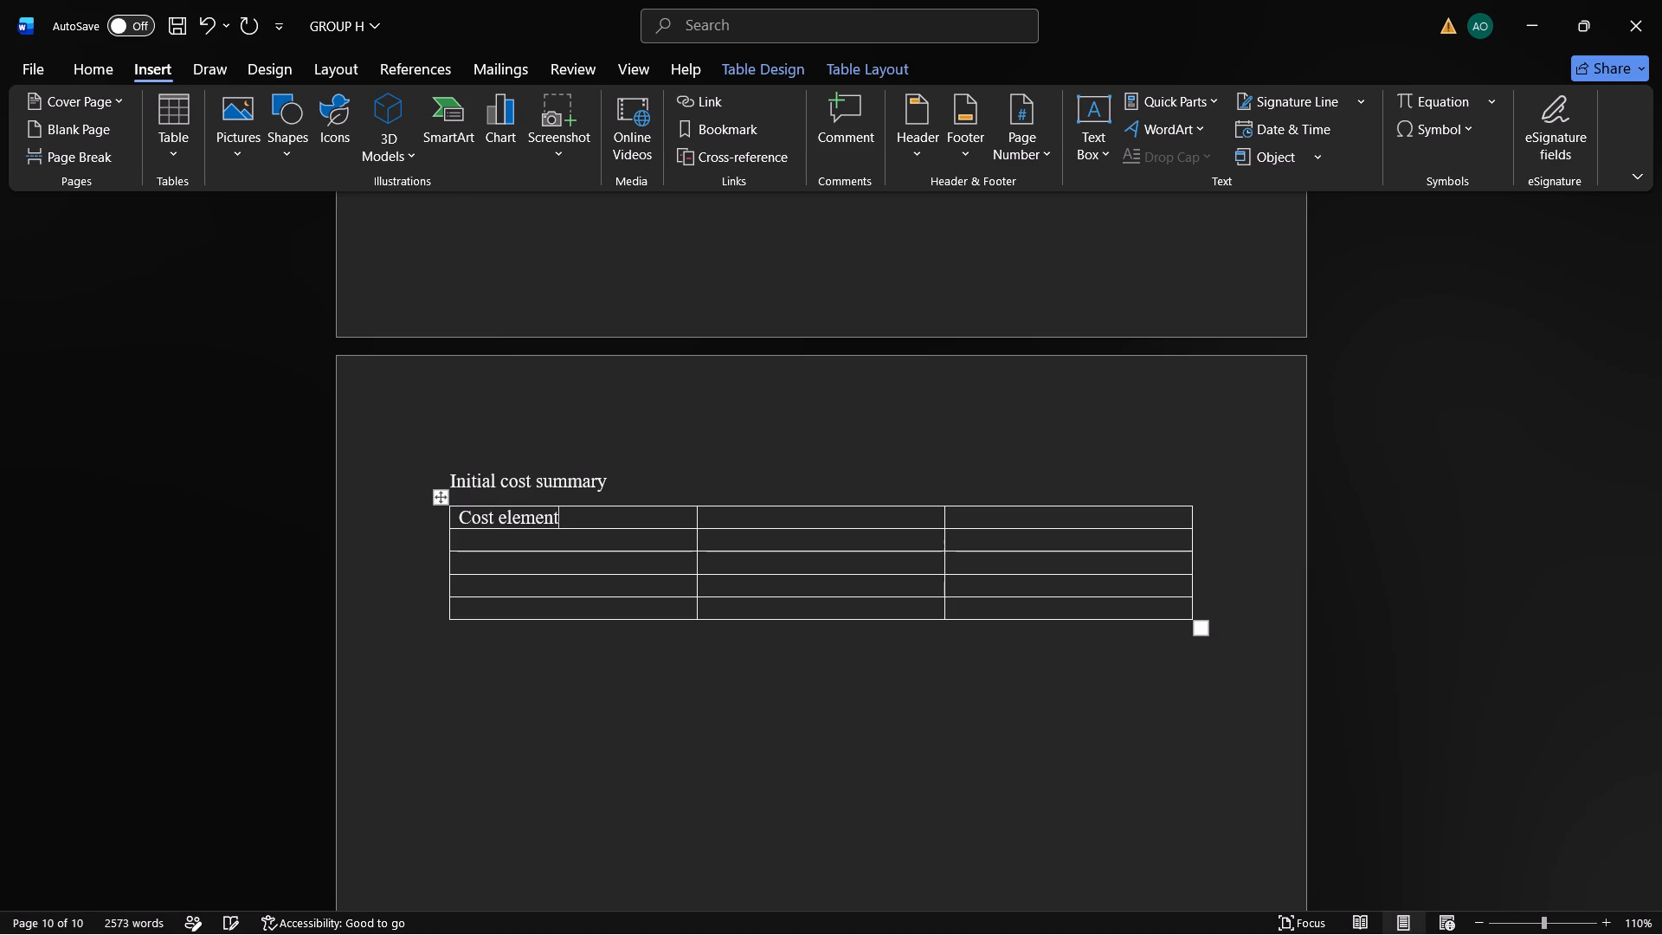
pyautogui.press('Right')
pyautogui.write('base')
pyautogui.press('space')
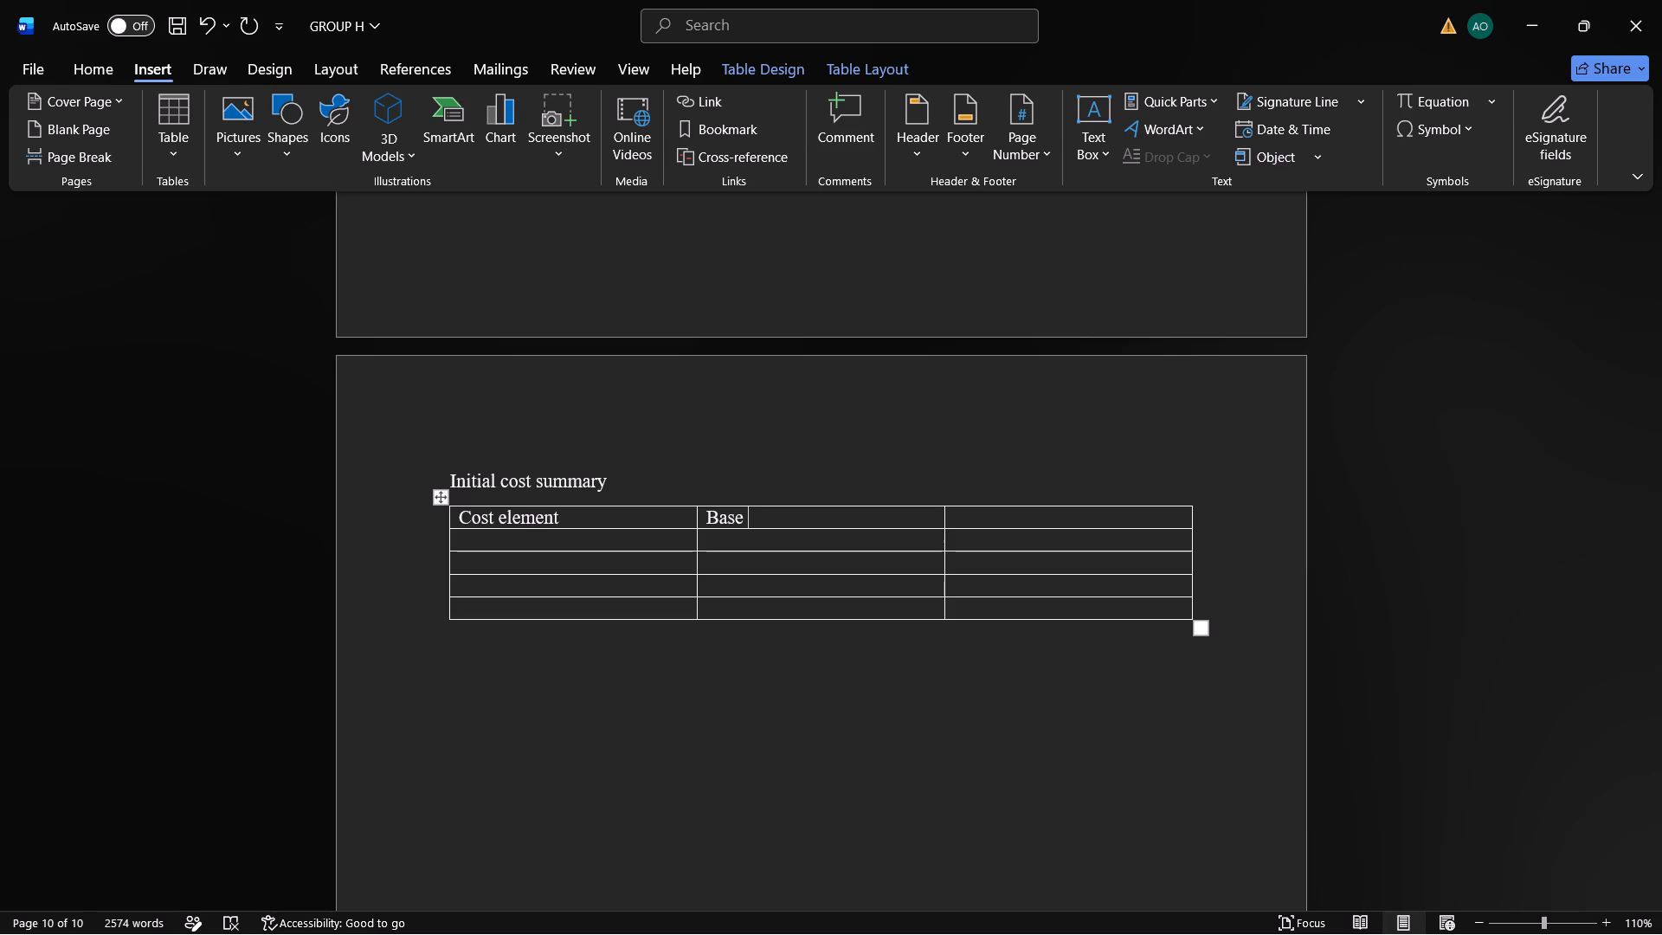
pyautogui.press('s')
pyautogui.press('y')
pyautogui.write('stem')
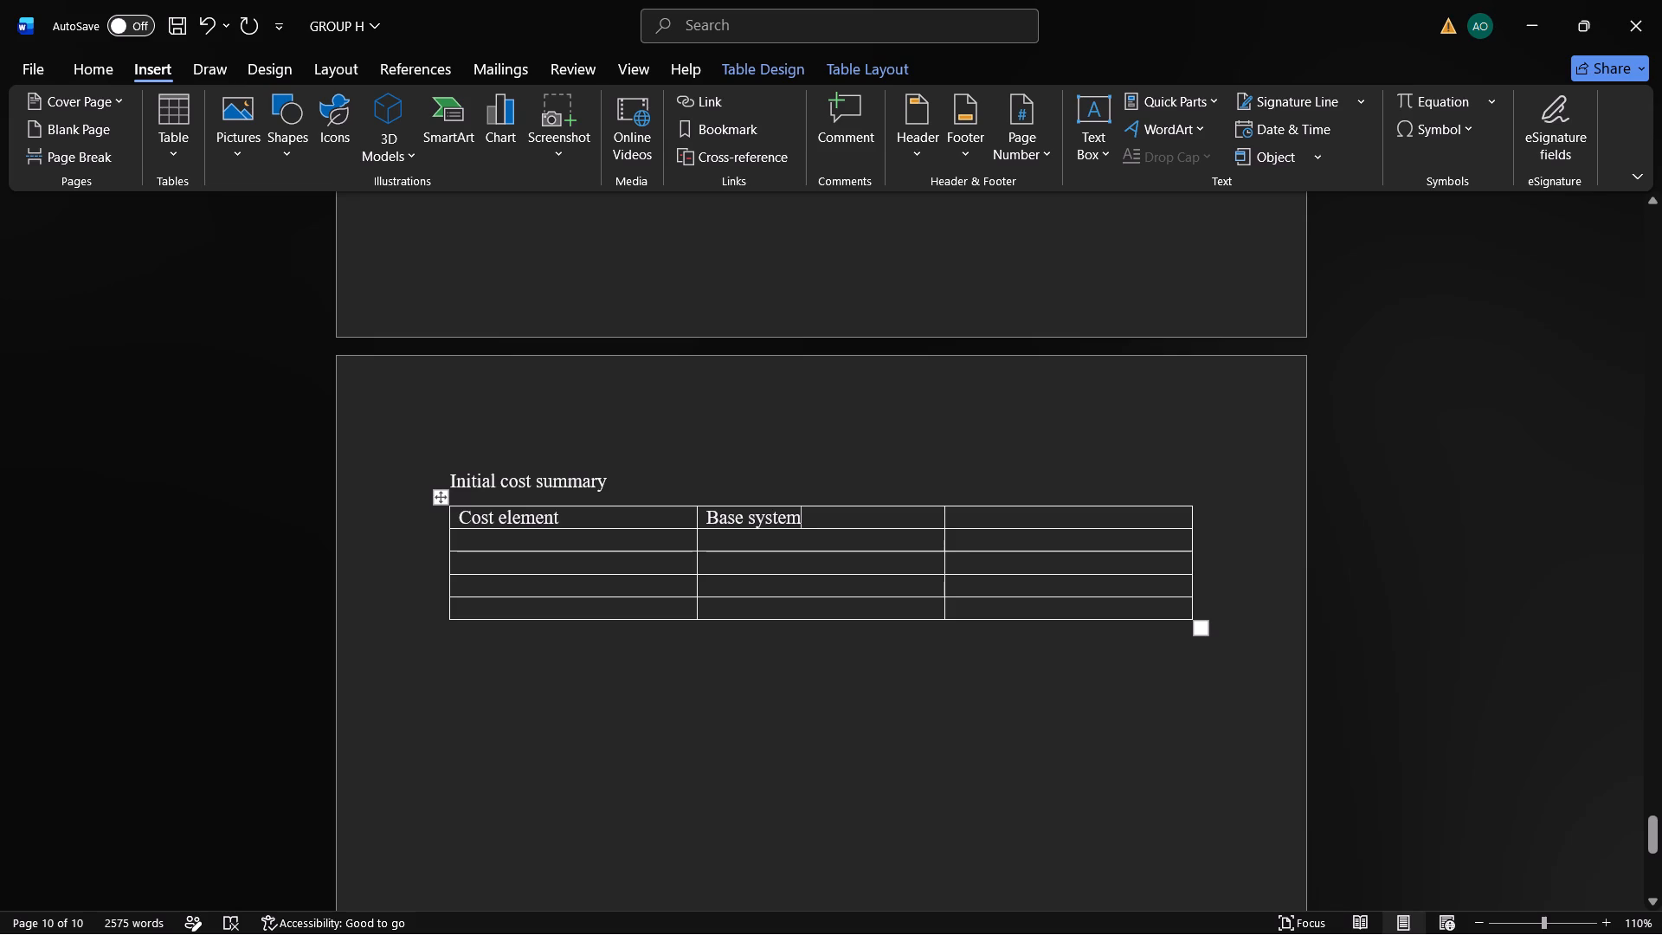
pyautogui.click(968, 517)
pyautogui.write('with')
pyautogui.press('space')
pyautogui.write('all op')
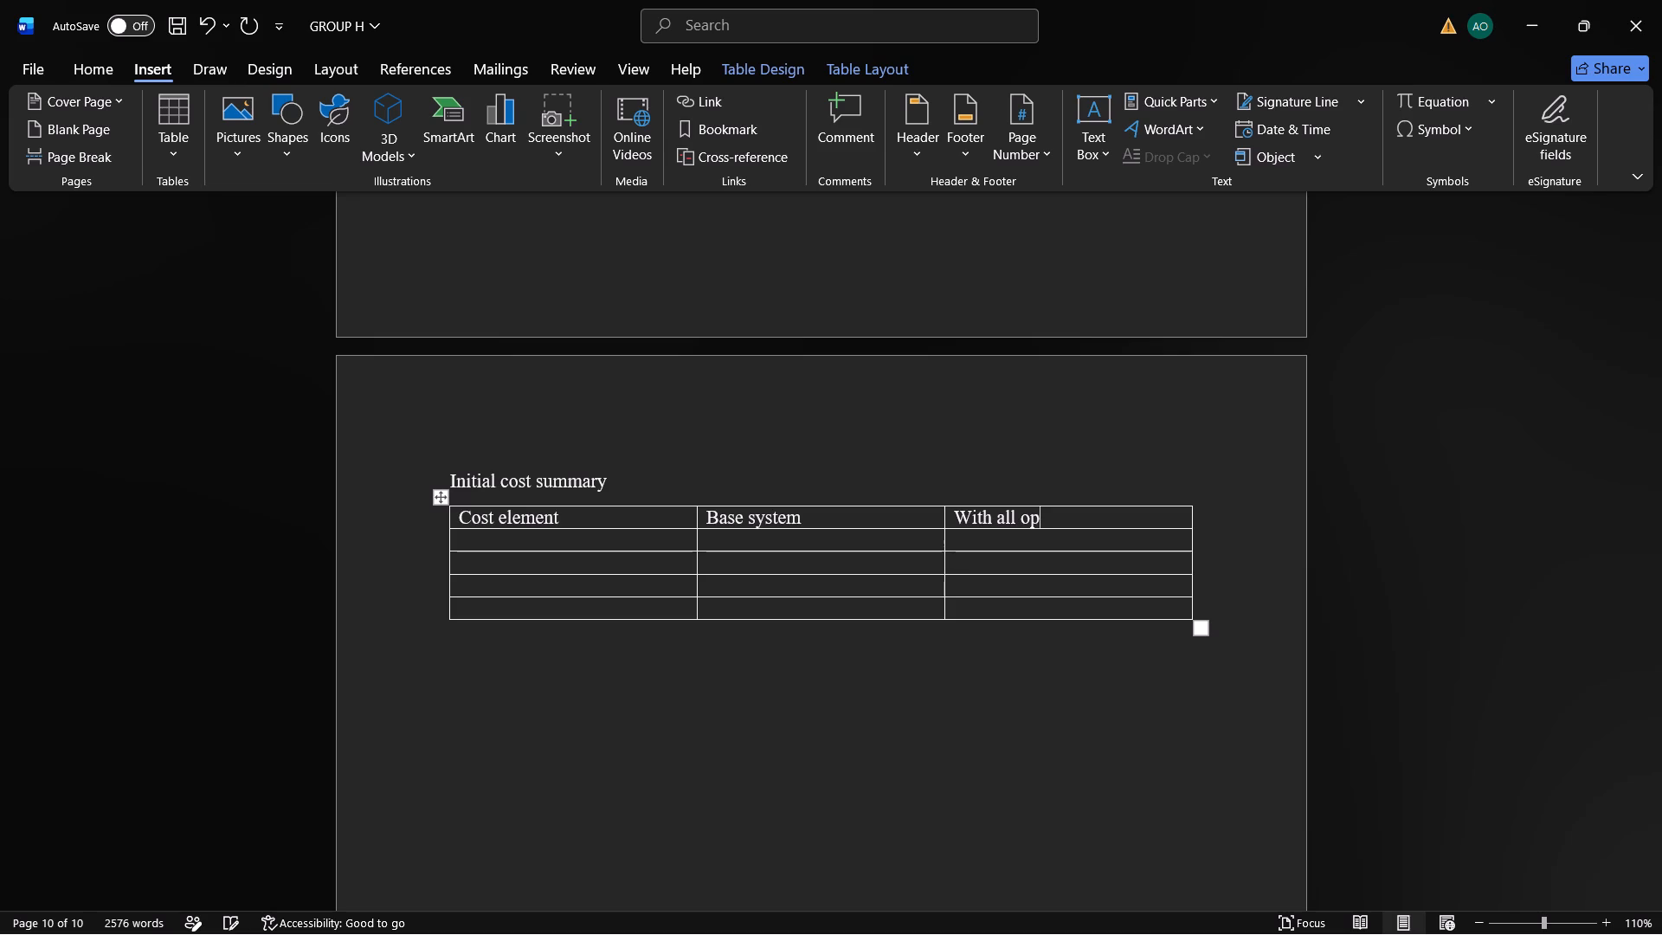
pyautogui.write('tions')
# Enter "Core hardware" as the first cost element below the header row of the initial cost summary table.
pyautogui.click(486, 544)
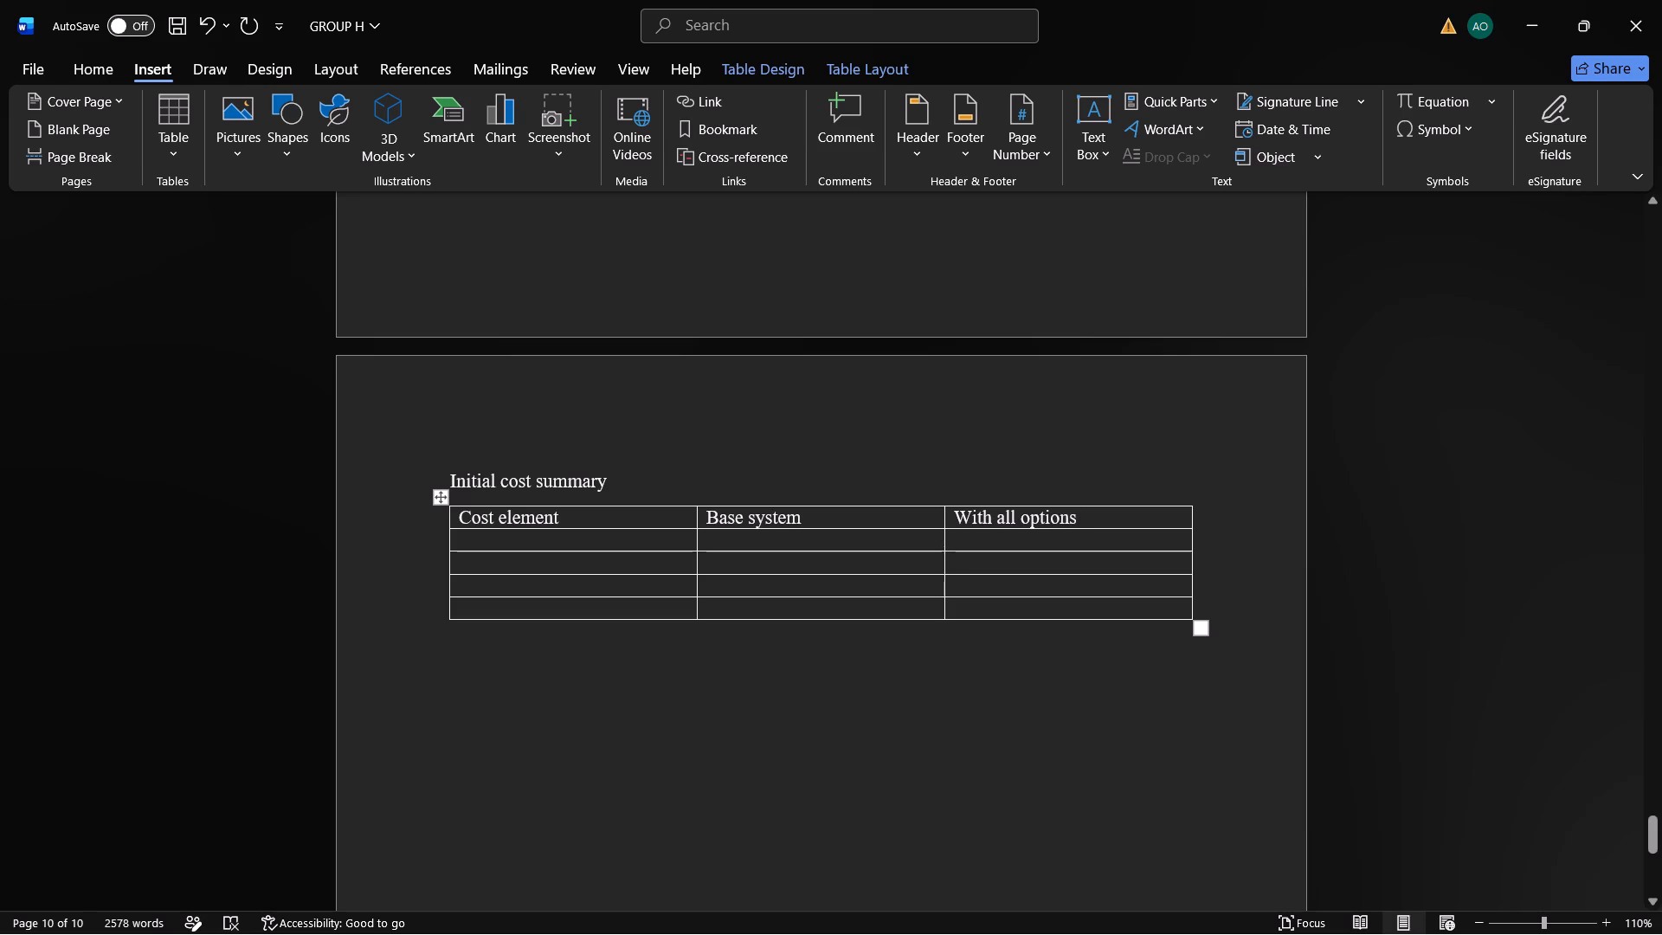
pyautogui.write('co')
pyautogui.write('re had')
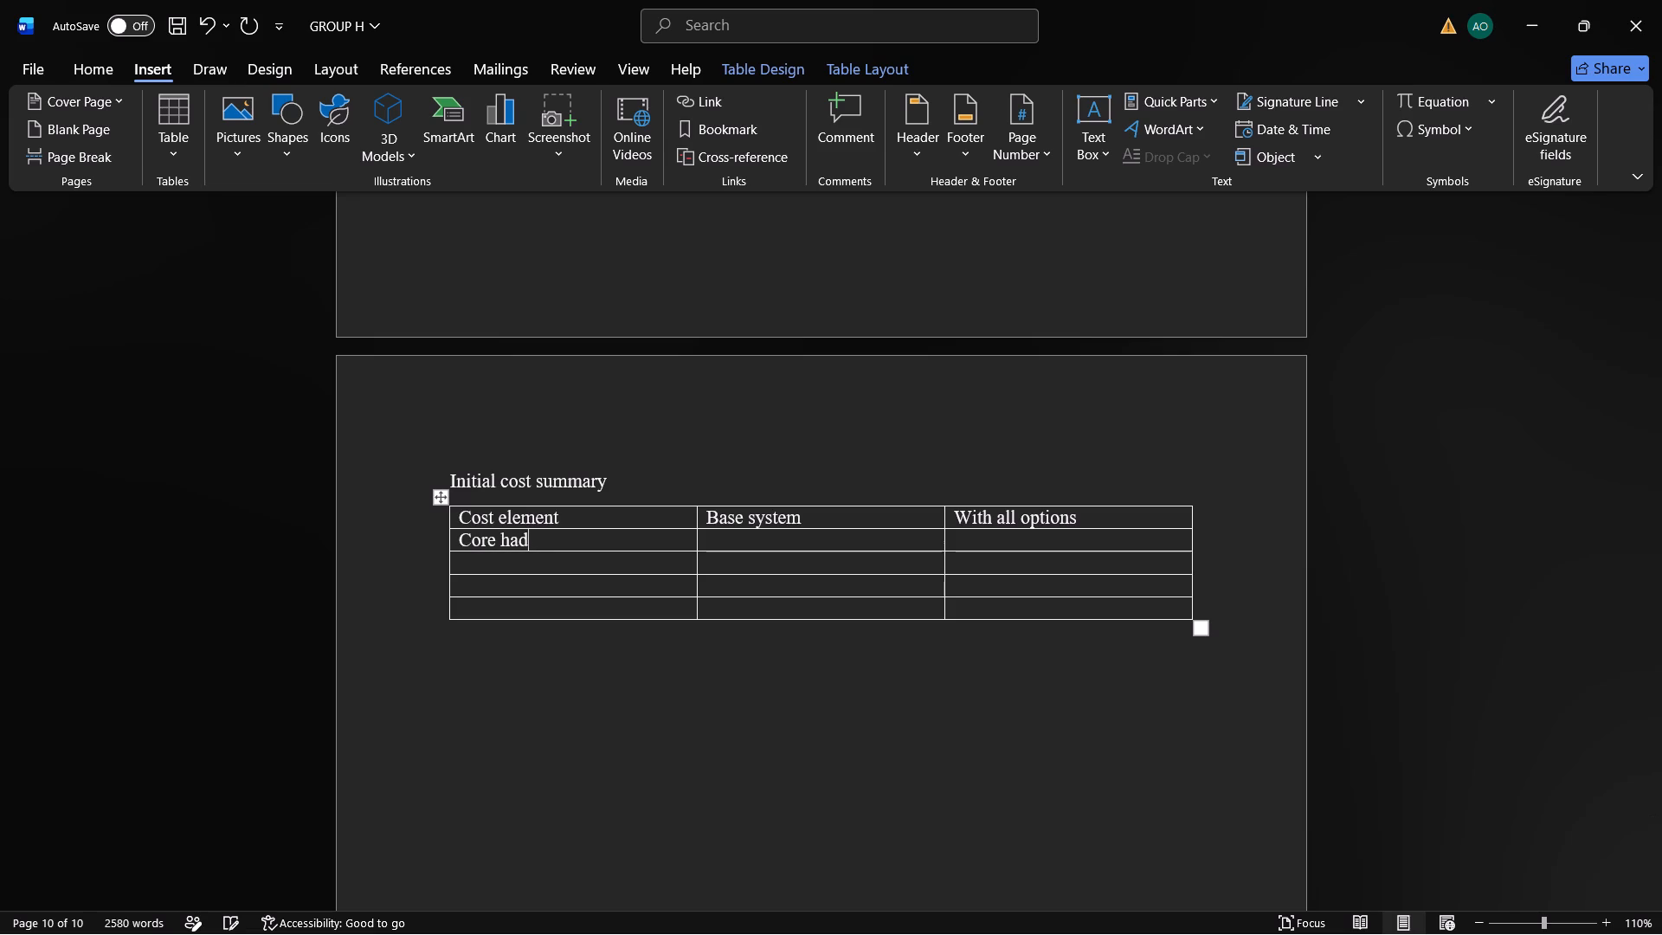
pyautogui.press('BackSpace')
pyautogui.write('ed')
pyautogui.press('BackSpace')
pyautogui.press('BackSpace')
pyautogui.write('rd')
pyautogui.write('ware')
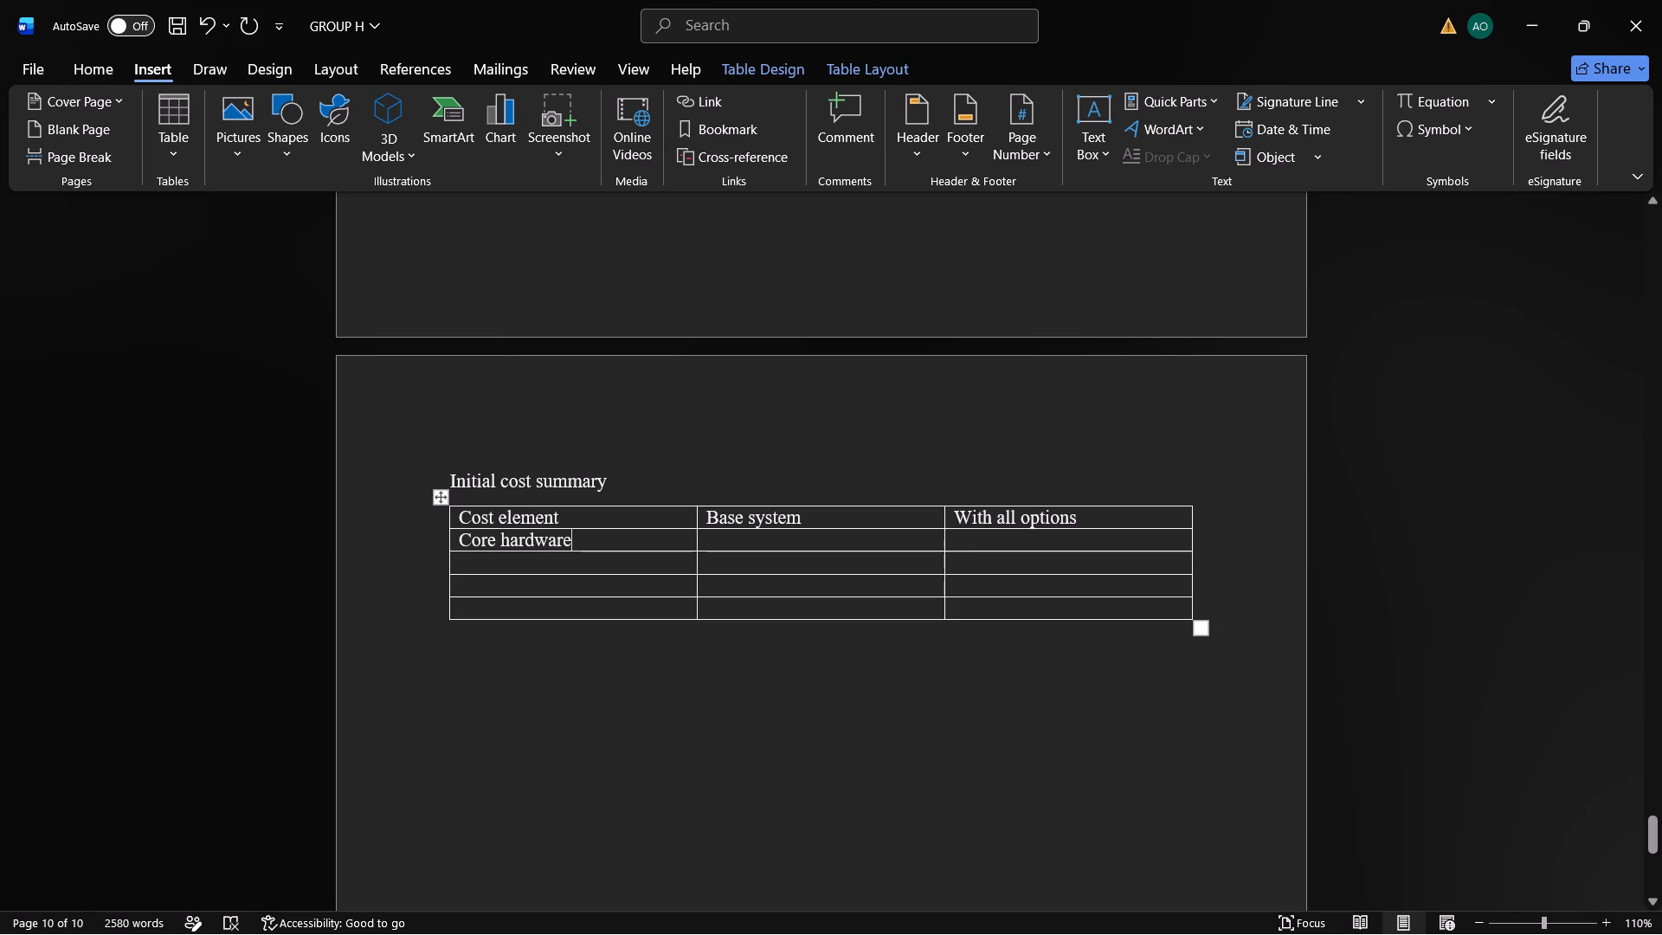
# Enter "Optional items" in the Cost element column, in the row below "Core hardware".
pyautogui.click(459, 568)
pyautogui.write('op')
pyautogui.write('tionl')
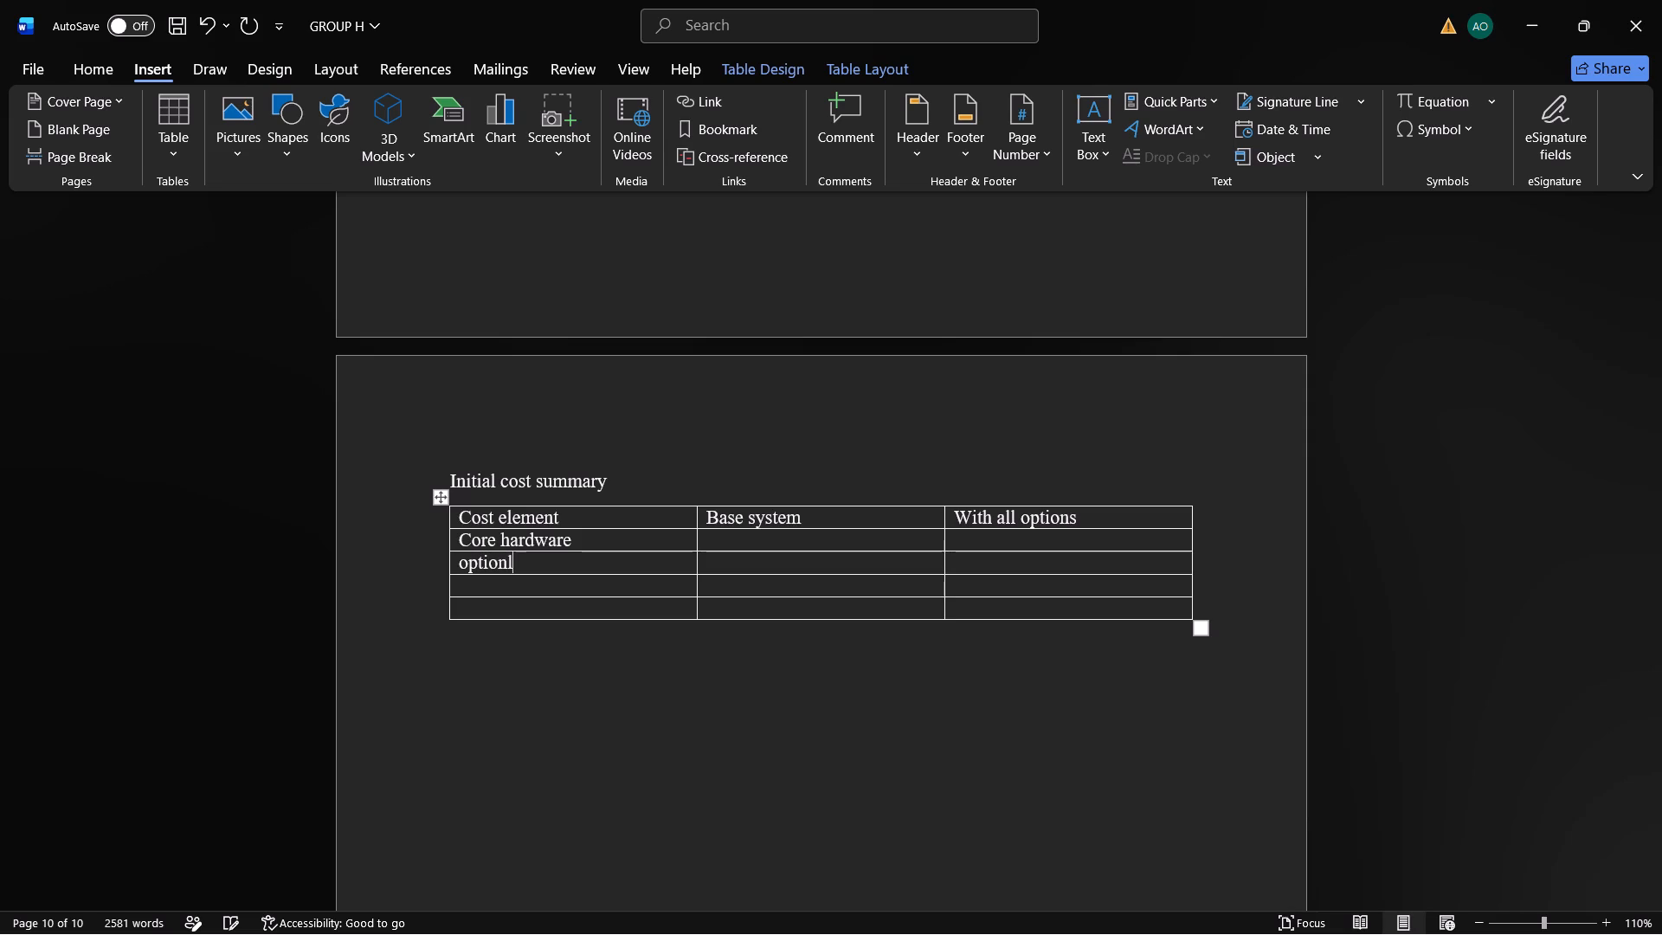
pyautogui.press('BackSpace')
pyautogui.press('a')
pyautogui.press('l')
pyautogui.press('space')
pyautogui.write('items')
# Enter "Installation and commissioning" in the Cost element column, in the row below "Optional items".
pyautogui.press('Down')
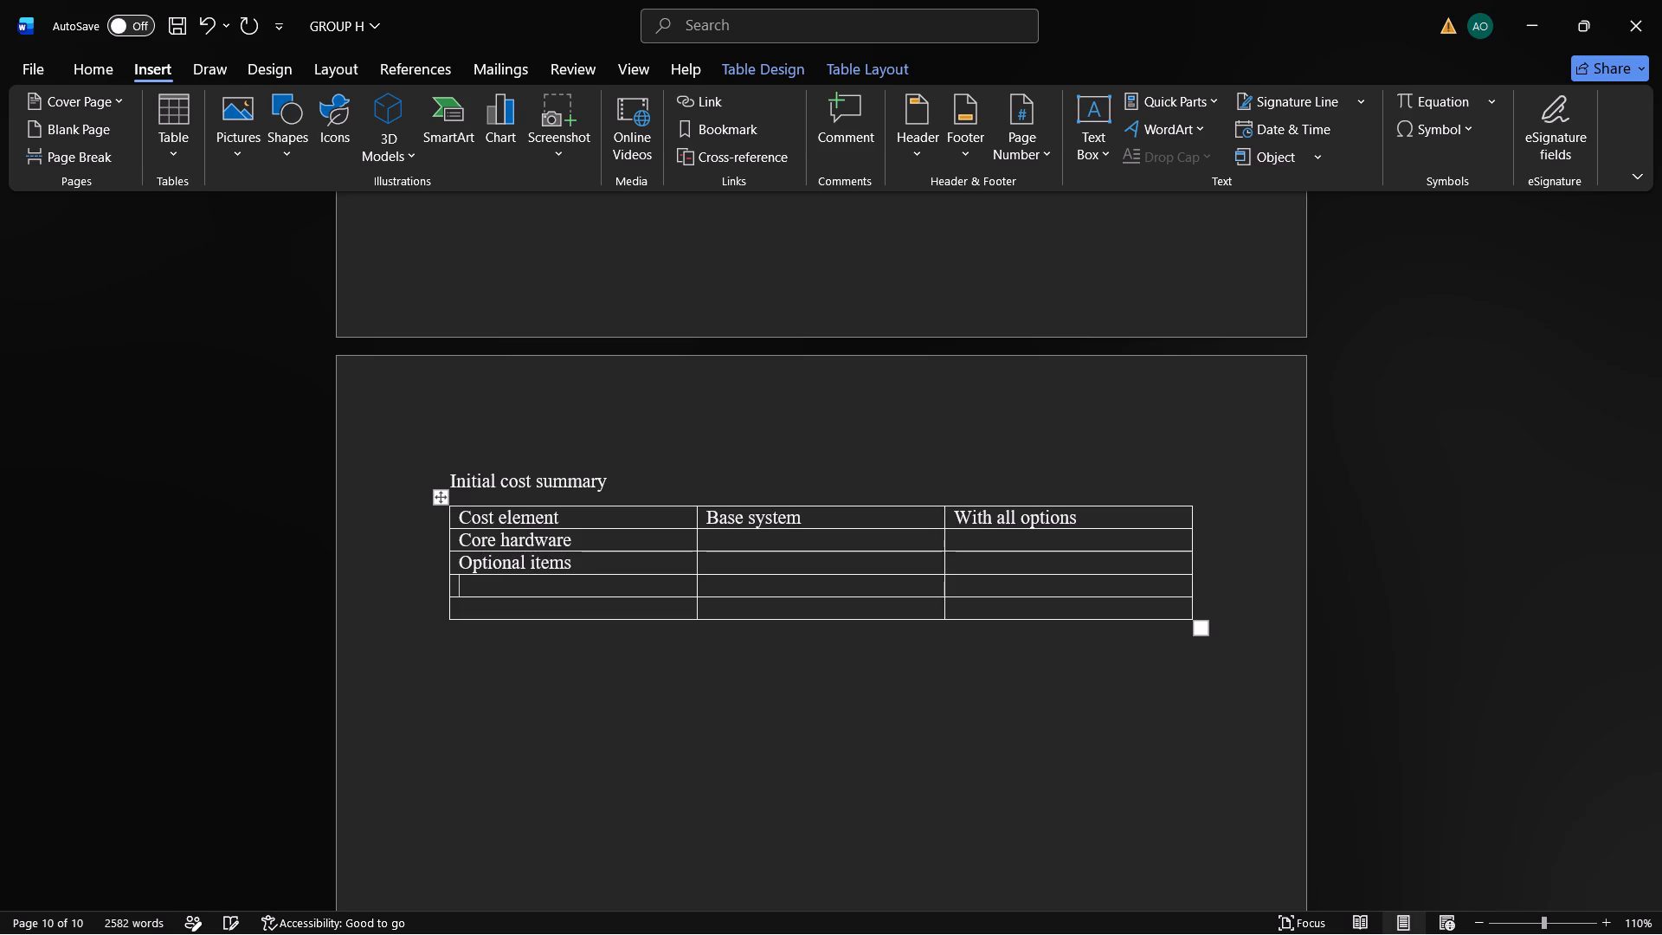
pyautogui.write('install')
pyautogui.write('ation')
pyautogui.press('space')
pyautogui.write('and')
pyautogui.press('space')
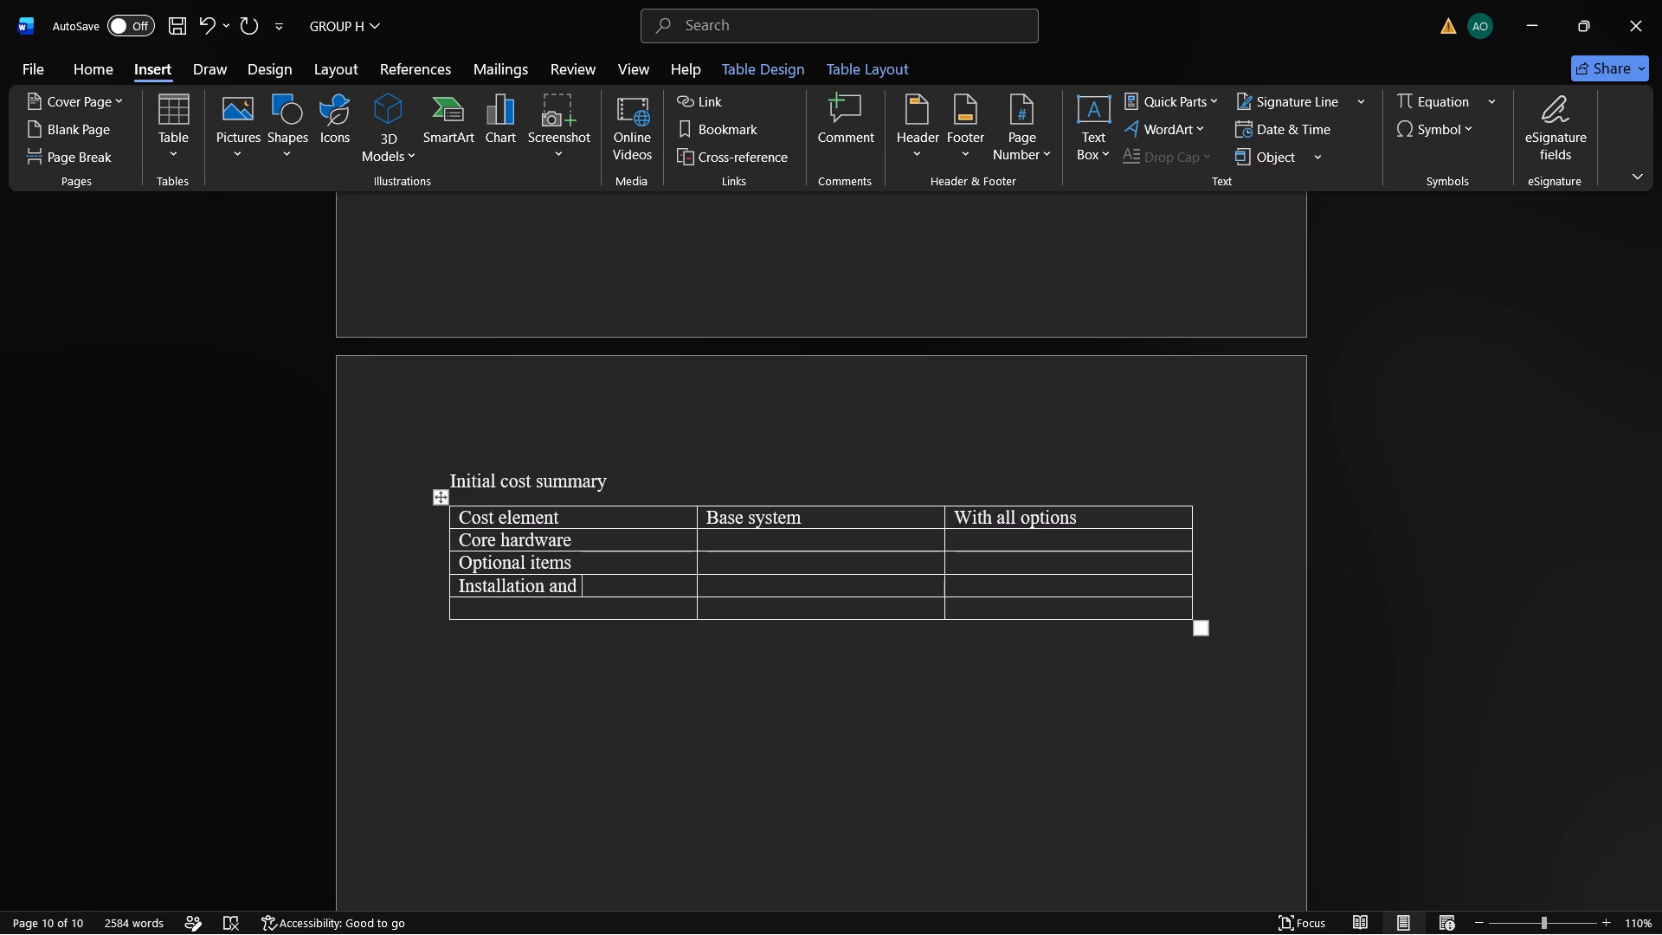
pyautogui.press('c')
pyautogui.write('om')
pyautogui.write('miss')
pyautogui.write('ioning')
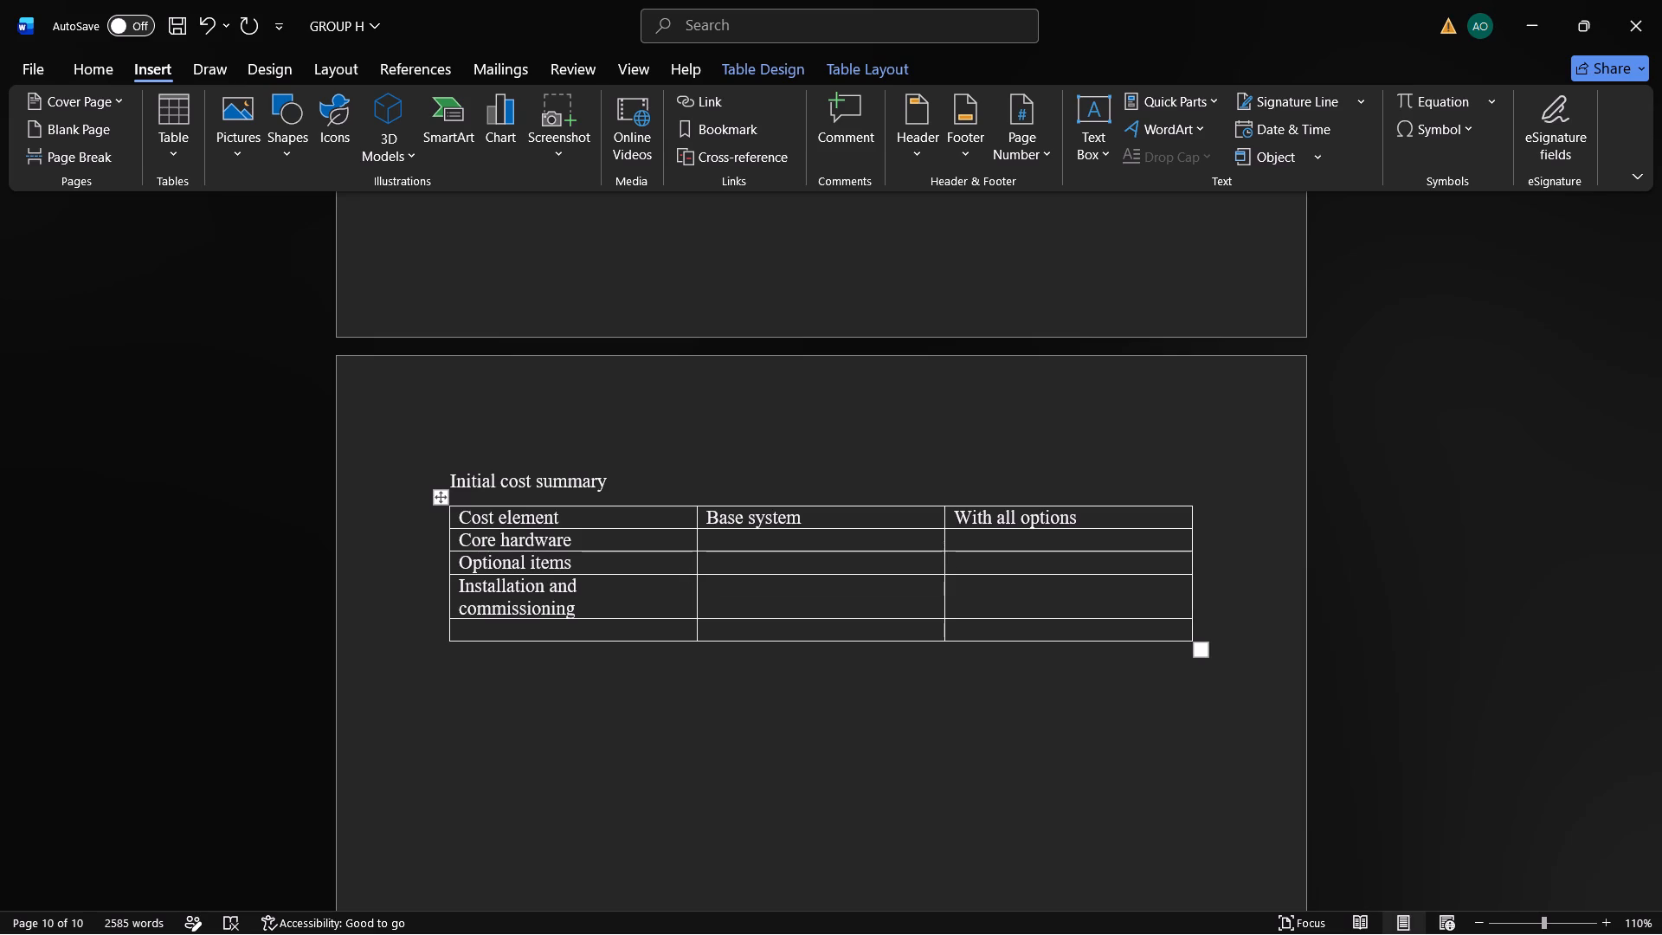
# Open a parenthetical note after "Installation and commissioning" in the same cell, reading "(2 technician-days".
pyautogui.press('space')
pyautogui.hotkey('shift', '(')
pyautogui.press('space')
pyautogui.press('2')
pyautogui.press('BackSpace')
pyautogui.press('BackSpace')
pyautogui.press('2')
pyautogui.press('space')
pyautogui.write('techno')
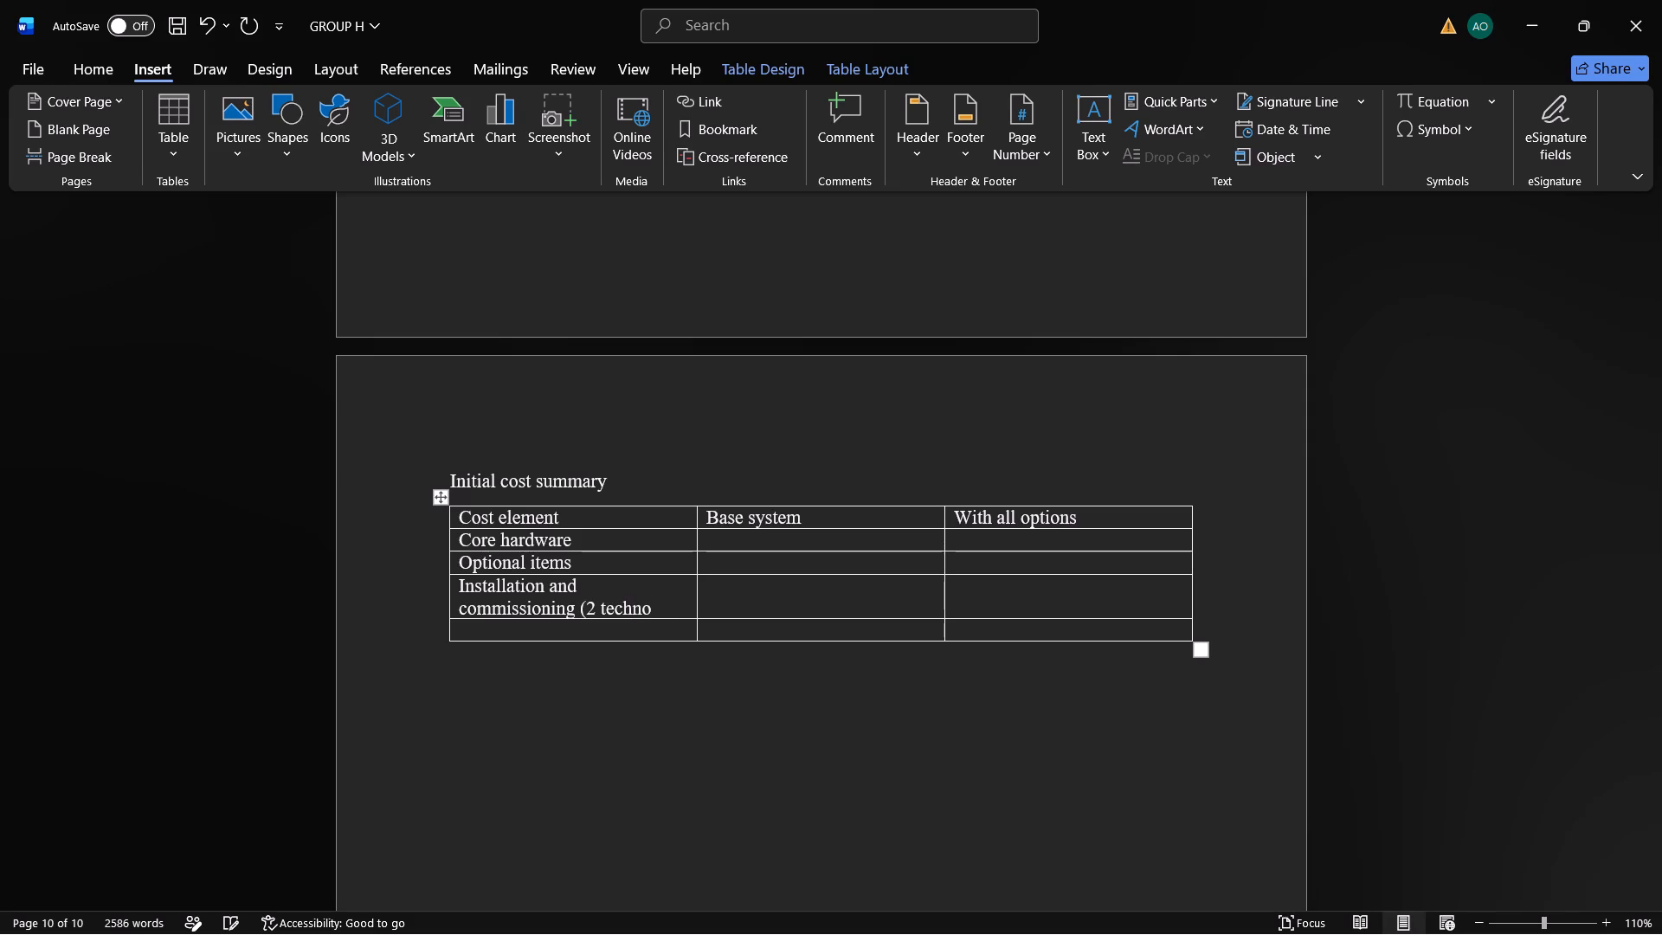
pyautogui.press('BackSpace')
pyautogui.press('i')
pyautogui.write('cis')
pyautogui.press('BackSpace')
pyautogui.press('a')
pyautogui.press('n')
pyautogui.press('-')
pyautogui.press('space')
pyautogui.write('days')
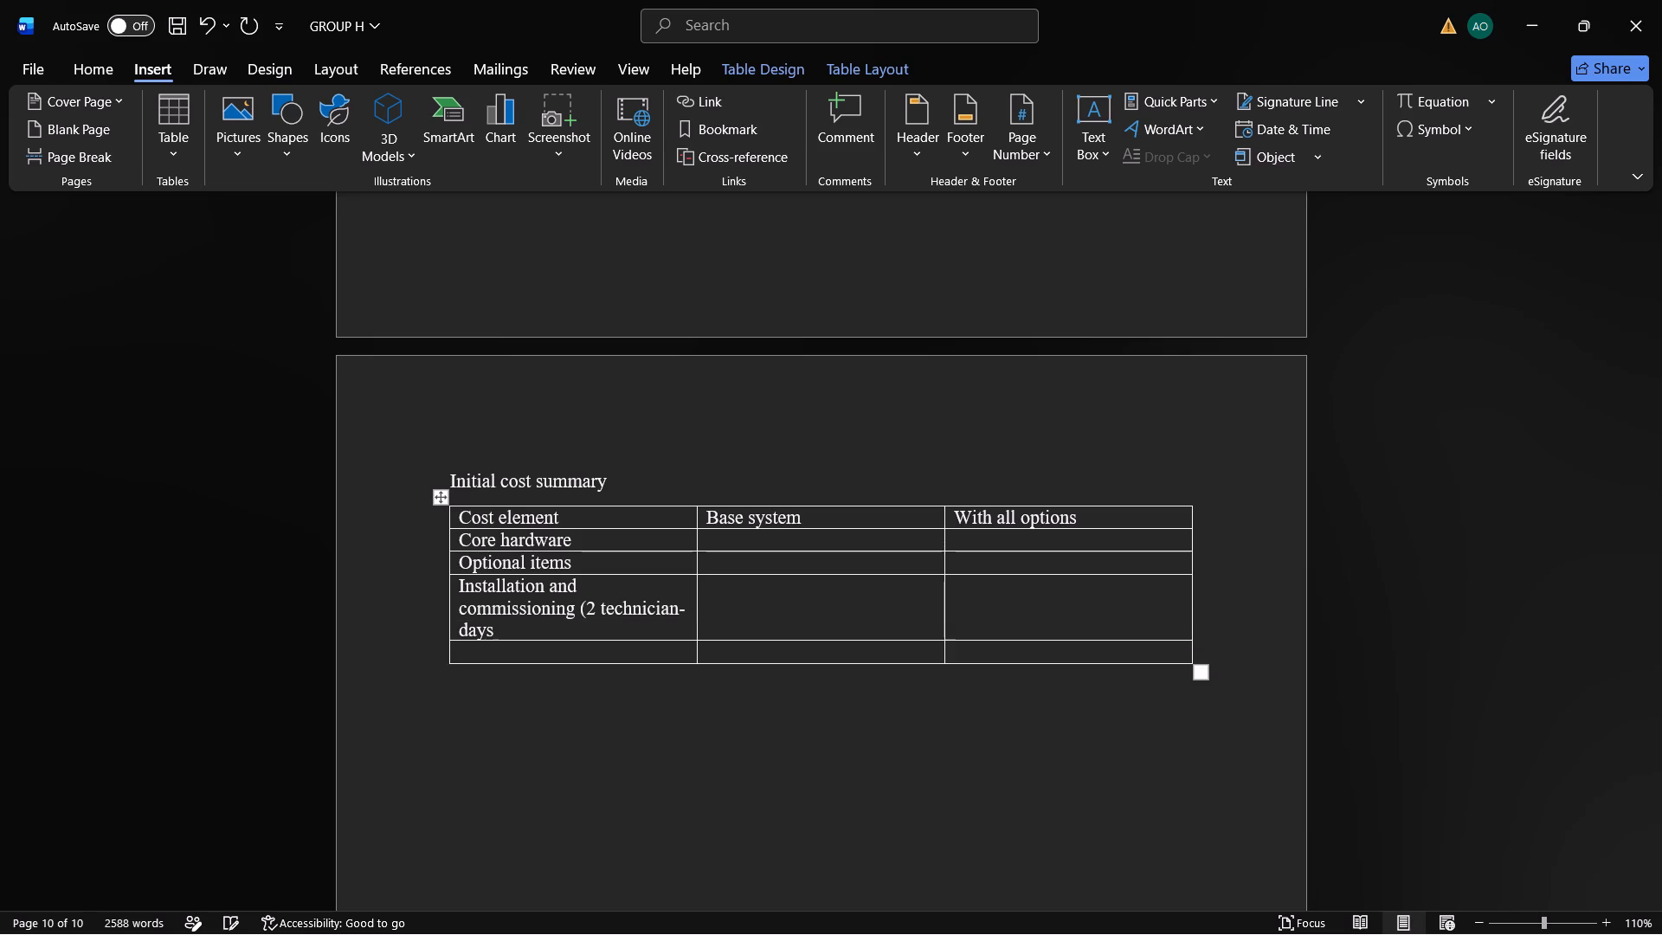
# Continue the parenthetical note in the "Installation and commissioning" cell with "at KES 3000,".
pyautogui.press('space')
pyautogui.write('at')
pyautogui.press('space')
pyautogui.write('KES')
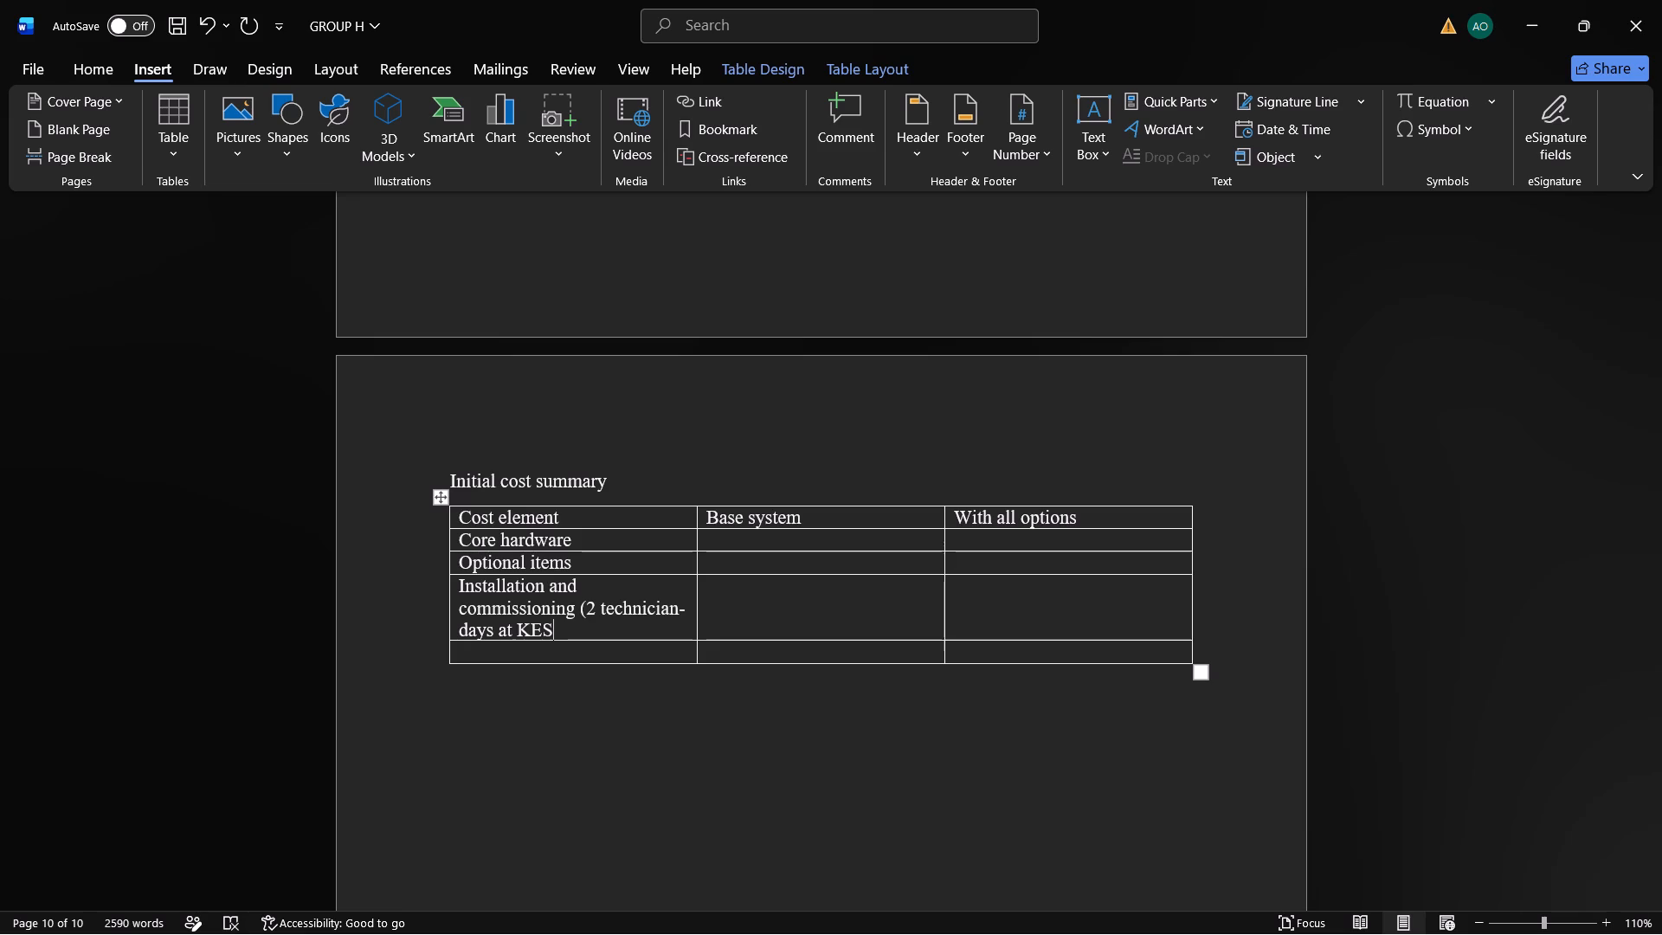
pyautogui.press('space')
pyautogui.write('300')
pyautogui.press('0')
pyautogui.press(',')
# Complete the note in the "Installation and commissioning" cell with "plus KES 2000 transport and miscellaneous)".
pyautogui.press('space')
pyautogui.write('plus')
pyautogui.press('space')
pyautogui.write('KES')
pyautogui.press('space')
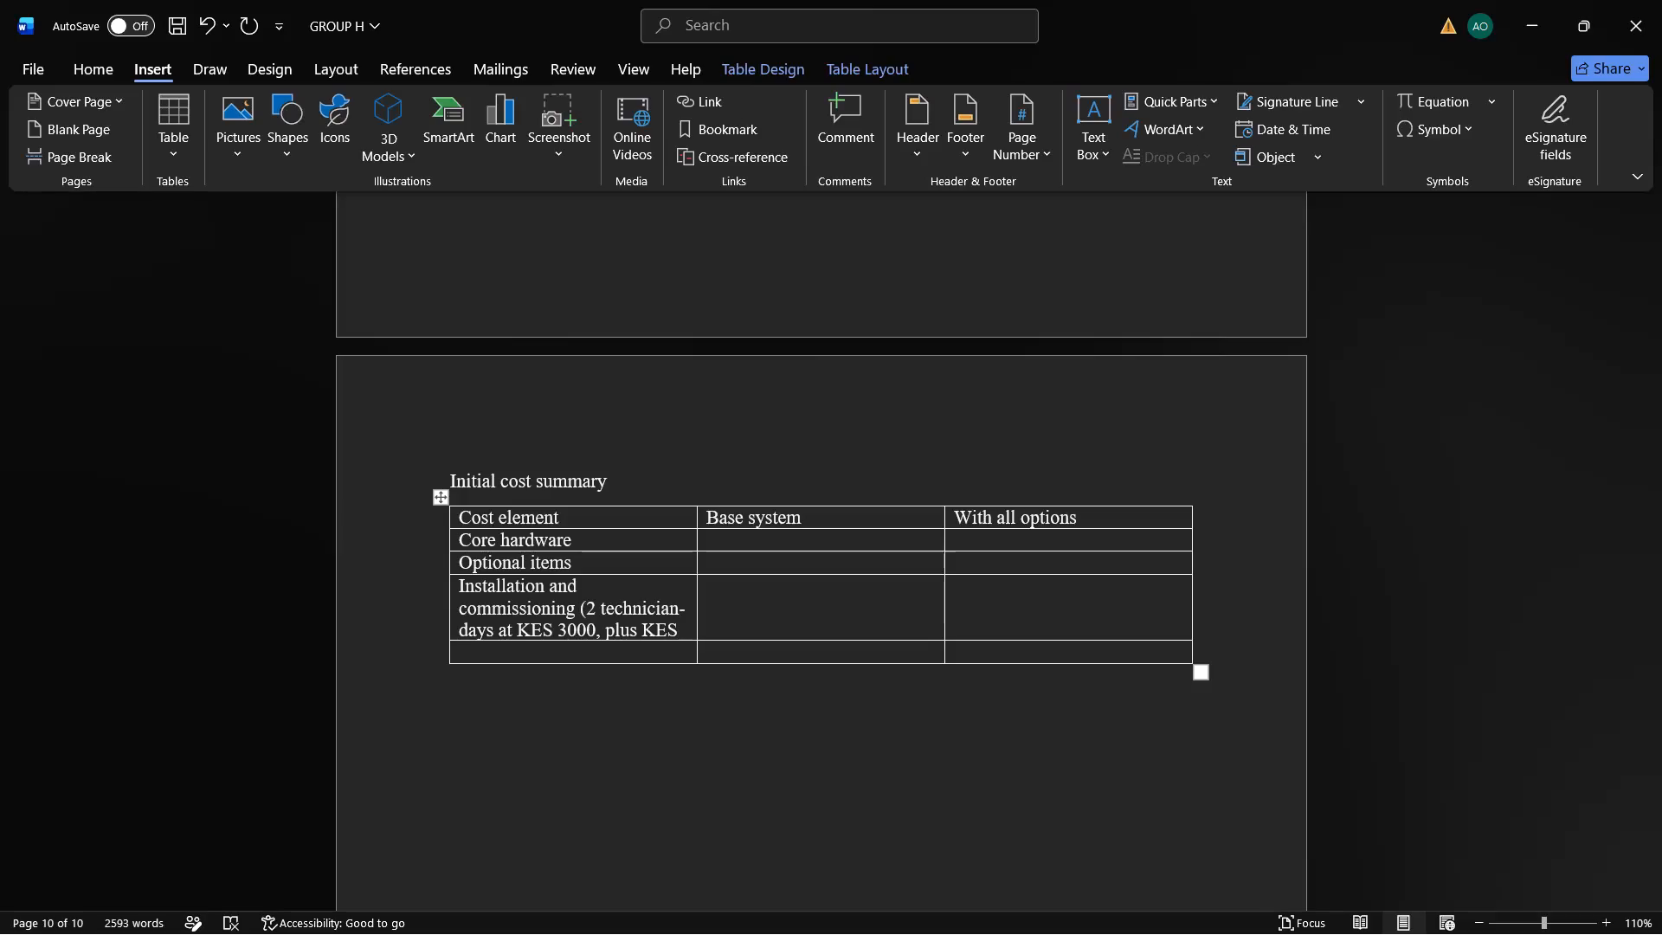
pyautogui.write('200')
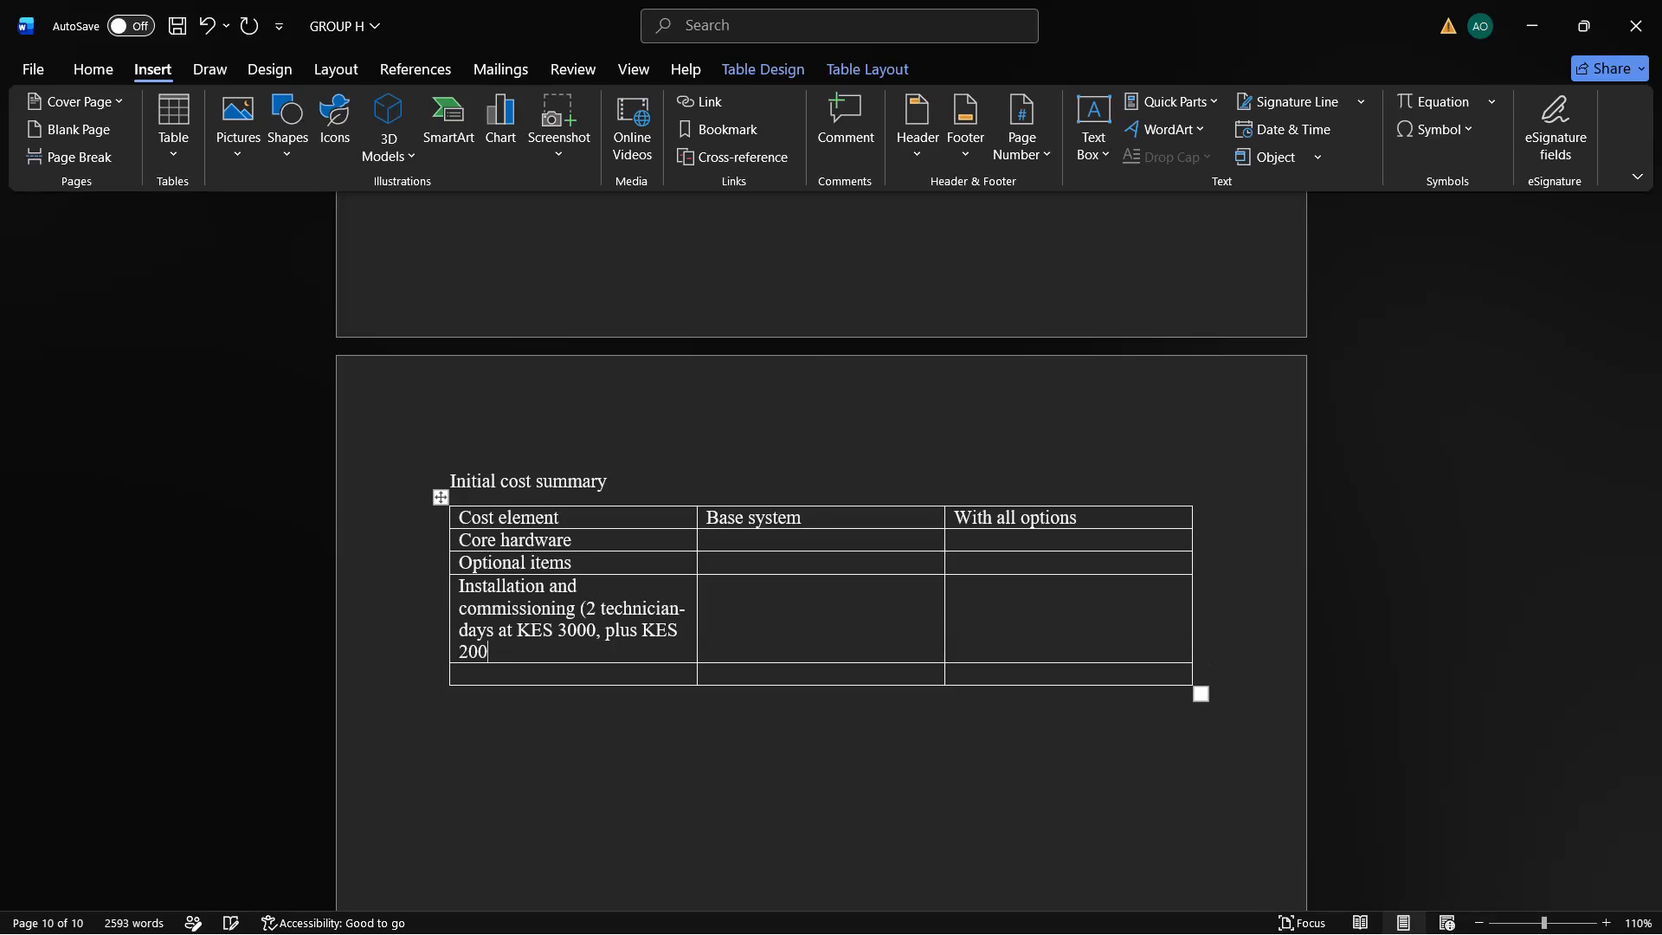
pyautogui.press('0')
pyautogui.press('space')
pyautogui.write('trans')
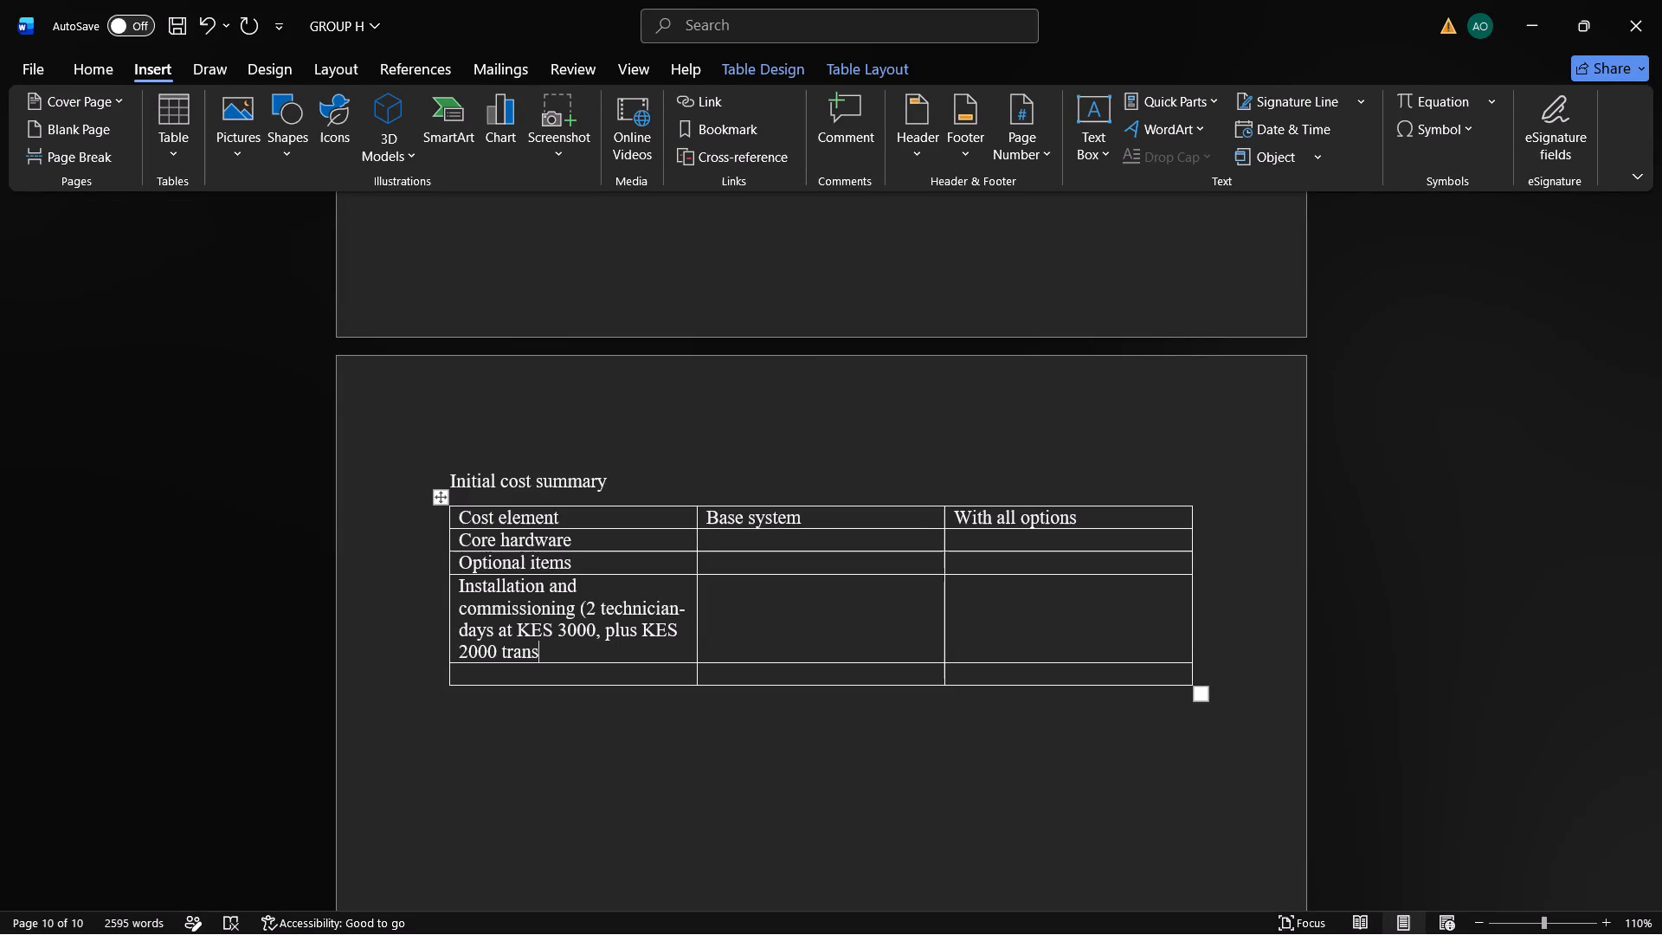
pyautogui.write('por')
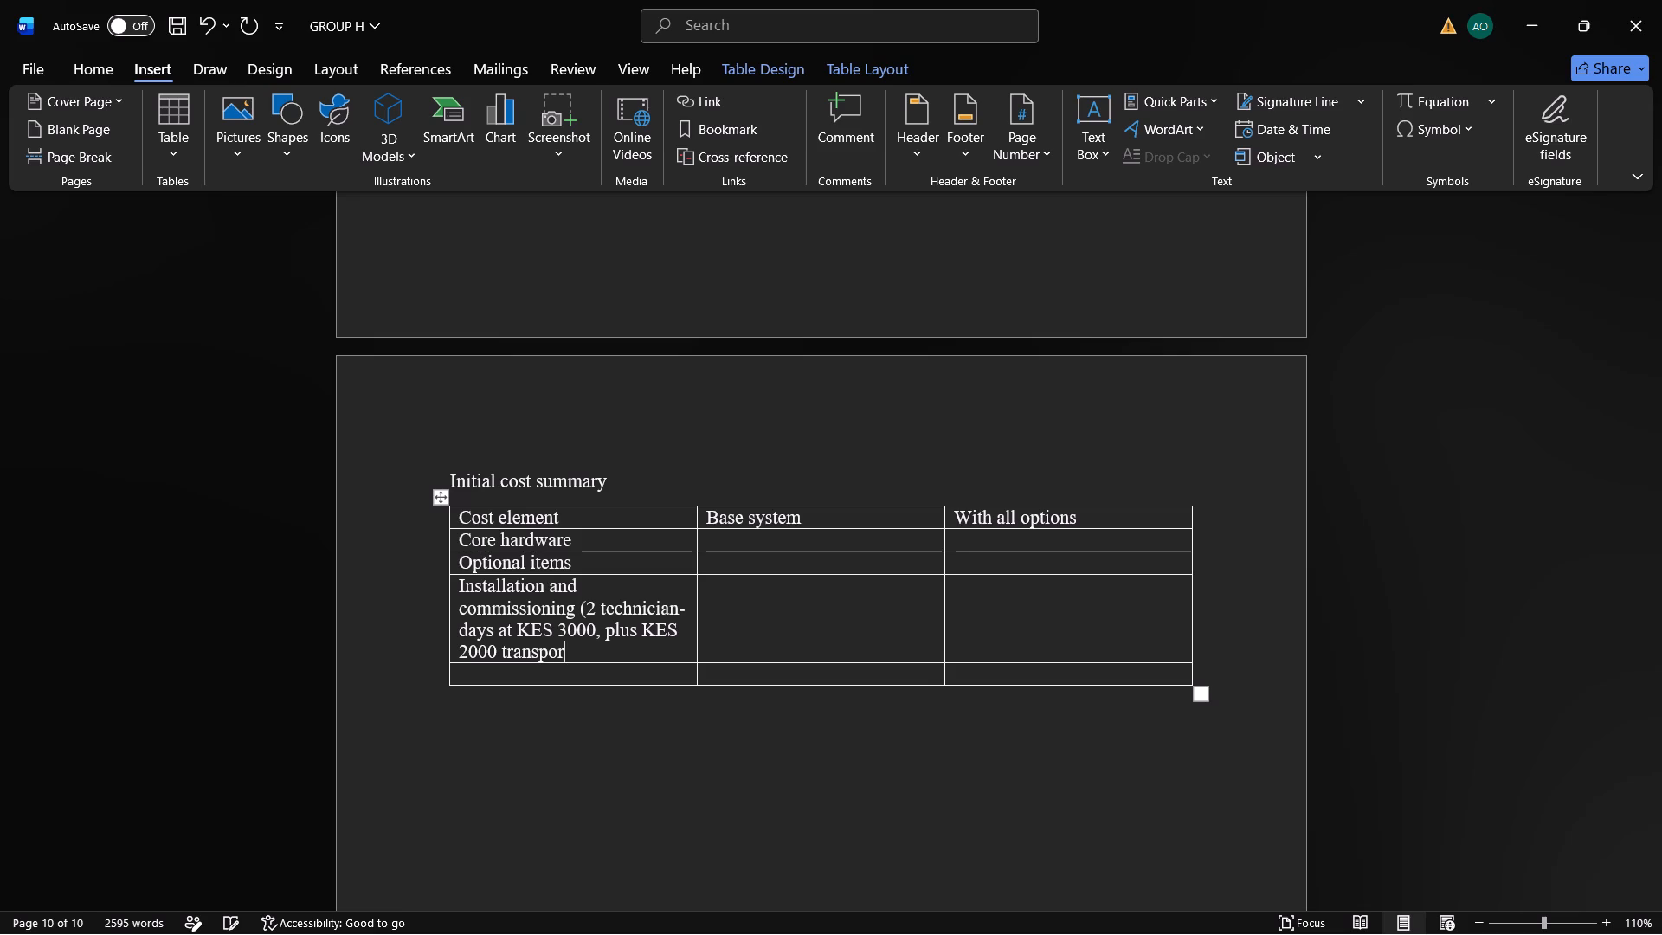
pyautogui.write('t')
pyautogui.press('space')
pyautogui.write('and mi')
pyautogui.write('sce')
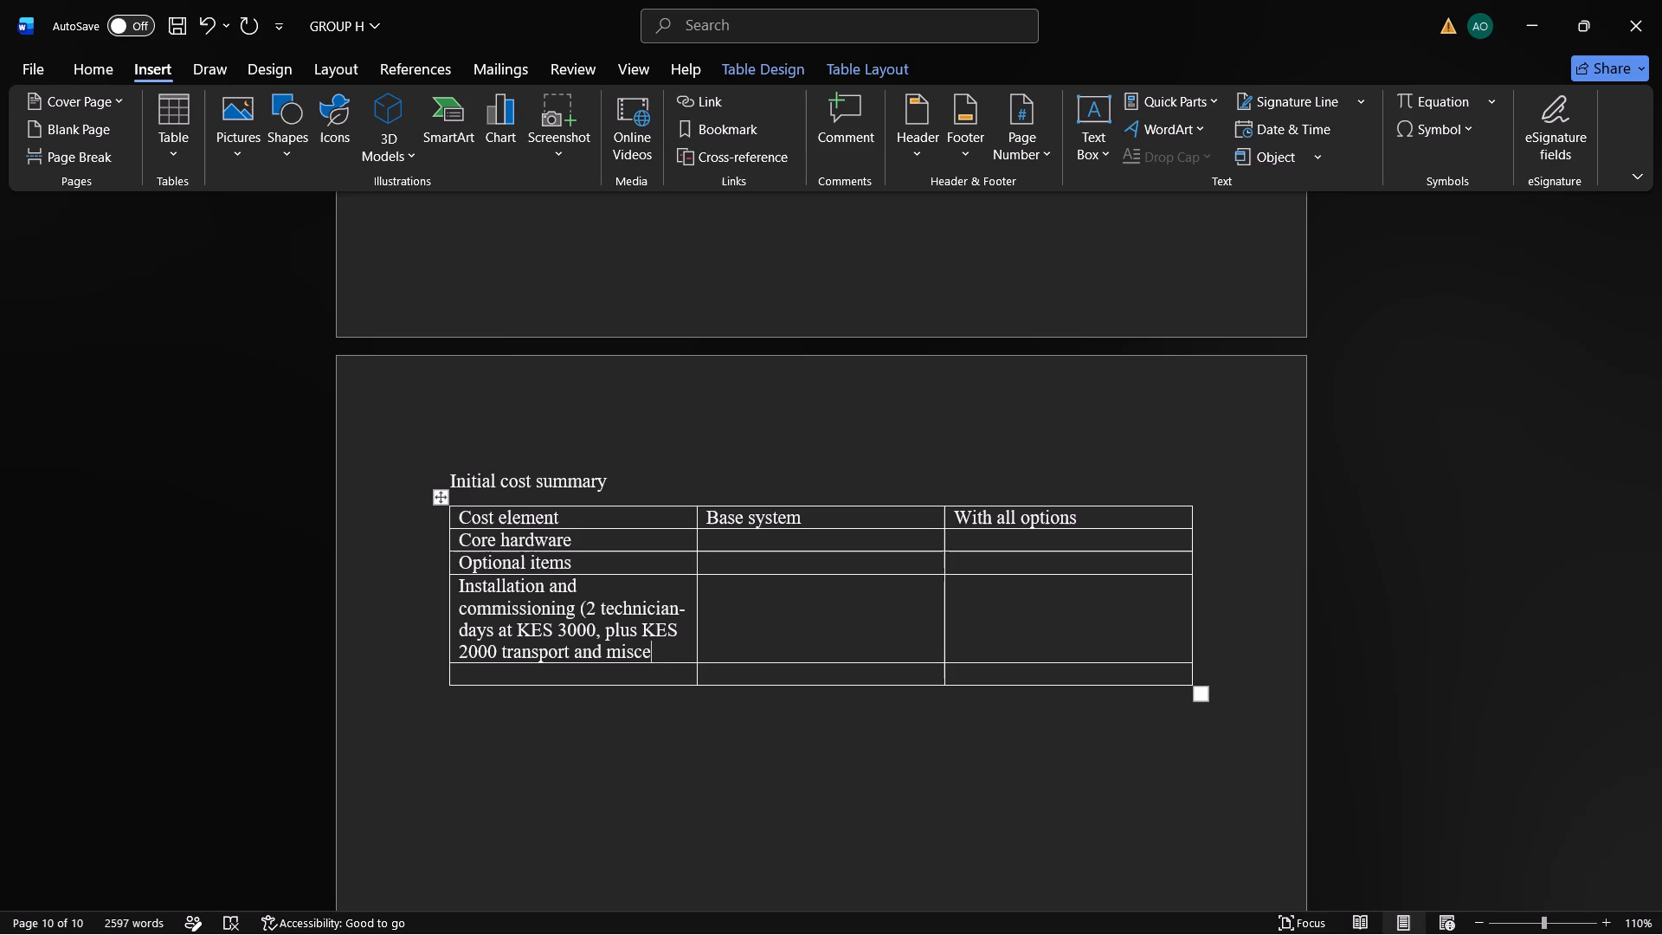
pyautogui.write('lla')
pyautogui.press('n')
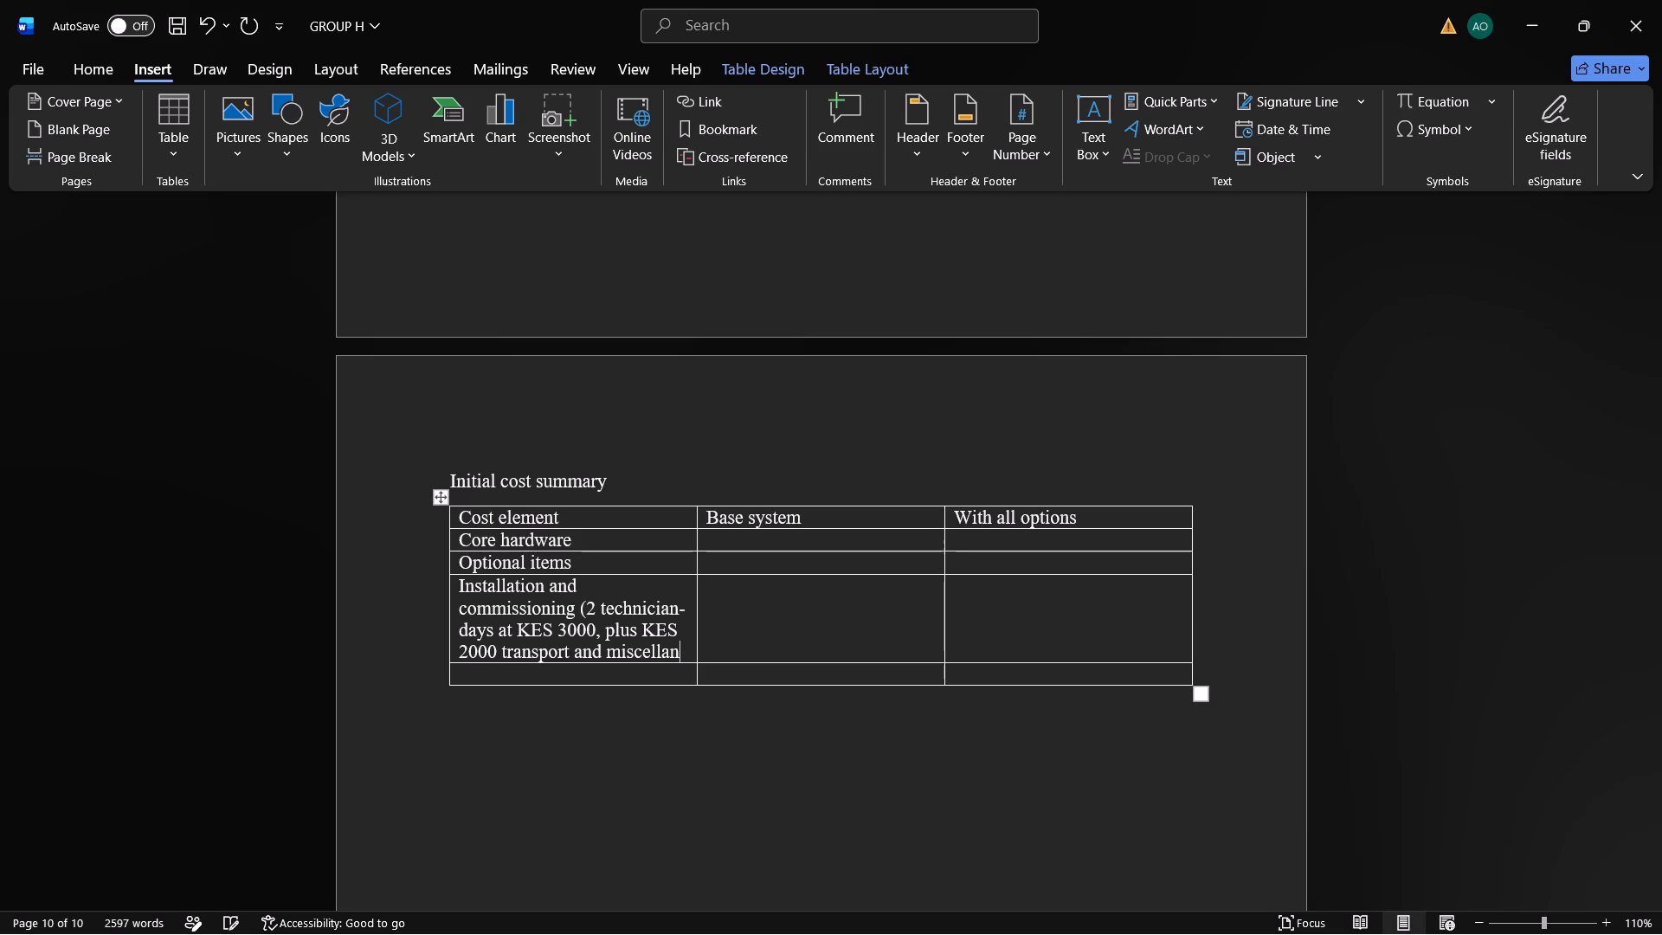
pyautogui.write('eous')
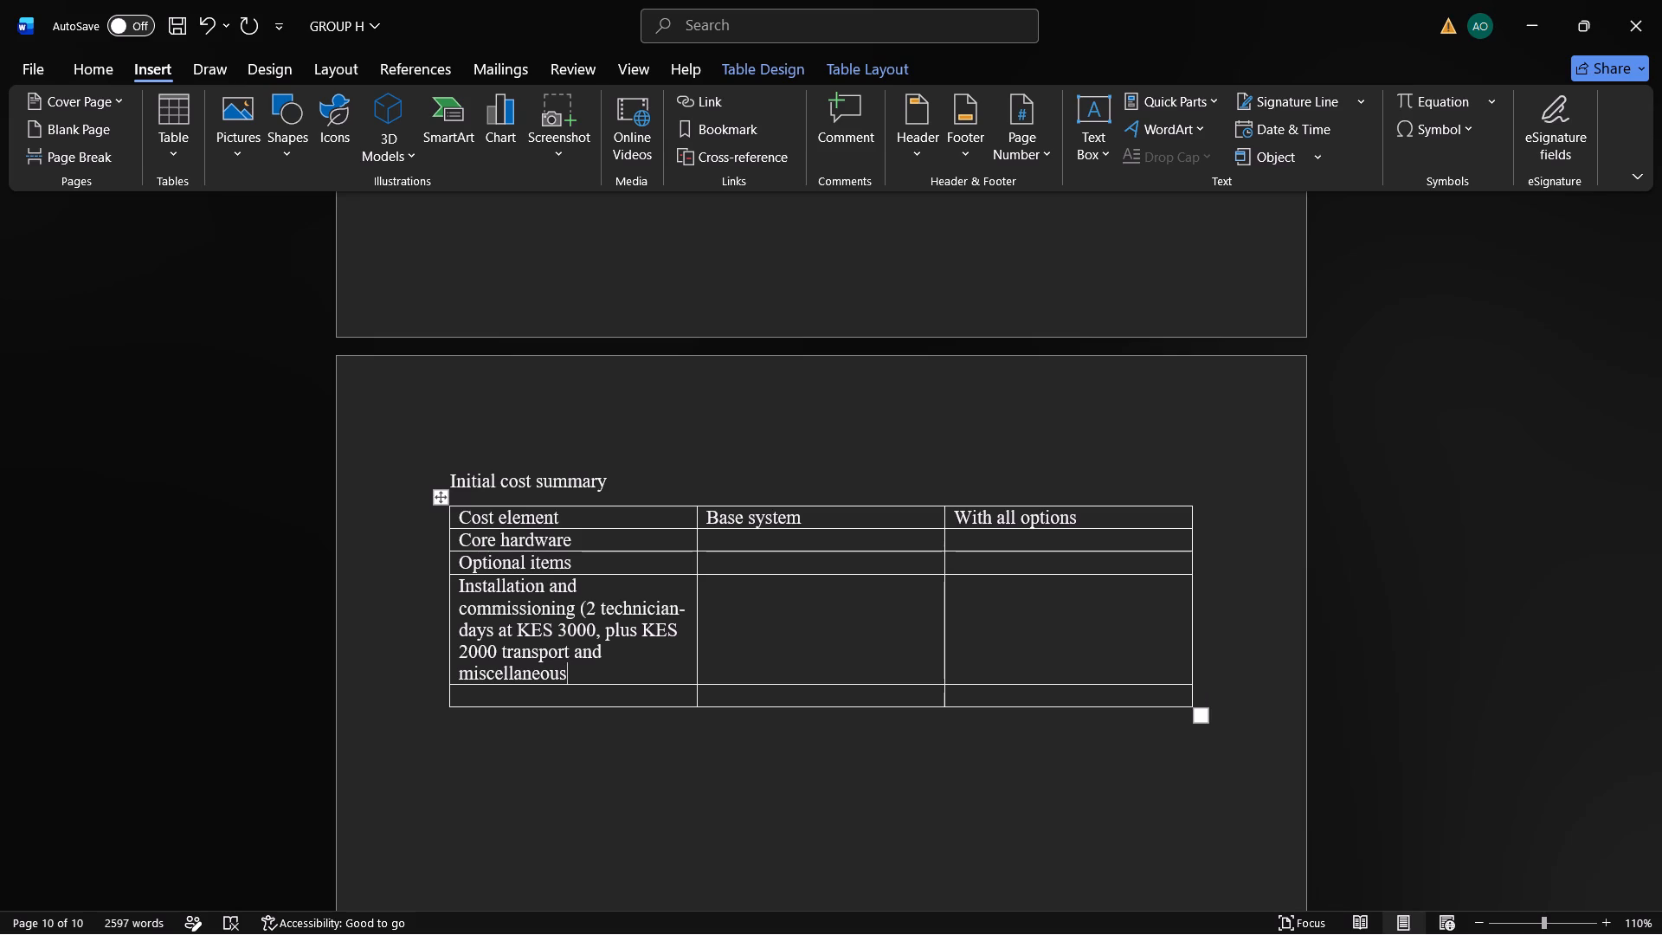
pyautogui.hotkey('shift', ')')
# Insert a new table row directly below the "Installation and commissioning" row.
pyautogui.click(474, 694)
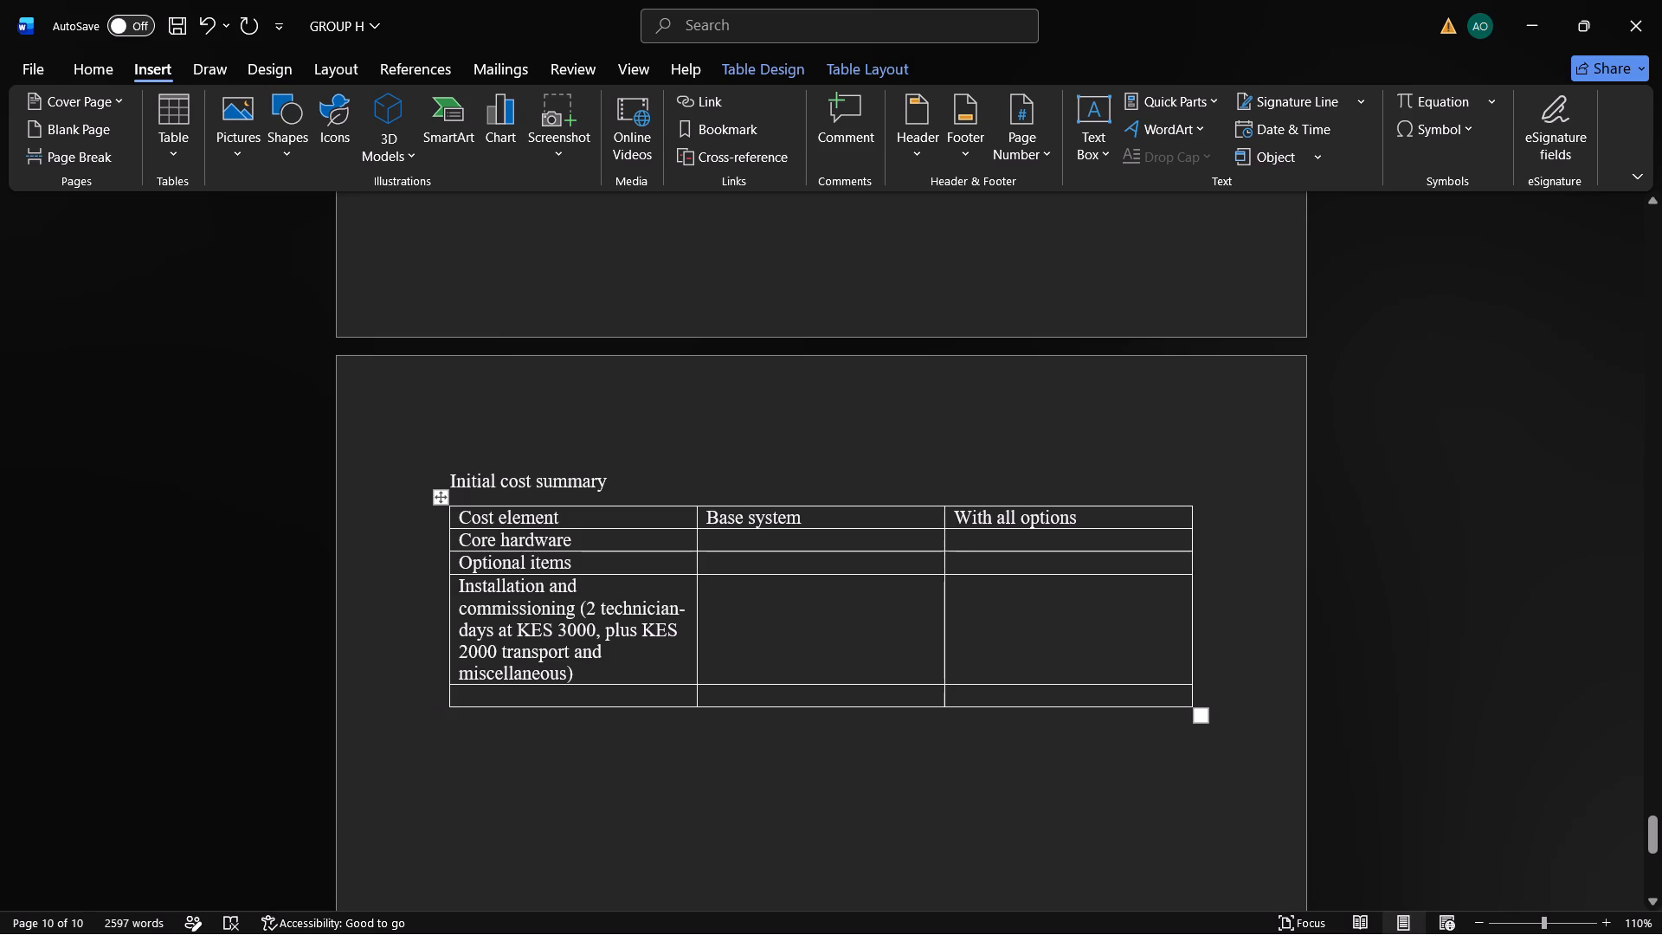
pyautogui.click(442, 687)
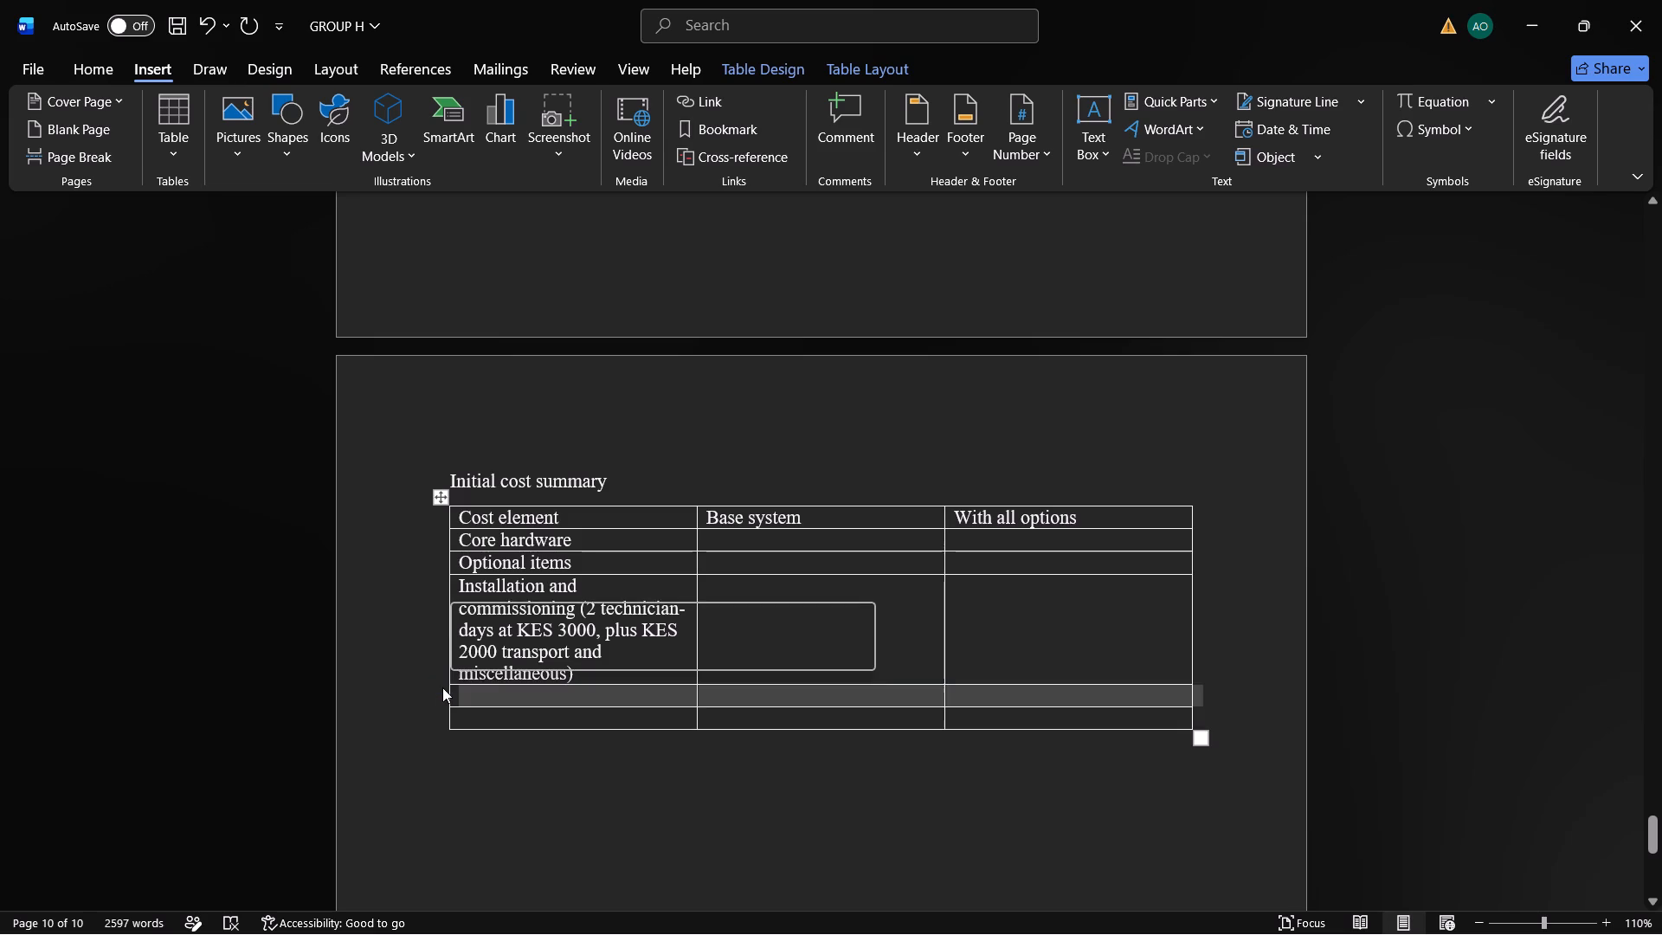
# Enter "Contingency (10%)" in the Cost element column, in the row below "Installation and commissioning".
pyautogui.click(463, 690)
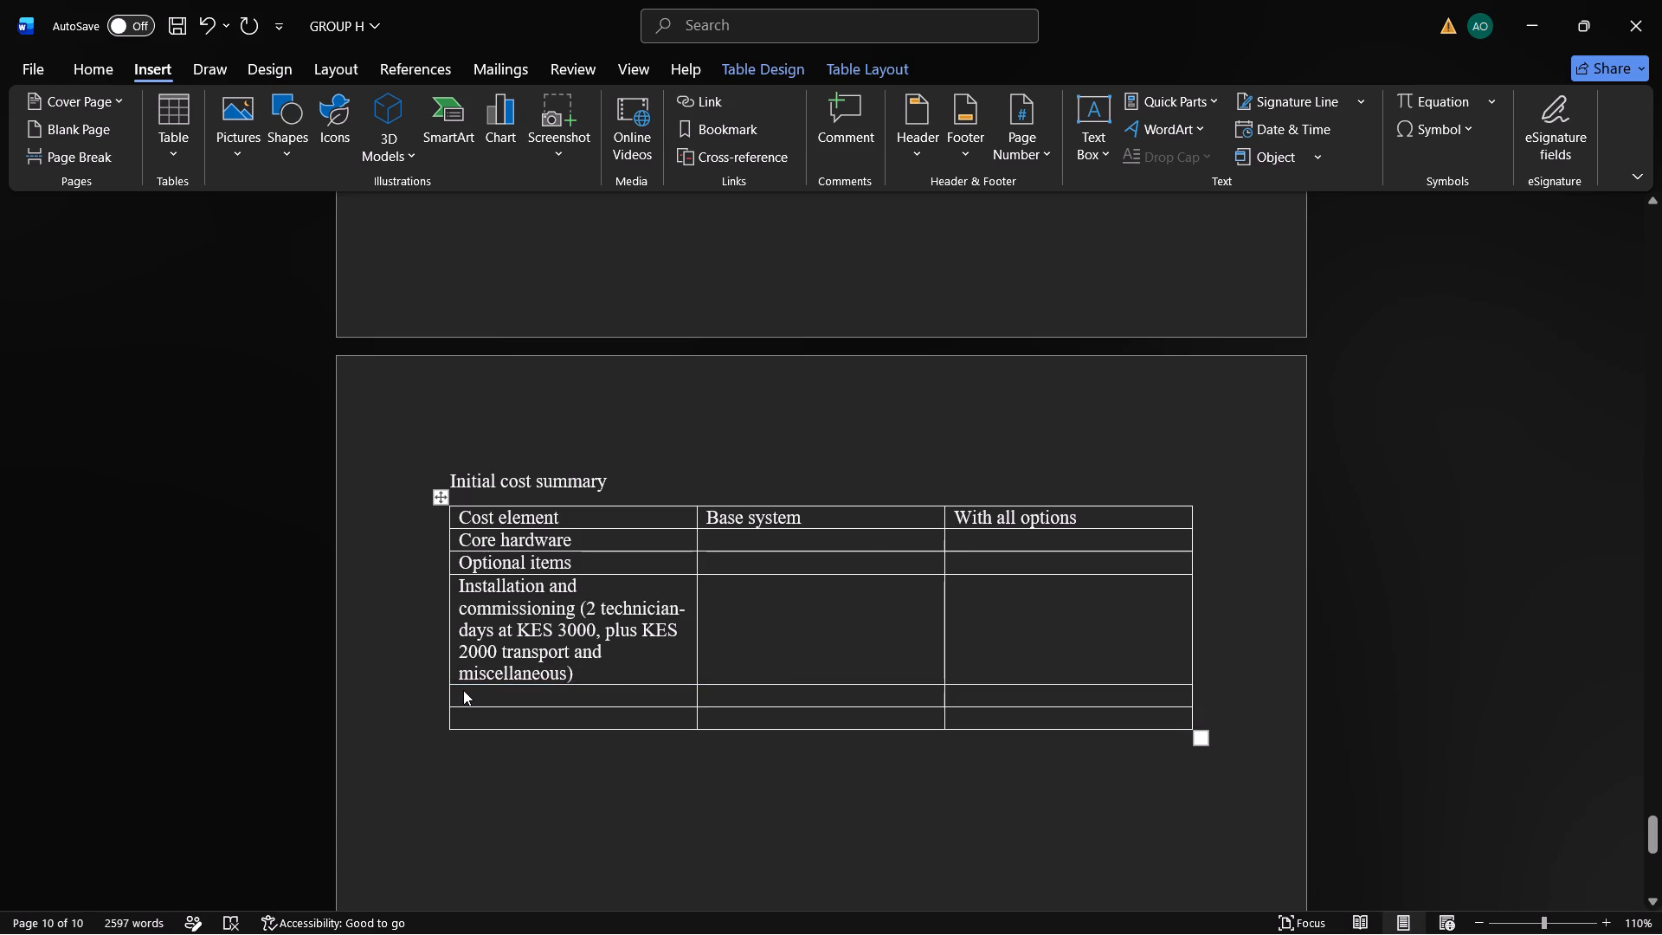
pyautogui.press('c')
pyautogui.write('ont')
pyautogui.press('i')
pyautogui.write('gency')
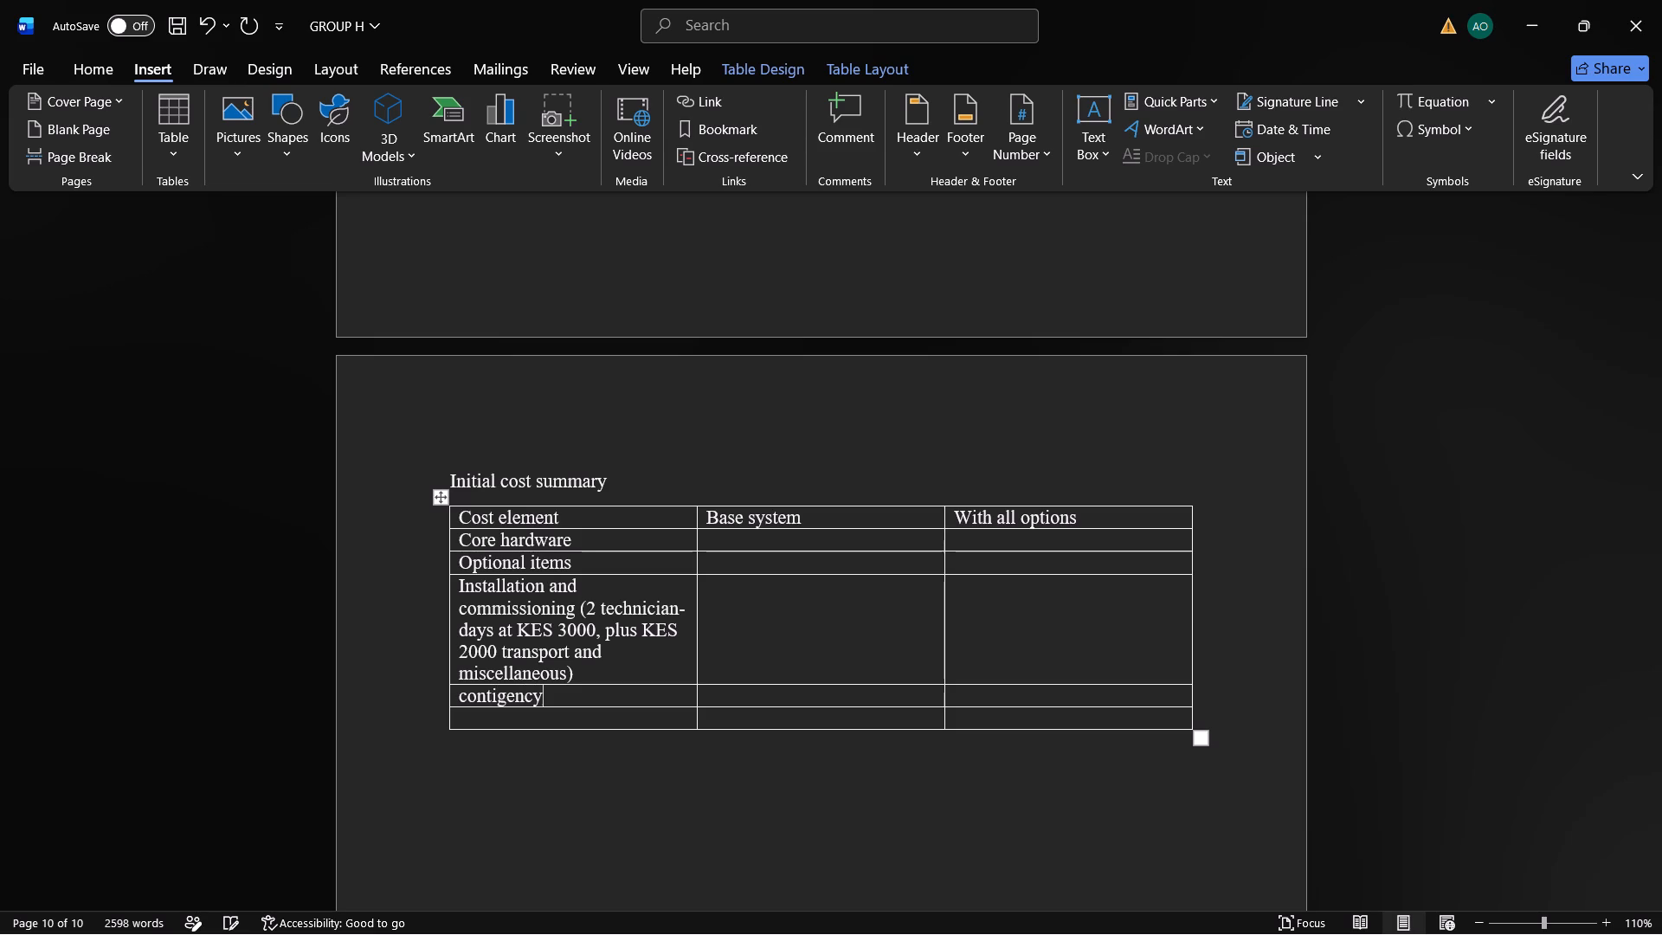
pyautogui.press('space')
pyautogui.hotkey('shift', '(')
pyautogui.write('10')
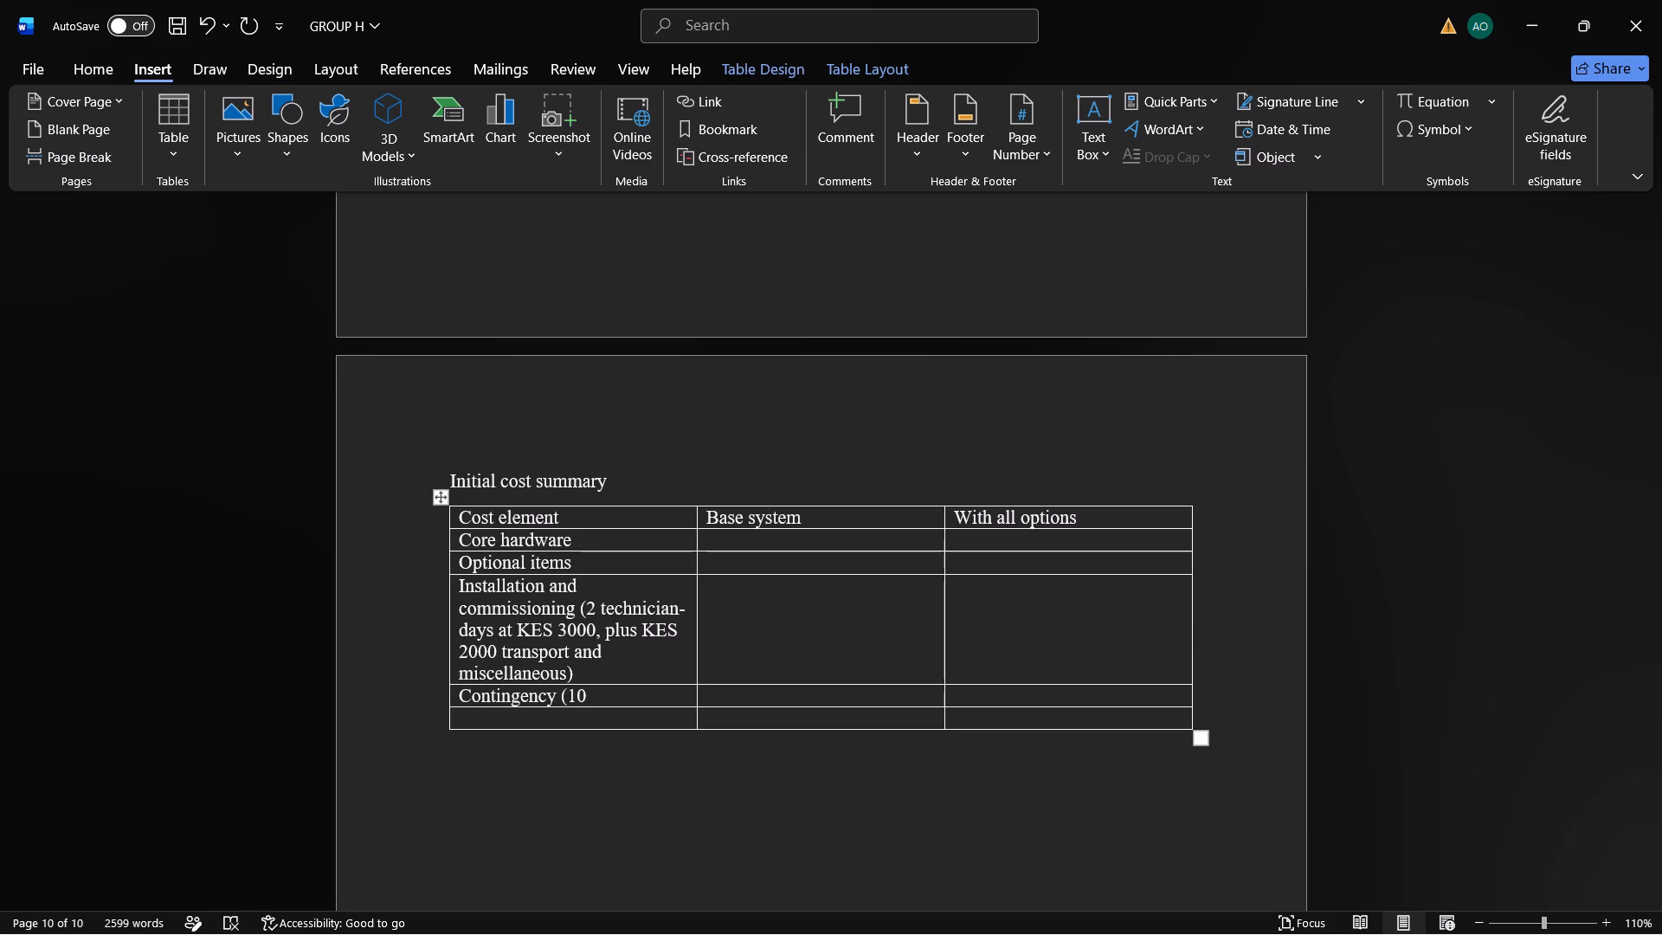
pyautogui.hotkey('shift', '%')
pyautogui.hotkey('shift', ')')
# Enter "Total" in the Cost element column of the table's last row.
pyautogui.press('Down')
pyautogui.write('tota')
pyautogui.press('l')
pyautogui.press('space')
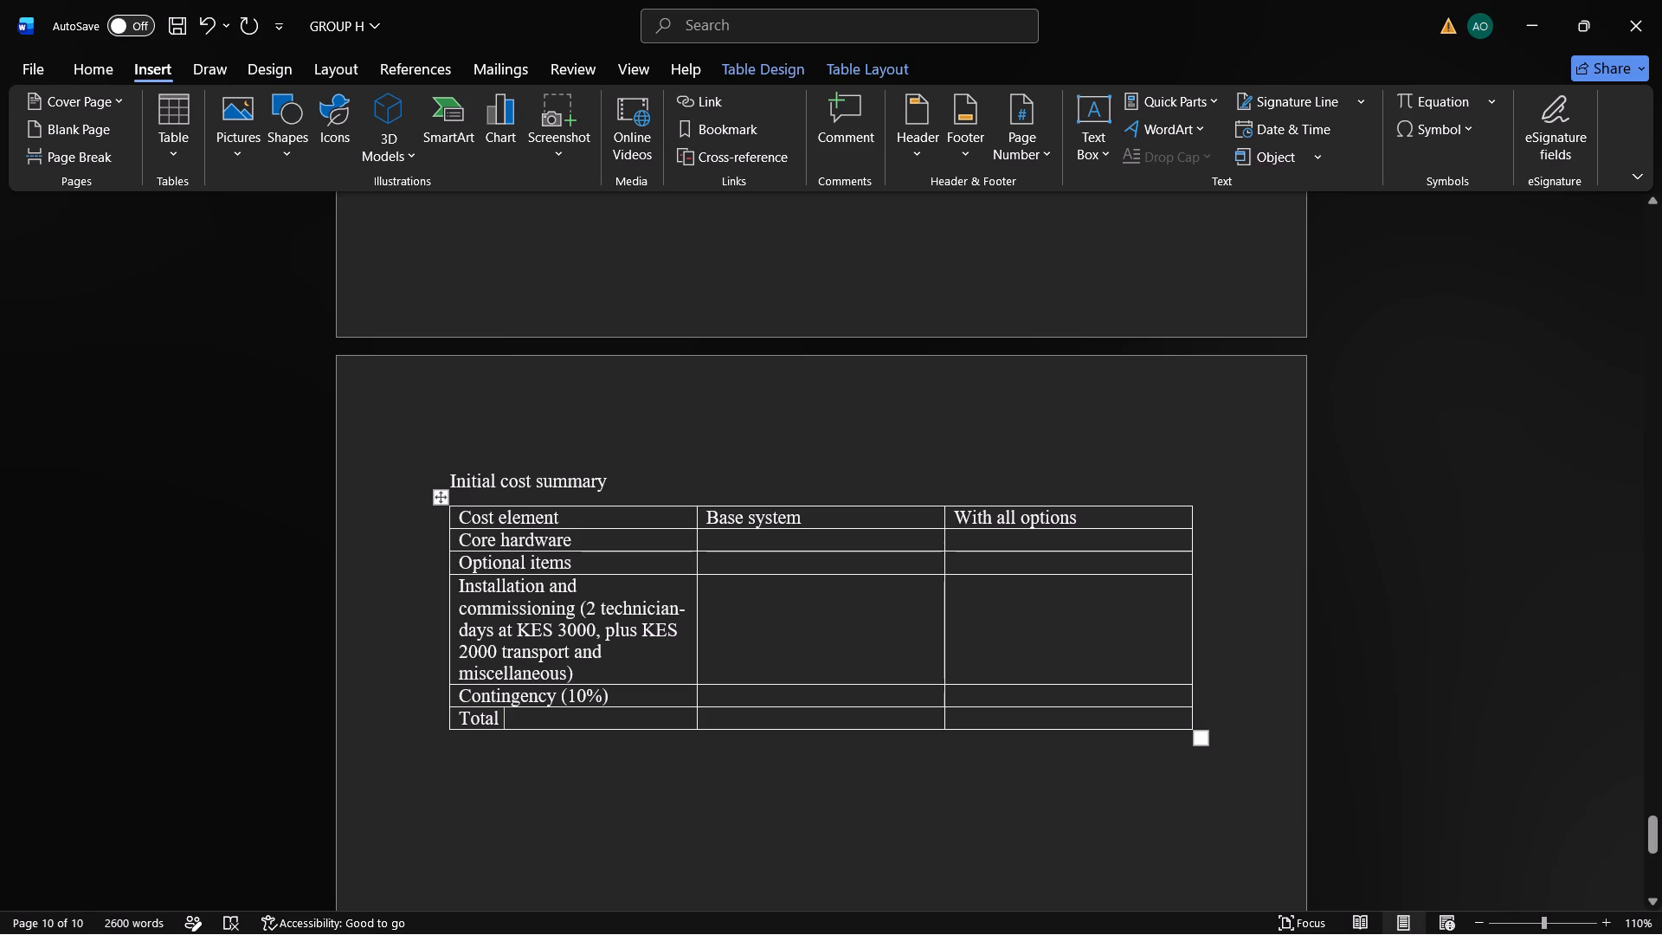
# Enter 22200 as the Base system cost of the Core hardware row.
pyautogui.click(738, 532)
pyautogui.write('22')
pyautogui.write('200')
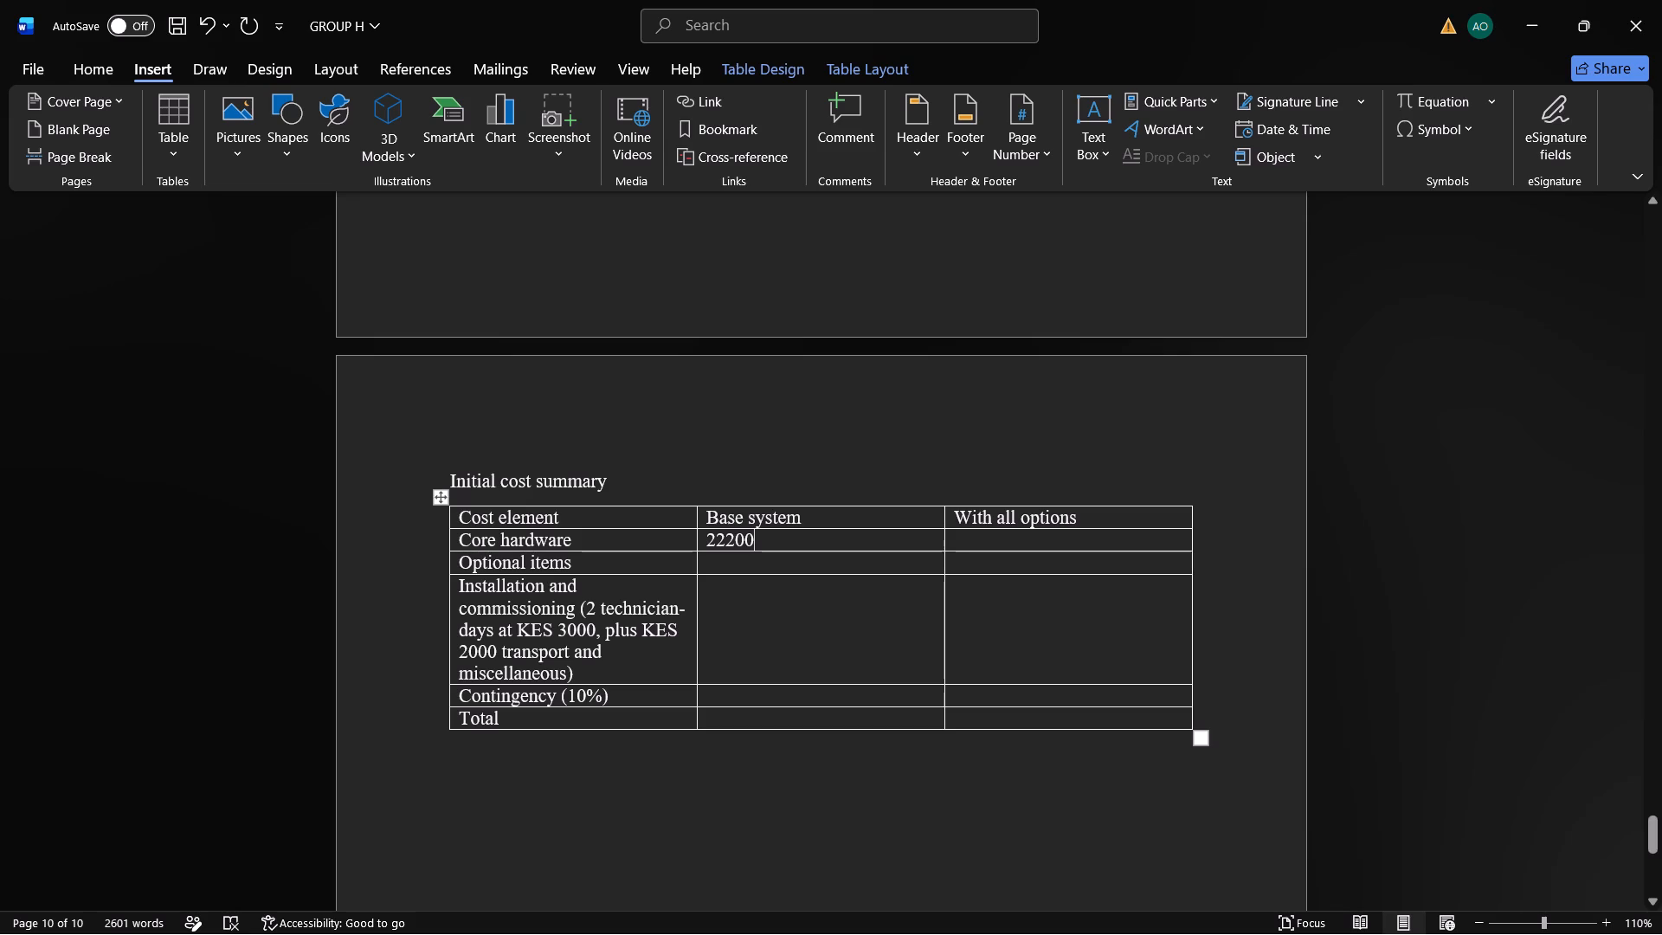
# Enter 0 as the Base system cost of the Optional items row.
pyautogui.click(742, 564)
pyautogui.press('0')
pyautogui.write('800')
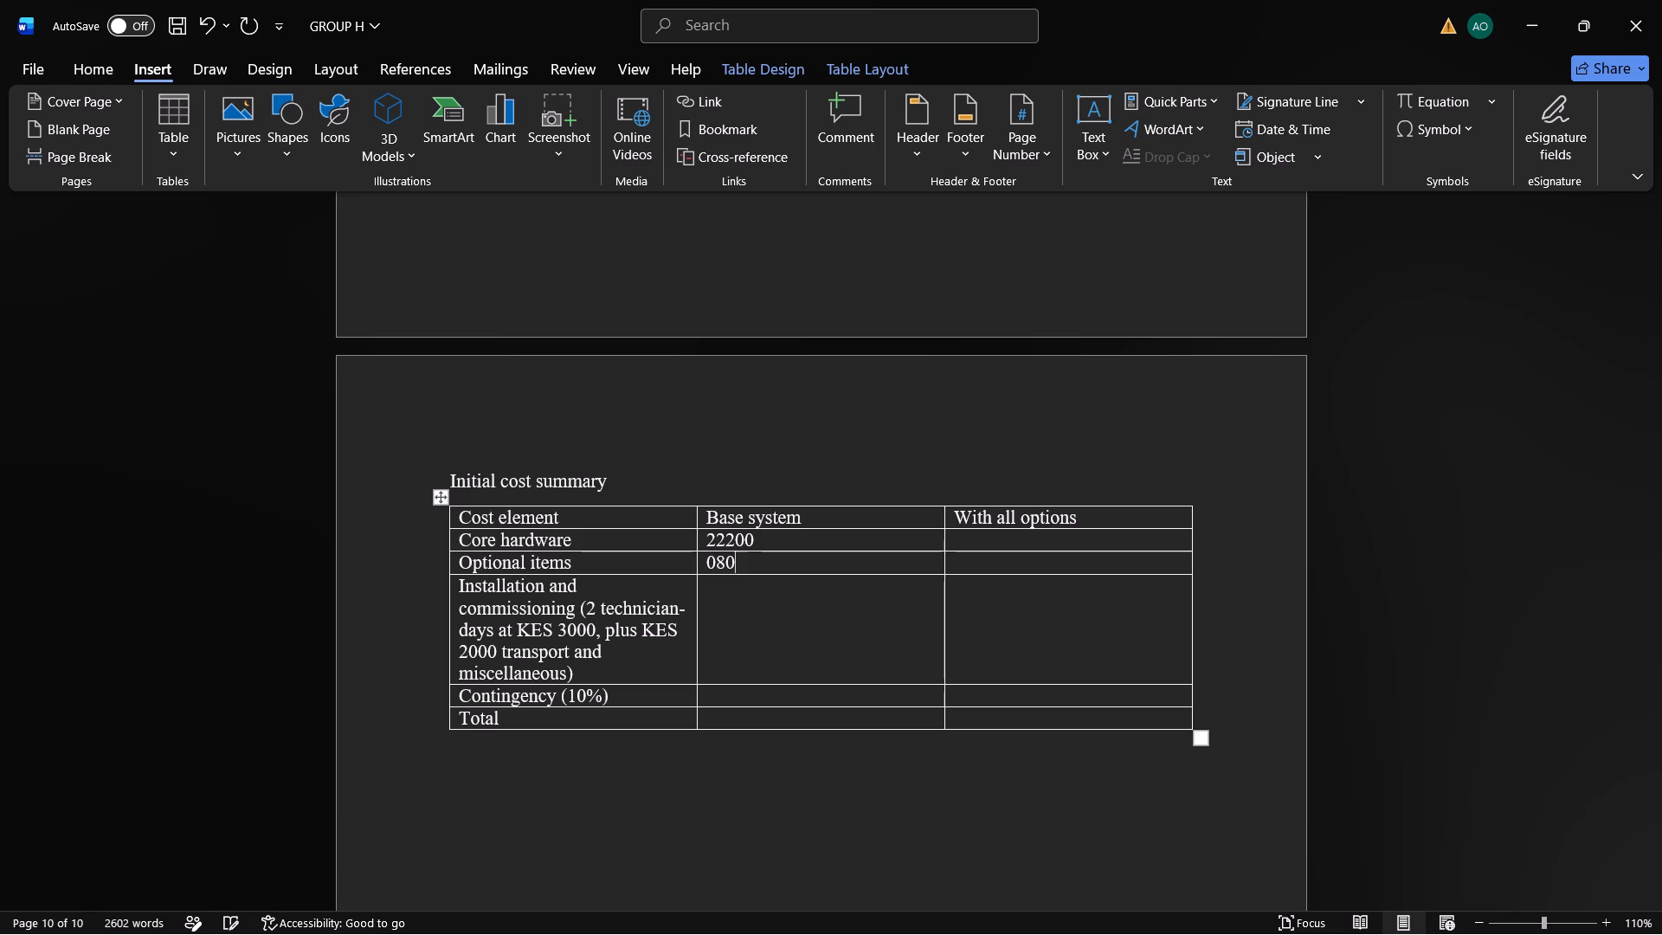
pyautogui.press('BackSpace')
pyautogui.press('BackSpace')
pyautogui.press('BackSpace')
# Enter 8000 as the Base system cost of the Installation and commissioning row.
pyautogui.press('Down')
pyautogui.write('800')
pyautogui.press('0')
# Enter the Base system costs of 3020 for Contingency (10%) and 33220 for Total in the initial cost summary table.
pyautogui.press('Down')
pyautogui.write('30')
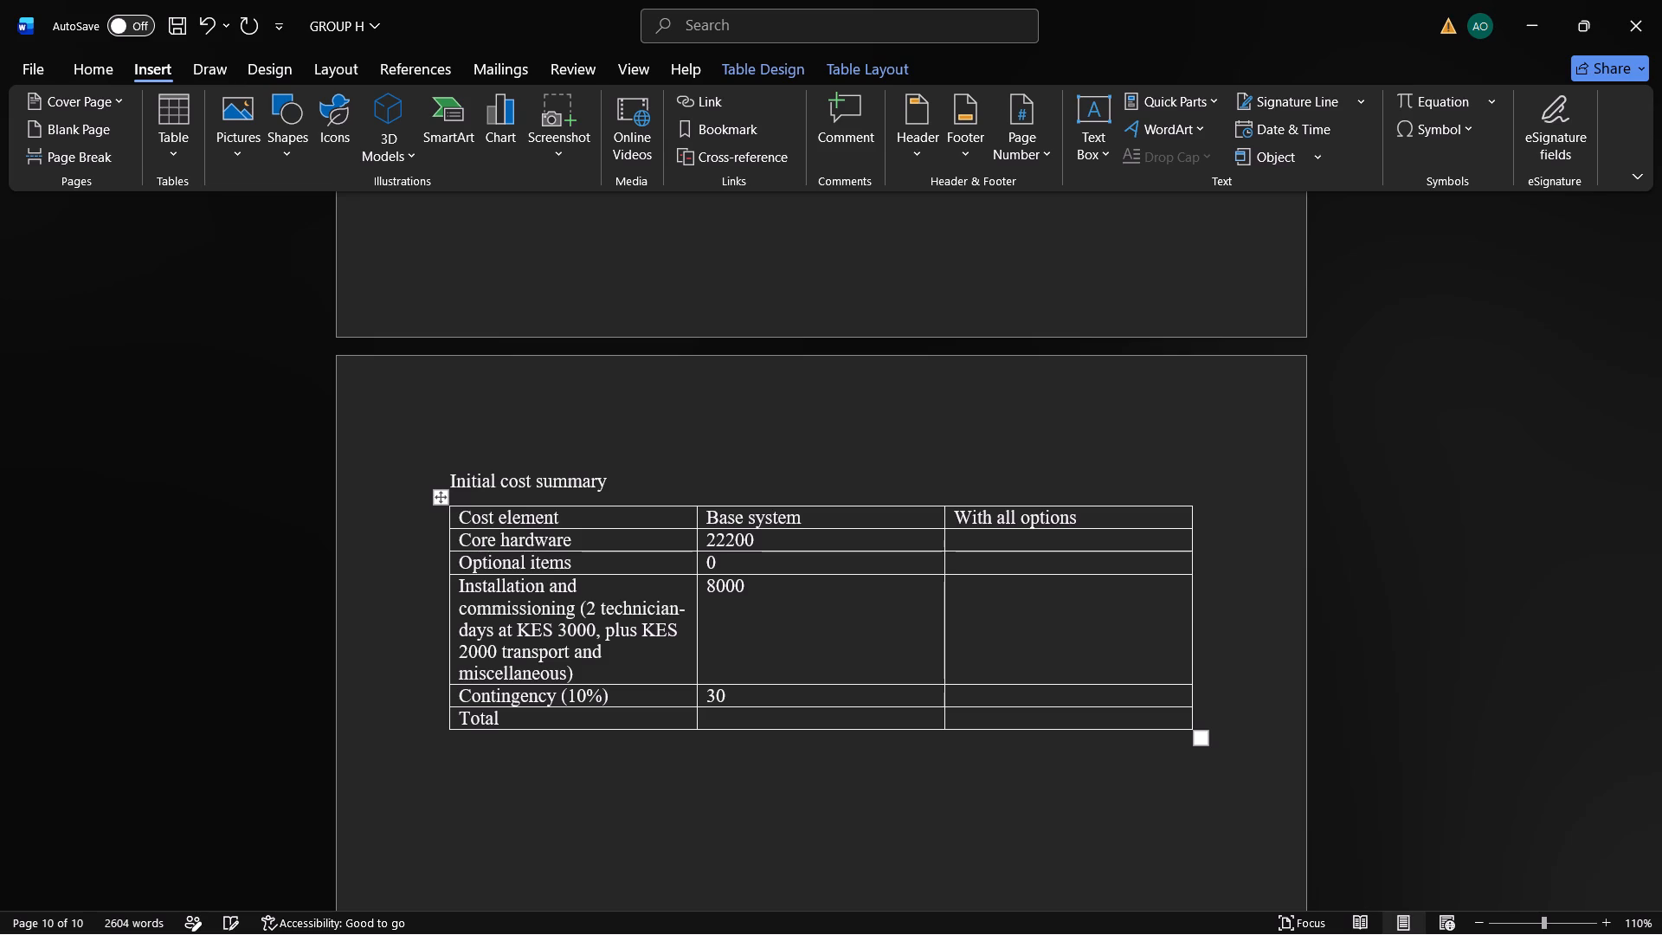
pyautogui.write('20')
pyautogui.press('Down')
pyautogui.write('33')
pyautogui.press('3')
pyautogui.press('BackSpace')
pyautogui.write('22')
pyautogui.press('0')
# In the With all options column, enter 22200 for Core hardware and 25200 for Optional items.
pyautogui.press('Right')
pyautogui.press('Up')
pyautogui.press('Up')
pyautogui.press('Up')
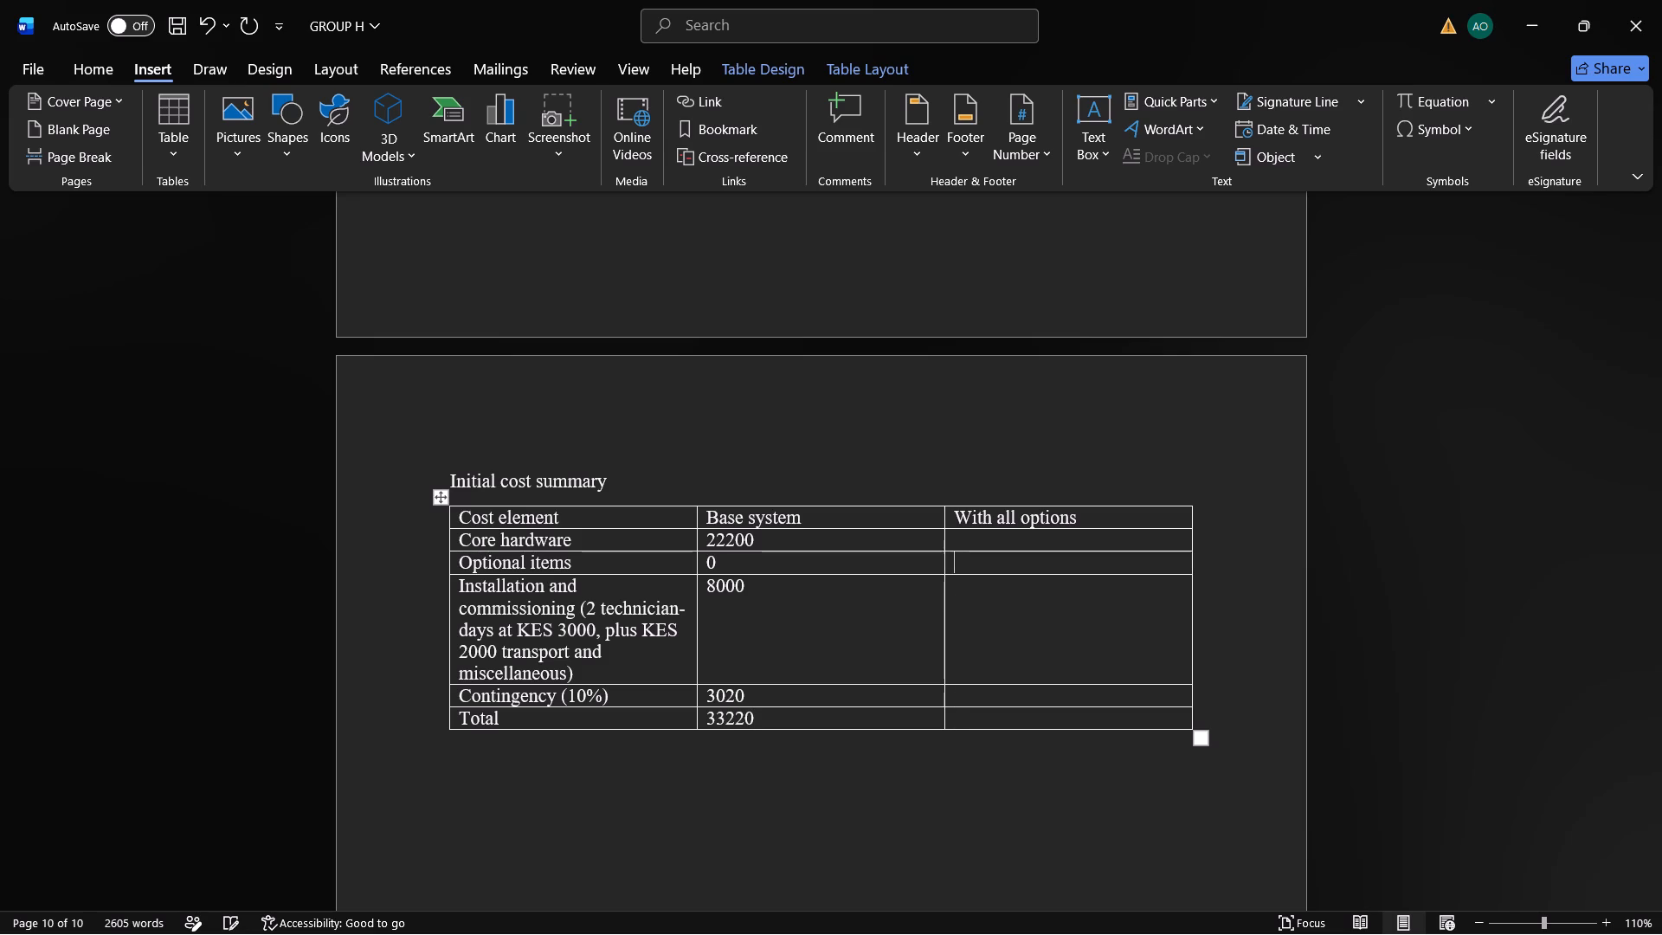
pyautogui.press('Up')
pyautogui.write('22')
pyautogui.press('2')
pyautogui.write('00')
pyautogui.press('Down')
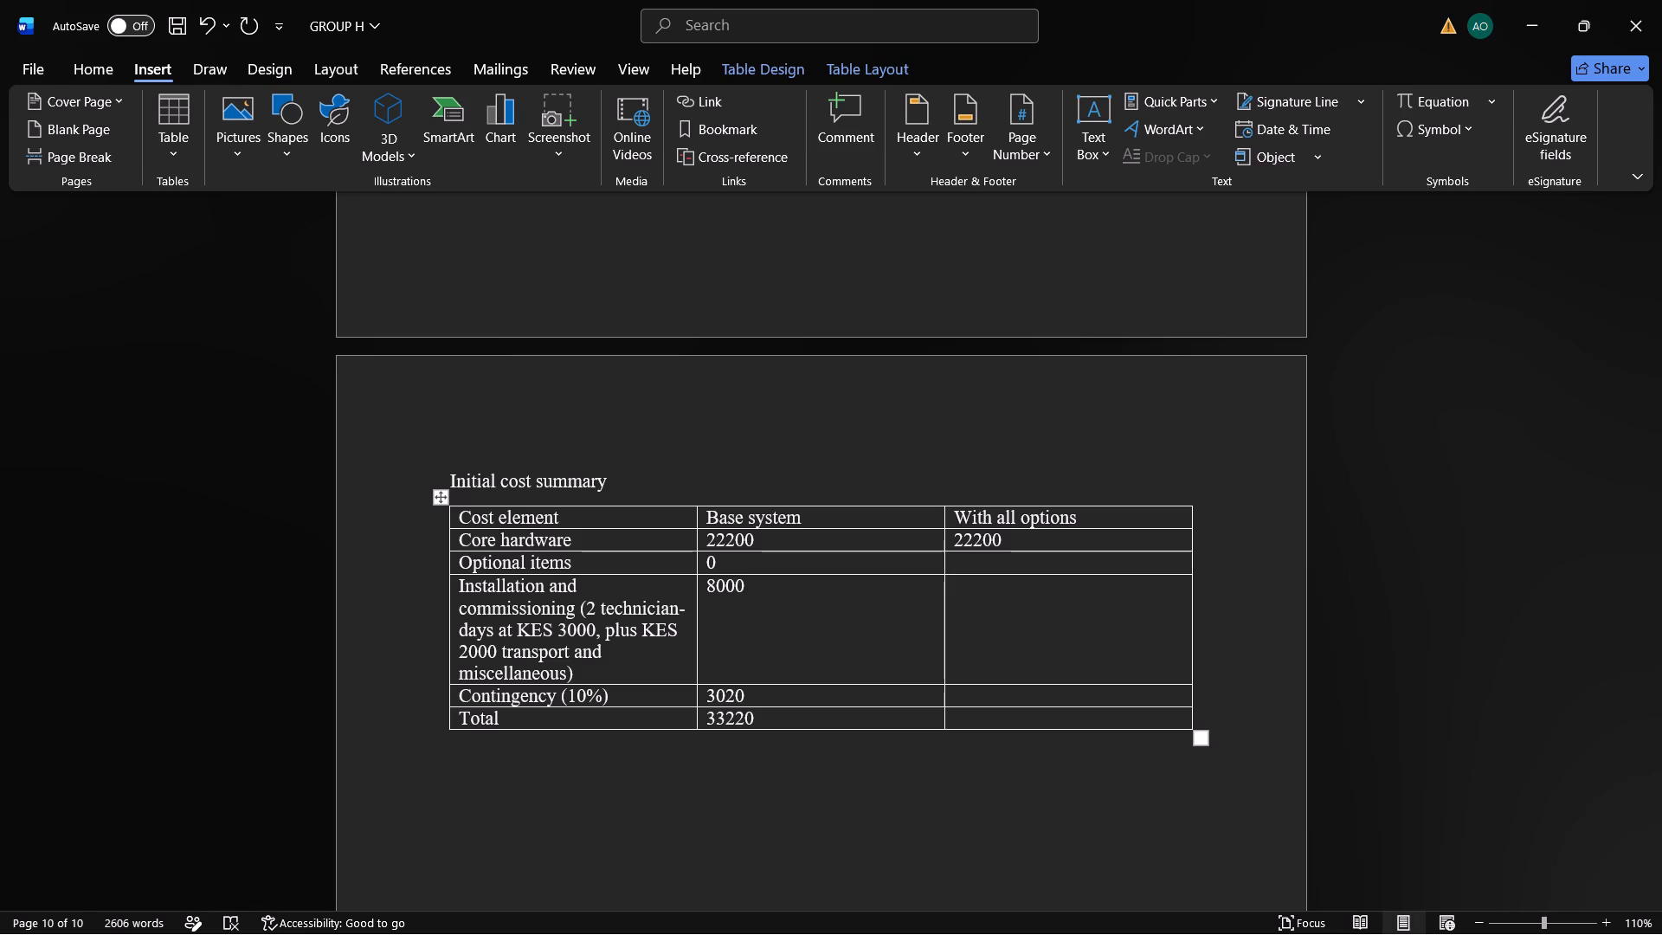
pyautogui.write('25')
pyautogui.write('200')
# In the With all options column, enter 8000 for Installation and commissioning and 5540 for Contingency (10%).
pyautogui.press('Down')
pyautogui.write('8000')
pyautogui.press('Down')
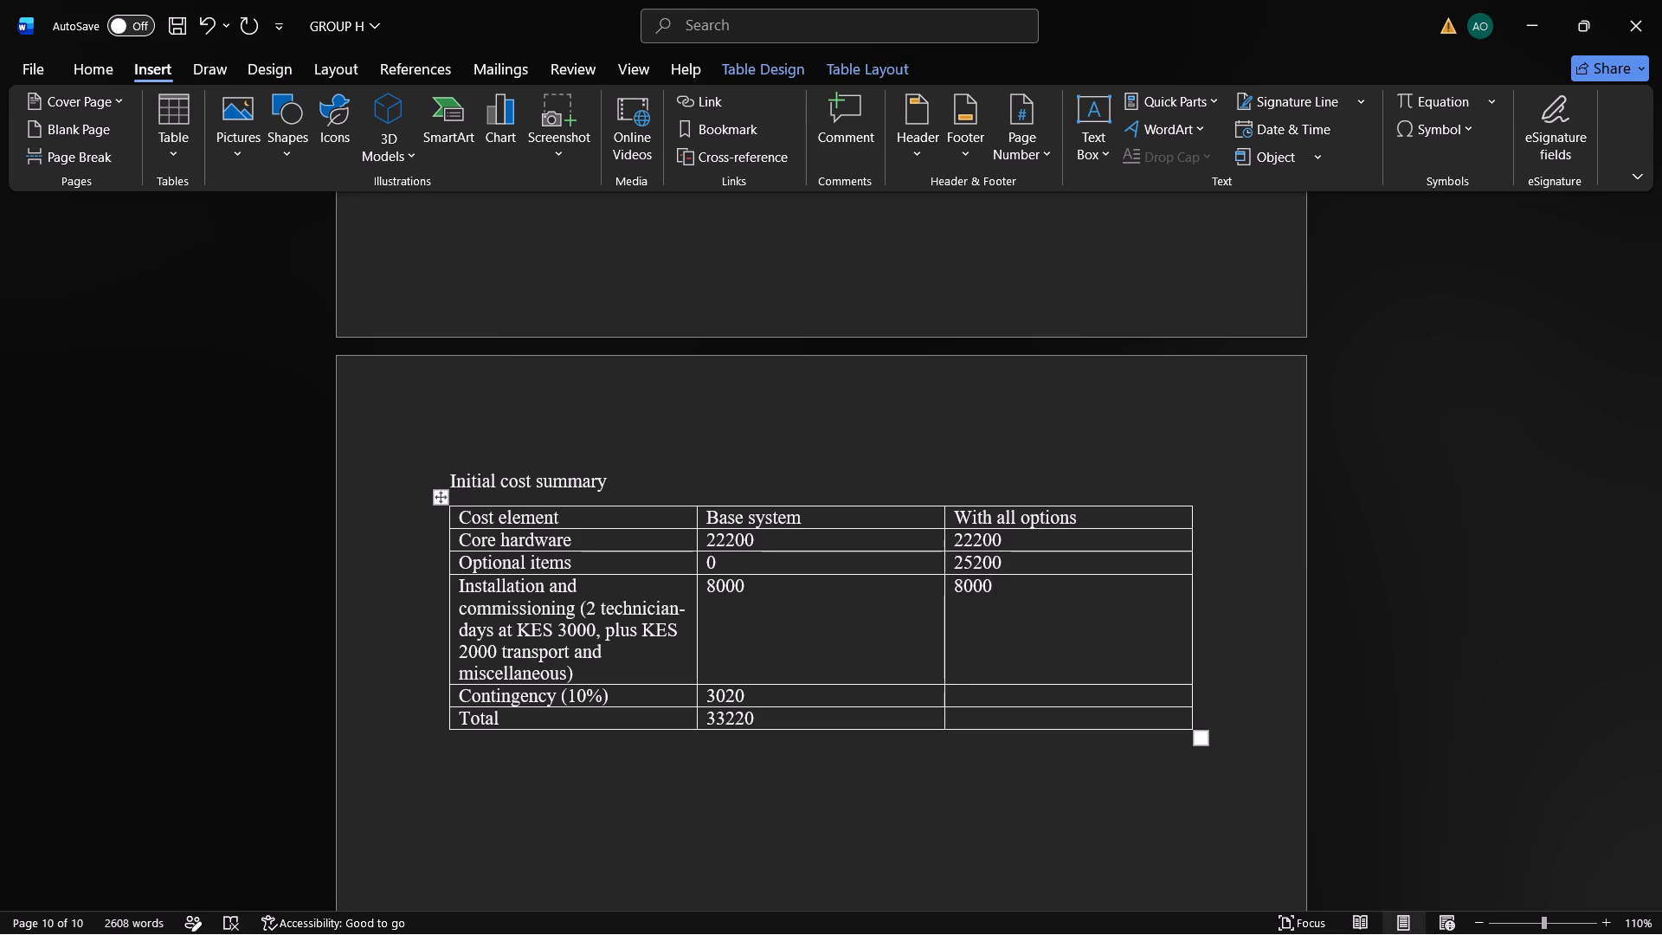
pyautogui.write('54')
pyautogui.press('BackSpace')
pyautogui.write('54')
pyautogui.press('0')
# Enter 60940 as the With all options cost in the Total row.
pyautogui.press('Down')
pyautogui.write('64')
pyautogui.press('BackSpace')
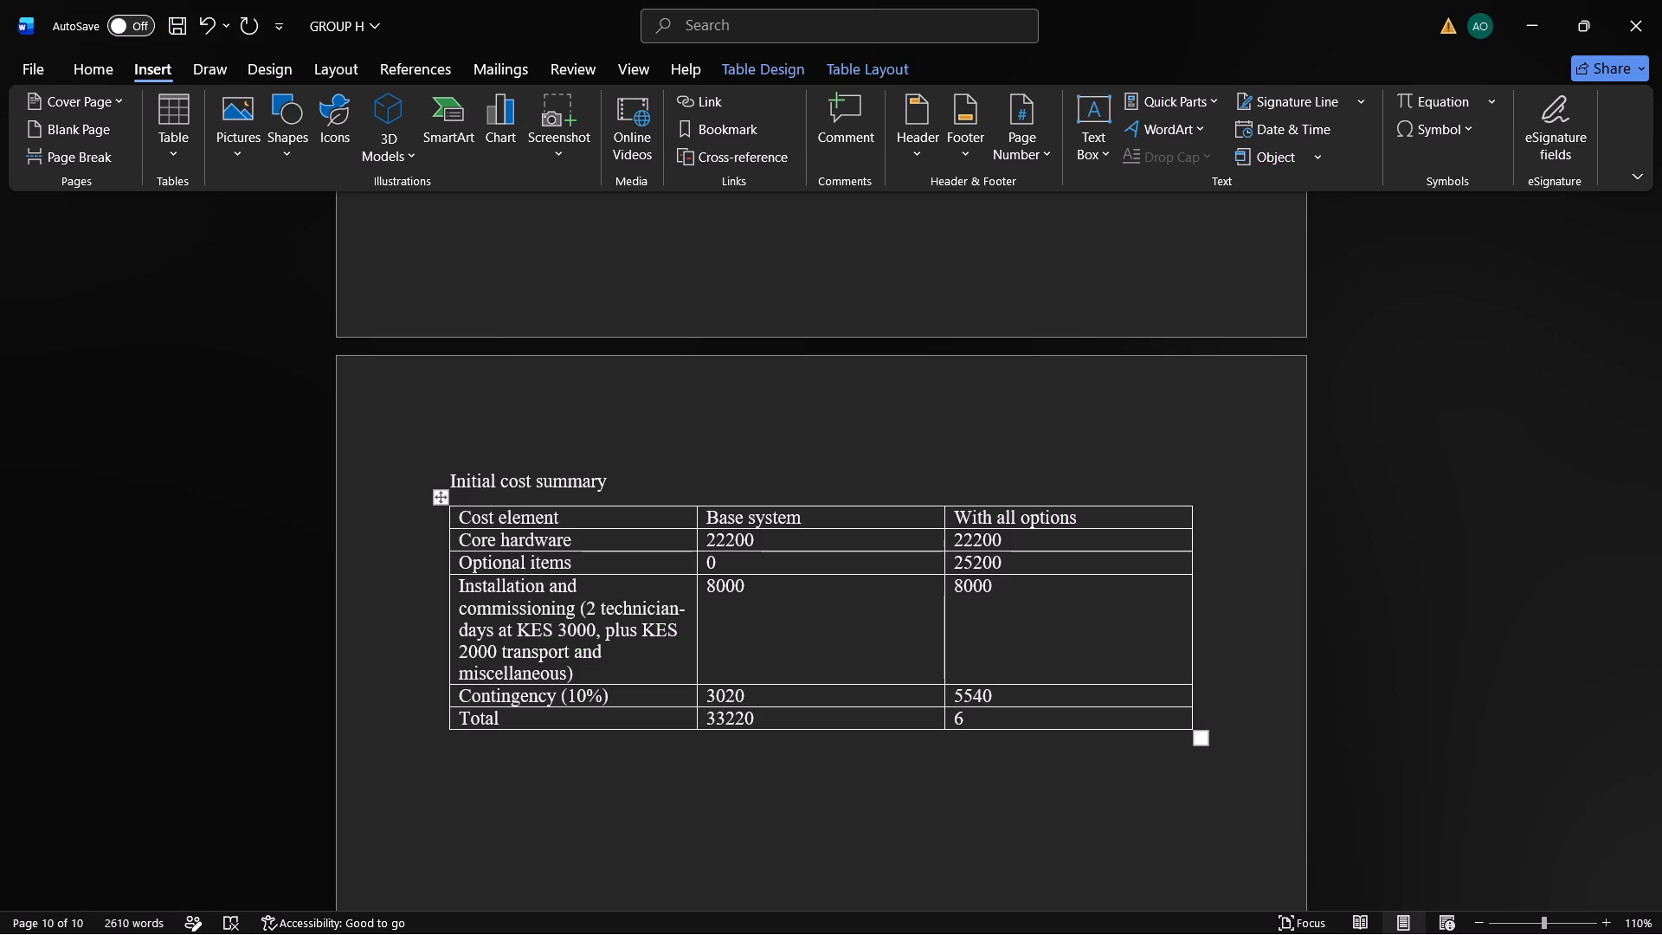
pyautogui.press('0')
pyautogui.write('94')
pyautogui.press('0')
pyautogui.press('Down')
# Make the whole Total row of the initial cost summary table bold.
pyautogui.scroll(-1, 743, 612)
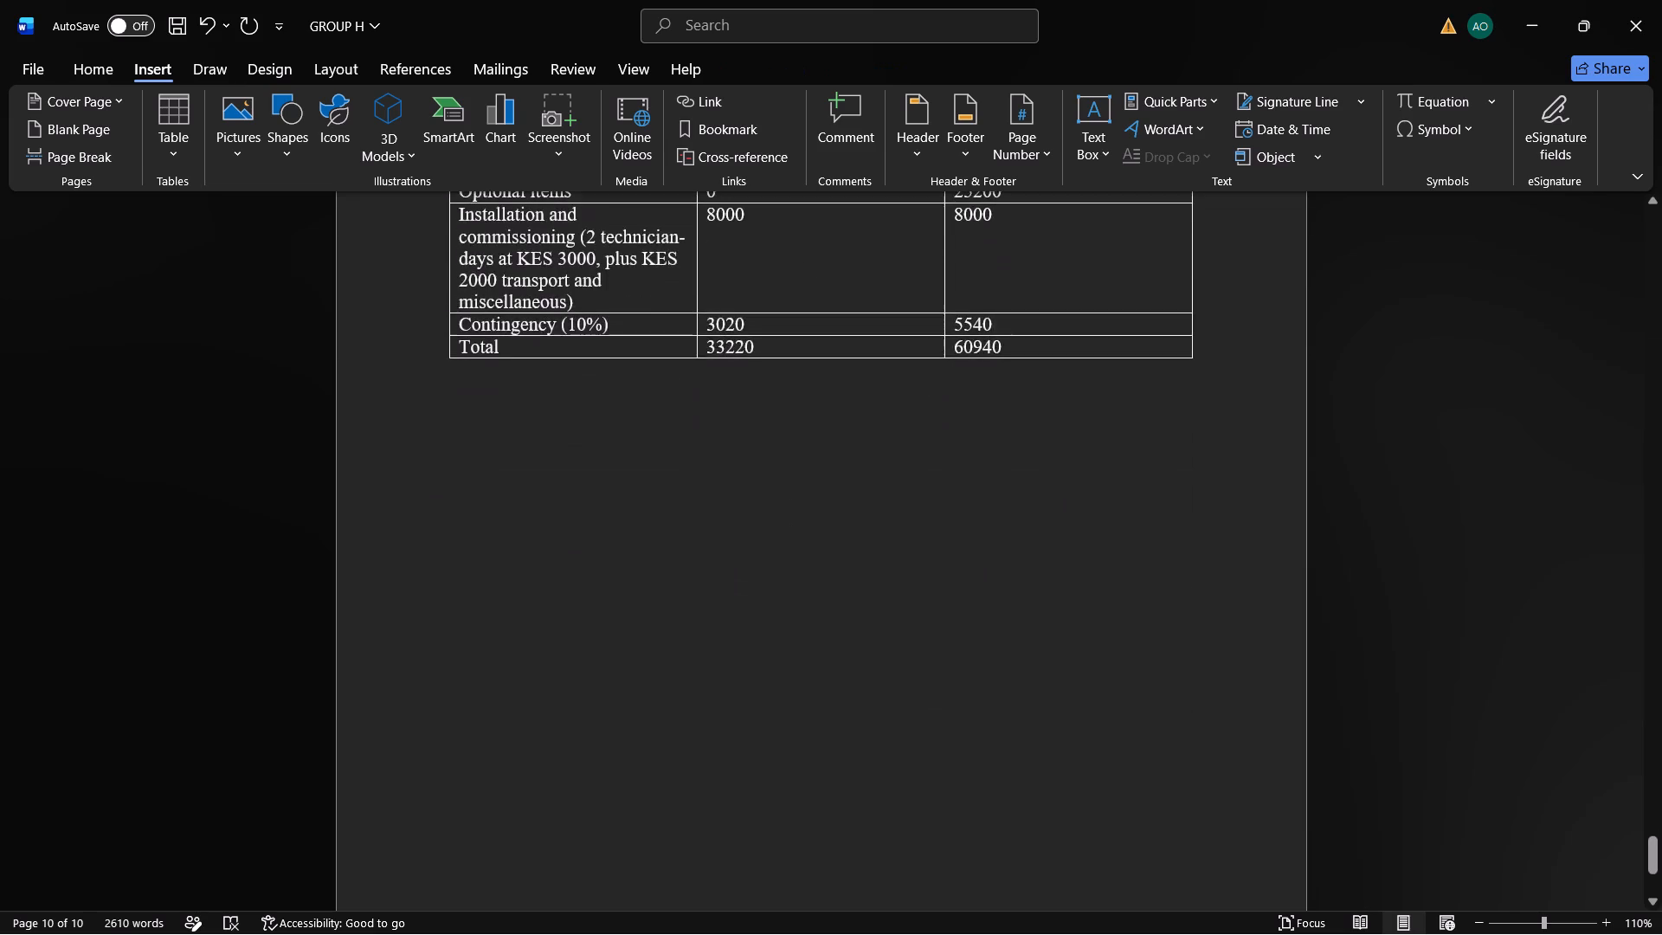
pyautogui.scroll(-1, 743, 612)
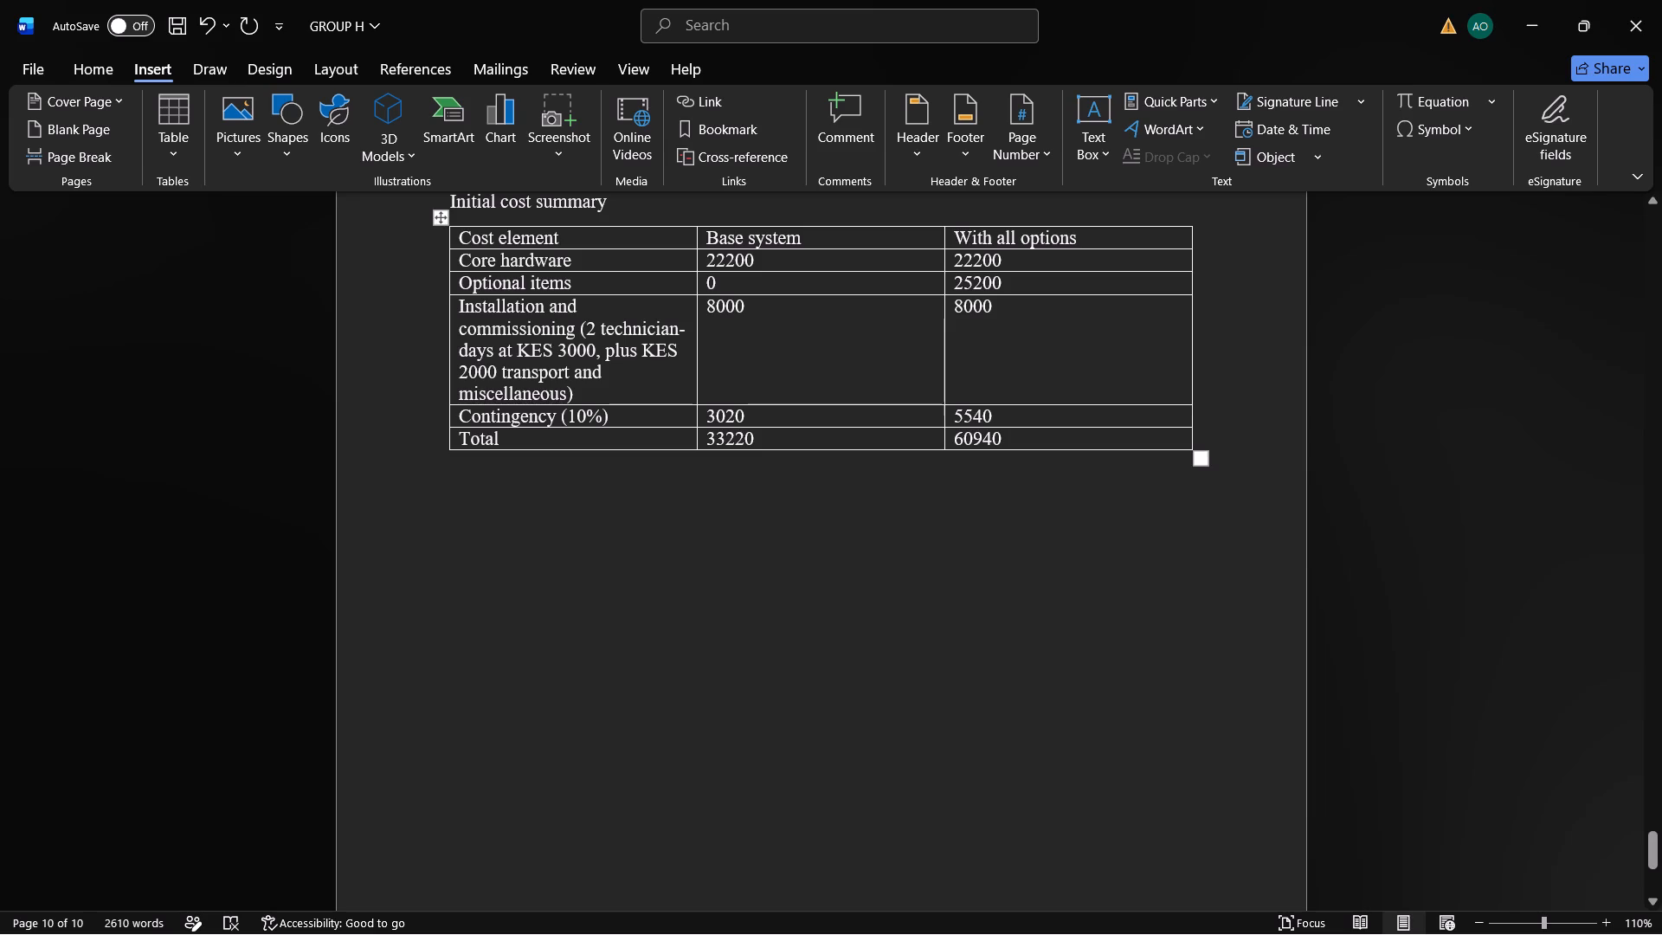
pyautogui.moveTo(596, 438); pyautogui.dragTo(431, 440)
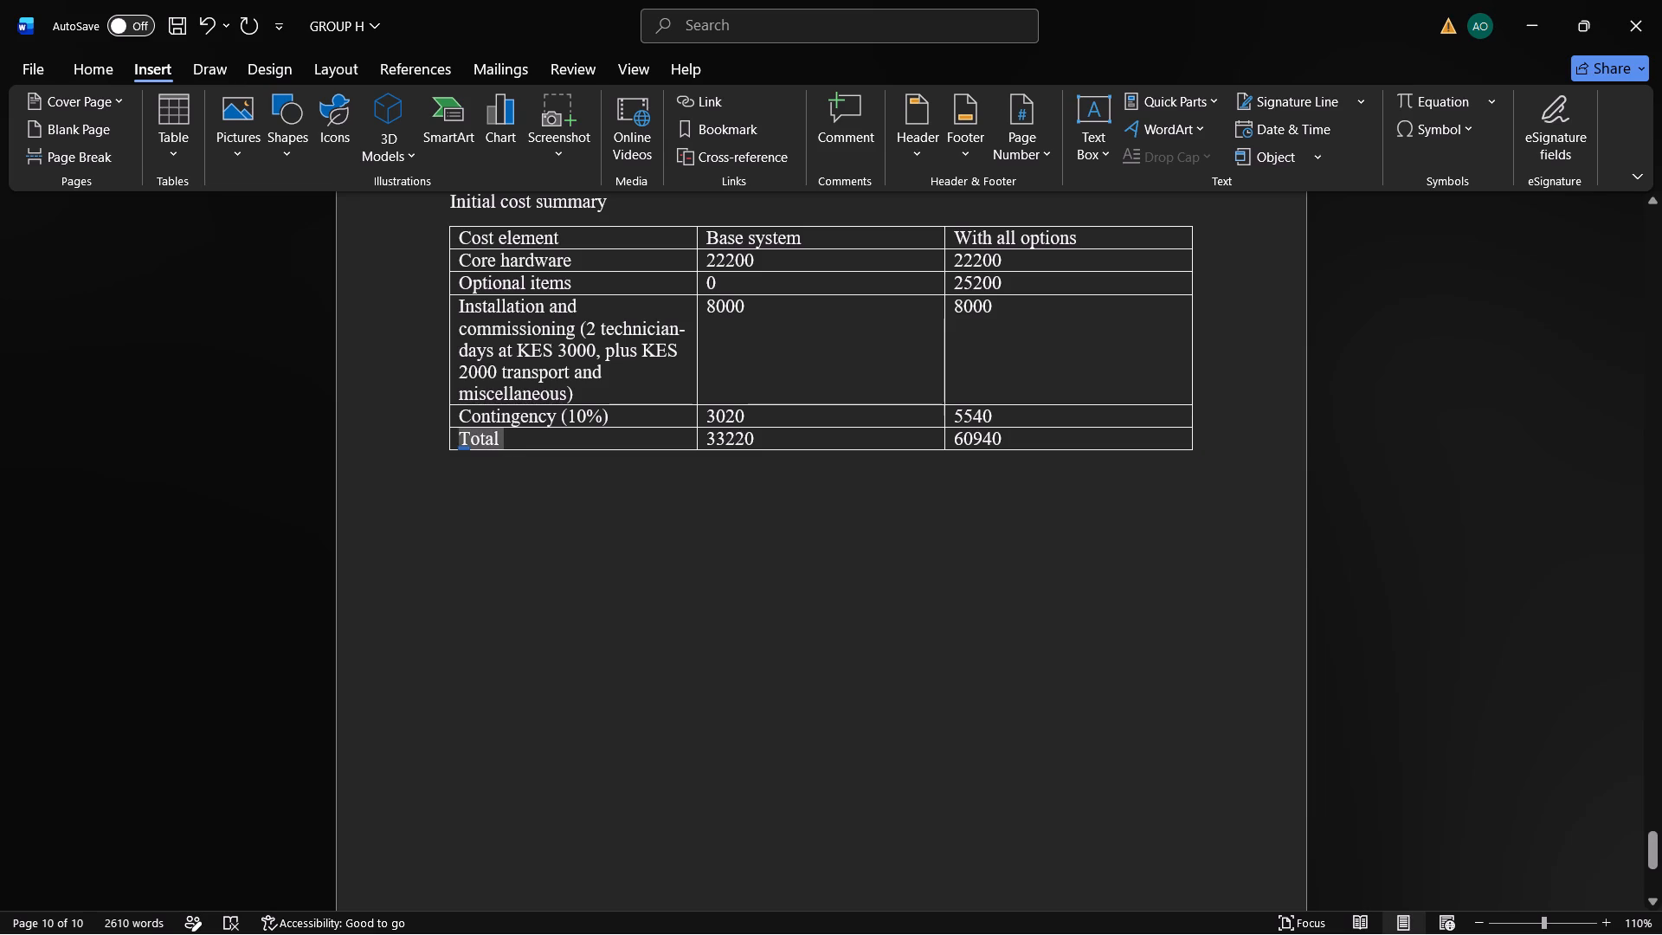
pyautogui.moveTo(431, 440); pyautogui.dragTo(448, 439)
pyautogui.moveTo(448, 439); pyautogui.dragTo(1027, 442)
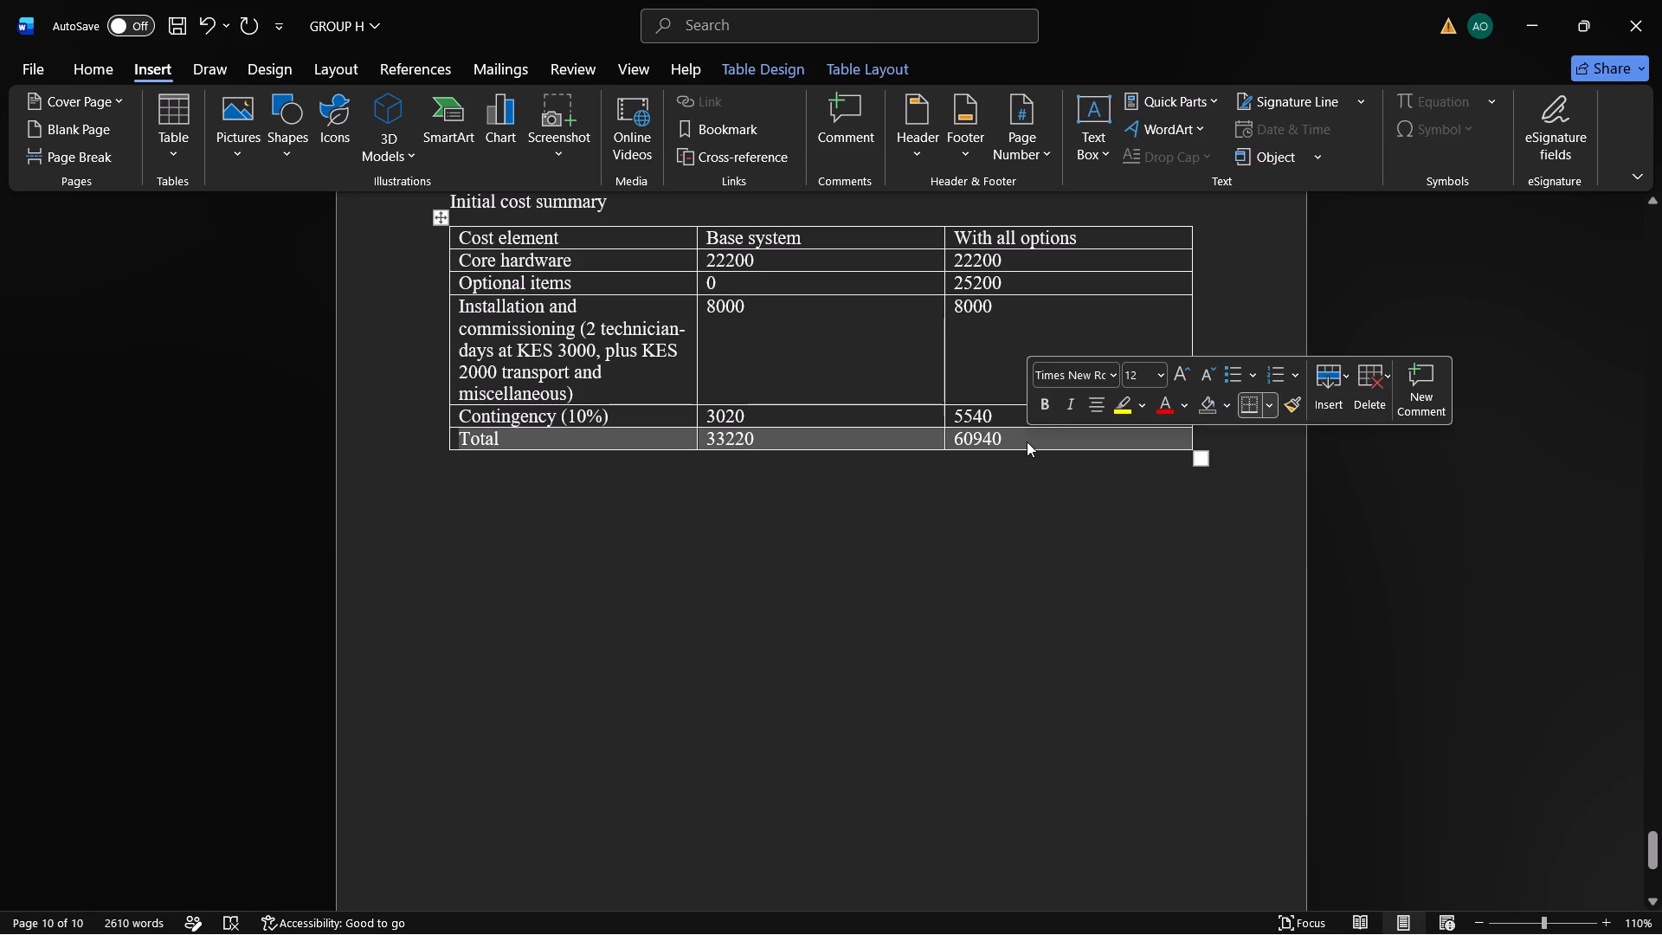
pyautogui.click(1038, 403)
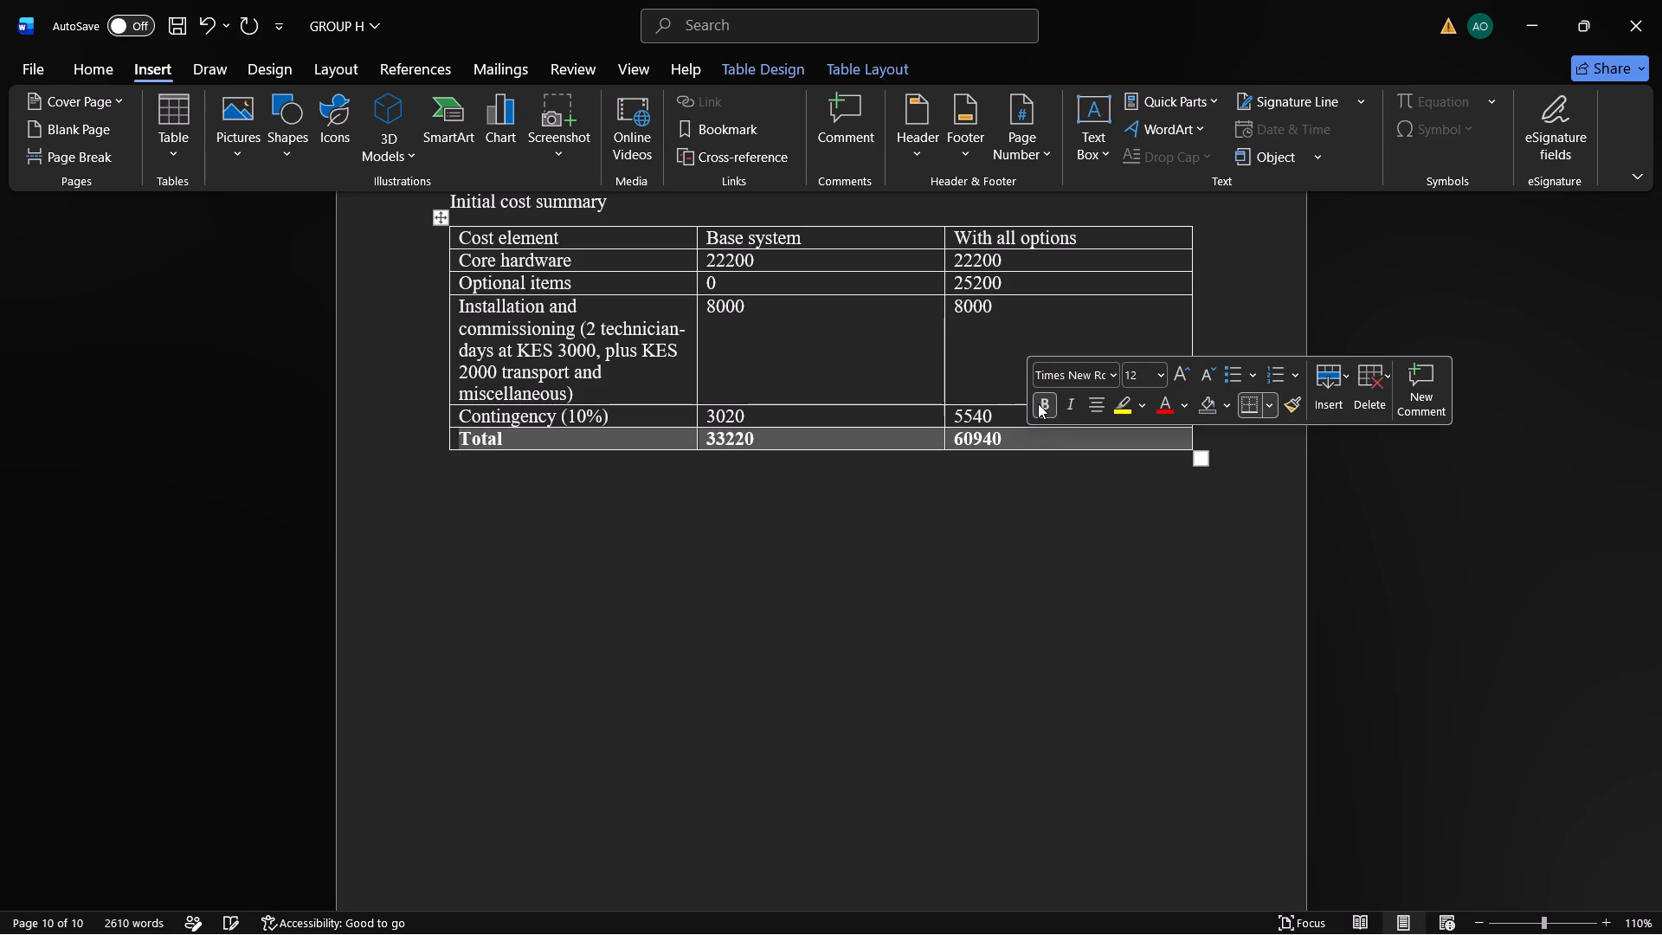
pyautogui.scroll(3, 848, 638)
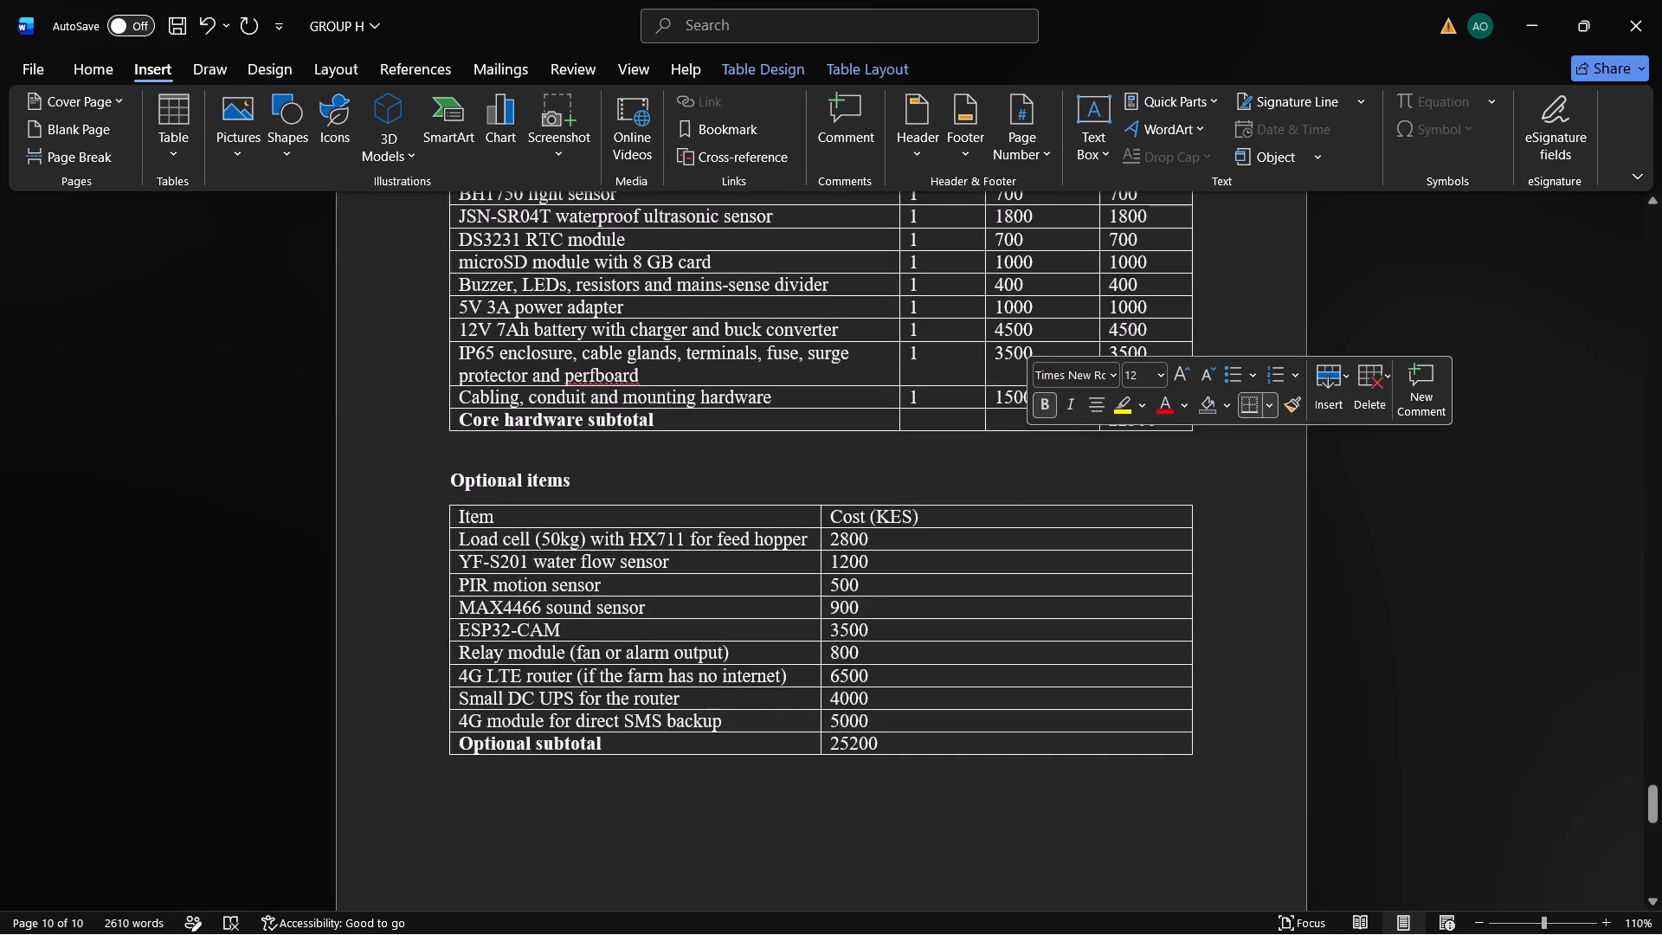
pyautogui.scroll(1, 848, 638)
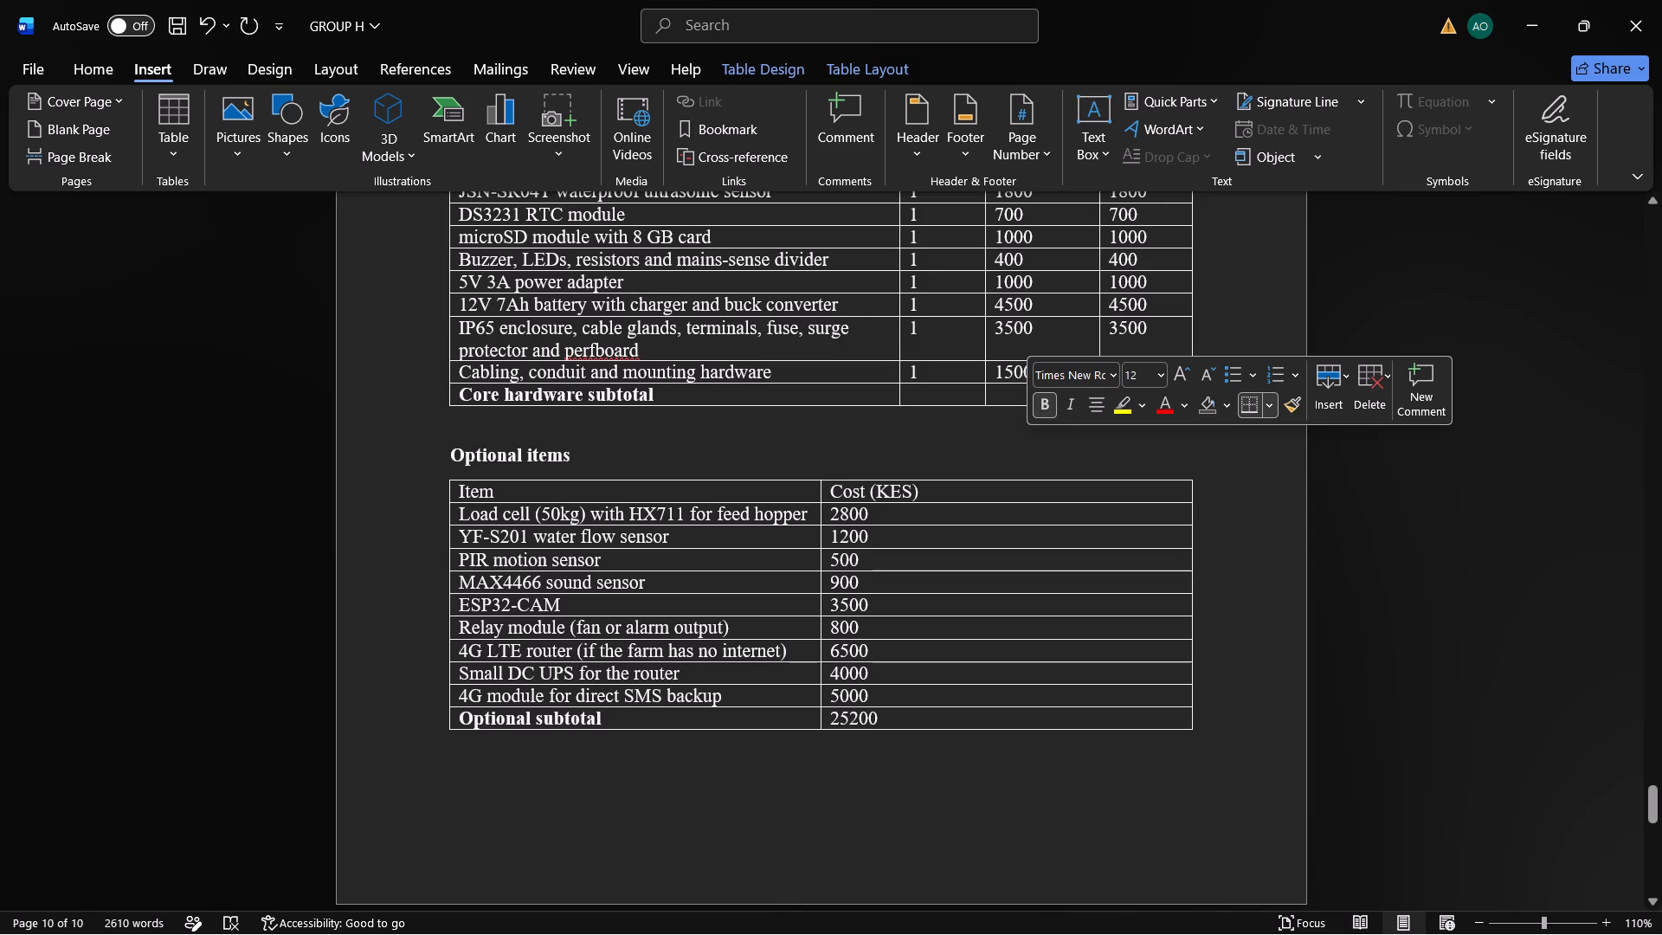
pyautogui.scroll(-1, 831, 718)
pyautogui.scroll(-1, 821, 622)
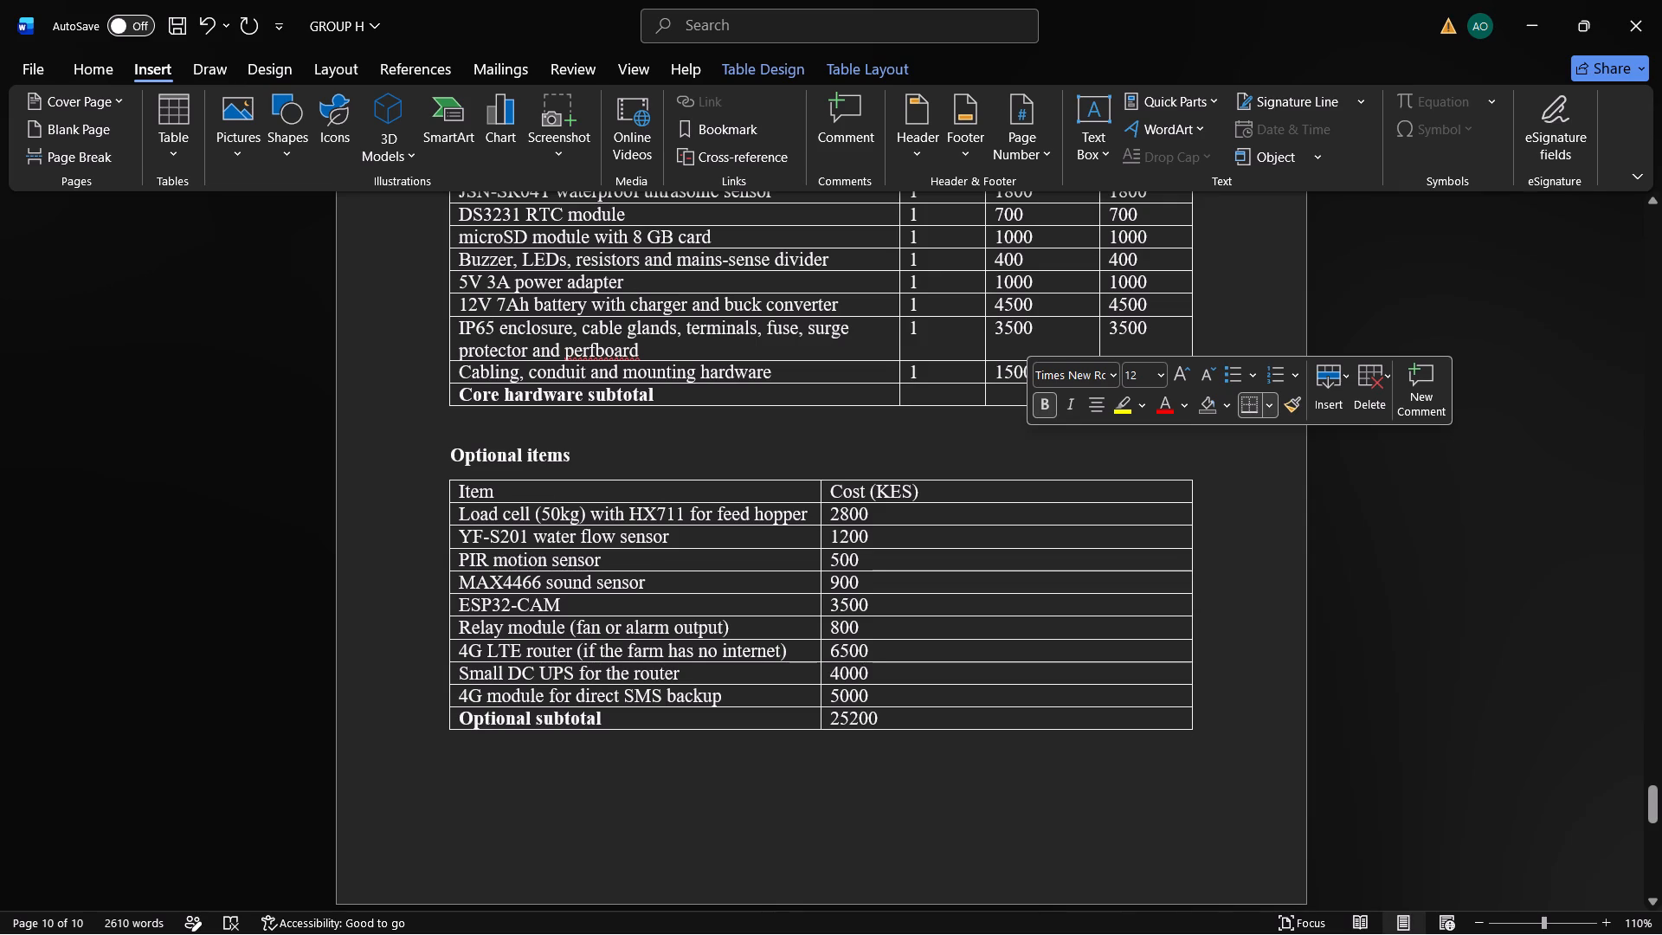
# Narrow the Cost (KES) column of the Optional items table by moving its outer border inward.
pyautogui.scroll(-1, 821, 593)
pyautogui.click(828, 590)
pyautogui.hscroll(1, 985, 530)
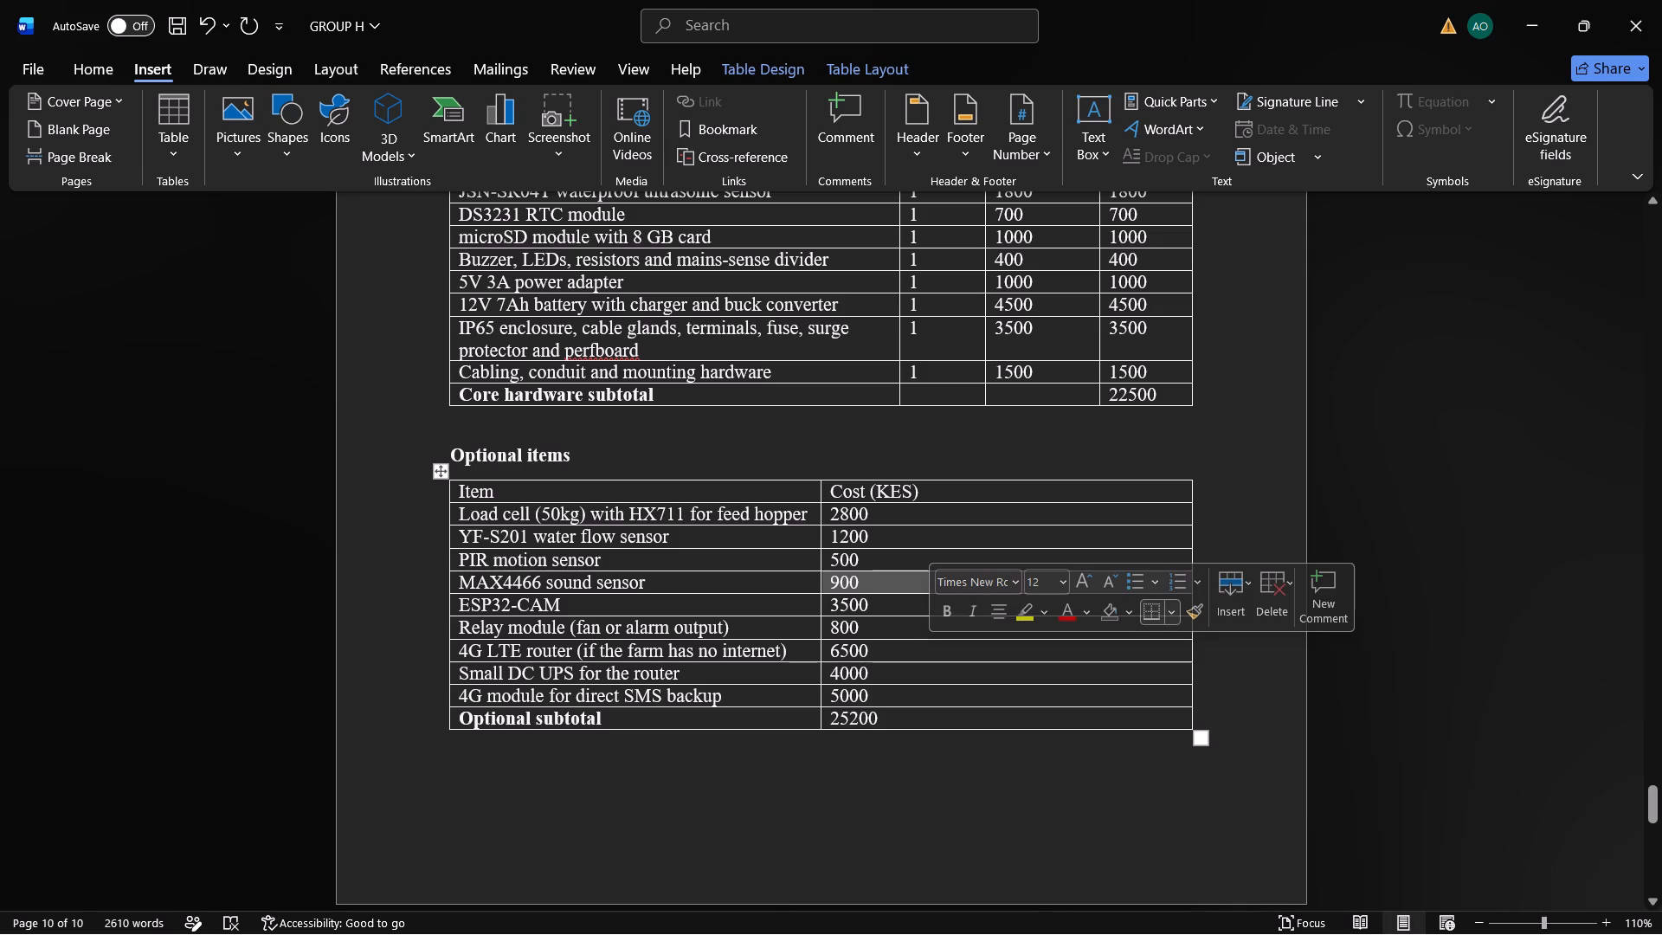
pyautogui.moveTo(1189, 529); pyautogui.dragTo(1008, 551)
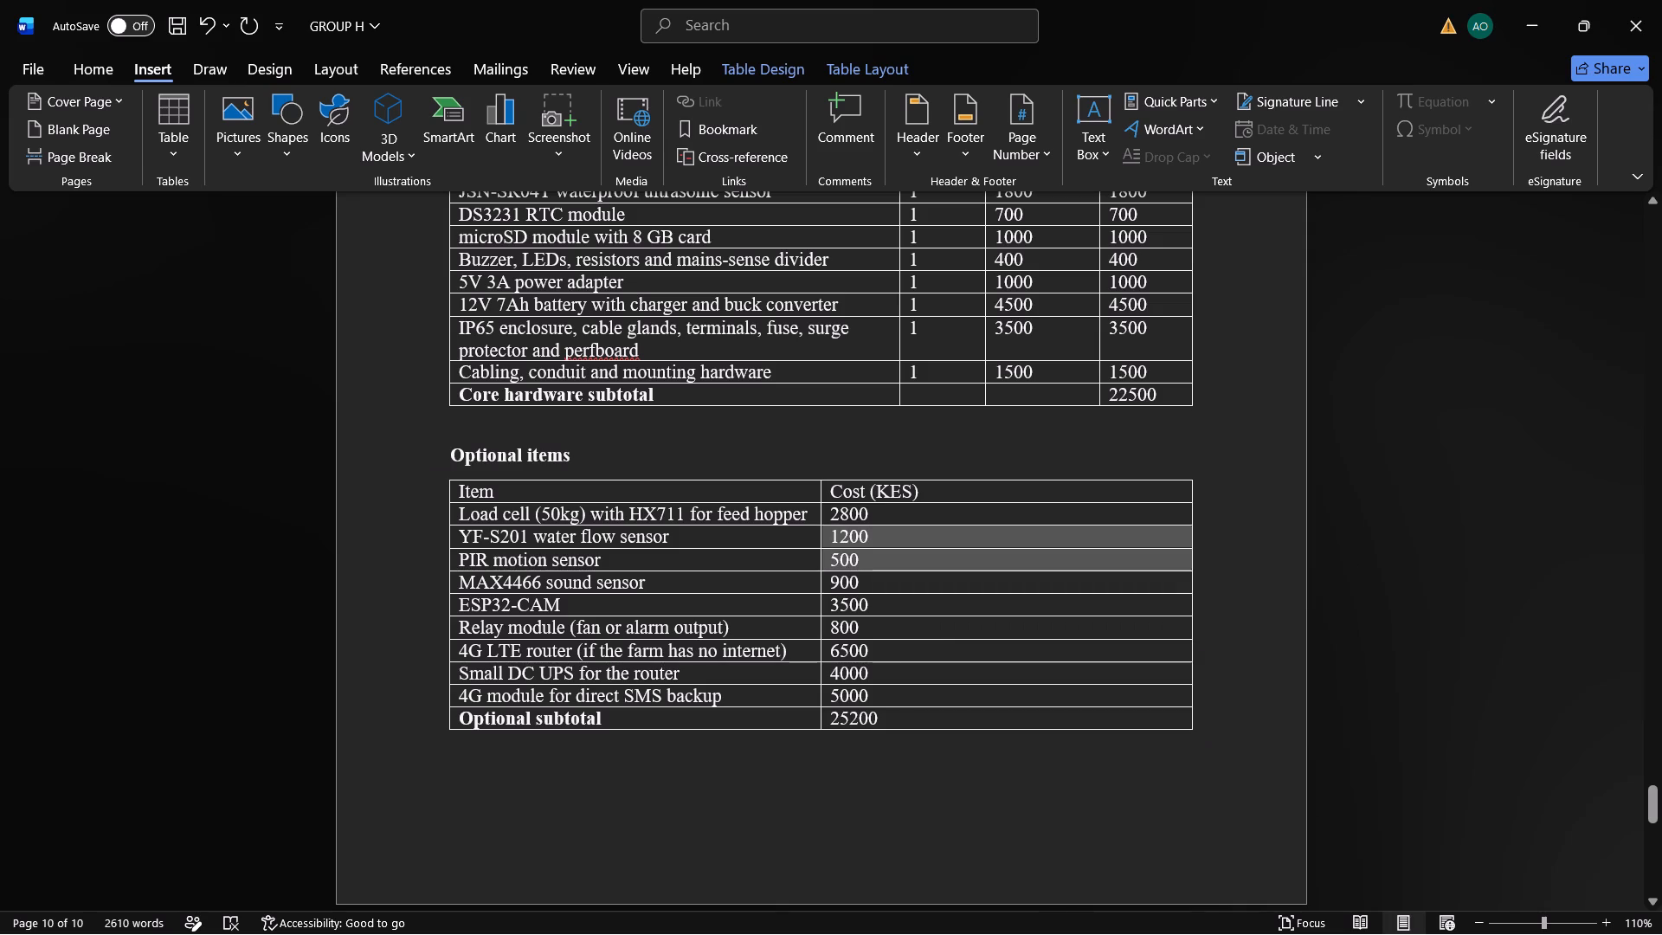
pyautogui.moveTo(1008, 551); pyautogui.dragTo(1201, 539)
pyautogui.click(1228, 551)
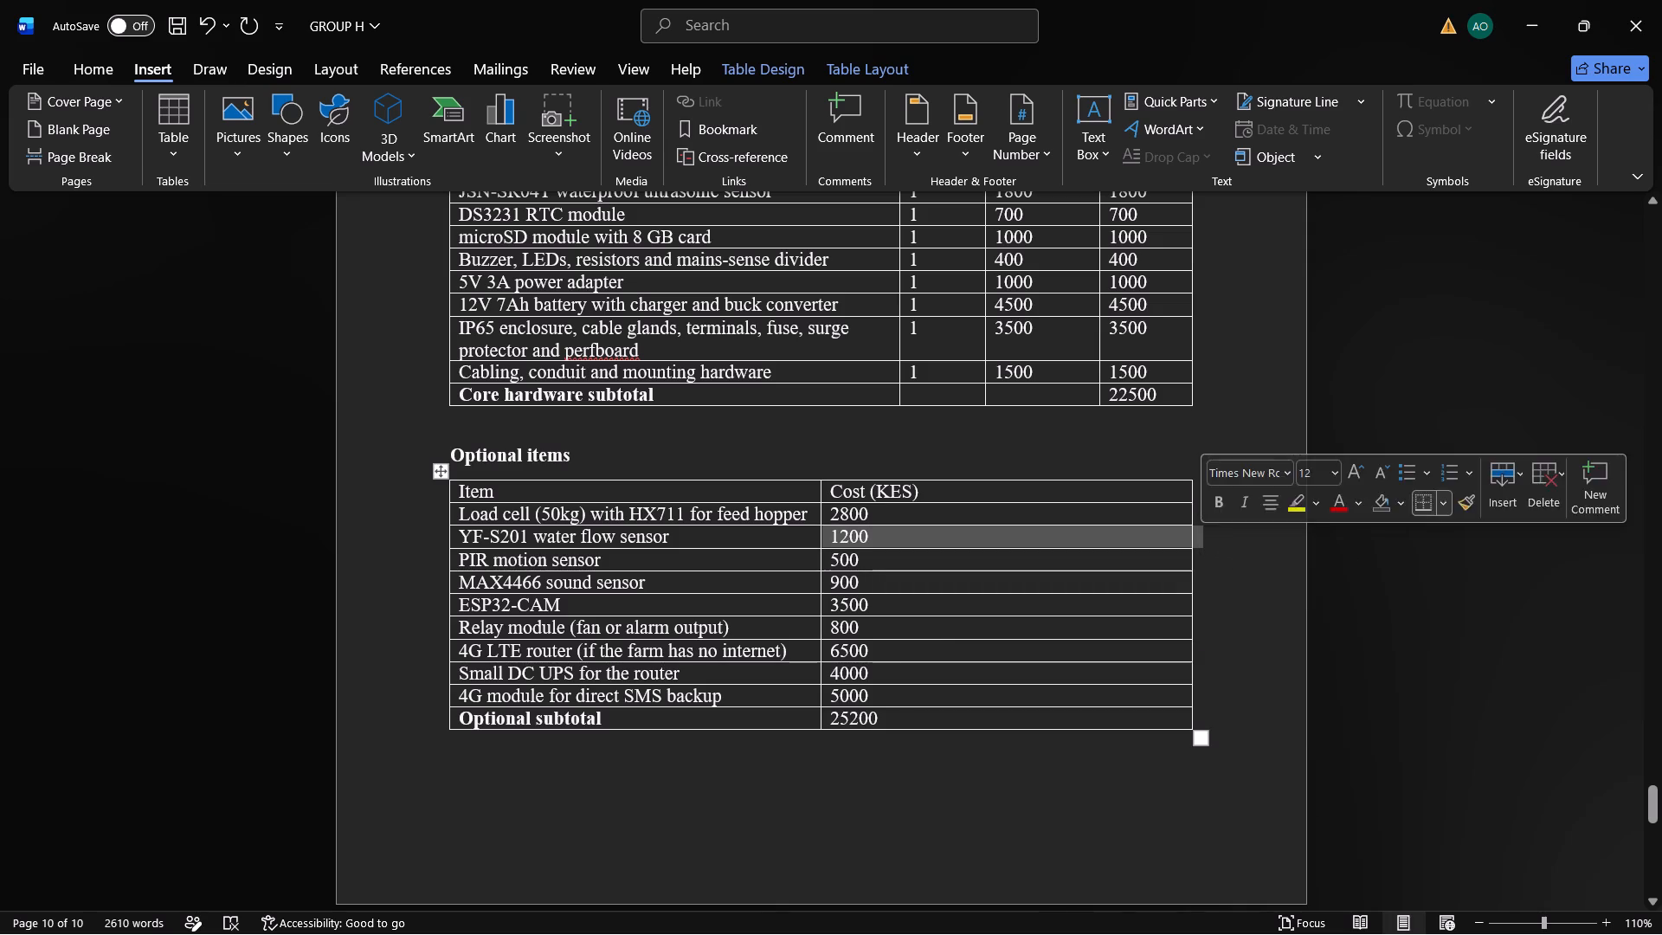
pyautogui.moveTo(1192, 533); pyautogui.dragTo(971, 564)
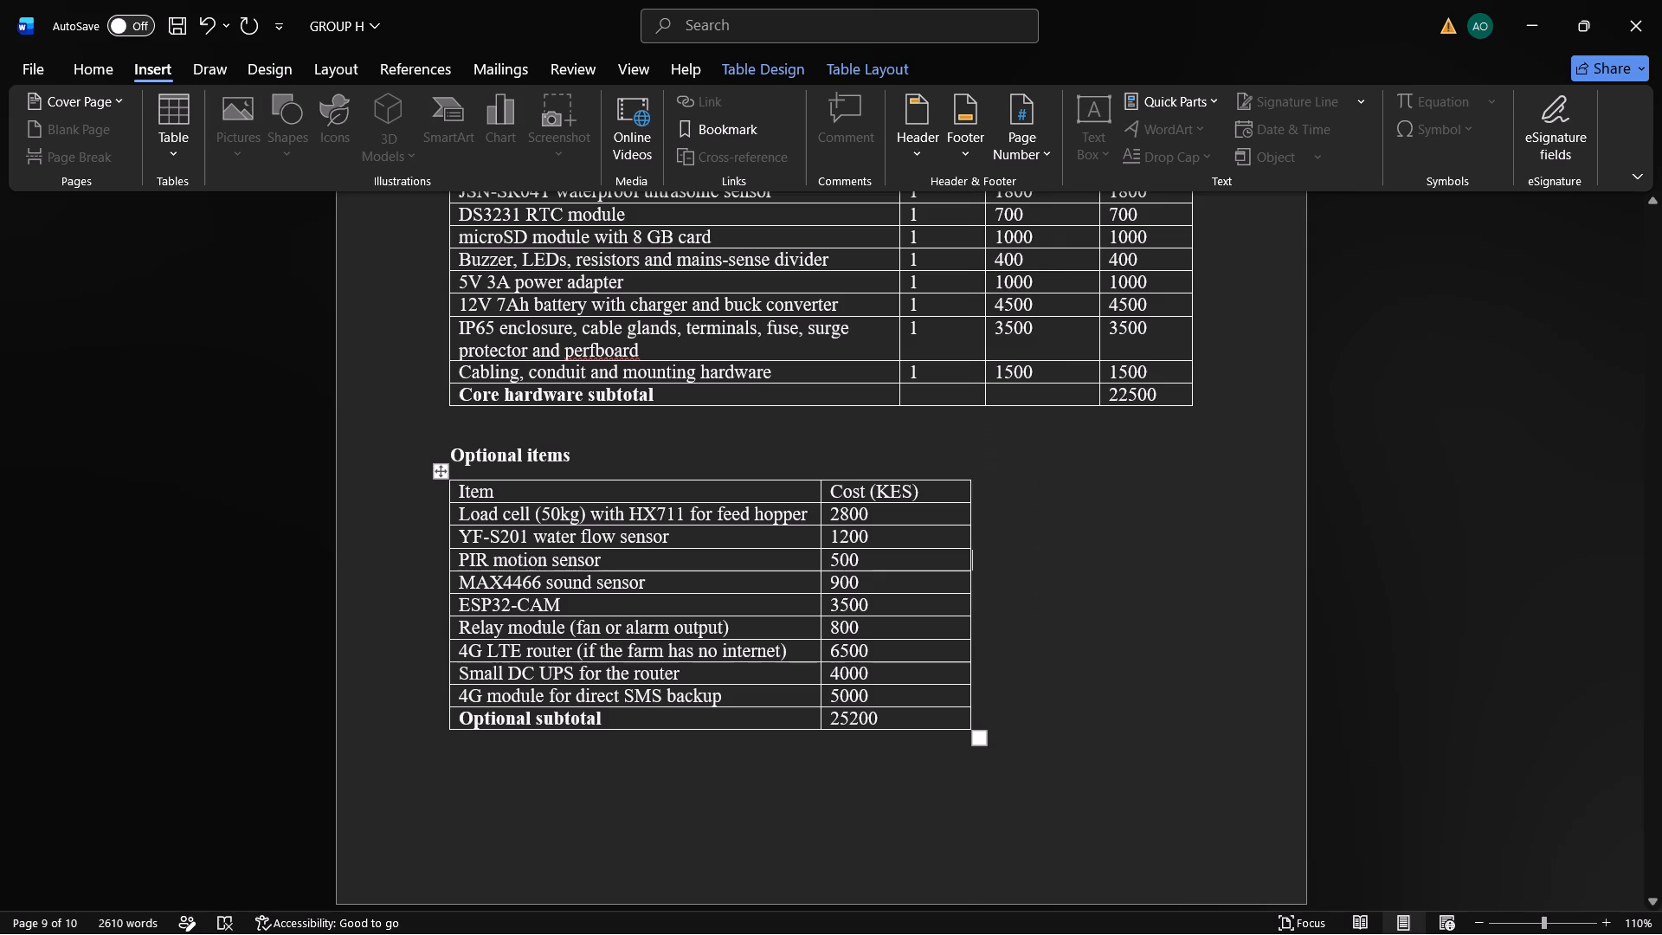
# In the initial cost summary table, widen the Cost element column and narrow the Base system and With all options columns.
pyautogui.scroll(-2, 1121, 605)
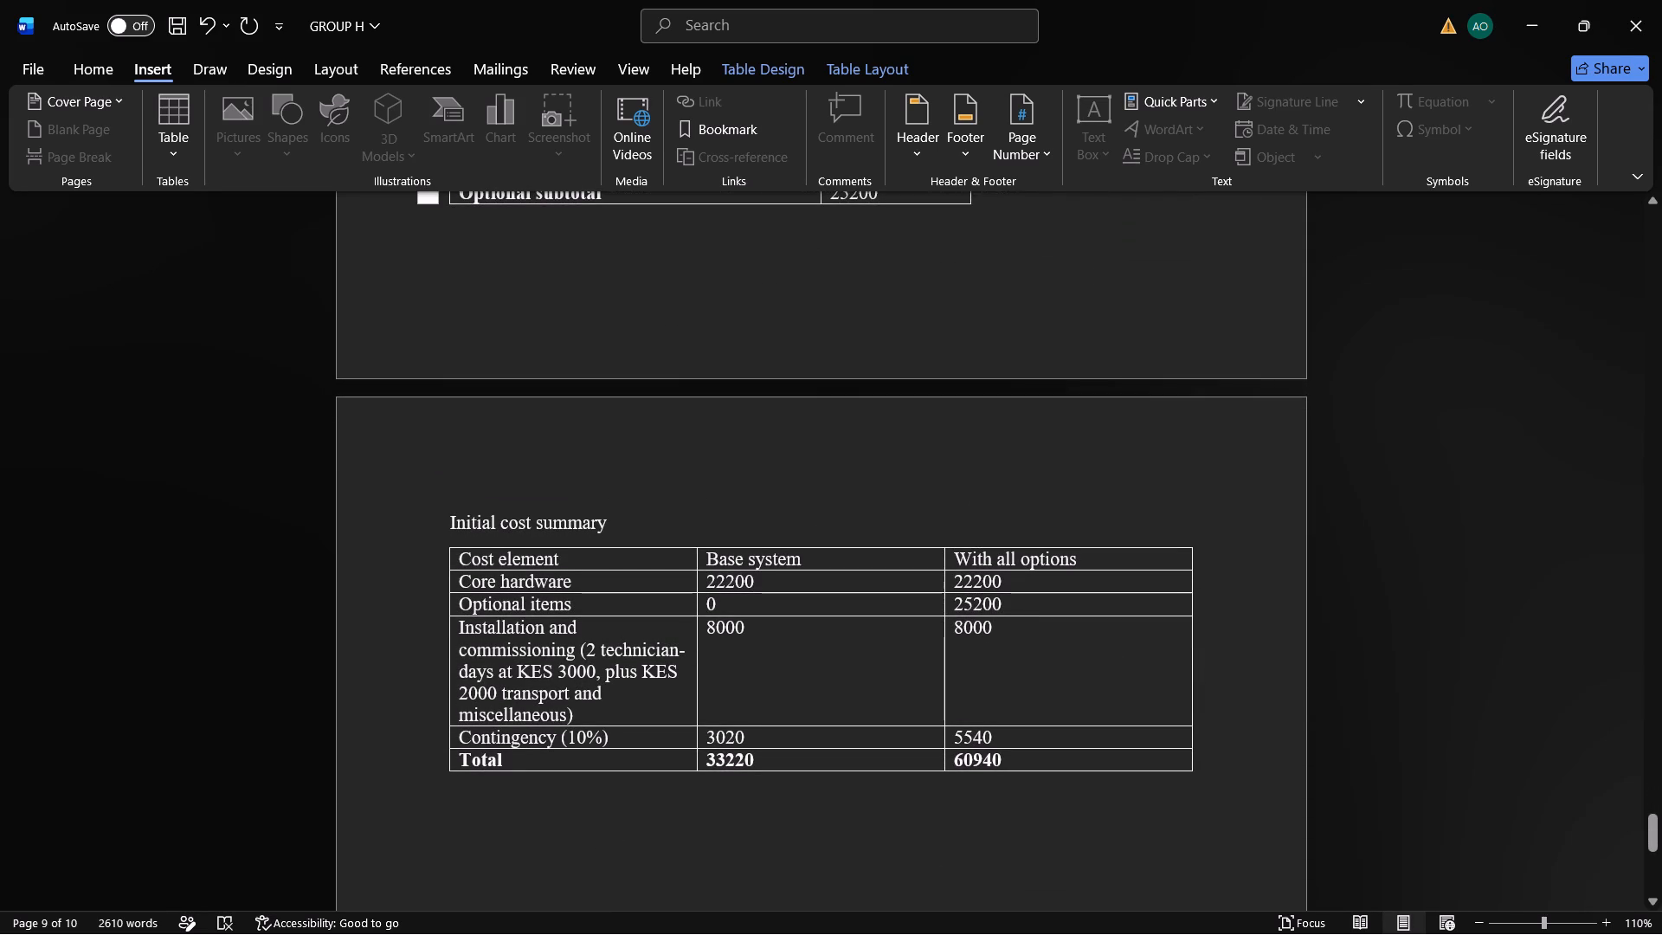
pyautogui.moveTo(944, 647); pyautogui.dragTo(1073, 653)
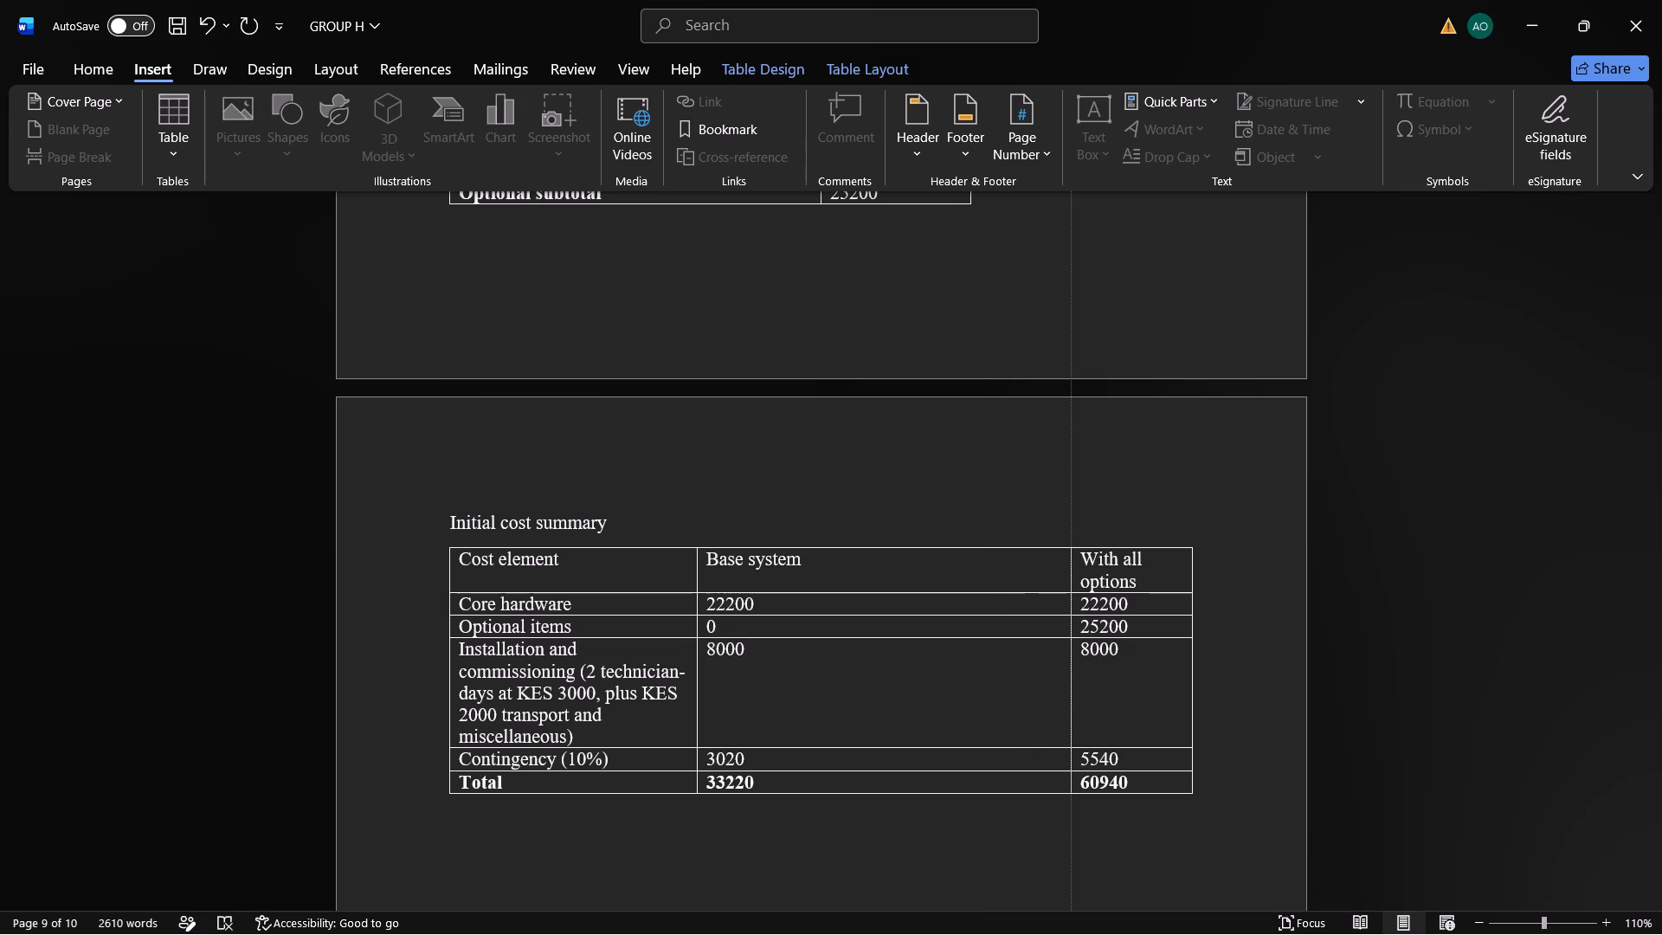
pyautogui.moveTo(1073, 653); pyautogui.dragTo(1078, 653)
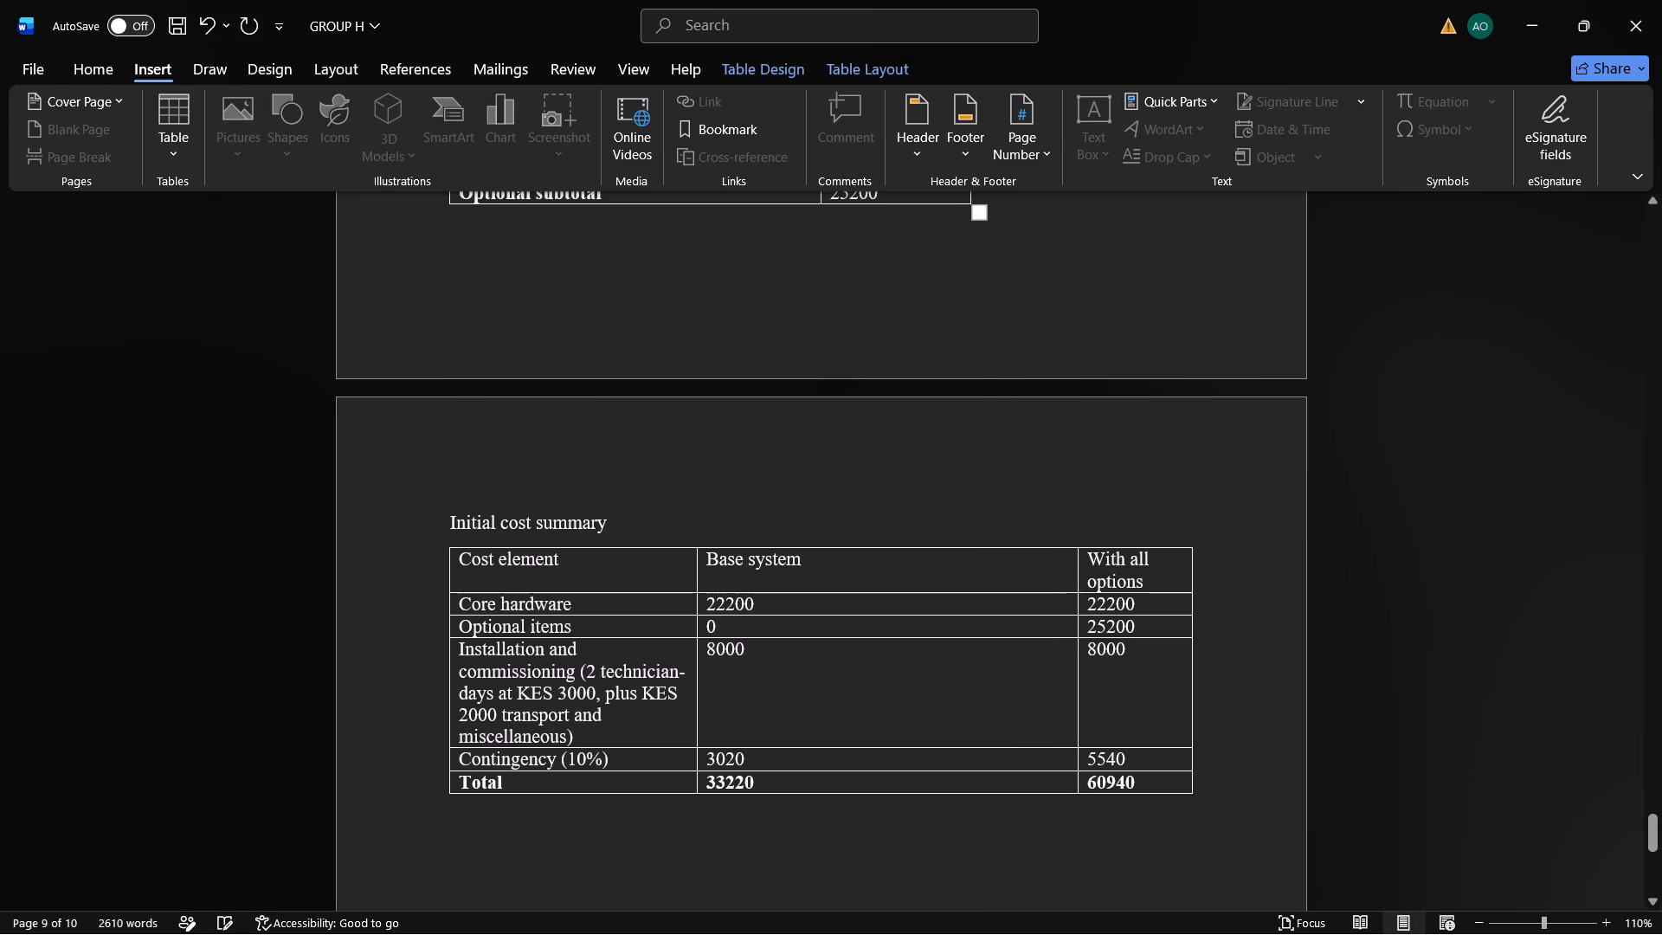
pyautogui.doubleClick(699, 673)
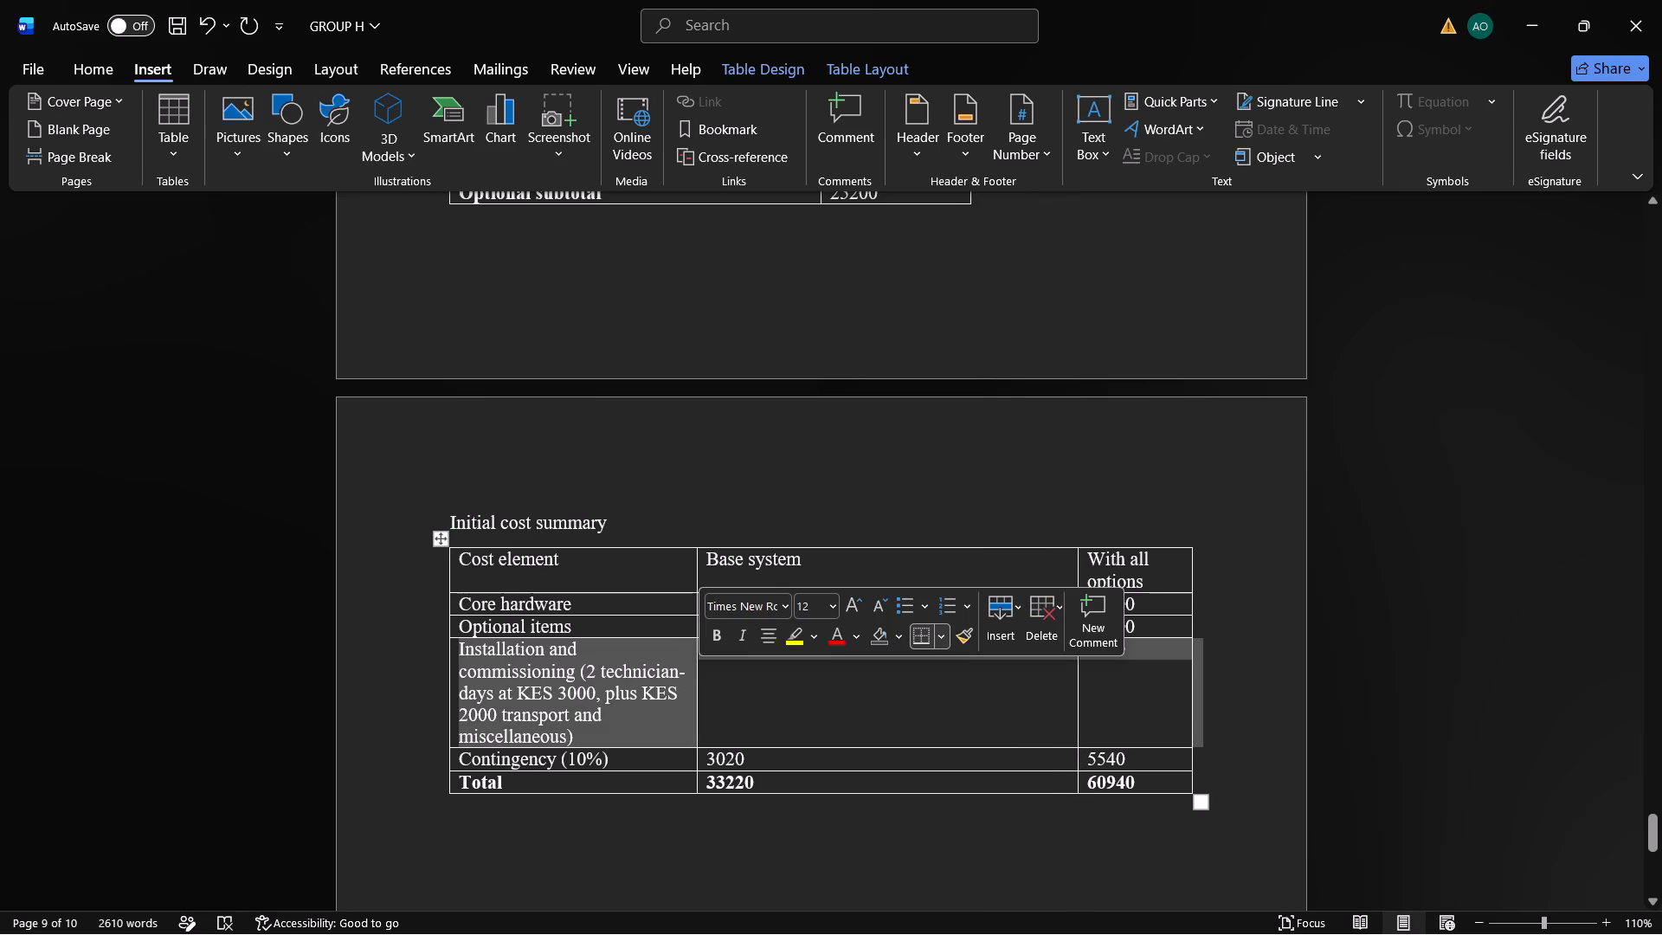
pyautogui.click(788, 689)
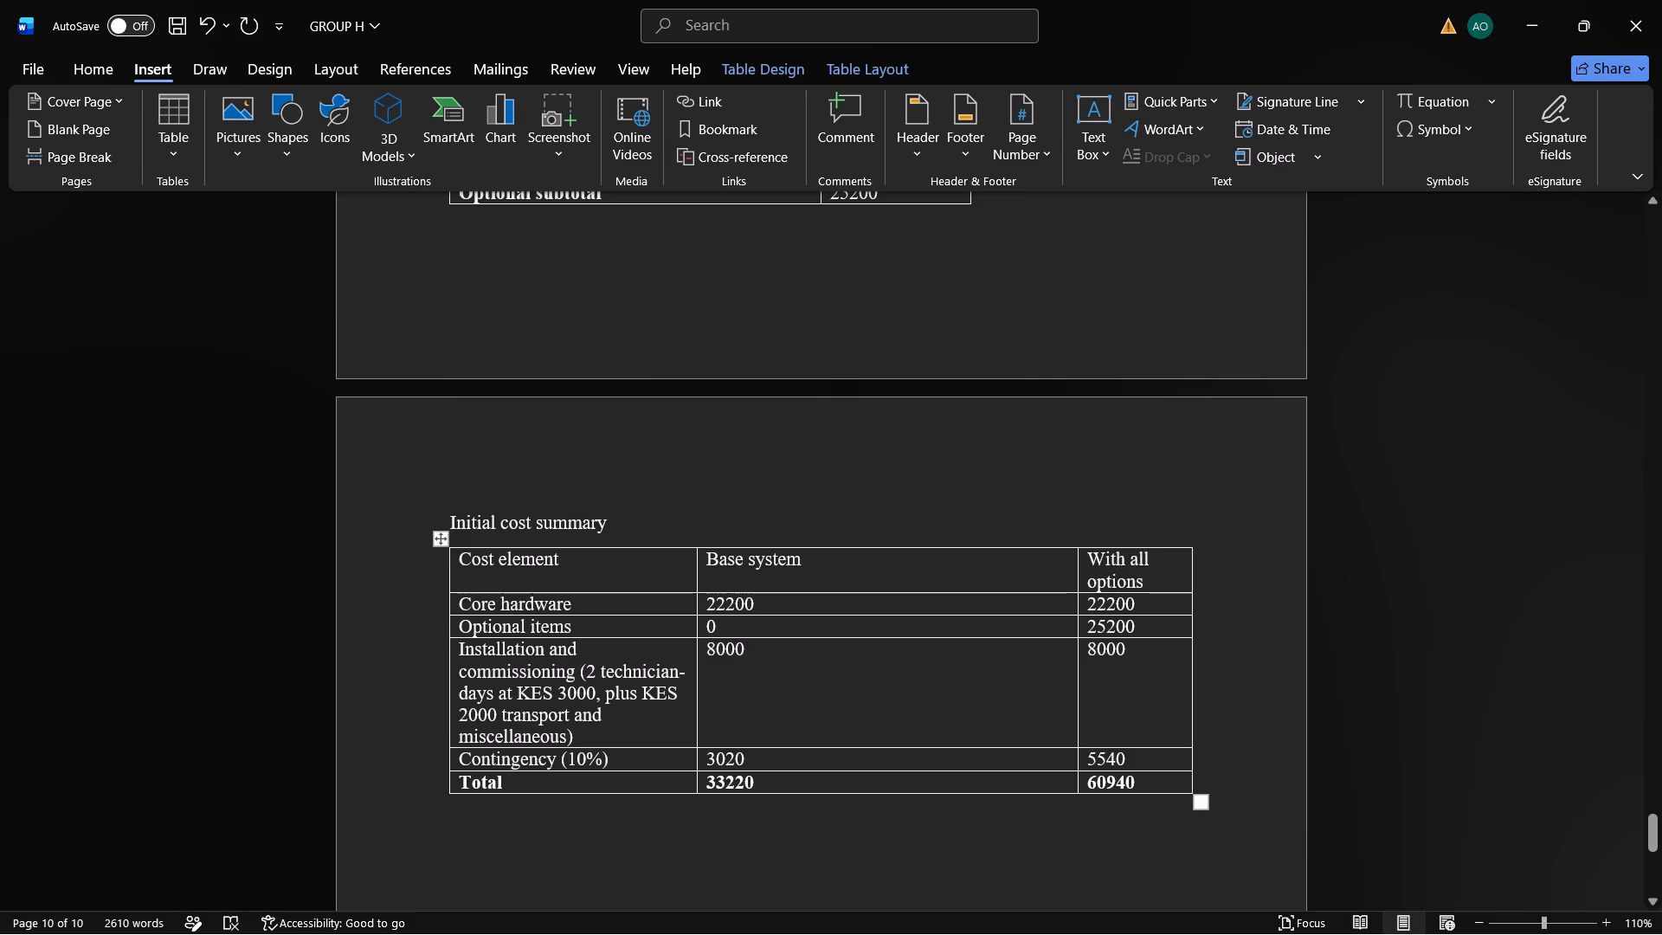
pyautogui.moveTo(694, 577); pyautogui.dragTo(777, 577)
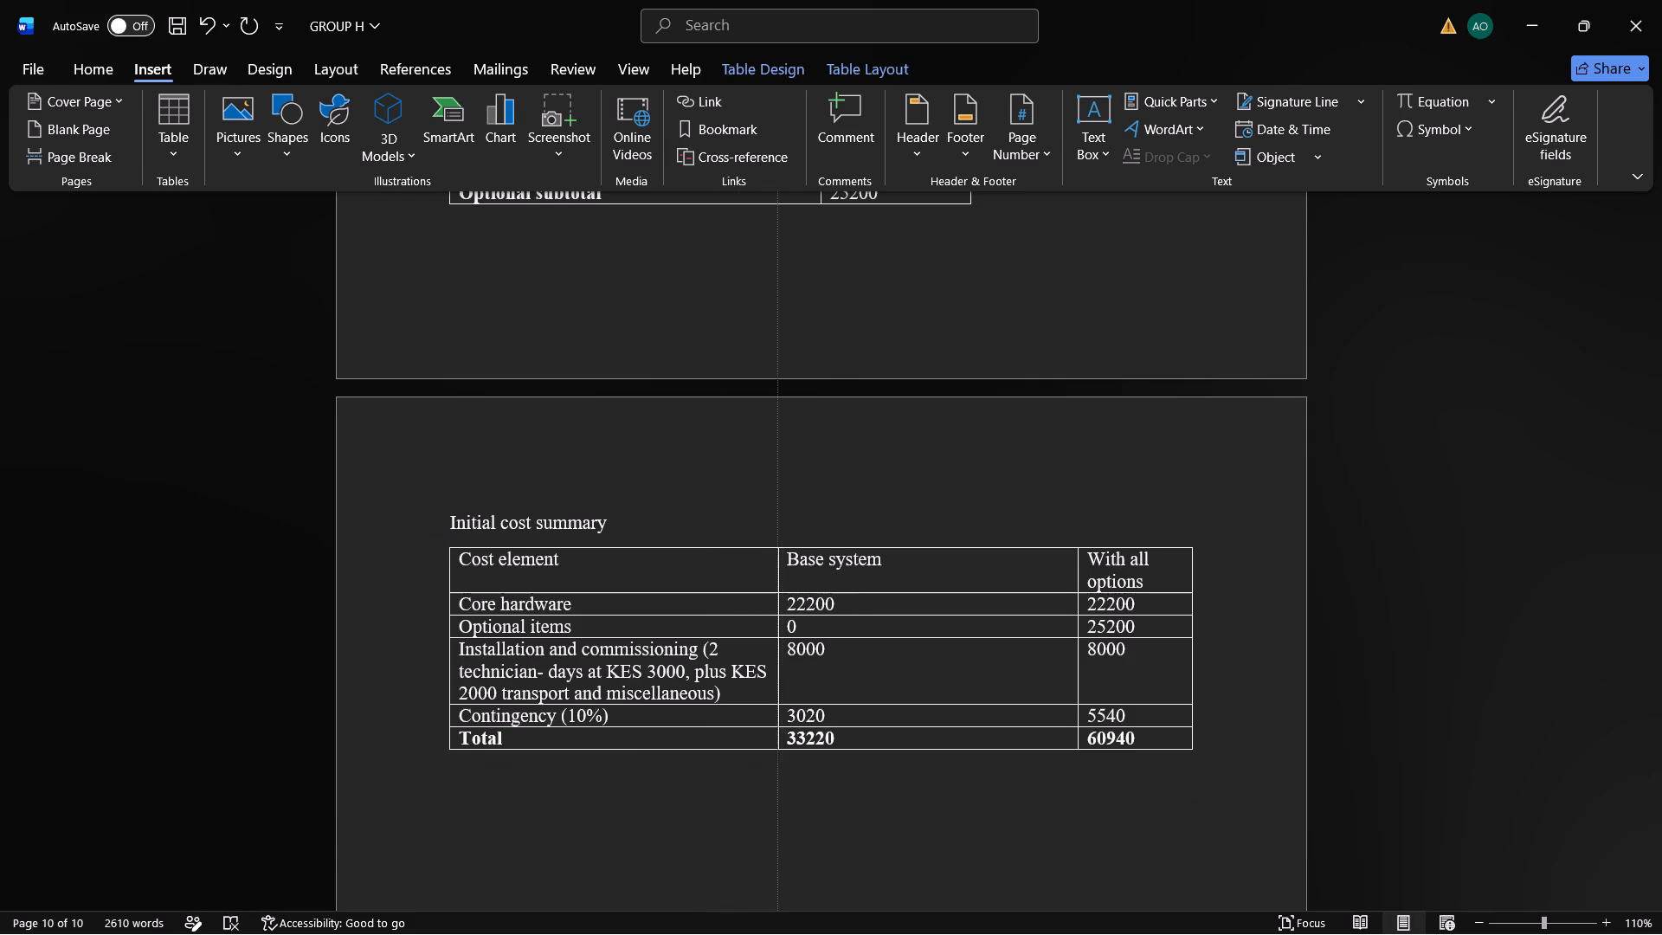
pyautogui.moveTo(777, 577); pyautogui.dragTo(883, 575)
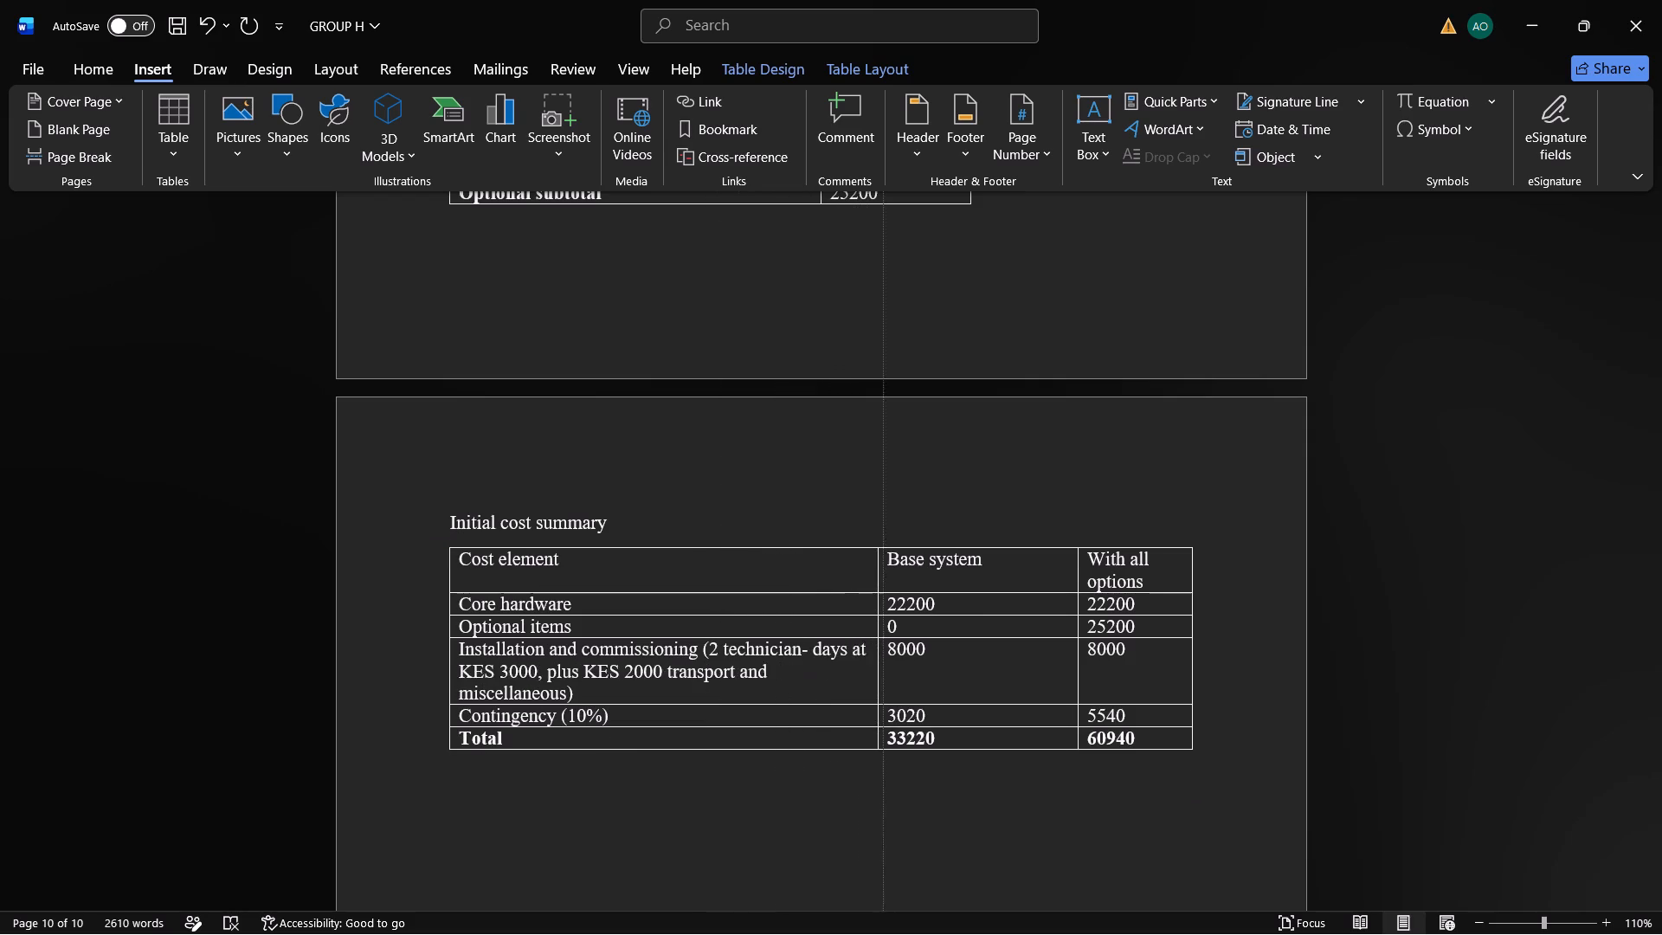
pyautogui.moveTo(883, 575); pyautogui.dragTo(955, 588)
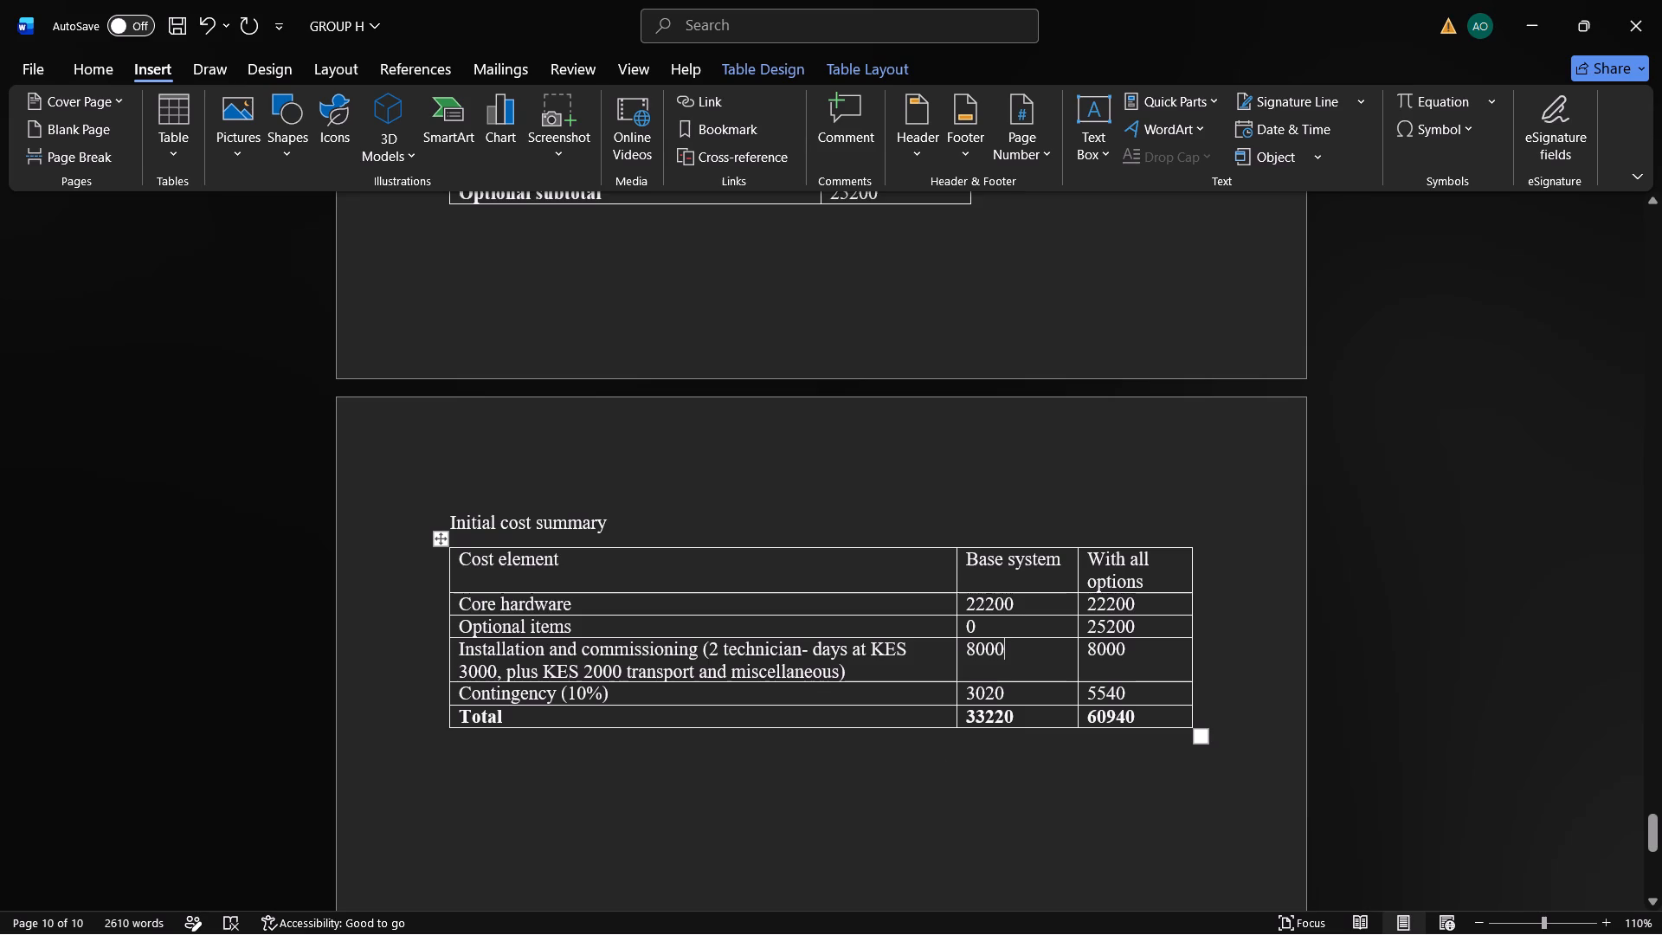
# Add the heading line "Recurring monthly costs" below the initial cost summary table, leaving a blank line between them.
pyautogui.click(936, 777)
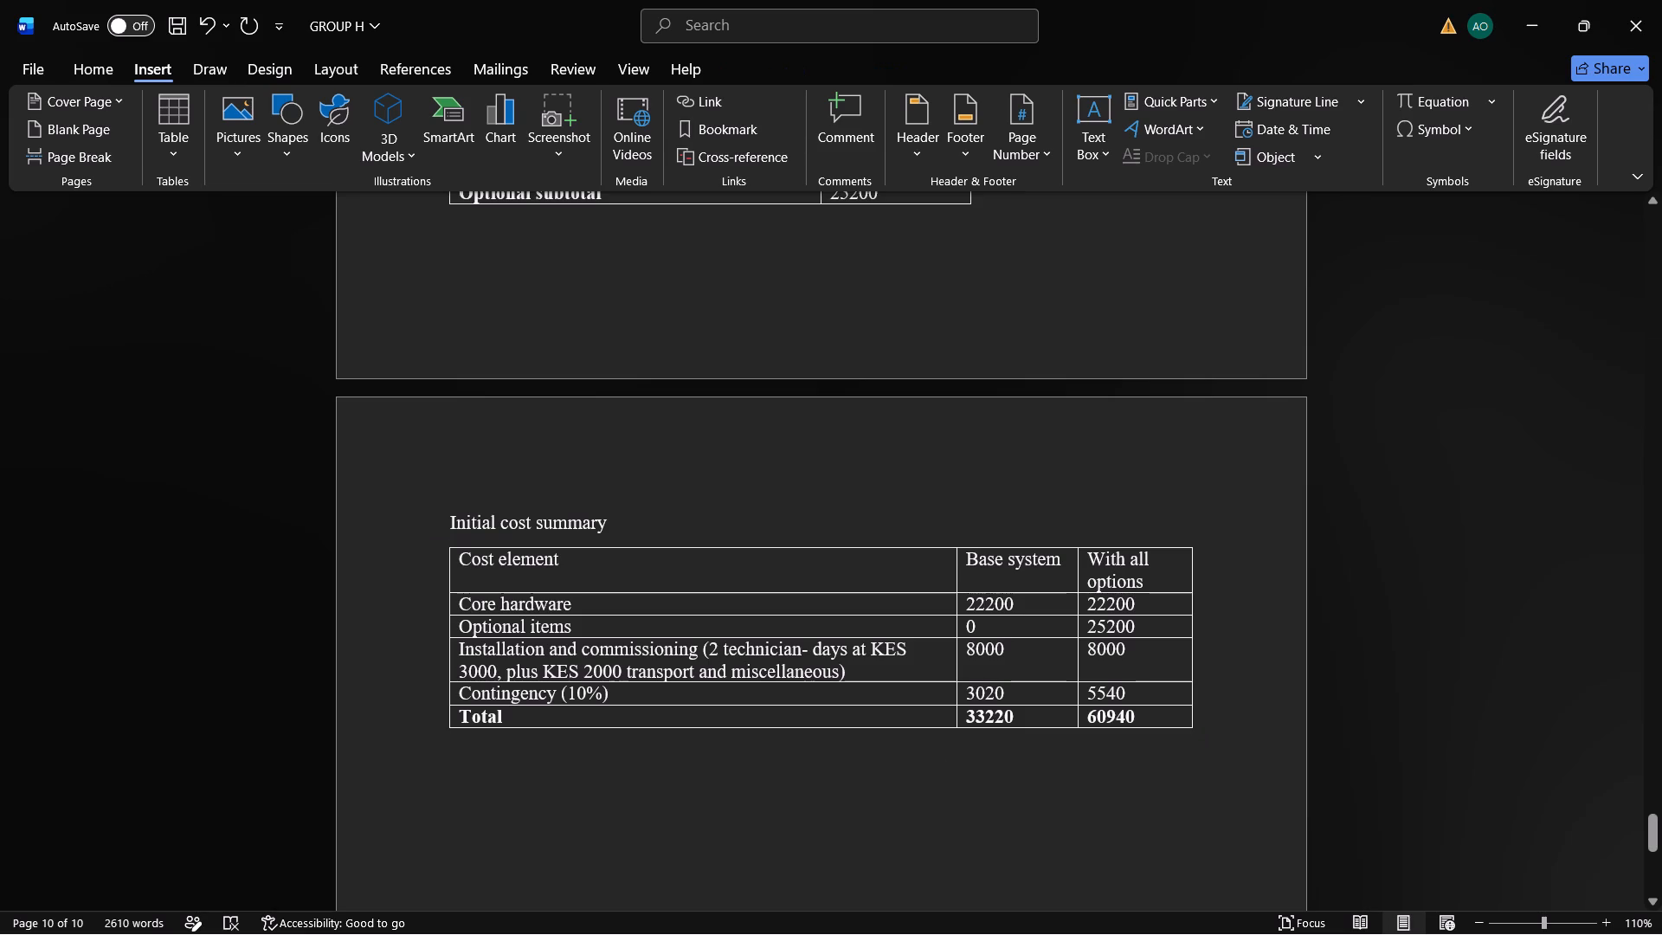
pyautogui.scroll(-3, 1047, 767)
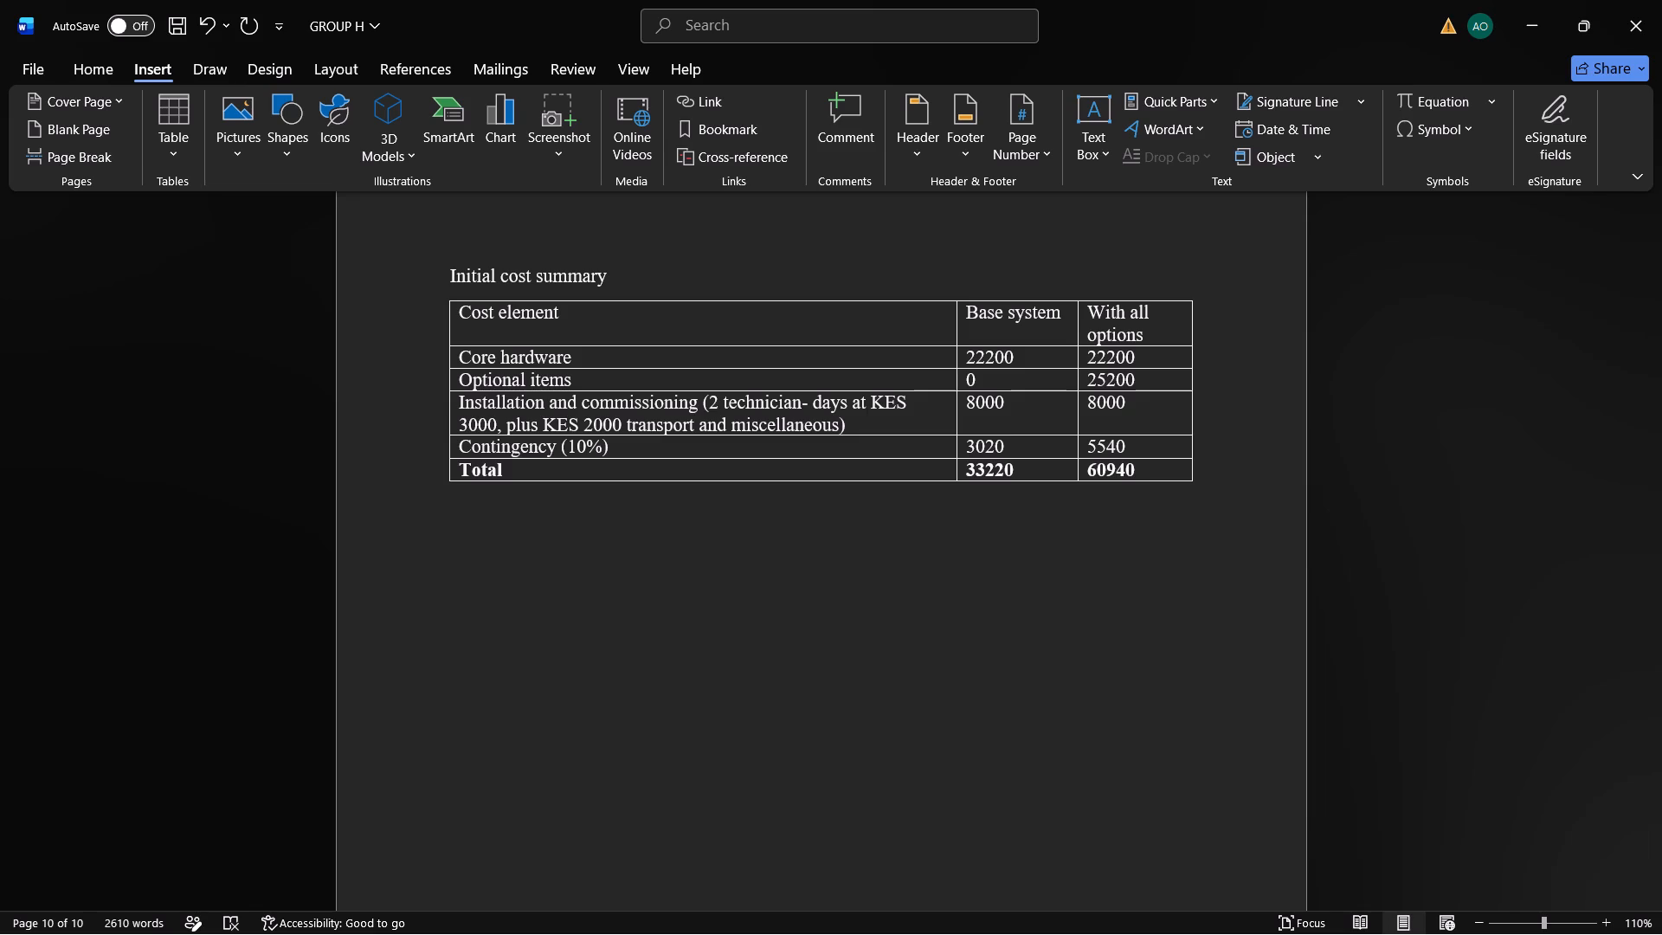
pyautogui.press('Return')
pyautogui.write('re')
pyautogui.press('c')
pyautogui.write('urring')
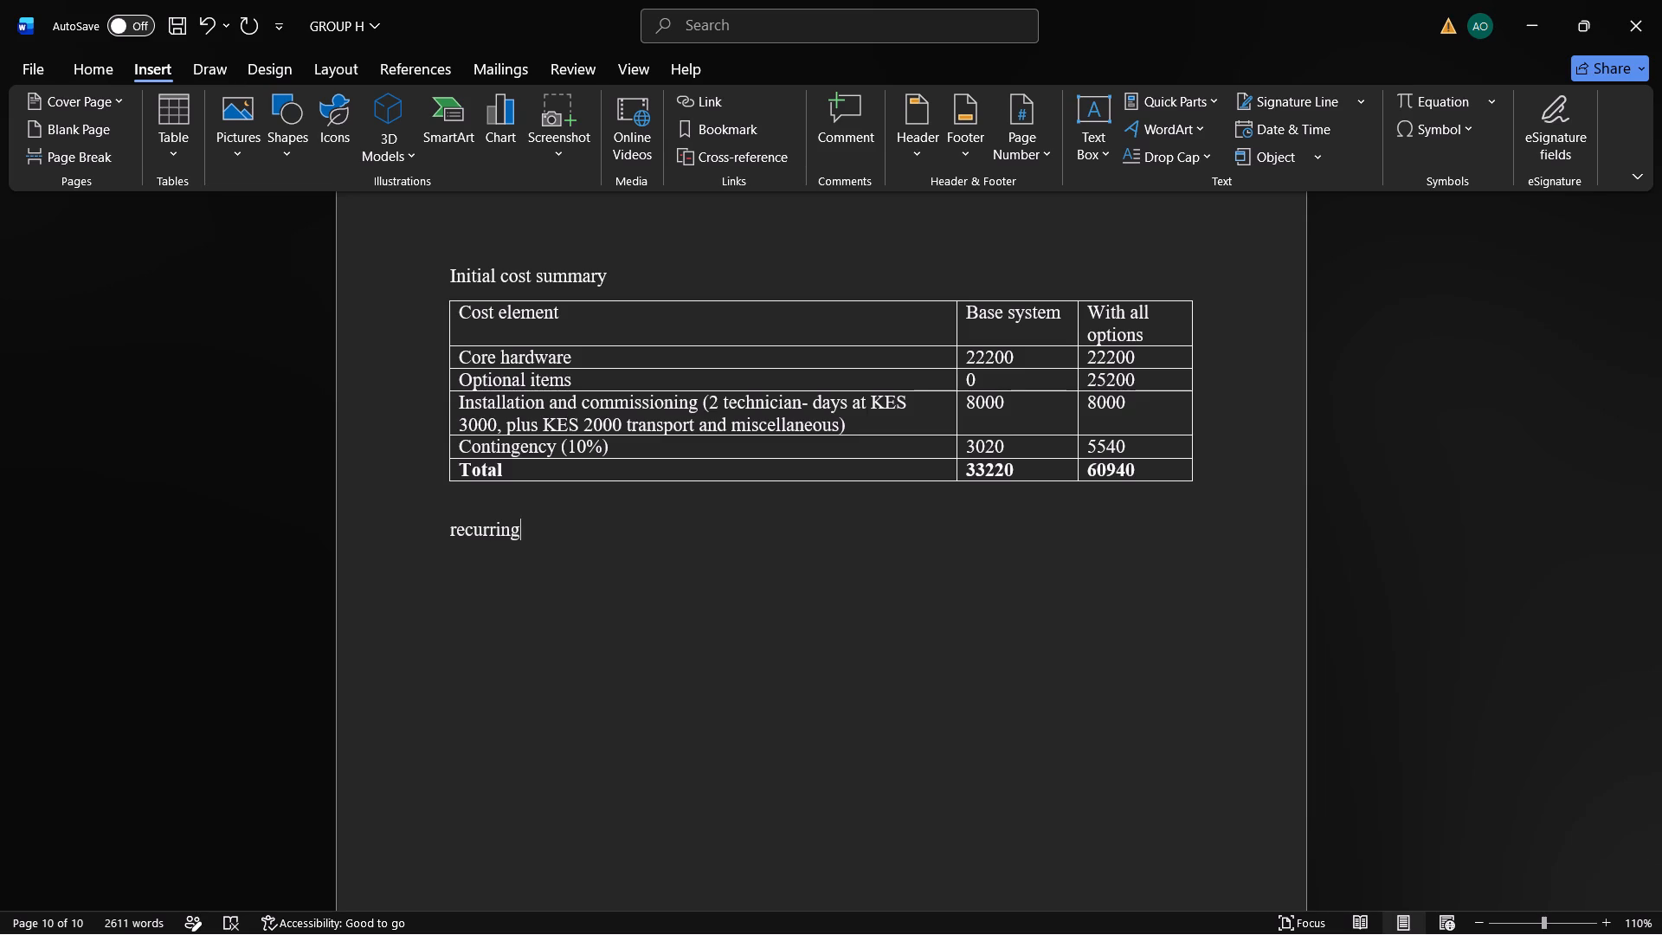
pyautogui.press('space')
pyautogui.write('mothly cost')
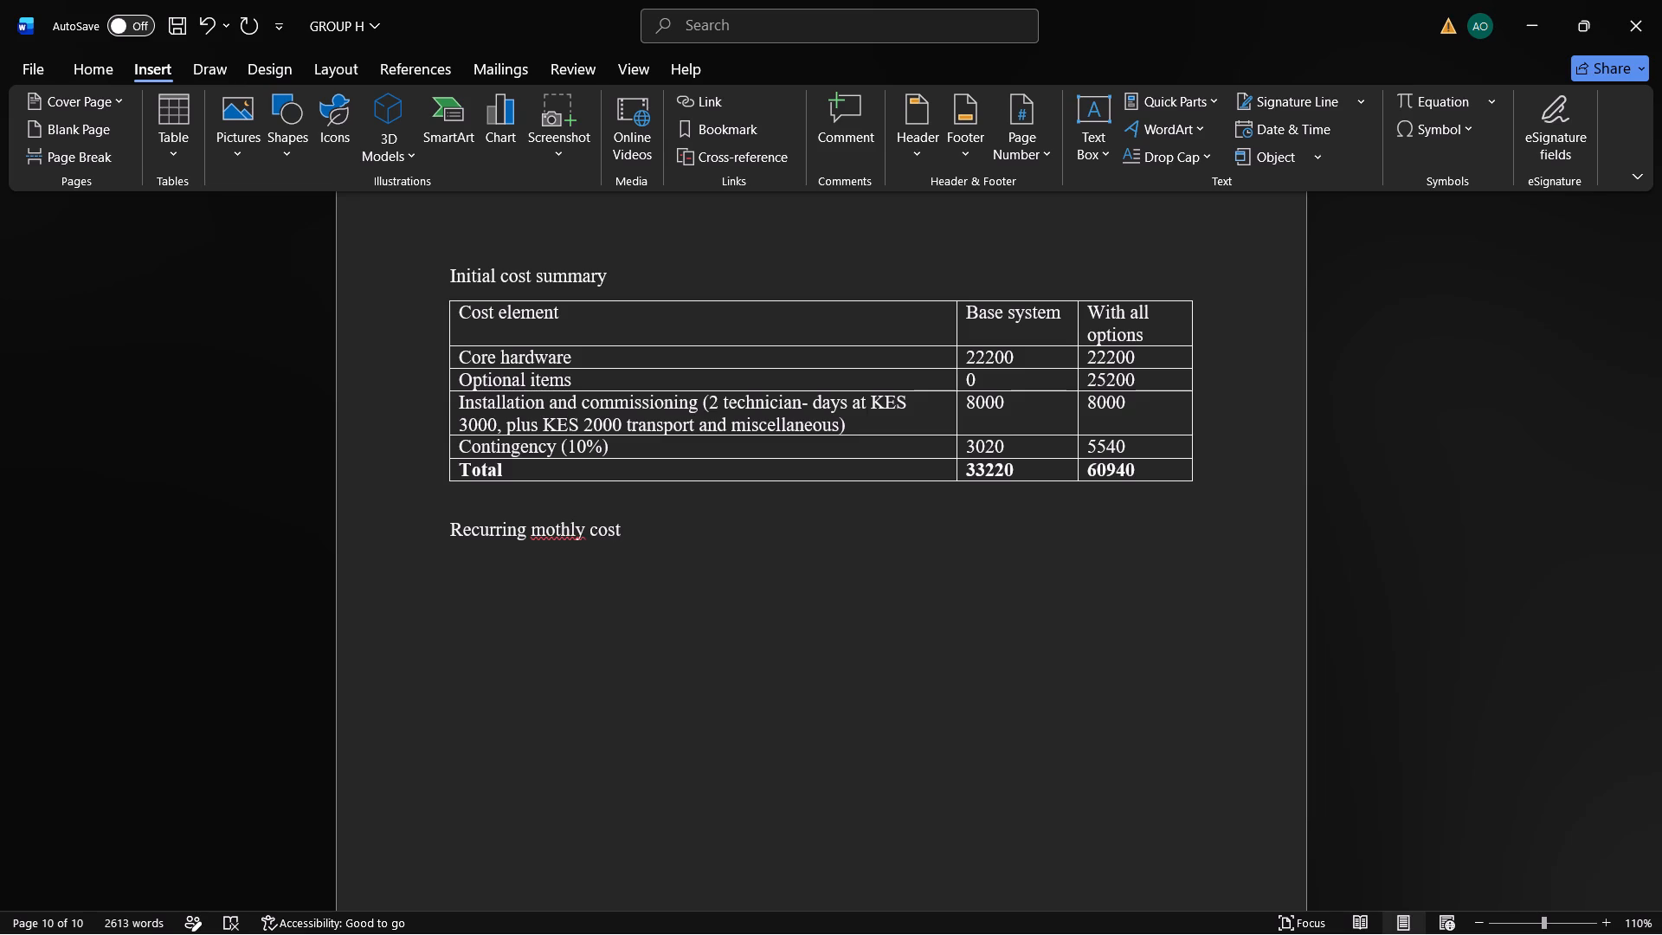
pyautogui.click(559, 525)
pyautogui.press('Left')
pyautogui.press('n')
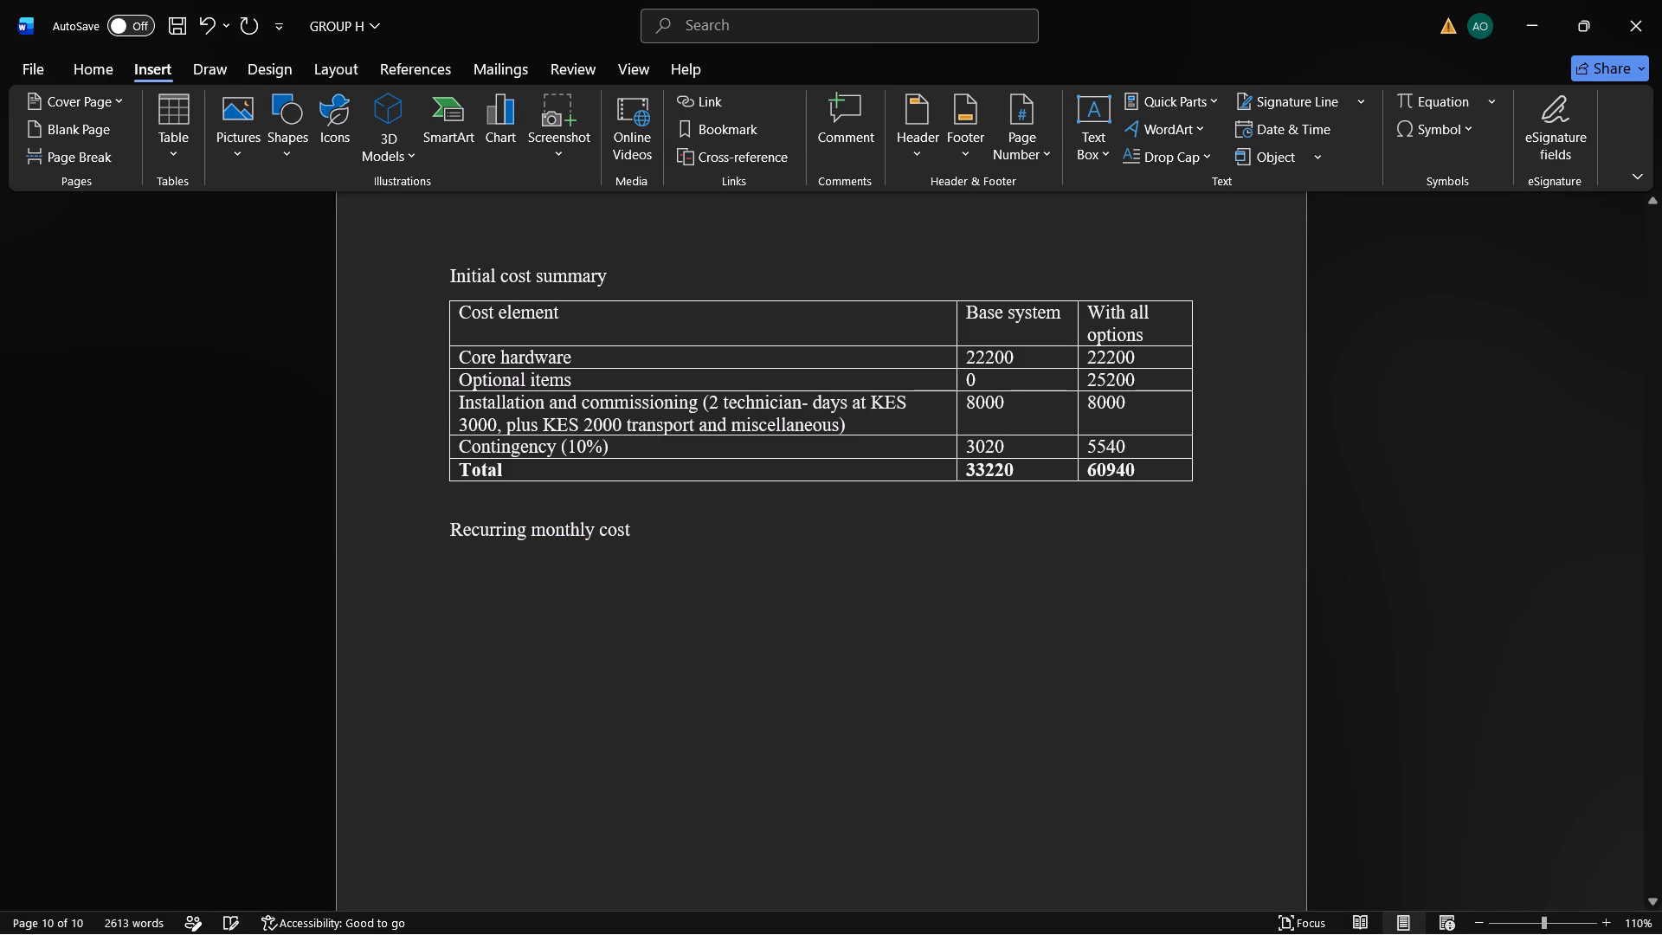
pyautogui.click(642, 532)
pyautogui.press('s')
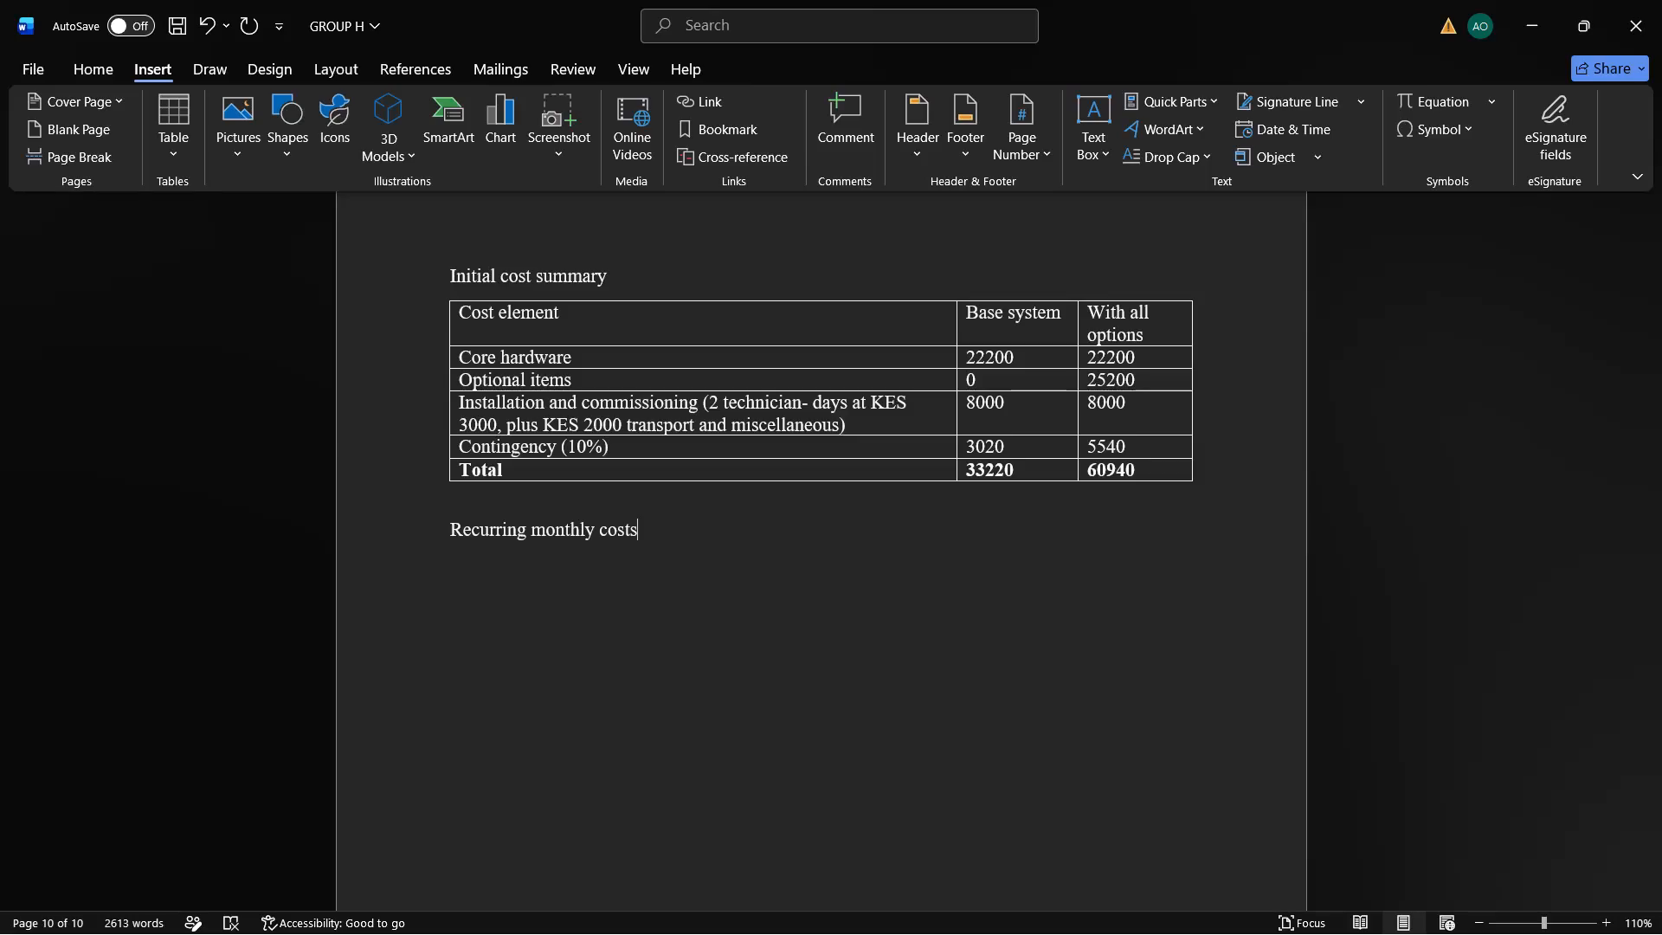
pyautogui.press('Down')
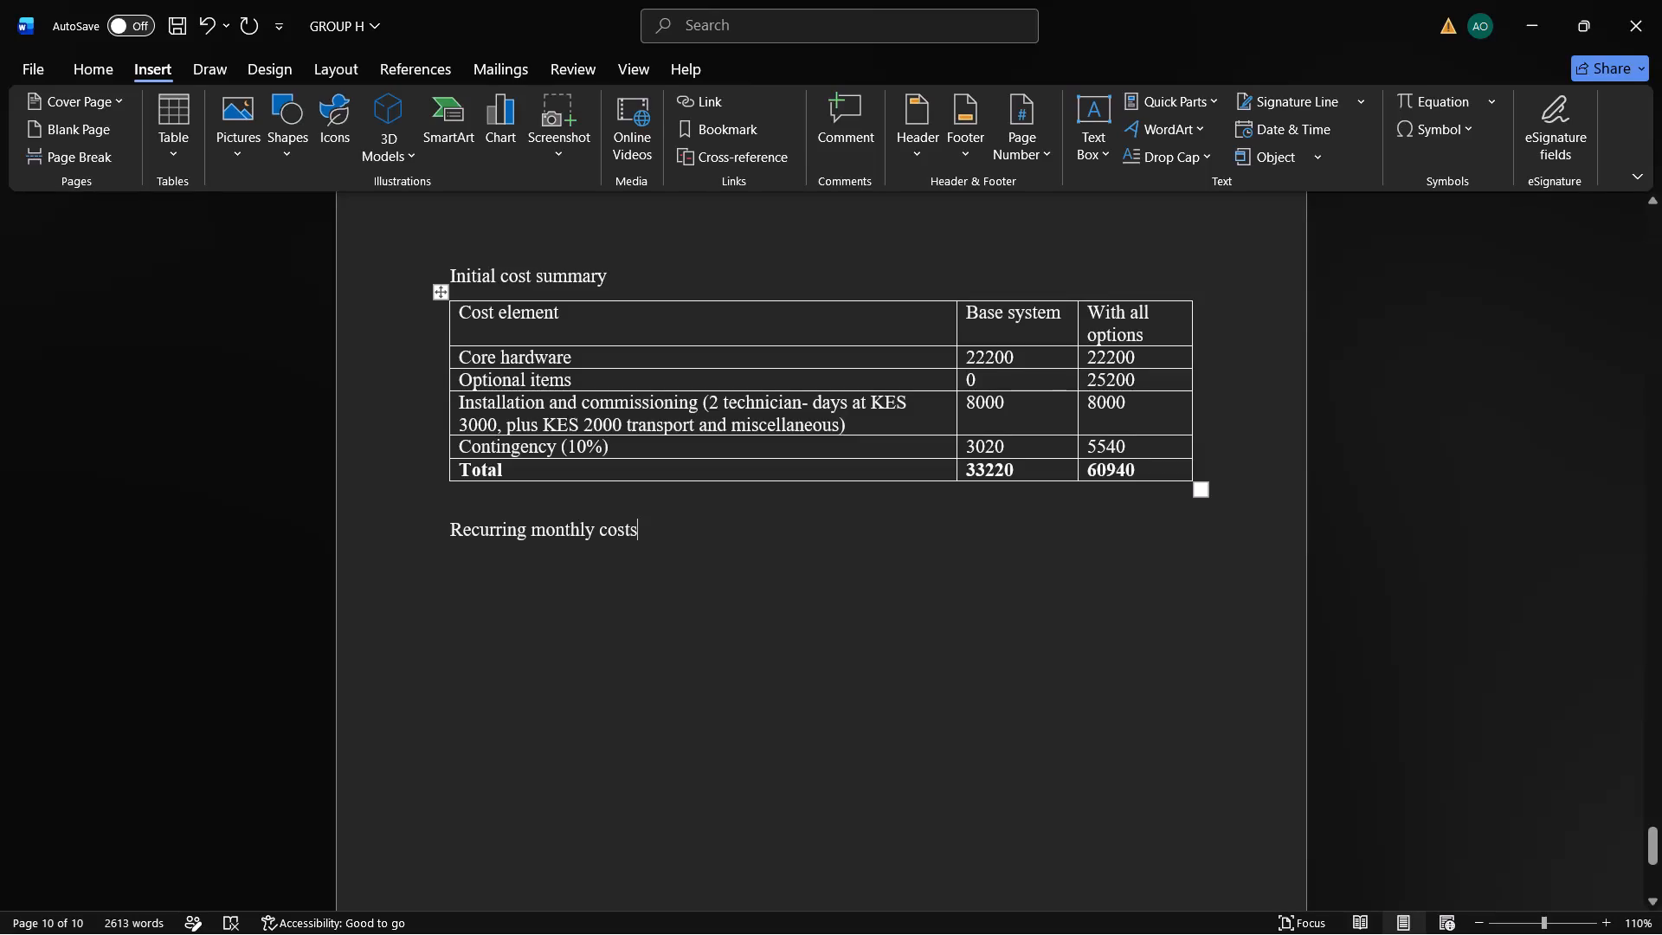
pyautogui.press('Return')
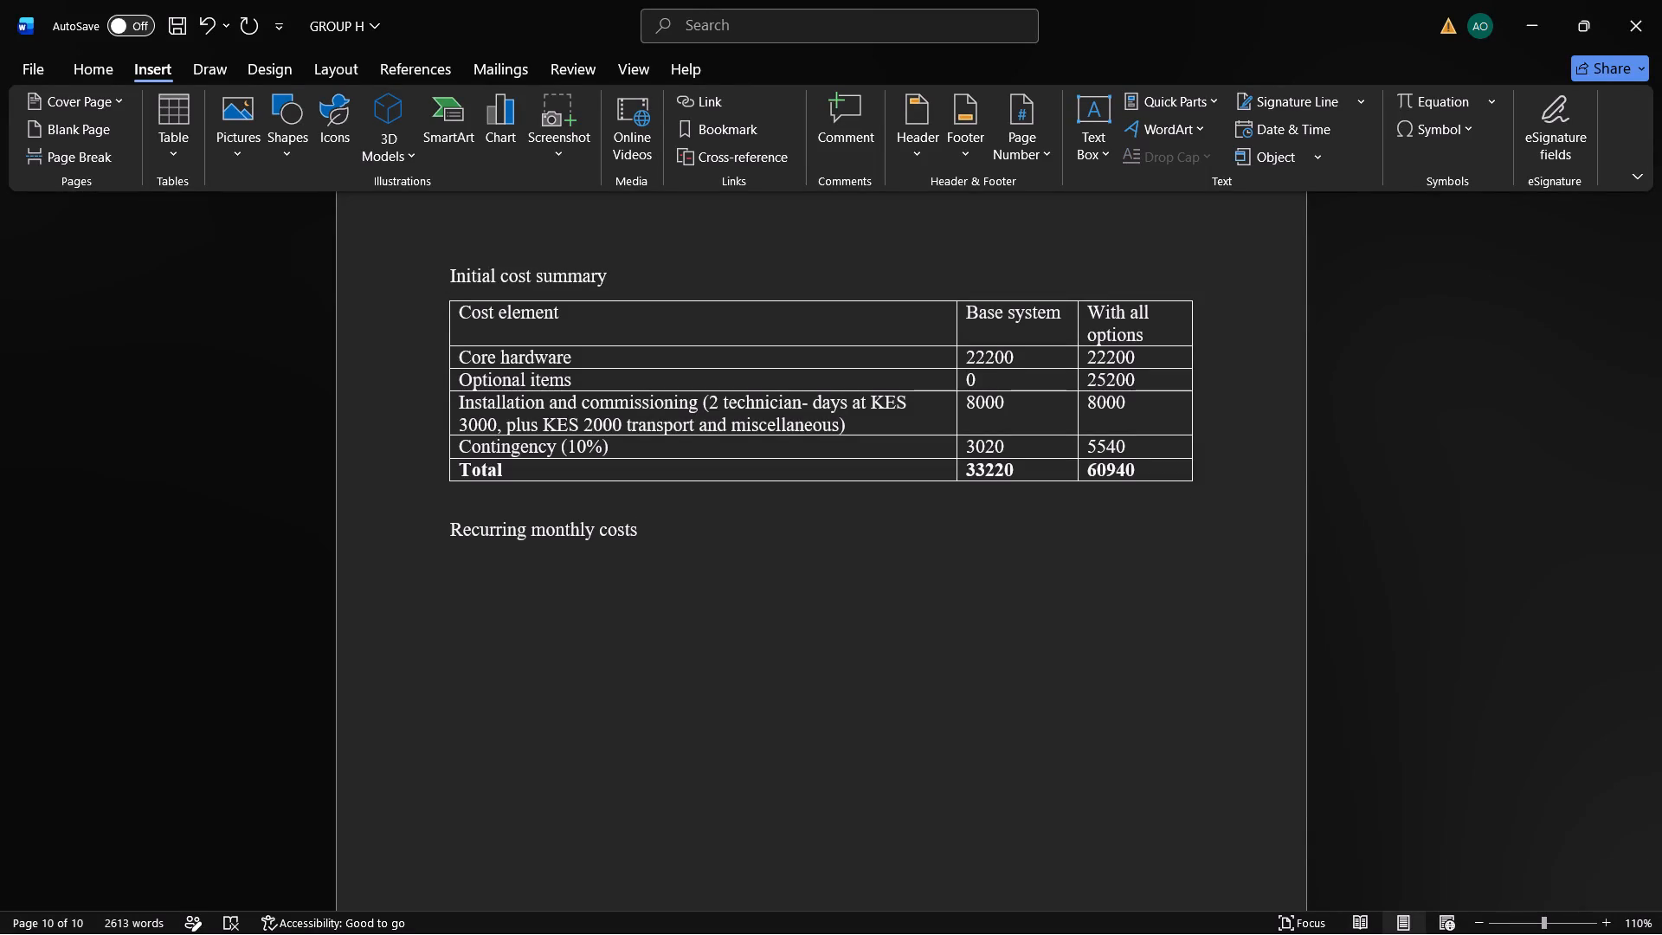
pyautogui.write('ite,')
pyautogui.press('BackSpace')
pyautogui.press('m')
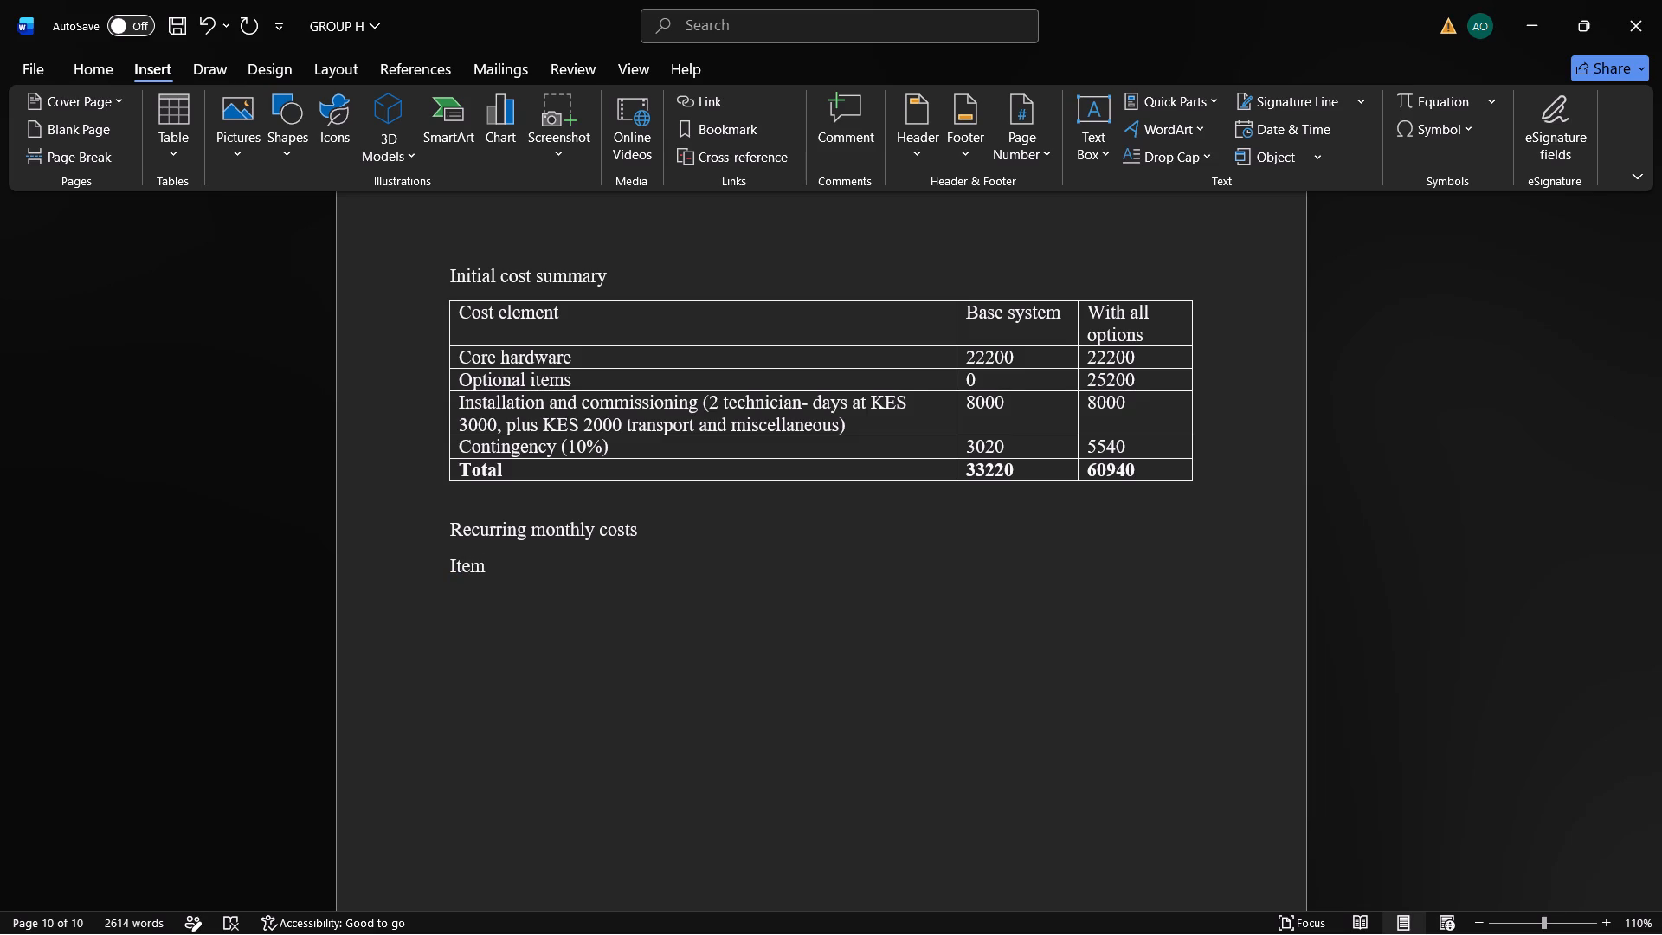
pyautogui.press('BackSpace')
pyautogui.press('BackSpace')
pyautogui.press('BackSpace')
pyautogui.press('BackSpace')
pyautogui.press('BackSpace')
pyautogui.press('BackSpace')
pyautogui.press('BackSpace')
# Insert a table of three columns and six rows under the recurring monthly cost heading.
pyautogui.click(179, 106)
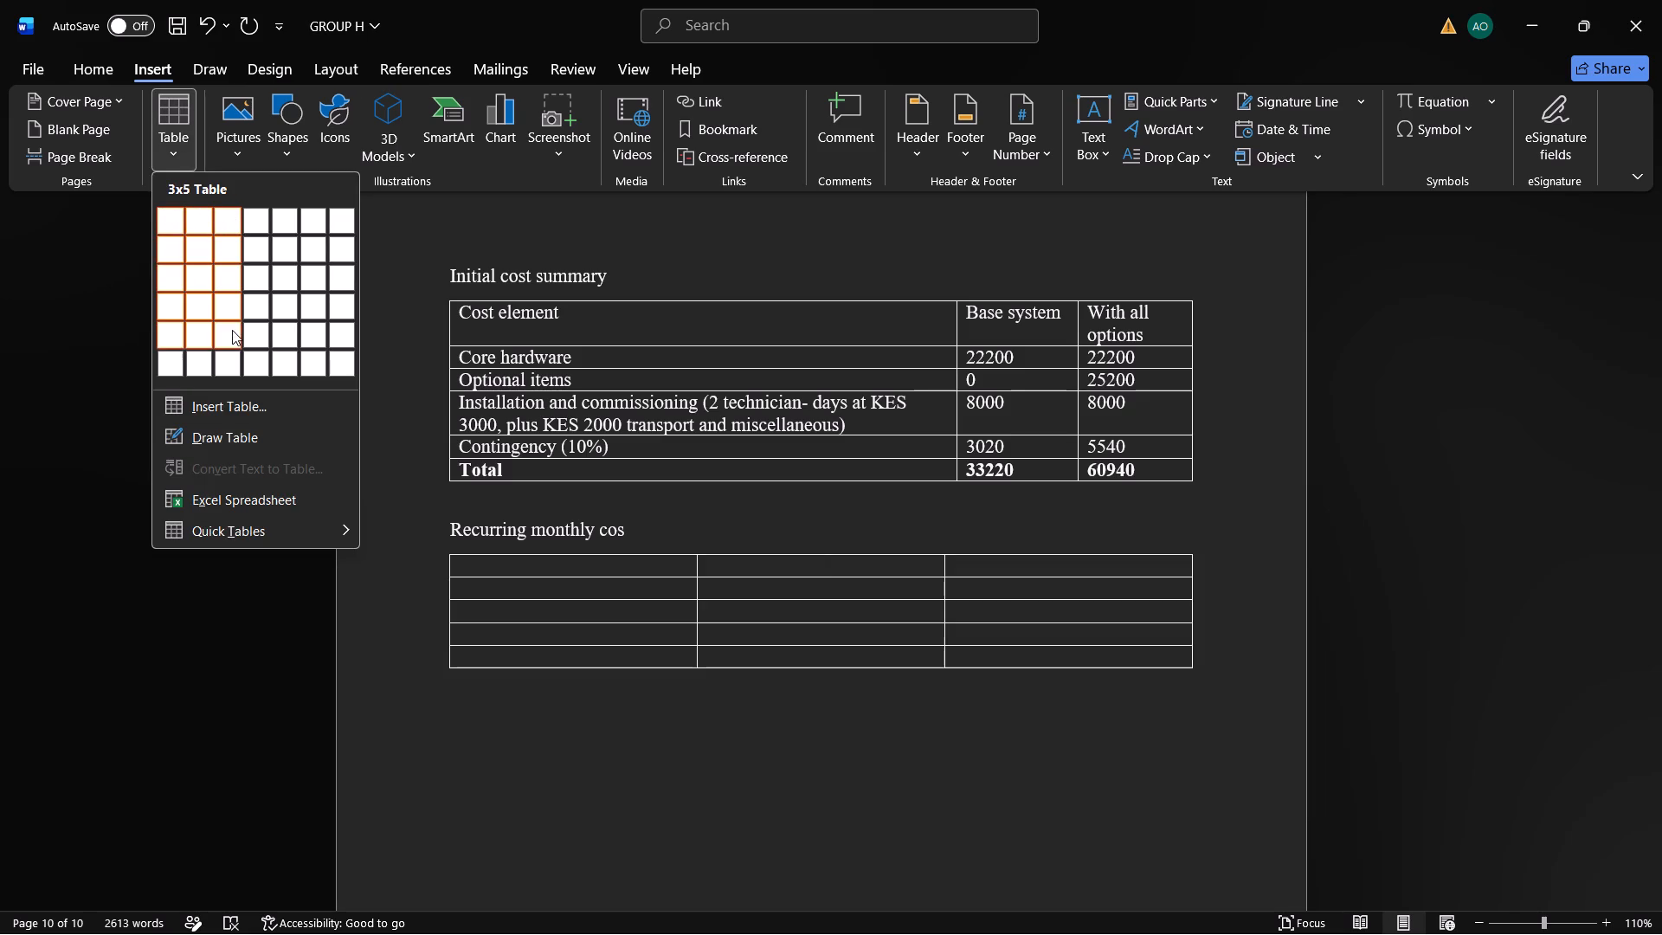
pyautogui.click(233, 353)
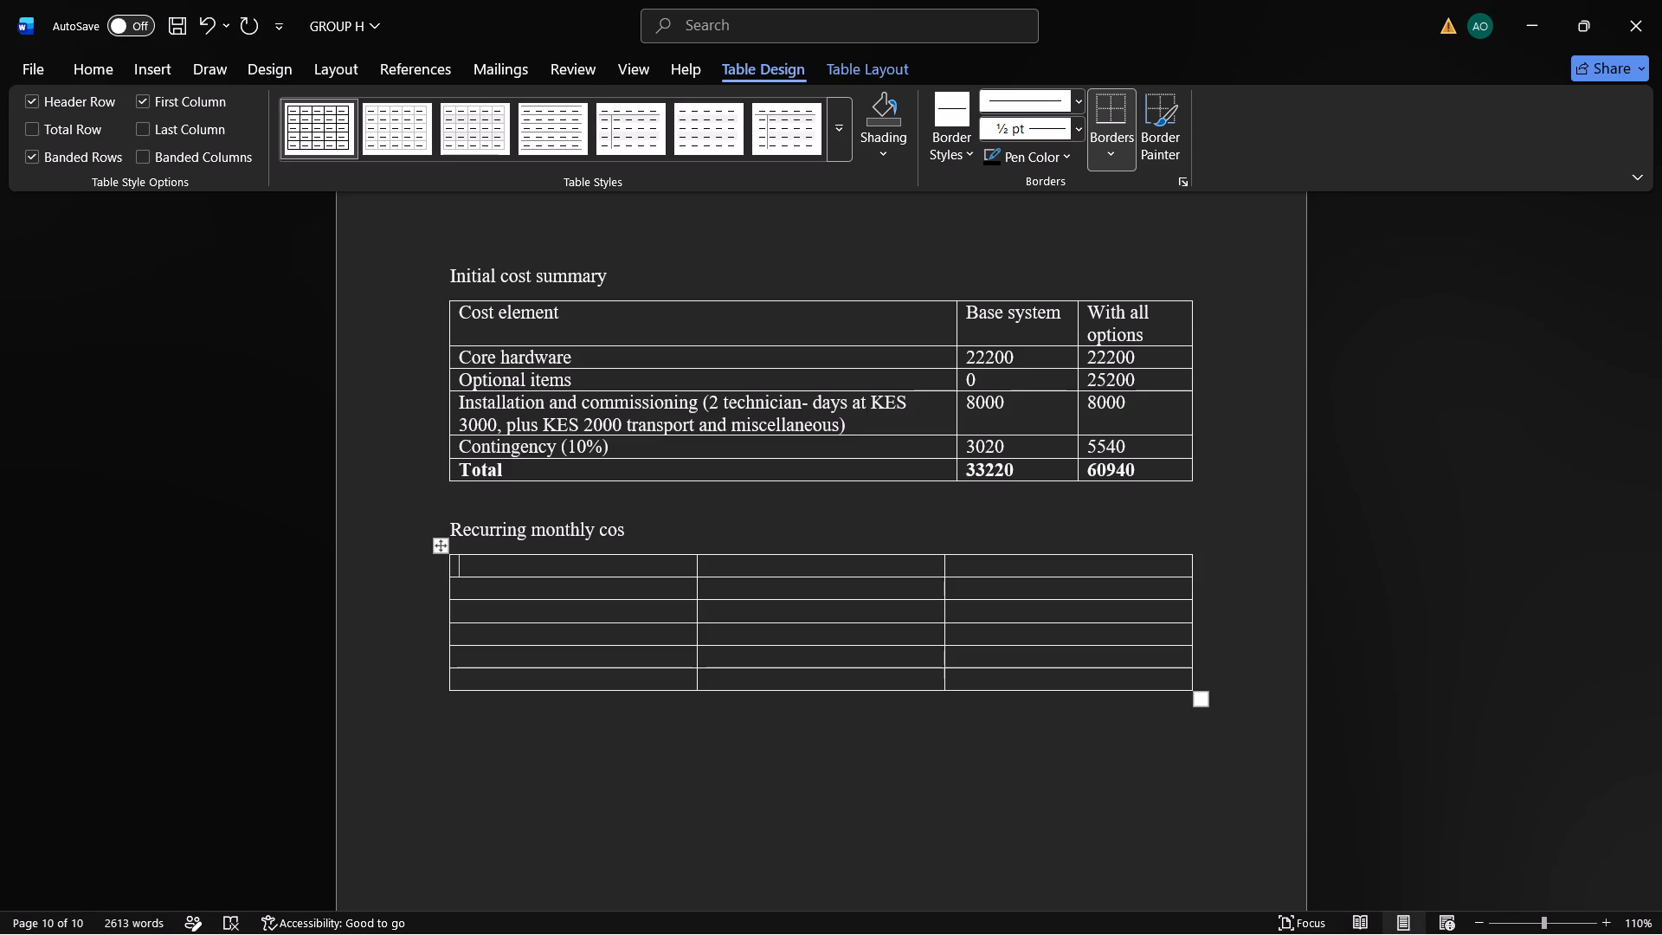
# In the recurring monthly cost table's first column, enter the header "item" and the row labels "Mobile data" and "SMS alerts".
pyautogui.write('ite')
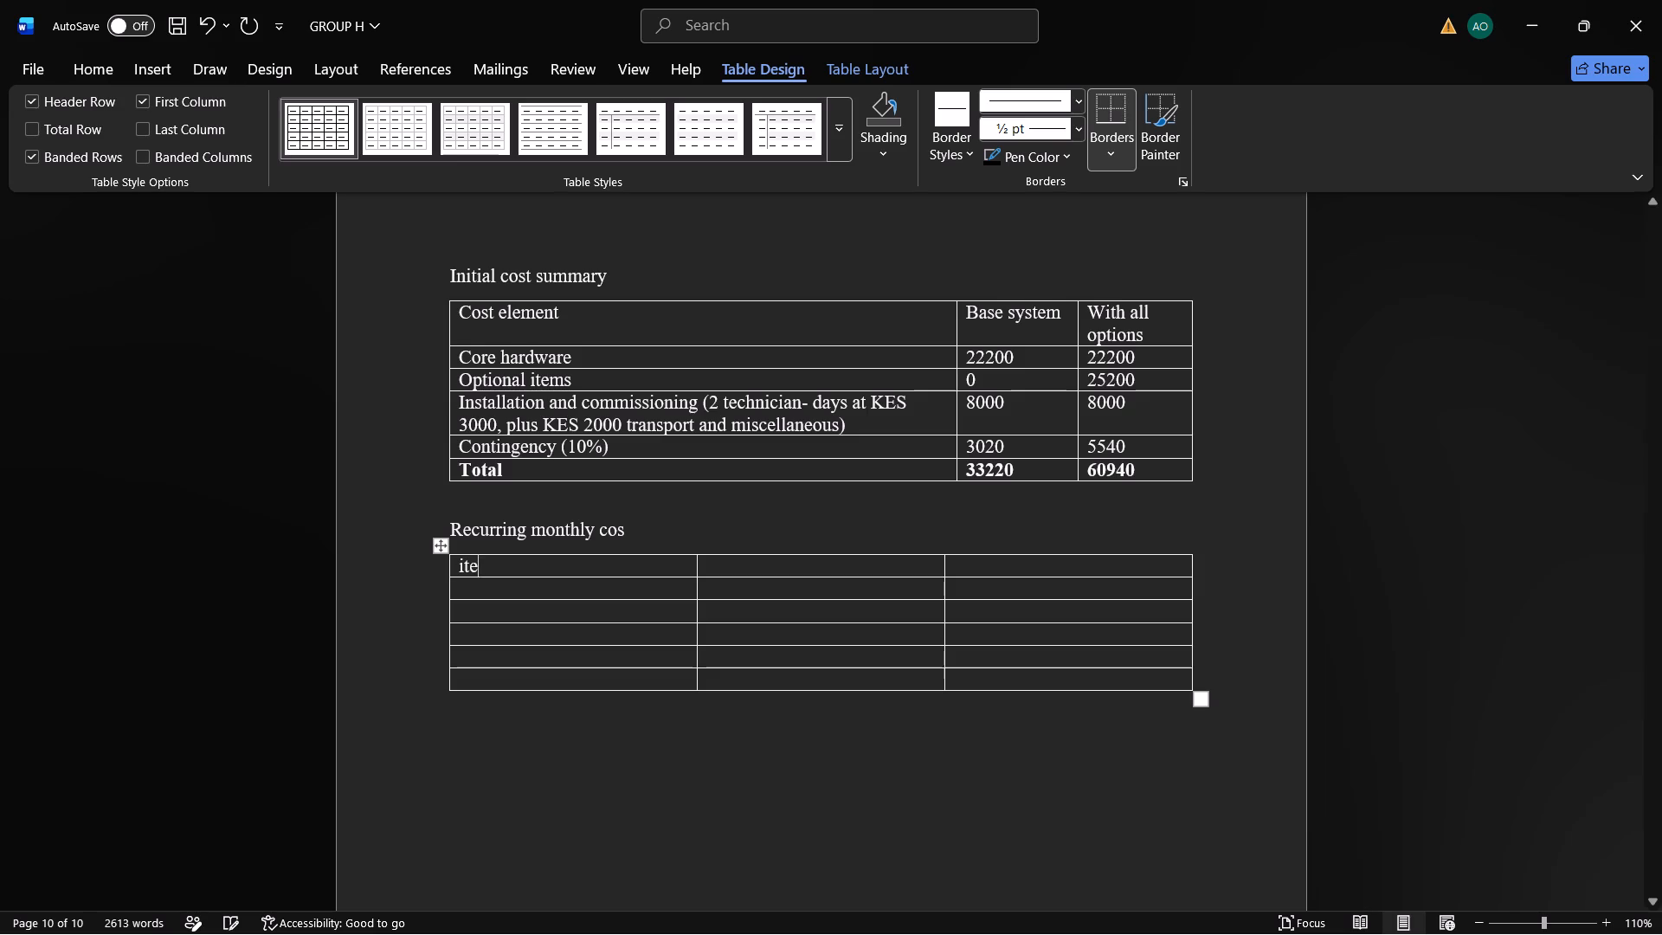
pyautogui.press('m')
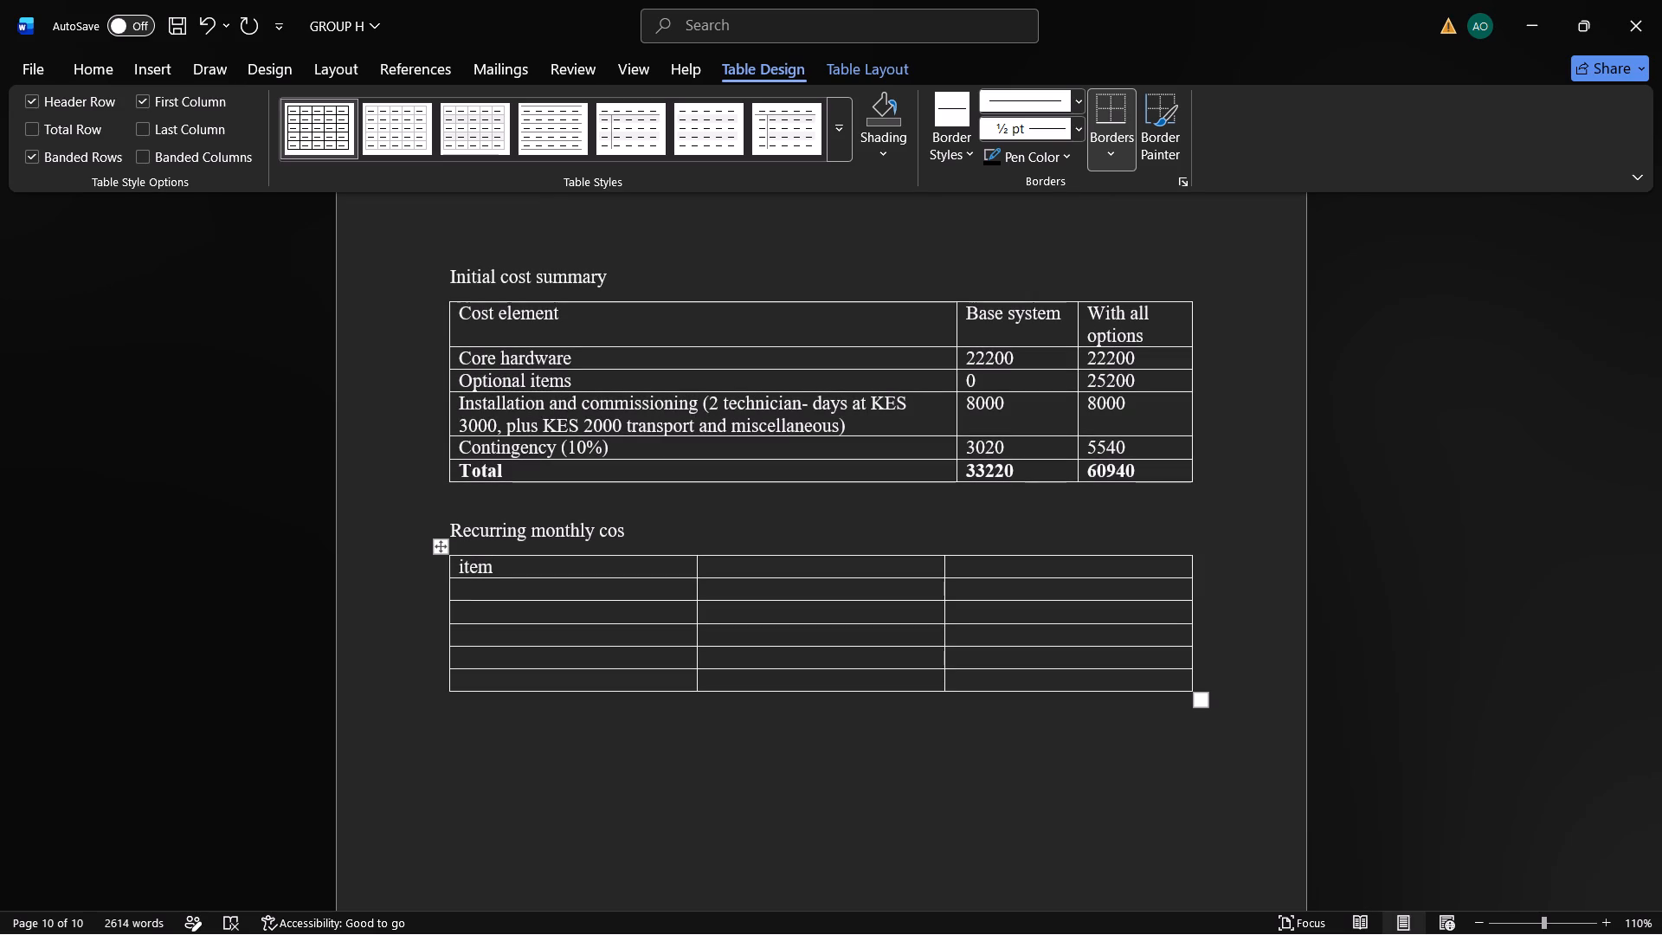
pyautogui.click(473, 590)
pyautogui.write('mo')
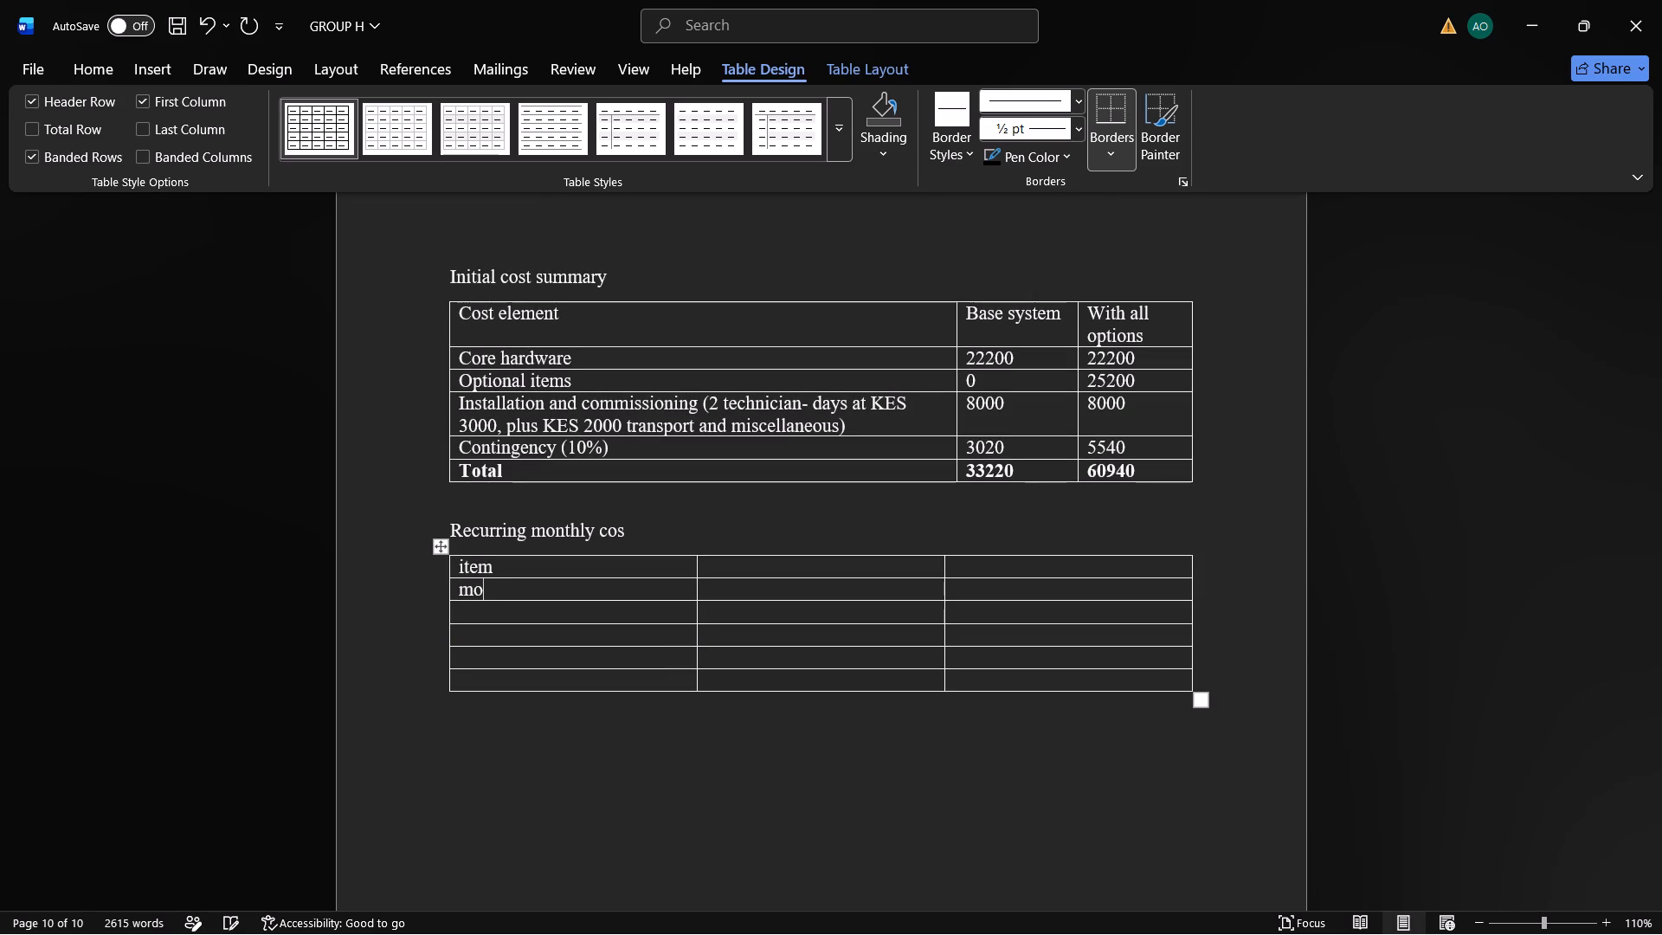
pyautogui.write('bile data')
pyautogui.press('Down')
pyautogui.write('SMS')
pyautogui.hotkey('shift', 'space')
pyautogui.write('al')
pyautogui.write('erts')
# Add the row labels "Cloud platform" and "Electricity" below "SMS alerts" in the item column.
pyautogui.press('Down')
pyautogui.hotkey('shift', 'c')
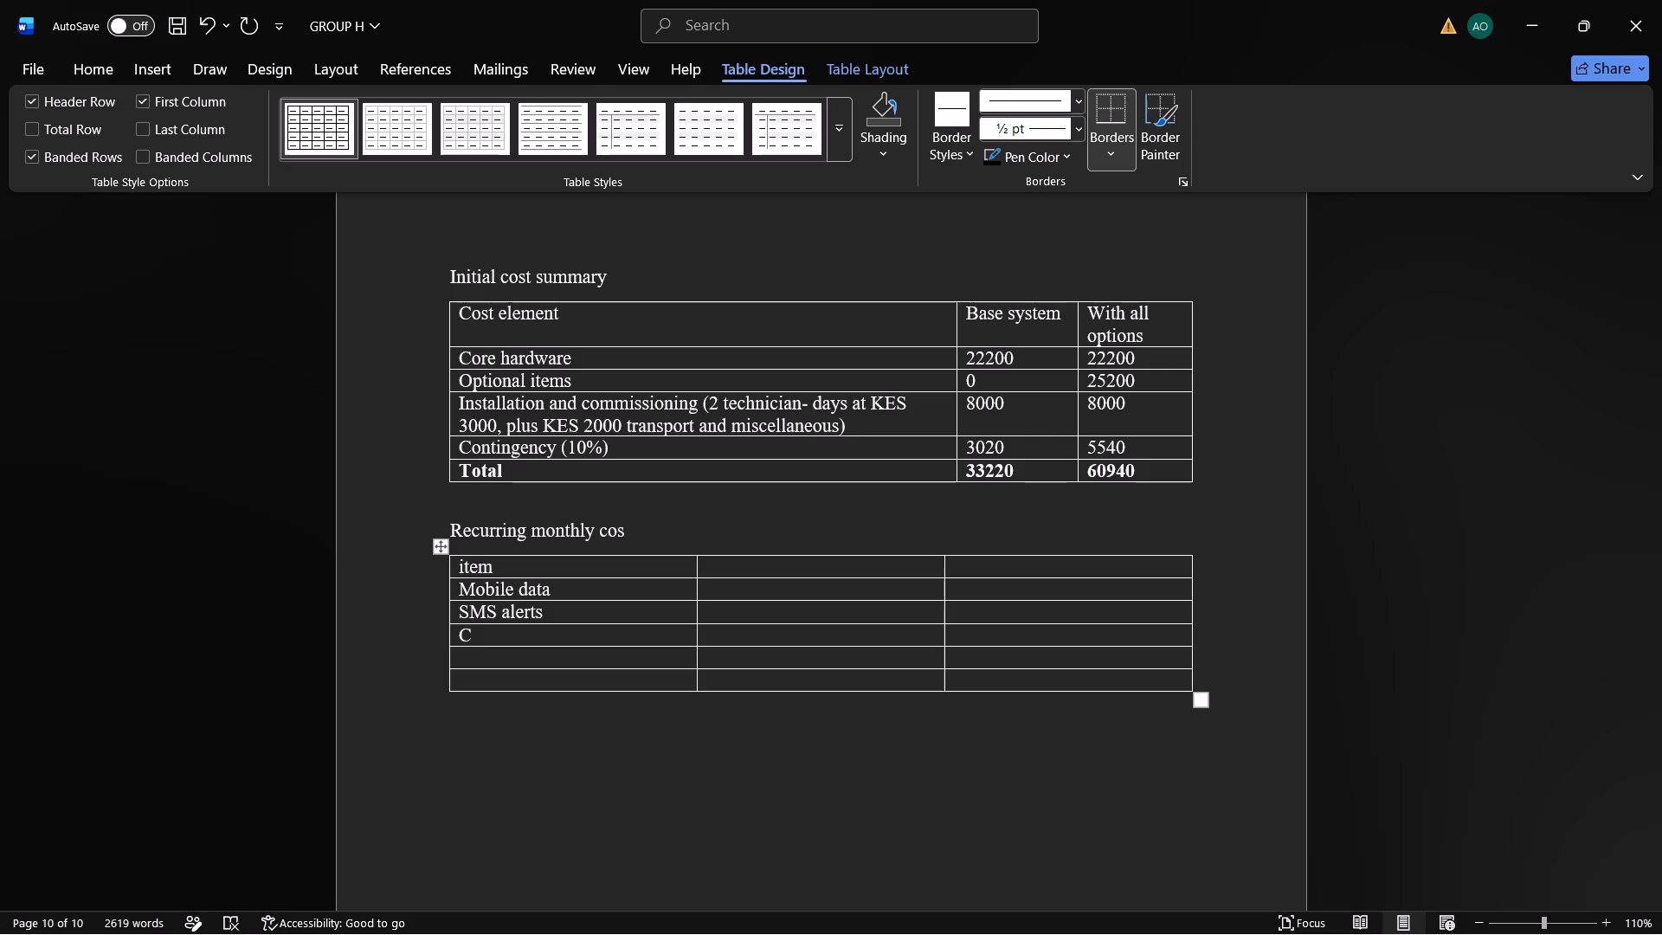
pyautogui.write('lo')
pyautogui.write('ud')
pyautogui.press('space')
pyautogui.write('plat')
pyautogui.write('form')
pyautogui.press('Down')
pyautogui.write('elecr')
pyautogui.press('BackSpace')
pyautogui.write('tricity')
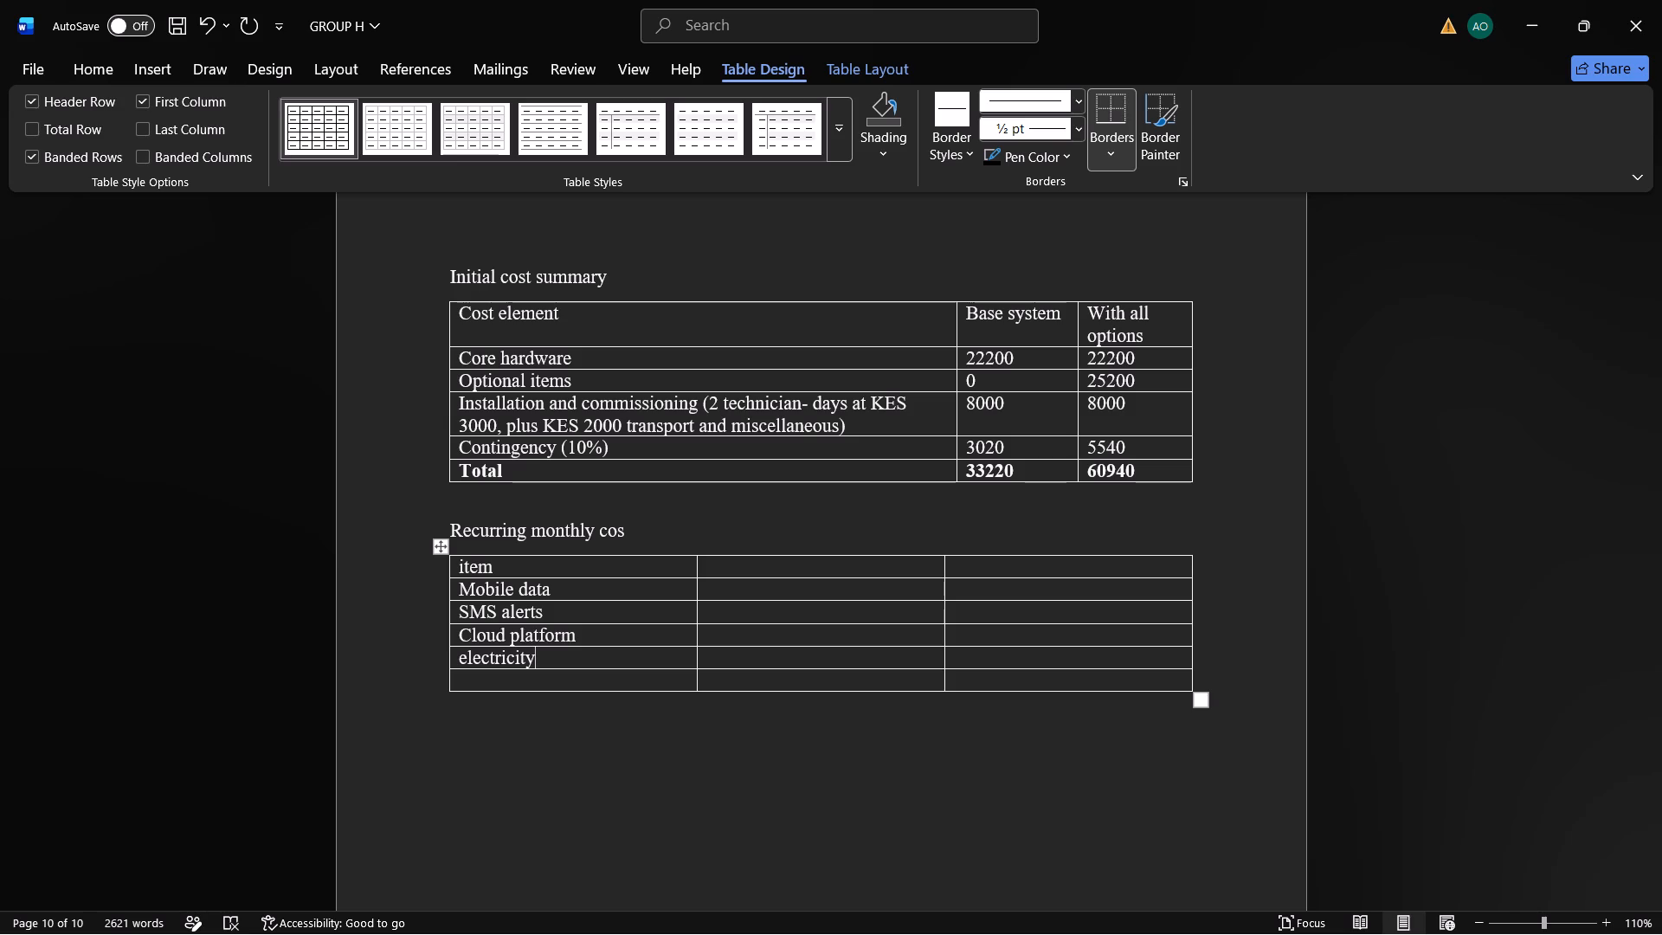
pyautogui.press('space')
# Enter "Maintenance and replacement provisions" as the last row label in the item column.
pyautogui.press('Down')
pyautogui.write('mainte')
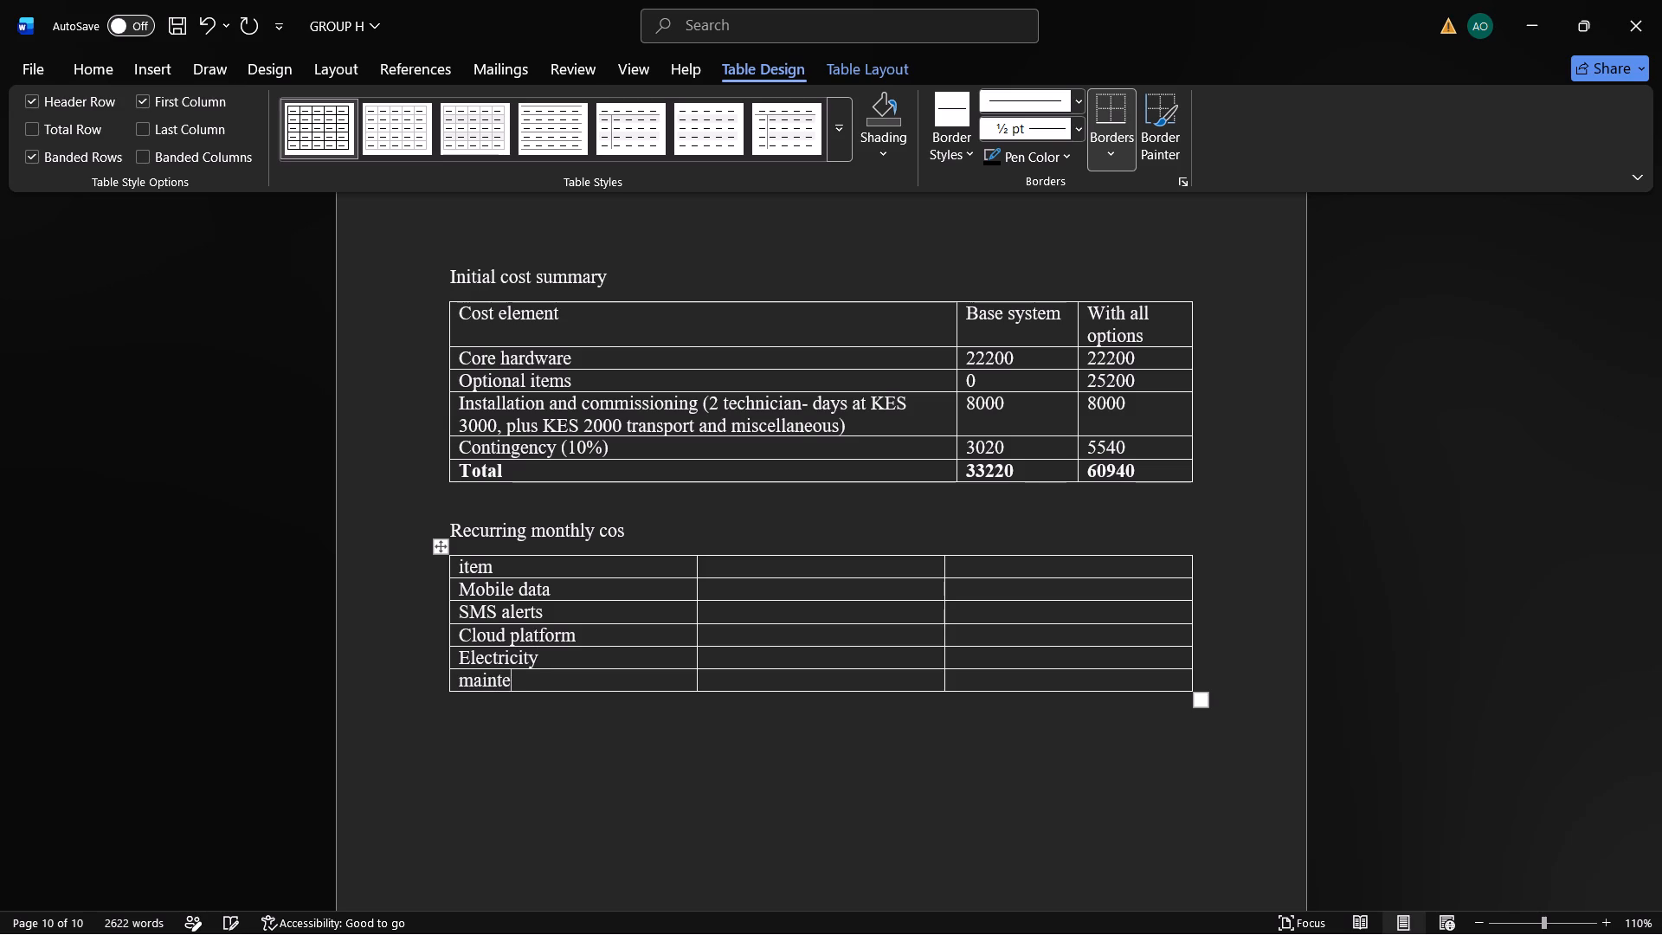
pyautogui.write('nance')
pyautogui.press('space')
pyautogui.write('and replace')
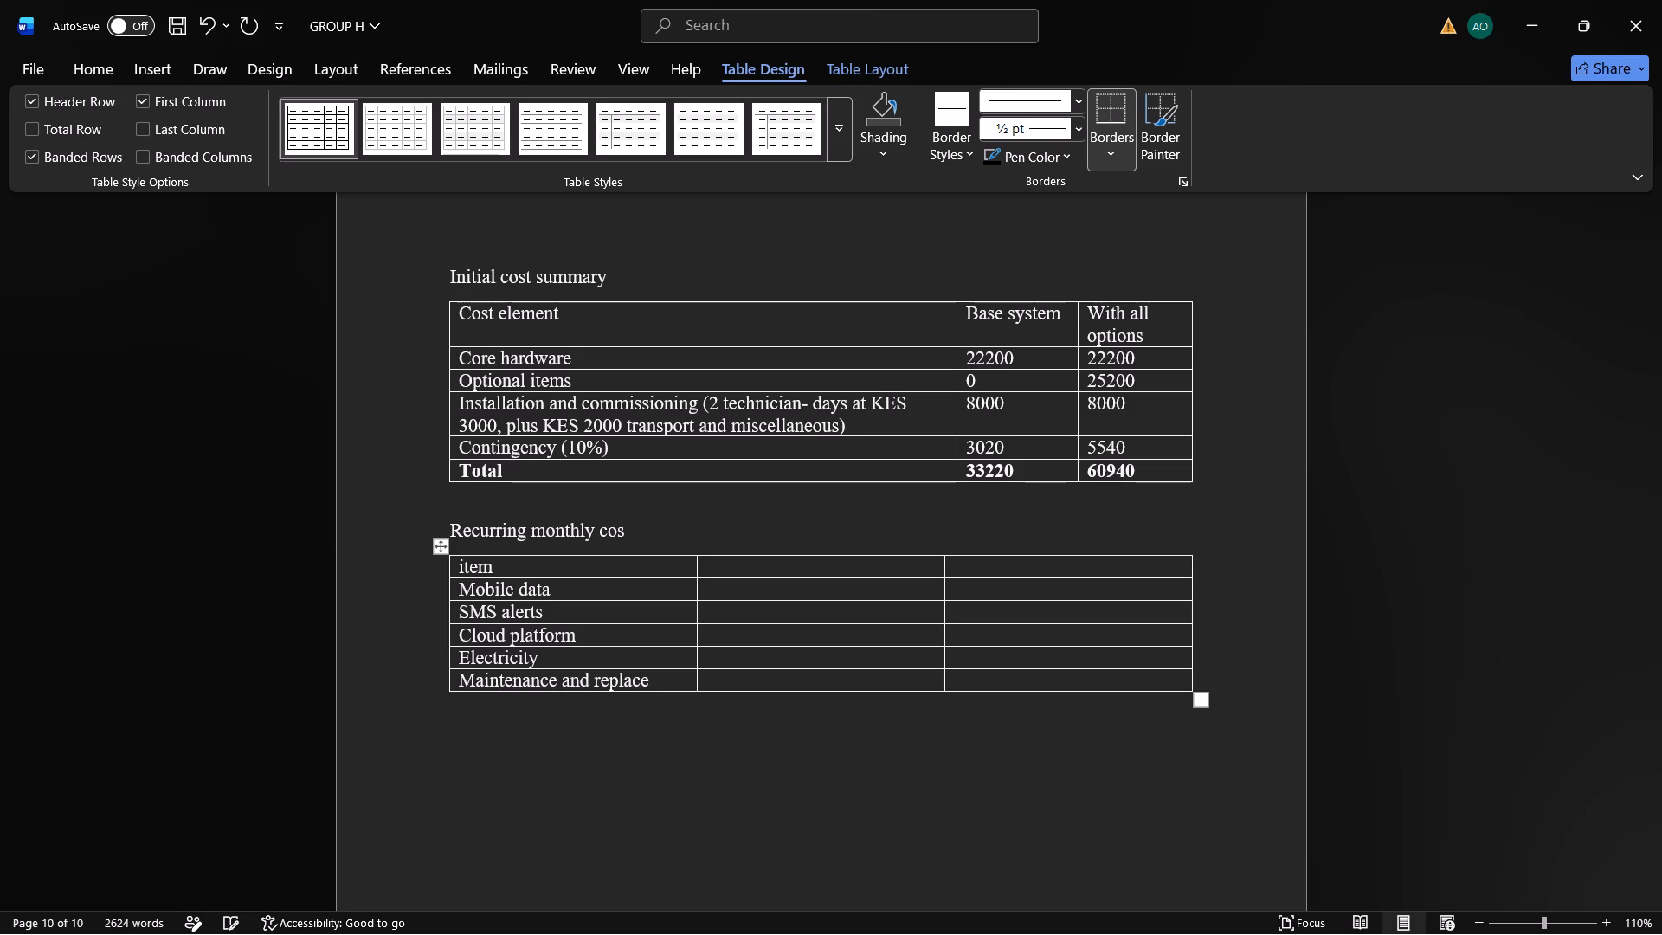
pyautogui.press('m')
pyautogui.write('ent')
pyautogui.press('space')
pyautogui.write('provi')
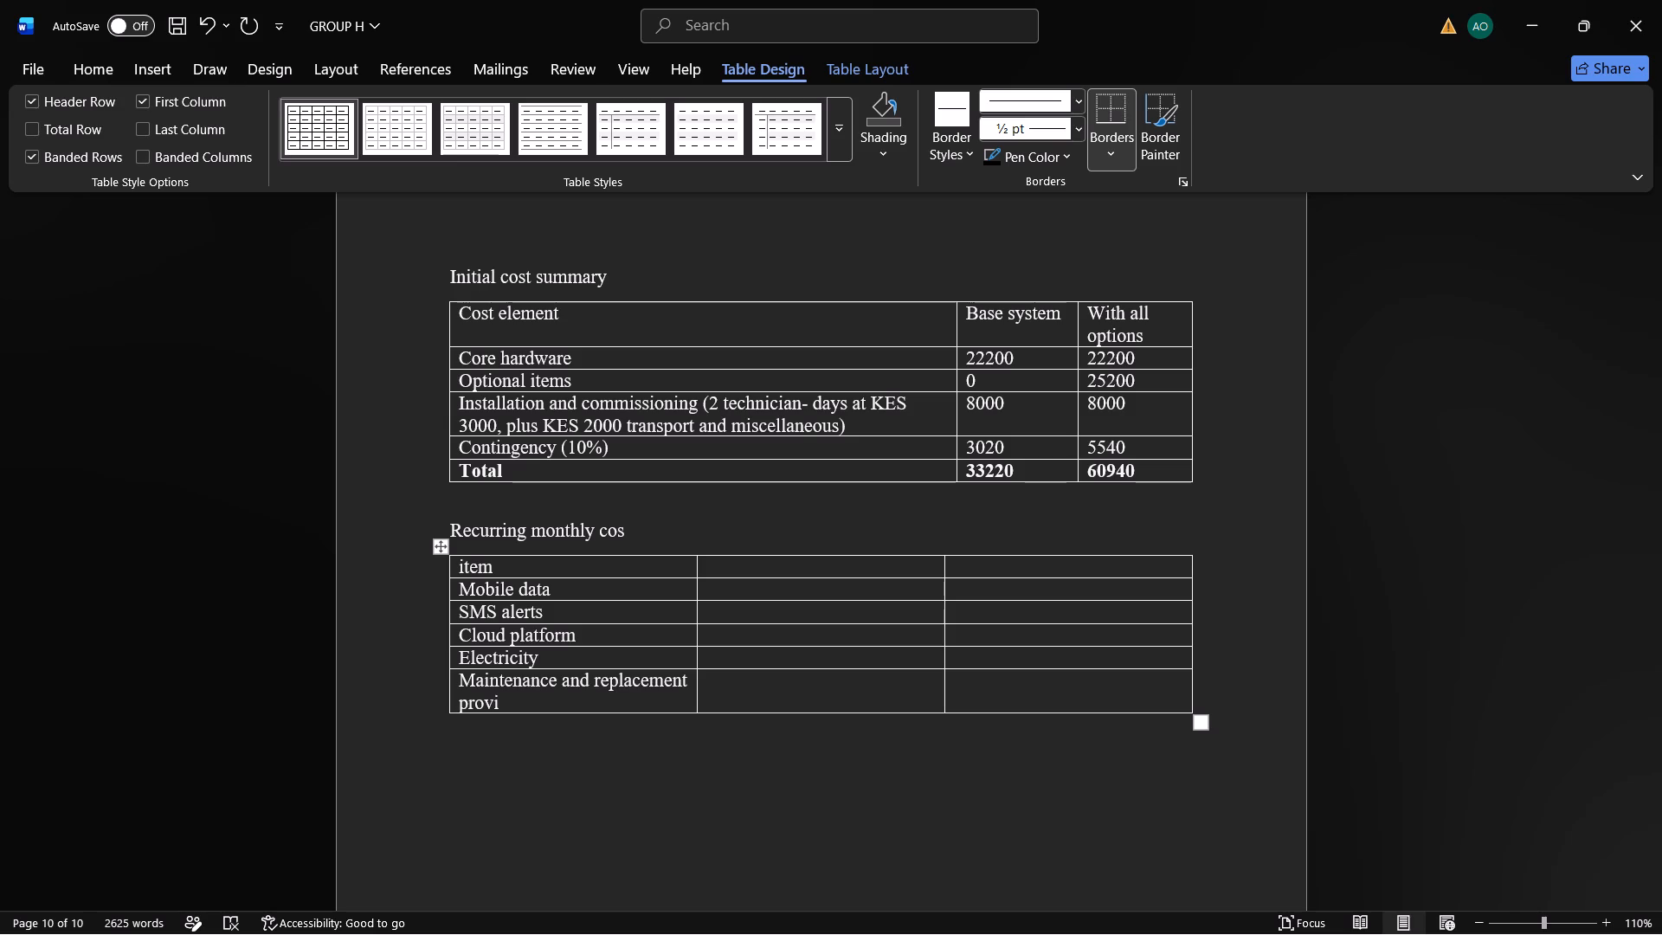
pyautogui.write('siob')
pyautogui.press('BackSpace')
pyautogui.write('ns')
# Fill in the remaining column headers of the recurring monthly cost table as "basis" and "Cost per month".
pyautogui.click(725, 564)
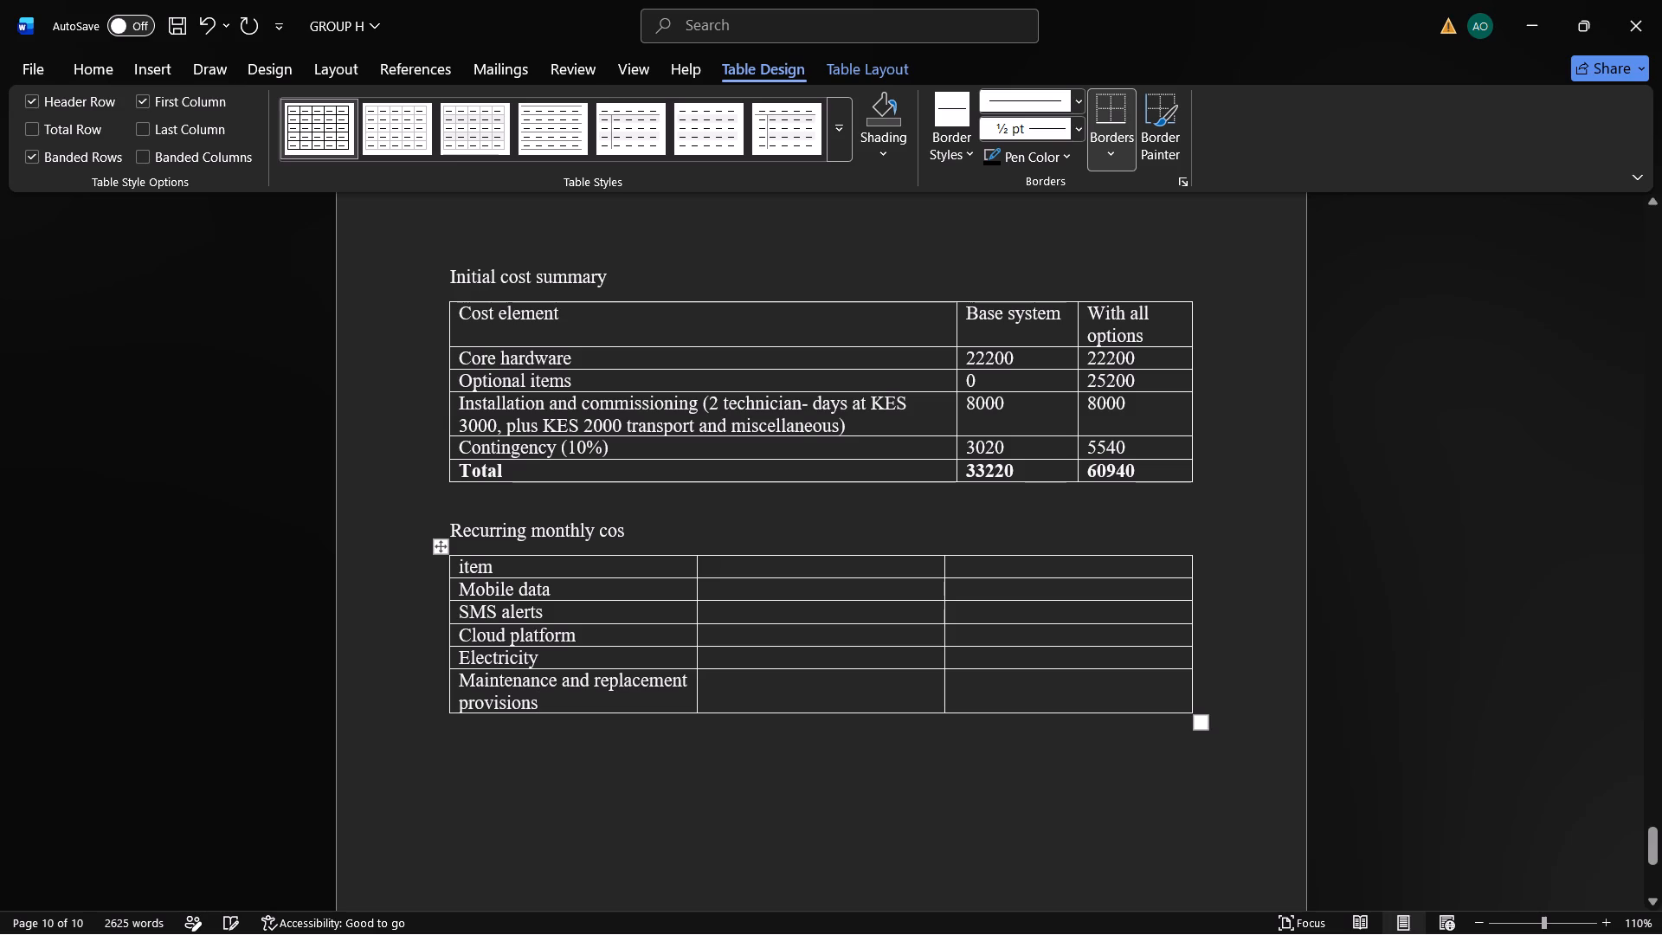
pyautogui.write('basis')
pyautogui.click(984, 577)
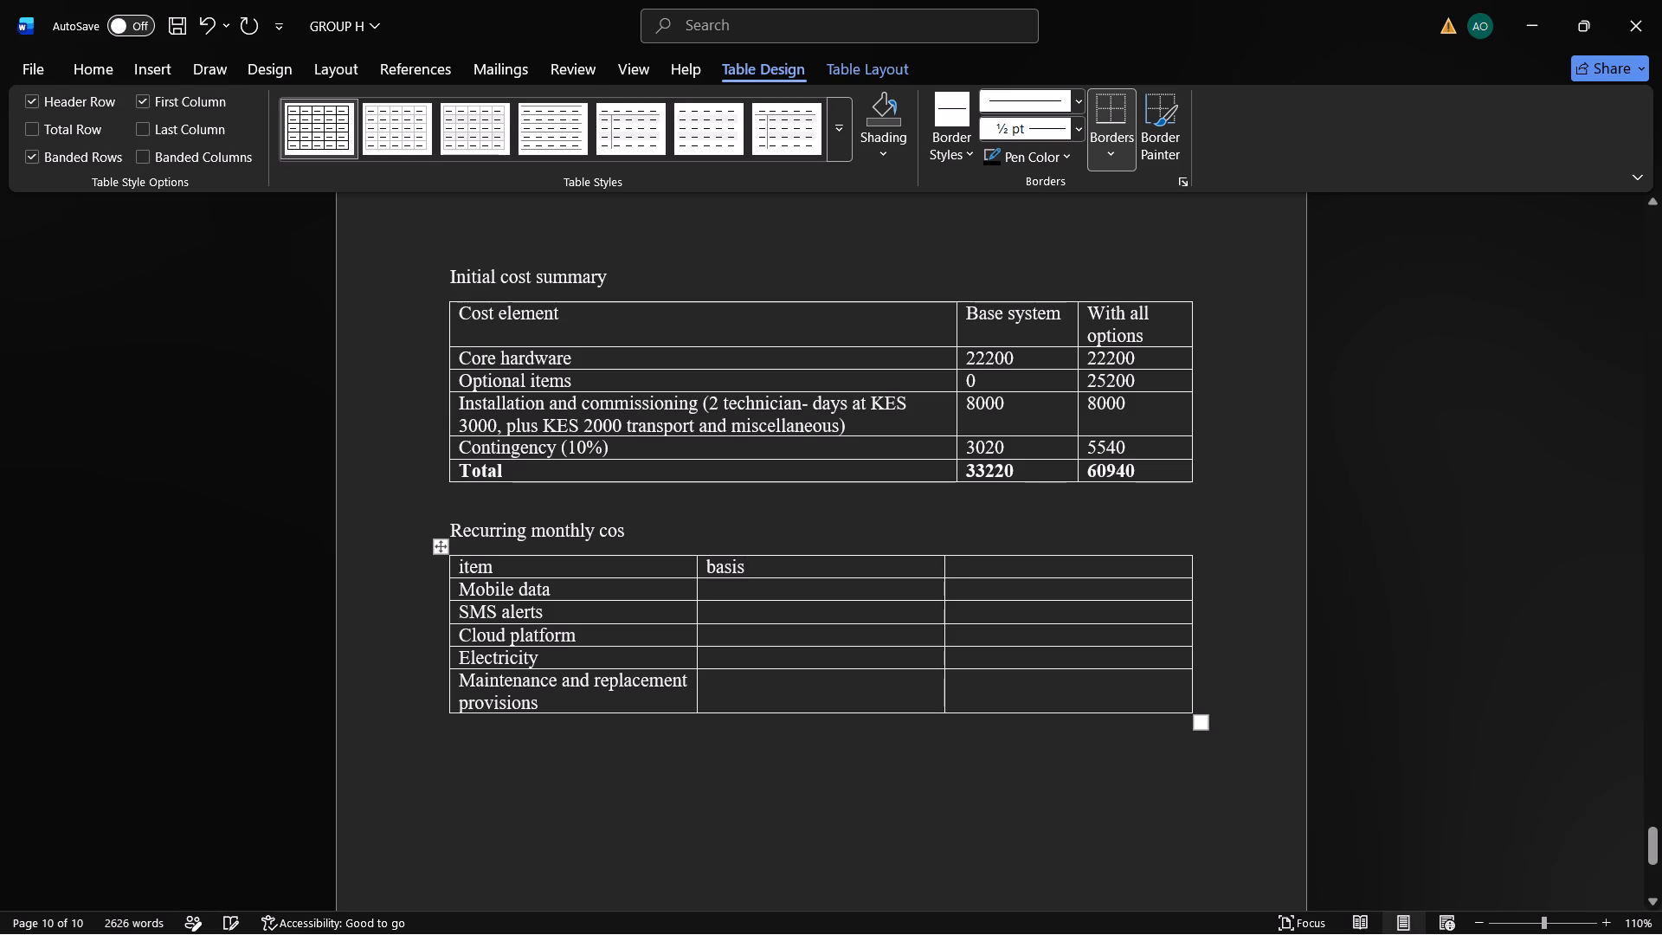
pyautogui.write('co')
pyautogui.write('st')
pyautogui.press('space')
pyautogui.write('p')
pyautogui.write('er')
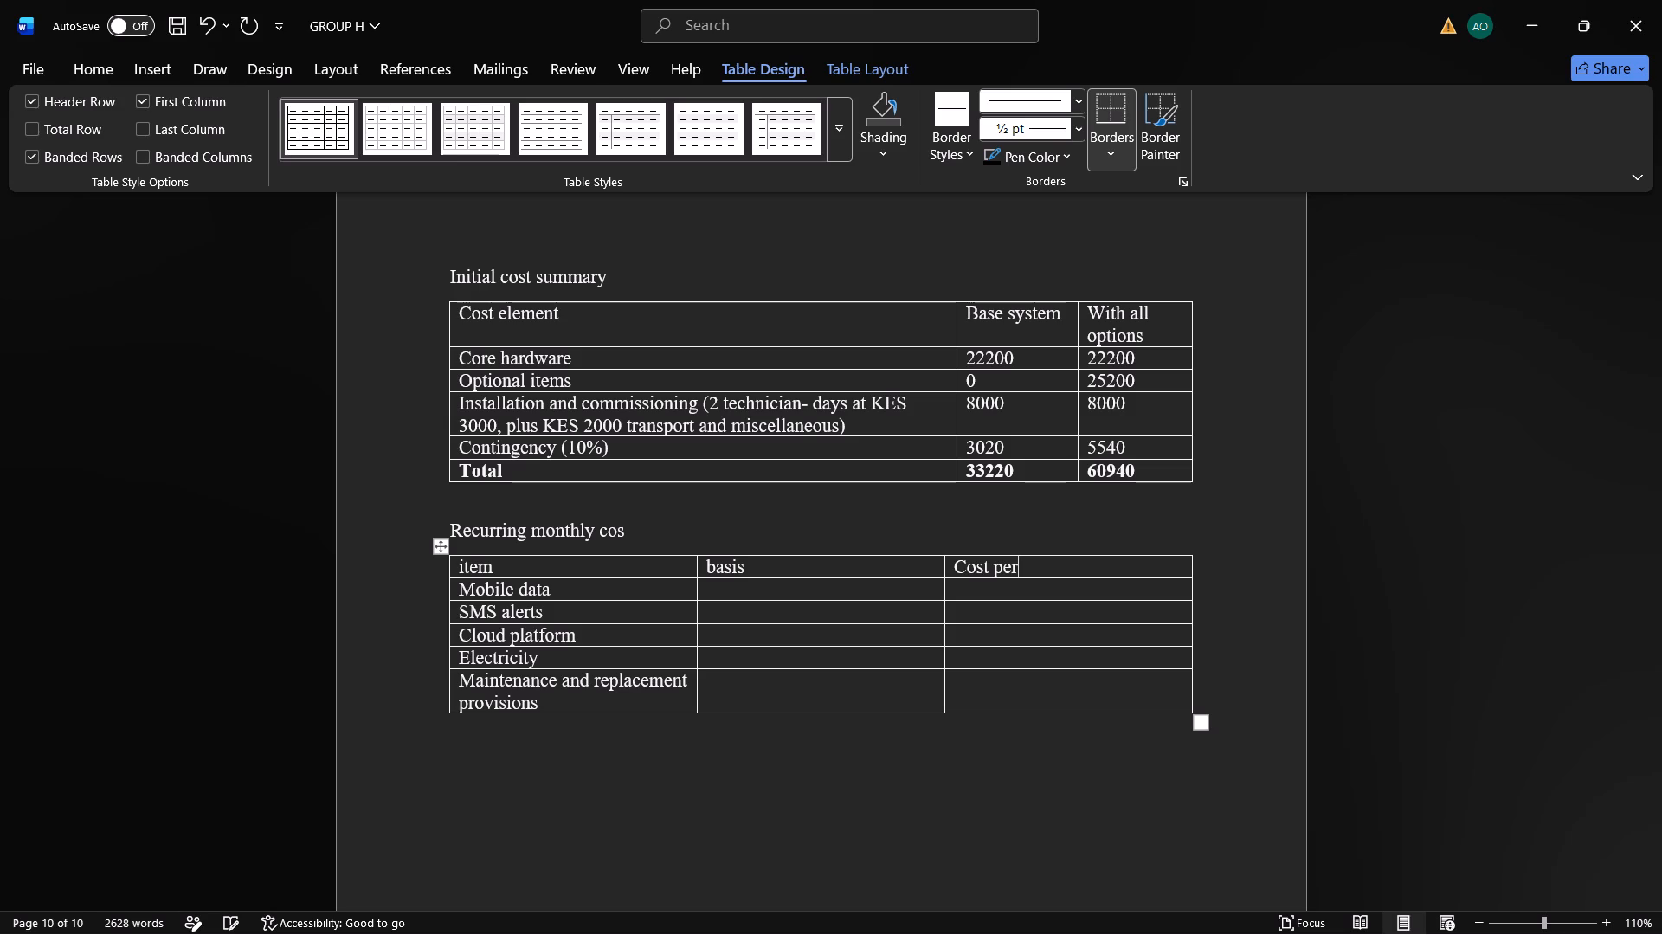
pyautogui.write('mont')
pyautogui.press('h')
pyautogui.press('BackSpace')
pyautogui.press('BackSpace')
pyautogui.press('BackSpace')
pyautogui.press('BackSpace')
pyautogui.press('BackSpace')
pyautogui.press('space')
pyautogui.write('mon')
pyautogui.write('th')
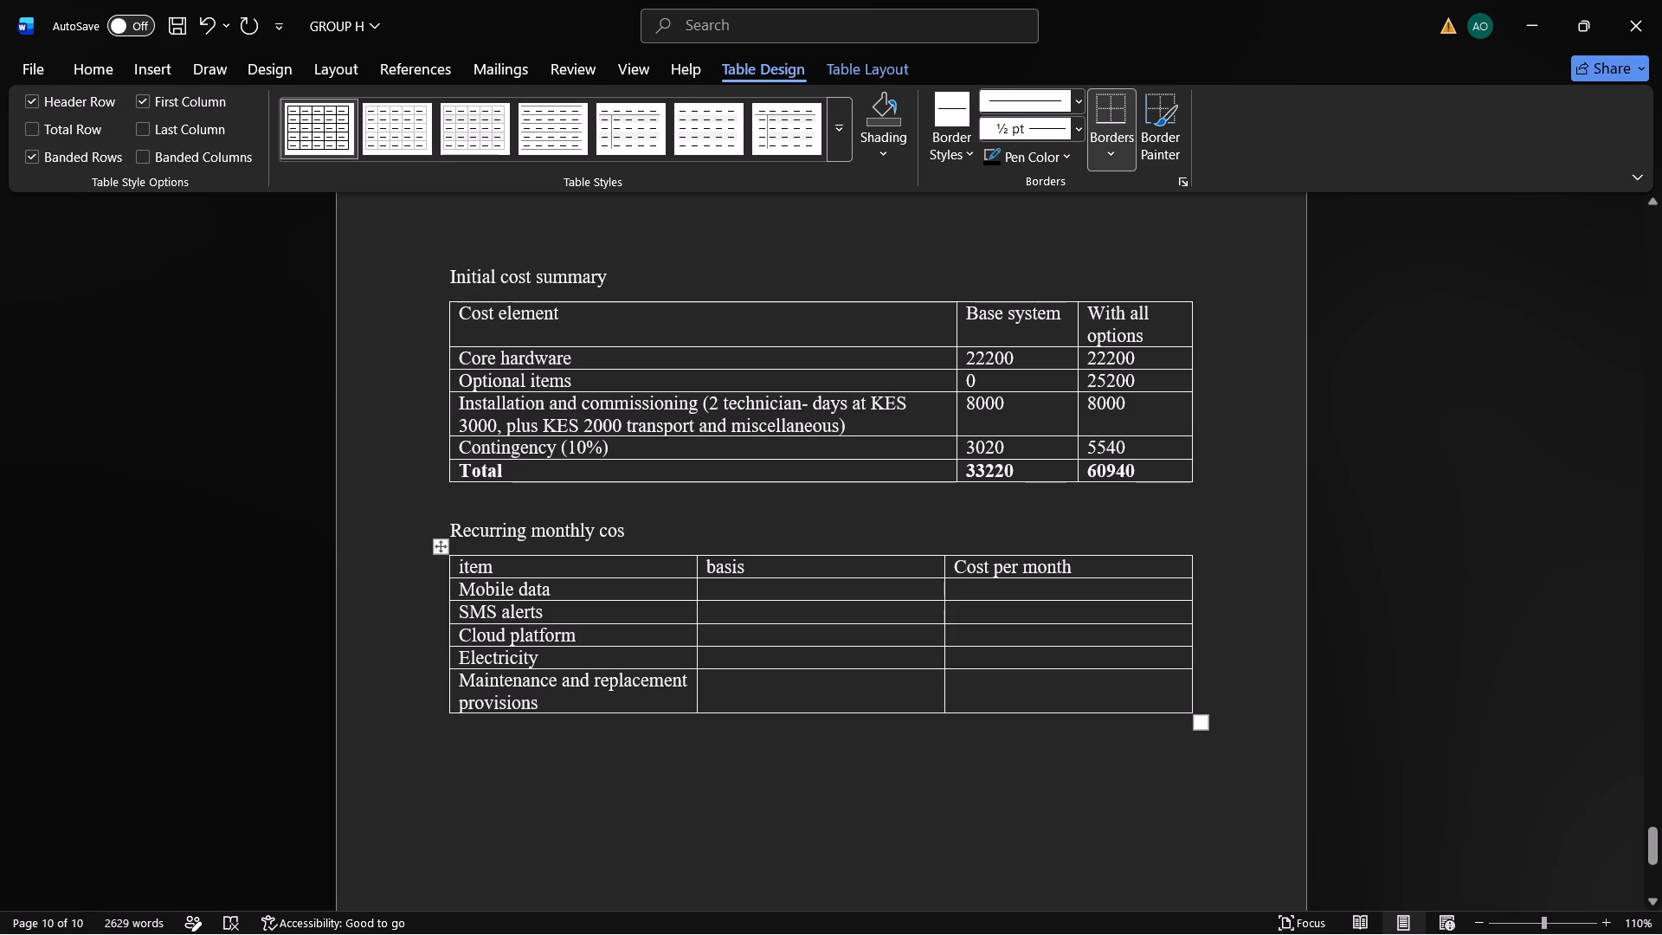
# Enter "One 1GB monthly bundle" as the basis for Mobile data in the recurring monthly cost table.
pyautogui.click(720, 587)
pyautogui.press('o')
pyautogui.write('ne')
pyautogui.press('space')
pyautogui.press('1')
pyautogui.write('GB')
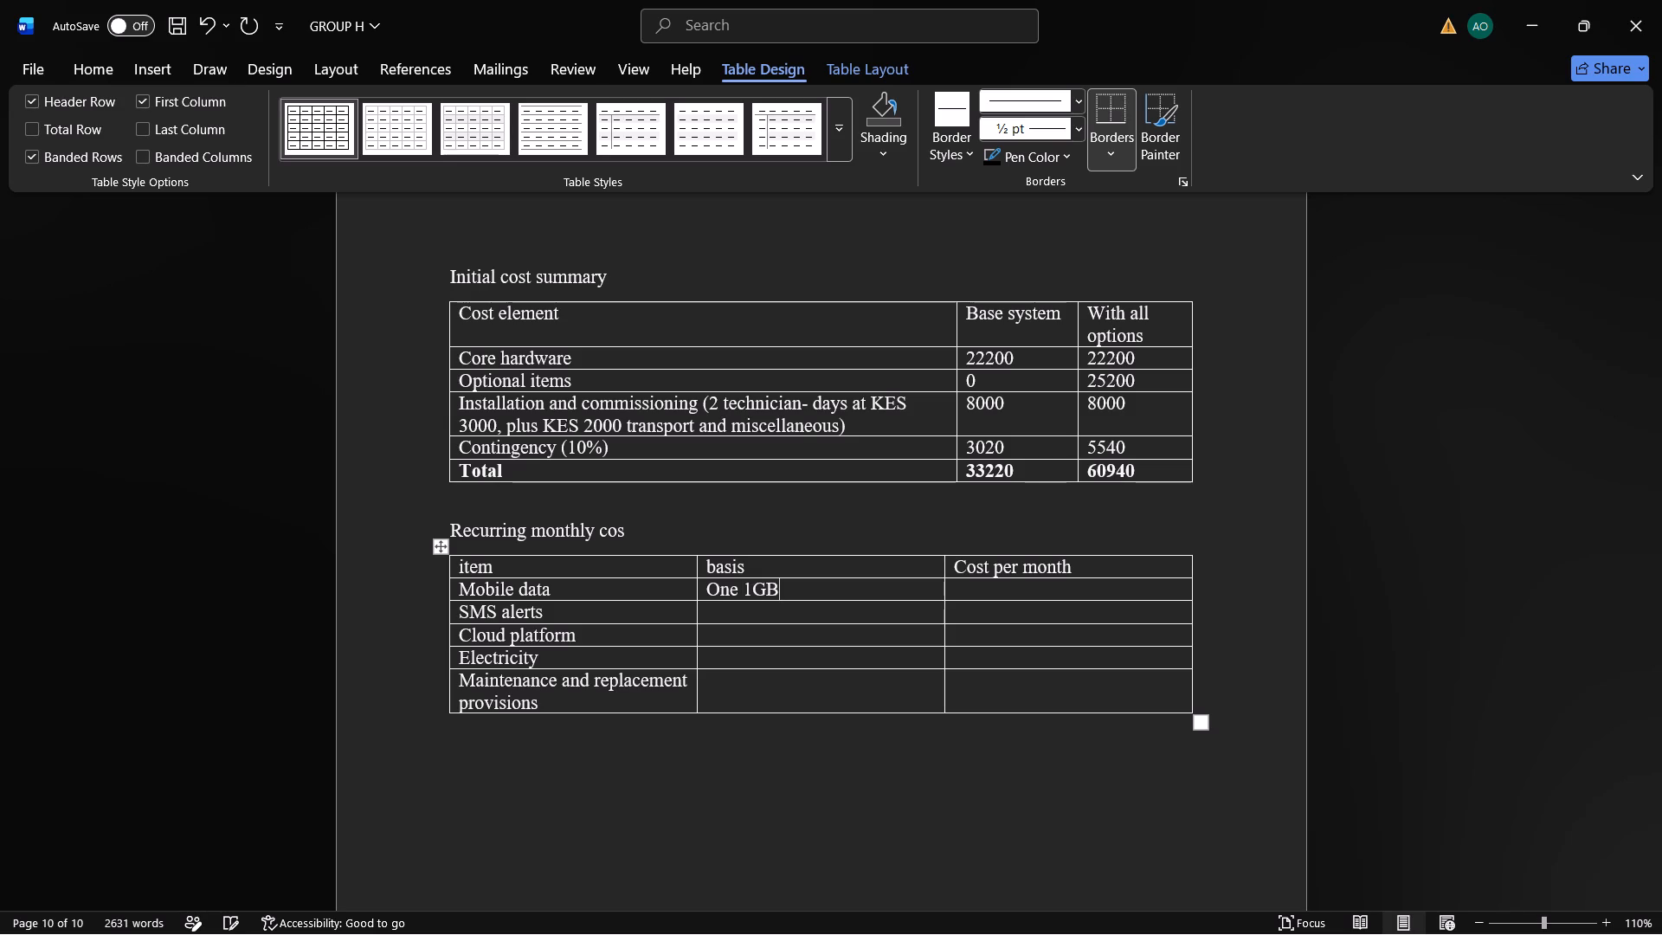
pyautogui.press('space')
pyautogui.write('monthly')
pyautogui.press('space')
pyautogui.write('bundle atb')
pyautogui.press('BackSpace')
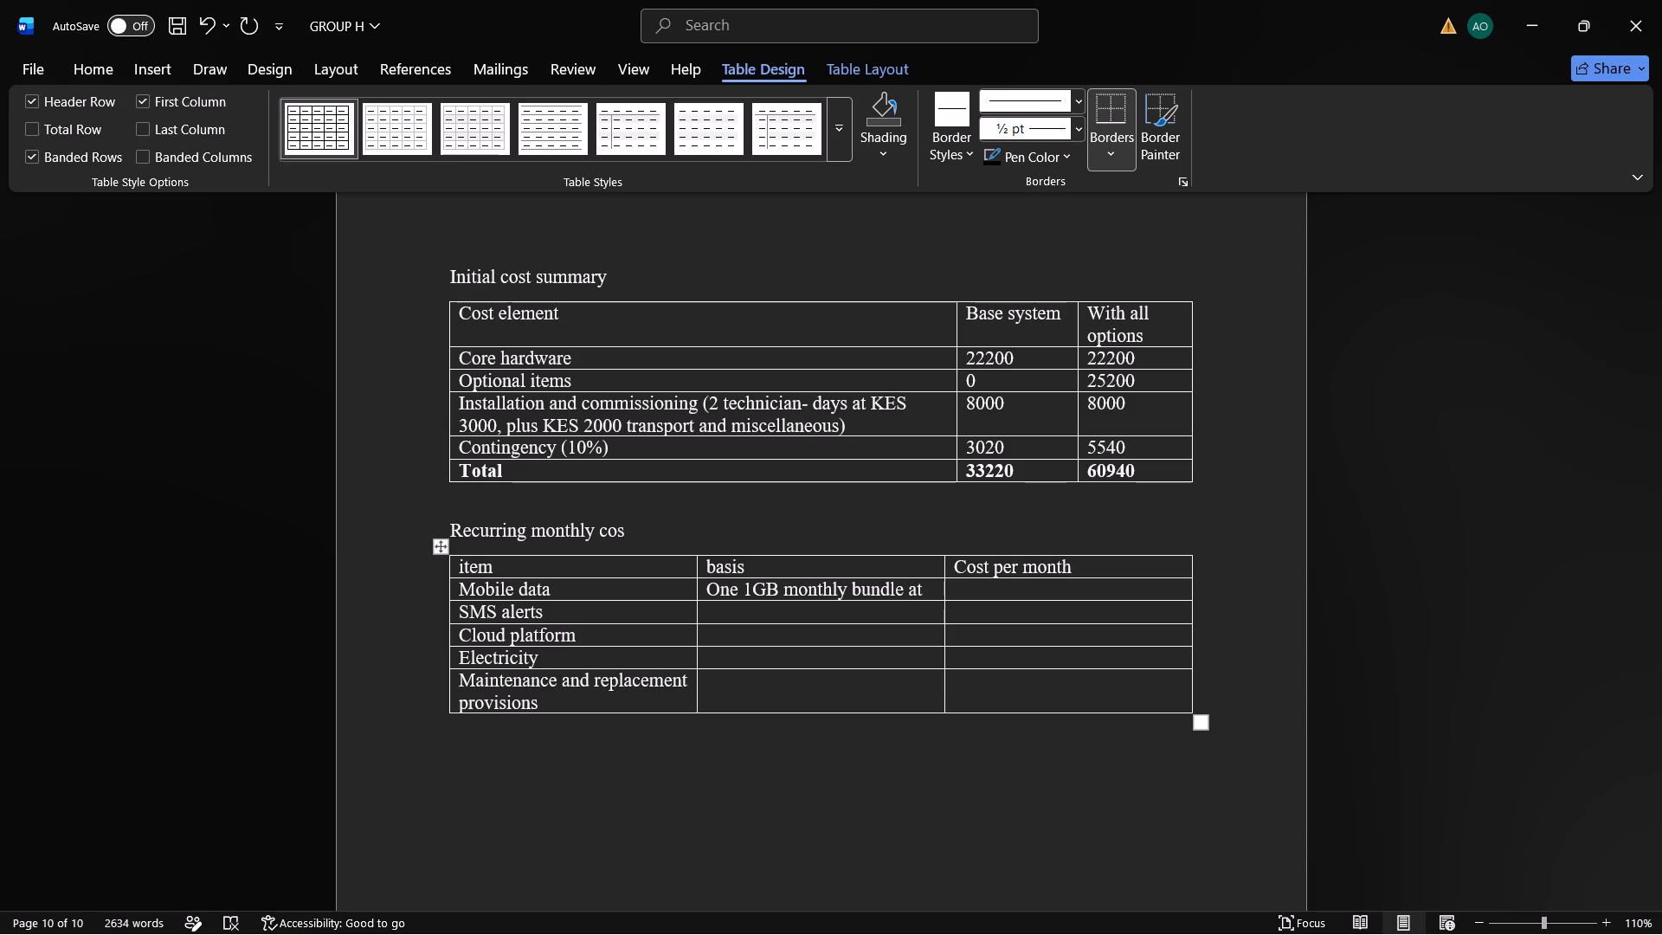
pyautogui.press('space')
pyautogui.write('100')
pyautogui.press('0')
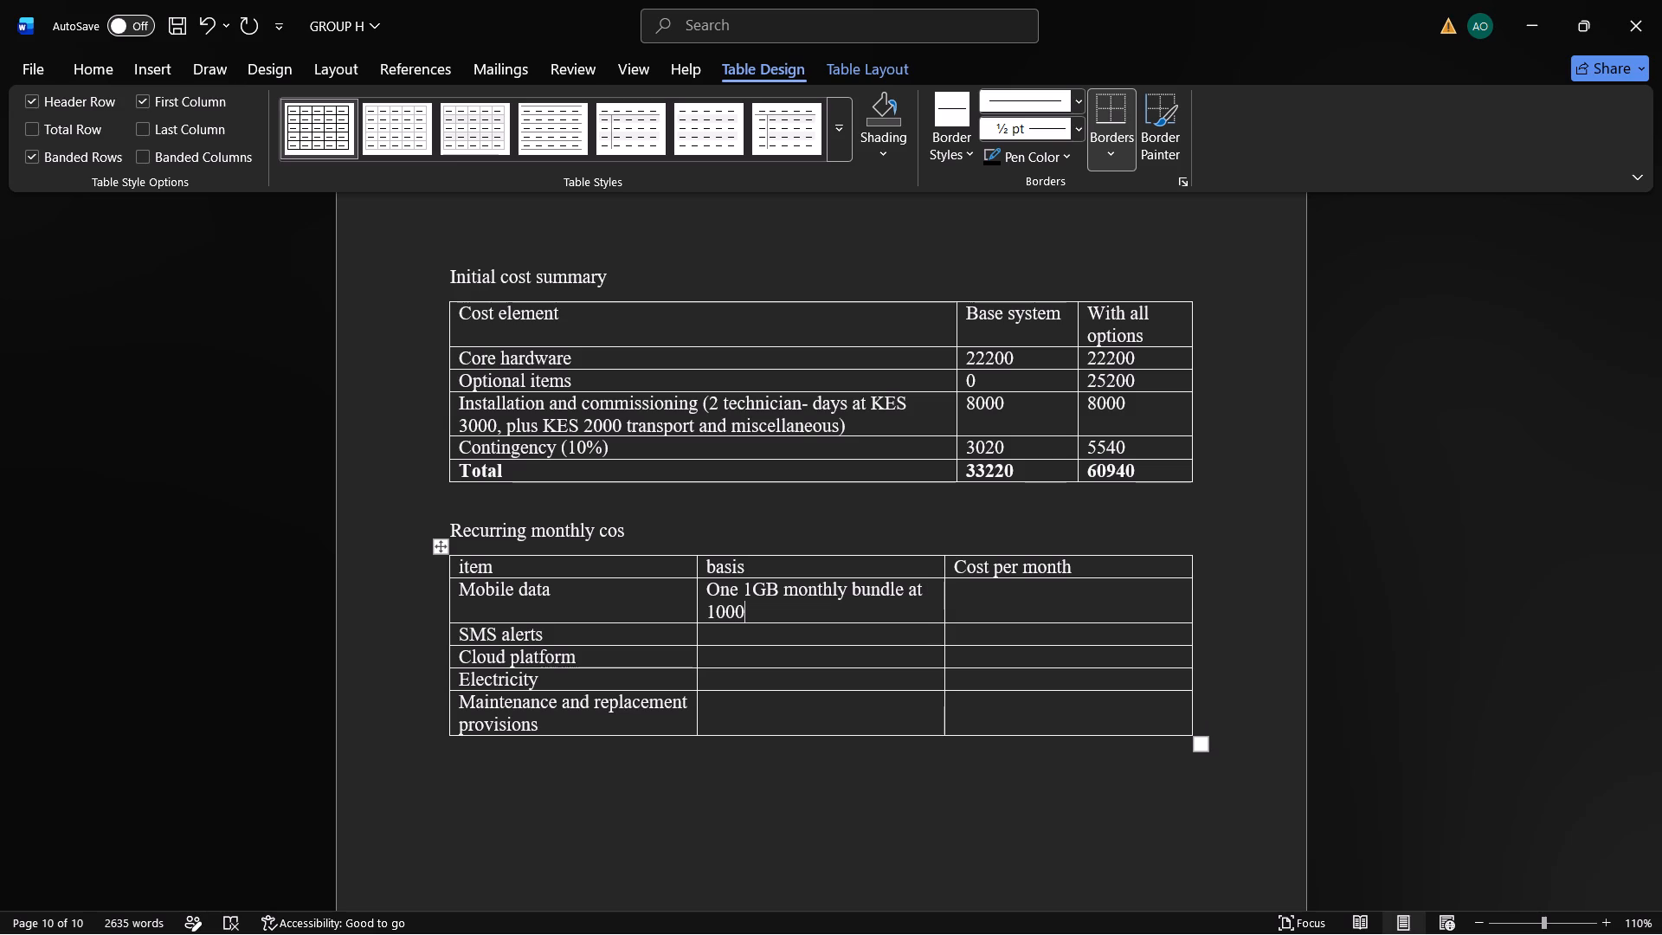
pyautogui.press('BackSpace')
pyautogui.press('BackSpace')
pyautogui.press('BackSpace')
pyautogui.press('BackSpace')
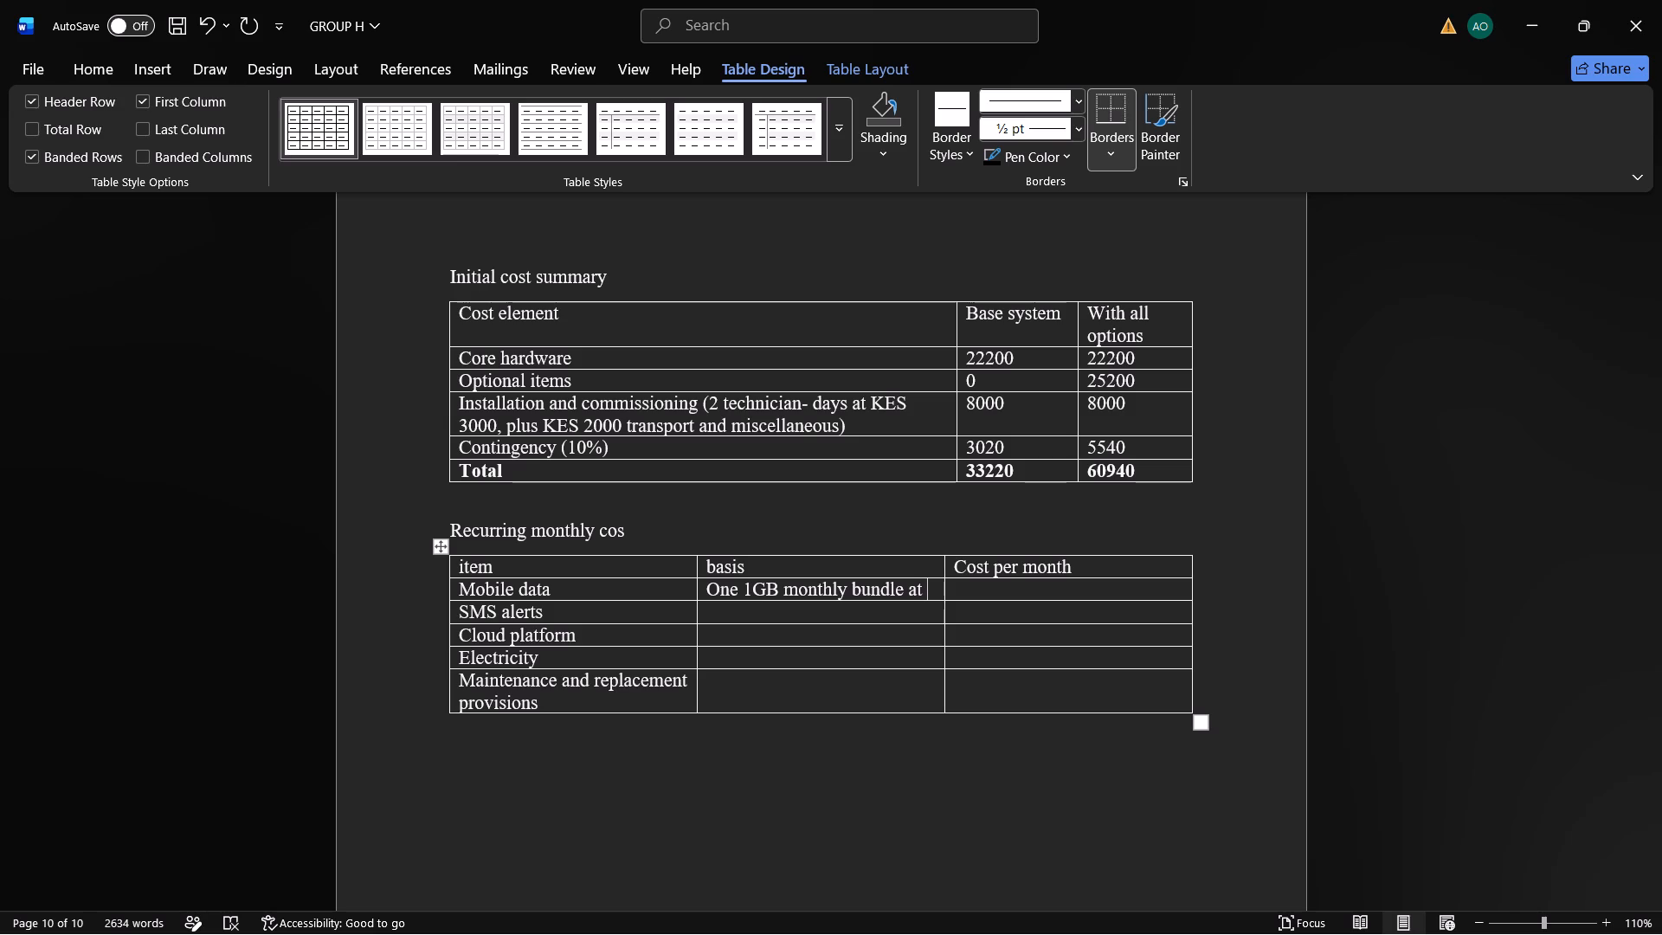
pyautogui.press('BackSpace')
pyautogui.press('BackSpace')
pyautogui.press('BackSpace')
pyautogui.press('BackSpace')
# Enter "30 SMS per month" in the basis cell of the SMS alerts row.
pyautogui.click(721, 616)
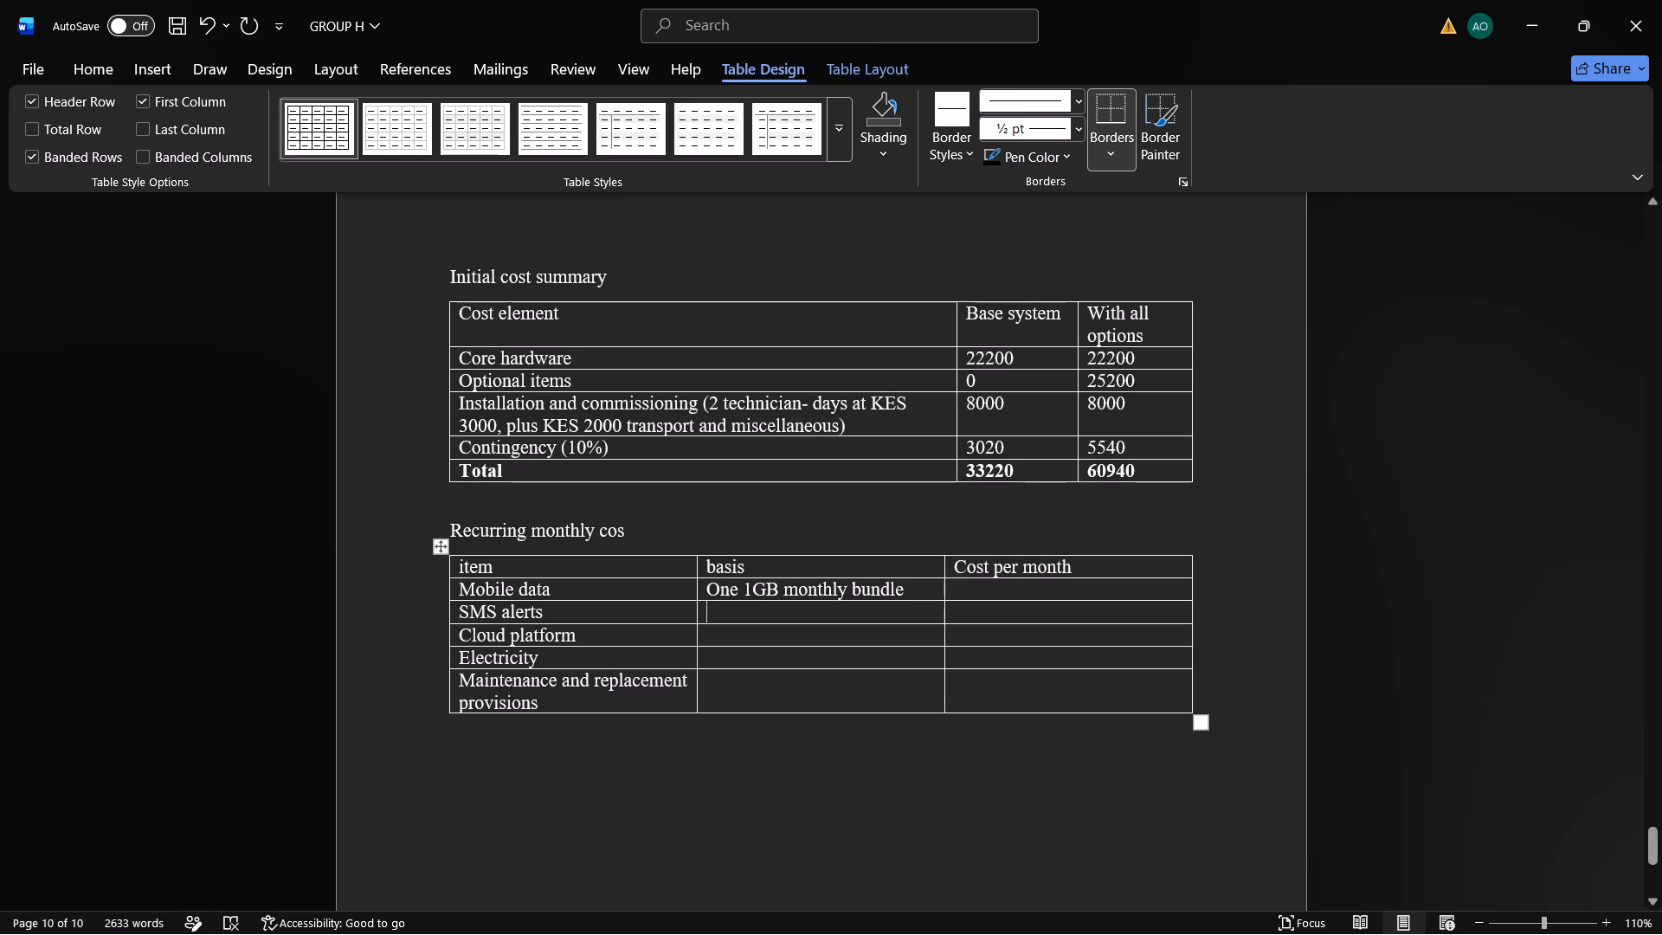
pyautogui.write('30')
pyautogui.write('sm')
pyautogui.press('BackSpace')
pyautogui.press('BackSpace')
pyautogui.press('space')
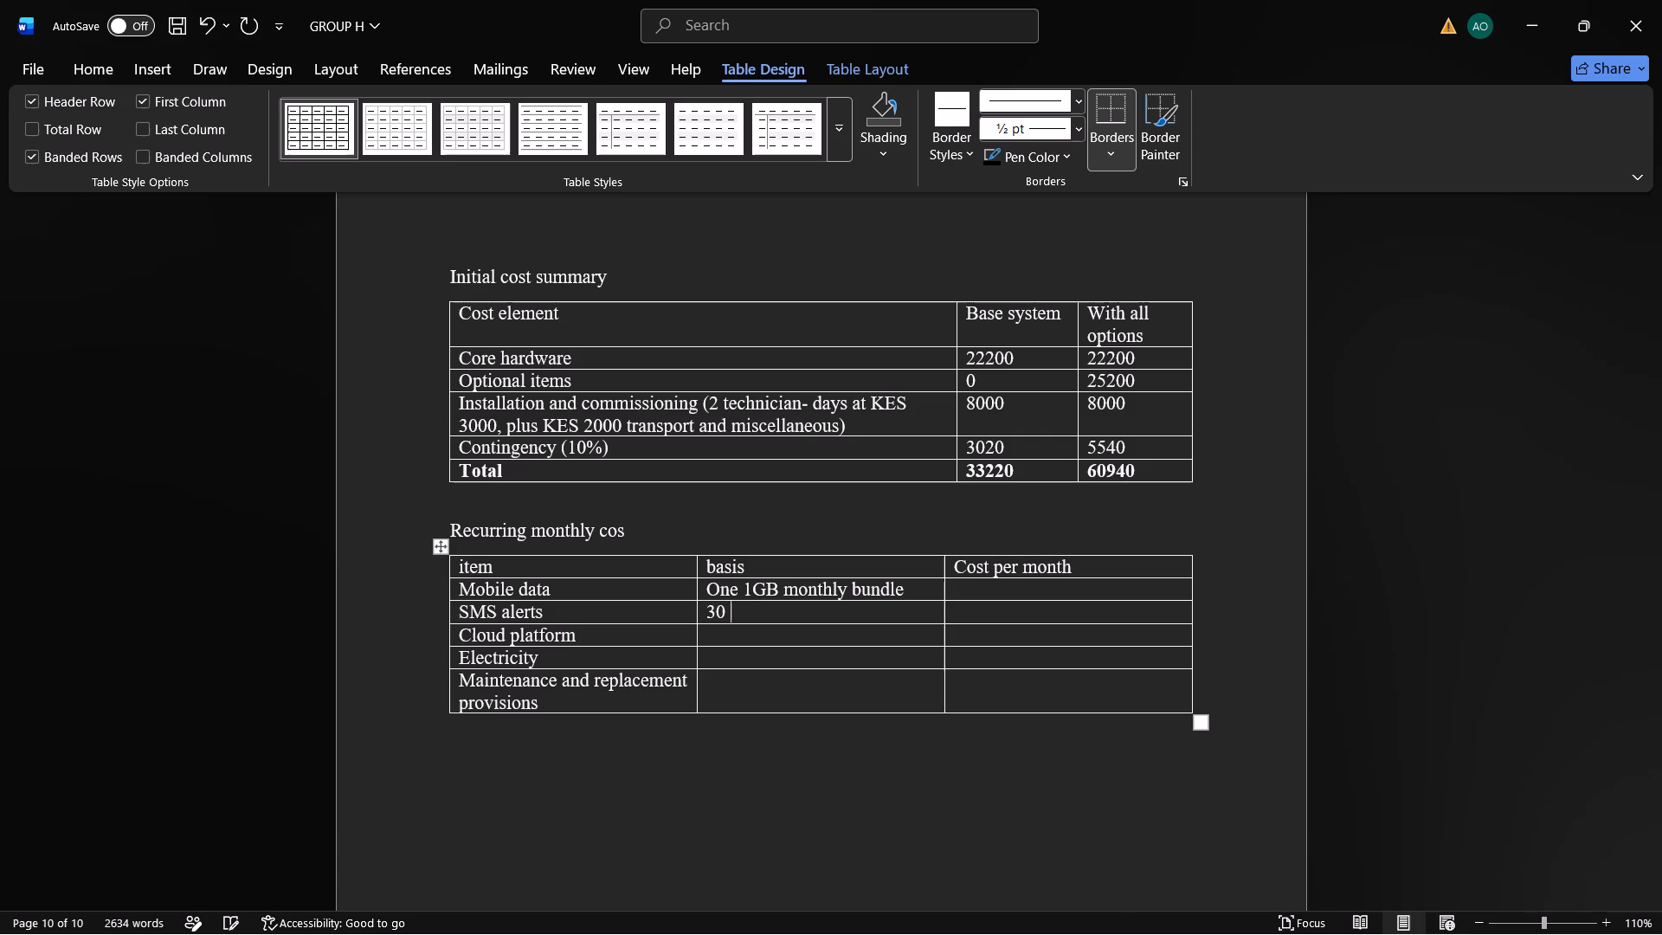
pyautogui.write('SN')
pyautogui.hotkey('shift', 'BackSpace')
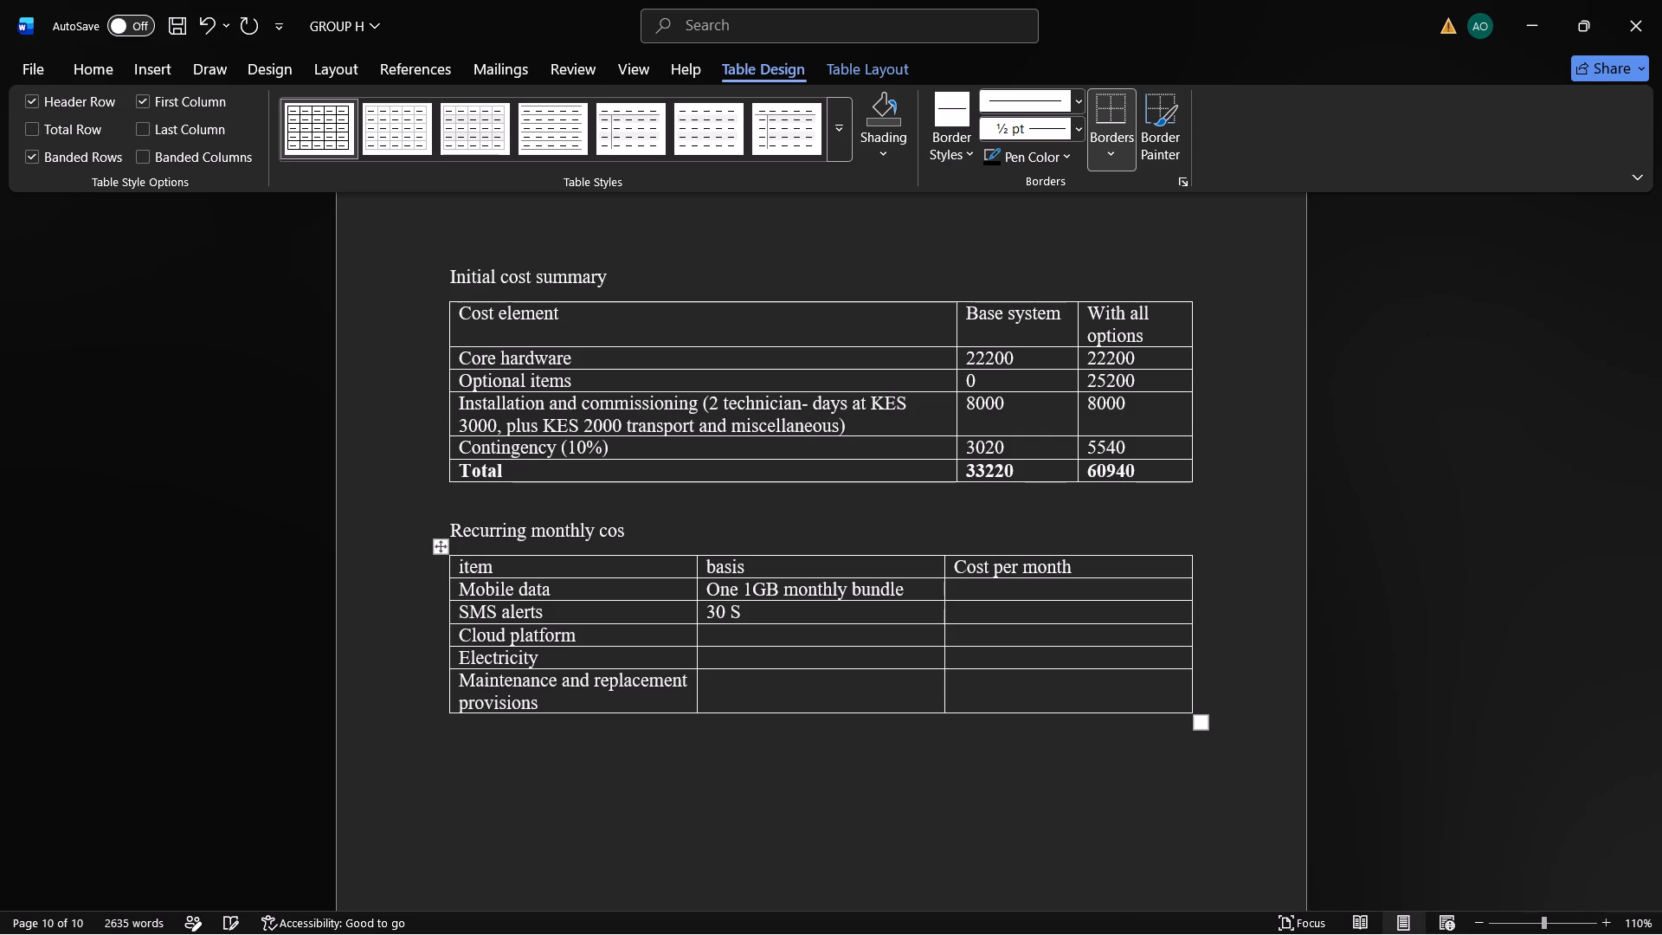
pyautogui.write('NM')
pyautogui.hotkey('shift', 'BackSpace')
pyautogui.hotkey('shift', 'BackSpace')
pyautogui.write('MS')
pyautogui.press('space')
pyautogui.write('per')
pyautogui.press('space')
pyautogui.write('month')
# Extend the SMS alerts basis text with "up to KES 6 each".
pyautogui.press('space')
pyautogui.write('up to')
pyautogui.press('space')
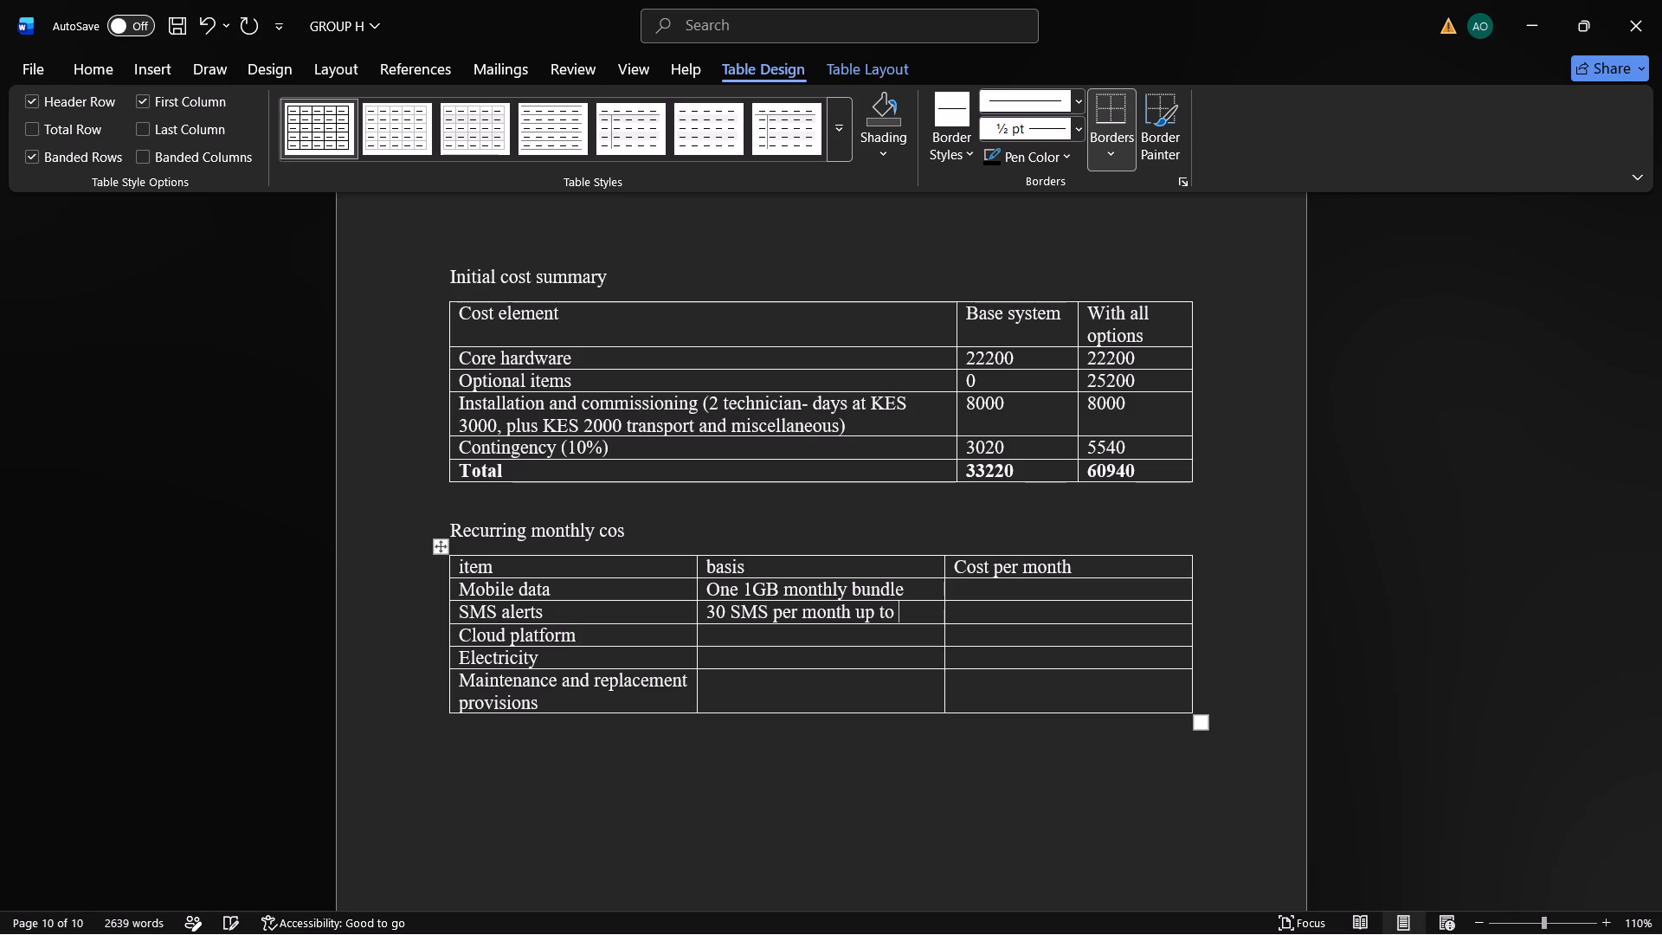
pyautogui.press('6')
pyautogui.press('BackSpace')
pyautogui.press('BackSpace')
pyautogui.press('space')
pyautogui.write('KES')
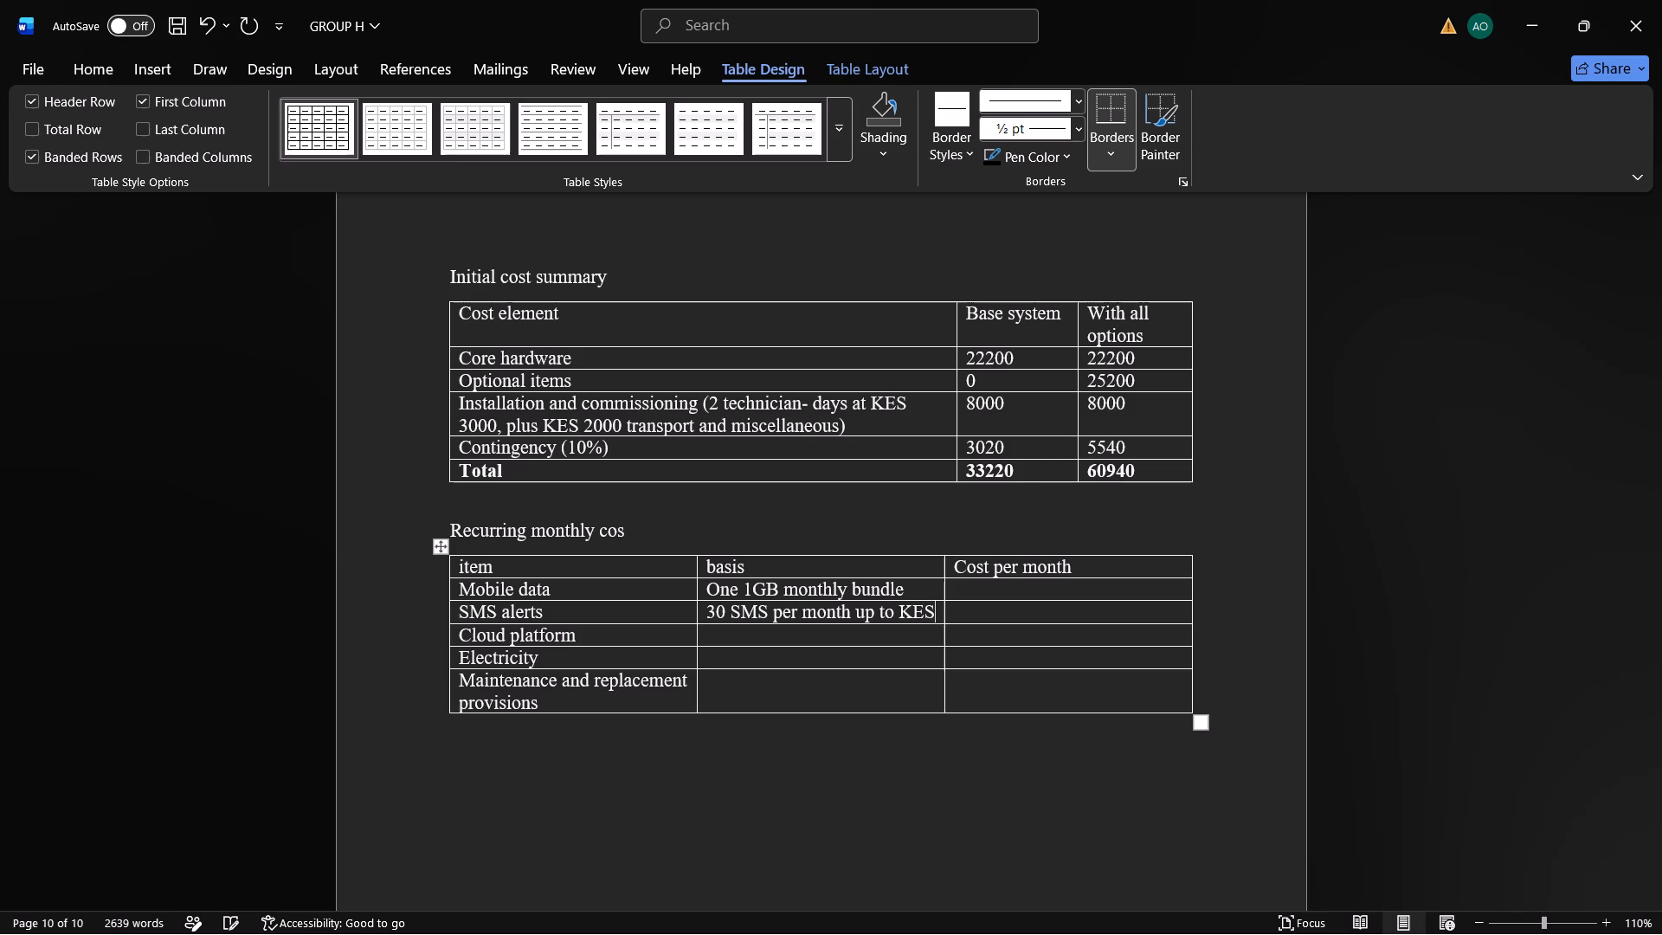
pyautogui.press('space')
pyautogui.press('6')
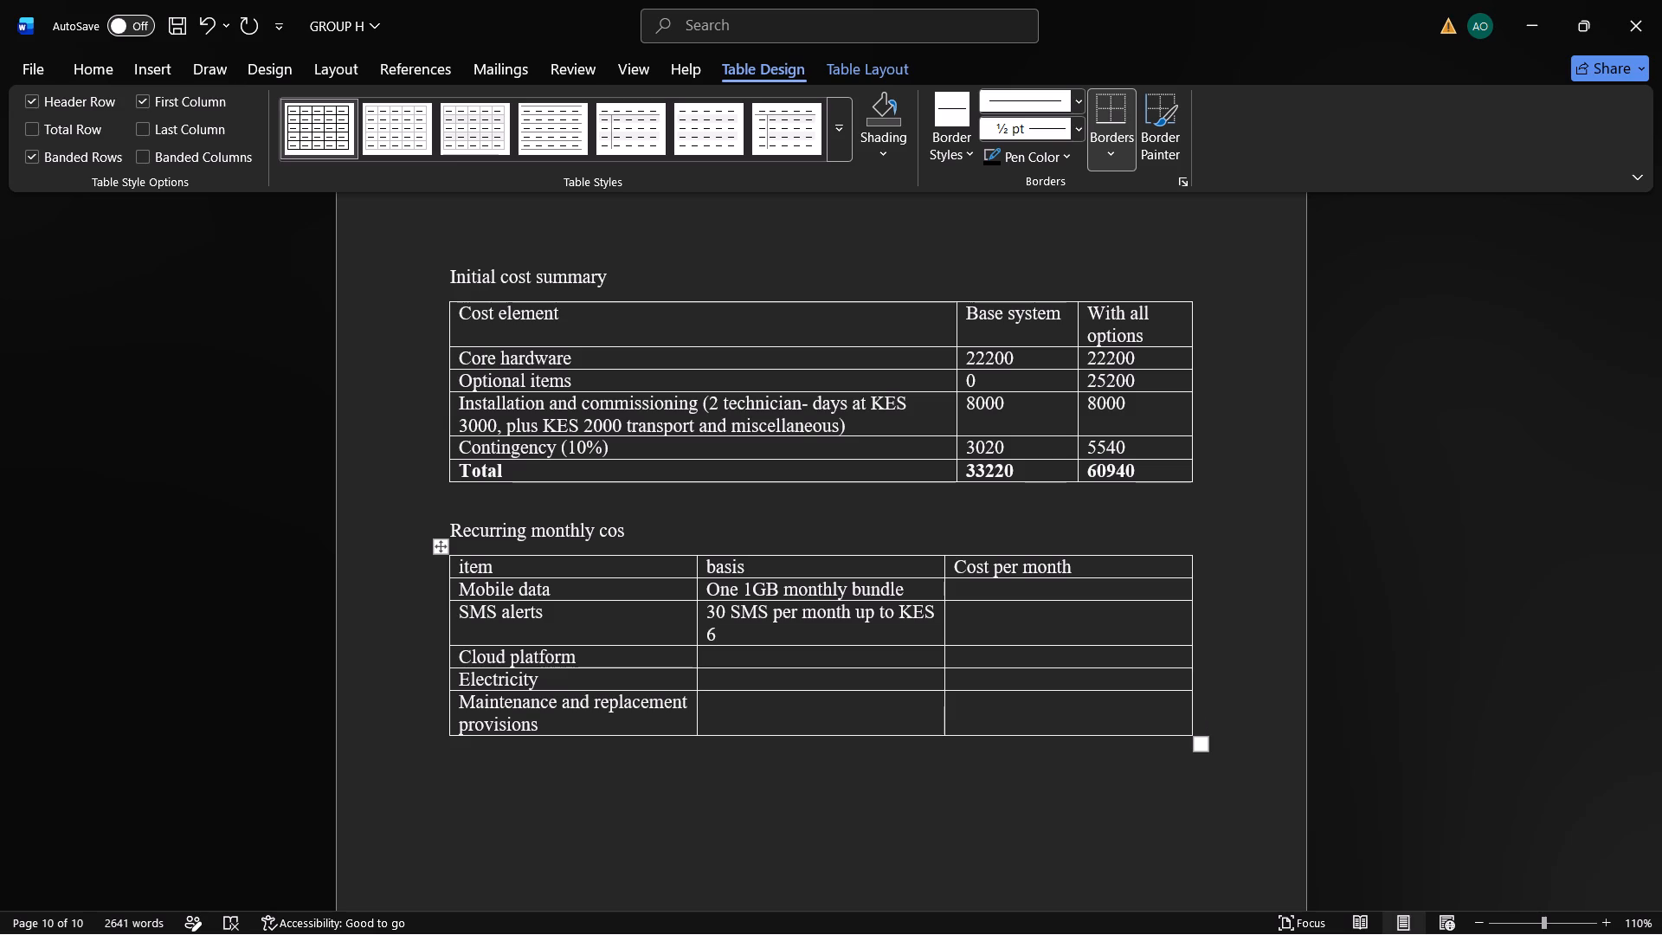
pyautogui.press('space')
pyautogui.write('eac')
pyautogui.press('h')
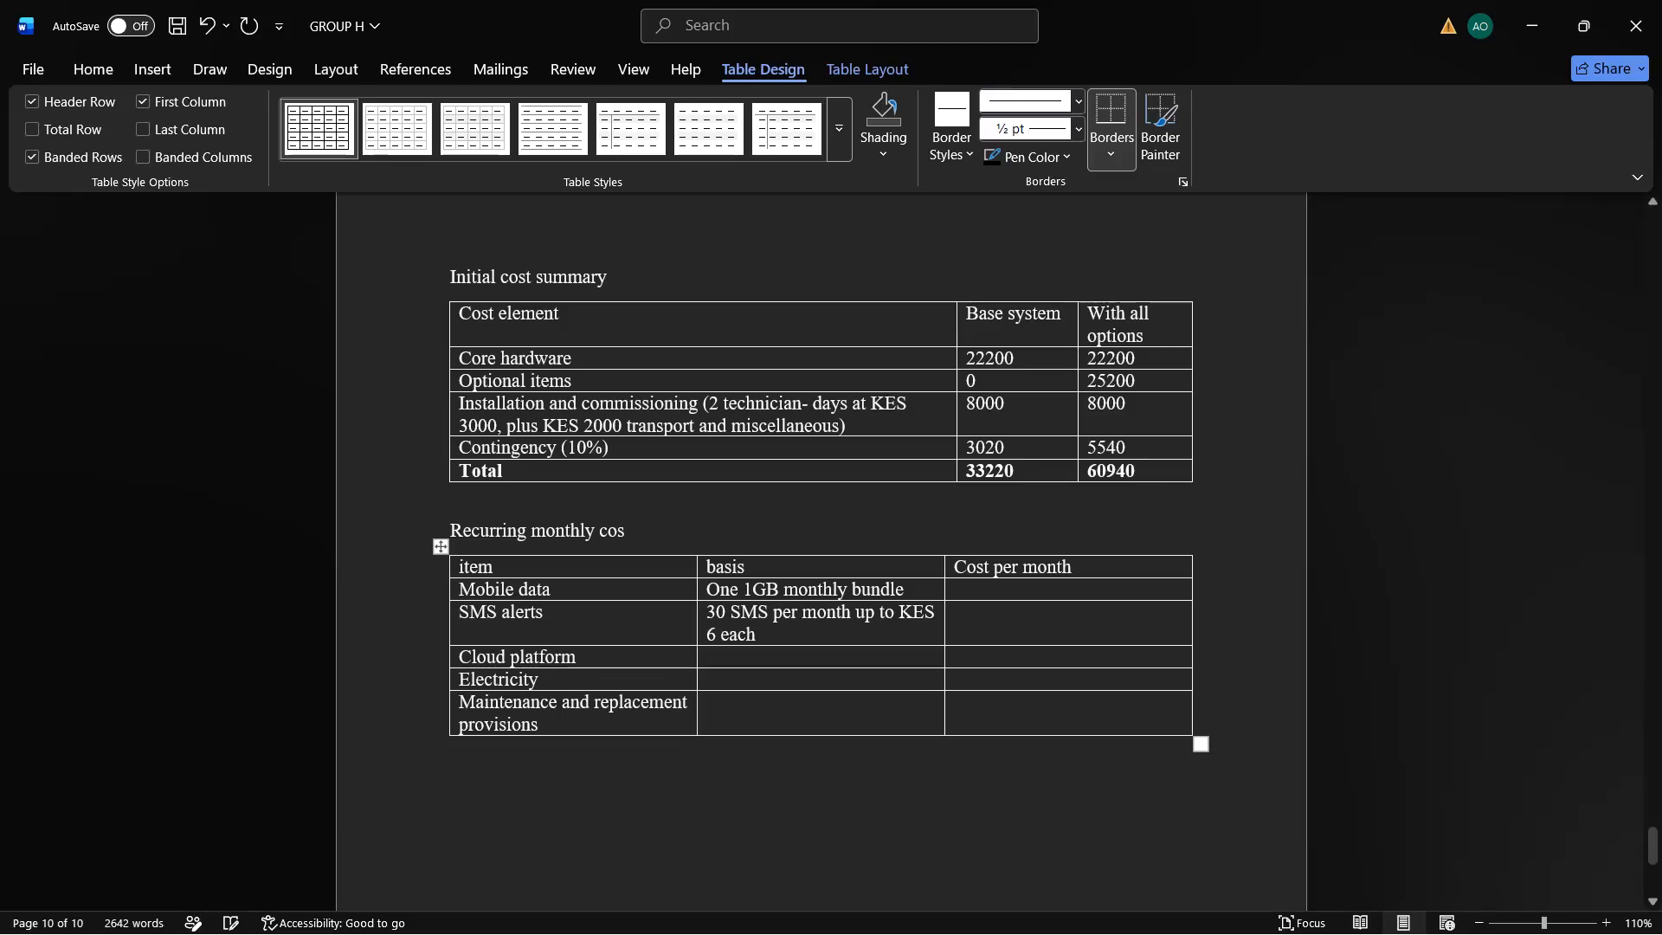
# Enter "Free plan assumed" as the basis for Cloud platform.
pyautogui.scroll(-1, 712, 826)
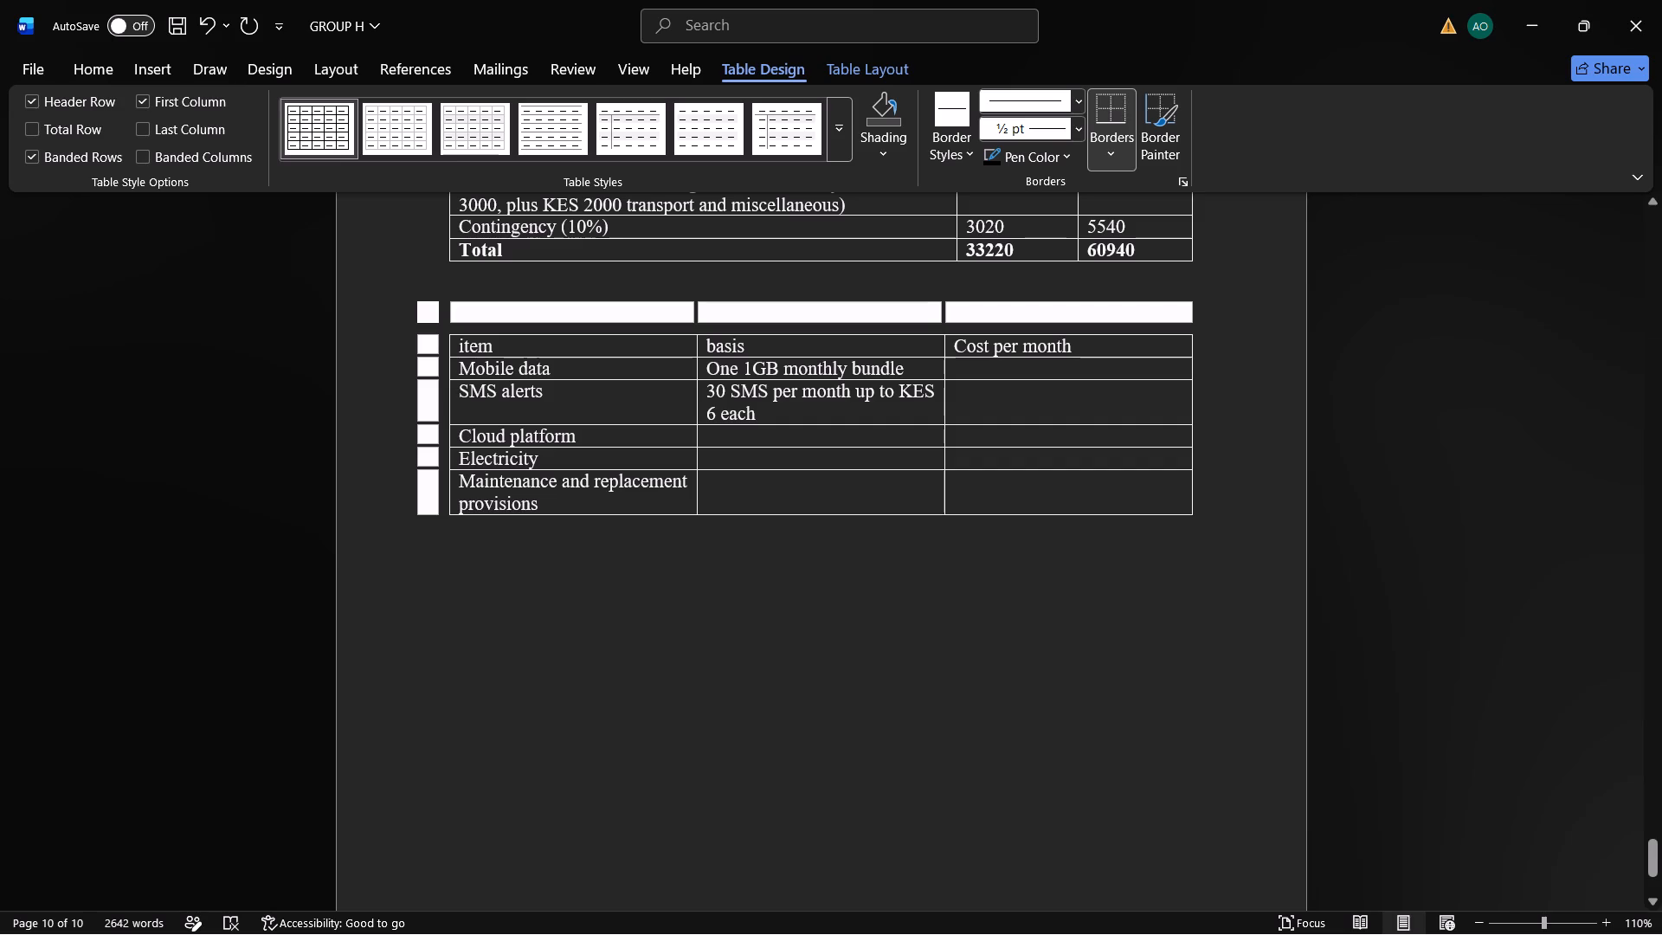
pyautogui.click(745, 436)
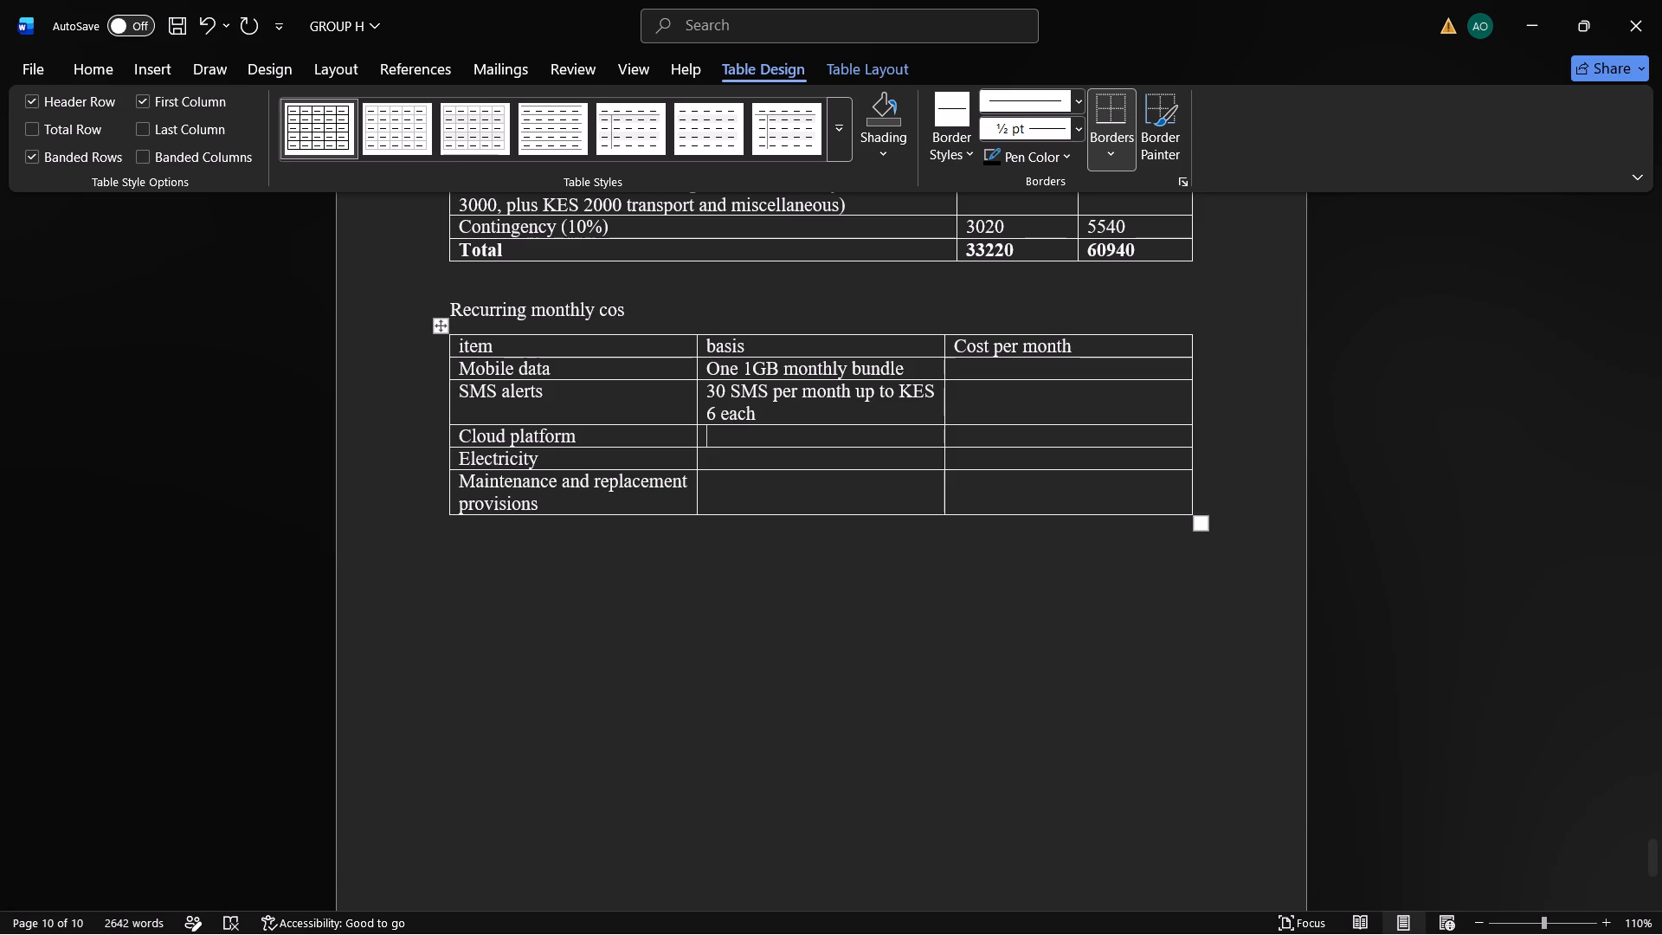
pyautogui.write('free')
pyautogui.press('space')
pyautogui.write('plan assum')
pyautogui.press('d')
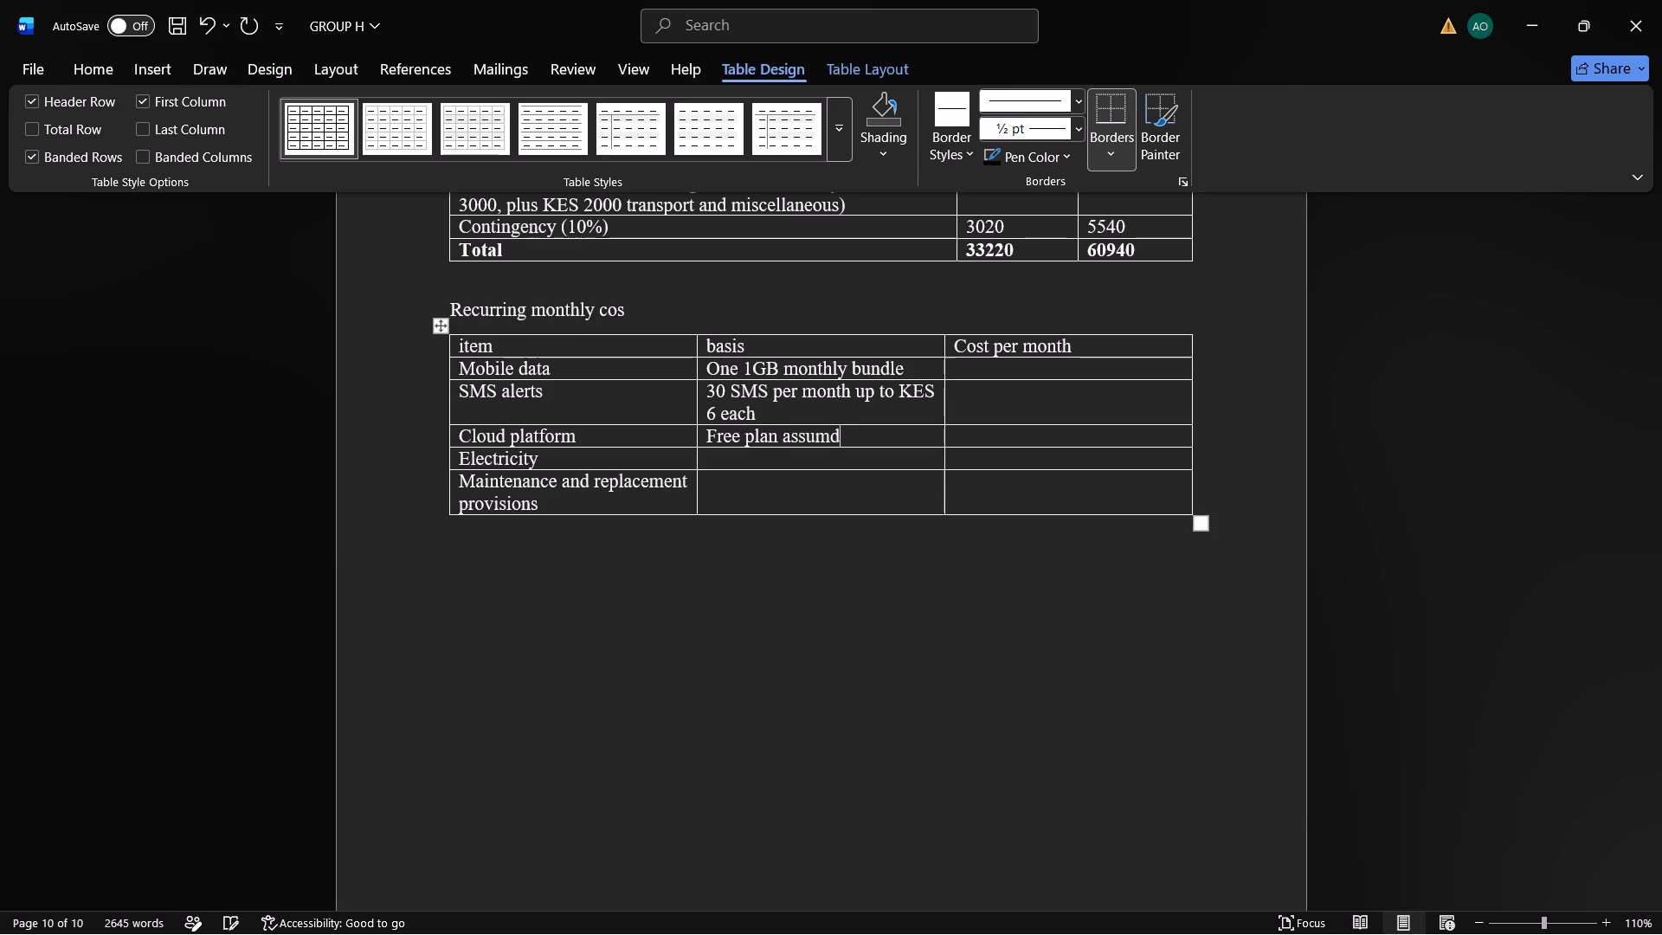
pyautogui.press('BackSpace')
pyautogui.write('ed')
# Enter "1.8 kWh at 25 per kWh" as the basis for Electricity in the recurring monthly cost table.
pyautogui.click(720, 467)
pyautogui.press('1')
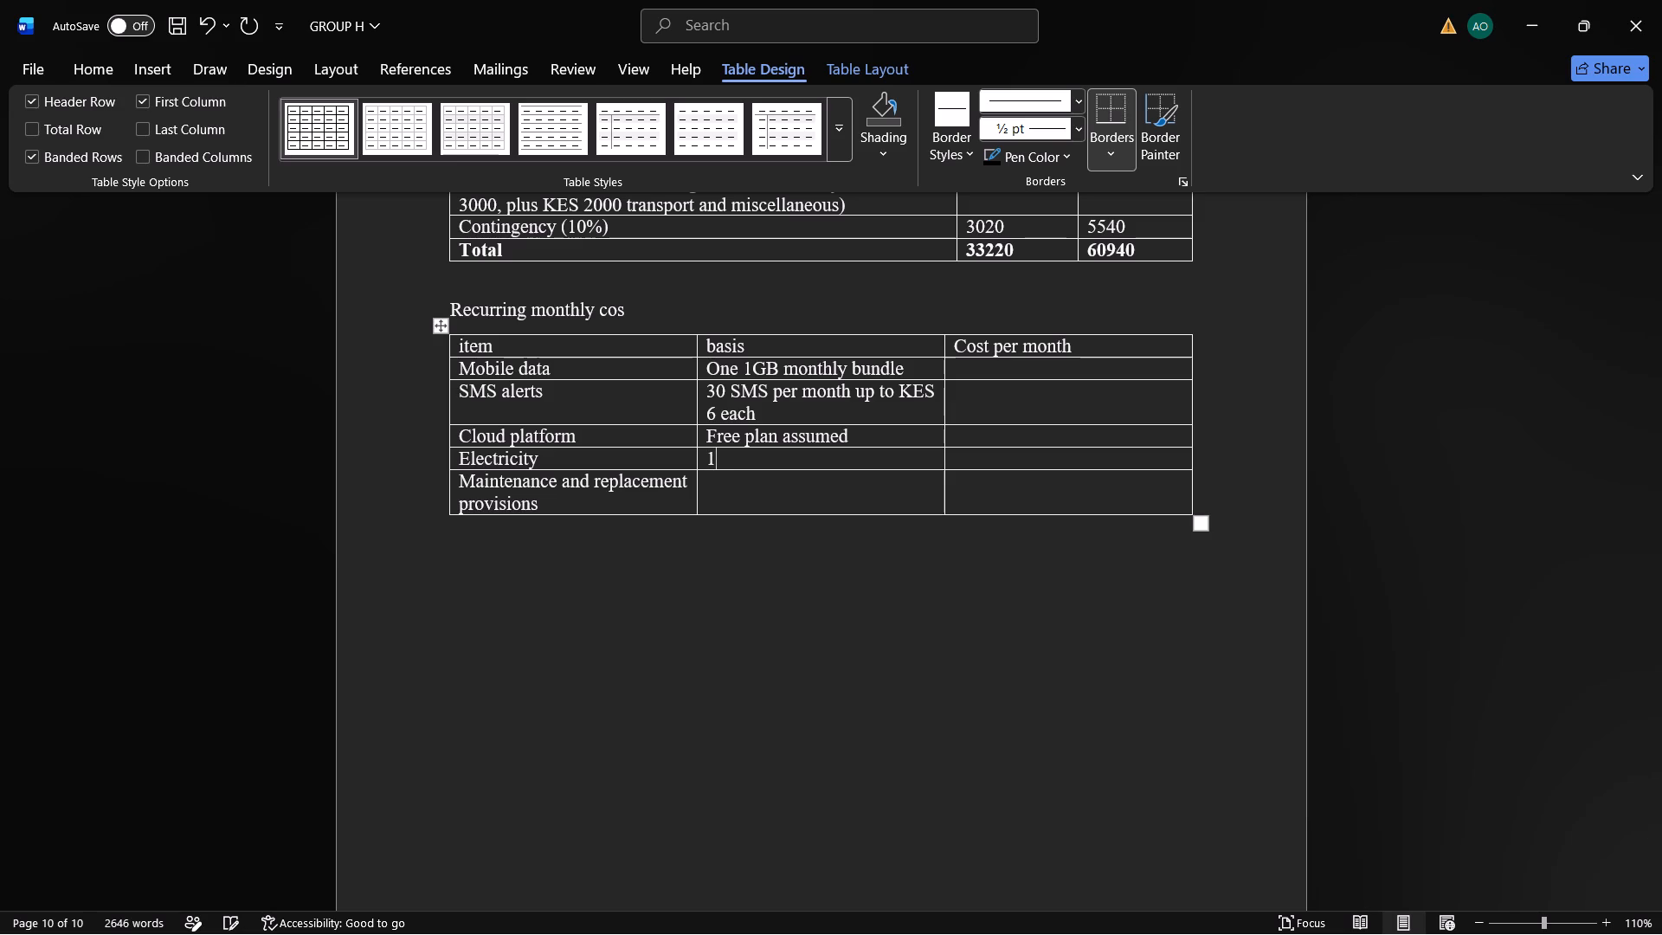
pyautogui.press(',')
pyautogui.press('BackSpace')
pyautogui.press('.')
pyautogui.press('8')
pyautogui.press('space')
pyautogui.press('k')
pyautogui.write('WH')
pyautogui.press('BackSpace')
pyautogui.press('h')
pyautogui.press('space')
pyautogui.write('at')
pyautogui.press('space')
pyautogui.write('25')
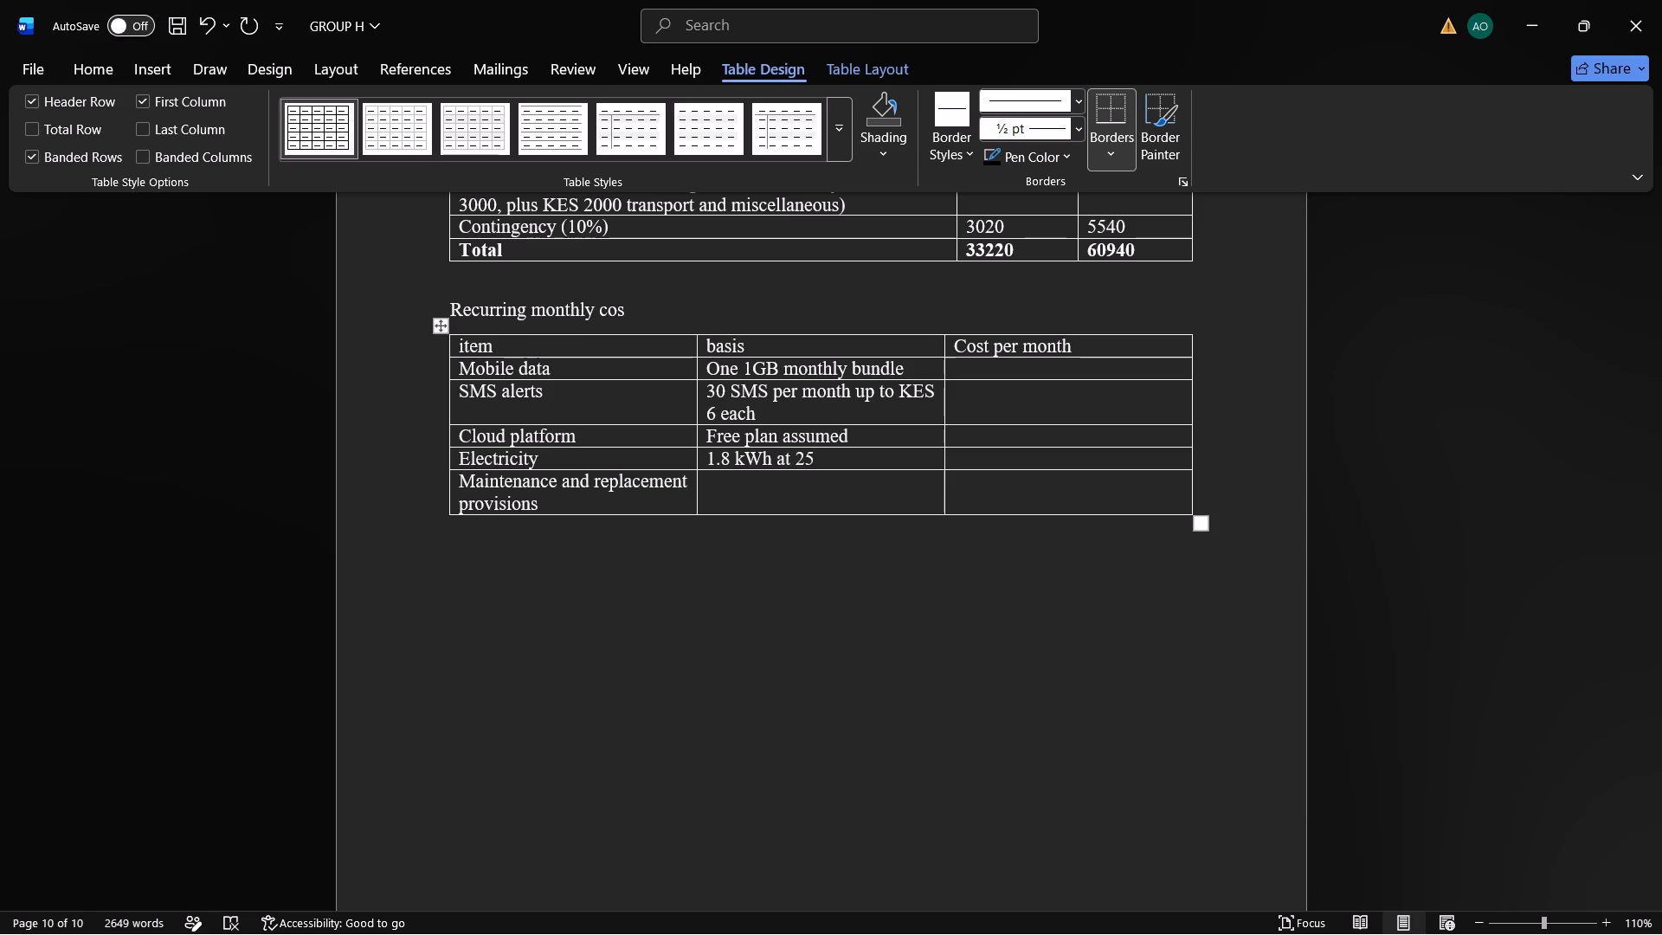
pyautogui.press('space')
pyautogui.write('pr')
pyautogui.press('BackSpace')
pyautogui.write('er')
pyautogui.press('space')
pyautogui.press('k')
pyautogui.write('Wh')
# Enter "About KES 6200 per year" as the basis for Maintenance and replacement provisions.
pyautogui.press('Down')
pyautogui.press('a')
pyautogui.press('BackSpace')
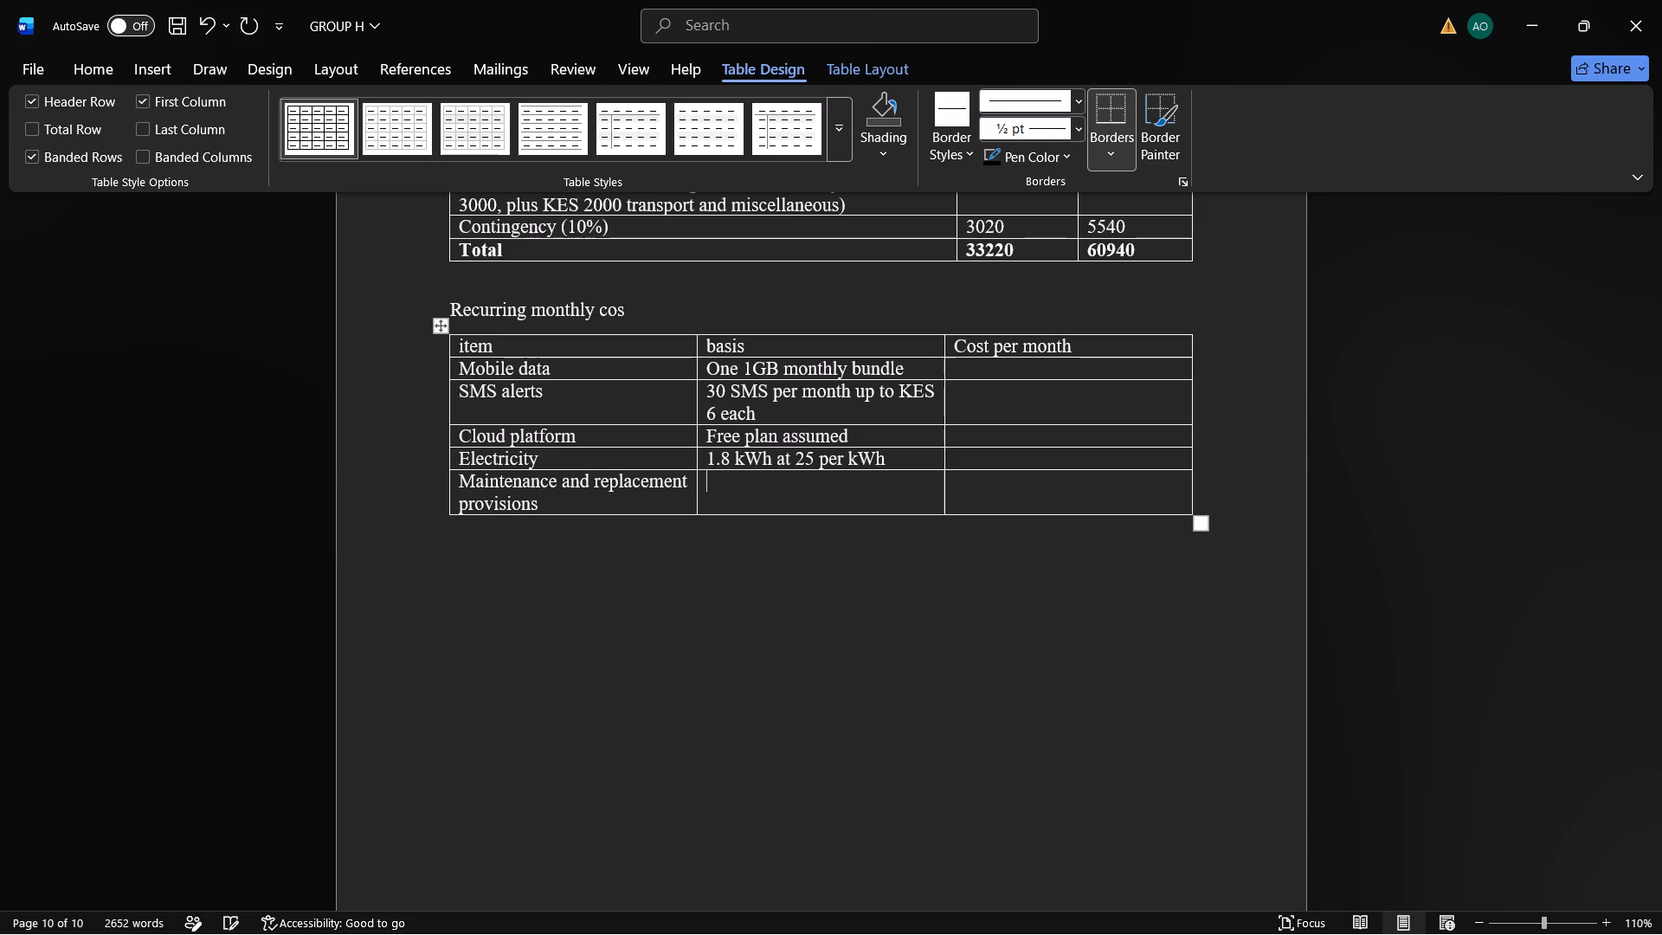
pyautogui.hotkey('shift', 'a')
pyautogui.write('bout')
pyautogui.press('space')
pyautogui.write('KE')
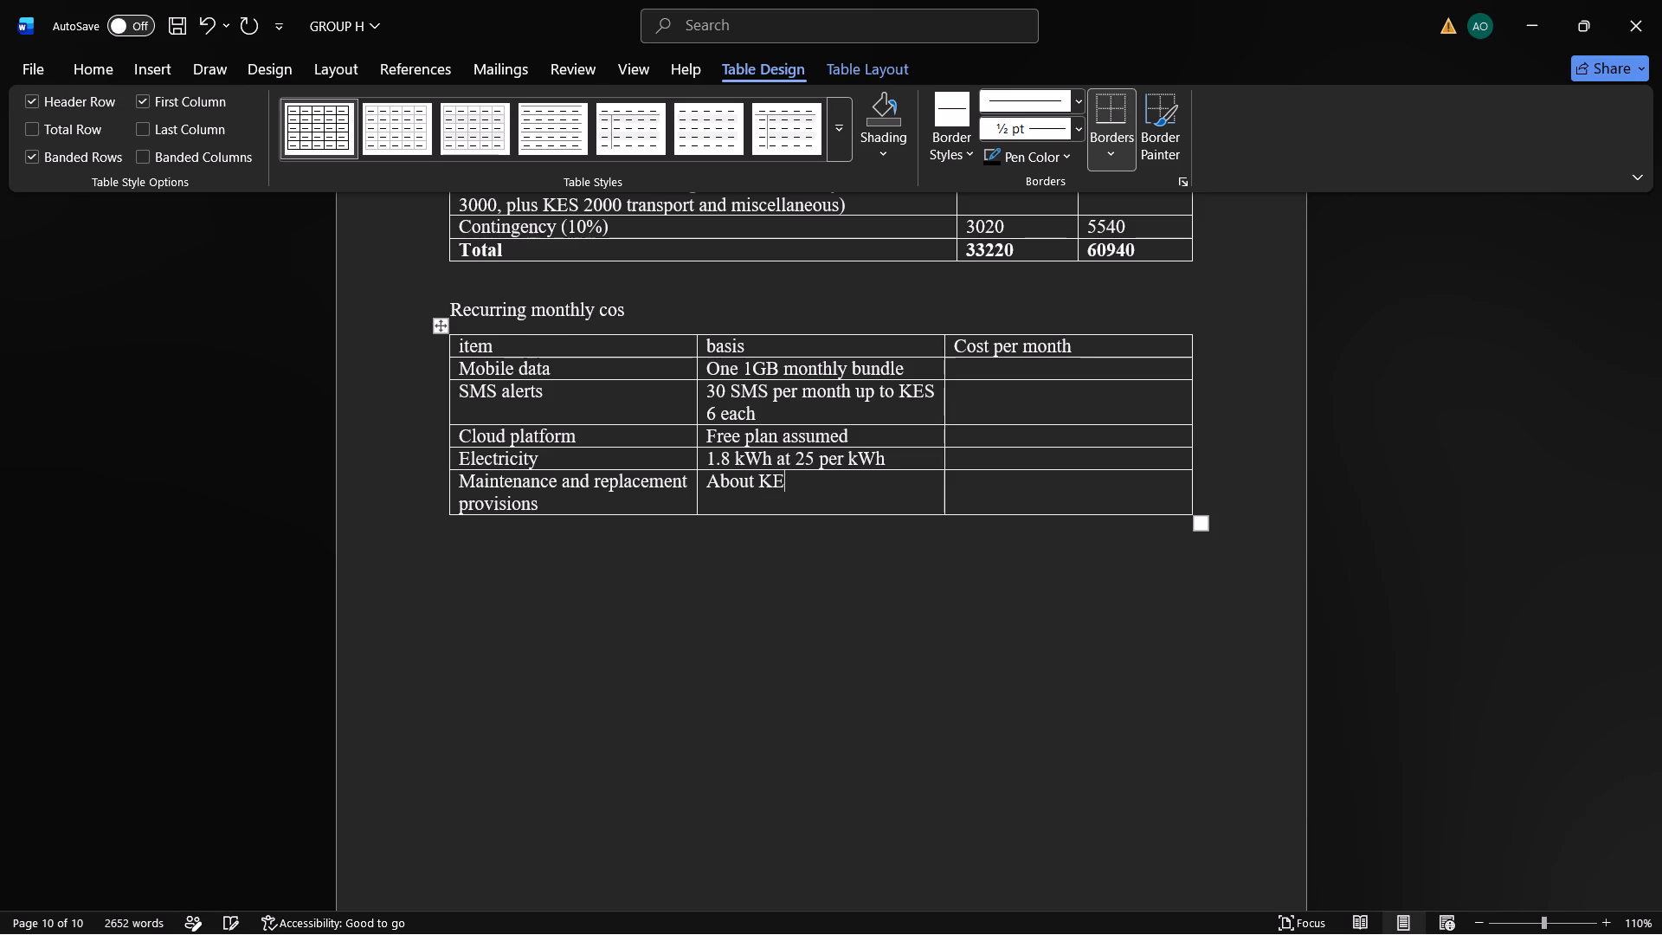
pyautogui.write('S')
pyautogui.press('space')
pyautogui.write('6200')
pyautogui.press('space')
pyautogui.write('per ye')
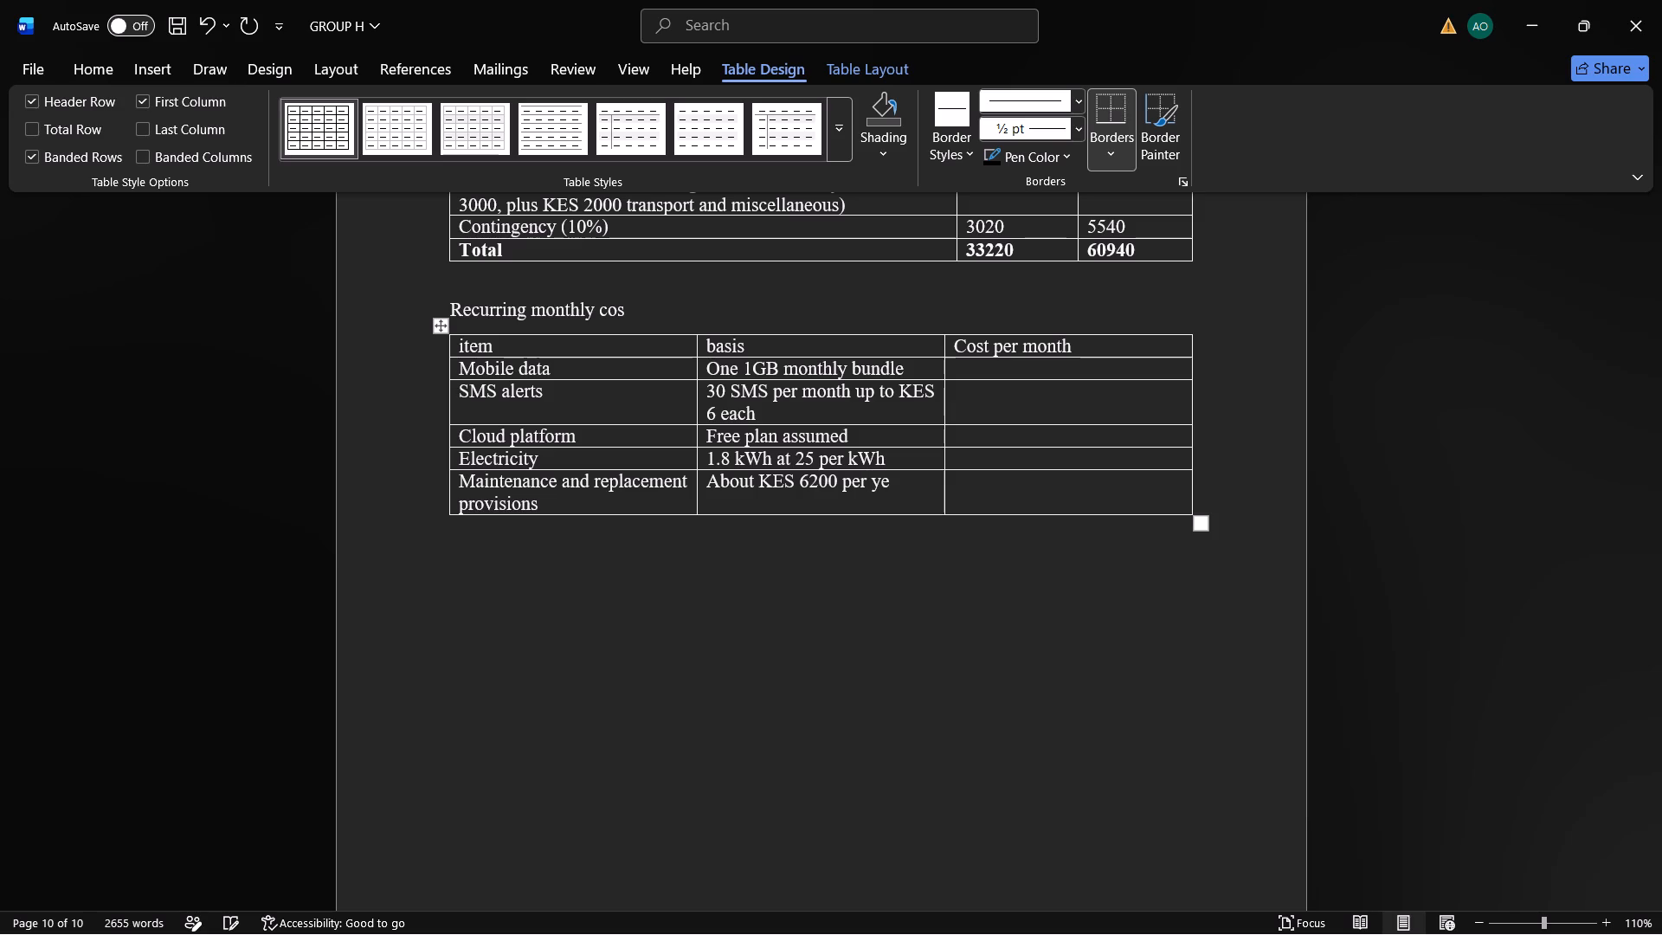
pyautogui.write('ar')
# Fill the Cost per month column: maintenance 517, electricity 45, cloud platform 0, SMS alerts 180 and mobile data 250.
pyautogui.click(983, 486)
pyautogui.write('51')
pyautogui.press('7')
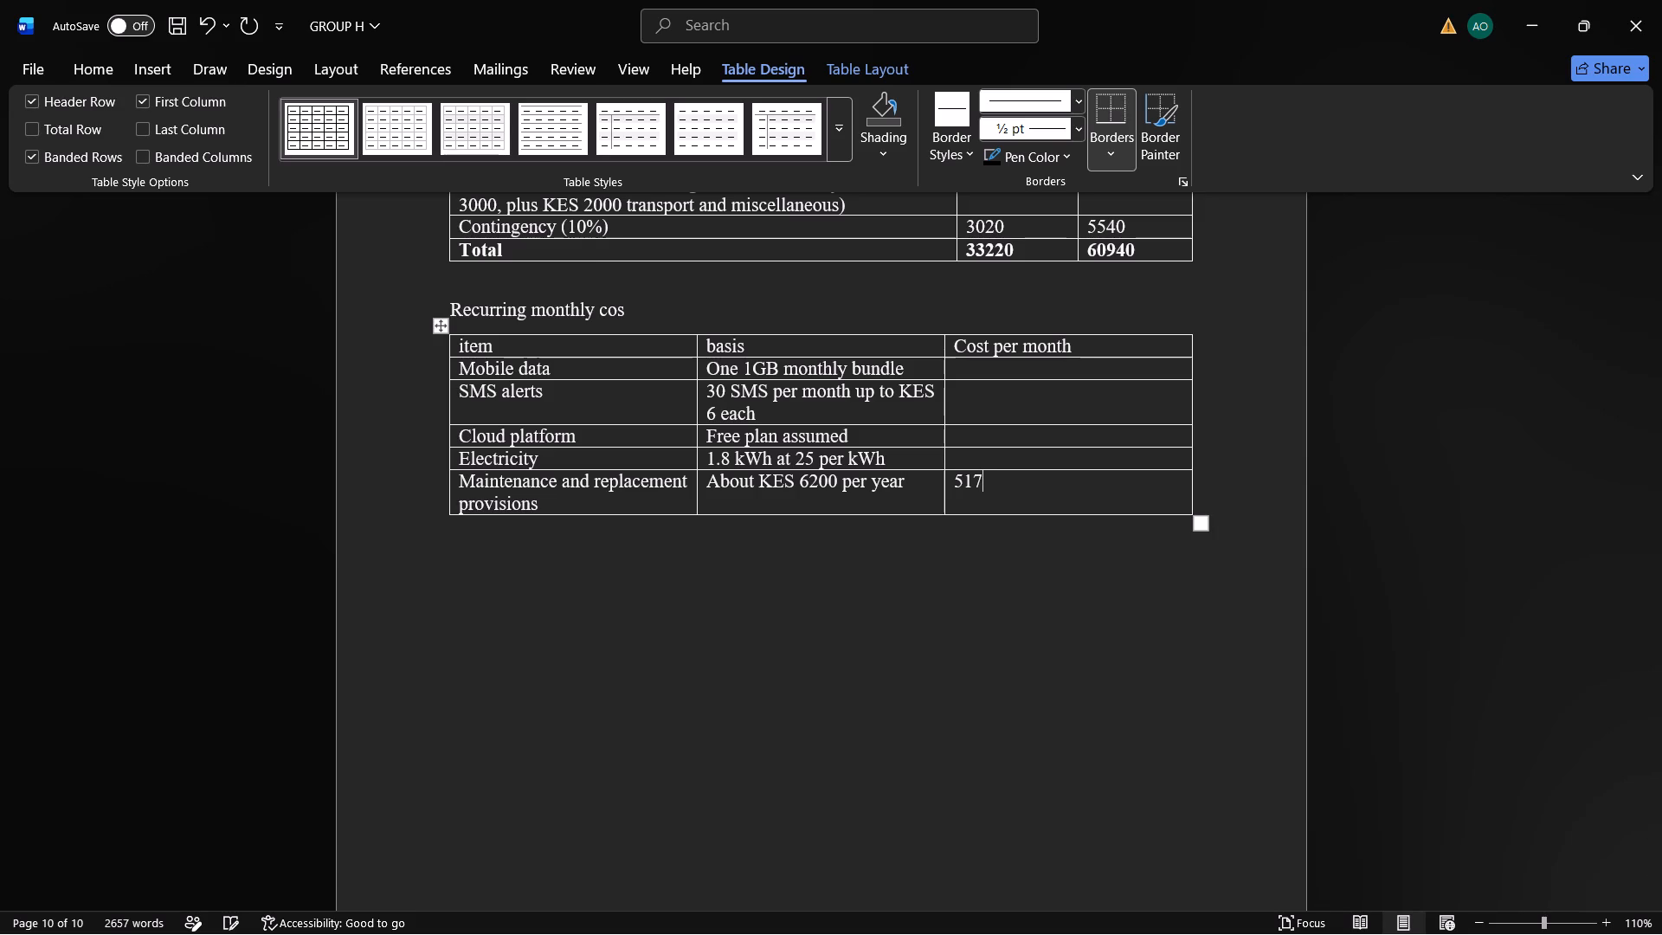
pyautogui.click(977, 457)
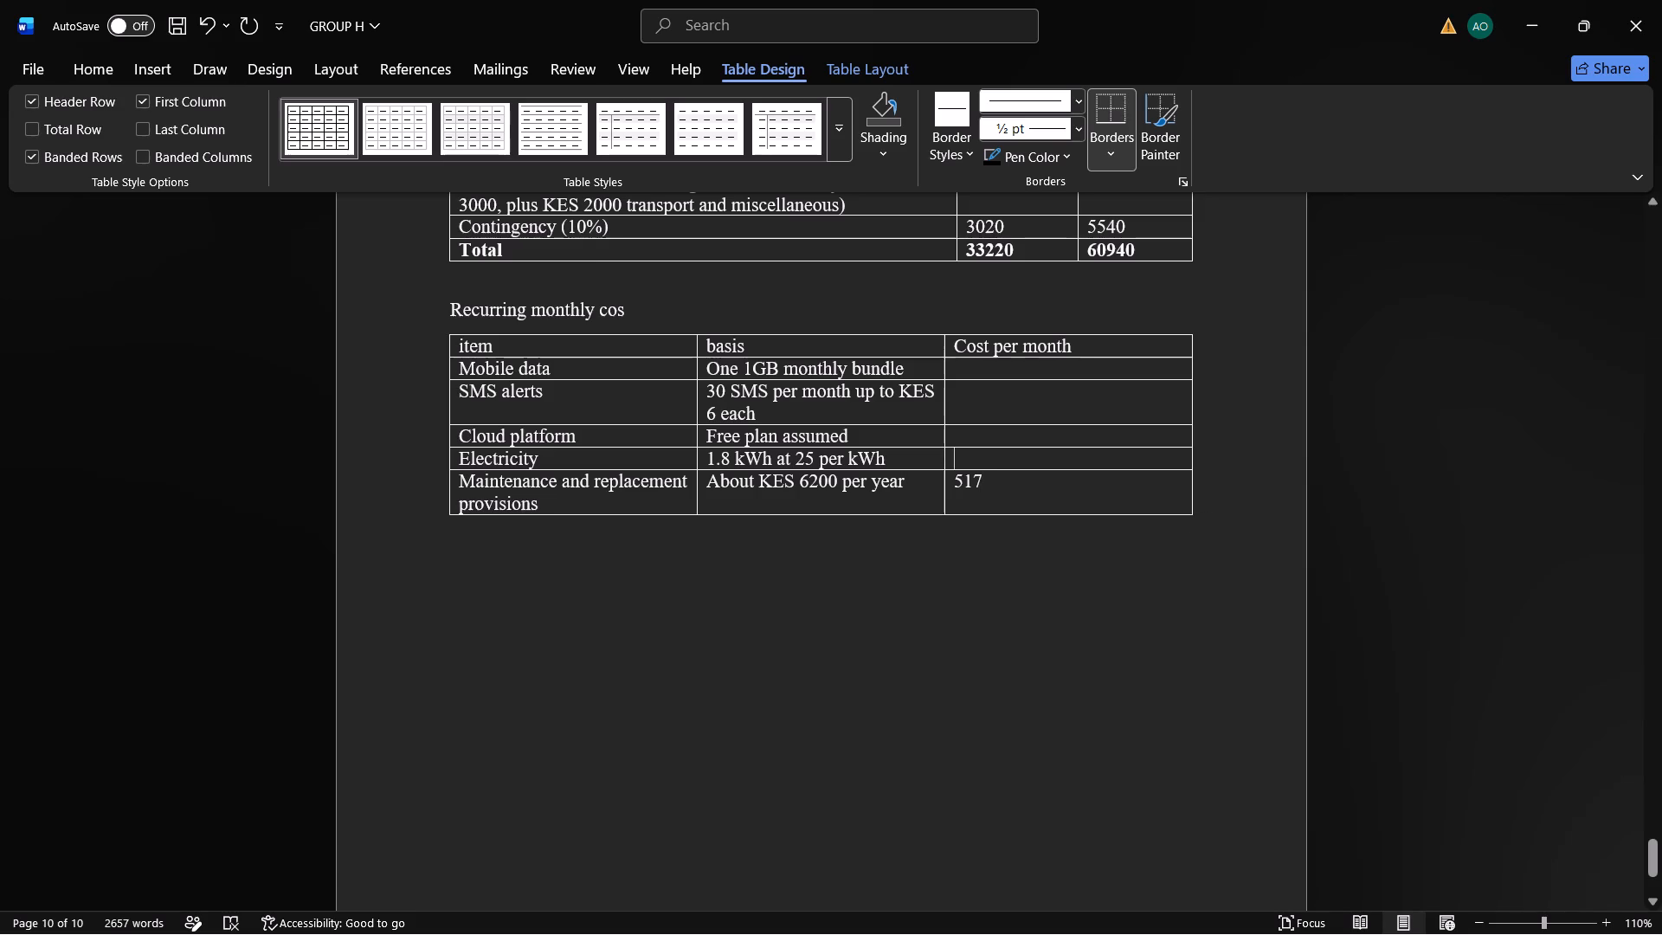
pyautogui.write('45')
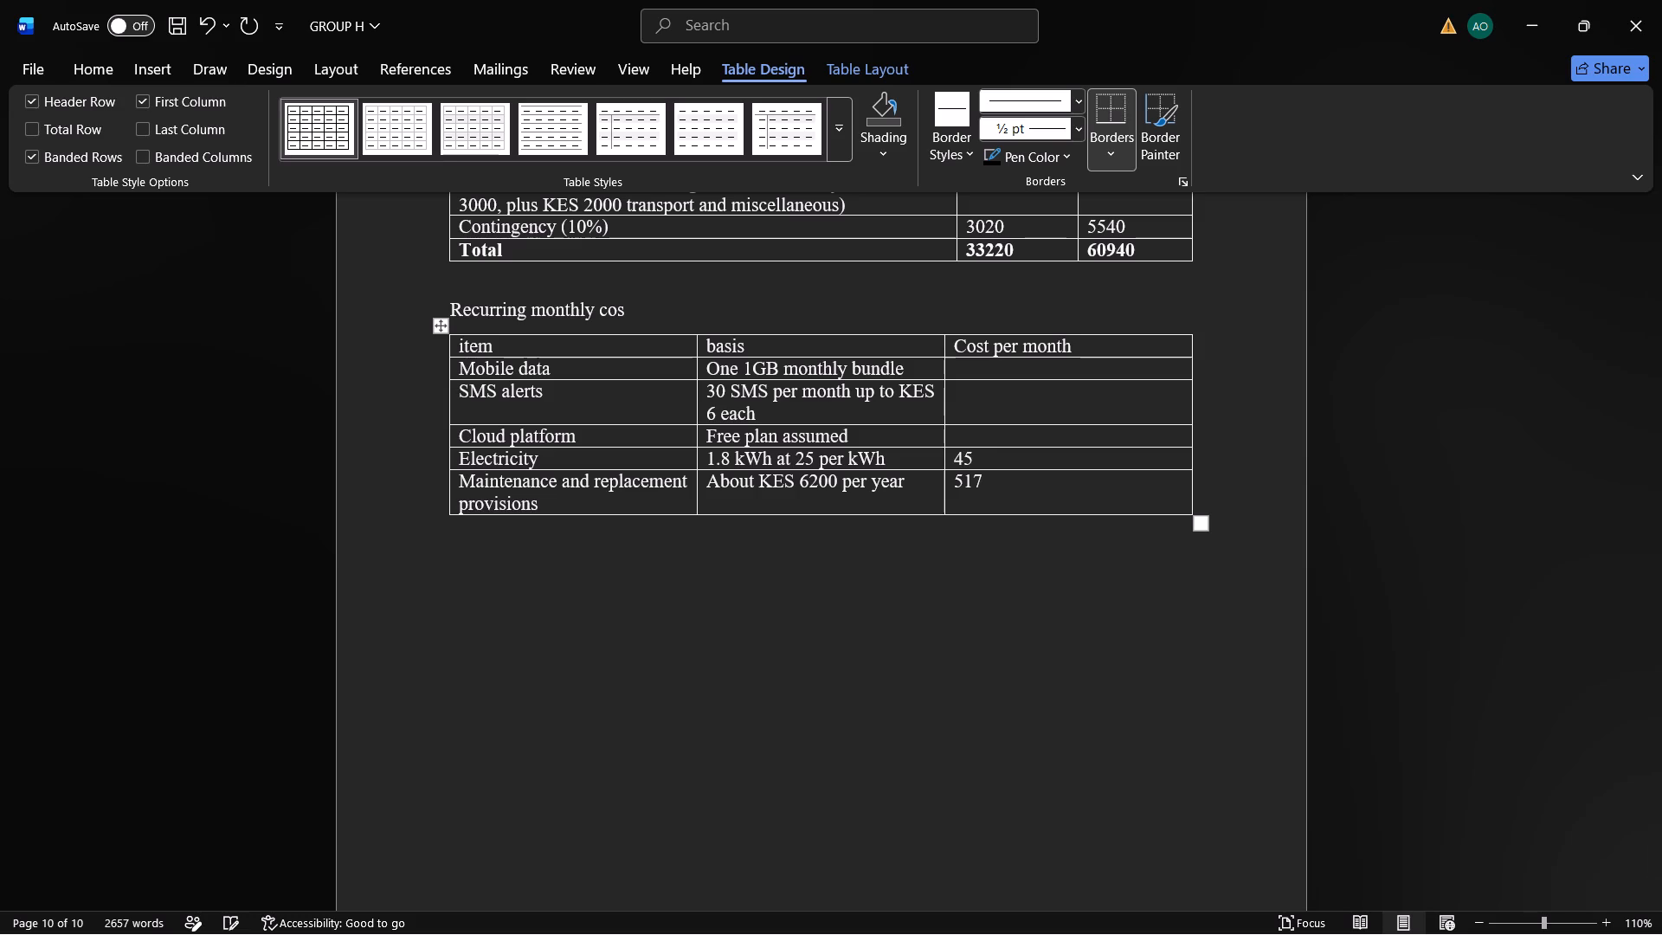
pyautogui.press('Up')
pyautogui.press('0')
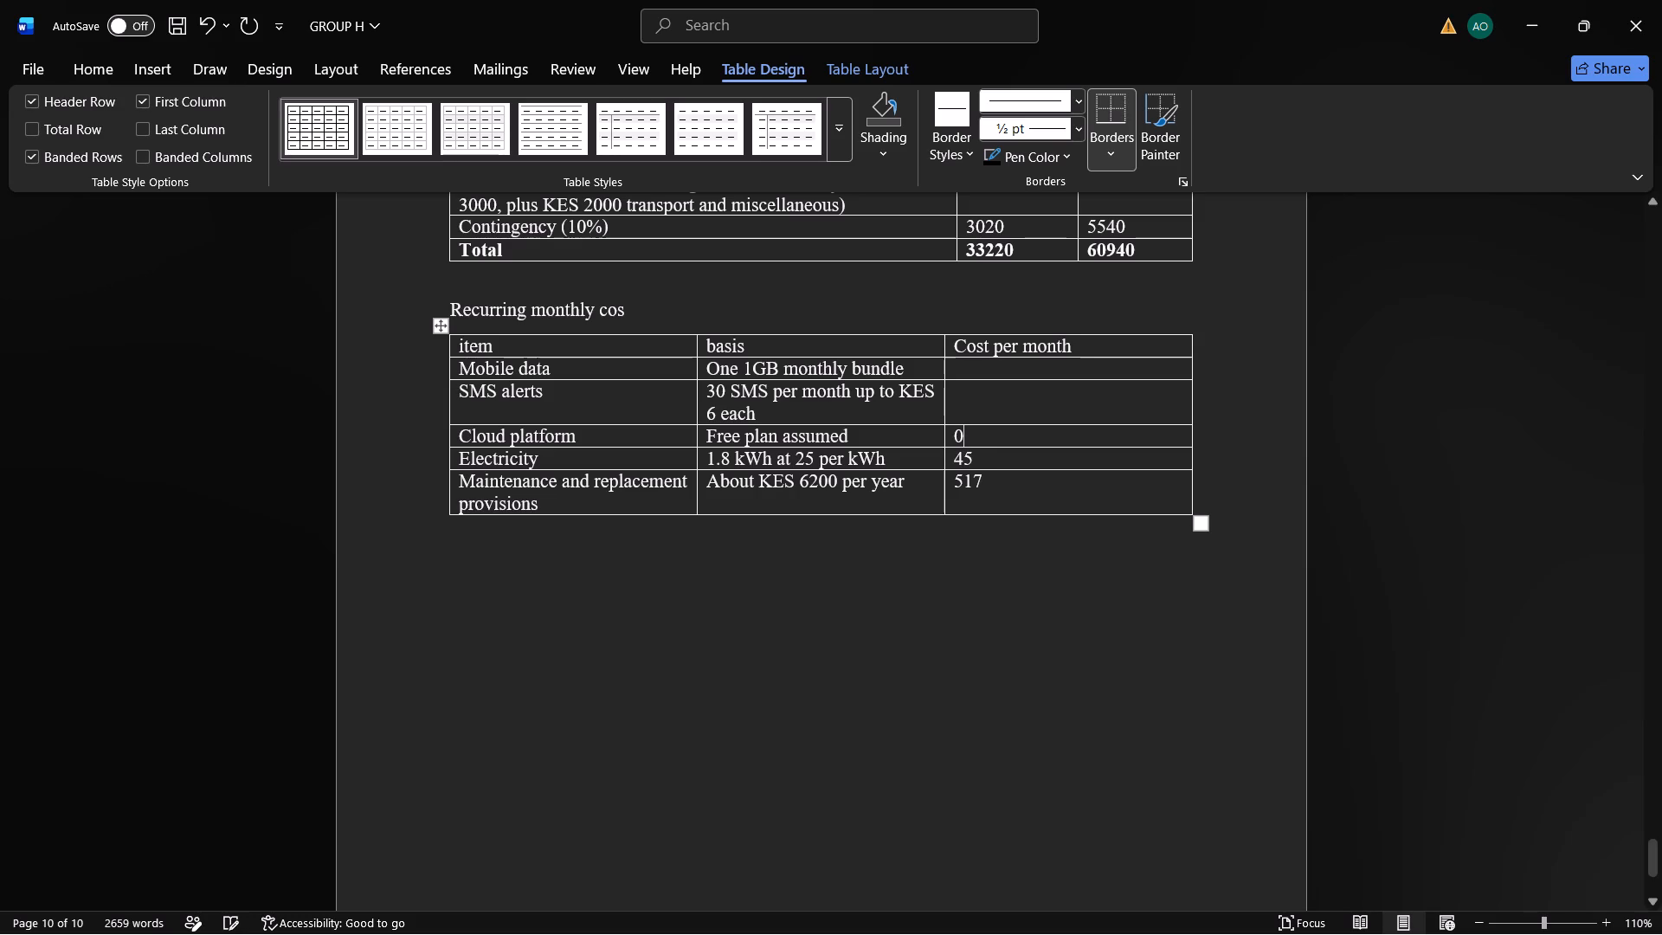
pyautogui.click(978, 404)
pyautogui.write('180')
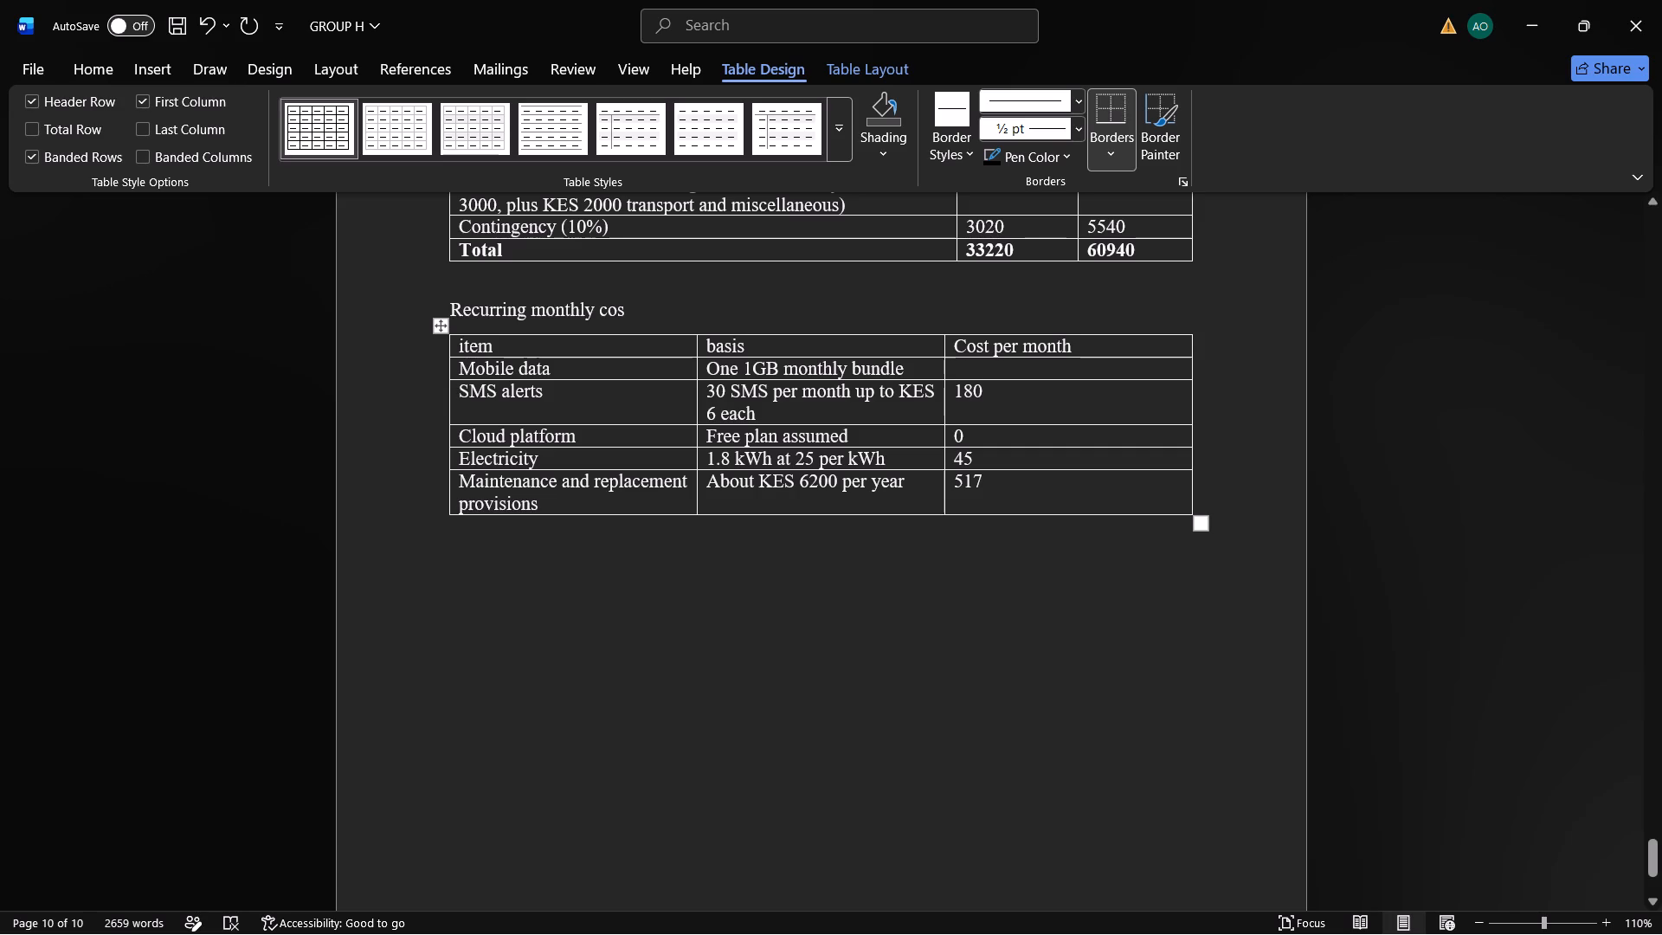
pyautogui.click(970, 354)
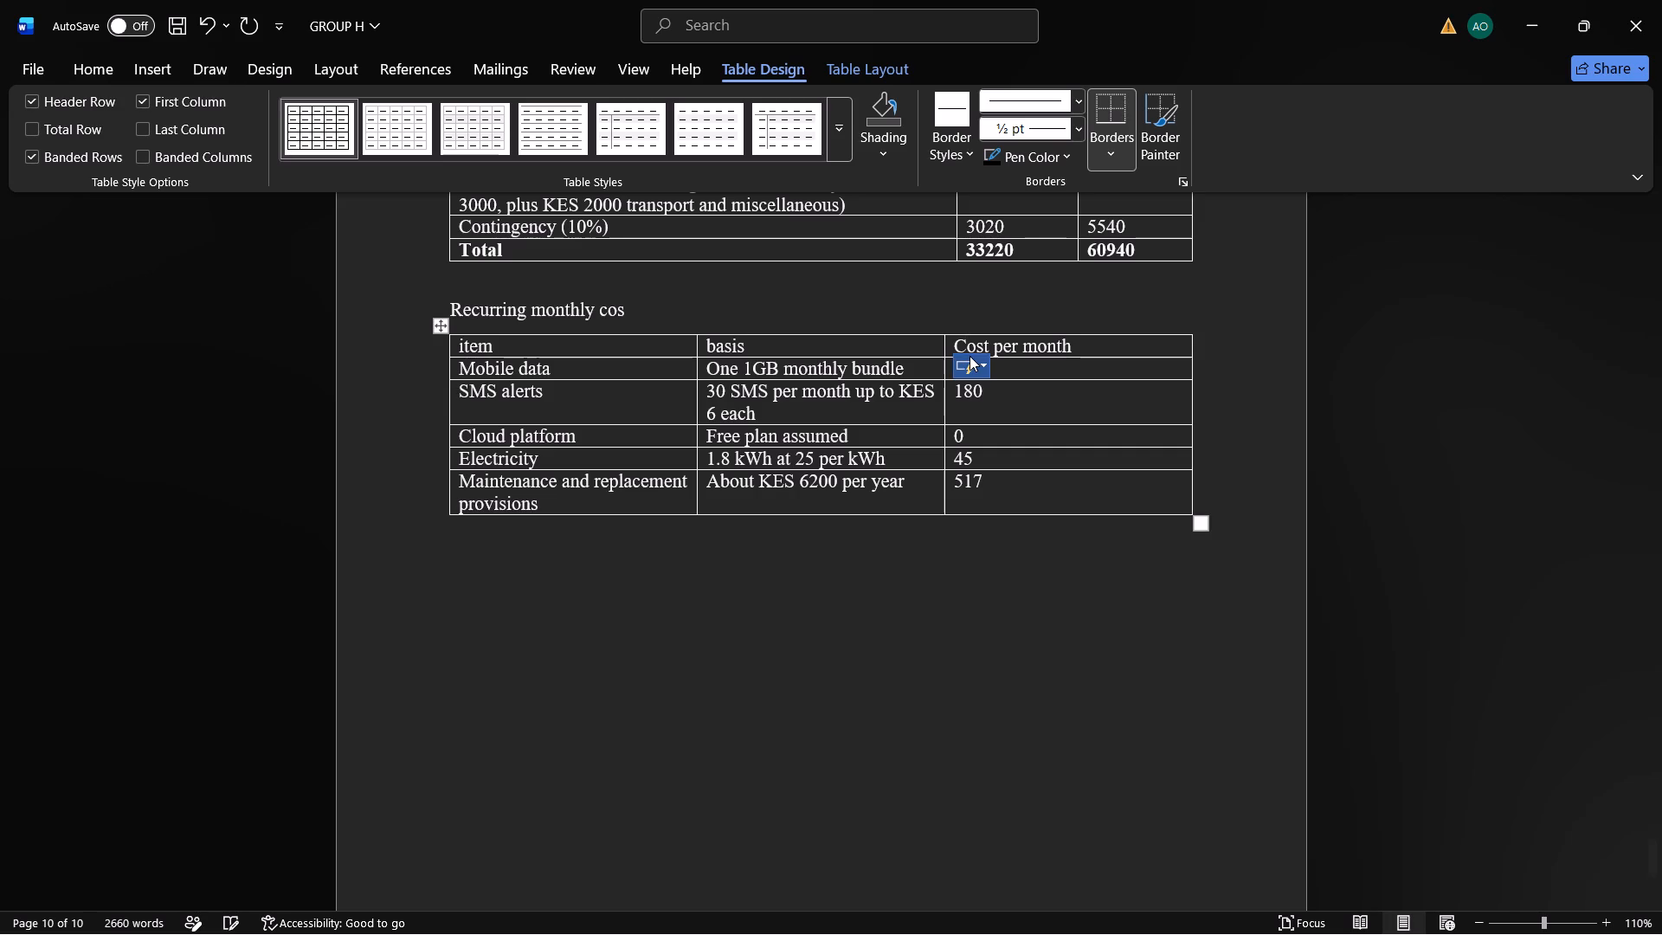
pyautogui.click(1016, 364)
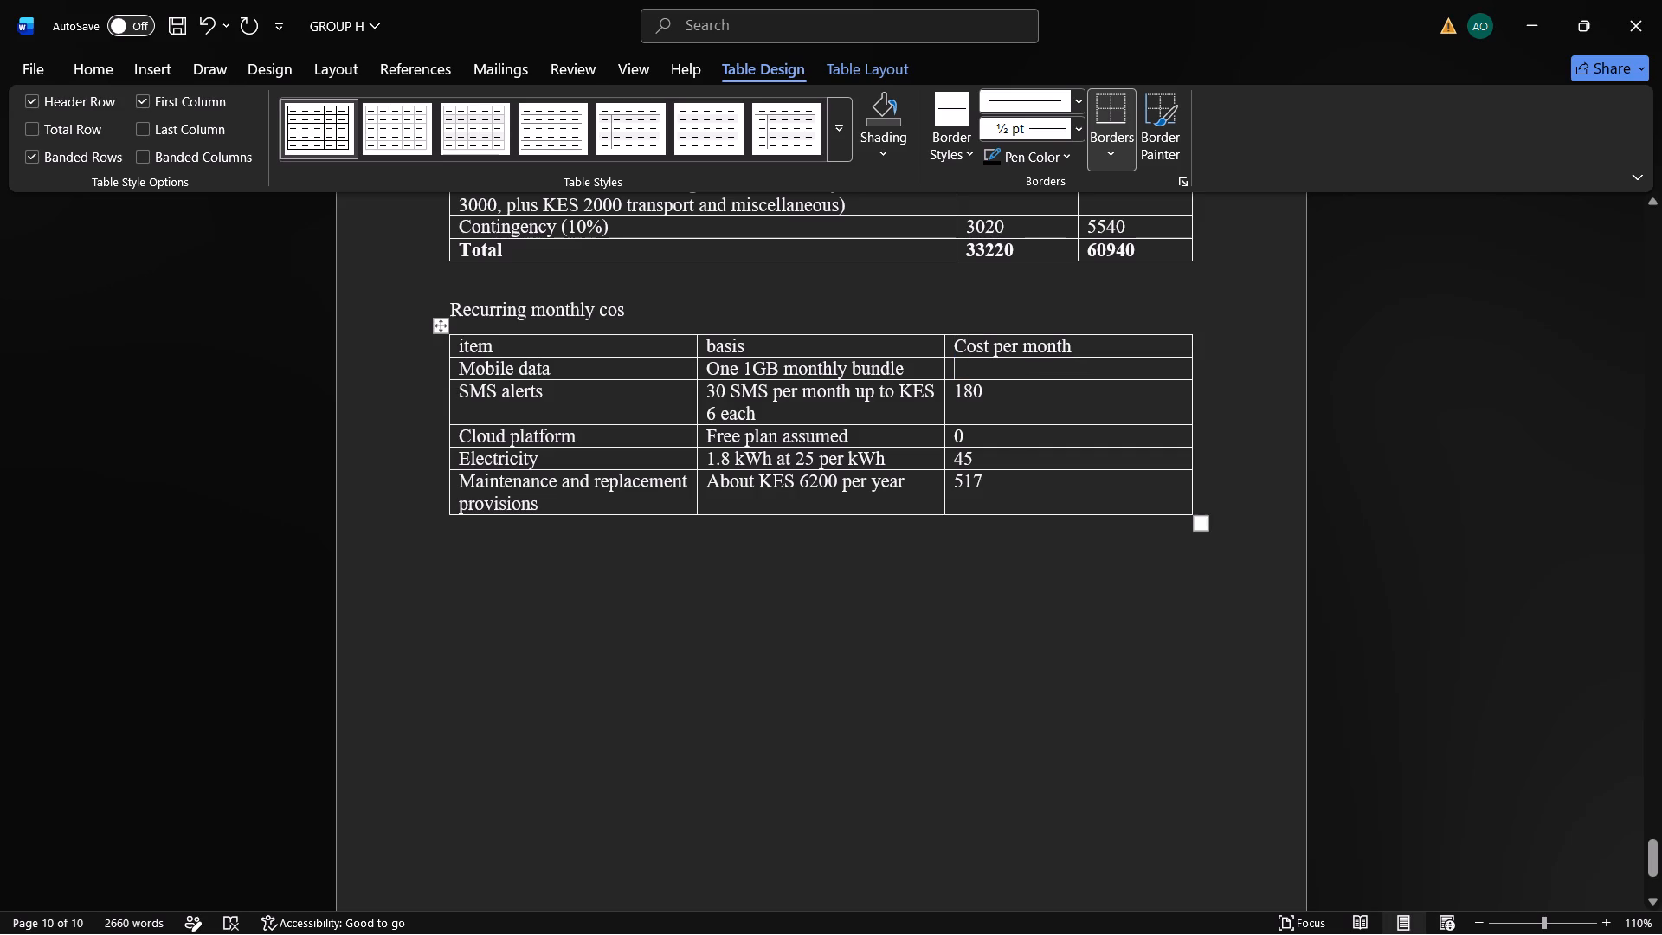
pyautogui.write('250')
# Add a row at the bottom of the recurring monthly cost table labelled "Total" with a cost per month of 912.
pyautogui.click(440, 513)
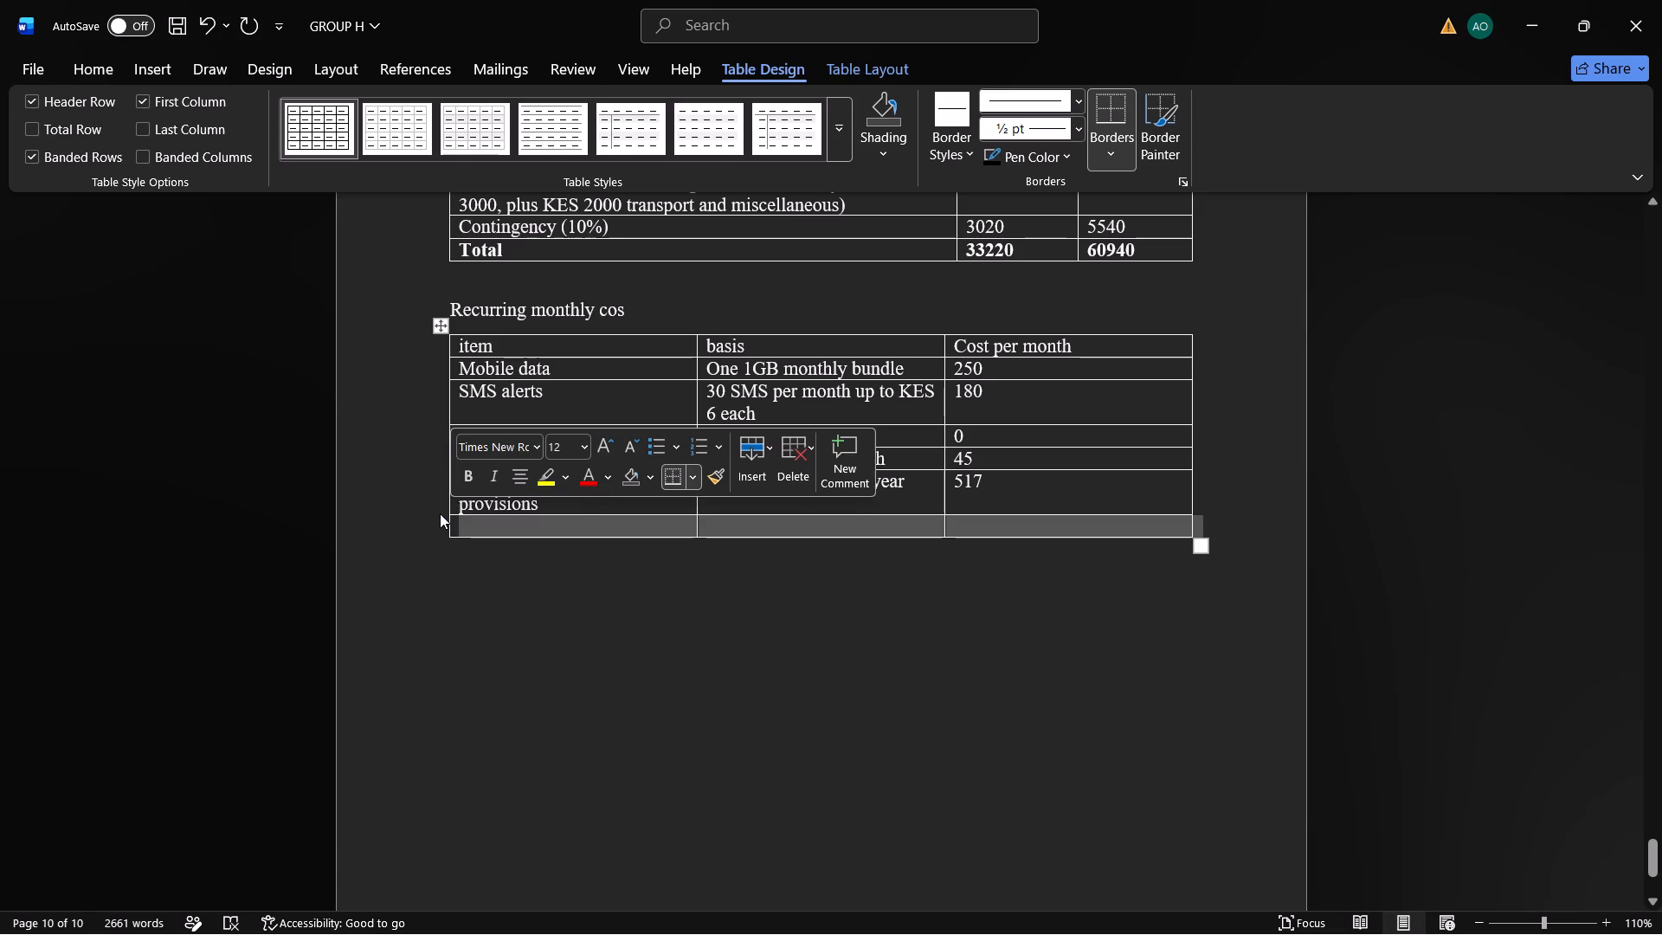
pyautogui.click(486, 528)
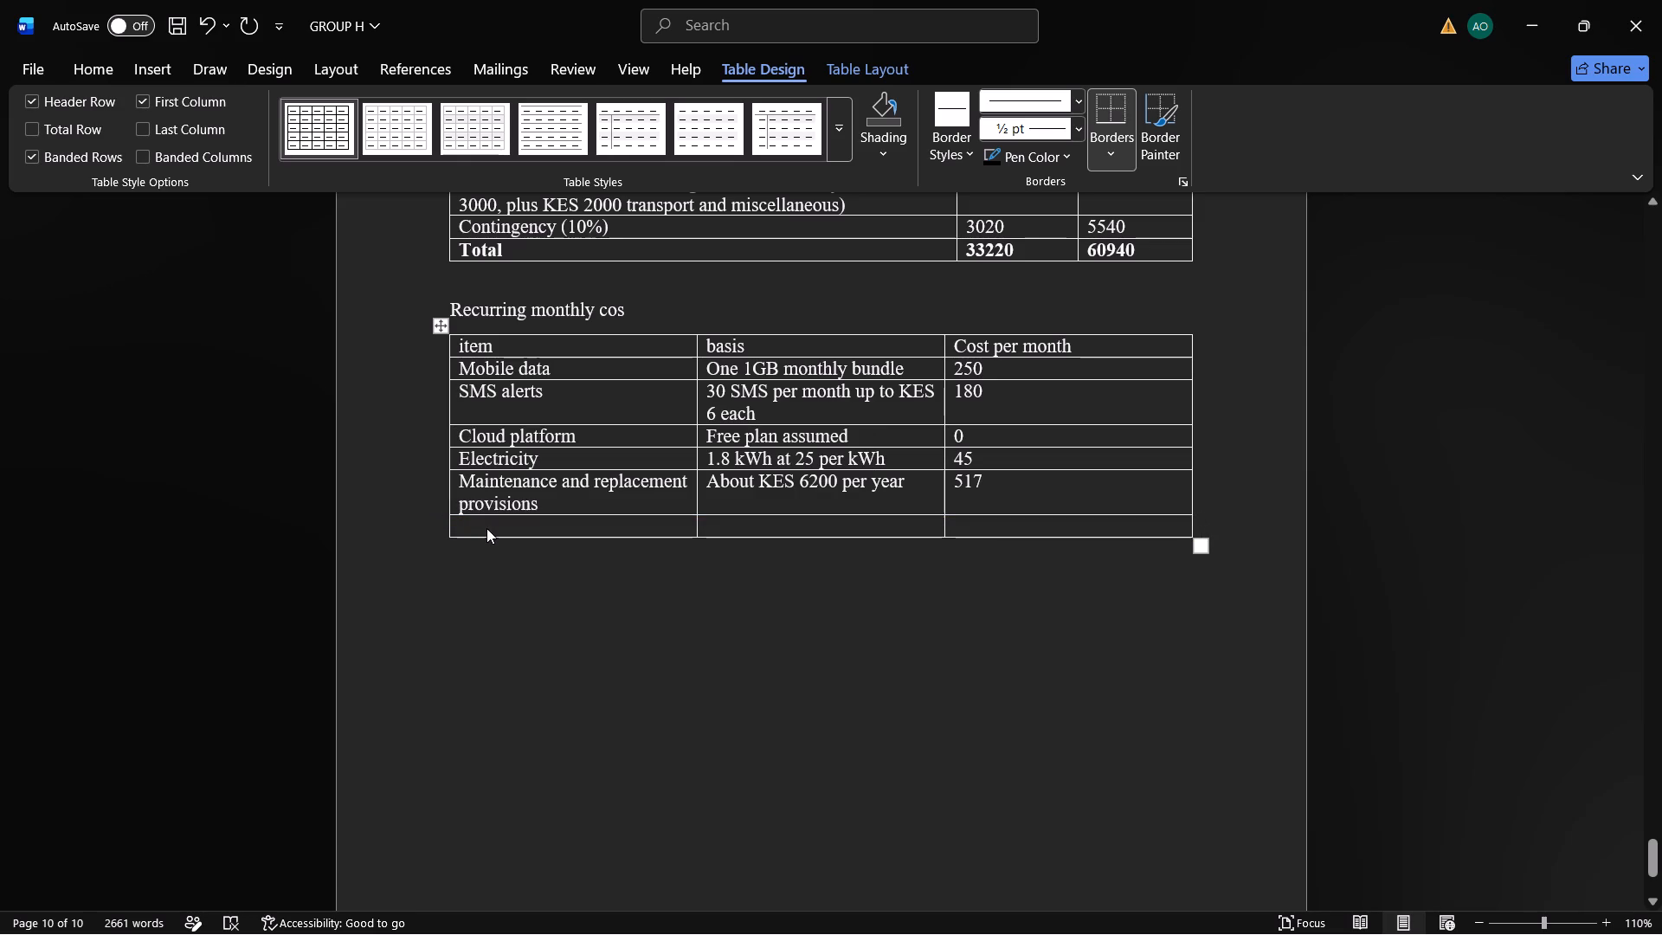
pyautogui.press('t')
pyautogui.write('ota')
pyautogui.write('l')
pyautogui.press('space')
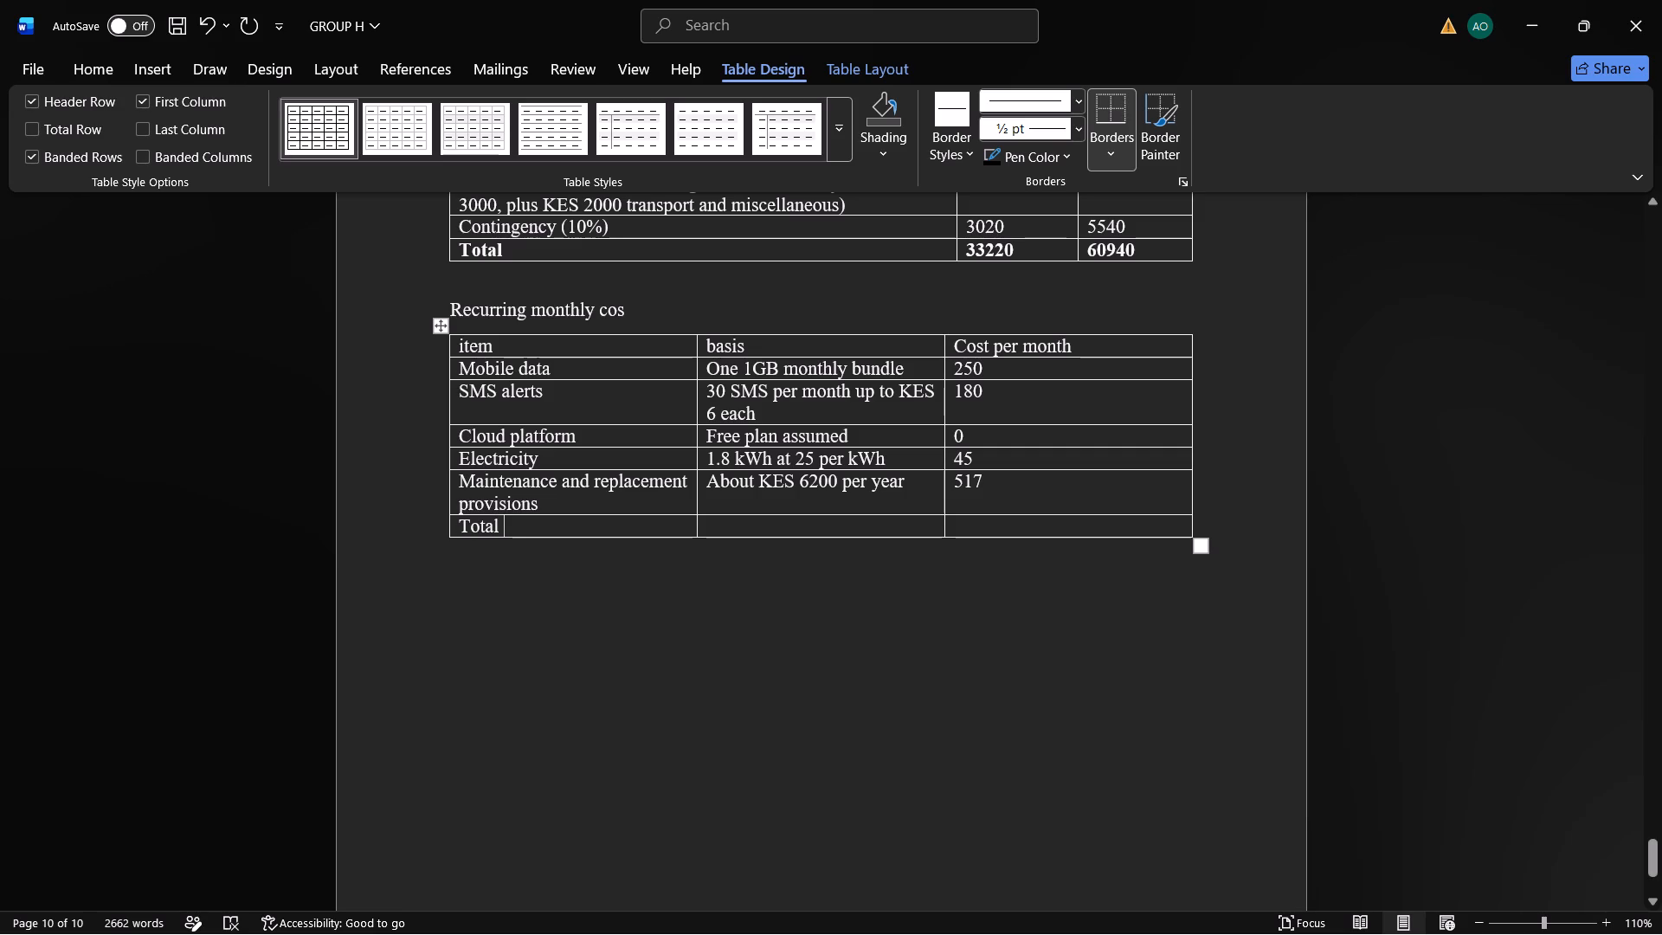
pyautogui.click(986, 513)
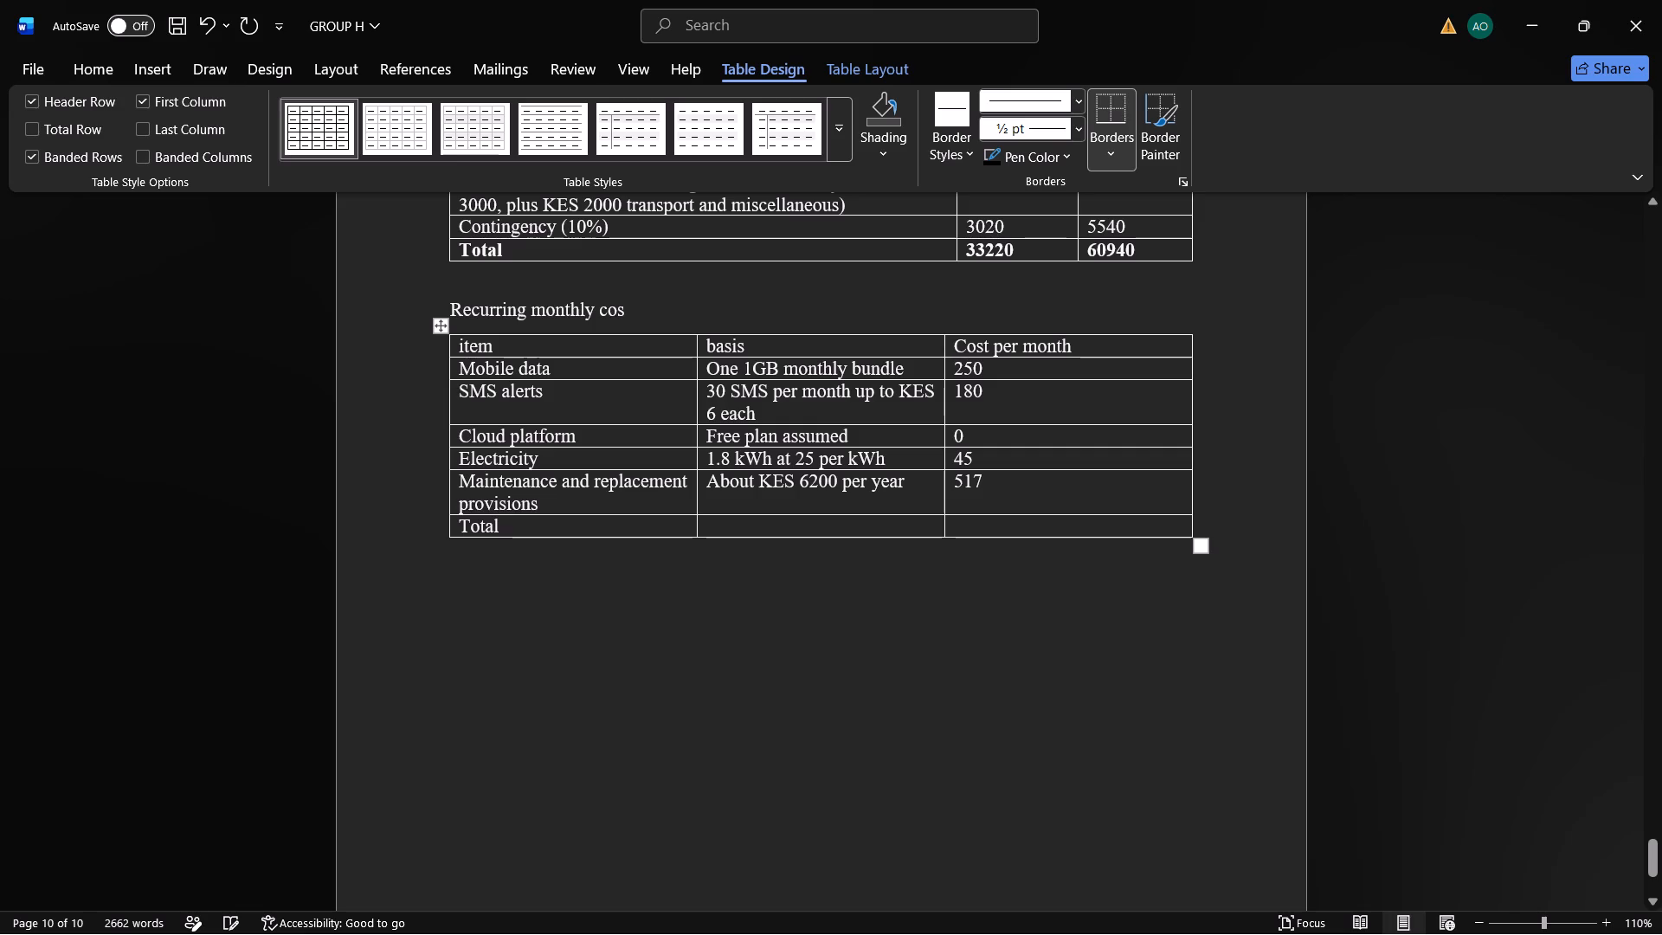
pyautogui.click(986, 529)
pyautogui.press('9')
pyautogui.write('12')
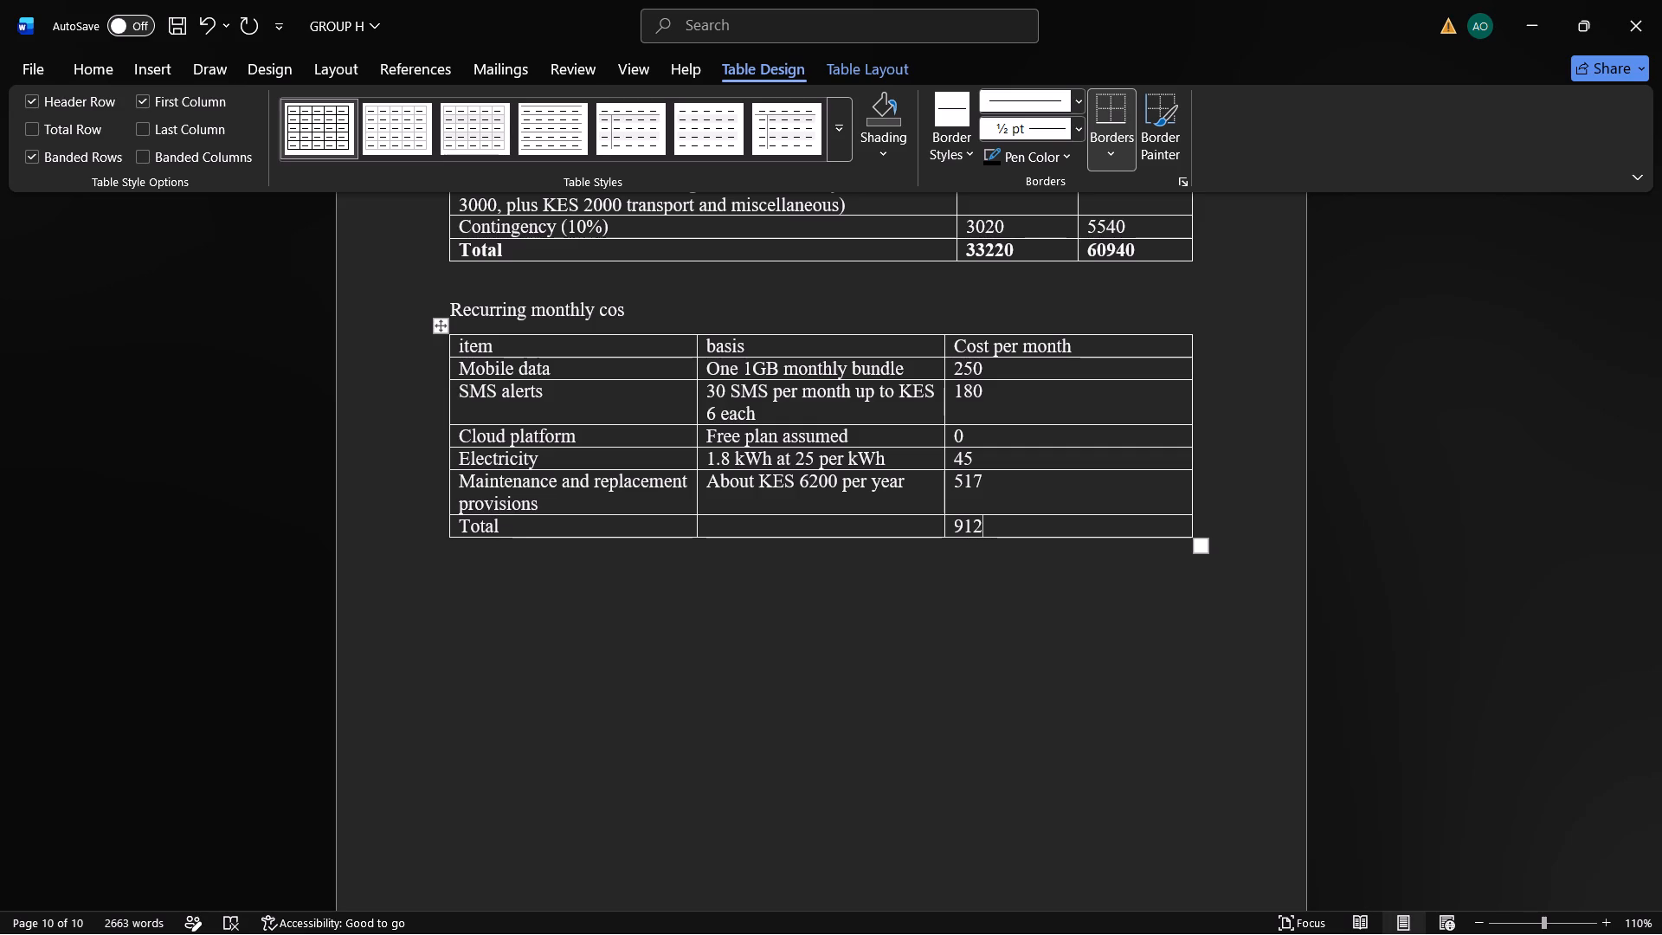
# Complete the title above the monthly cost table so it reads "Recurring monthly cost".
pyautogui.click(626, 318)
pyautogui.press('t')
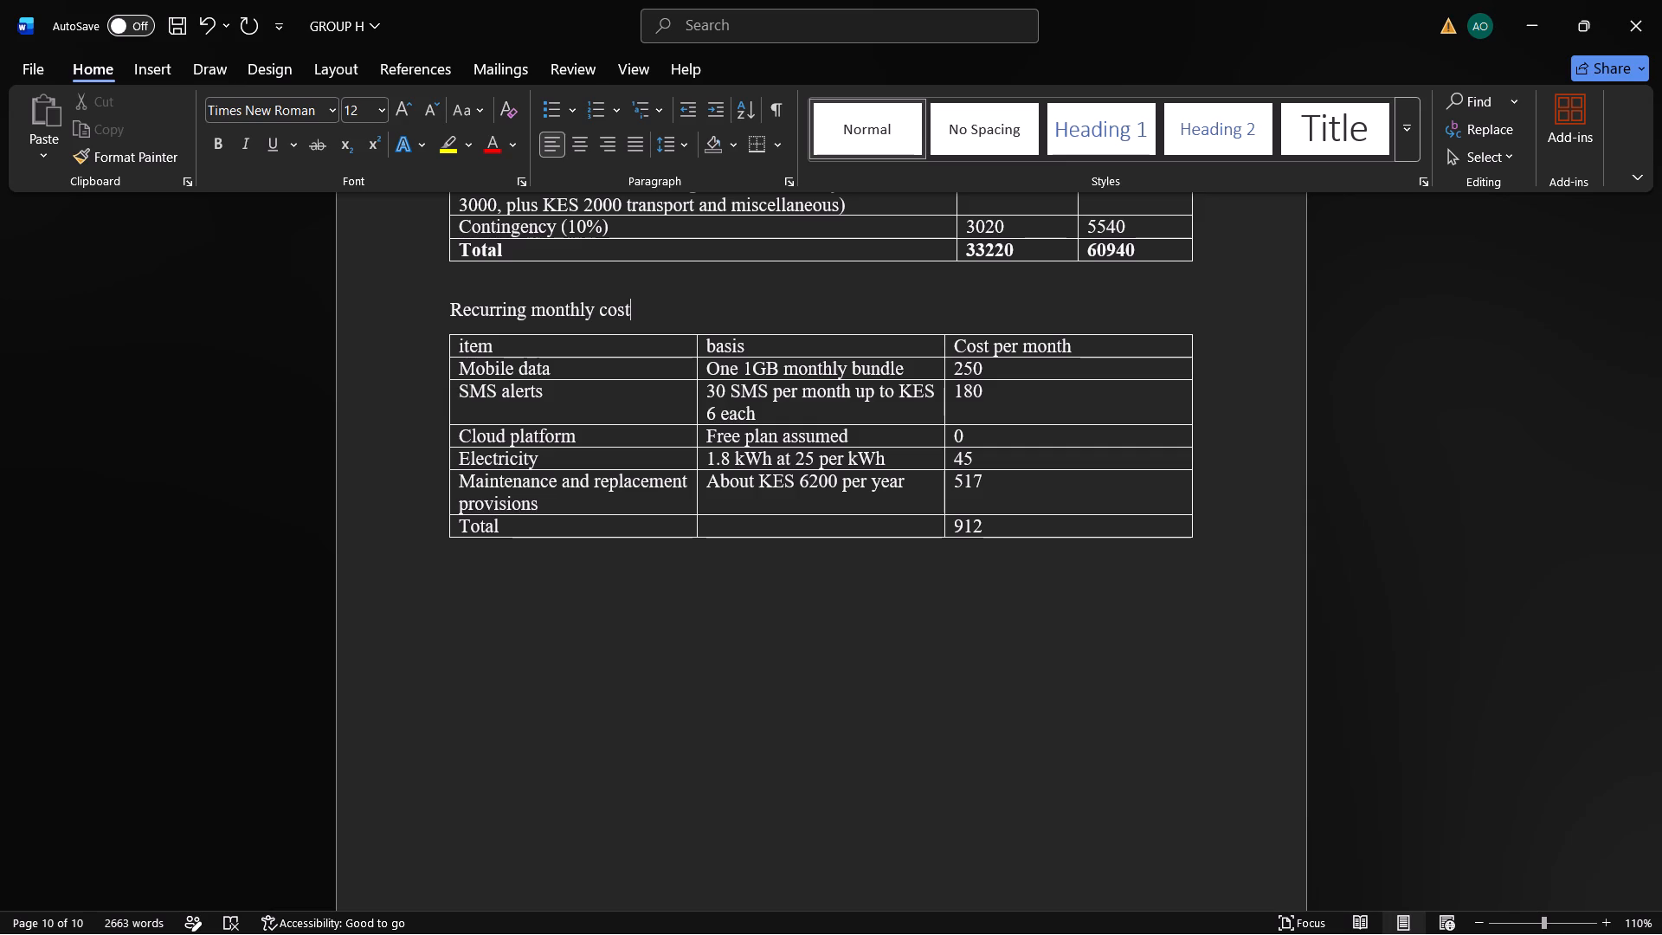
# Add the line "Benefits to the farmer" below the recurring monthly cost table, followed by a new paragraph.
pyautogui.click(486, 558)
pyautogui.press('Return')
pyautogui.press('b')
pyautogui.write('enefits')
pyautogui.press('space')
pyautogui.write('to the fa')
pyautogui.write('mer')
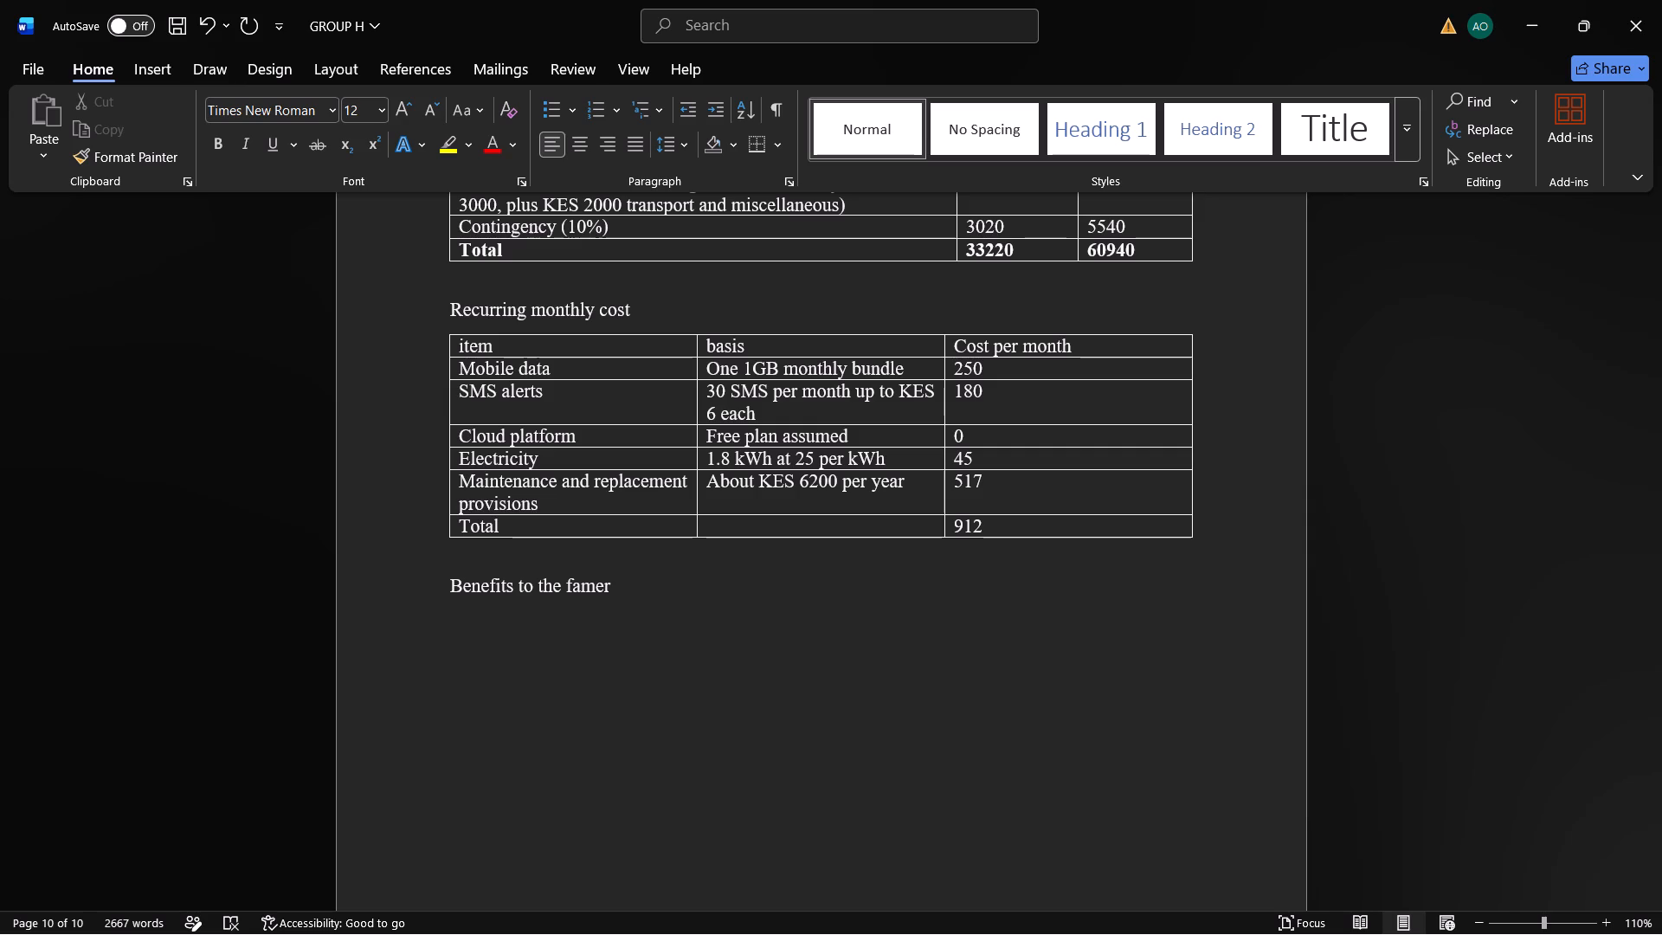
pyautogui.press('BackSpace')
pyautogui.press('BackSpace')
pyautogui.press('BackSpace')
pyautogui.write('rmer')
pyautogui.press('Return')
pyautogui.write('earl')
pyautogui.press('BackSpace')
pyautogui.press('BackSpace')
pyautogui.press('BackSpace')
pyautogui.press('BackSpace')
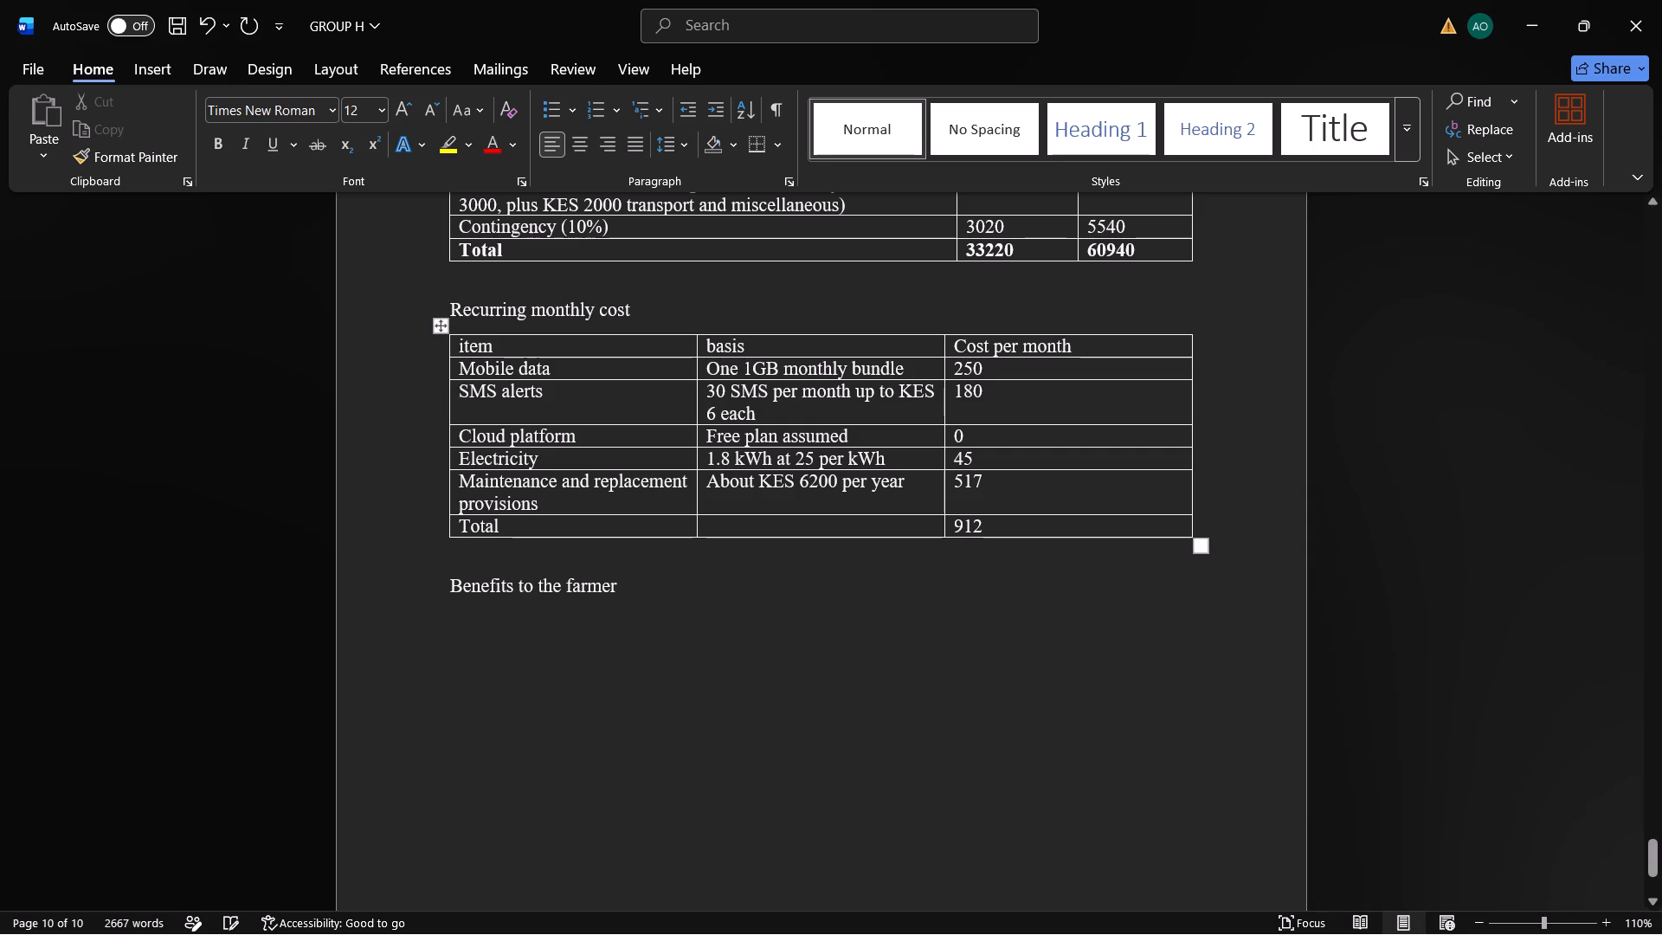
# Start an arrowhead-bulleted list under "Benefits to the farmer" with the text "Early warning of heat or cold stress".
pyautogui.click(573, 110)
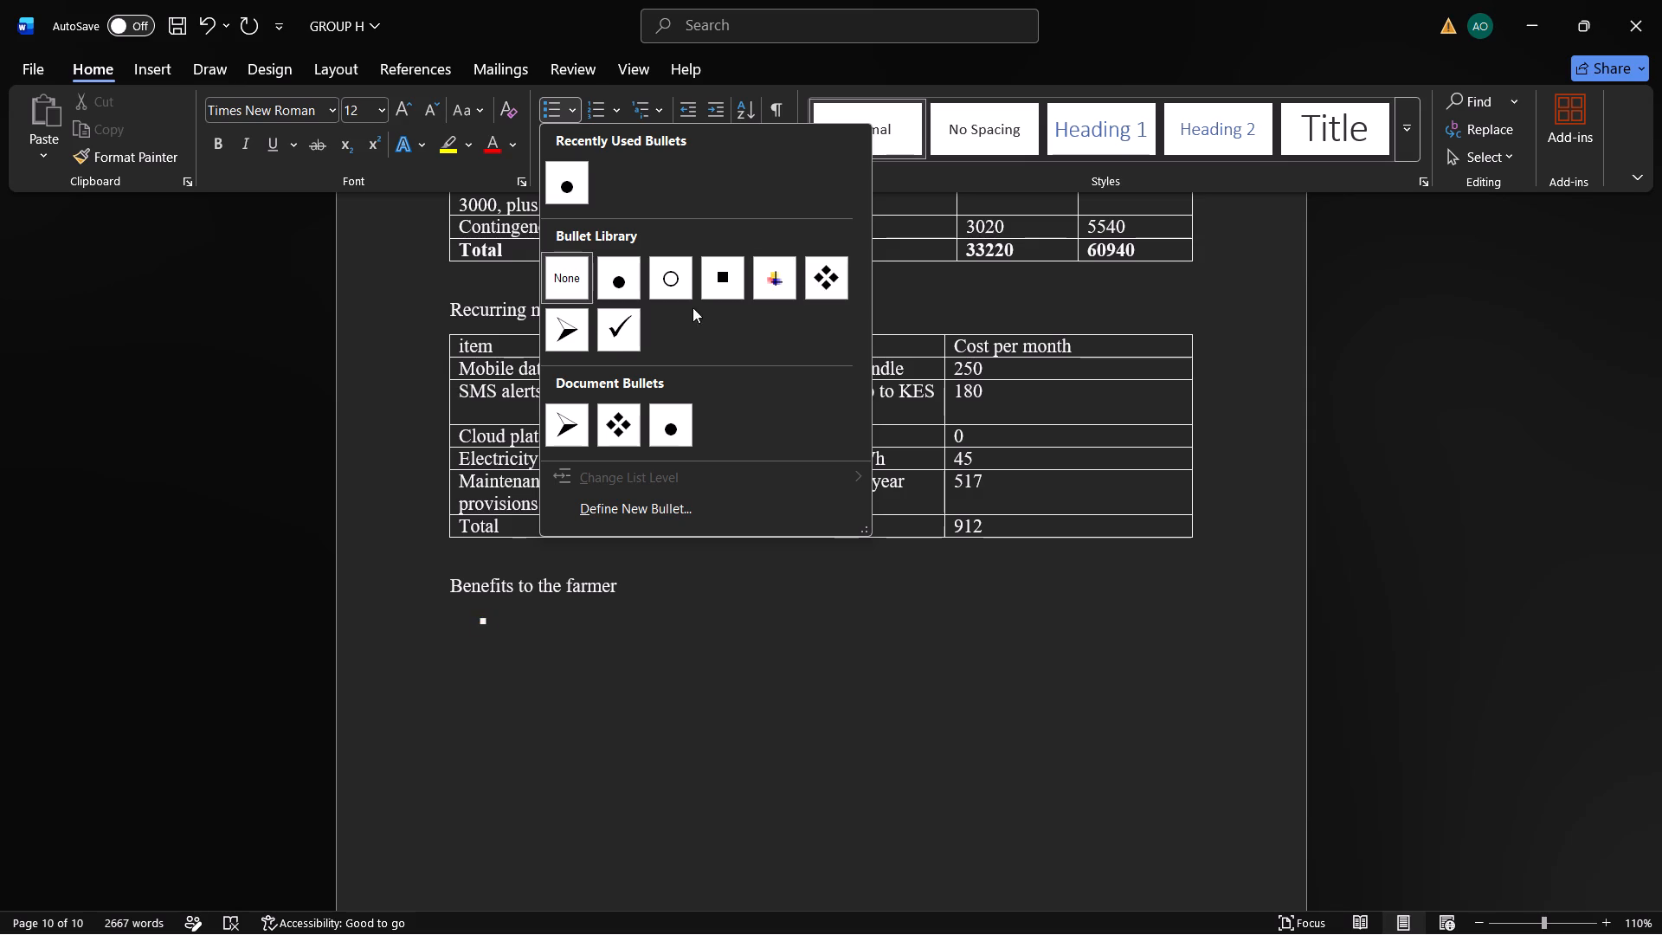
pyautogui.click(565, 329)
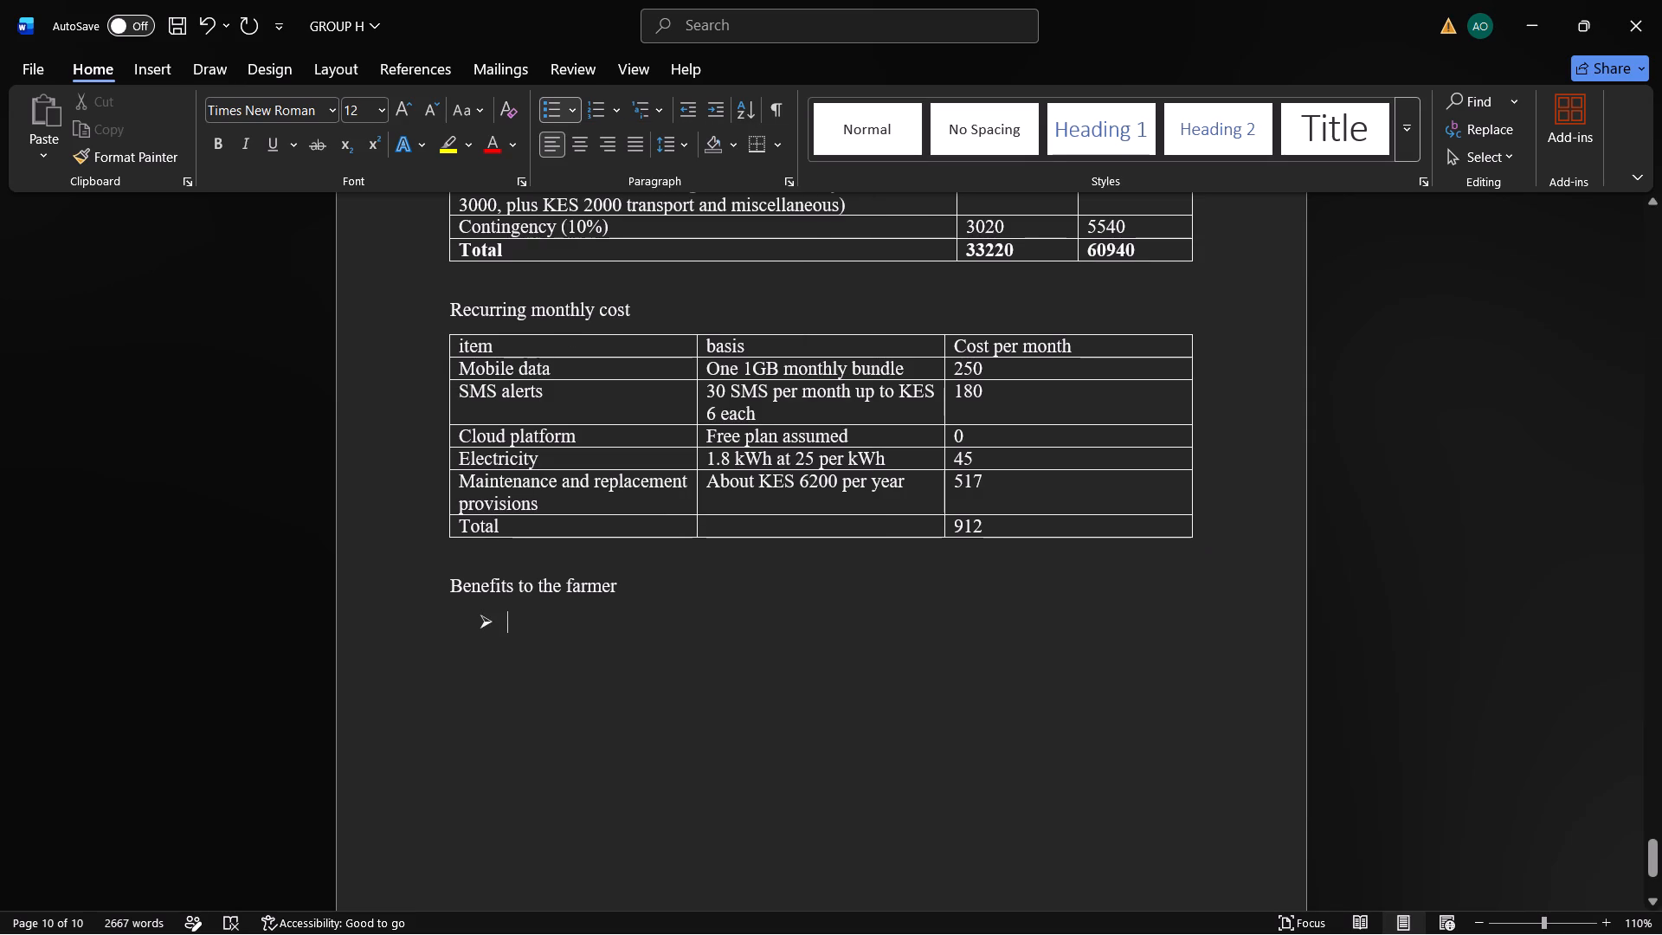
pyautogui.write('ear')
pyautogui.write('ly')
pyautogui.press('space')
pyautogui.write('warning')
pyautogui.press('space')
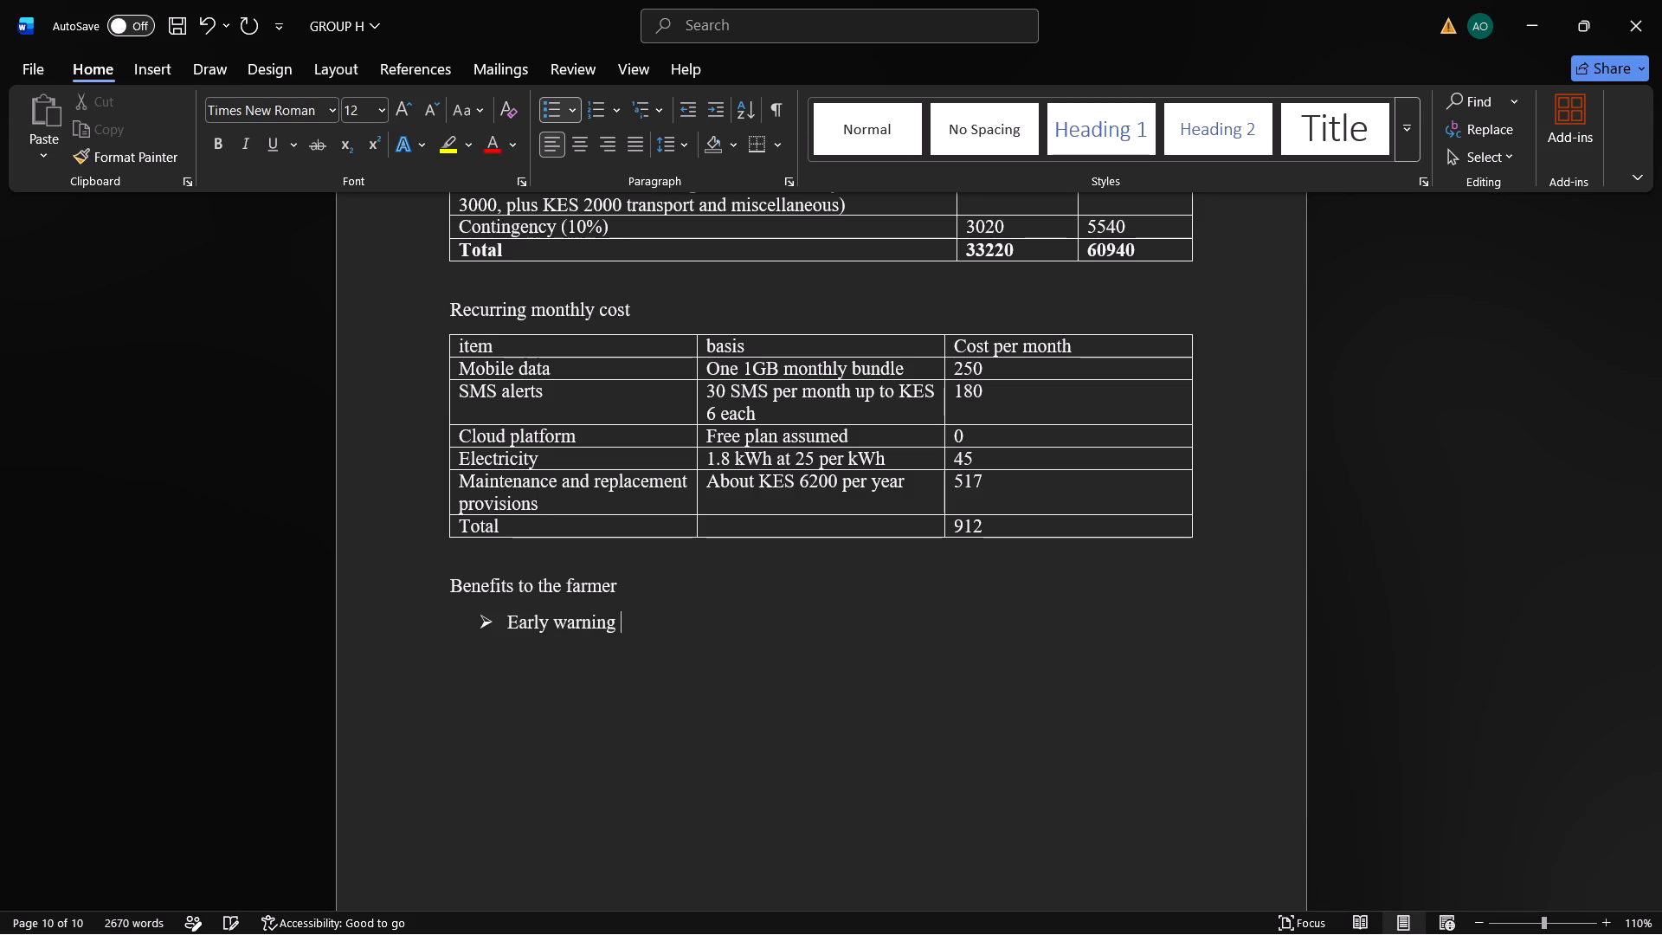
pyautogui.write('of heat')
pyautogui.press('space')
pyautogui.write('or cold stess')
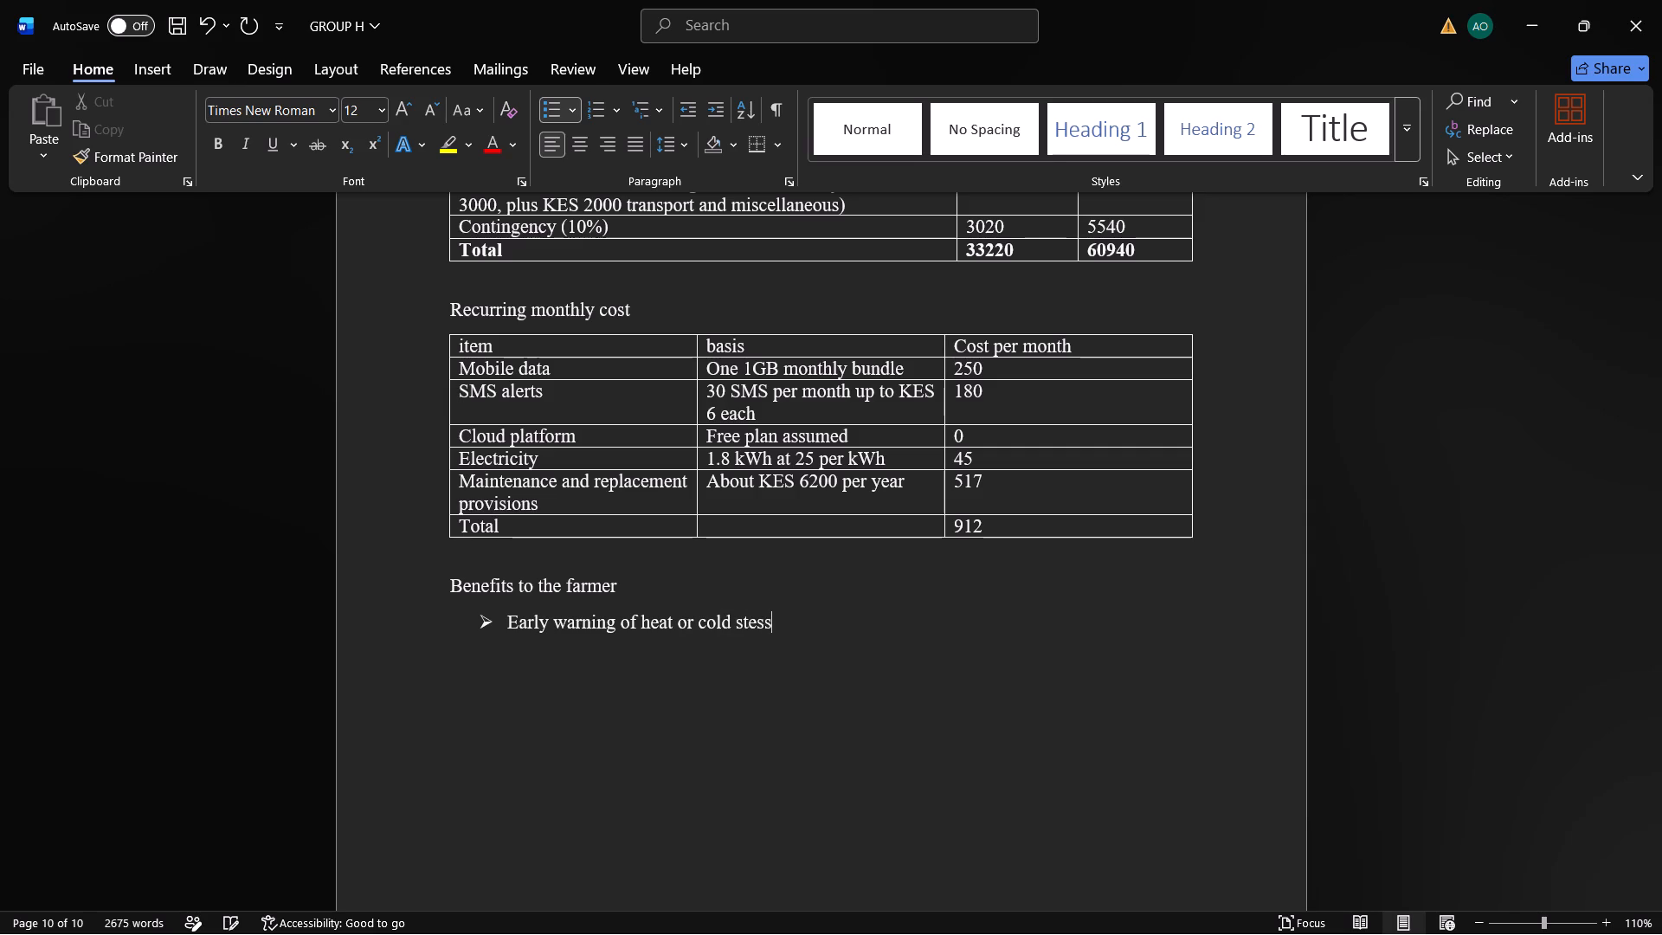
pyautogui.press('BackSpace')
pyautogui.press('BackSpace')
pyautogui.press('BackSpace')
pyautogui.write('ress')
# Continue the first benefits bullet after "cold stress" with ", high humidity, rising ammonia and low water".
pyautogui.write(',')
pyautogui.press('space')
pyautogui.press('h')
pyautogui.write('igh humidi')
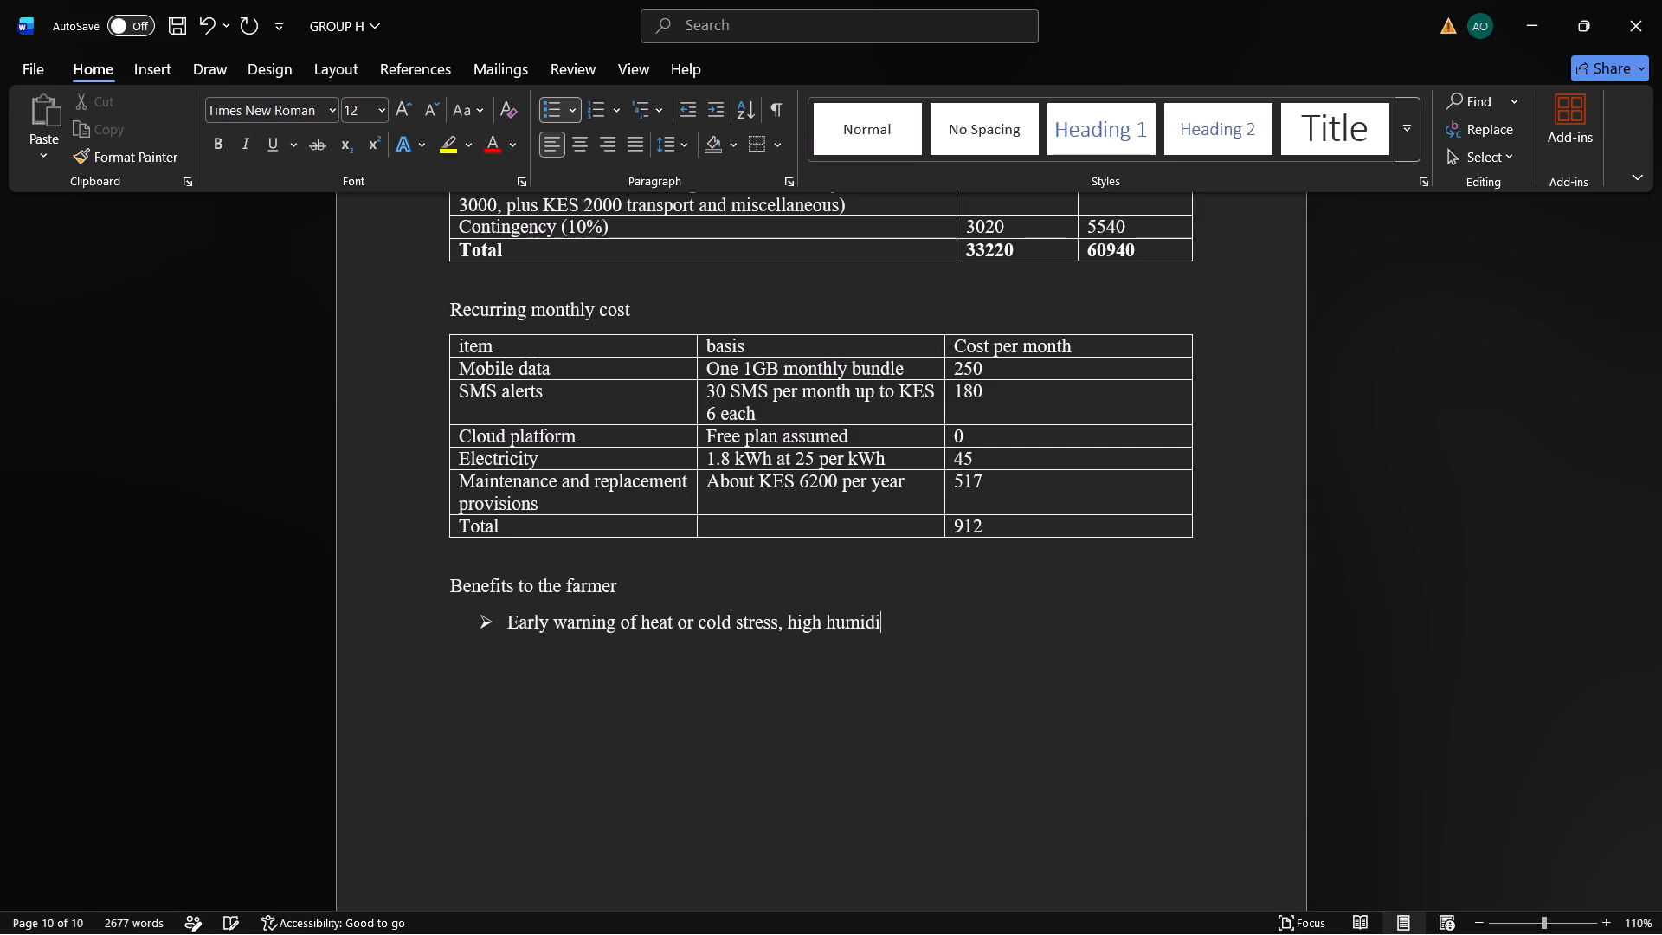
pyautogui.write('ty')
pyautogui.write(',')
pyautogui.press('space')
pyautogui.write('ra')
pyautogui.press('BackSpace')
pyautogui.write('oi')
pyautogui.press('BackSpace')
pyautogui.press('BackSpace')
pyautogui.write('ising')
pyautogui.press('space')
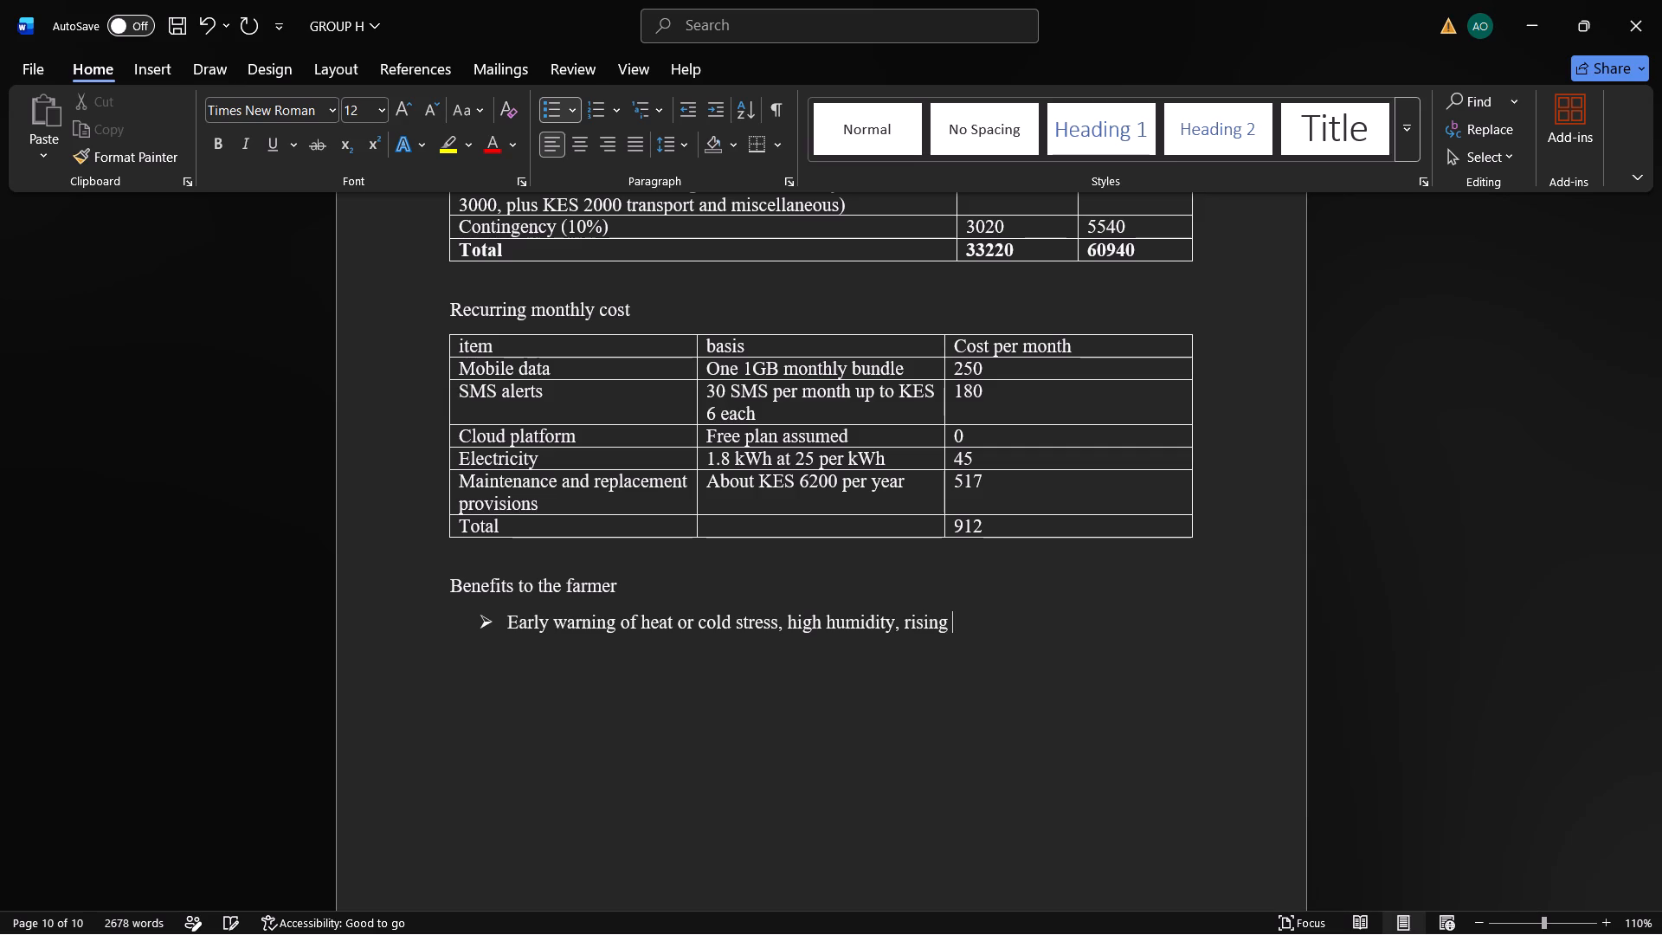
pyautogui.write('amm')
pyautogui.write('onia')
pyautogui.press('space')
pyautogui.write('and lo')
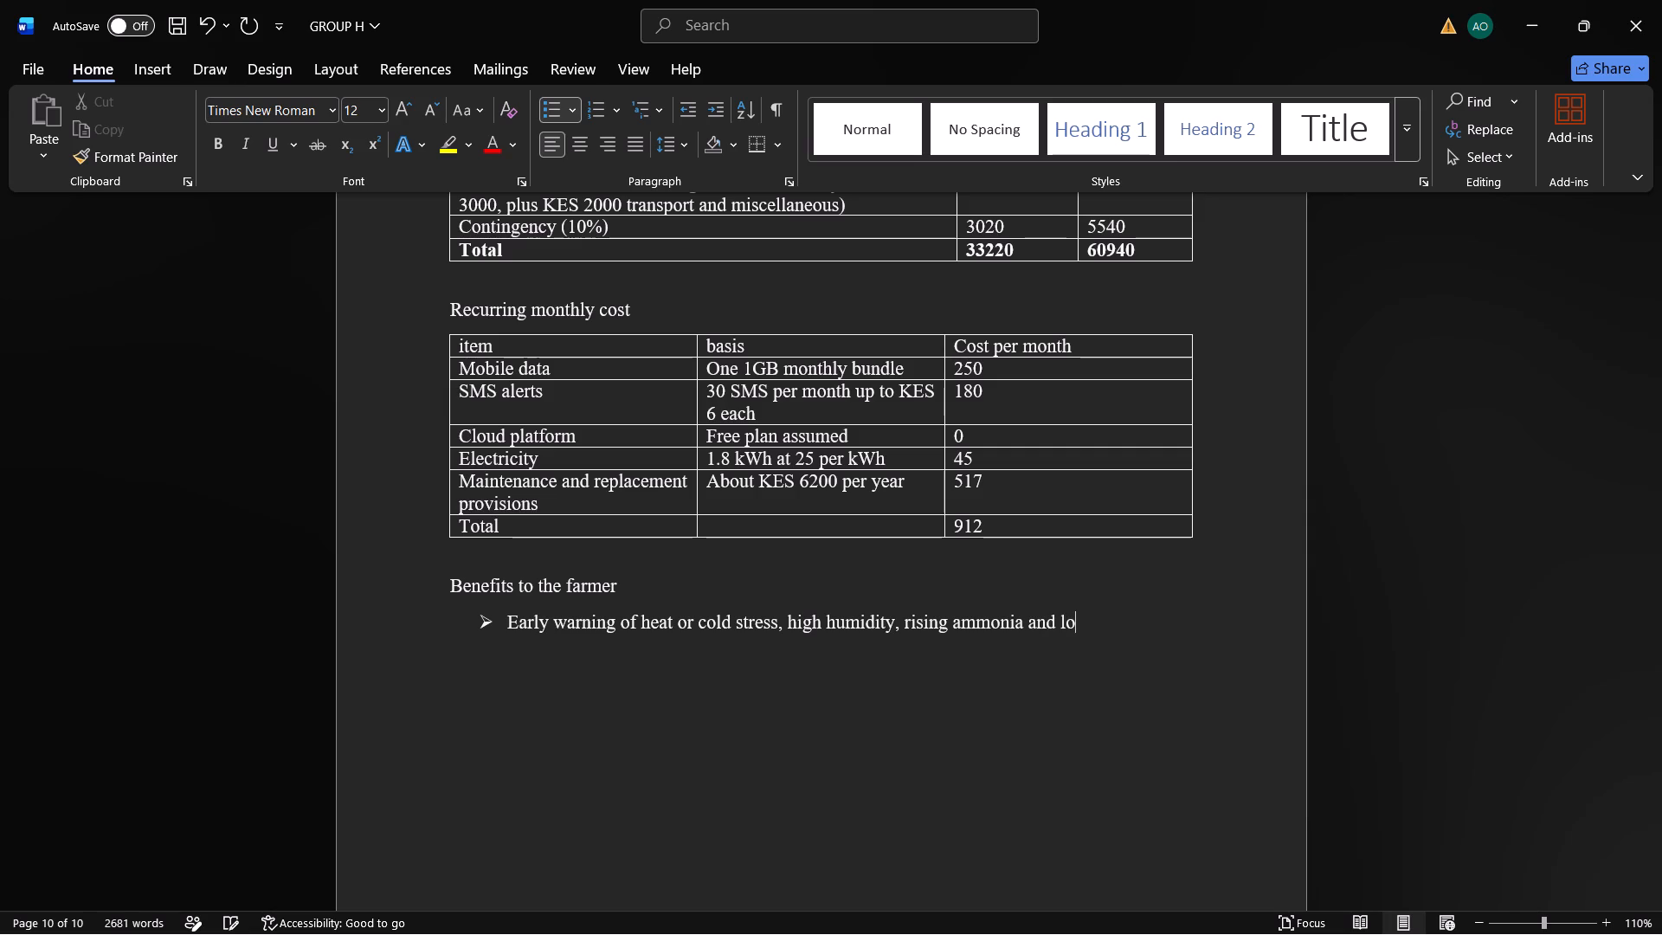
pyautogui.write('w water')
# Finish the first benefits bullet with ", so the famer can act before the bird are harmed.".
pyautogui.write(',')
pyautogui.press('space')
pyautogui.write('so')
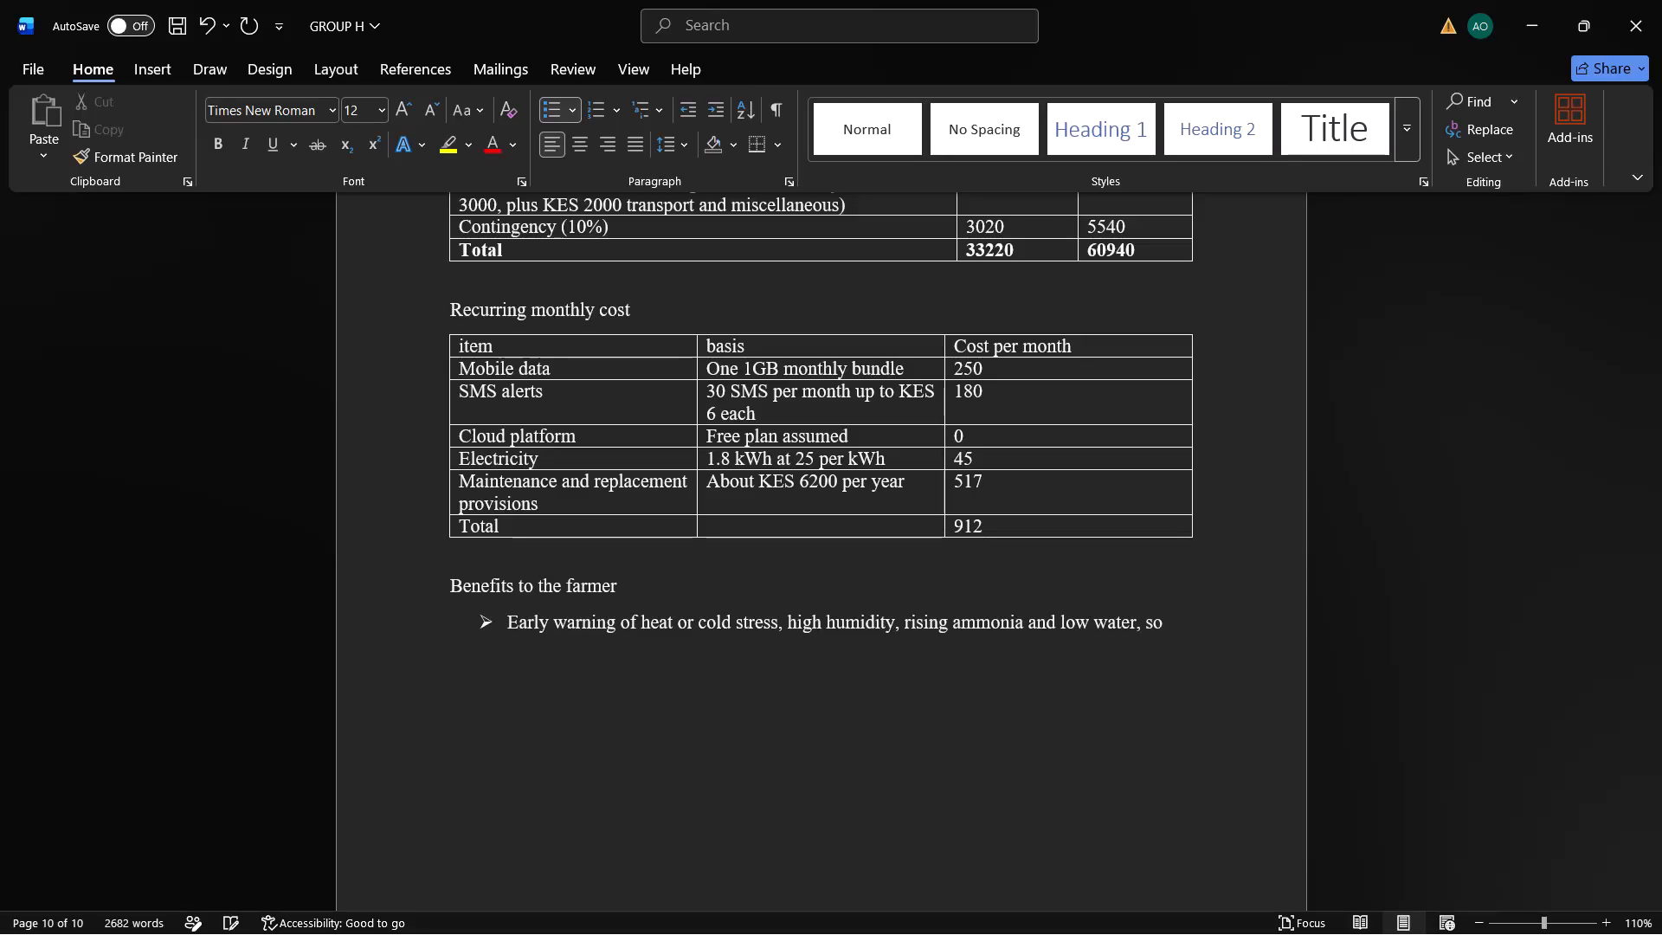
pyautogui.press('space')
pyautogui.write('the famer ca')
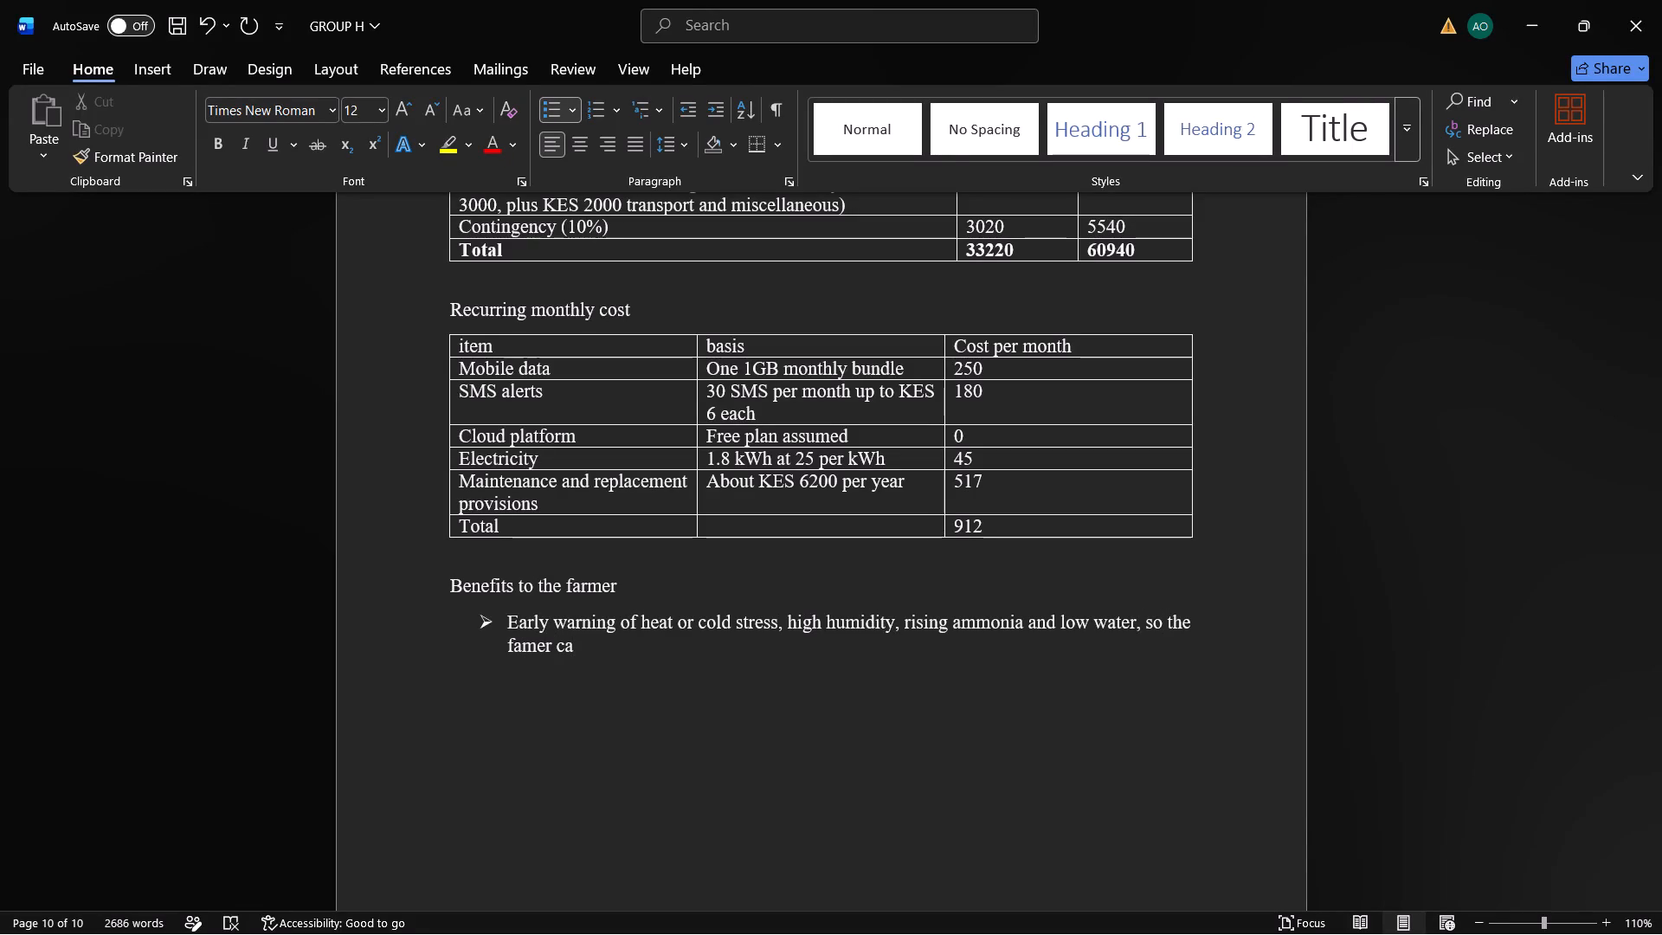
pyautogui.write('n act')
pyautogui.press('space')
pyautogui.write('be')
pyautogui.write('fr')
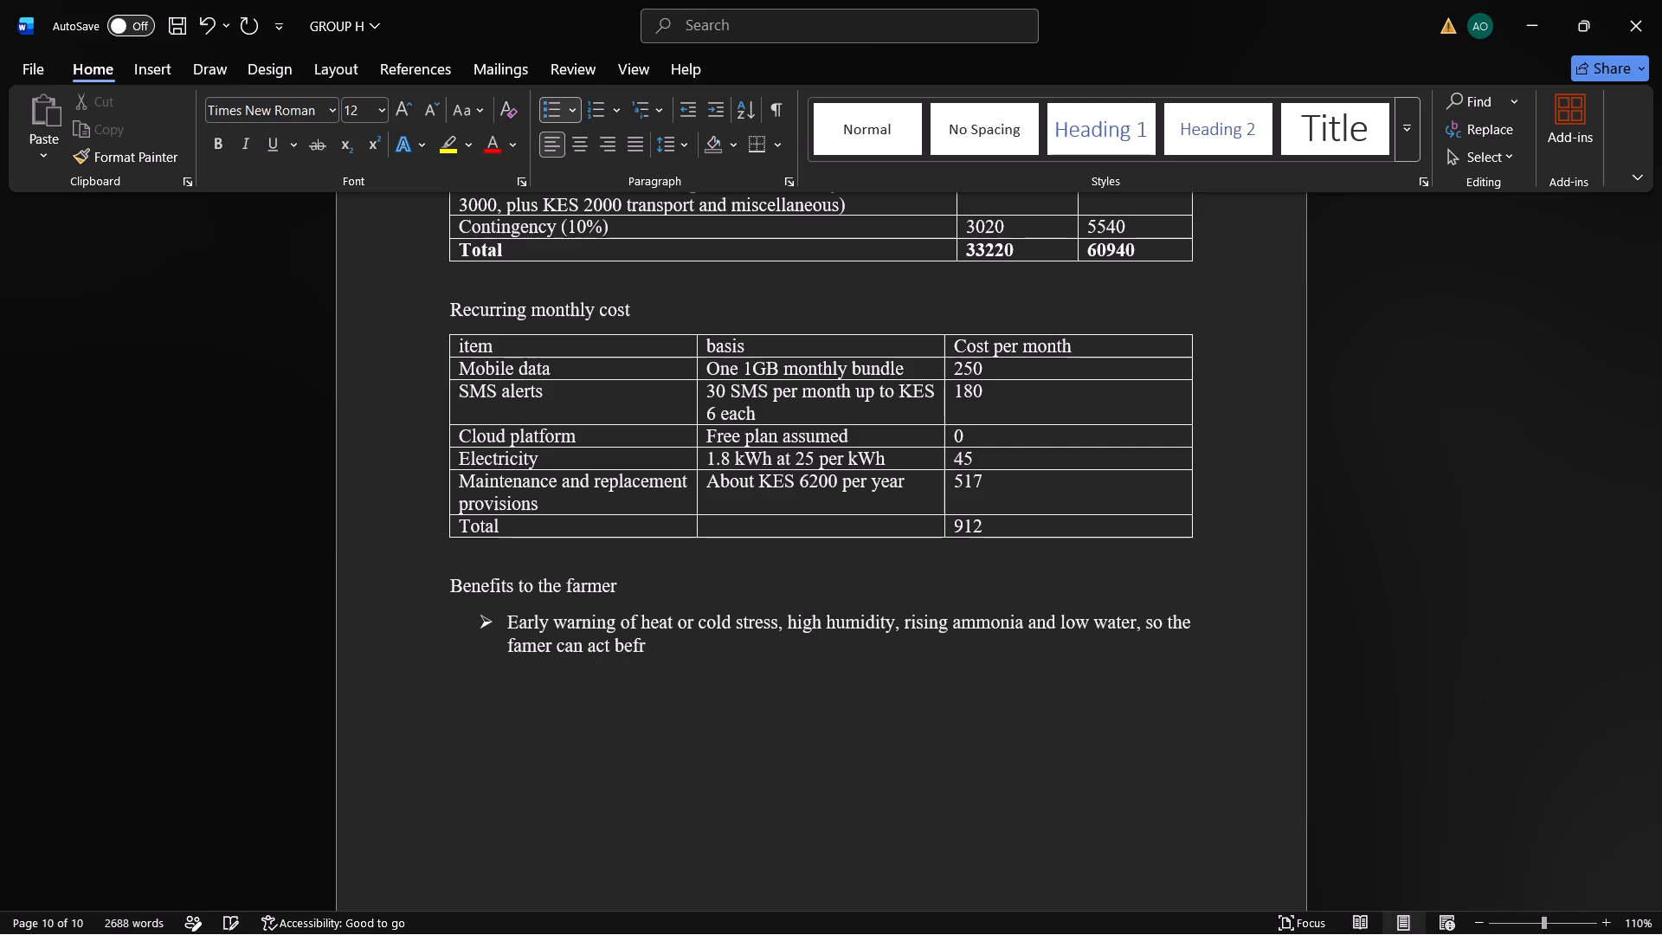
pyautogui.press('o')
pyautogui.press('BackSpace')
pyautogui.press('BackSpace')
pyautogui.write('ore the bird are harmed')
pyautogui.press('.')
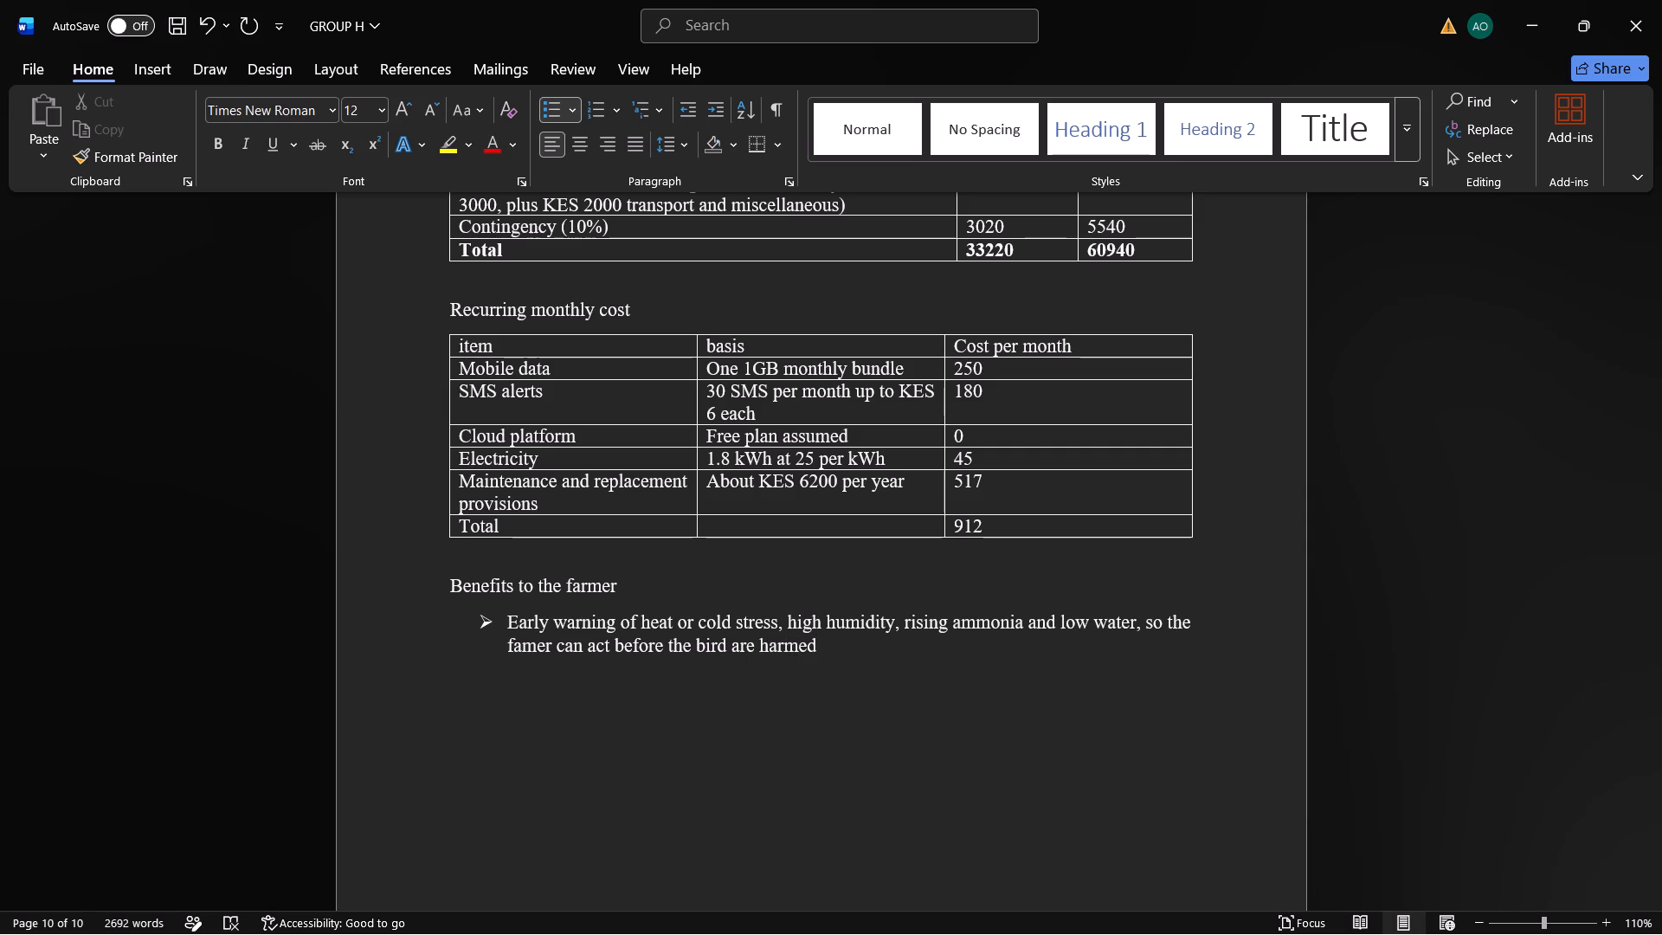
# Add a second bullet under "Benefits to the farmer" reading "Less mortality and better growth.".
pyautogui.press('Return')
pyautogui.write('less mortali')
pyautogui.write('ty am')
pyautogui.press('BackSpace')
pyautogui.write('nd better')
pyautogui.press('space')
pyautogui.write('gro')
pyautogui.write('wth')
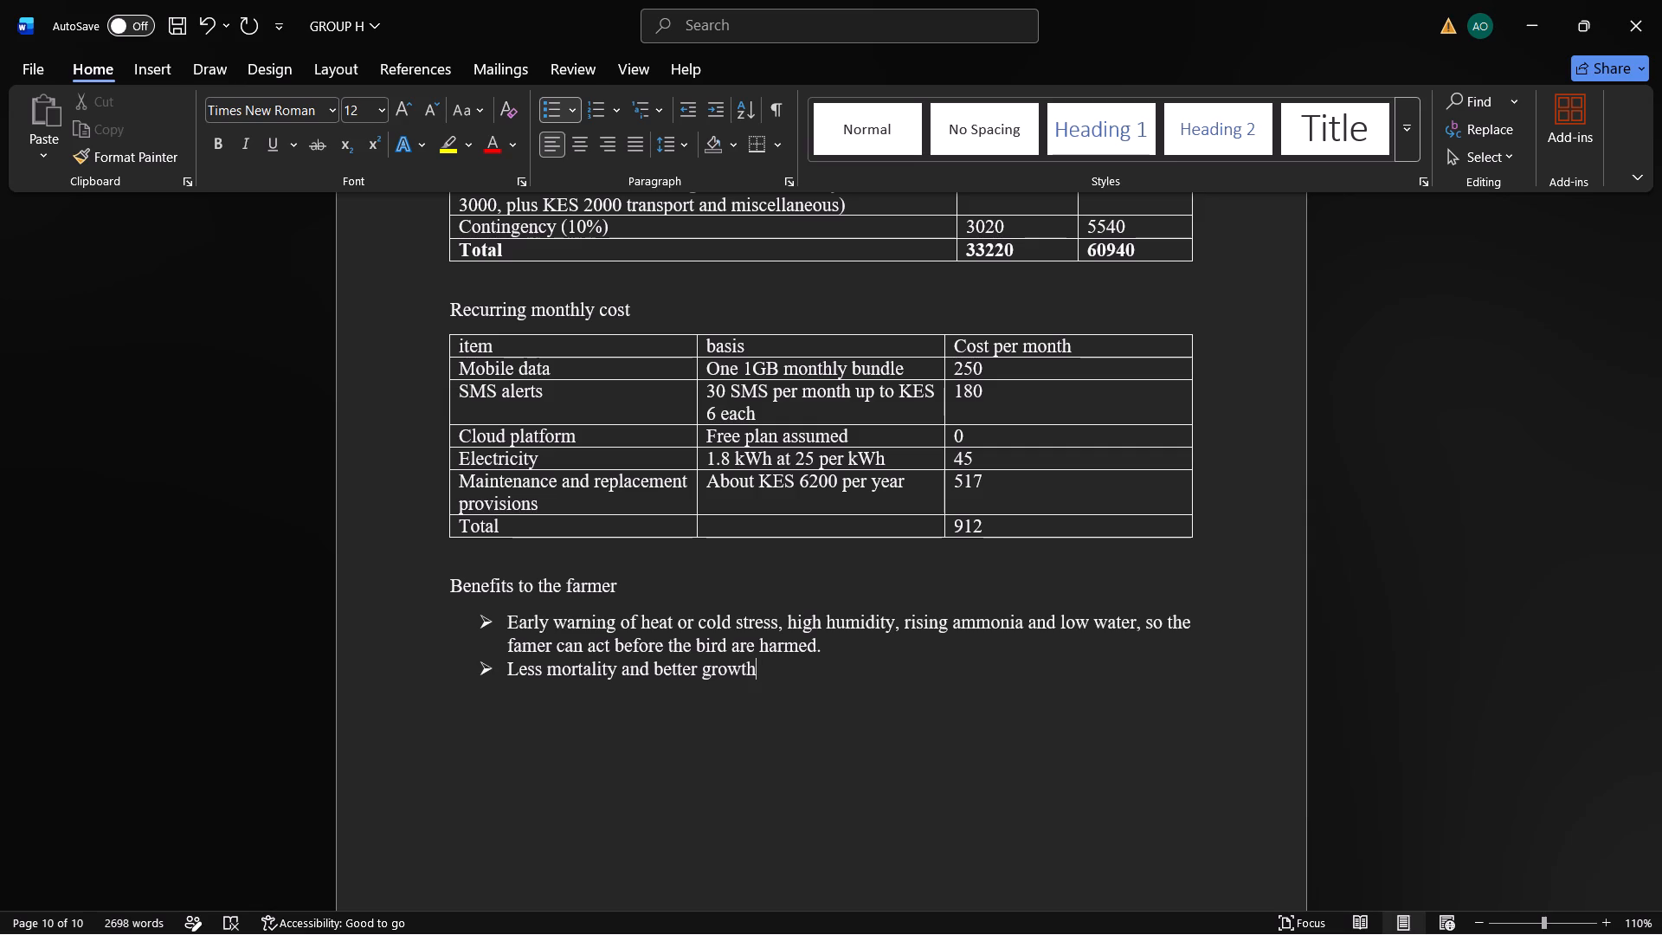
pyautogui.press('.')
# Extend the second benefits bullet so it ends with "better growth of the bird.".
pyautogui.press('space')
pyautogui.press('BackSpace')
pyautogui.press('BackSpace')
pyautogui.press('space')
pyautogui.write('grorht')
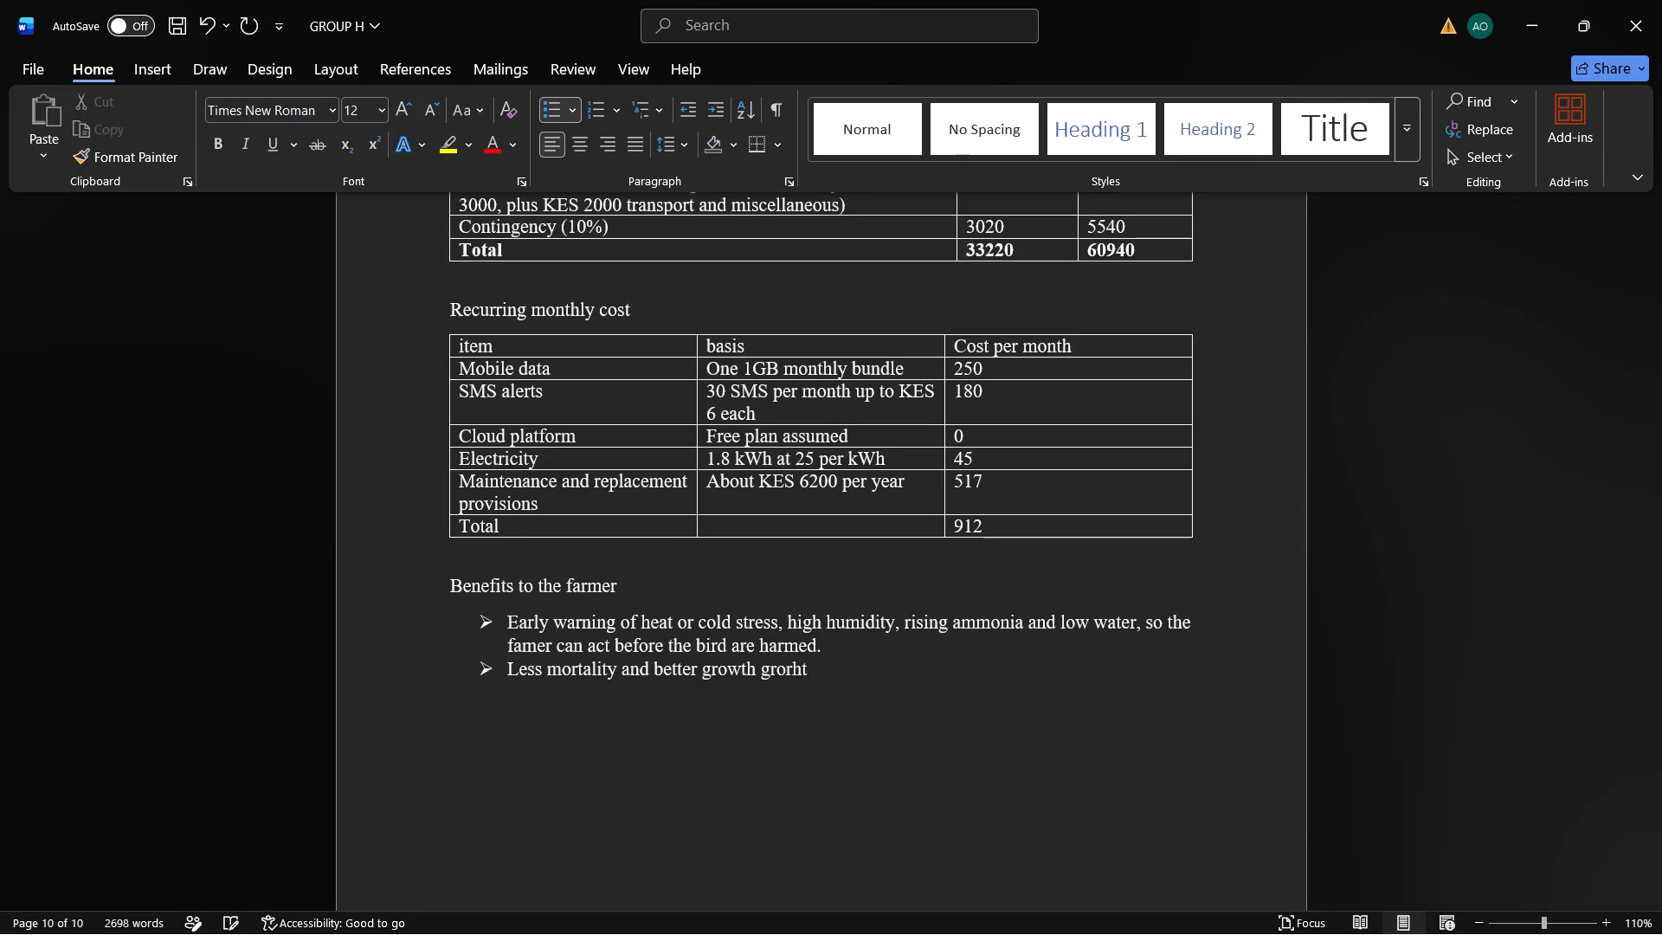
pyautogui.press('BackSpace')
pyautogui.press('BackSpace')
pyautogui.press('BackSpace')
pyautogui.write('wy')
pyautogui.press('BackSpace')
pyautogui.write('th')
pyautogui.press('space')
pyautogui.press('BackSpace')
pyautogui.press('BackSpace')
pyautogui.press('BackSpace')
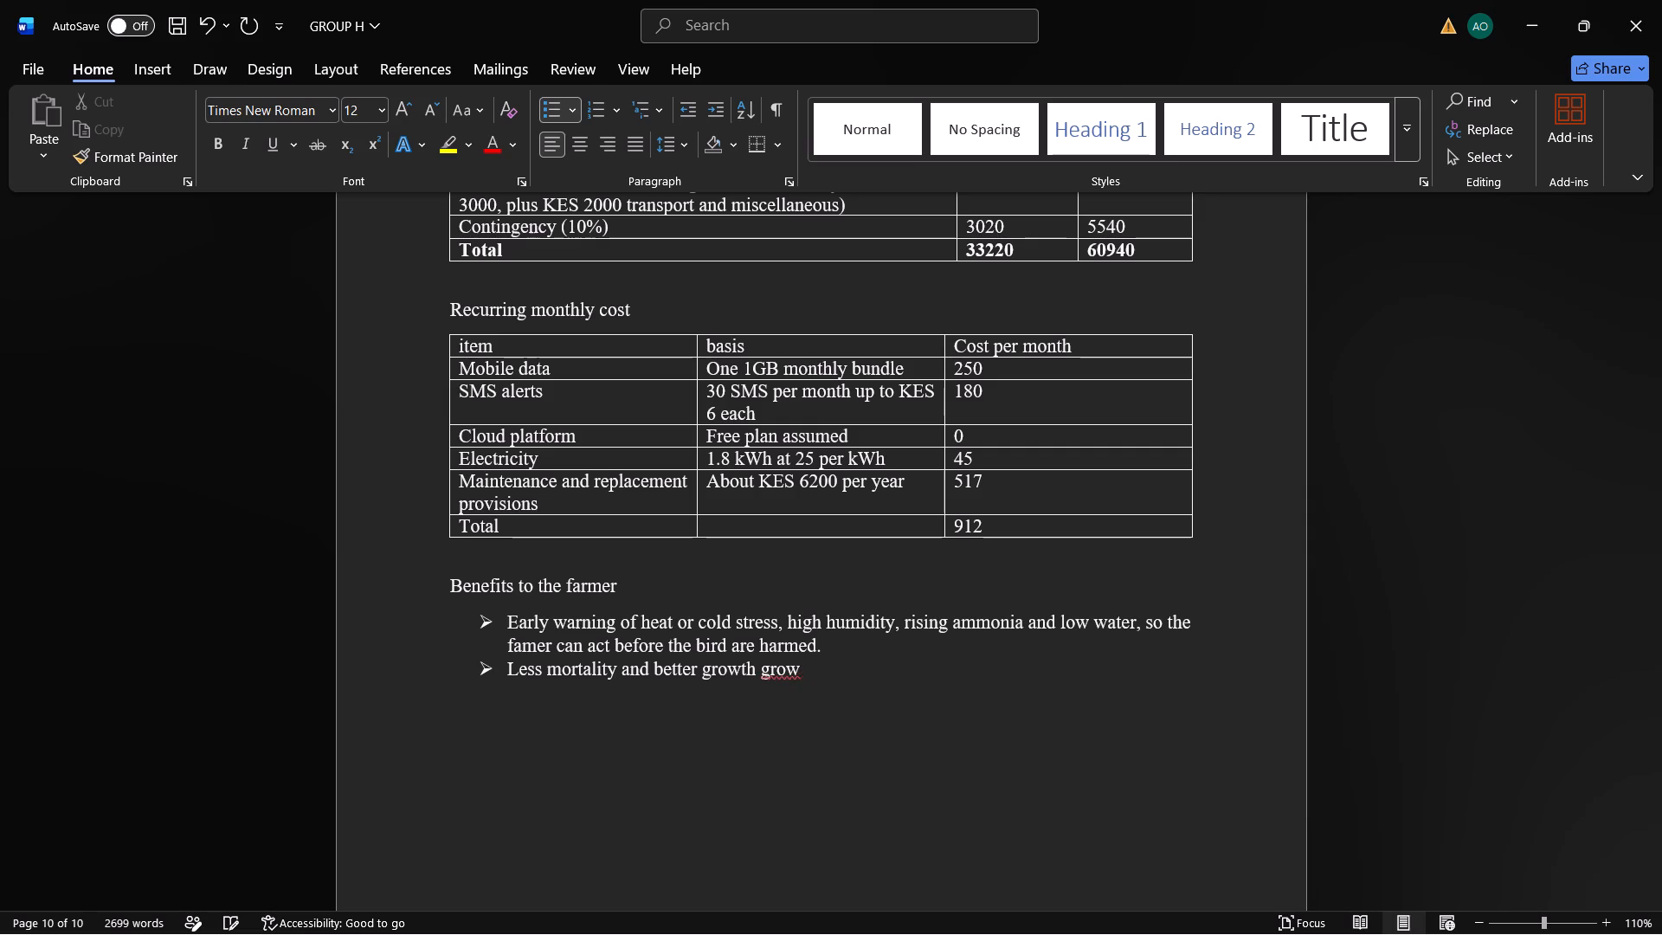
pyautogui.press('BackSpace')
pyautogui.press('BackSpace')
pyautogui.press('BackSpace')
pyautogui.press('BackSpace')
pyautogui.write('of the bird')
pyautogui.press("'")
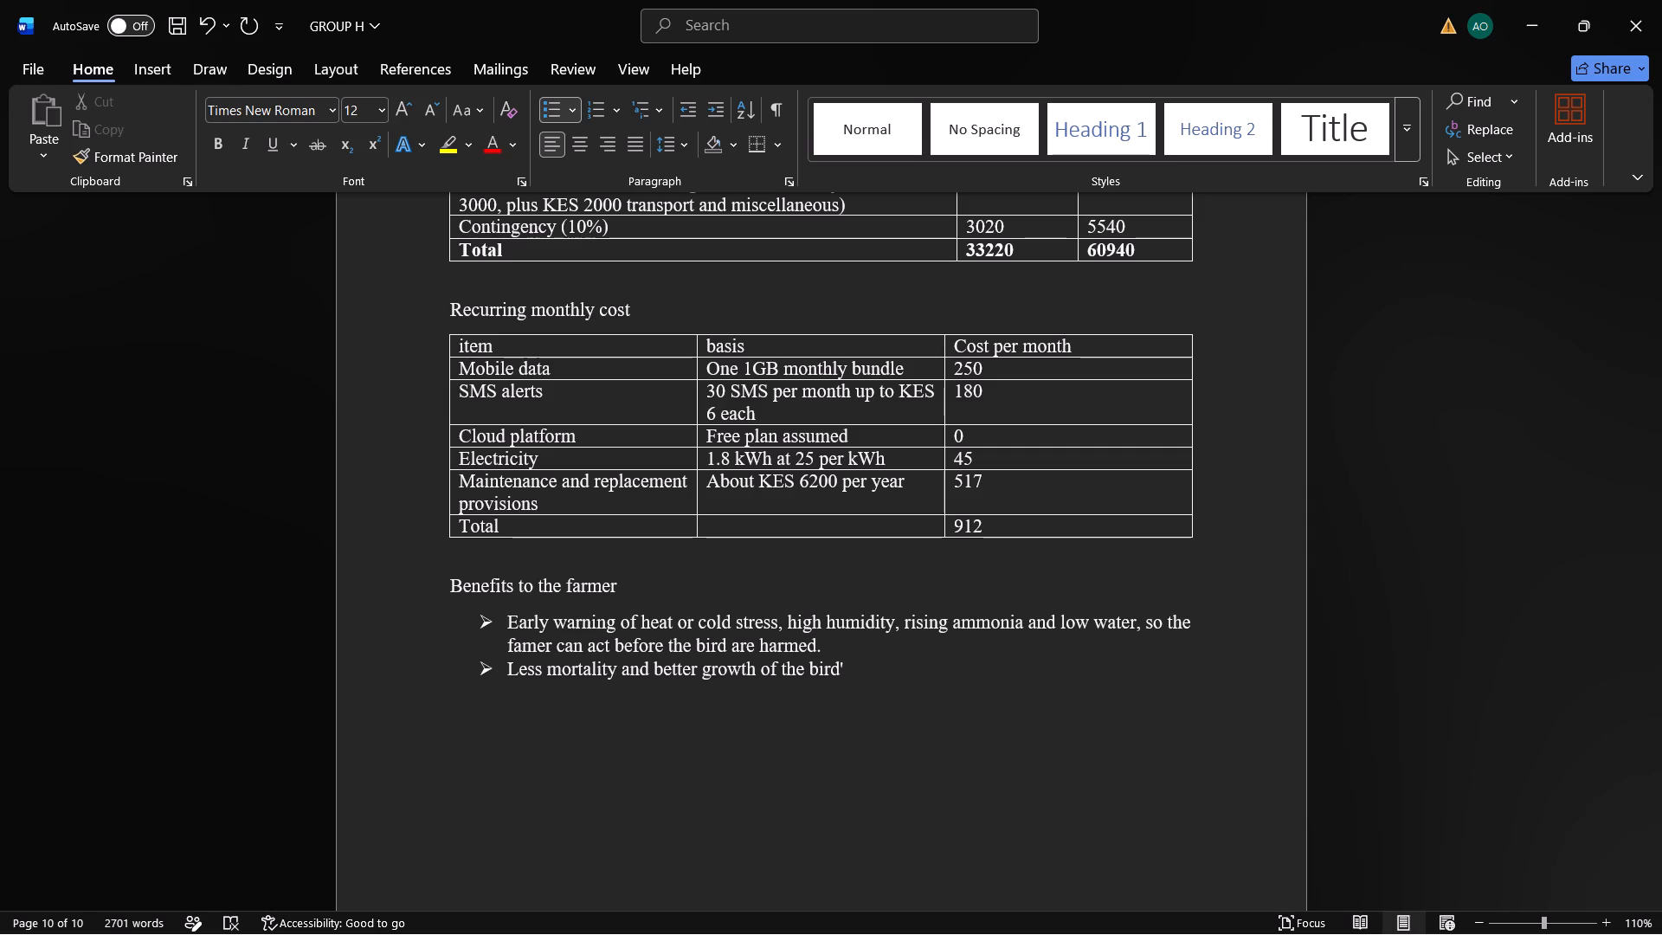
pyautogui.press('BackSpace')
pyautogui.press('.')
pyautogui.press('Right')
# Add a third bullet to the benefits list beginning with "Timed saved,".
pyautogui.press('Return')
pyautogui.write('timed')
pyautogui.press('space')
pyautogui.write('saved')
pyautogui.press('space')
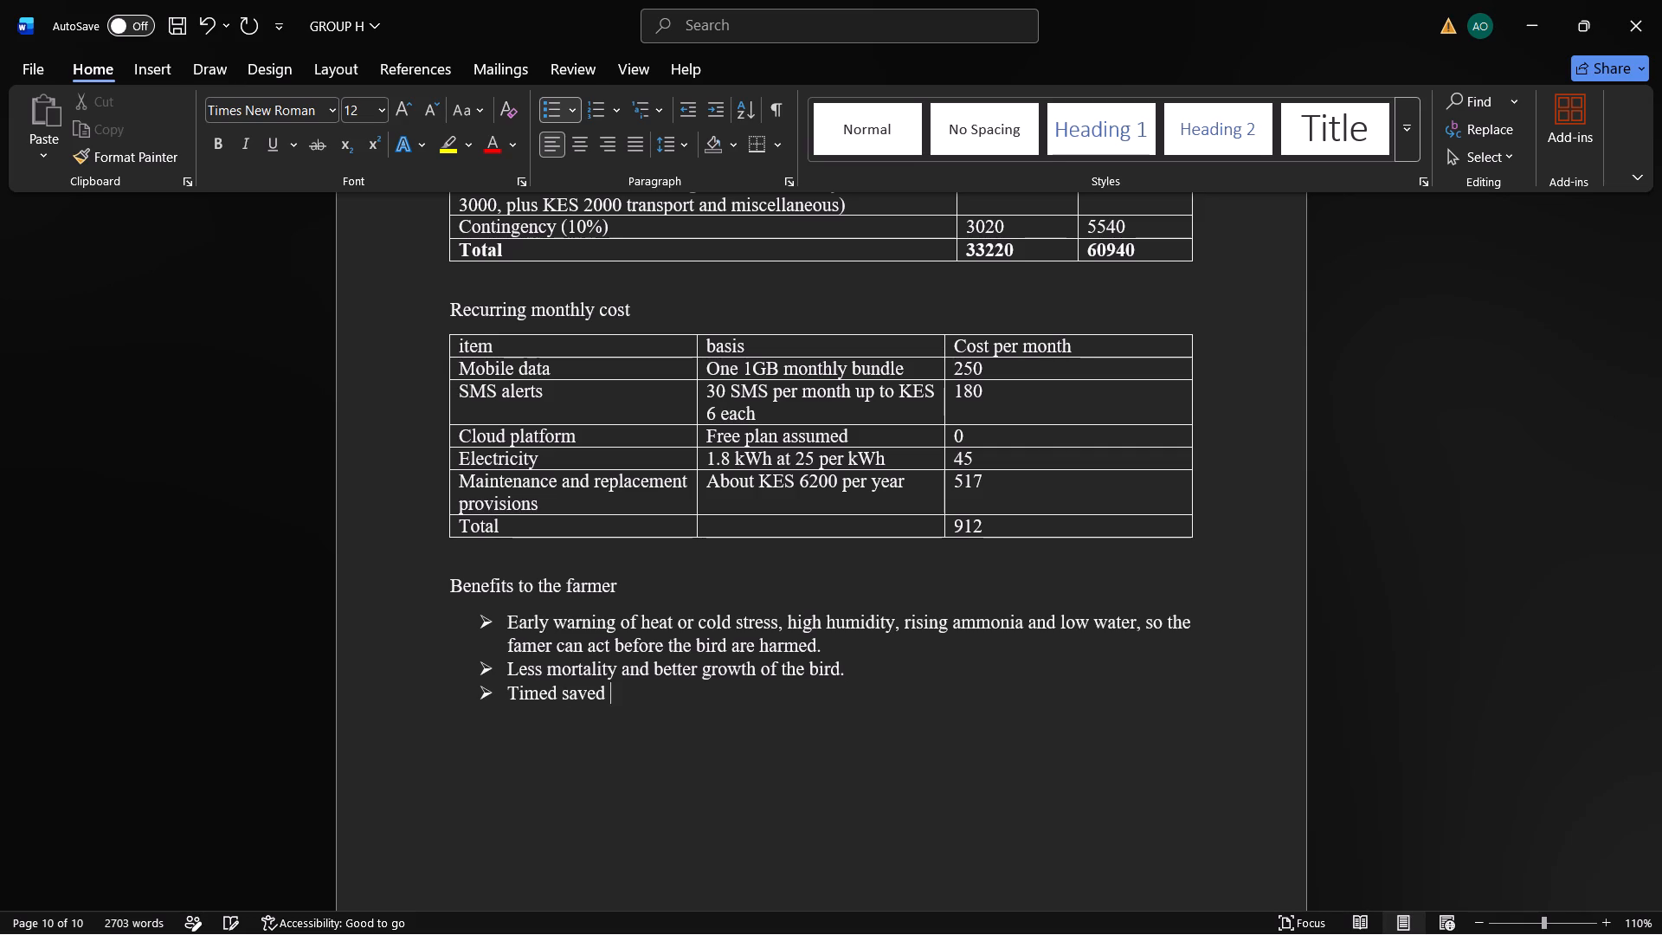
pyautogui.press('Home')
pyautogui.press(',')
pyautogui.press('BackSpace')
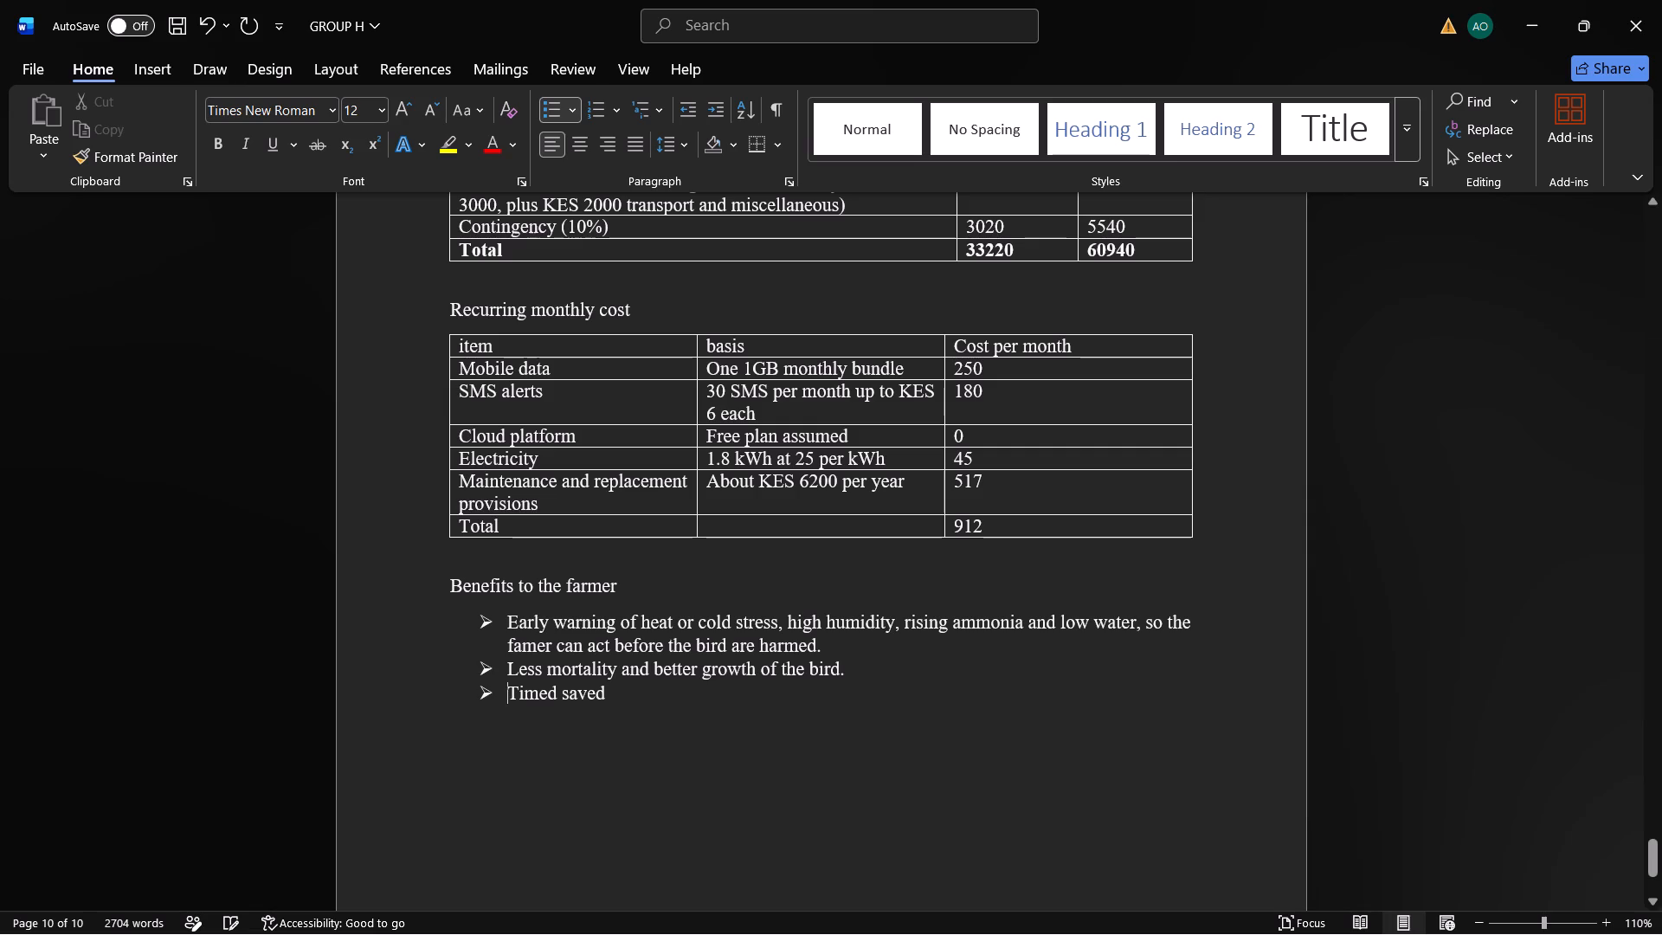
pyautogui.click(614, 698)
pyautogui.press('BackSpace')
pyautogui.press(',')
# Continue the third benefits bullet with "because the famer does not need to check".
pyautogui.press('space')
pyautogui.write('because')
pyautogui.press('space')
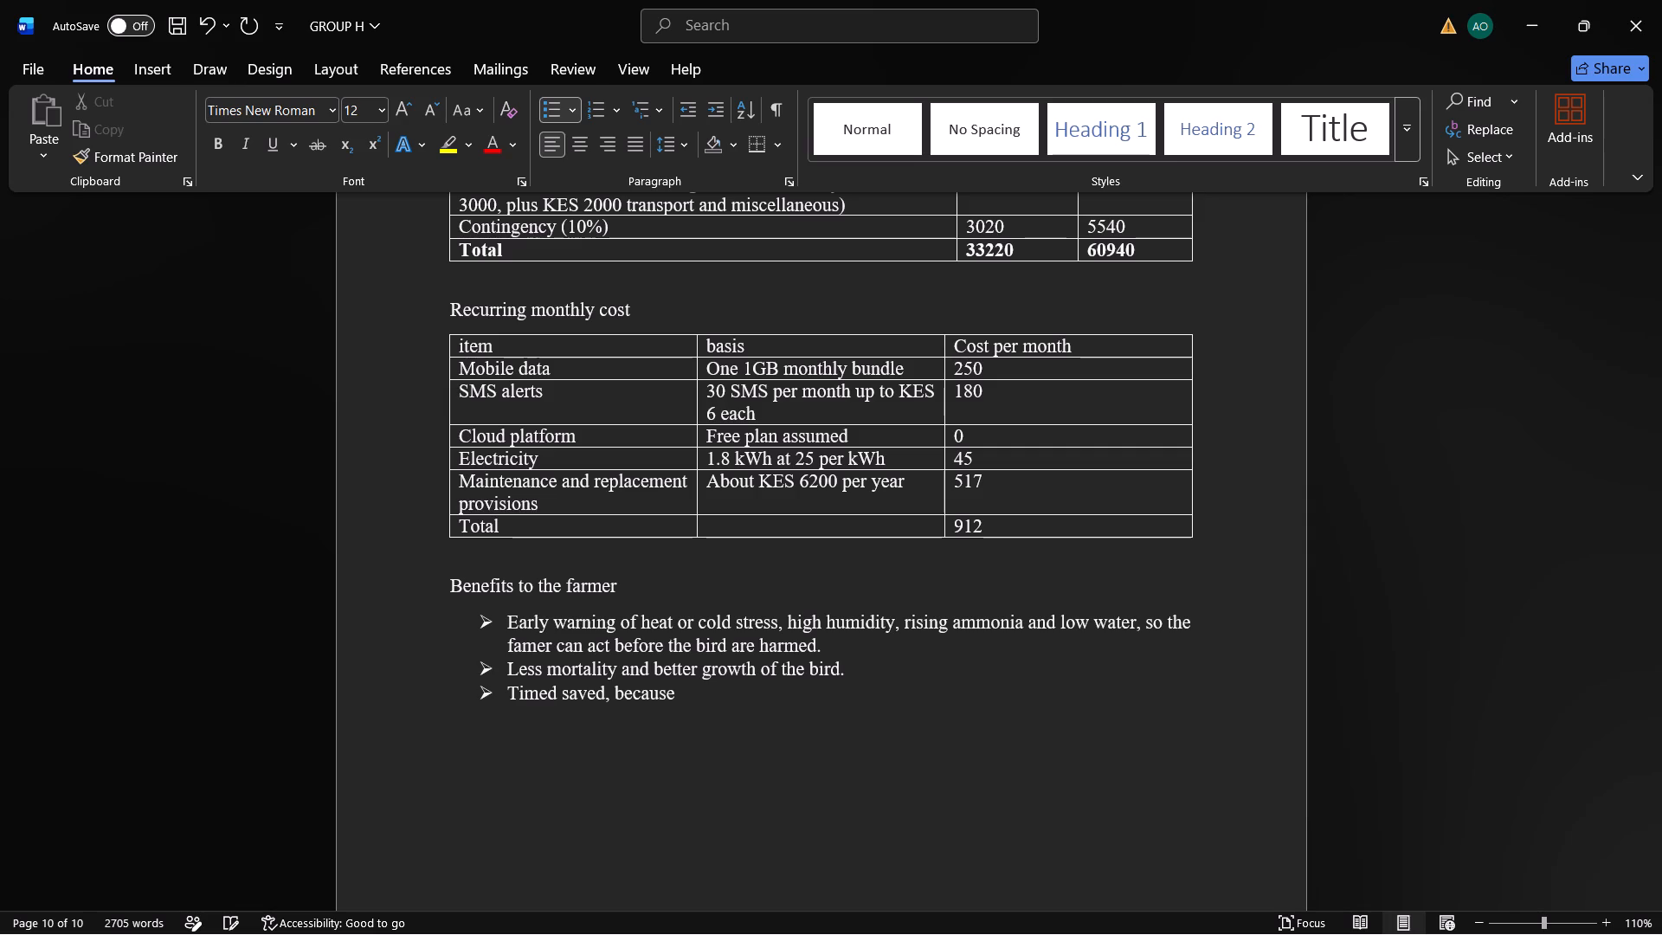
pyautogui.write('the famer')
pyautogui.press('space')
pyautogui.write('does')
pyautogui.press('space')
pyautogui.write('not nee')
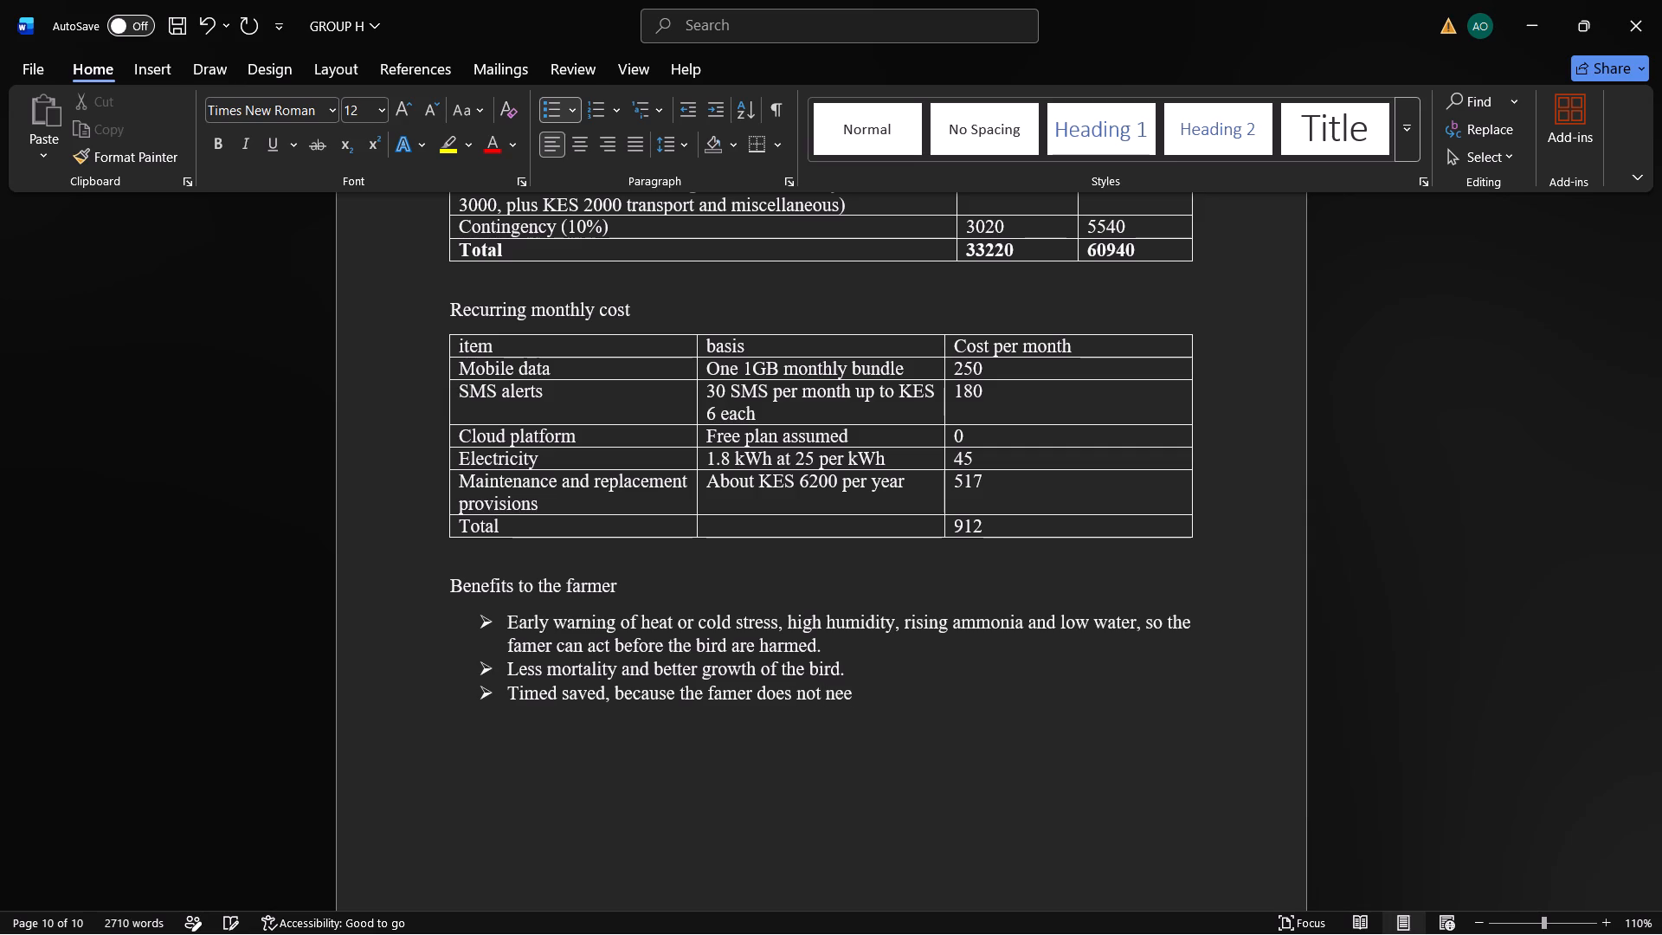
pyautogui.write('d to che')
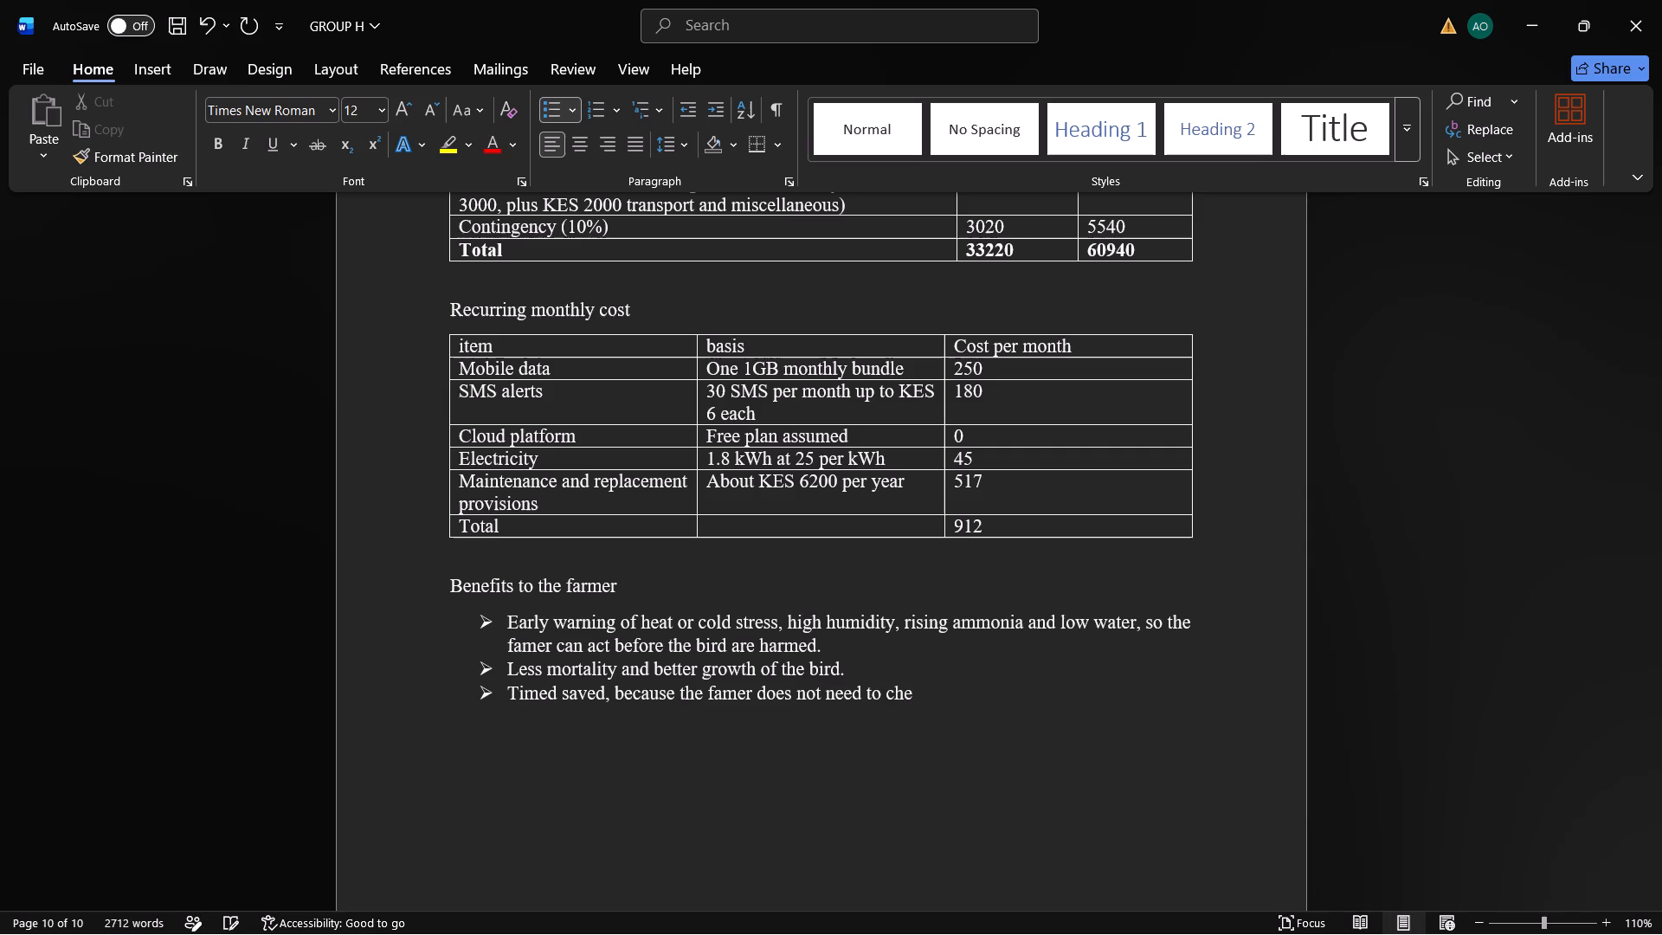
pyautogui.write('ck')
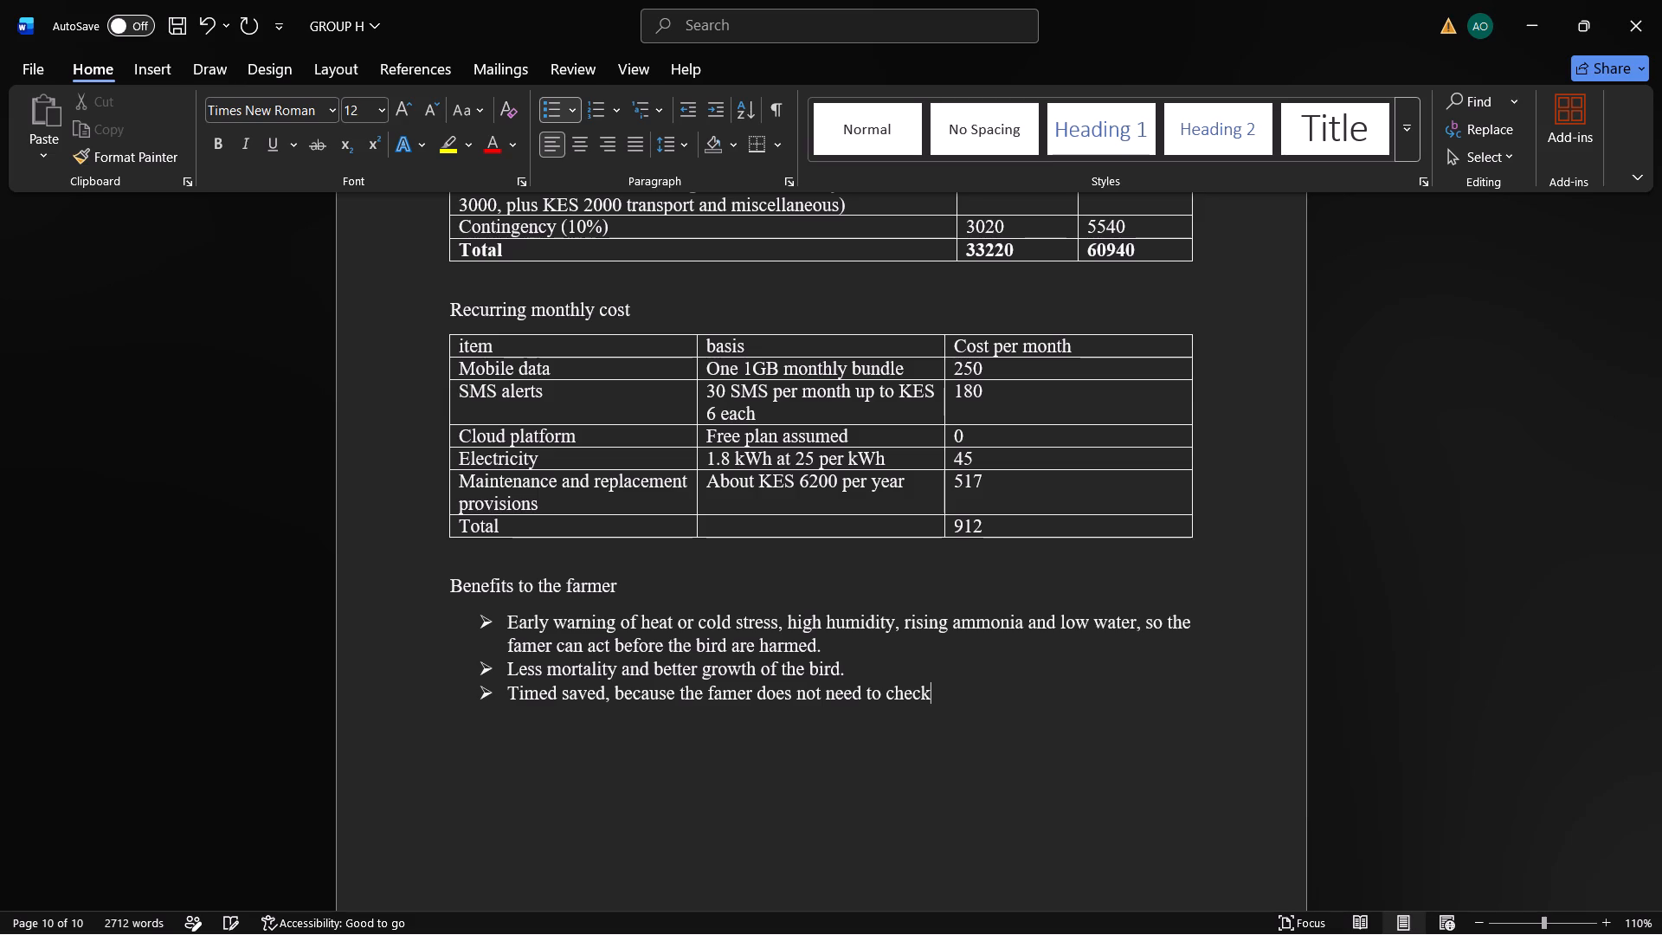
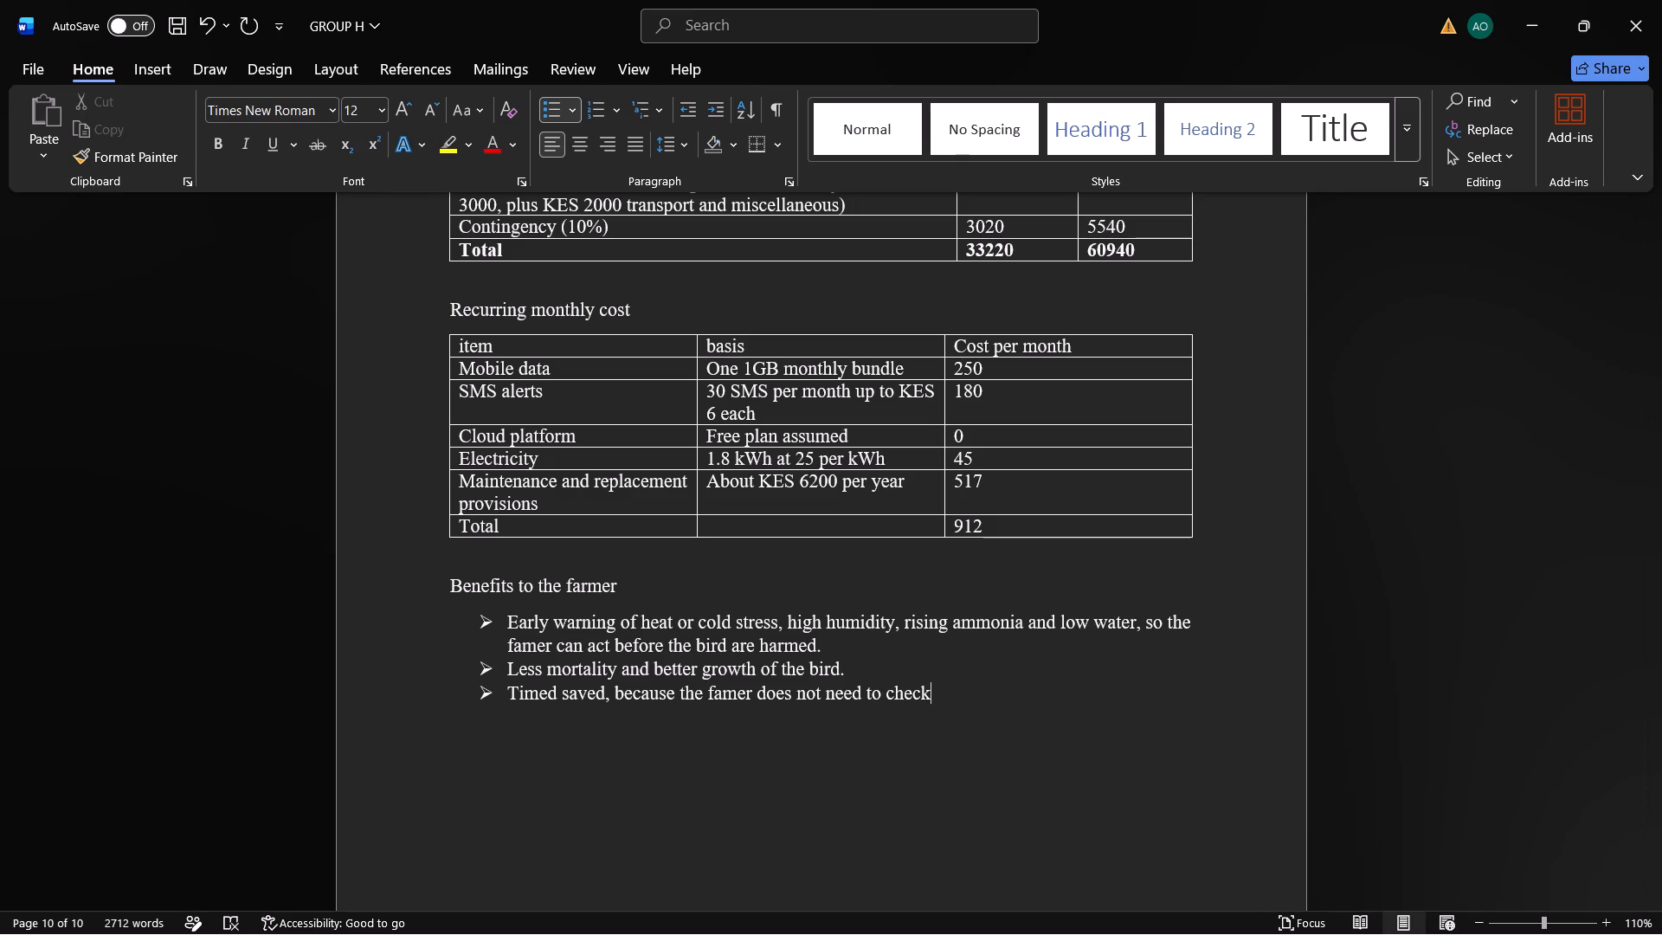
# Continue the third benefits bullet after "need to check" with "the house repeatedly".
pyautogui.write('the')
pyautogui.press('space')
pyautogui.press('BackSpace')
pyautogui.press('BackSpace')
pyautogui.press('BackSpace')
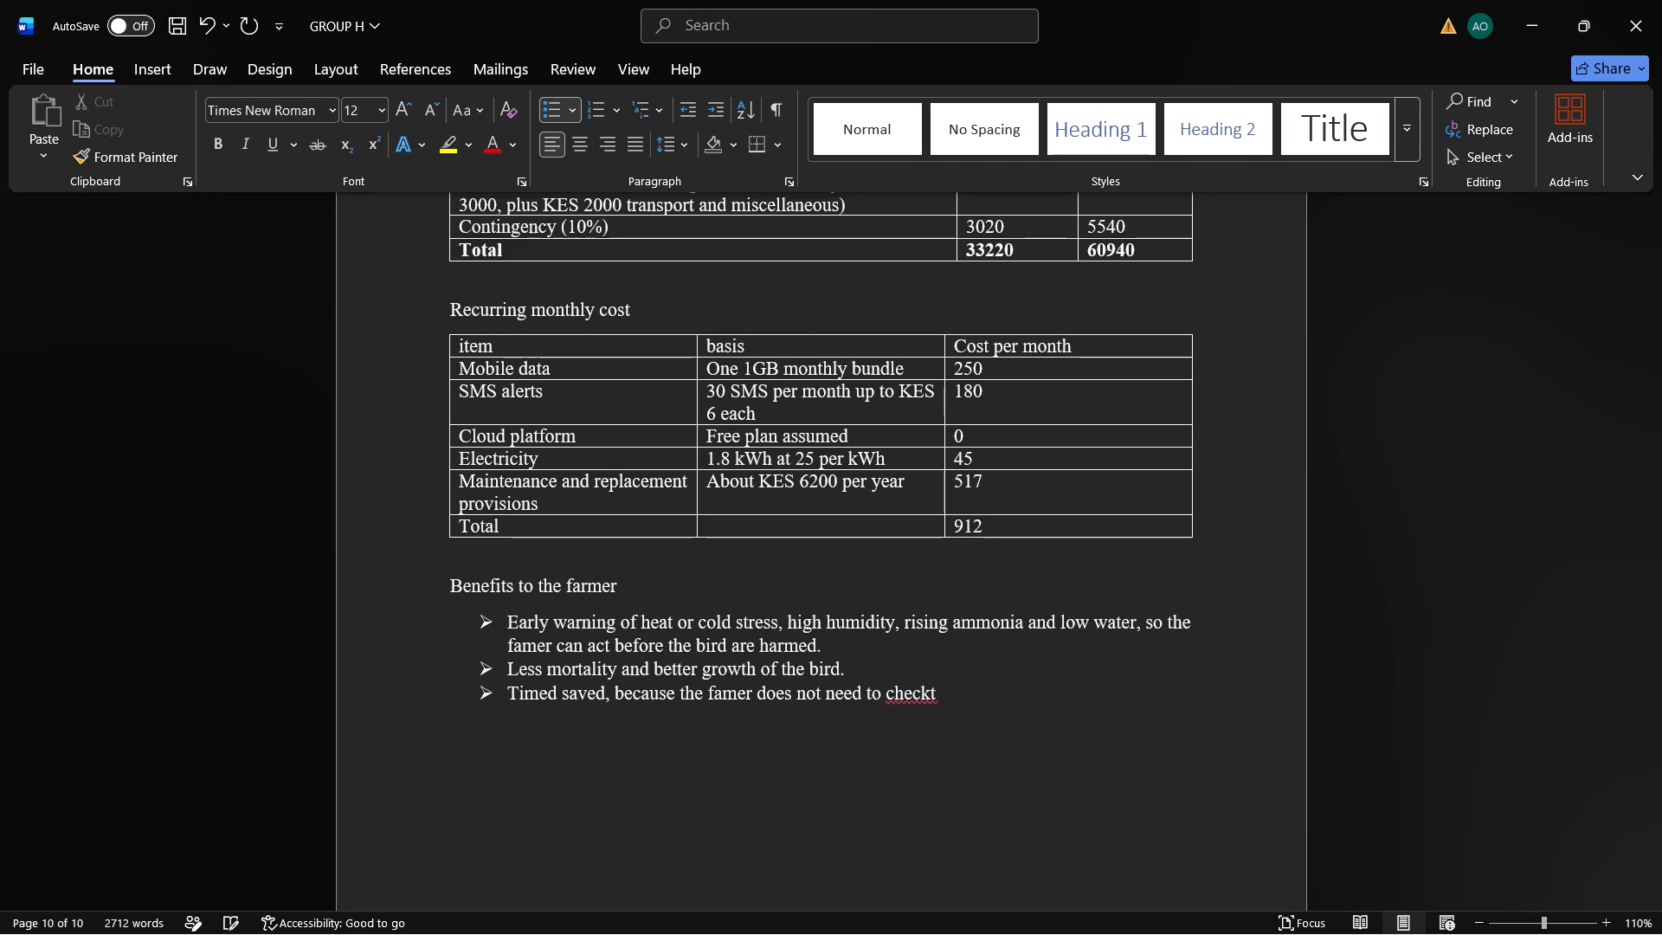
pyautogui.press('BackSpace')
pyautogui.press('space')
pyautogui.write('the house')
pyautogui.press('space')
pyautogui.write('rea')
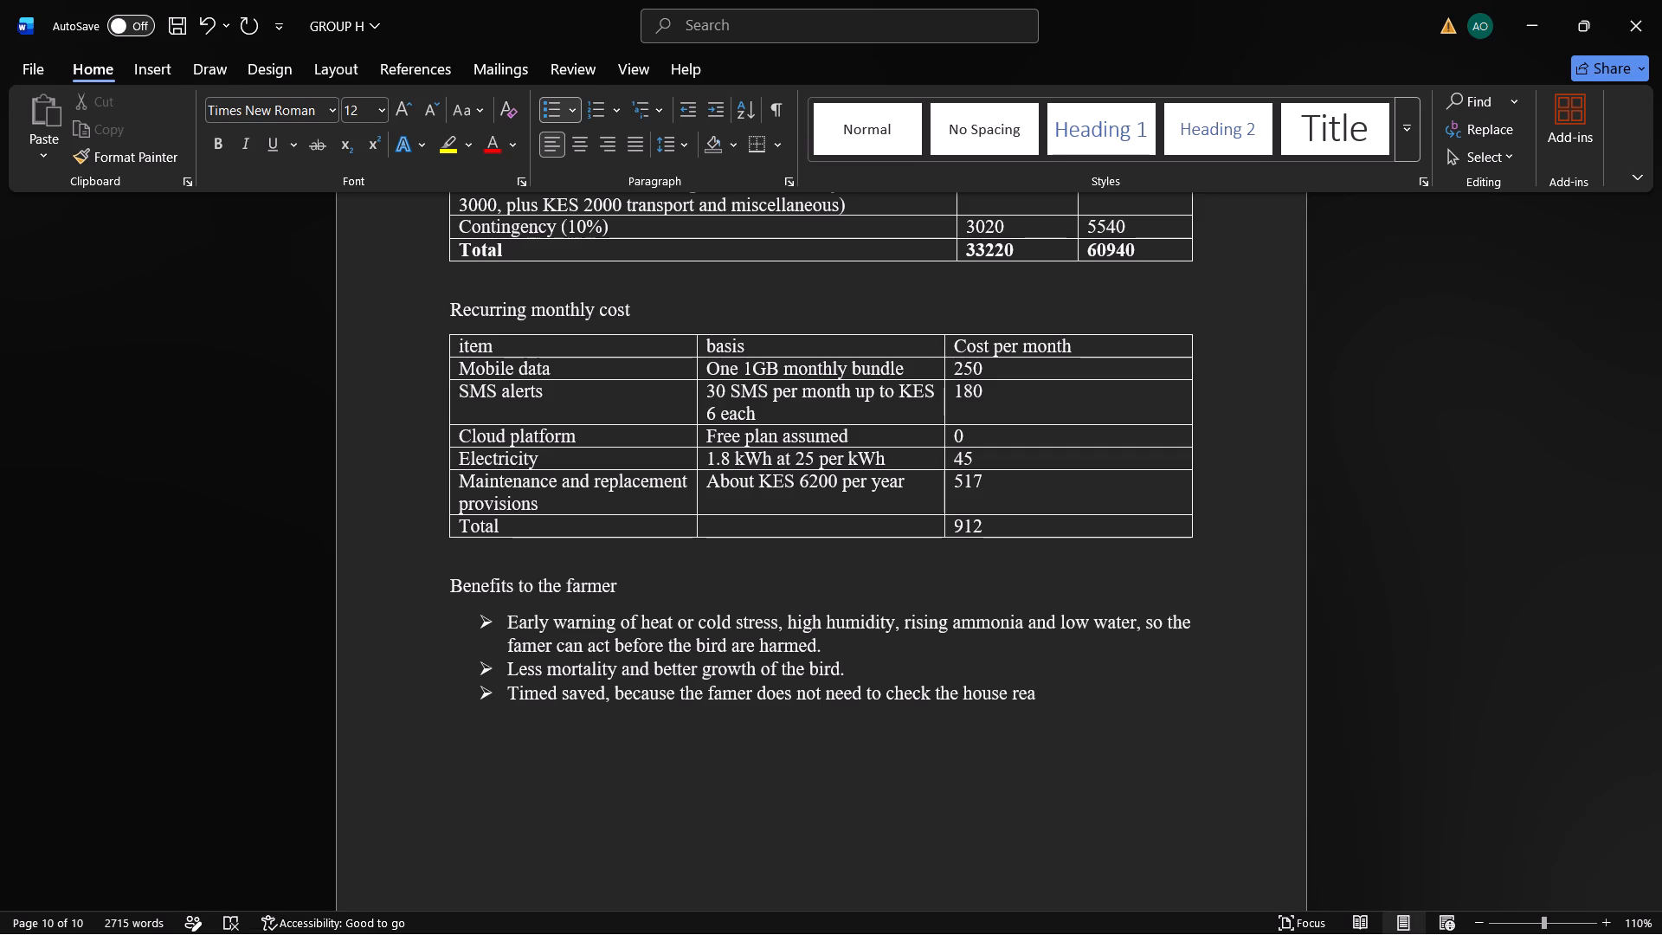
pyautogui.press('p')
pyautogui.press('BackSpace')
pyautogui.press('BackSpace')
pyautogui.write('pea')
pyautogui.write('tedl')
pyautogui.press('y')
# Finish the third benefits bullet with "during the day.".
pyautogui.press('space')
pyautogui.write('during')
pyautogui.press('space')
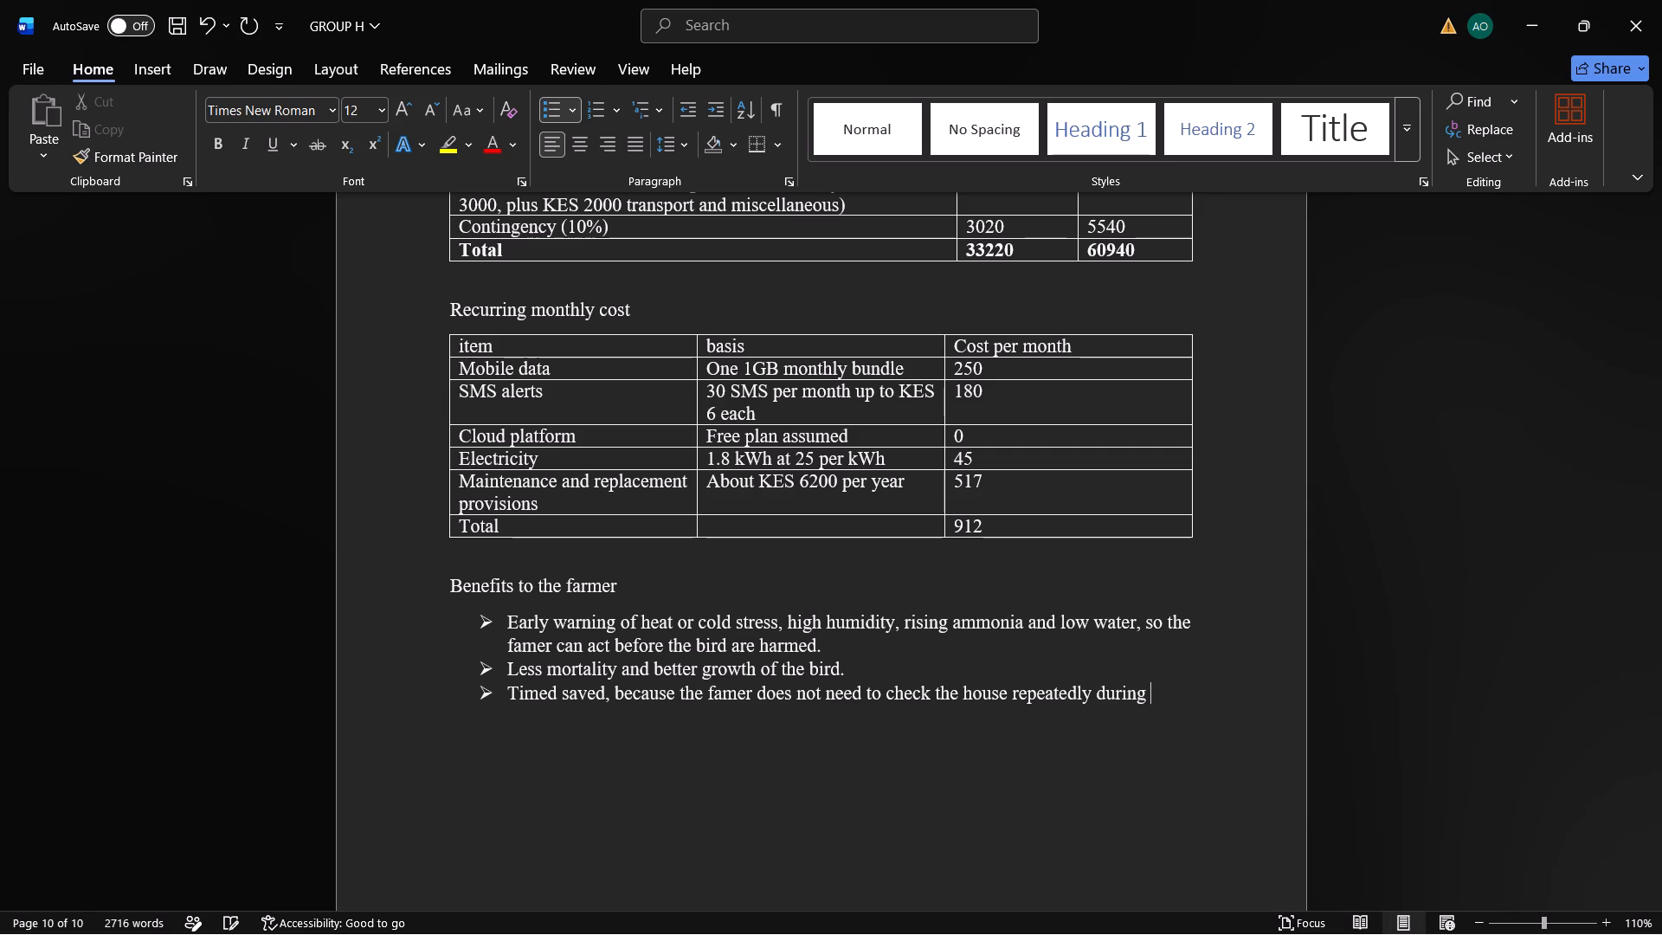
pyautogui.write('the day')
pyautogui.press('space')
pyautogui.press('BackSpace')
pyautogui.press('.')
# Add a fourth bullet to the benefits list beginning with "Water supply tracking,".
pyautogui.press('Return')
pyautogui.write('water supply')
pyautogui.press('space')
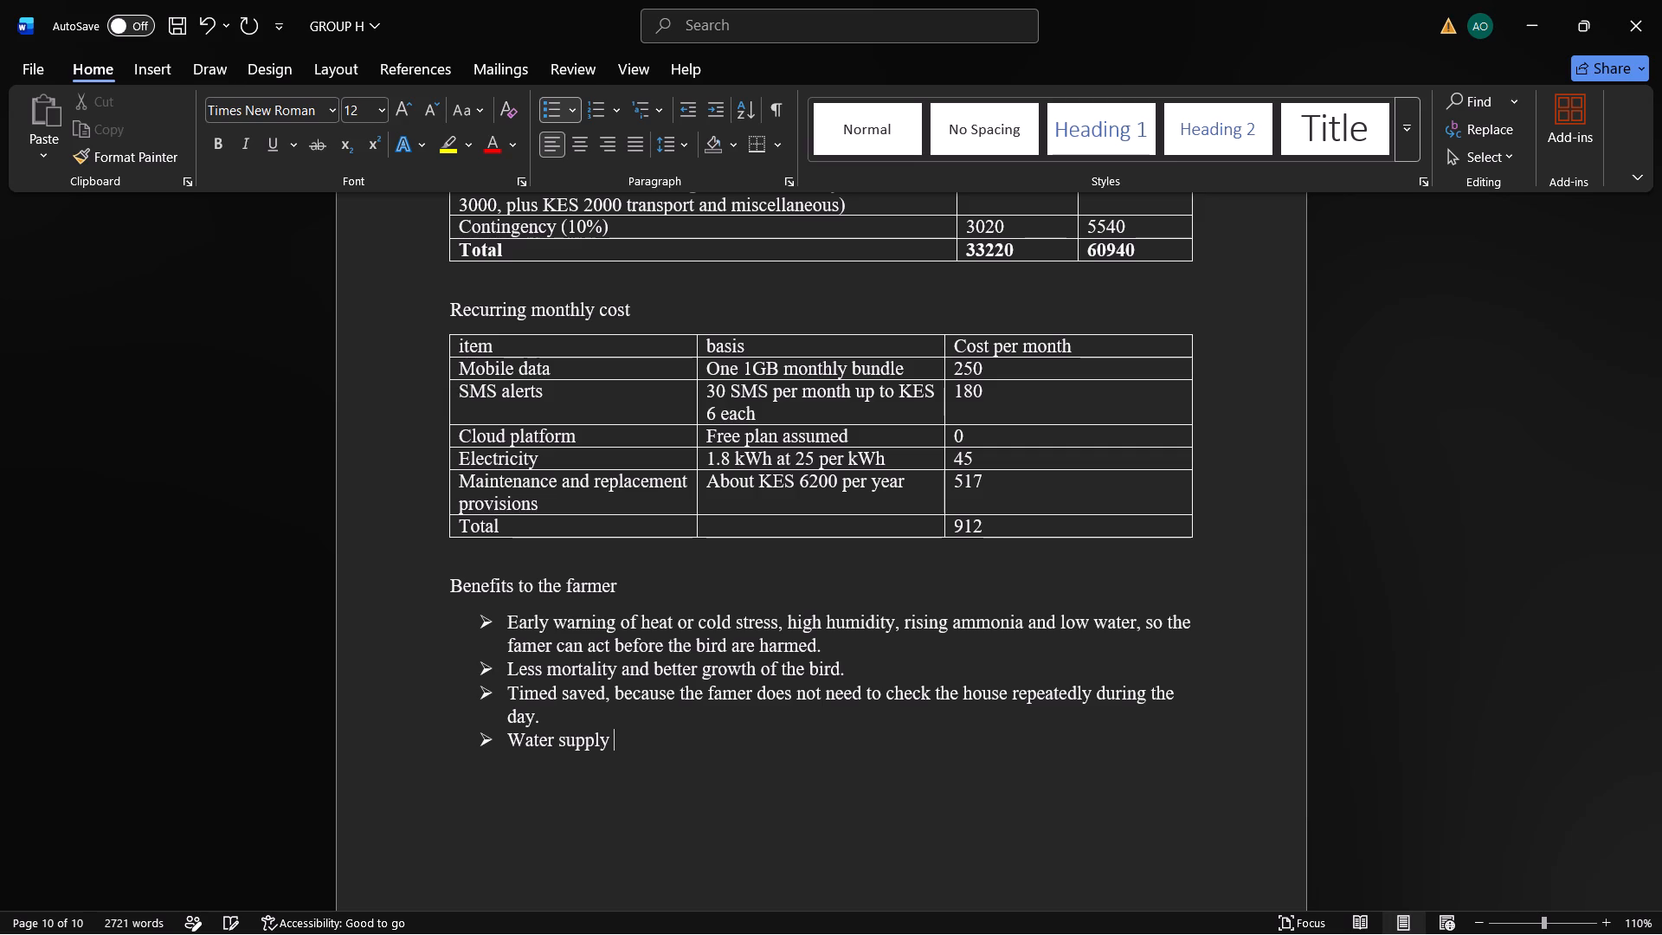
pyautogui.write('tra')
pyautogui.write('cing')
pyautogui.press('BackSpace')
pyautogui.press('BackSpace')
pyautogui.press('BackSpace')
pyautogui.write('ki')
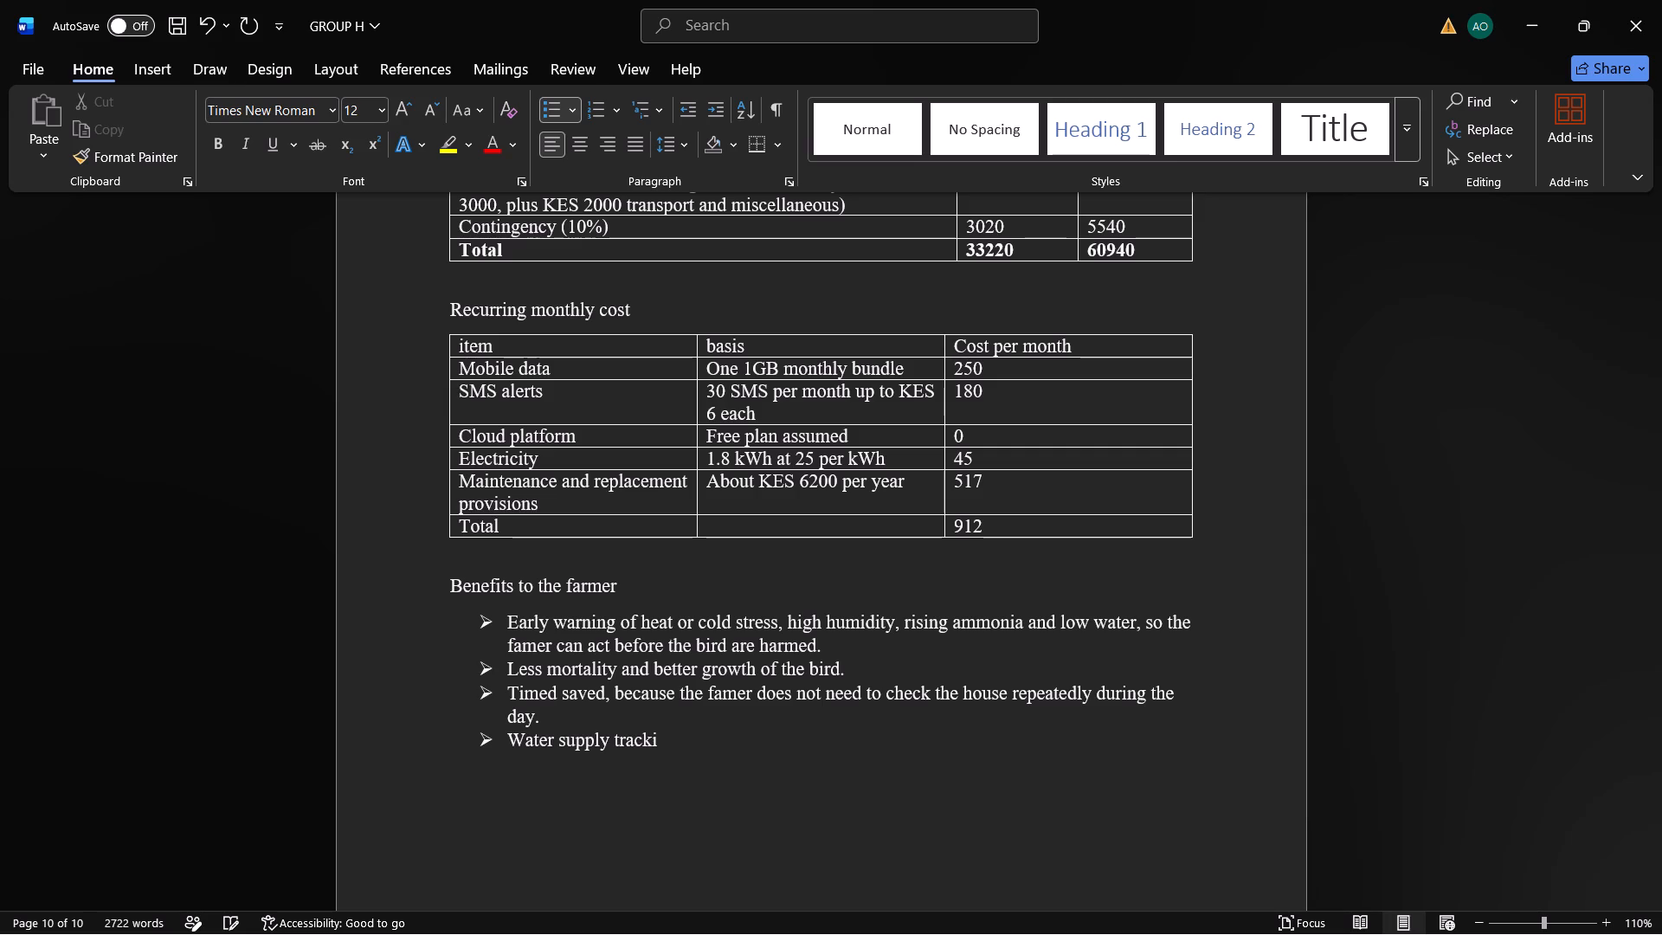
pyautogui.write('ng')
pyautogui.press('space')
pyautogui.press('BackSpace')
pyautogui.press(',')
pyautogui.press('space')
# Continue the fourth benefits bullet with "which helps prevent dehydration".
pyautogui.write('which hepls')
pyautogui.press('BackSpace')
pyautogui.press('BackSpace')
pyautogui.press('BackSpace')
pyautogui.press('BackSpace')
pyautogui.press('BackSpace')
pyautogui.write('helps')
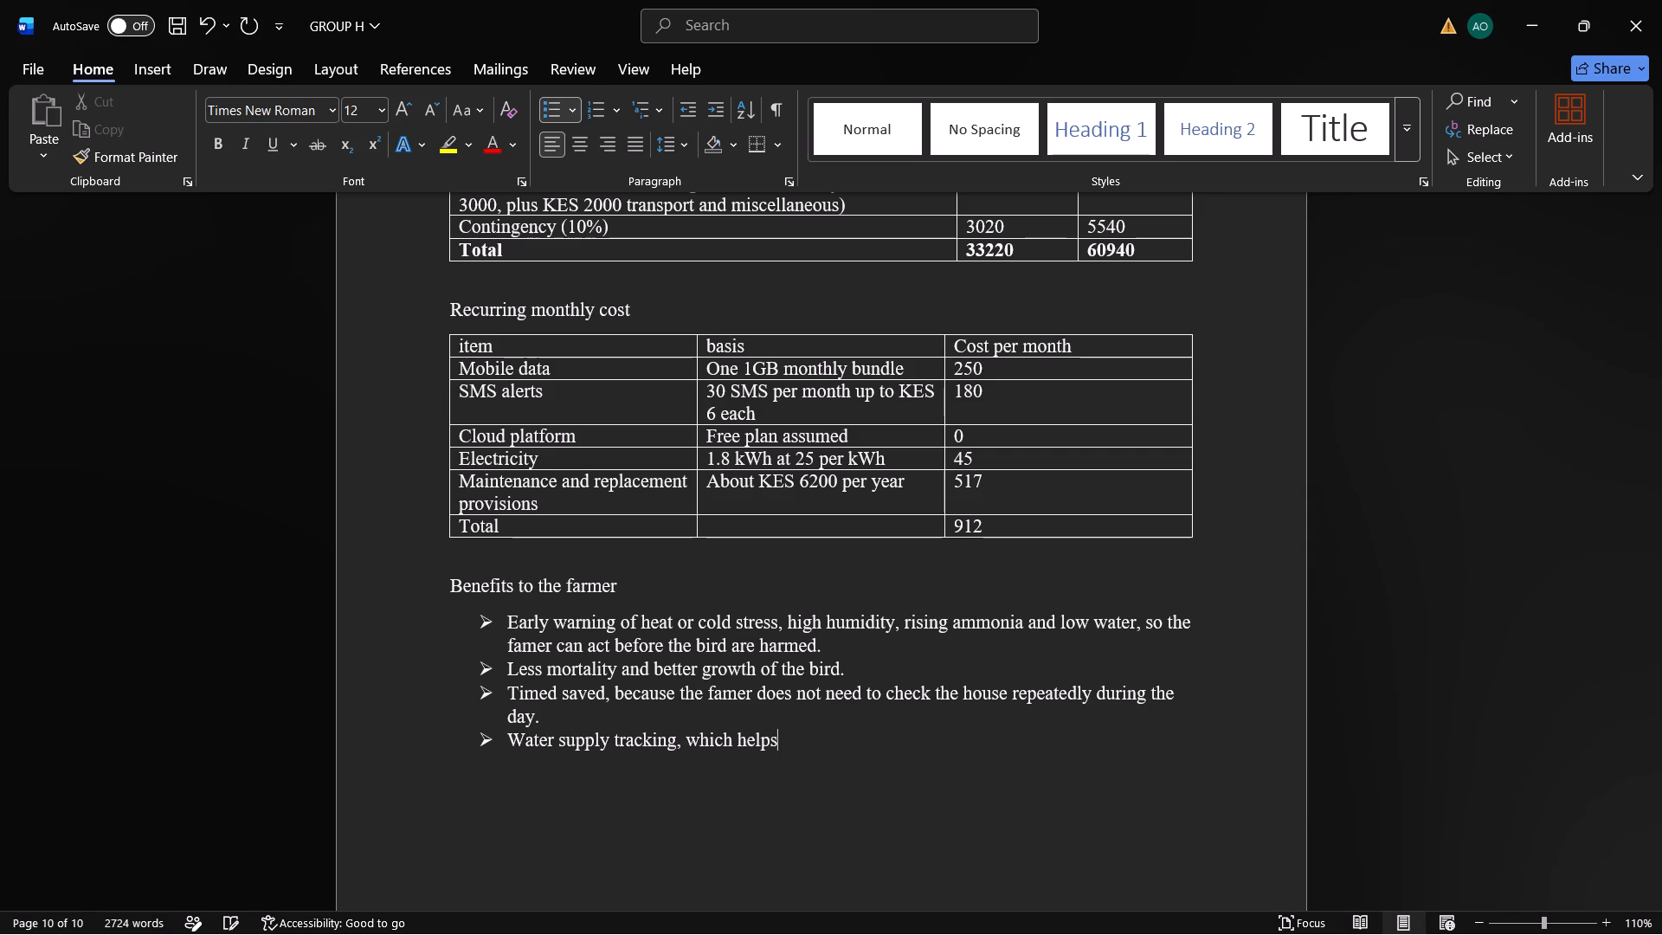
pyautogui.press('space')
pyautogui.write('prevent')
pyautogui.press('space')
pyautogui.write('dehu')
pyautogui.press('BackSpace')
pyautogui.press('y')
pyautogui.write('dea')
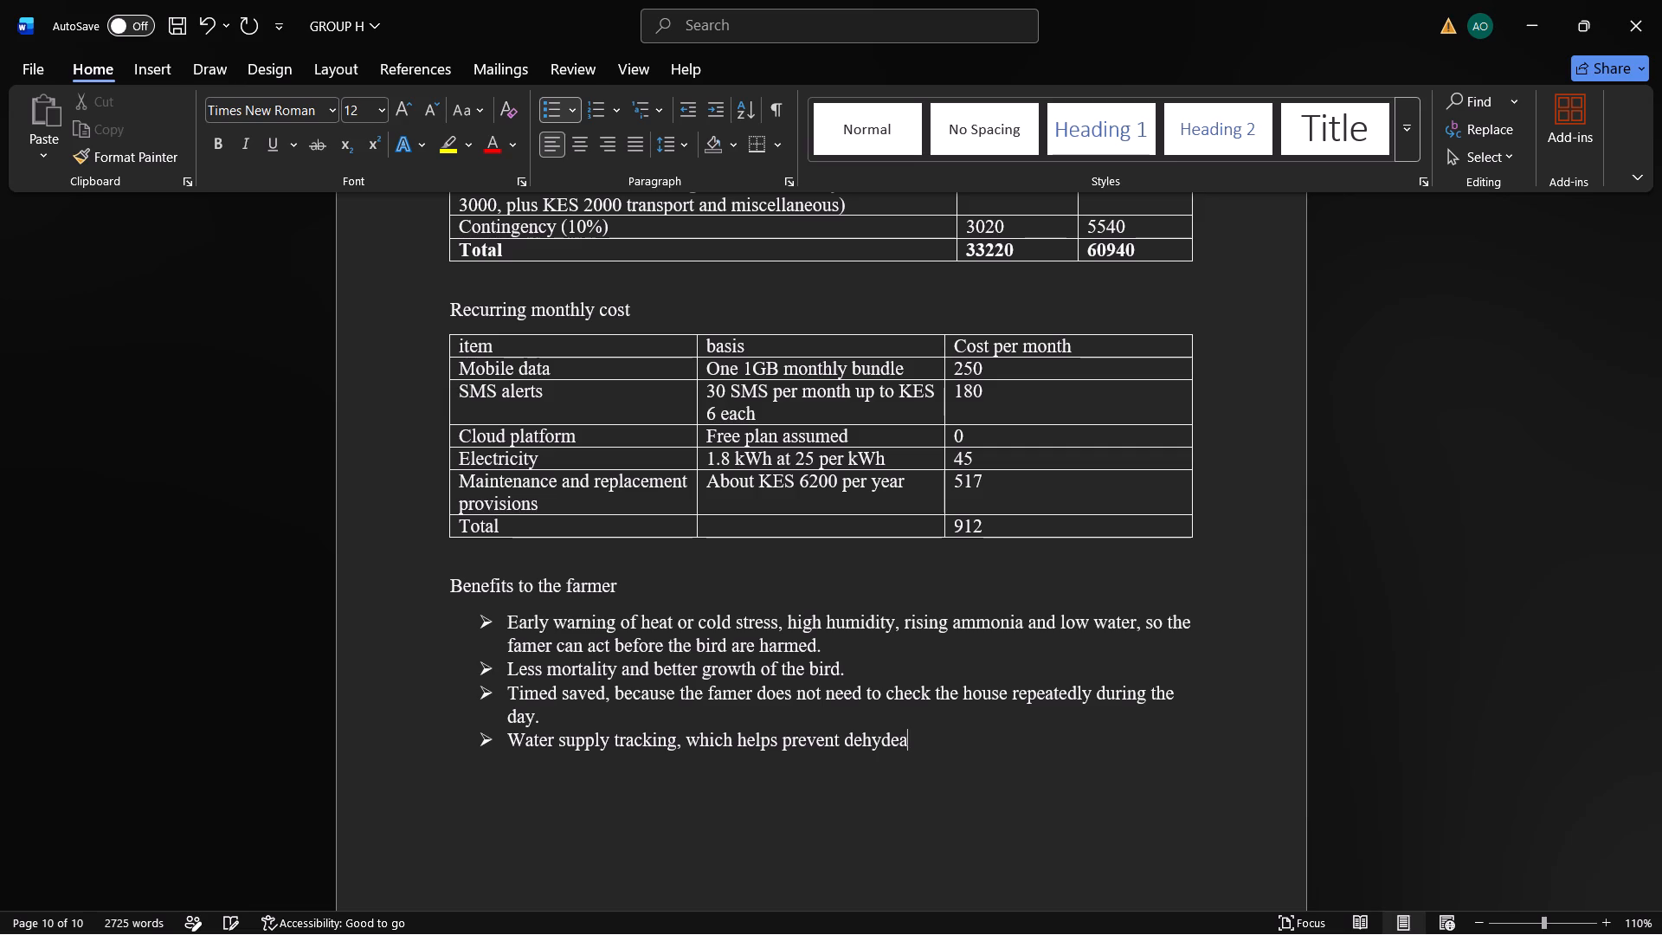
pyautogui.press('BackSpace')
pyautogui.press('BackSpace')
pyautogui.write('ration')
# Finish the fourth benefits bullet with "from empty tank or a leaking line.".
pyautogui.press('space')
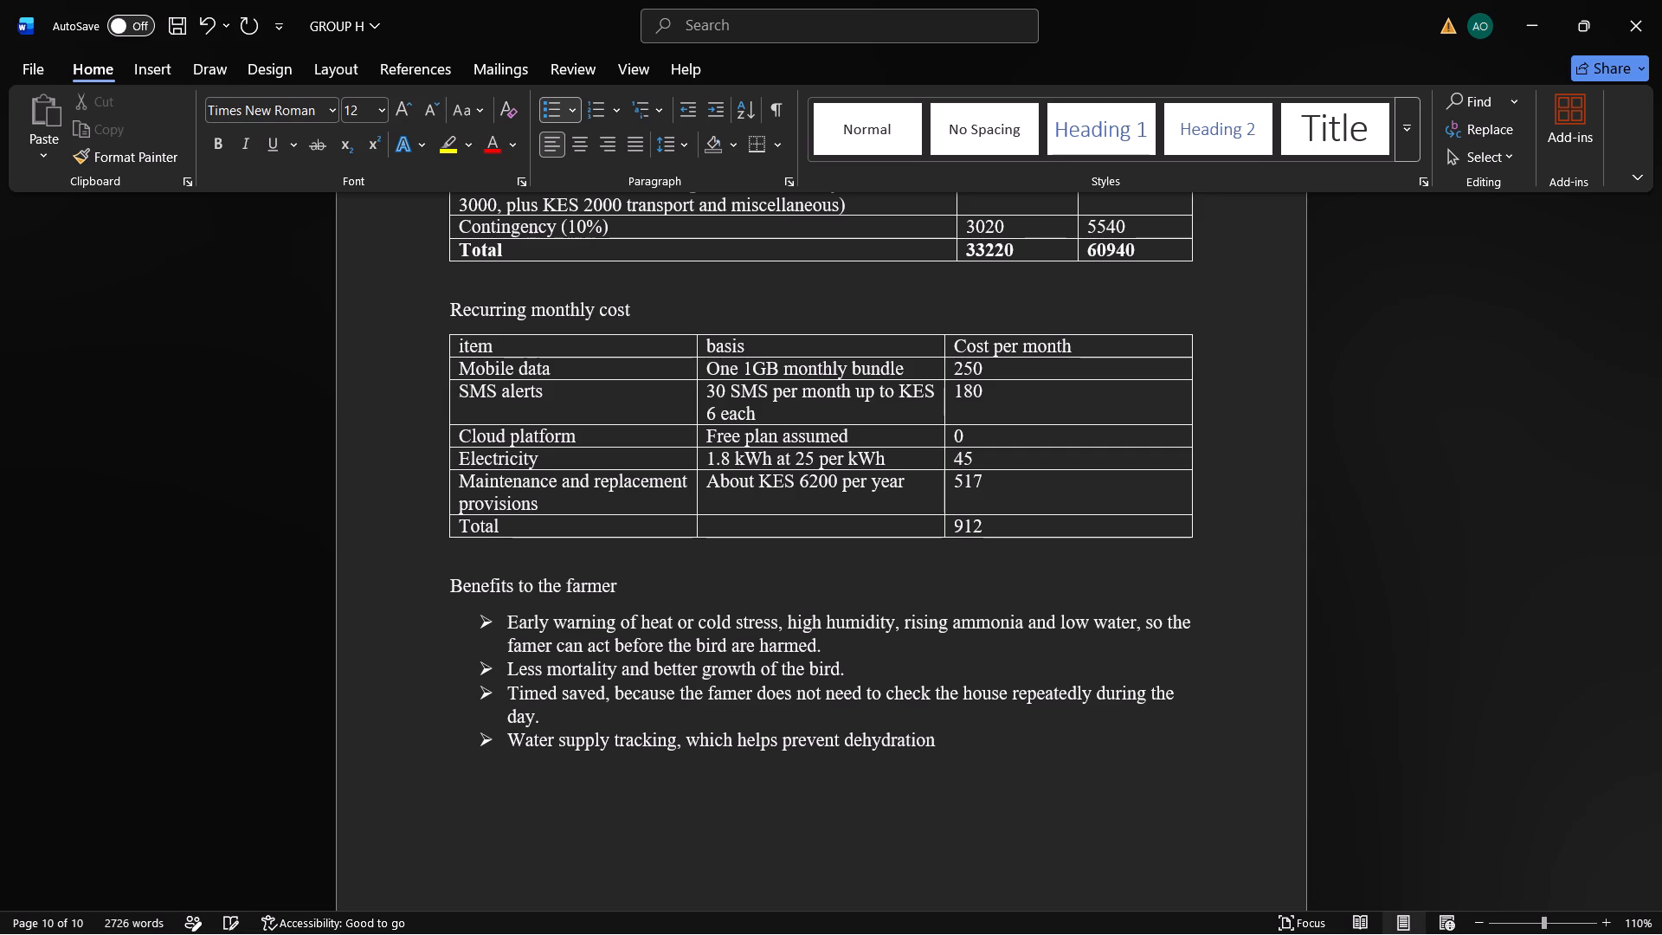
pyautogui.write('from')
pyautogui.press('space')
pyautogui.write('emp')
pyautogui.write('ty')
pyautogui.press('space')
pyautogui.write('tank')
pyautogui.press('space')
pyautogui.write('or a lea')
pyautogui.write('king')
pyautogui.press('space')
pyautogui.write('line')
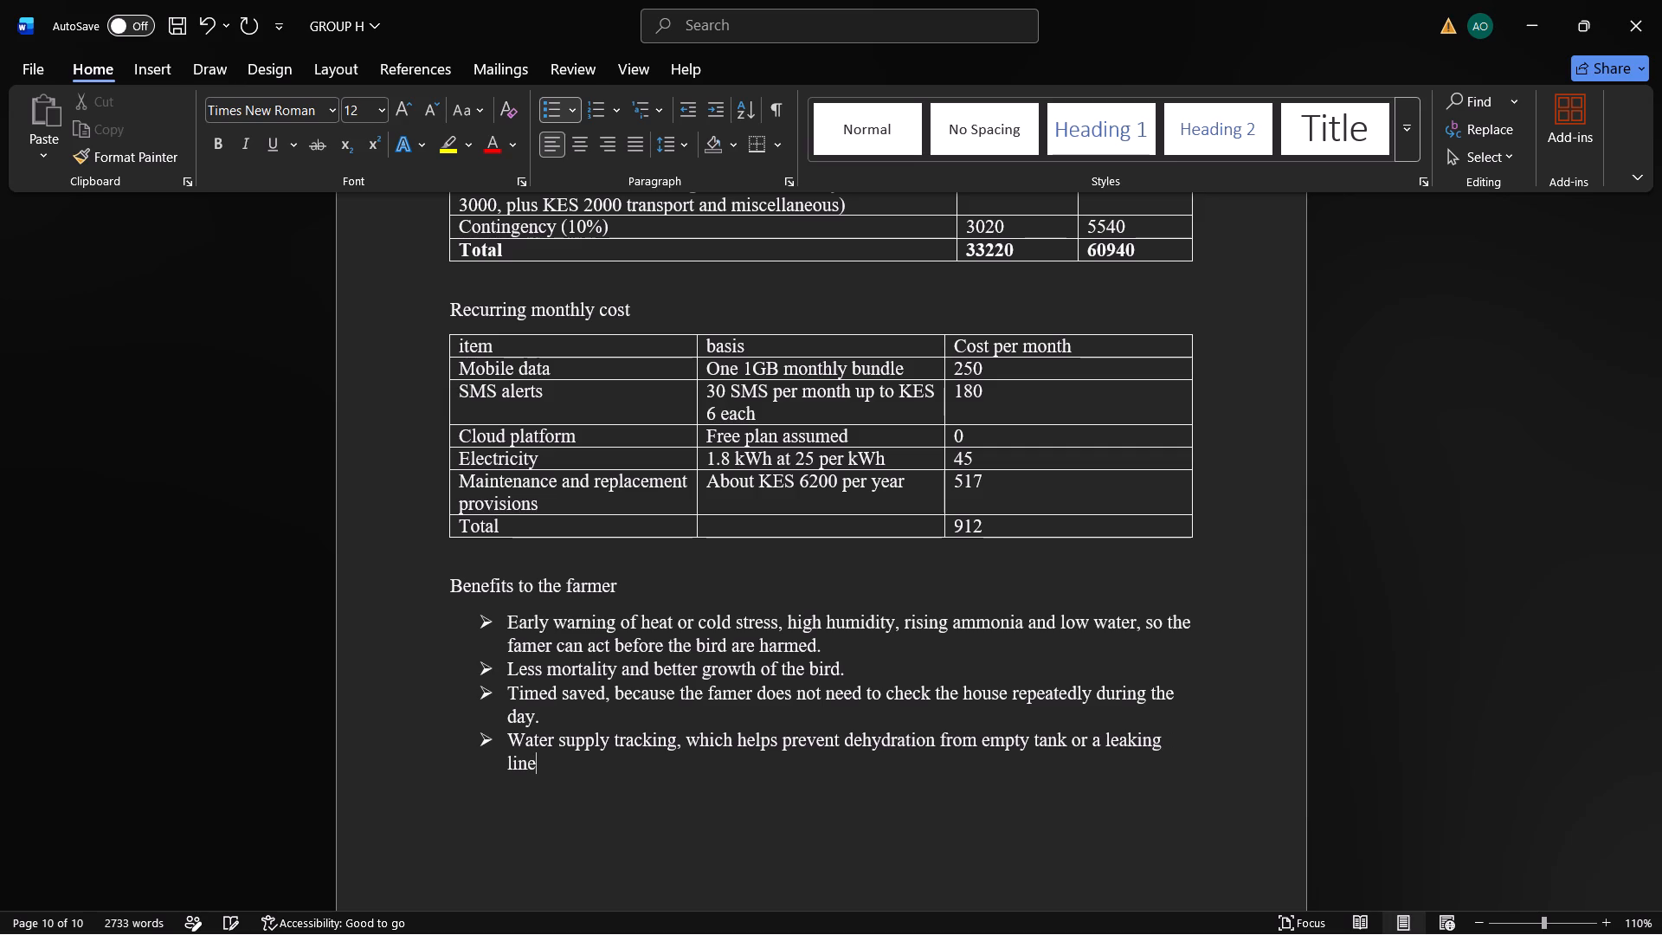
pyautogui.press('.')
# Add a fifth bullet to the benefits list beginning with "Stored records of conditions that support decisions".
pyautogui.press('Return')
pyautogui.write('stored records')
pyautogui.press('space')
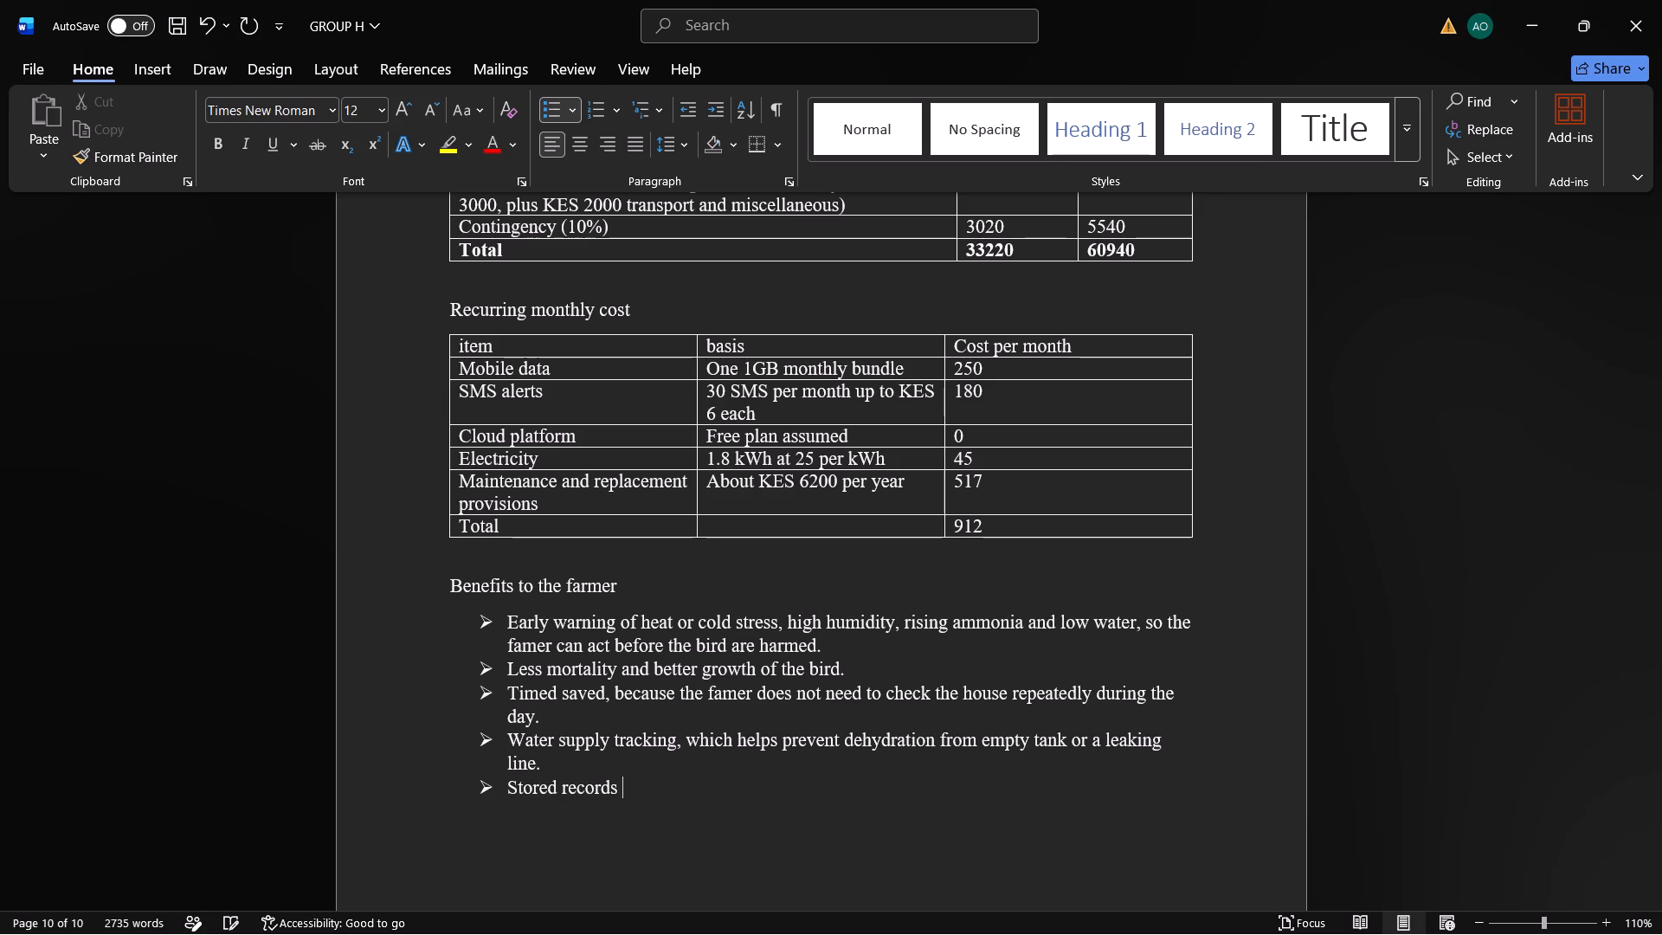
pyautogui.write('of coi')
pyautogui.press('BackSpace')
pyautogui.write('nditions th')
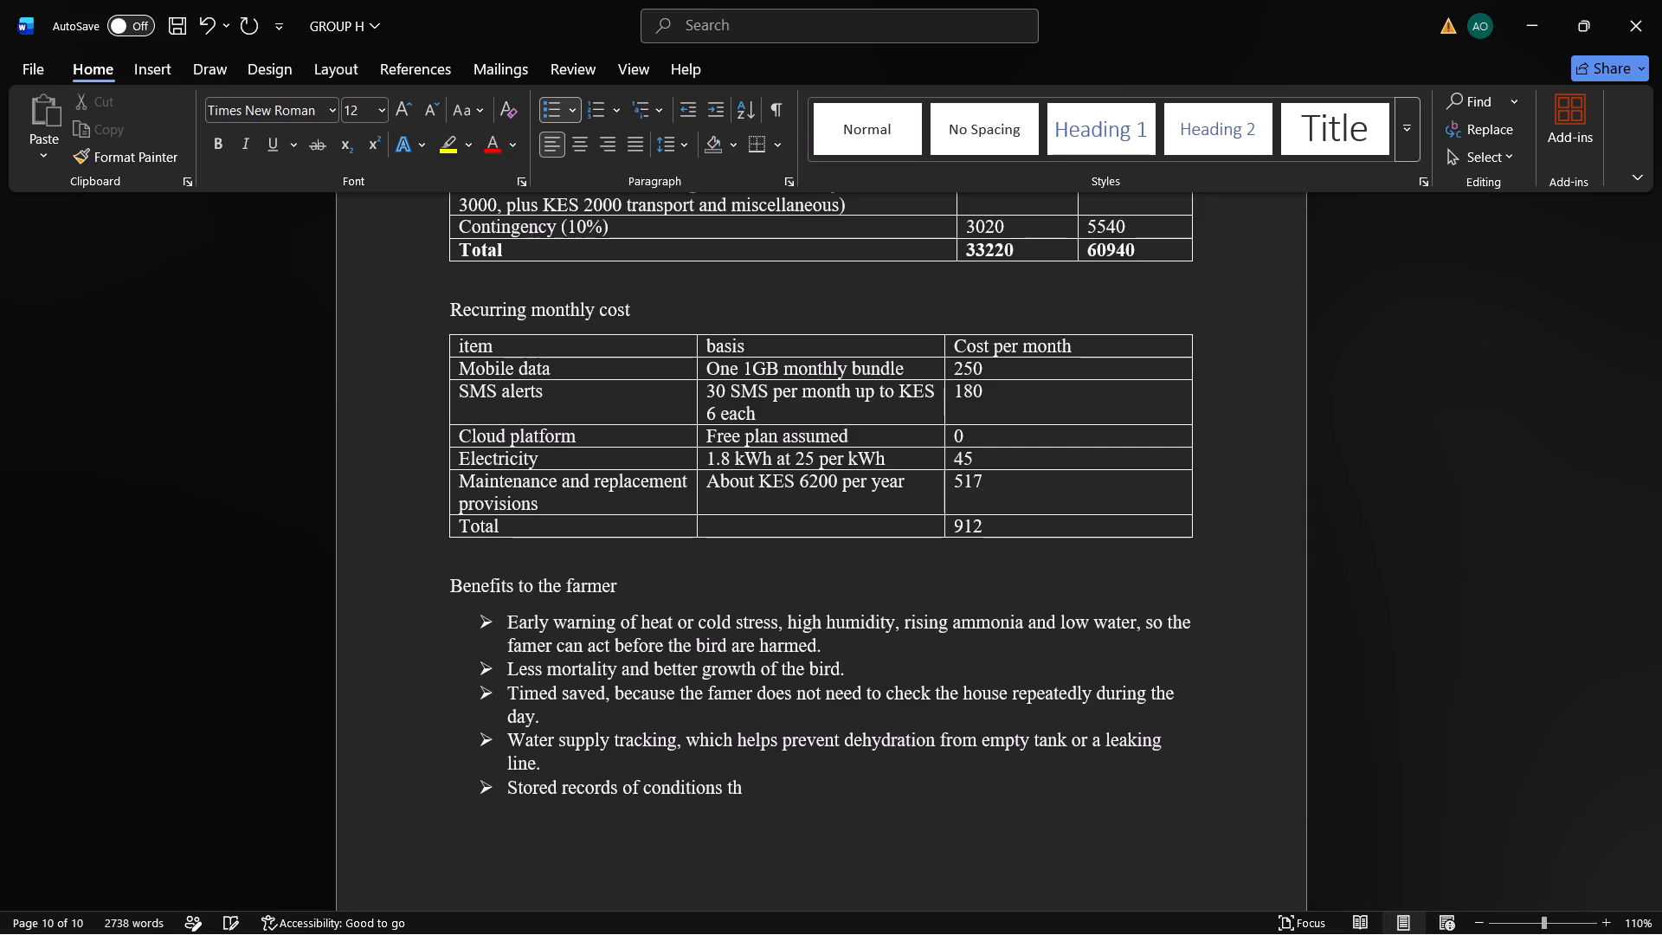
pyautogui.write('at supo')
pyautogui.press('BackSpace')
pyautogui.write('port')
pyautogui.press('space')
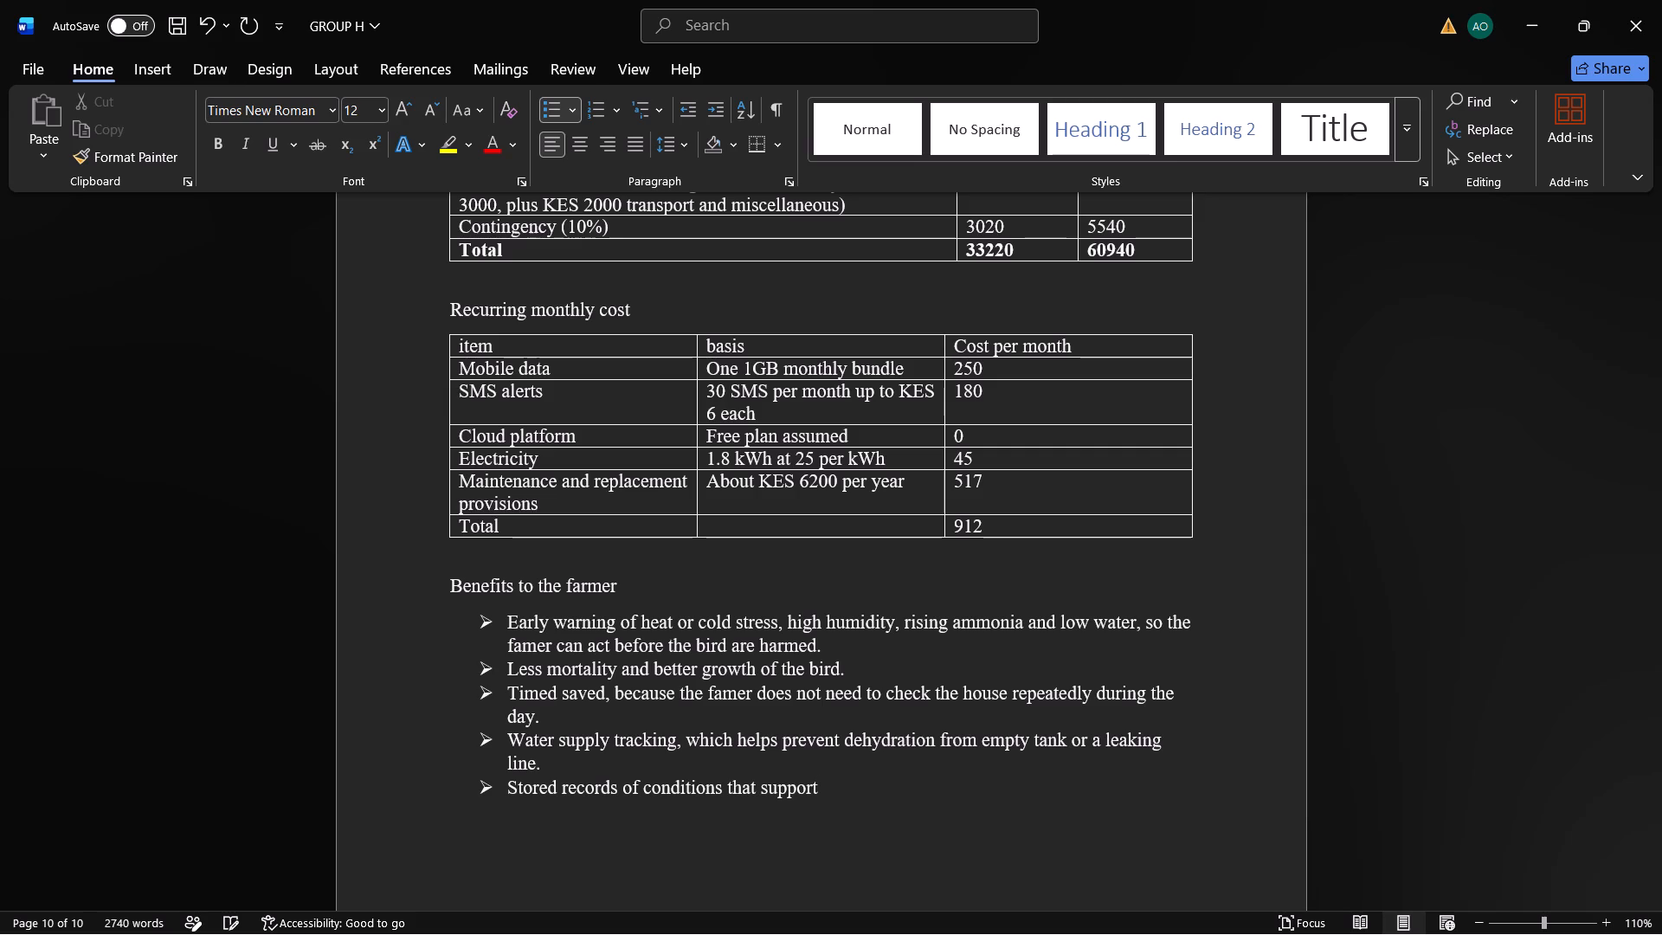
pyautogui.write('de')
pyautogui.write('cisions')
pyautogui.press('space')
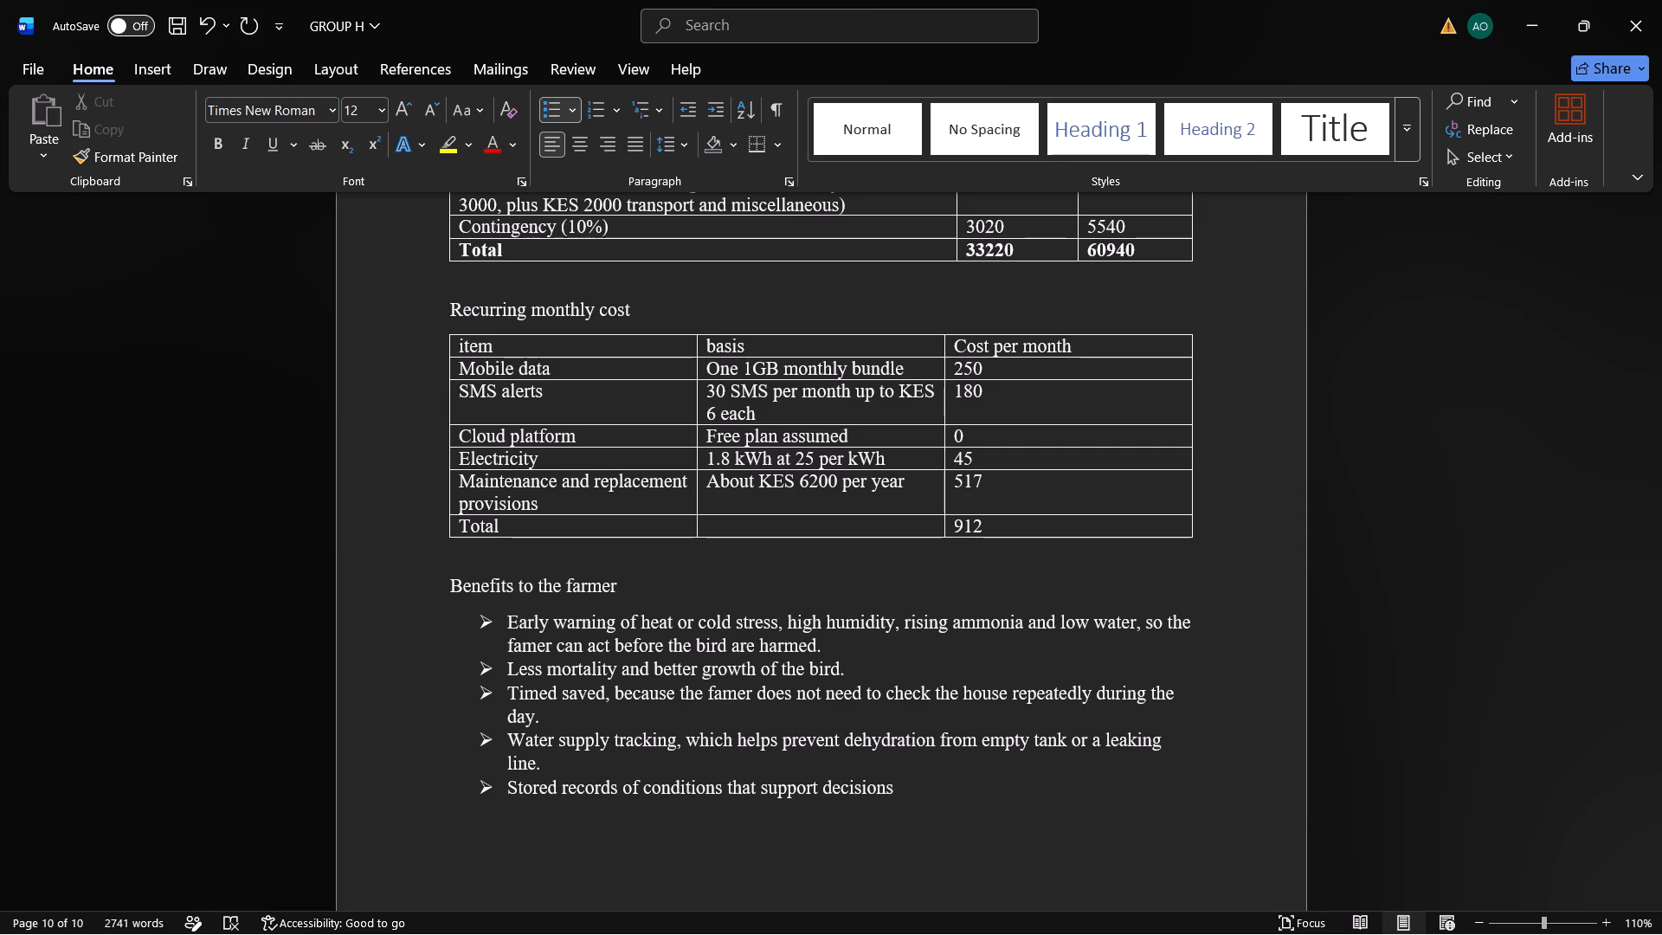
# Continue the fifth benefits bullet with "on ventilation, lighting and flock management".
pyautogui.write('on ventilation')
pyautogui.press('space')
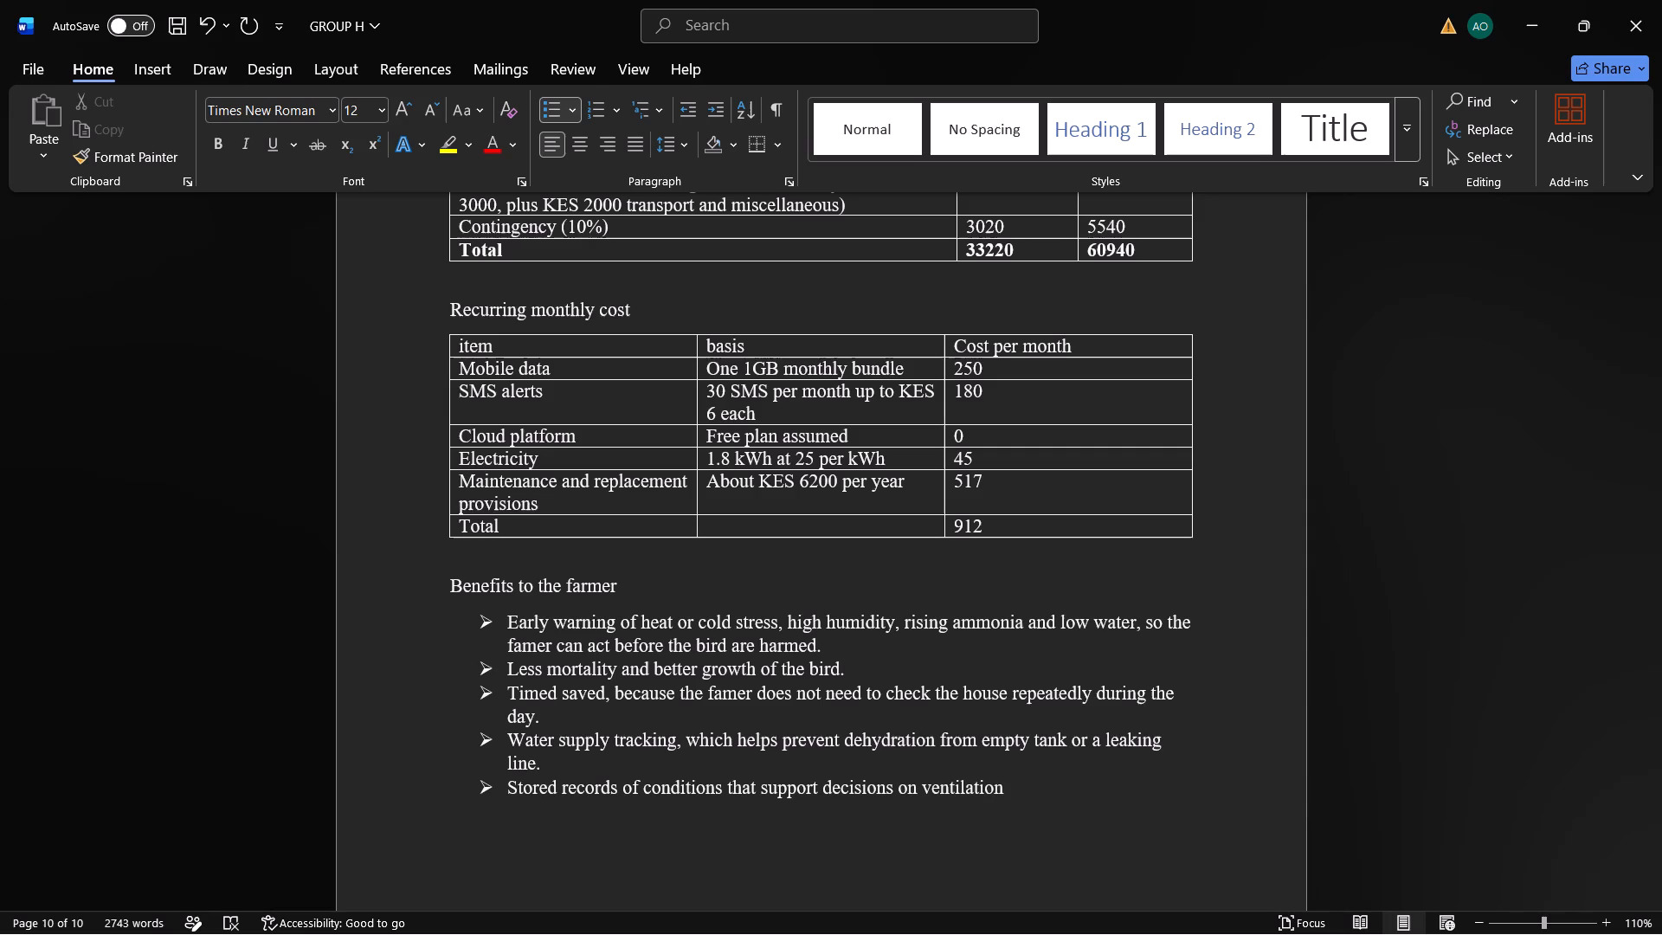
pyautogui.press('BackSpace')
pyautogui.press(',')
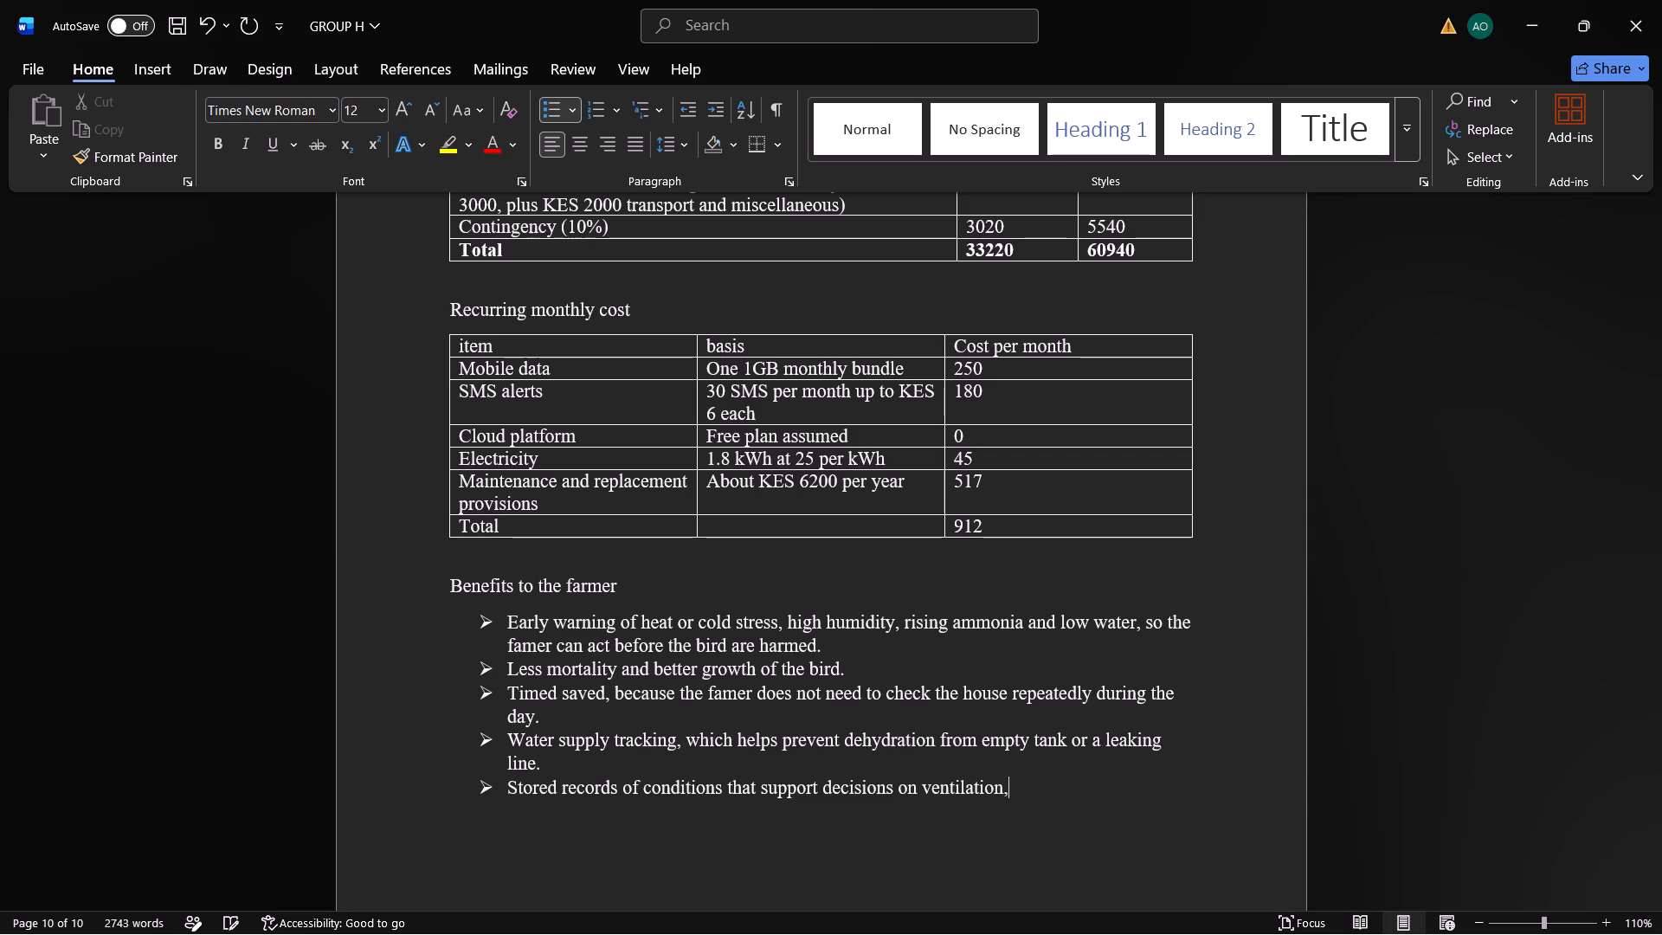
pyautogui.press('space')
pyautogui.write('li')
pyautogui.write('ghting anf')
pyautogui.press('BackSpace')
pyautogui.write('d flock')
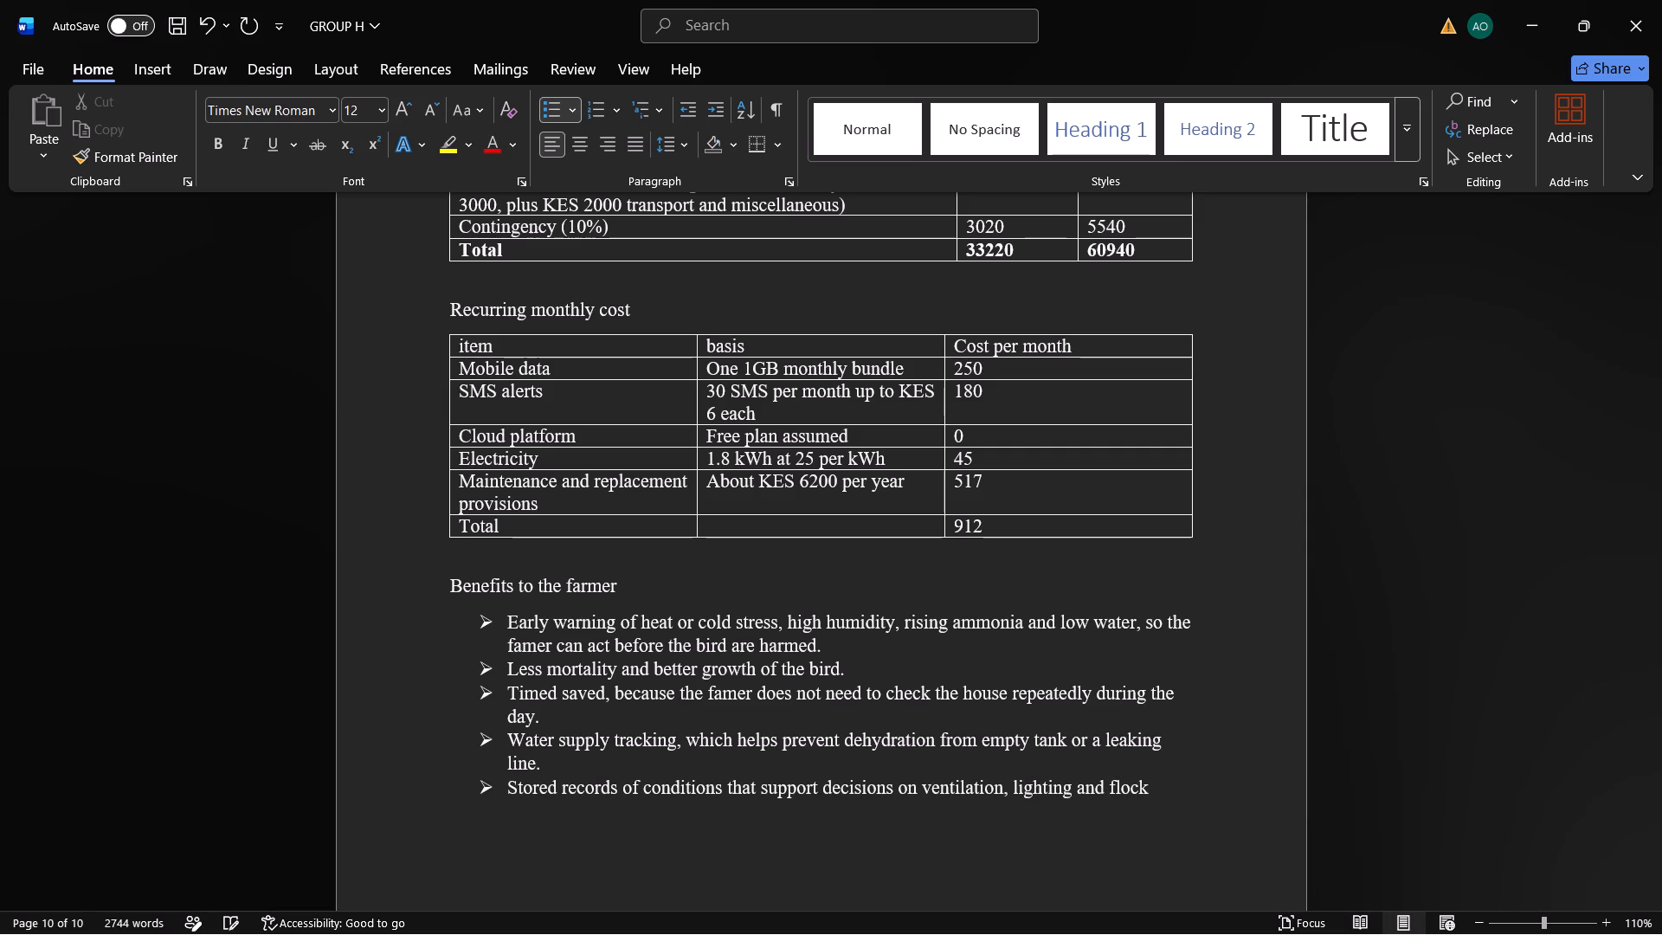
pyautogui.press('space')
pyautogui.write('manageme')
pyautogui.write('nt')
pyautogui.press('space')
pyautogui.press('BackSpace')
# Finish the fifth benefits bullet with ", and can be shown to the veterinarian.".
pyautogui.press(',')
pyautogui.press('space')
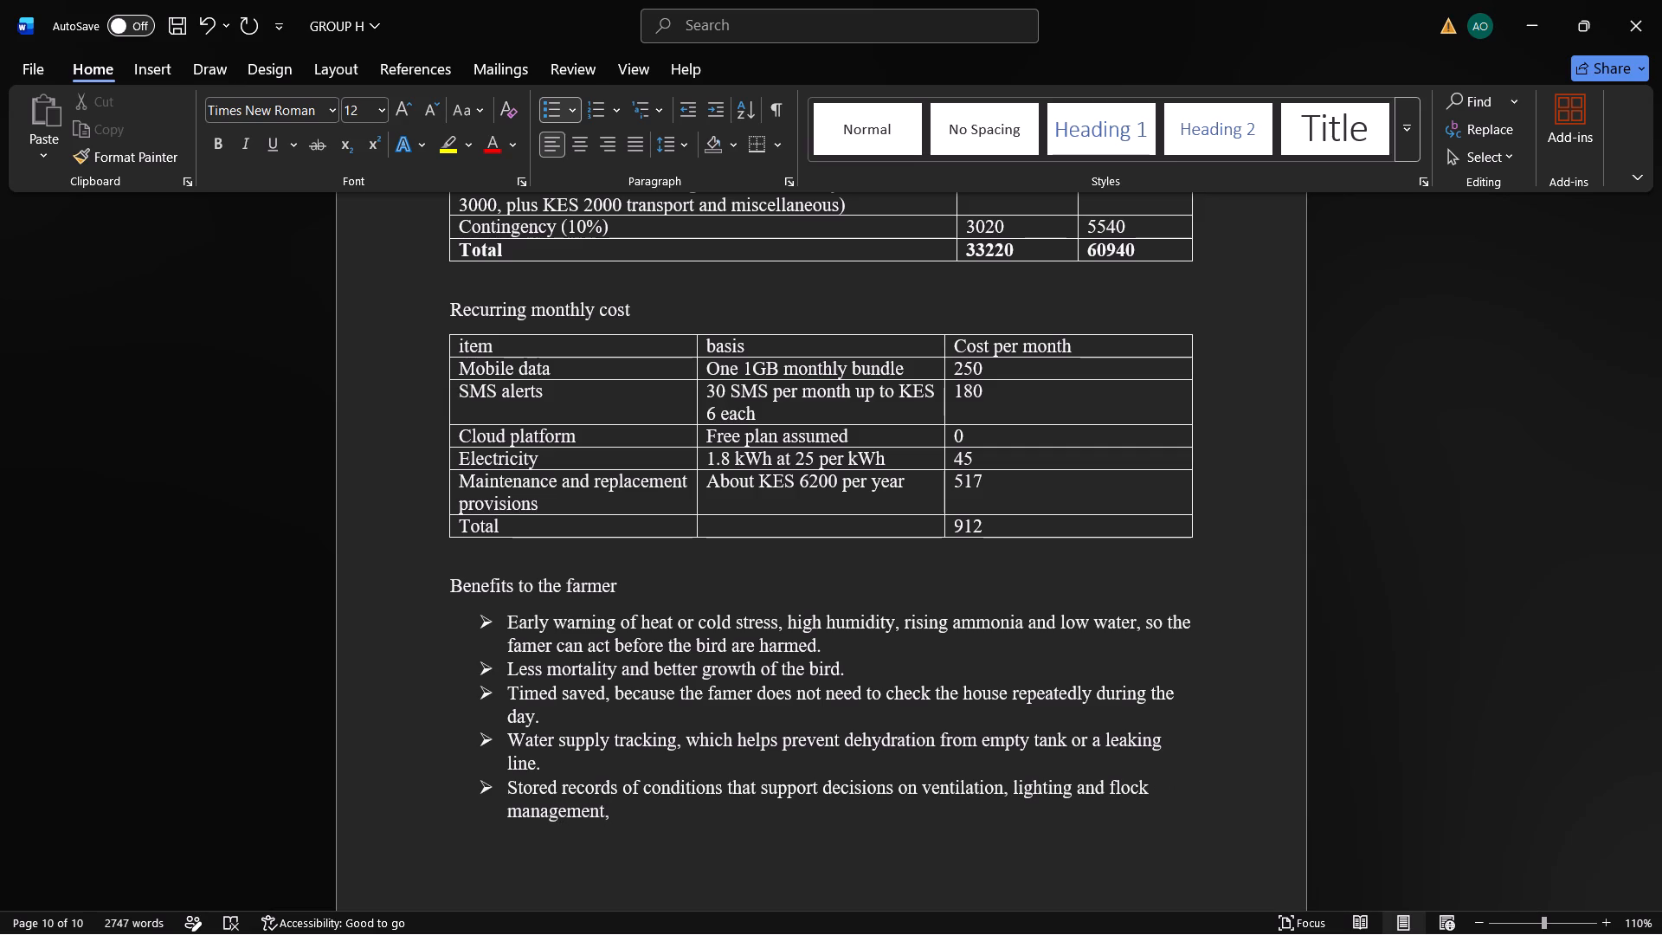
pyautogui.write('and can')
pyautogui.press('space')
pyautogui.write('be s')
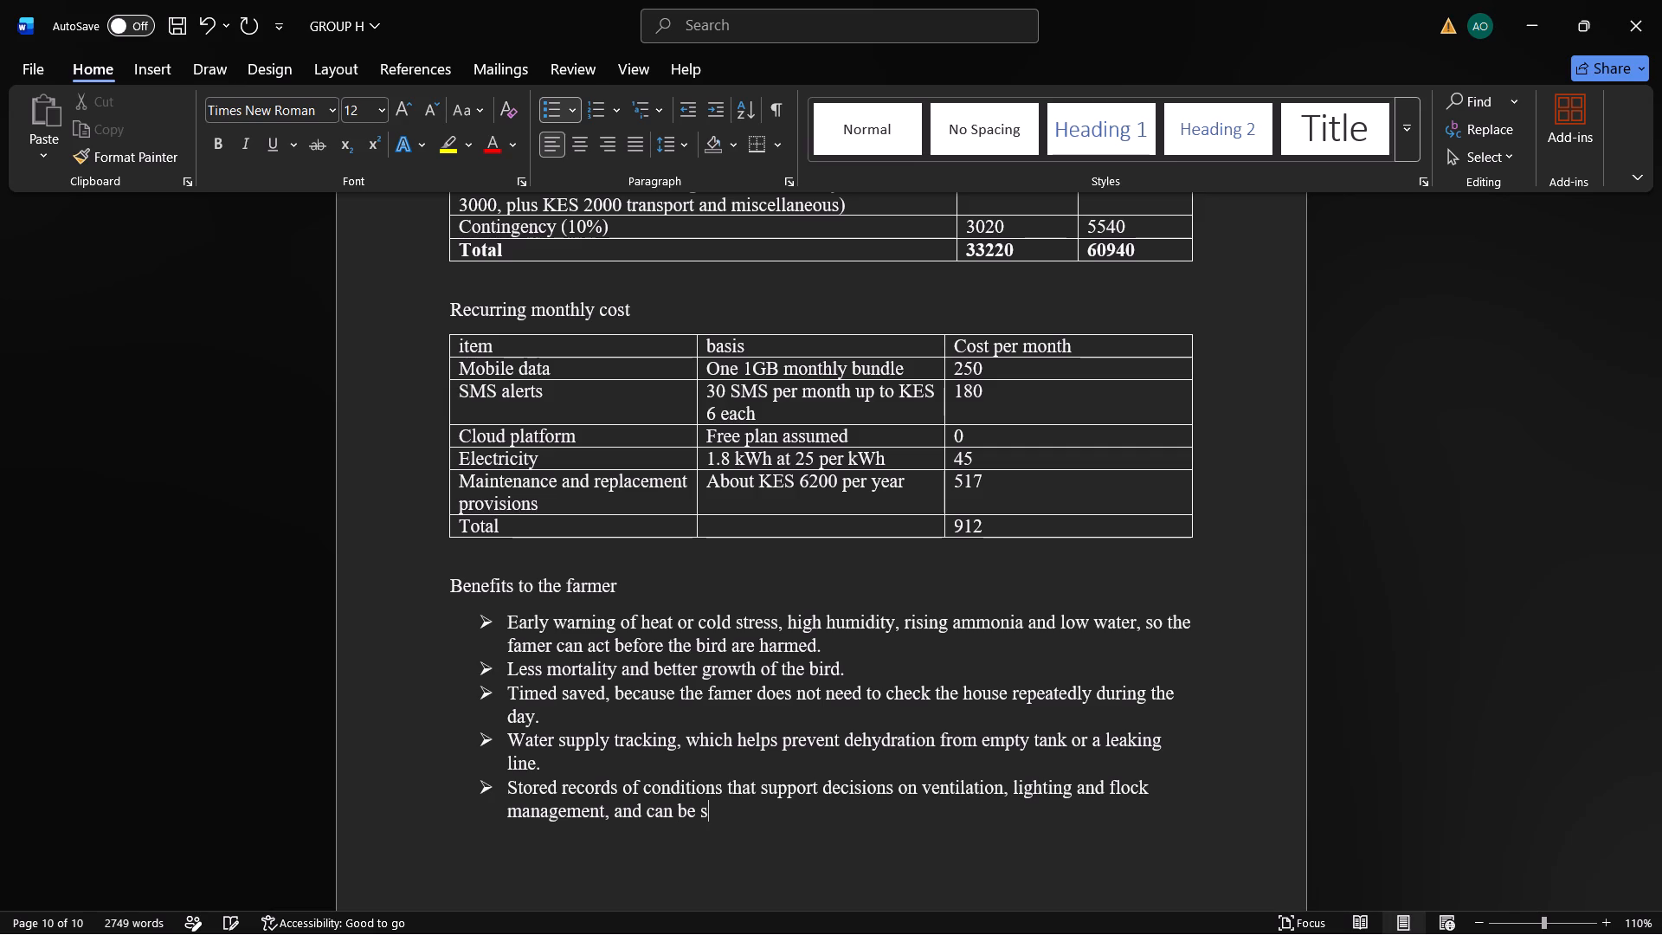
pyautogui.press('h')
pyautogui.press('o')
pyautogui.write('wn to the ve')
pyautogui.write('ter')
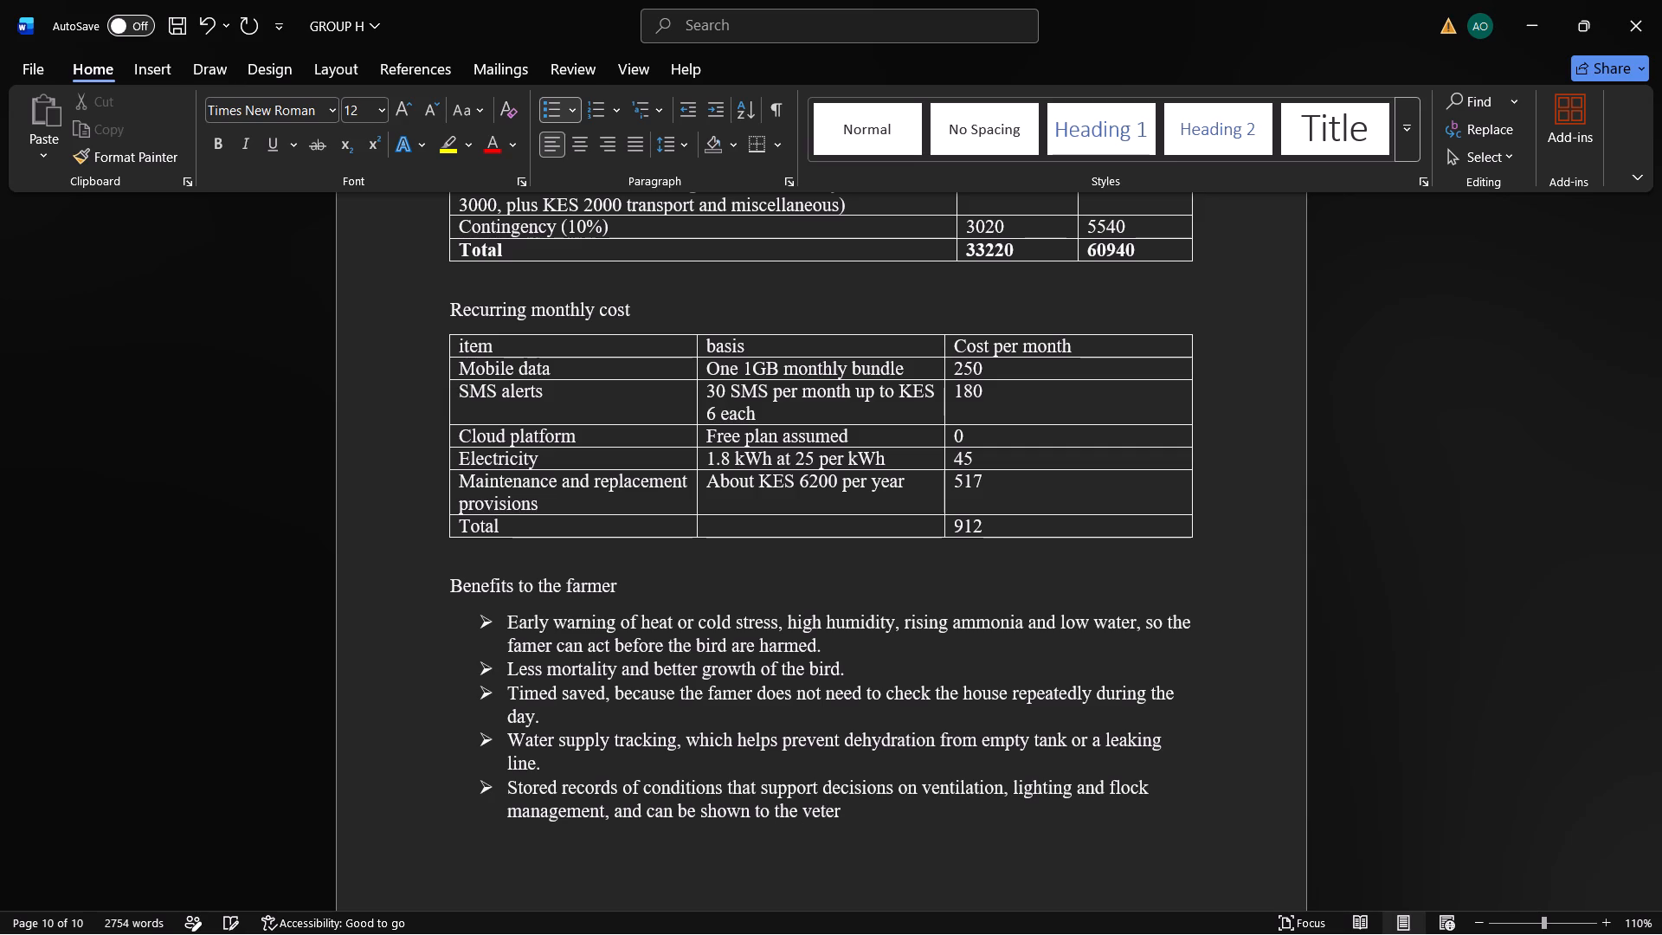
pyautogui.write('inar')
pyautogui.write('ian')
pyautogui.press('.')
# End the benefits list and start a plain, unindented paragraph without a bullet below it.
pyautogui.press('Return')
pyautogui.press('BackSpace')
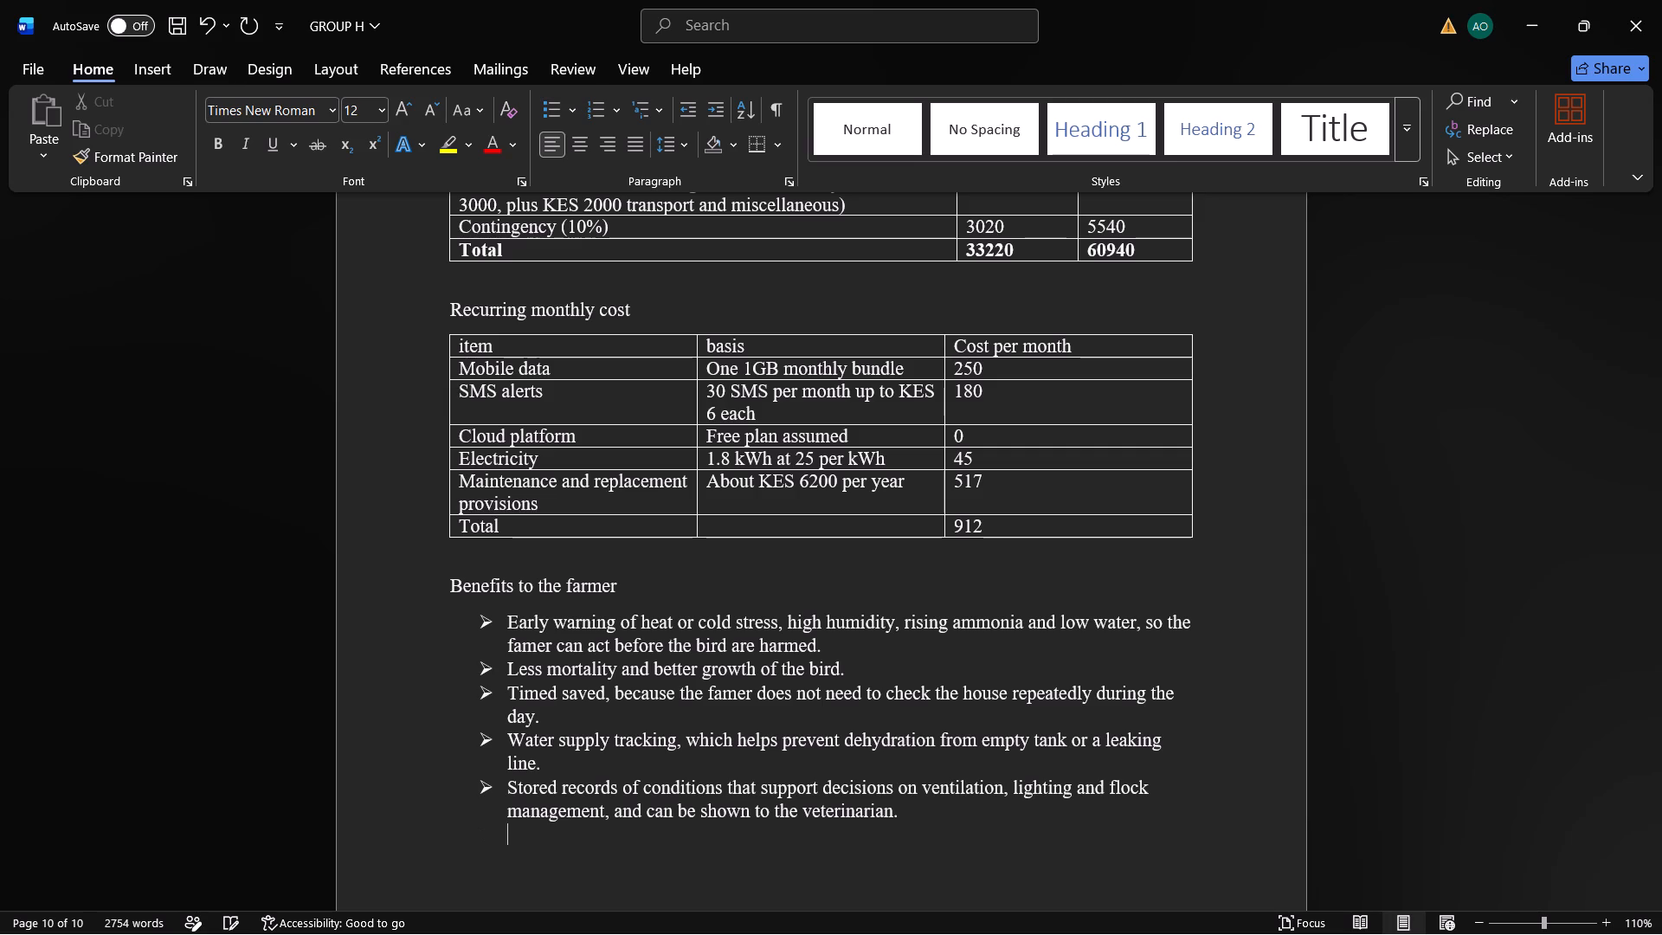
pyautogui.press('BackSpace')
pyautogui.press('BackSpace')
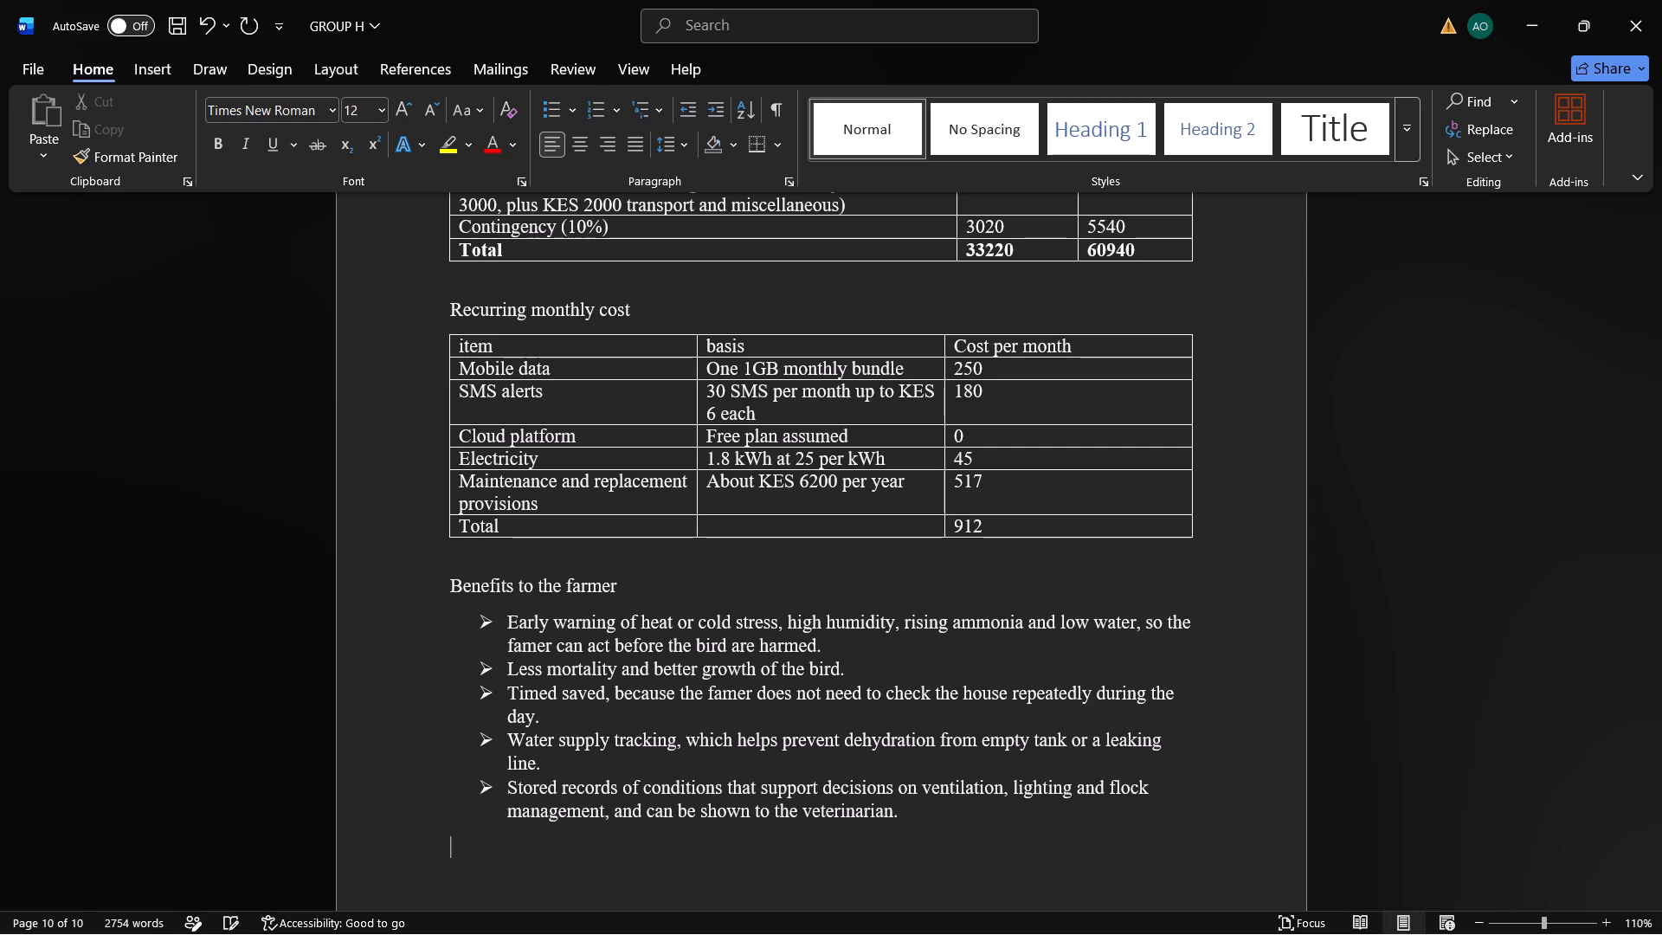
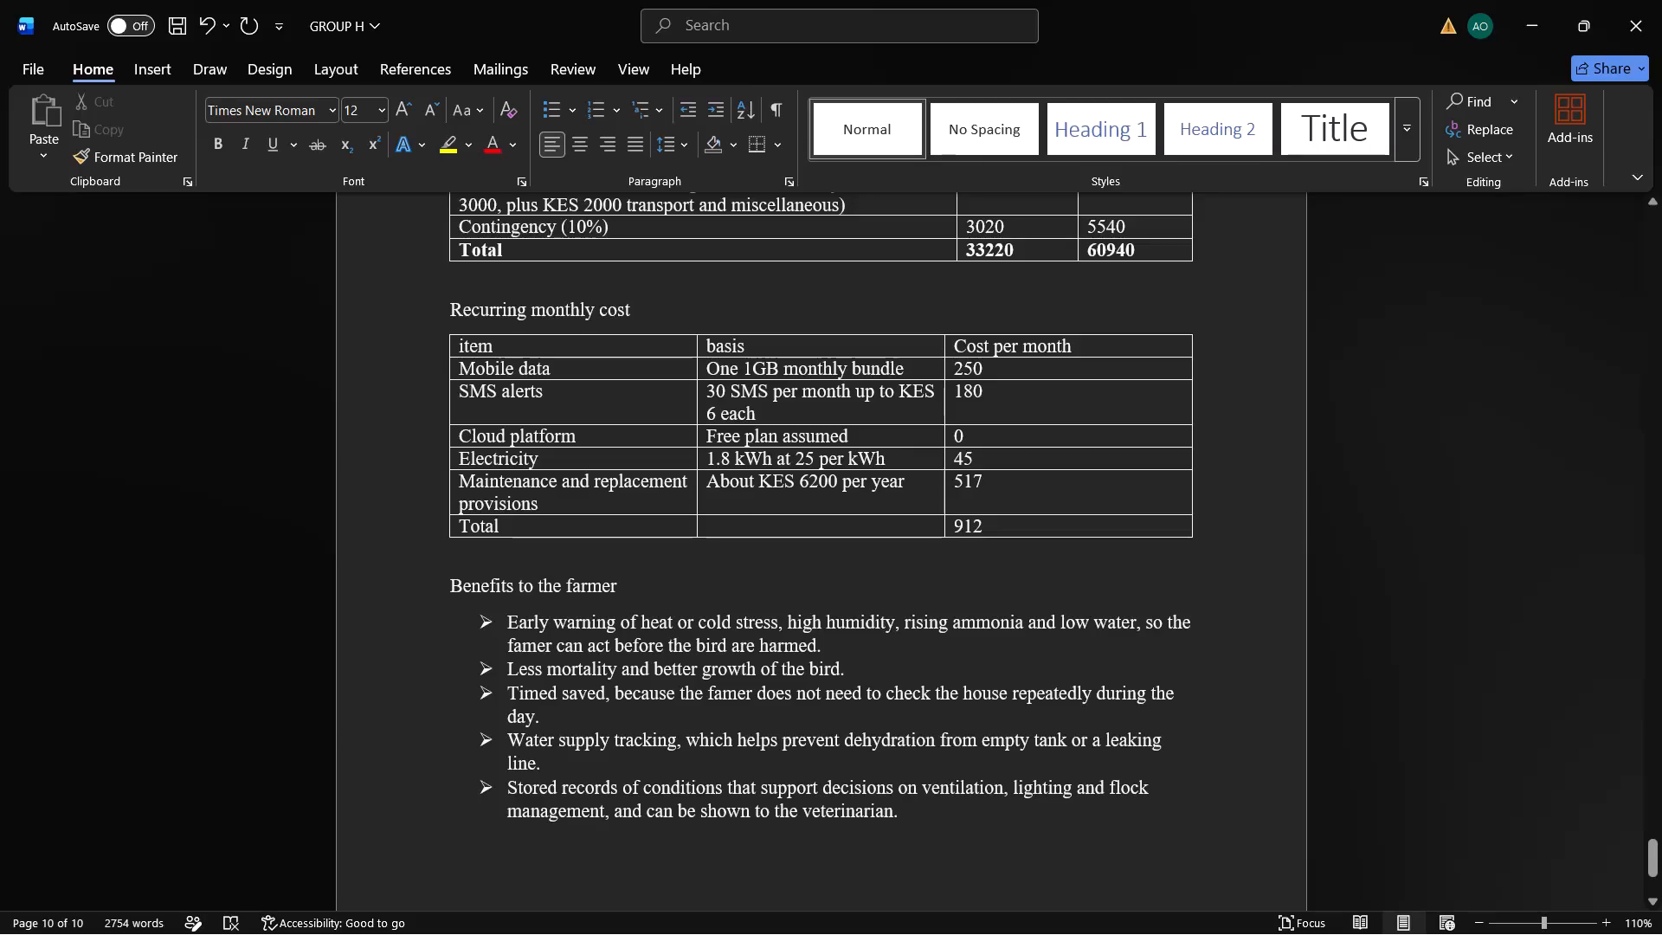
# Place the insertion point on the empty line below the "Benefits to the farmer" bullet list.
pyautogui.click(567, 844)
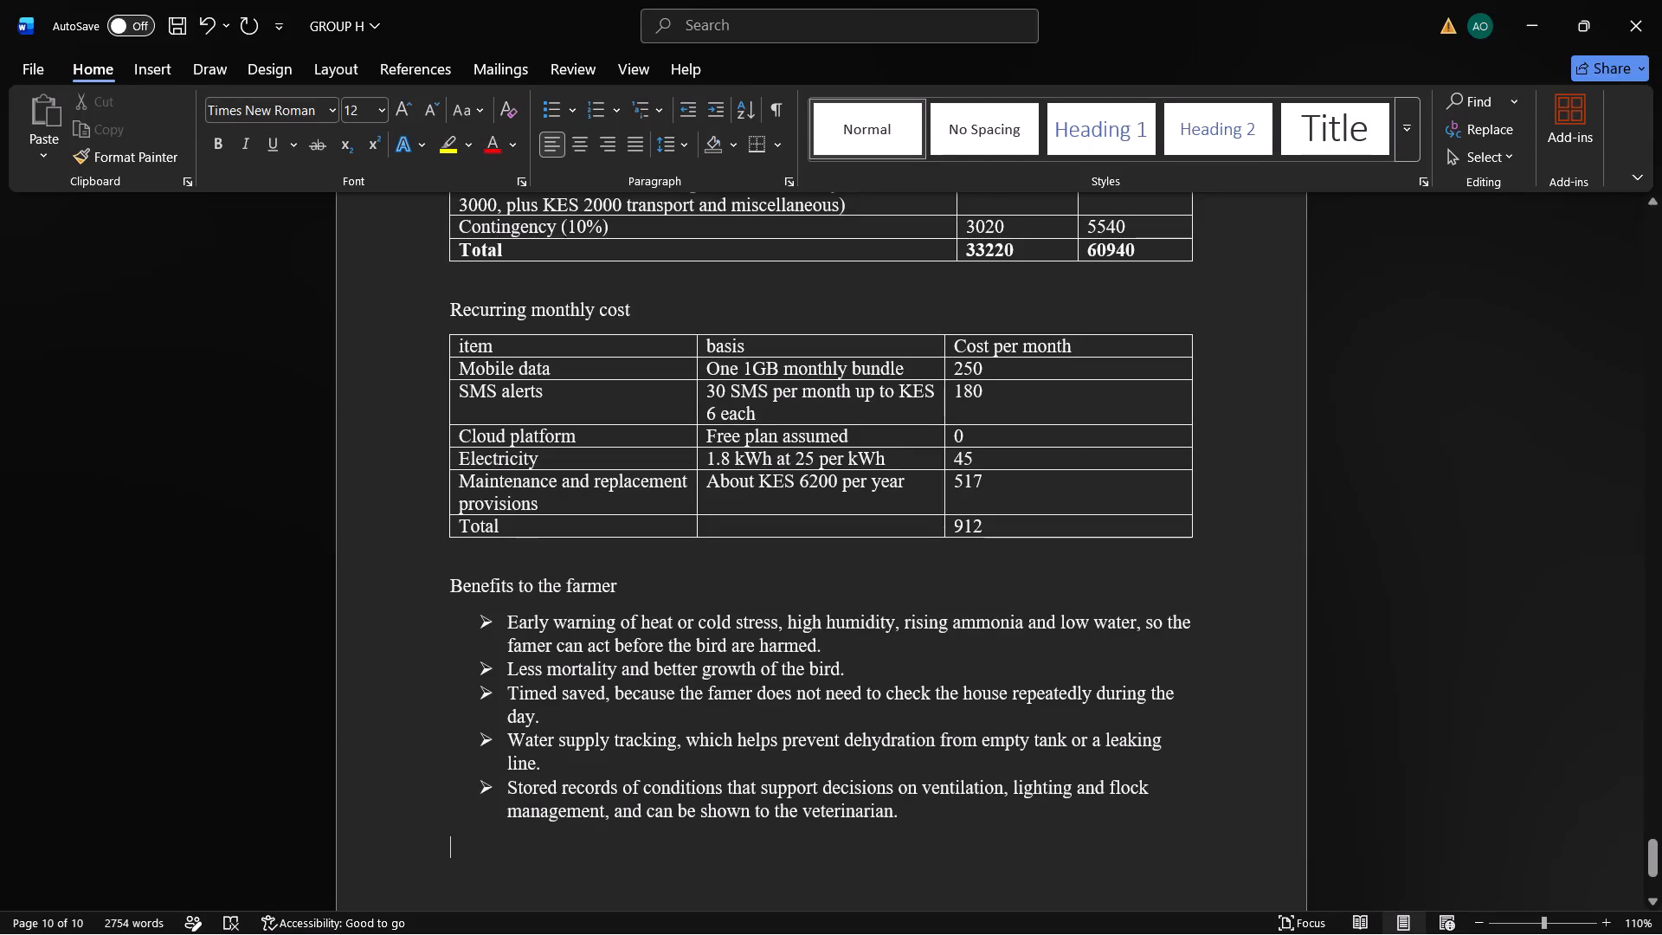
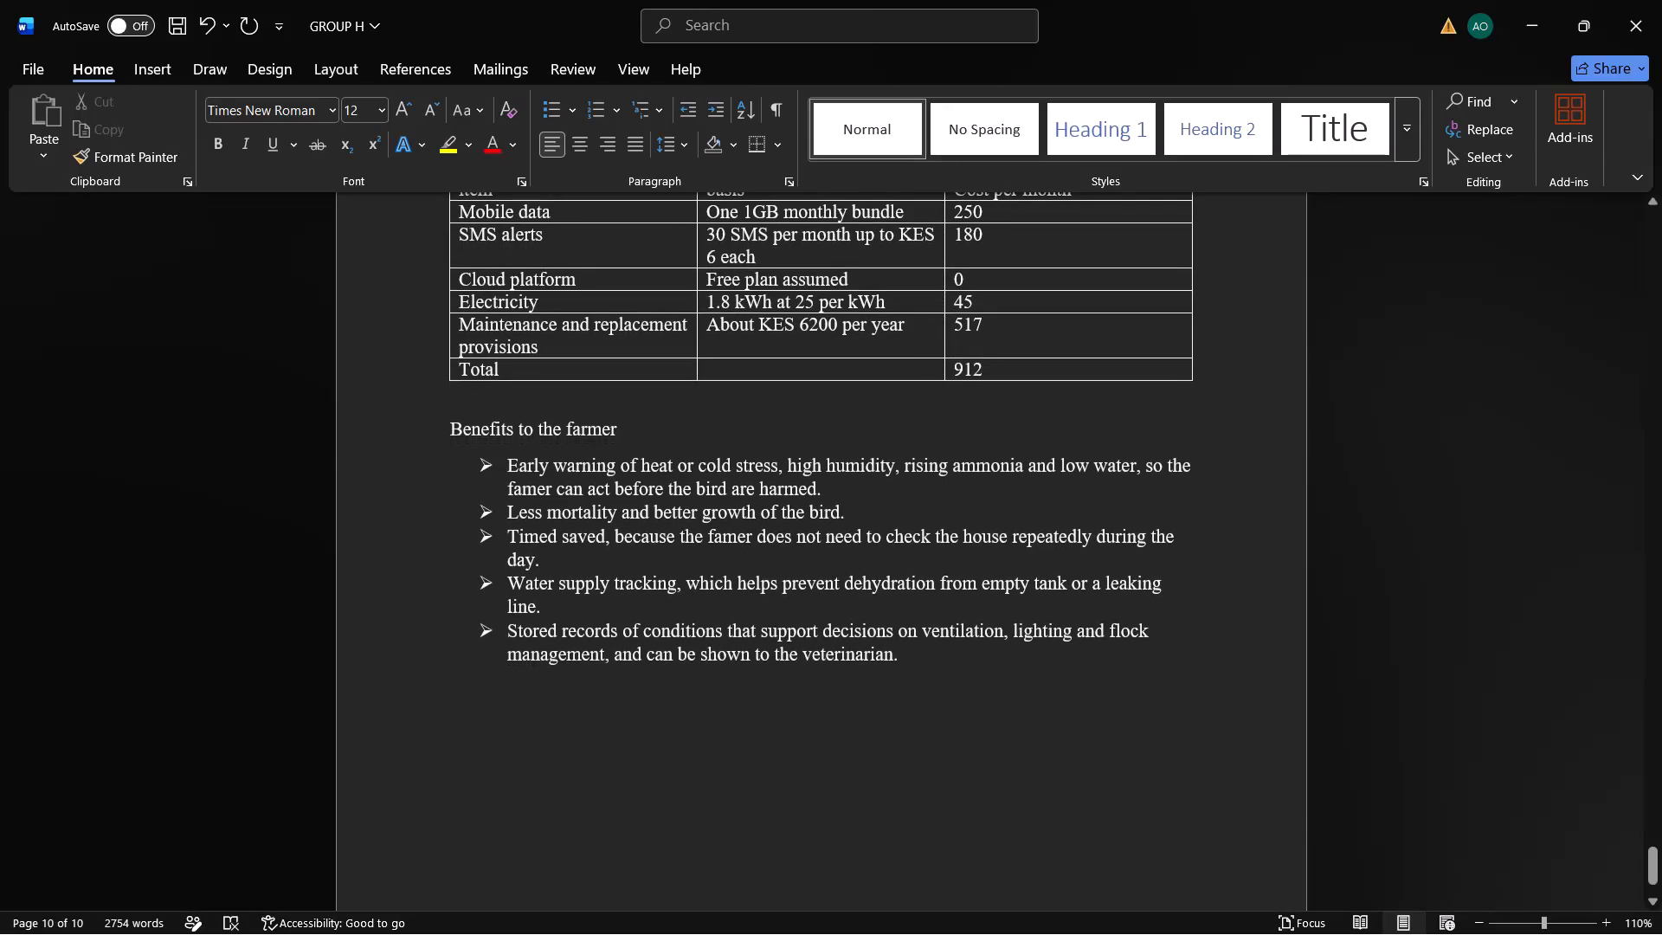
# Add the heading "Illustrative payback" below the benefits list and start a new paragraph under it.
pyautogui.write('ill')
pyautogui.write('ustra')
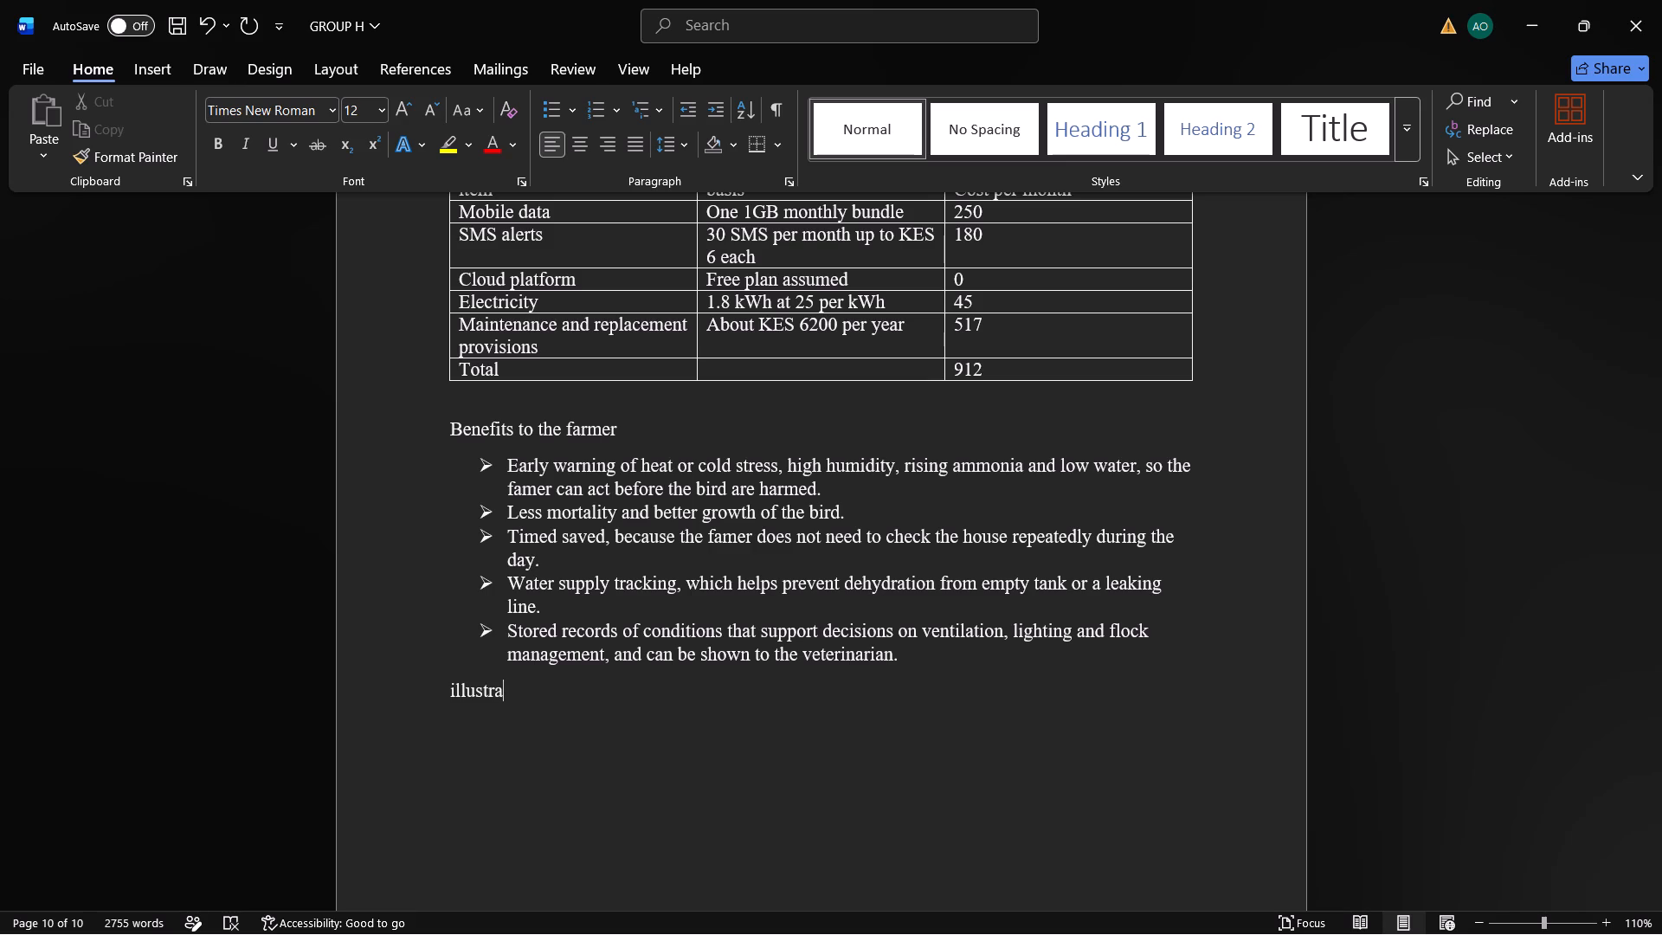
pyautogui.write('tive')
pyautogui.press('space')
pyautogui.write('payback')
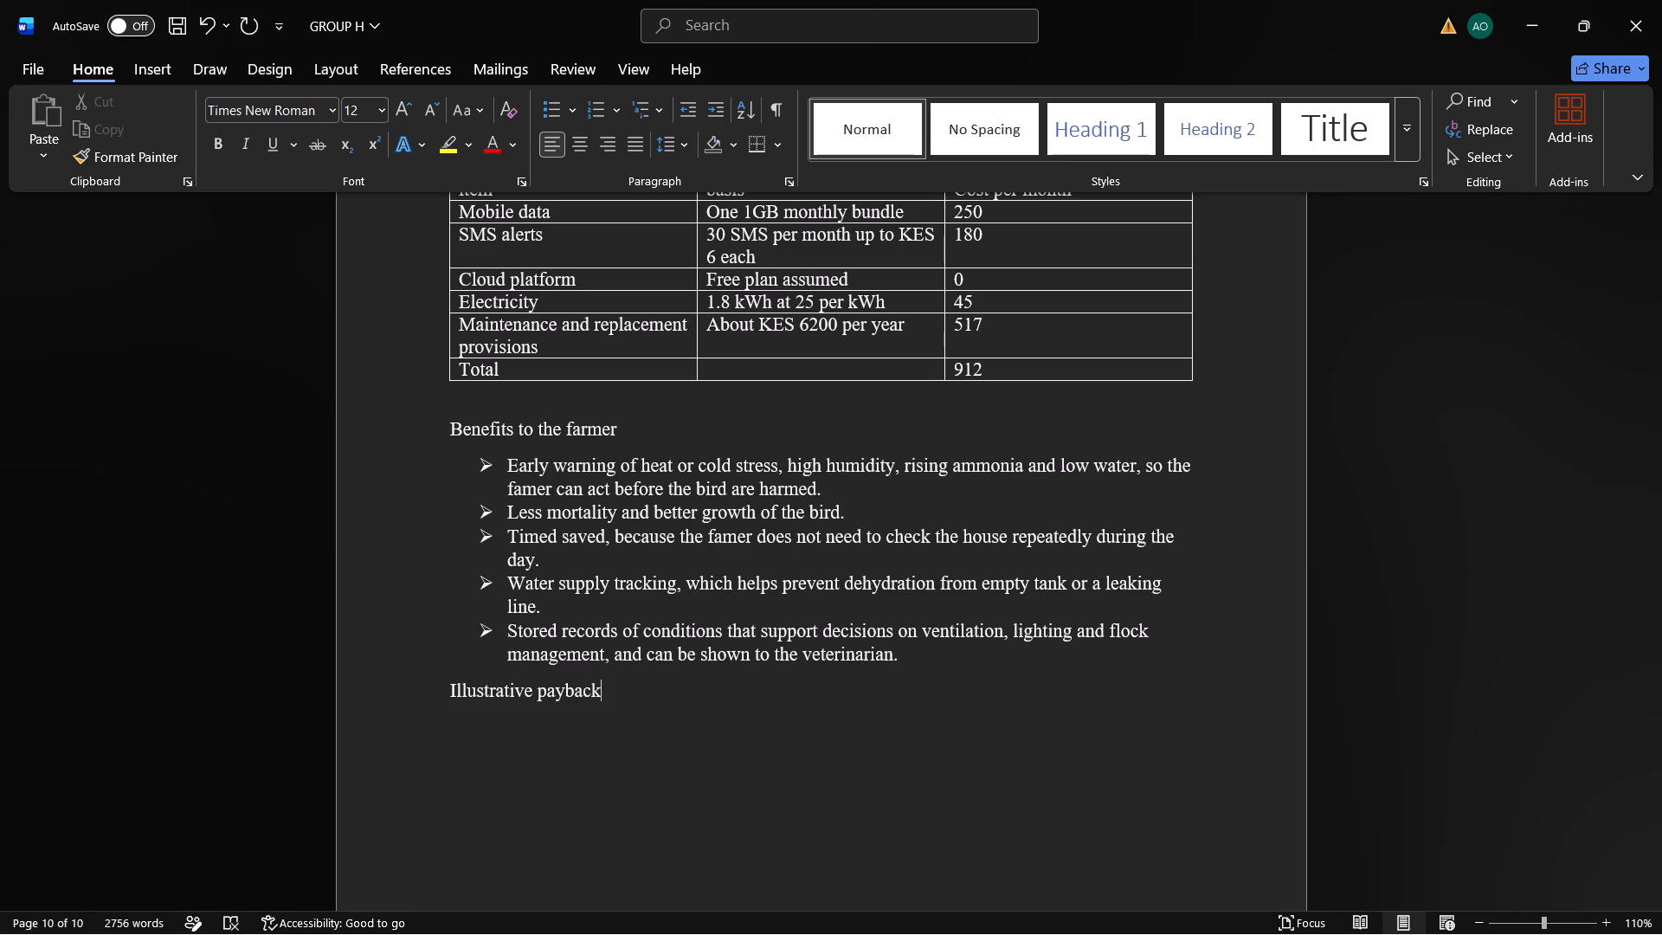
pyautogui.press('Return')
# Begin the payback paragraph with "The following uses assumed values,".
pyautogui.write('the followim')
pyautogui.press('BackSpace')
pyautogui.write('ng')
pyautogui.press('space')
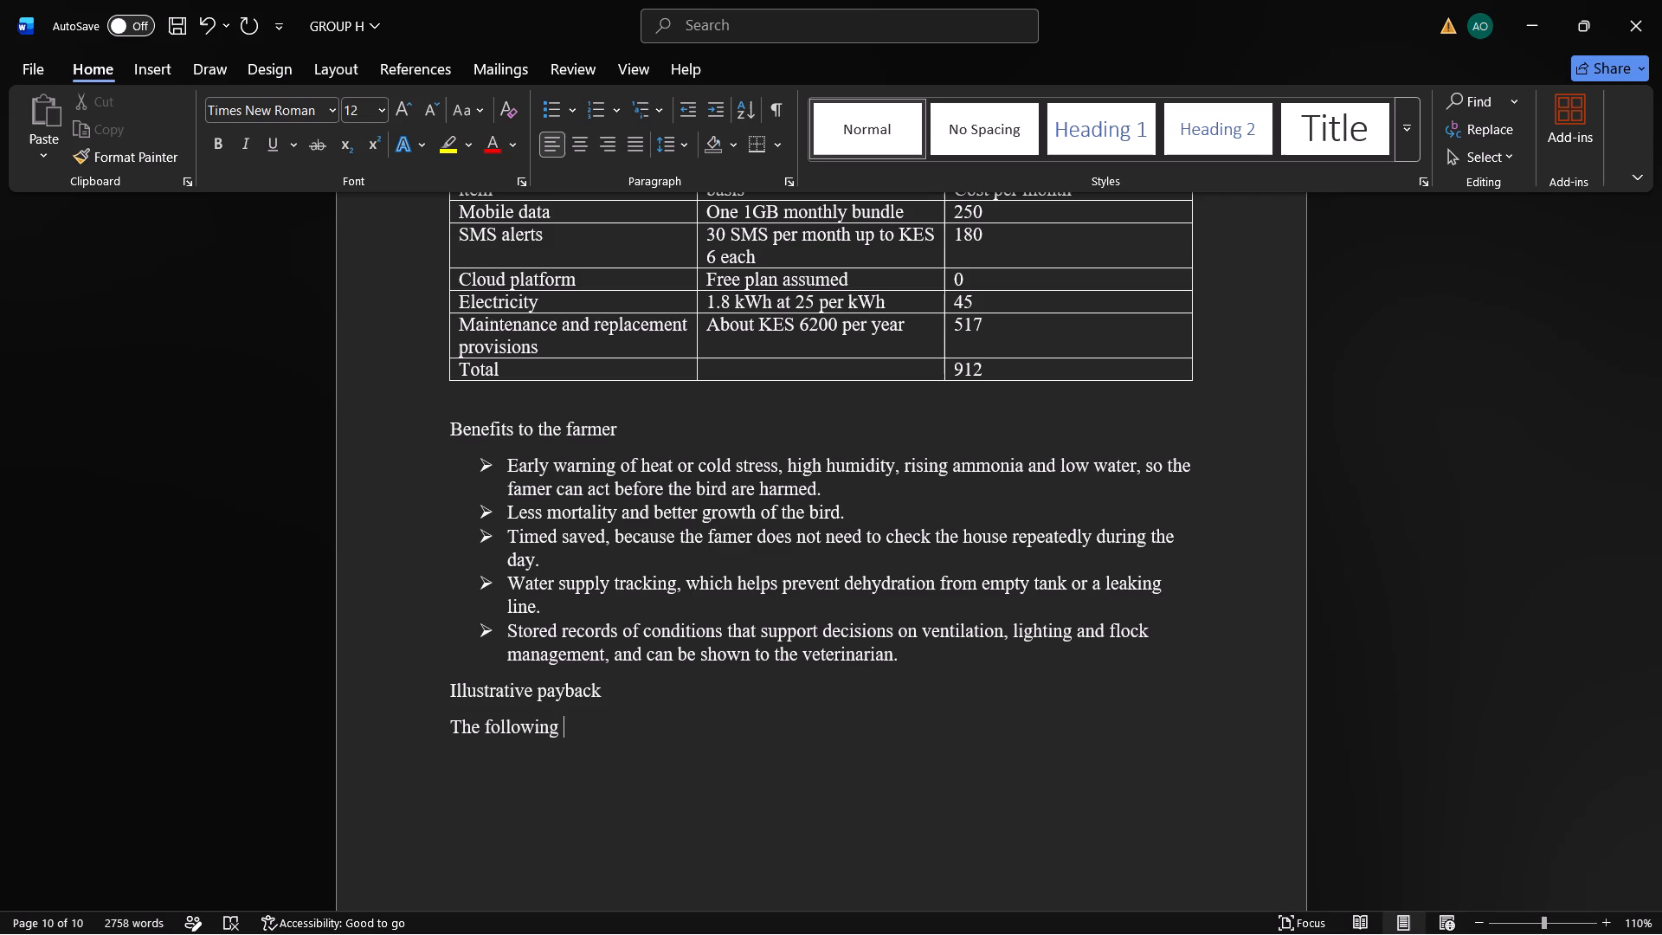
pyautogui.write('uses')
pyautogui.press('space')
pyautogui.write('ass')
pyautogui.press('u')
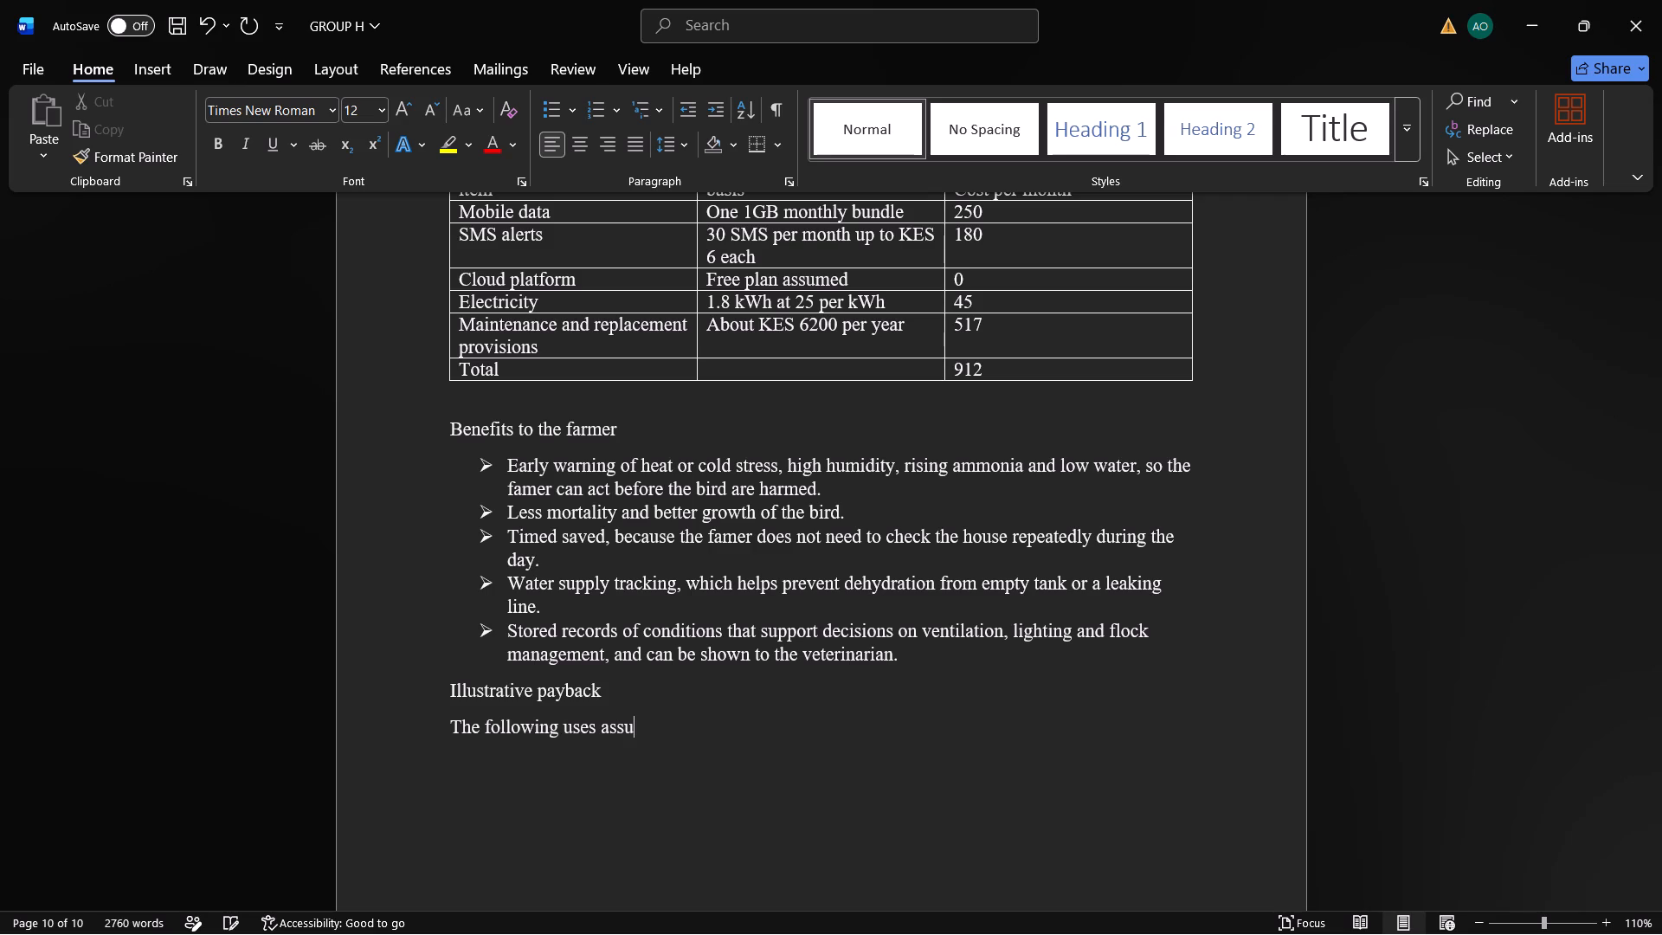
pyautogui.press('m')
pyautogui.write('ed valuse')
pyautogui.press('BackSpace')
pyautogui.press('BackSpace')
pyautogui.write('es')
pyautogui.press('space')
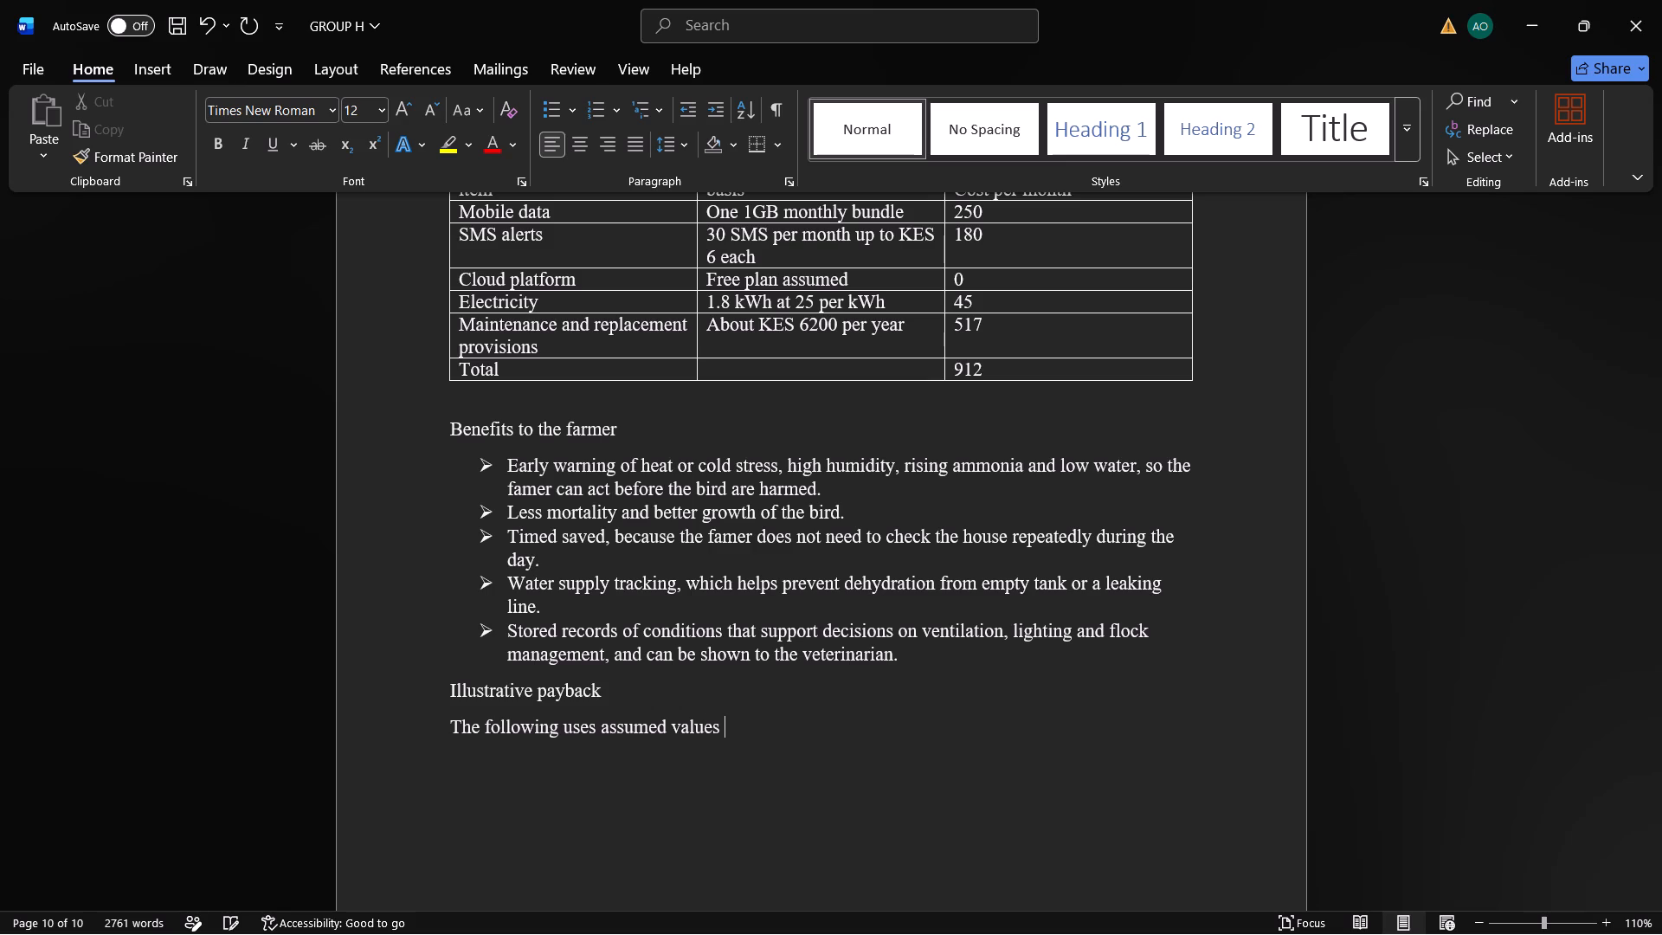
pyautogui.write(',')
pyautogui.press('space')
pyautogui.press('BackSpace')
pyautogui.press('BackSpace')
pyautogui.press('BackSpace')
pyautogui.write(',')
pyautogui.press('space')
# Complete the introductory clause of the payback paragraph with "not measured results:".
pyautogui.write('not')
pyautogui.press('space')
pyautogui.press('m')
pyautogui.write('eas')
pyautogui.write('ured')
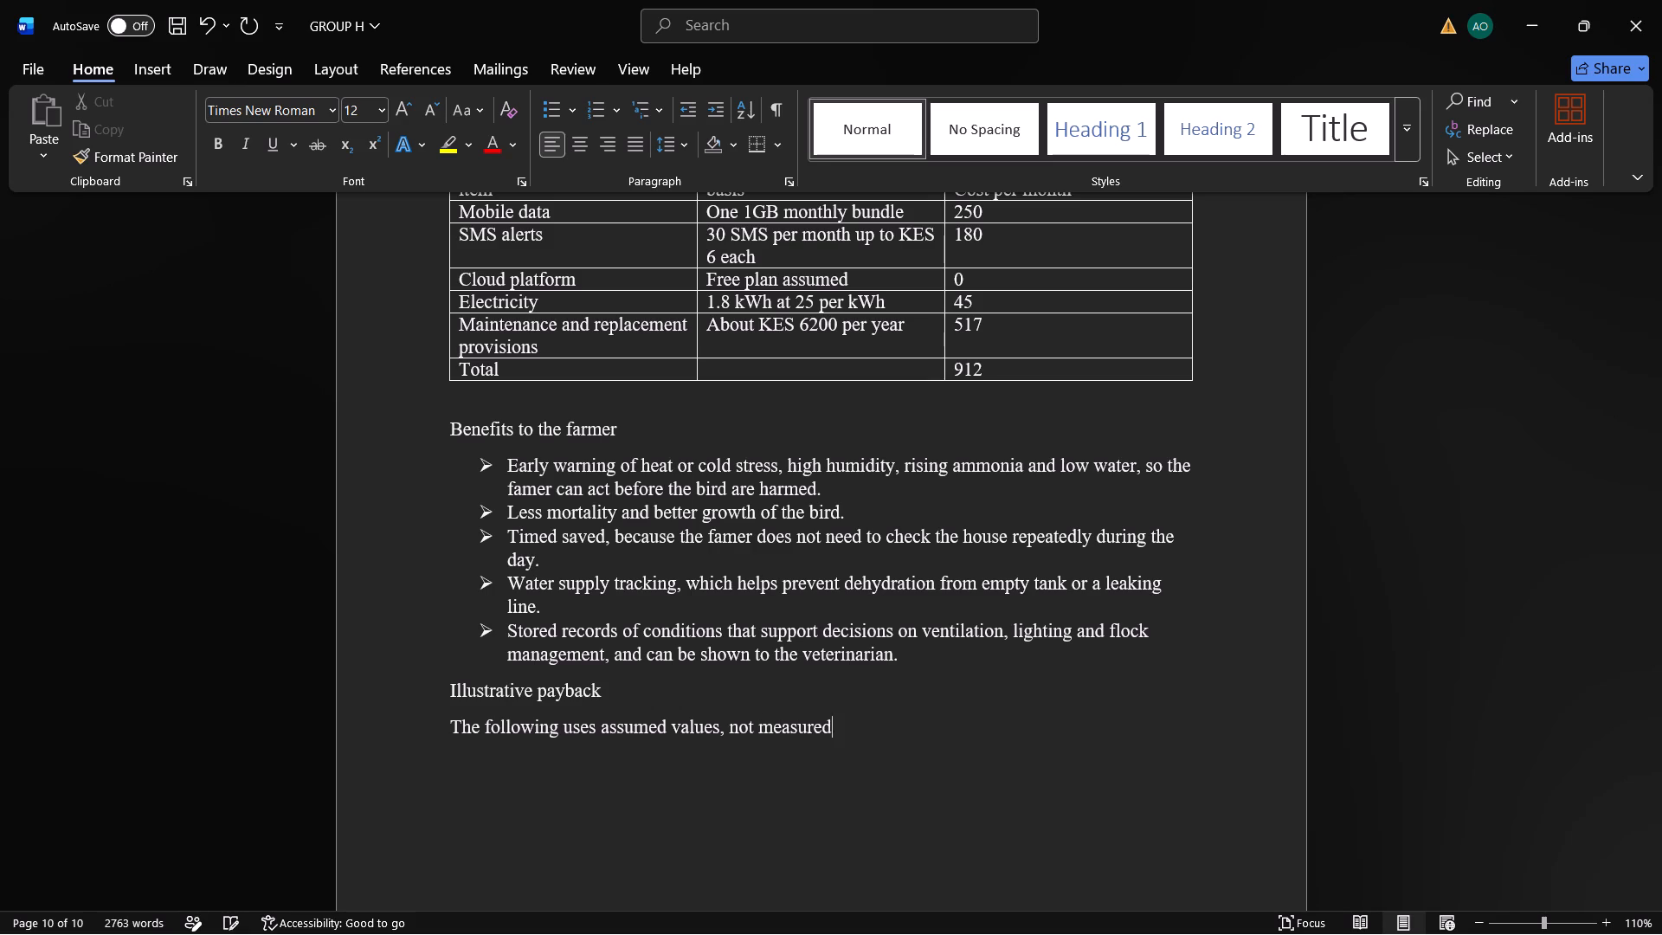
pyautogui.press('space')
pyautogui.write('result')
pyautogui.press('t')
pyautogui.press('BackSpace')
pyautogui.press('s')
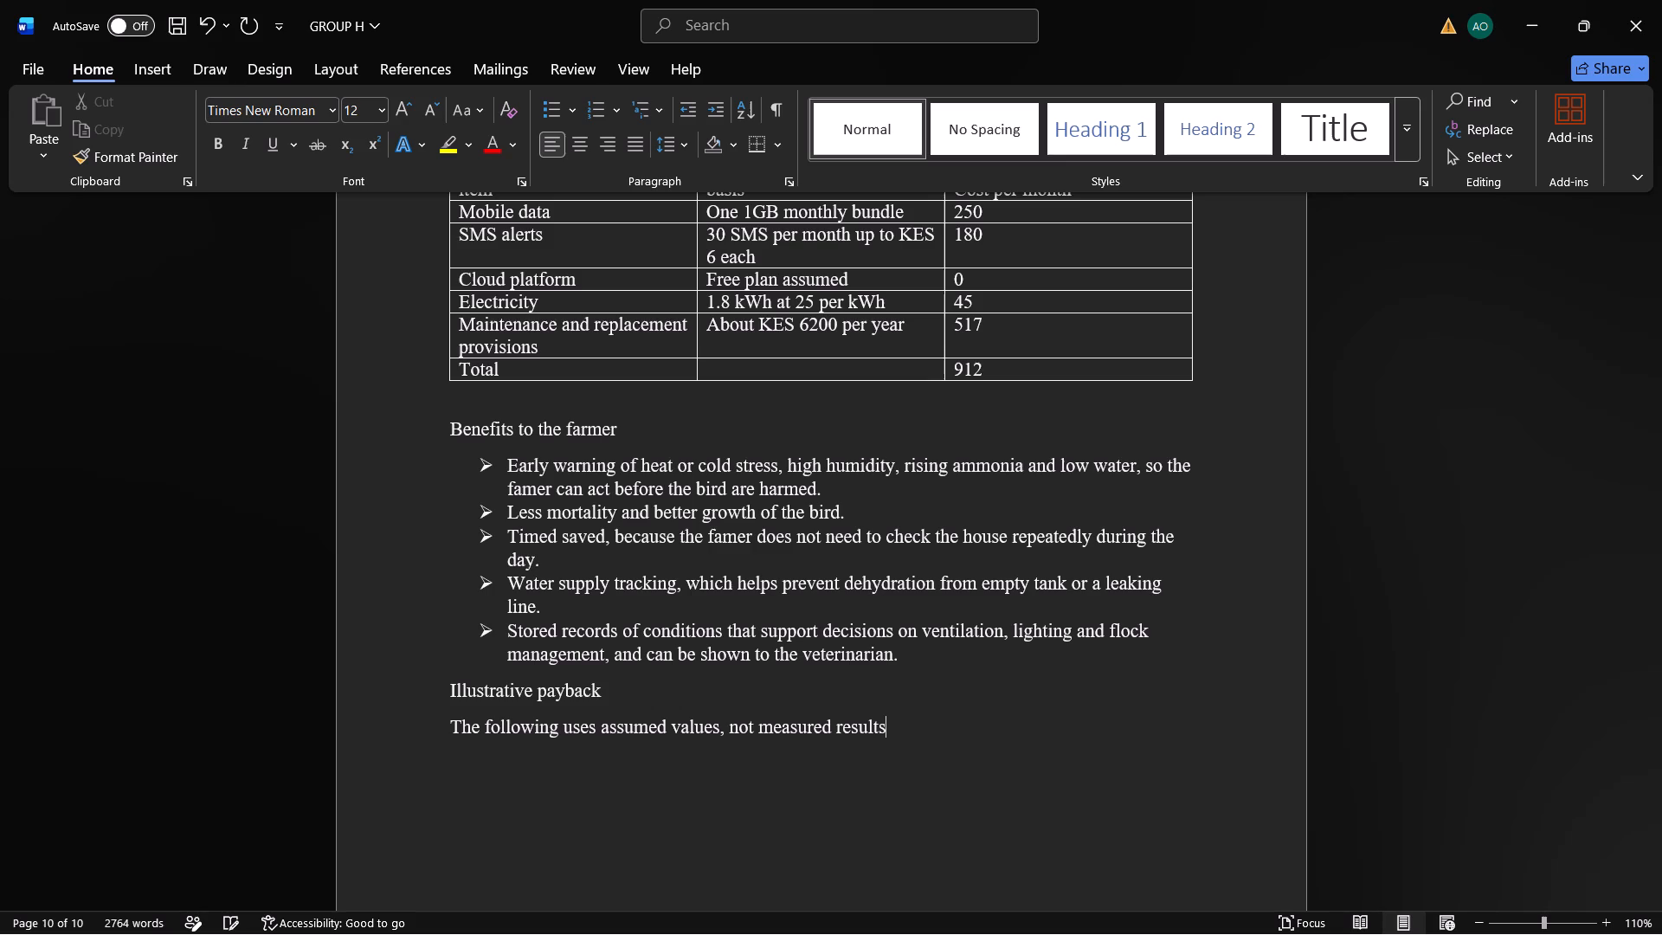
pyautogui.press(';')
pyautogui.press('BackSpace')
pyautogui.hotkey('shift', ':')
pyautogui.press('space')
# Enter the flock size as the first assumption after the colon: "1000 birds,".
pyautogui.write('100')
pyautogui.write('0 birds')
pyautogui.press('space')
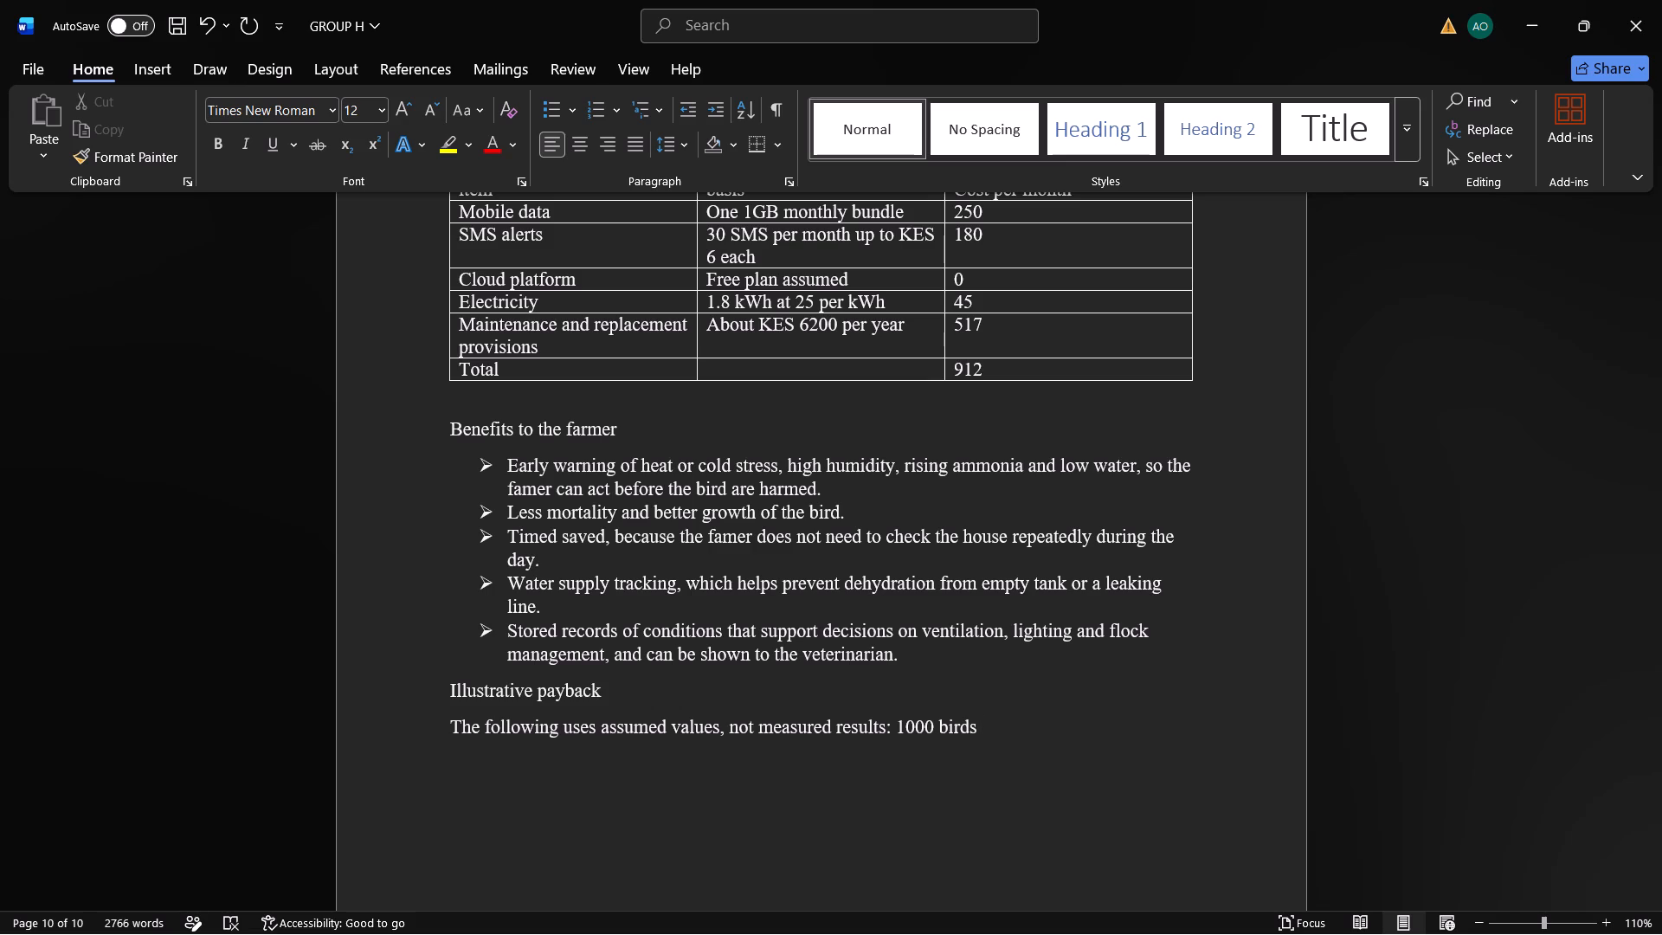
pyautogui.press(',')
pyautogui.press('space')
pyautogui.press('BackSpace')
pyautogui.press('BackSpace')
pyautogui.press('BackSpace')
pyautogui.press(',')
pyautogui.press('space')
# Add the bird value assumption "values of 500 per bird" after the flock size.
pyautogui.write('values')
pyautogui.press('space')
pyautogui.write('of')
pyautogui.press('space')
pyautogui.write('500')
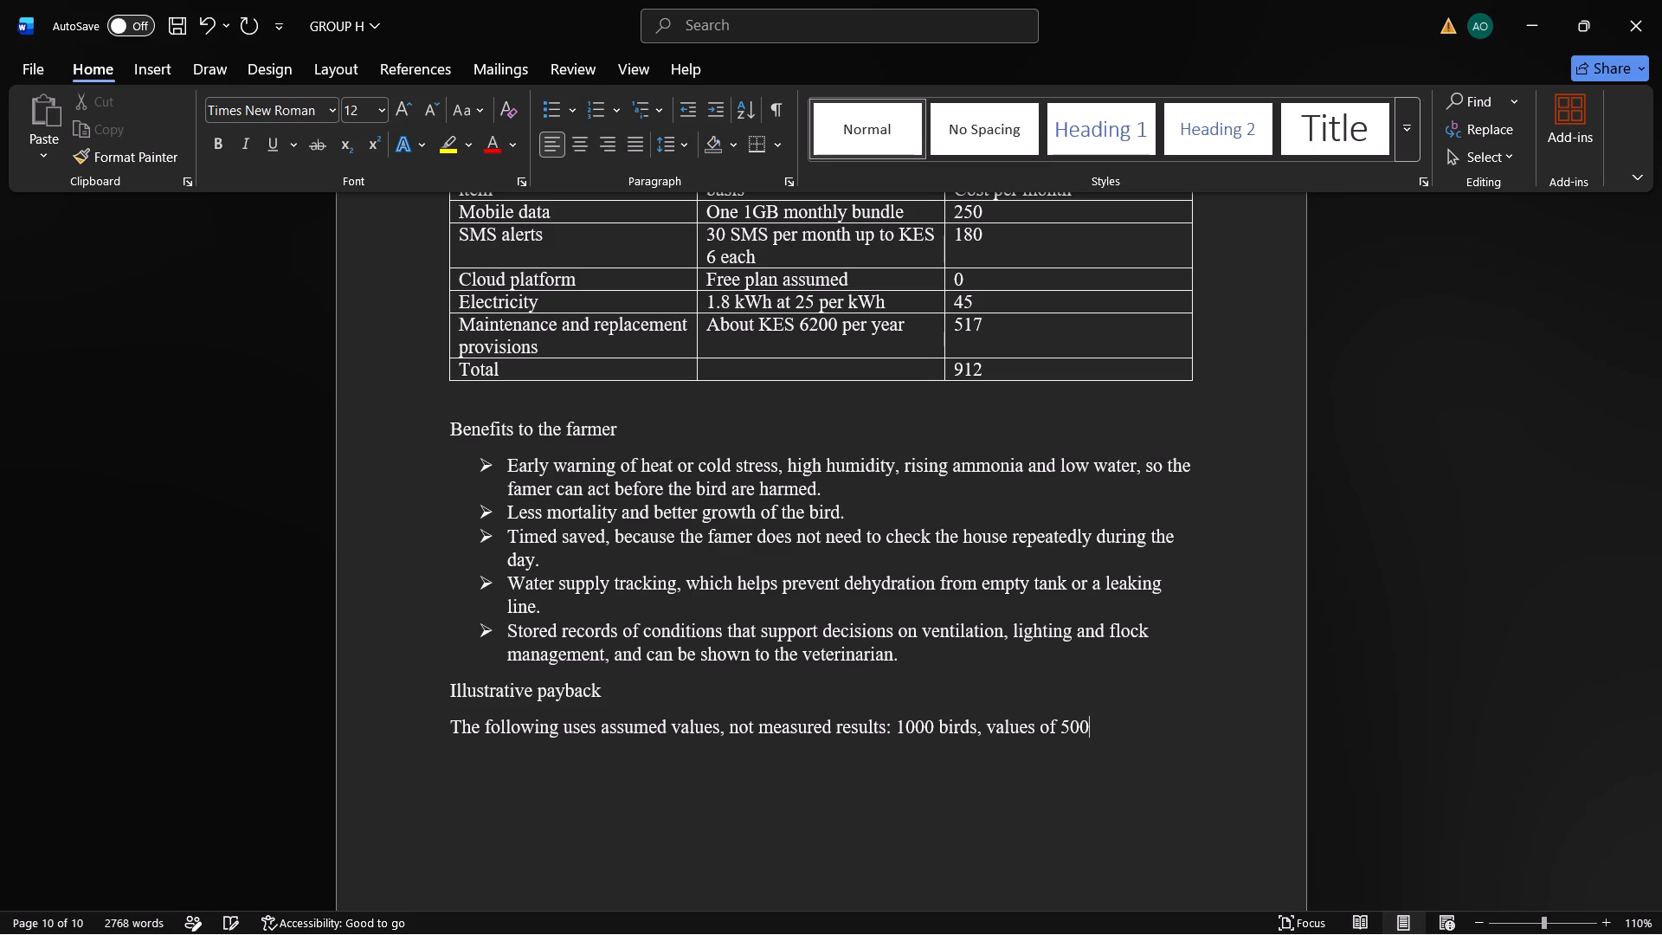
pyautogui.press('space')
pyautogui.write('per bird')
pyautogui.press('space')
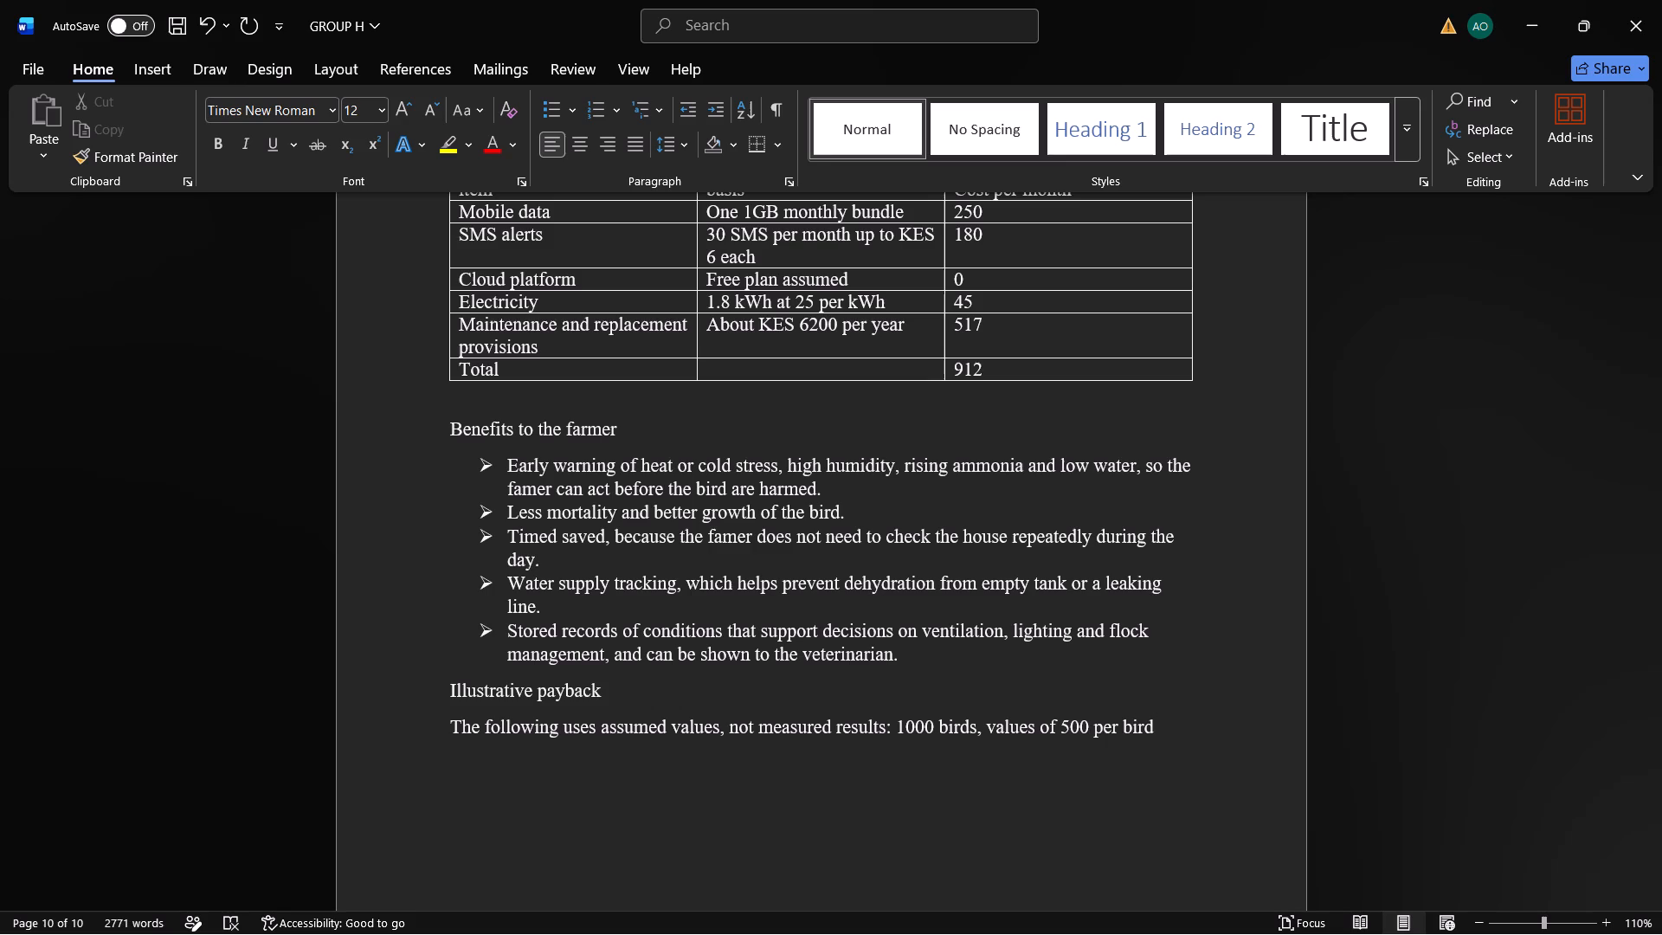
# Continue the payback assumptions after "per bird" with "and 5 production".
pyautogui.write('and 5')
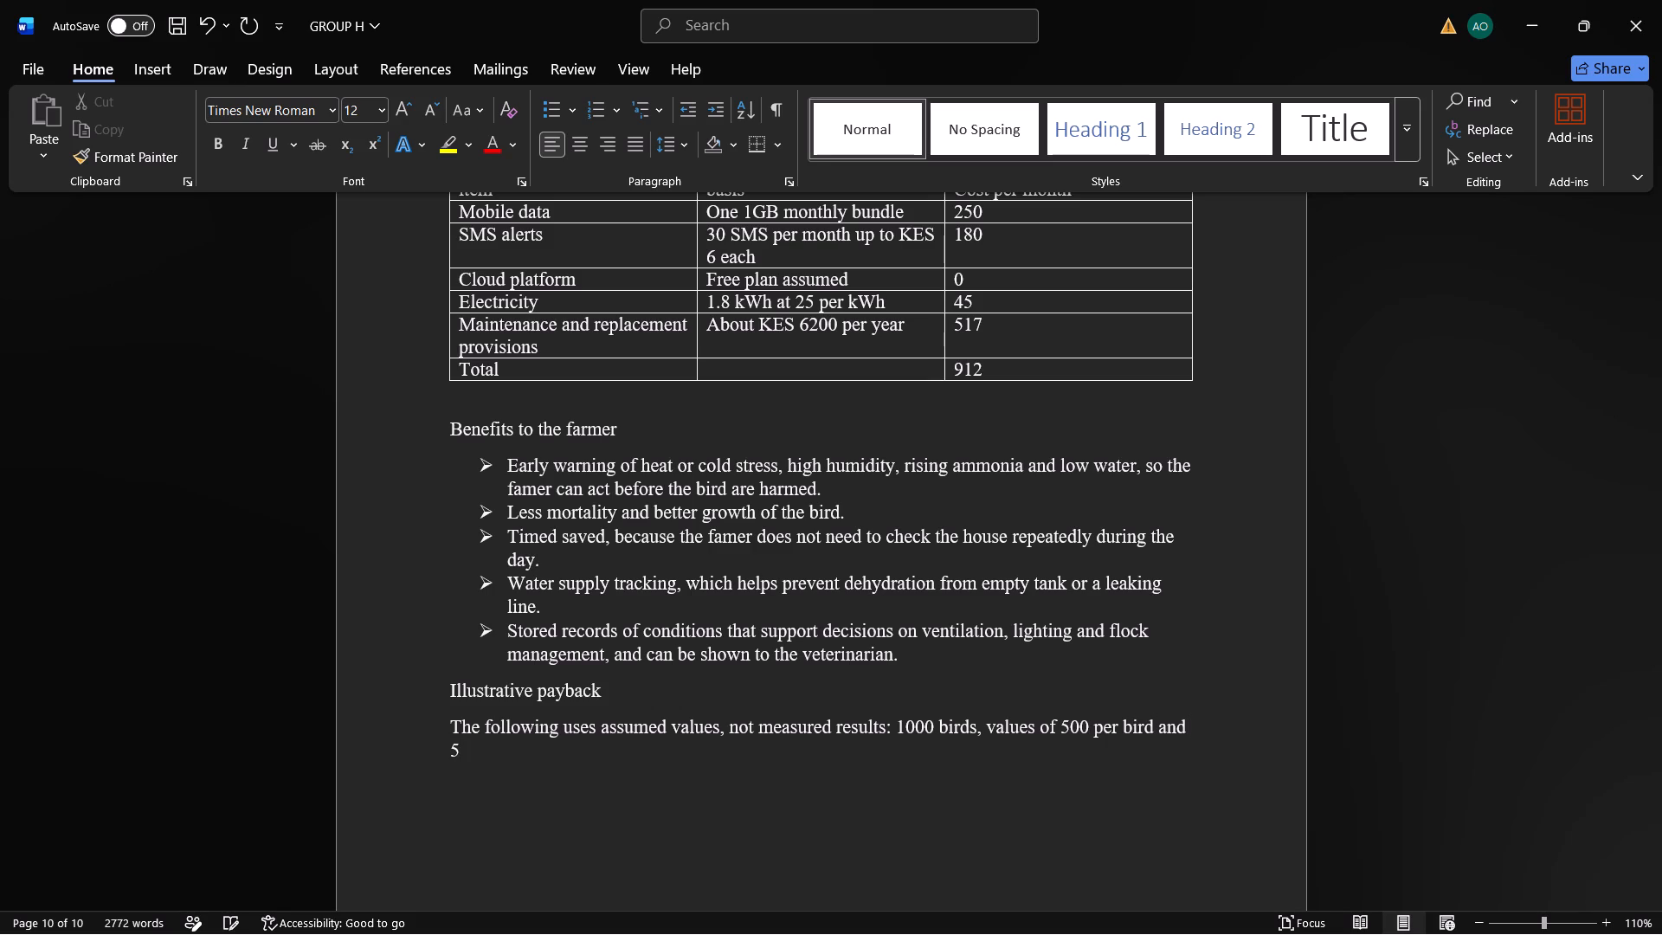
pyautogui.press('space')
pyautogui.press('p')
pyautogui.press('r')
pyautogui.press('o')
pyautogui.press('c')
pyautogui.press('BackSpace')
pyautogui.write('di')
pyautogui.press('BackSpace')
pyautogui.press('u')
pyautogui.write('ctio')
pyautogui.press('n')
# Finish the assumptions sentence with "cycles per year.".
pyautogui.press('space')
pyautogui.write('c')
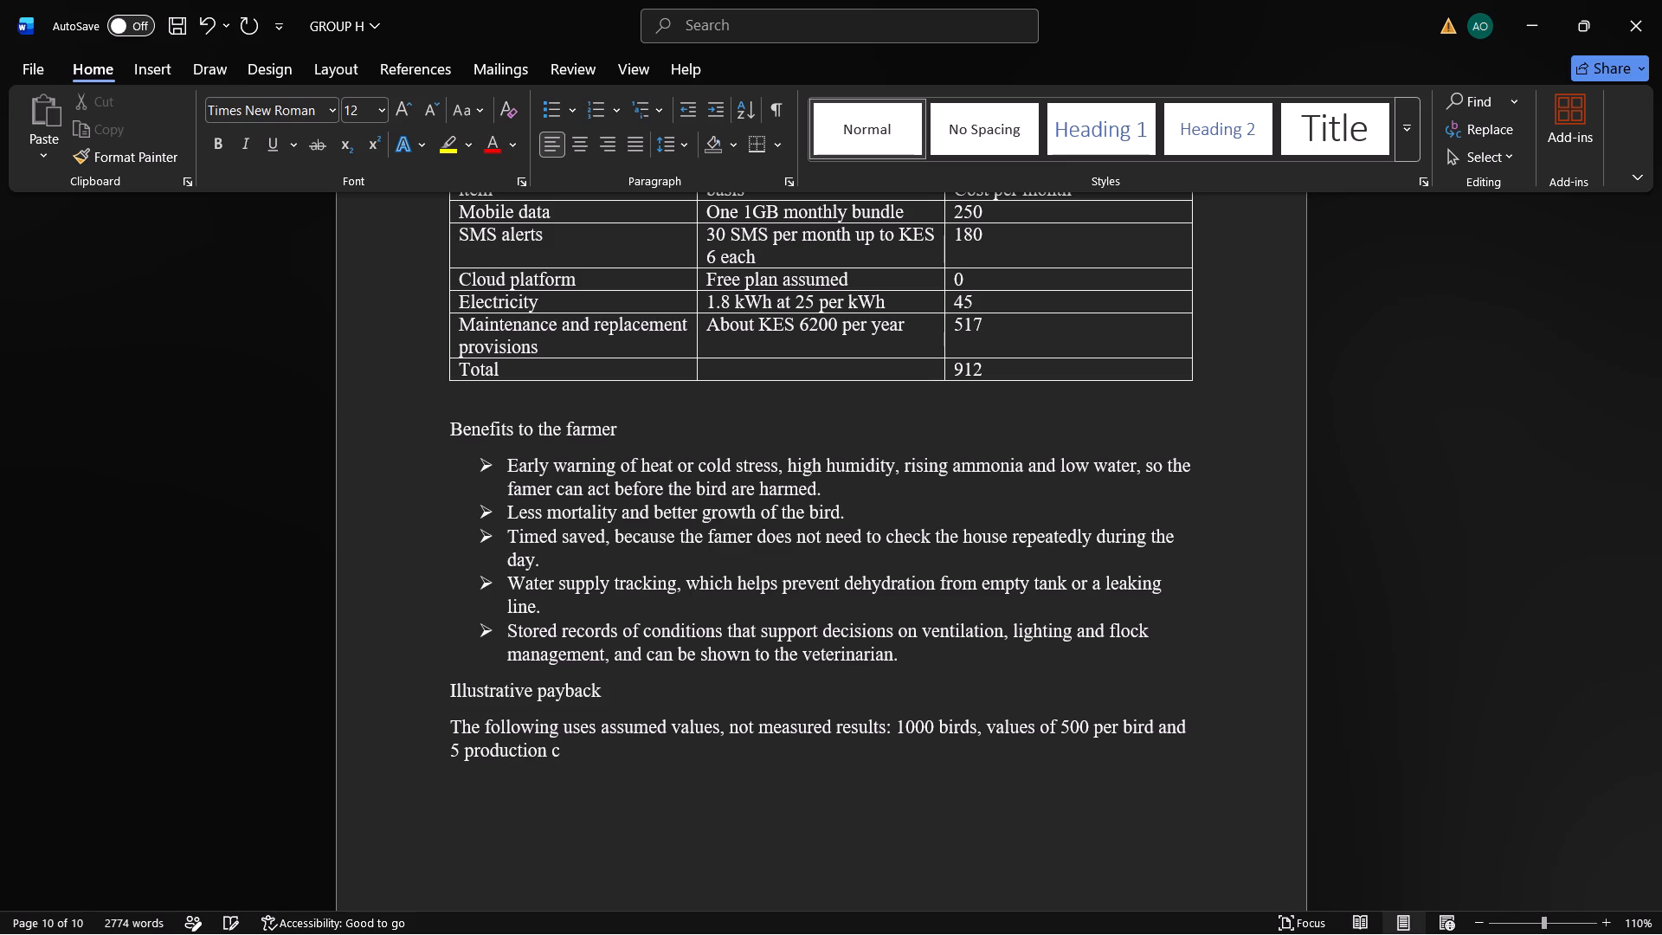
pyautogui.press('y')
pyautogui.write('cles')
pyautogui.press('space')
pyautogui.write('per year')
pyautogui.press(',')
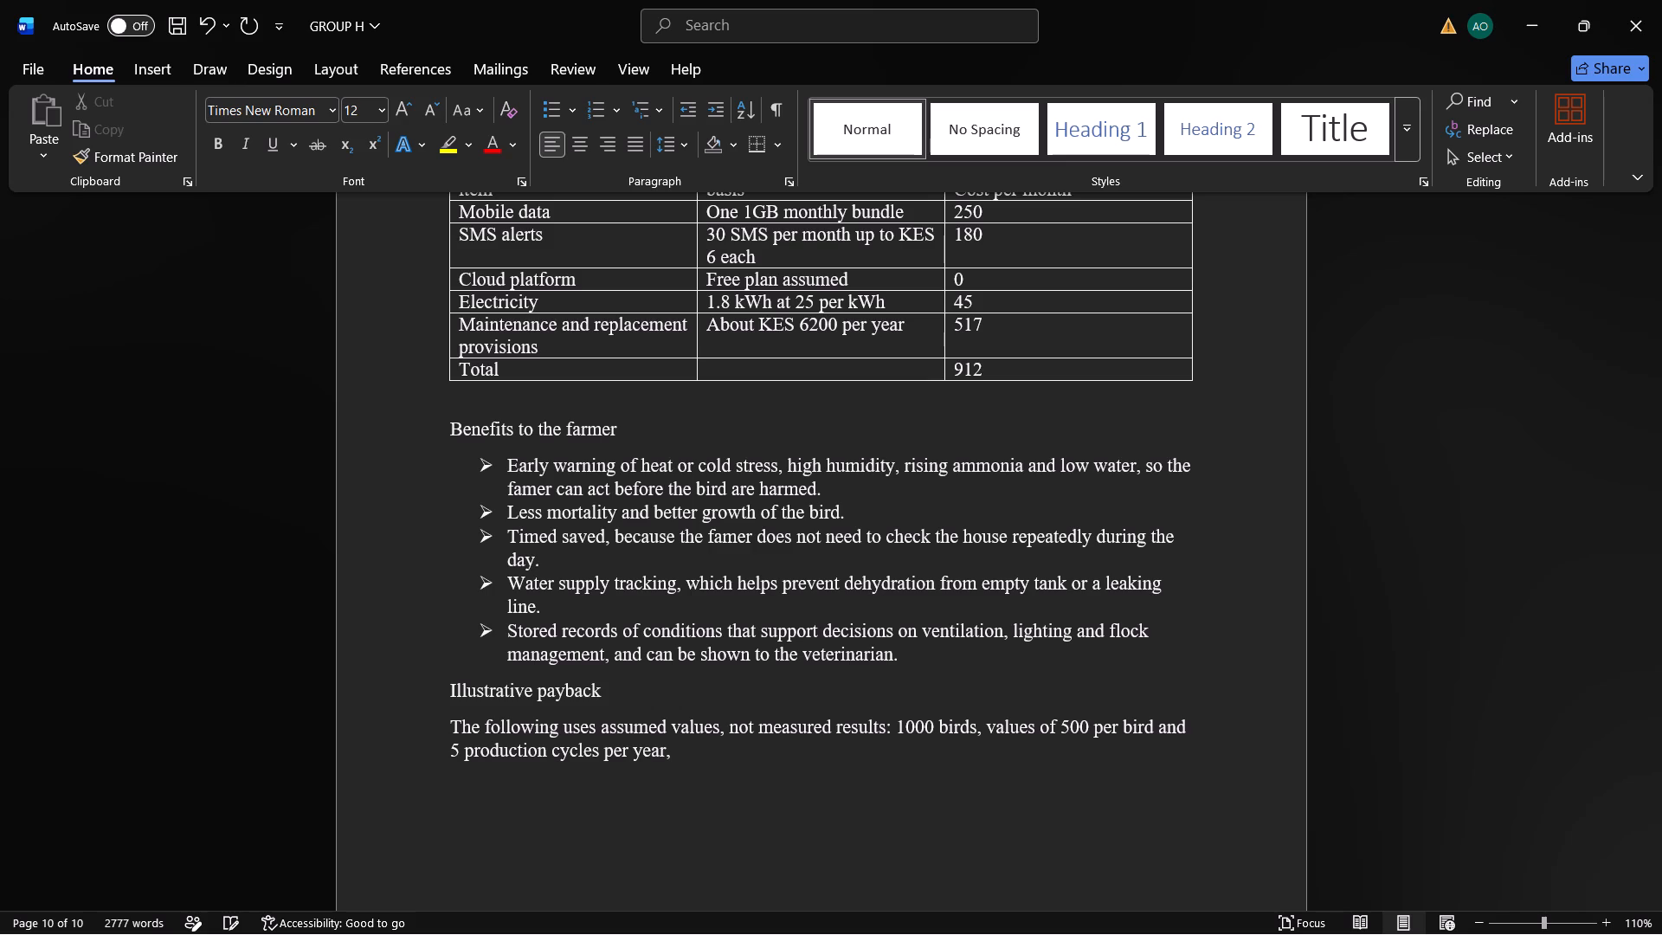
pyautogui.press('BackSpace')
pyautogui.press('.')
# Start a second sentence in the payback paragraph: "The benefits is the value of birds".
pyautogui.press('space')
pyautogui.write('the be')
pyautogui.press('n')
pyautogui.write('efo')
pyautogui.press('BackSpace')
pyautogui.write('its is')
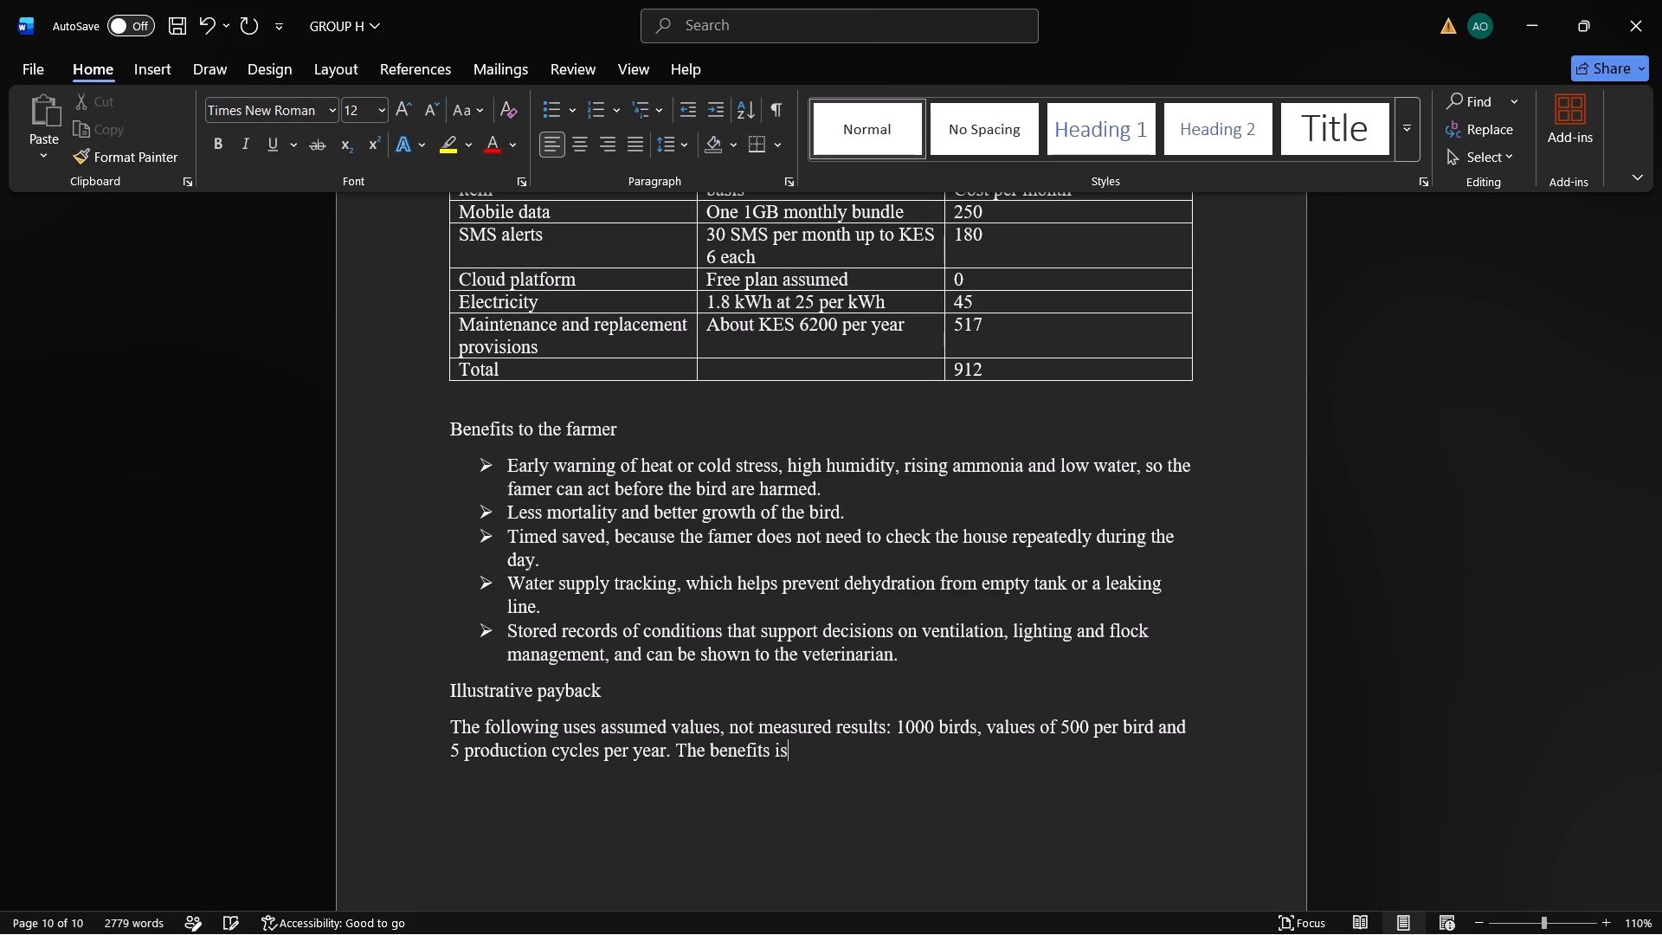
pyautogui.press('space')
pyautogui.write('the value of birds')
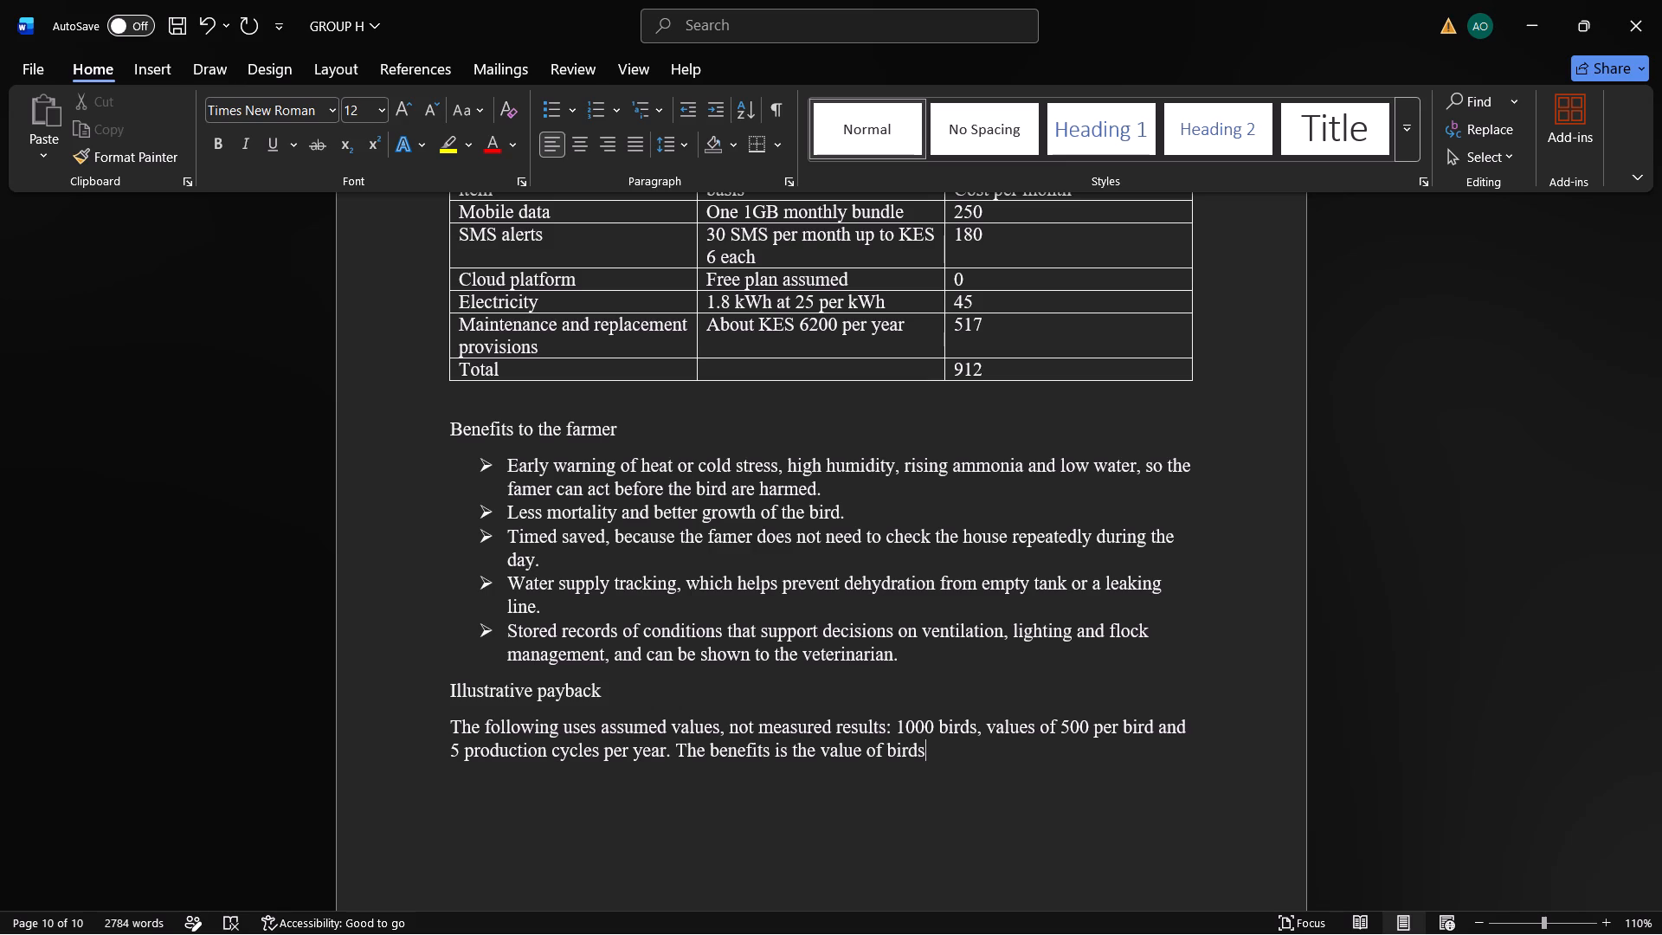
# Complete the benefits sentence with "saved by earlier action.".
pyautogui.press('space')
pyautogui.write('saved')
pyautogui.press('space')
pyautogui.write('by')
pyautogui.press('space')
pyautogui.write('ear')
pyautogui.write('lier action')
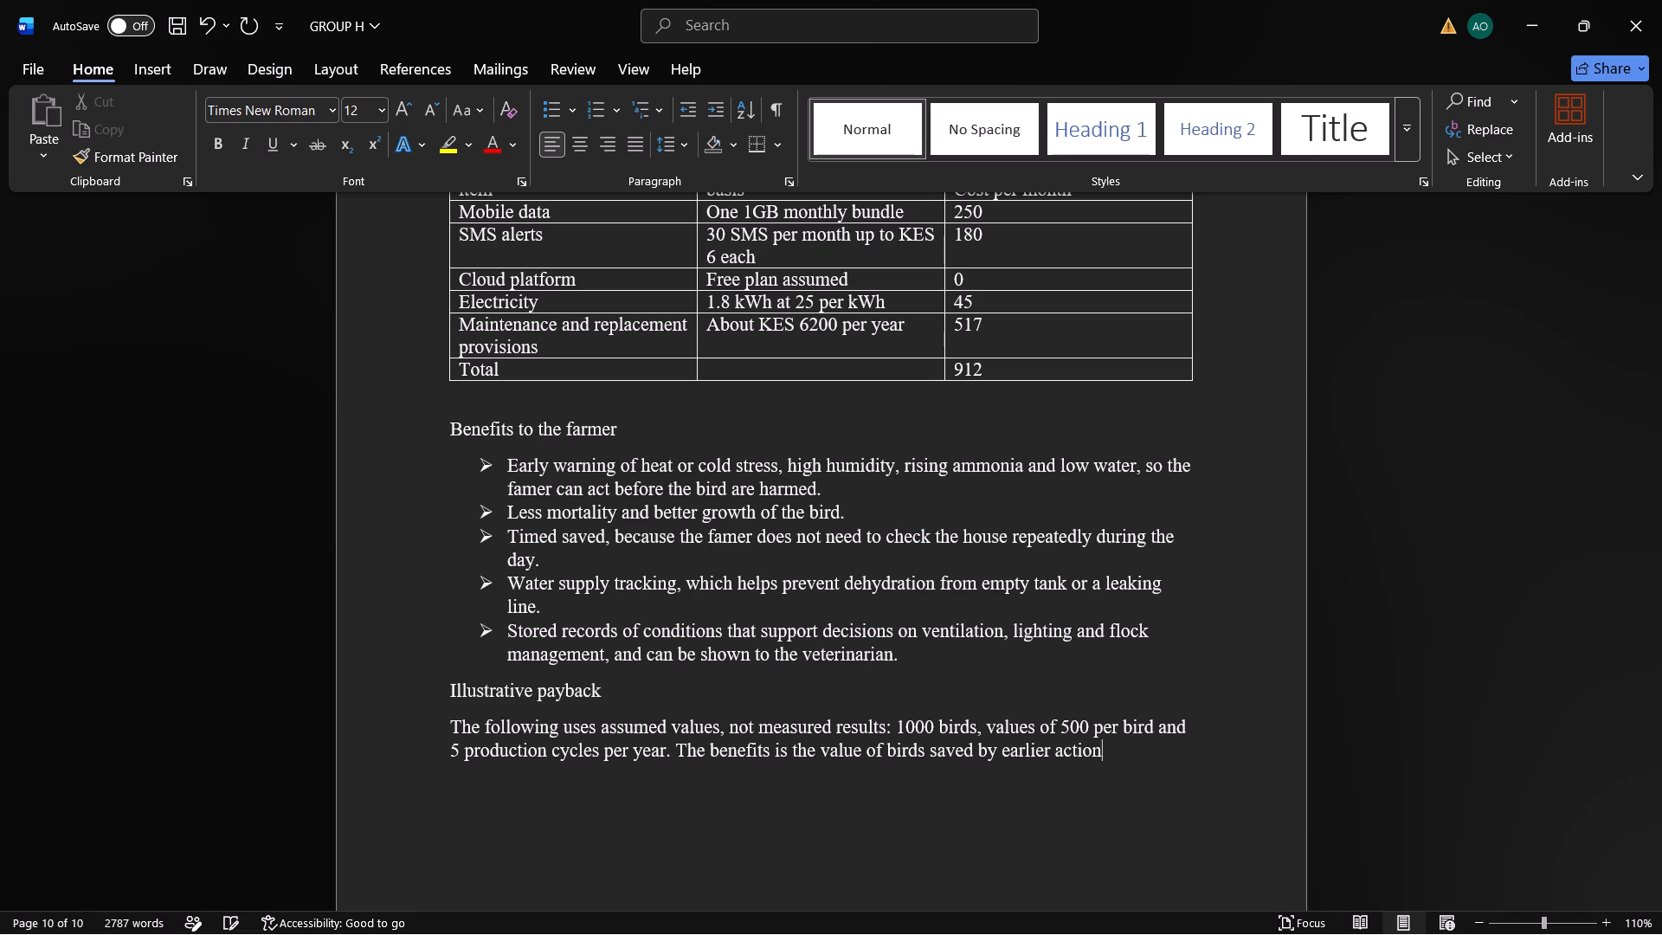
pyautogui.press('.')
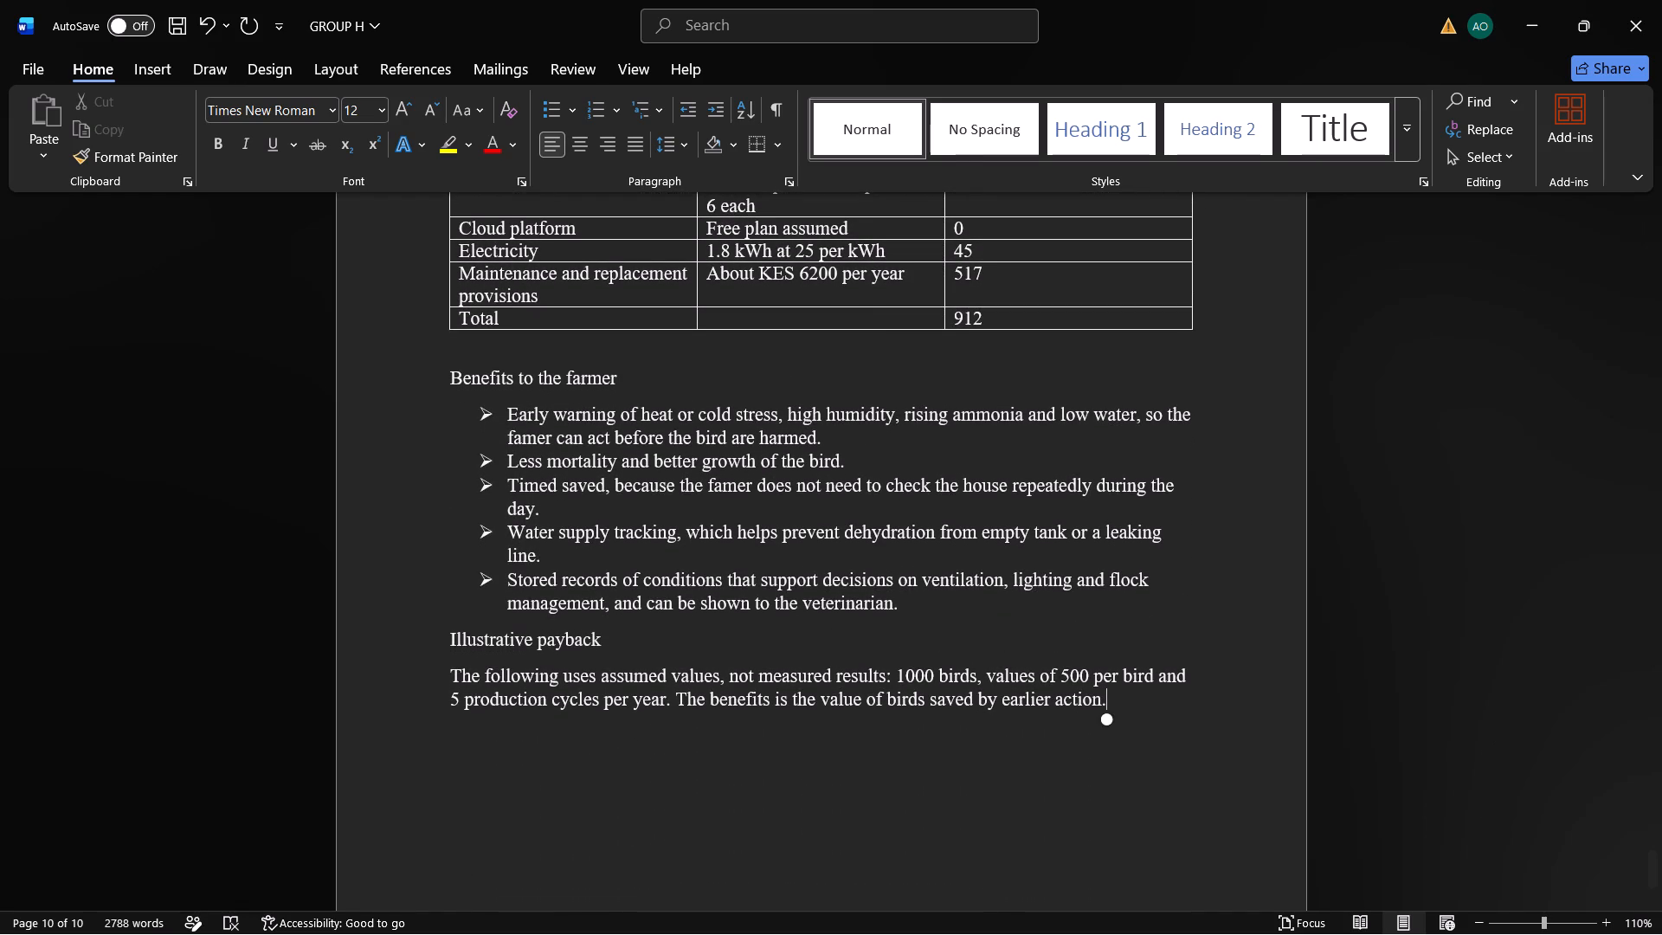
# Start a new paragraph below the payback assumptions with the words "Payback under".
pyautogui.scroll(-1, 460, 854)
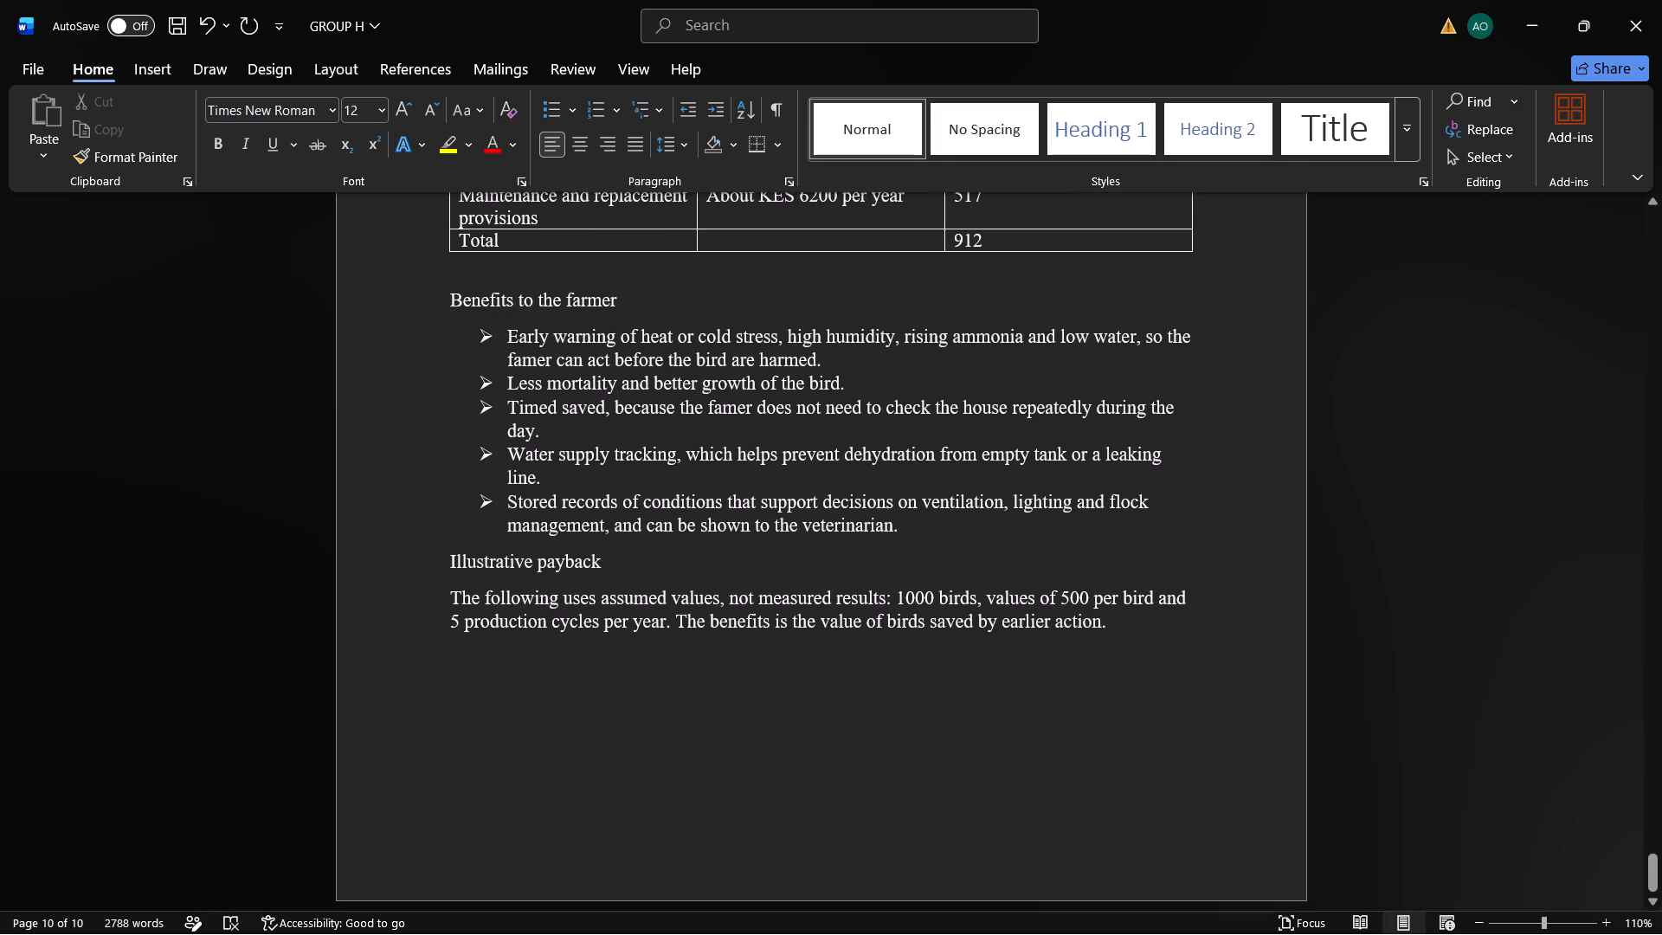
pyautogui.scroll(-1, 460, 854)
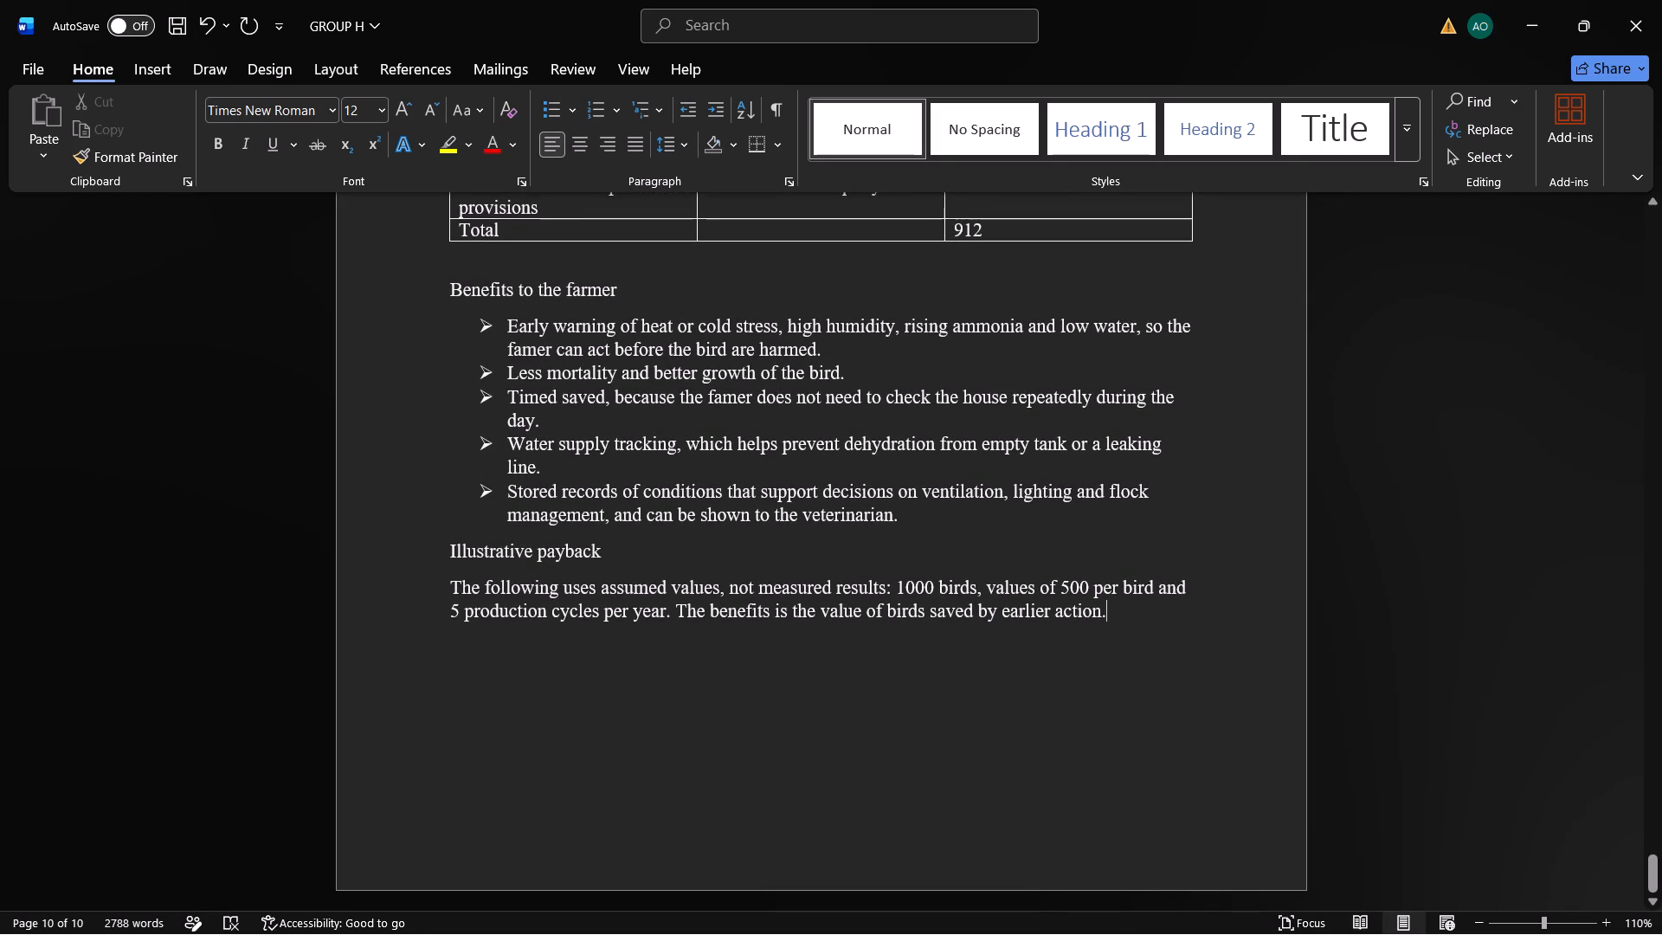
pyautogui.scroll(-1, 1116, 616)
pyautogui.press('Return')
pyautogui.write('pay ba')
pyautogui.press('BackSpace')
pyautogui.press('BackSpace')
pyautogui.press('BackSpace')
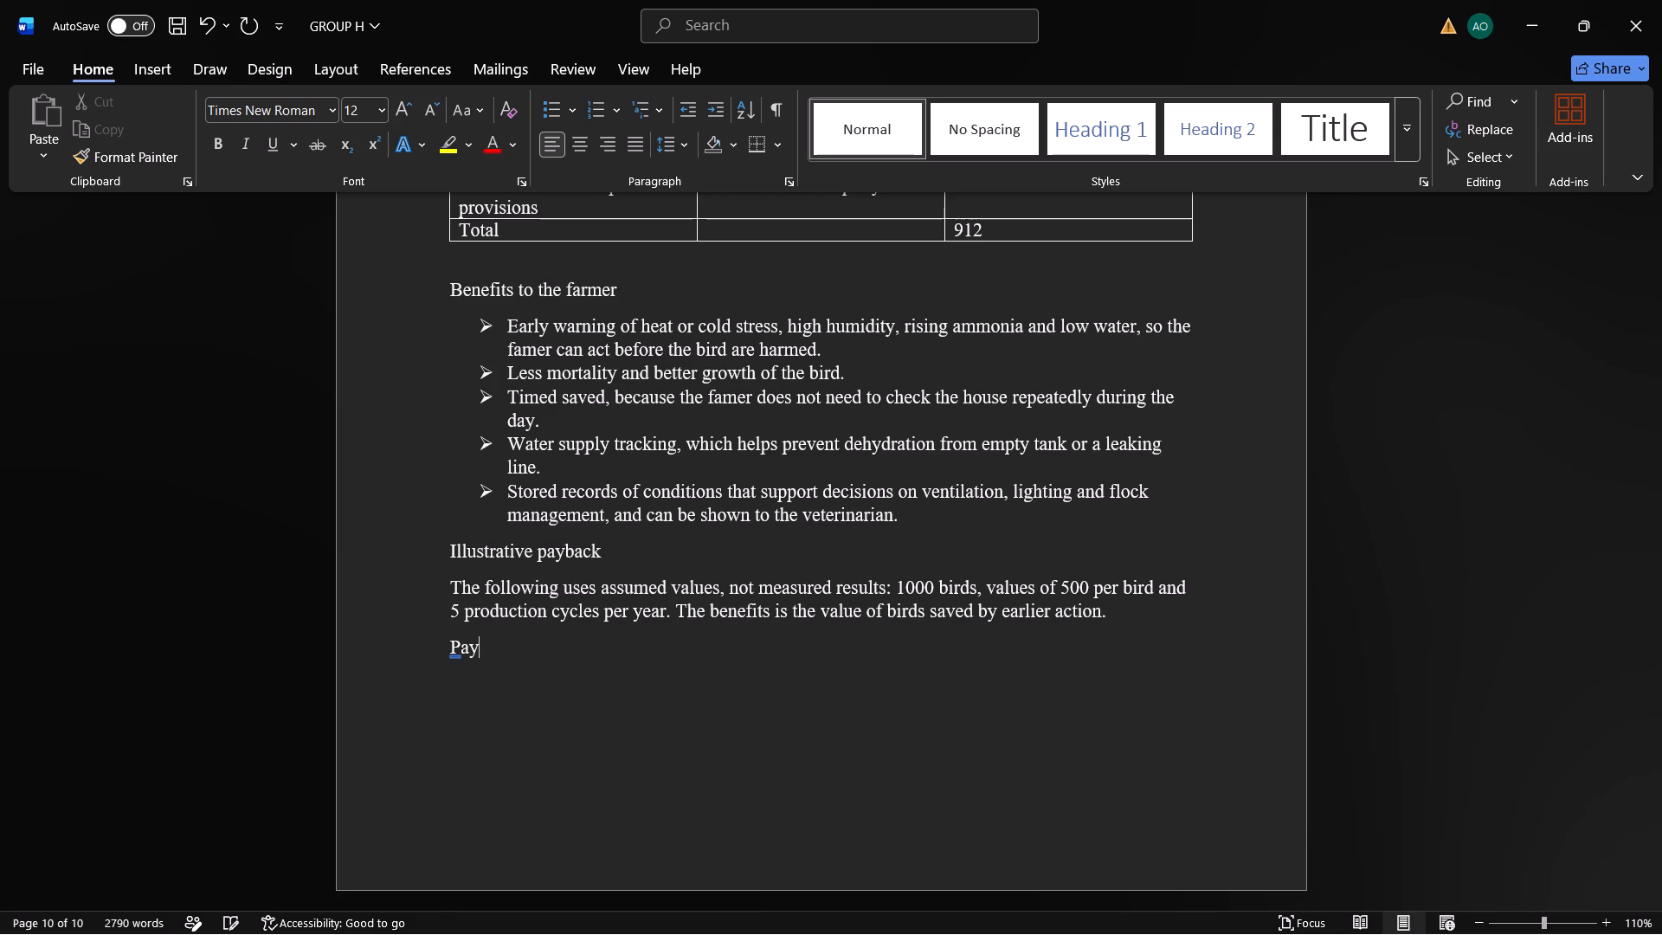
pyautogui.write('back')
pyautogui.press('space')
pyautogui.write('under')
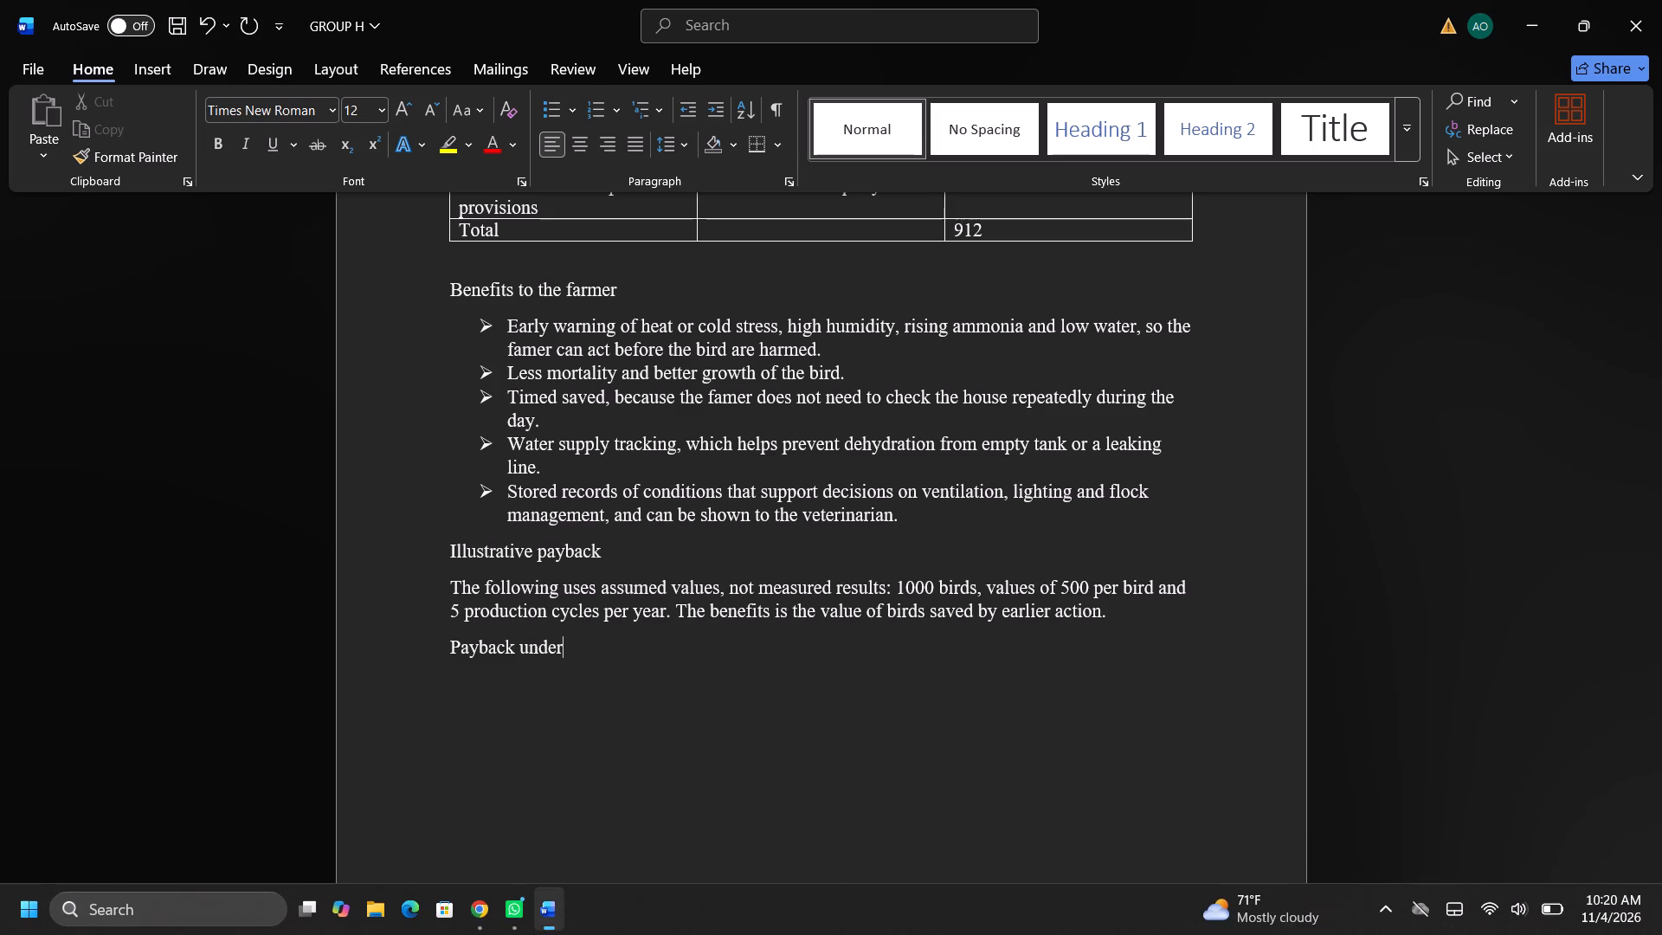
# Switch away from the document by launching the application with the K logo.
pyautogui.click(27, 909)
pyautogui.click(319, 745)
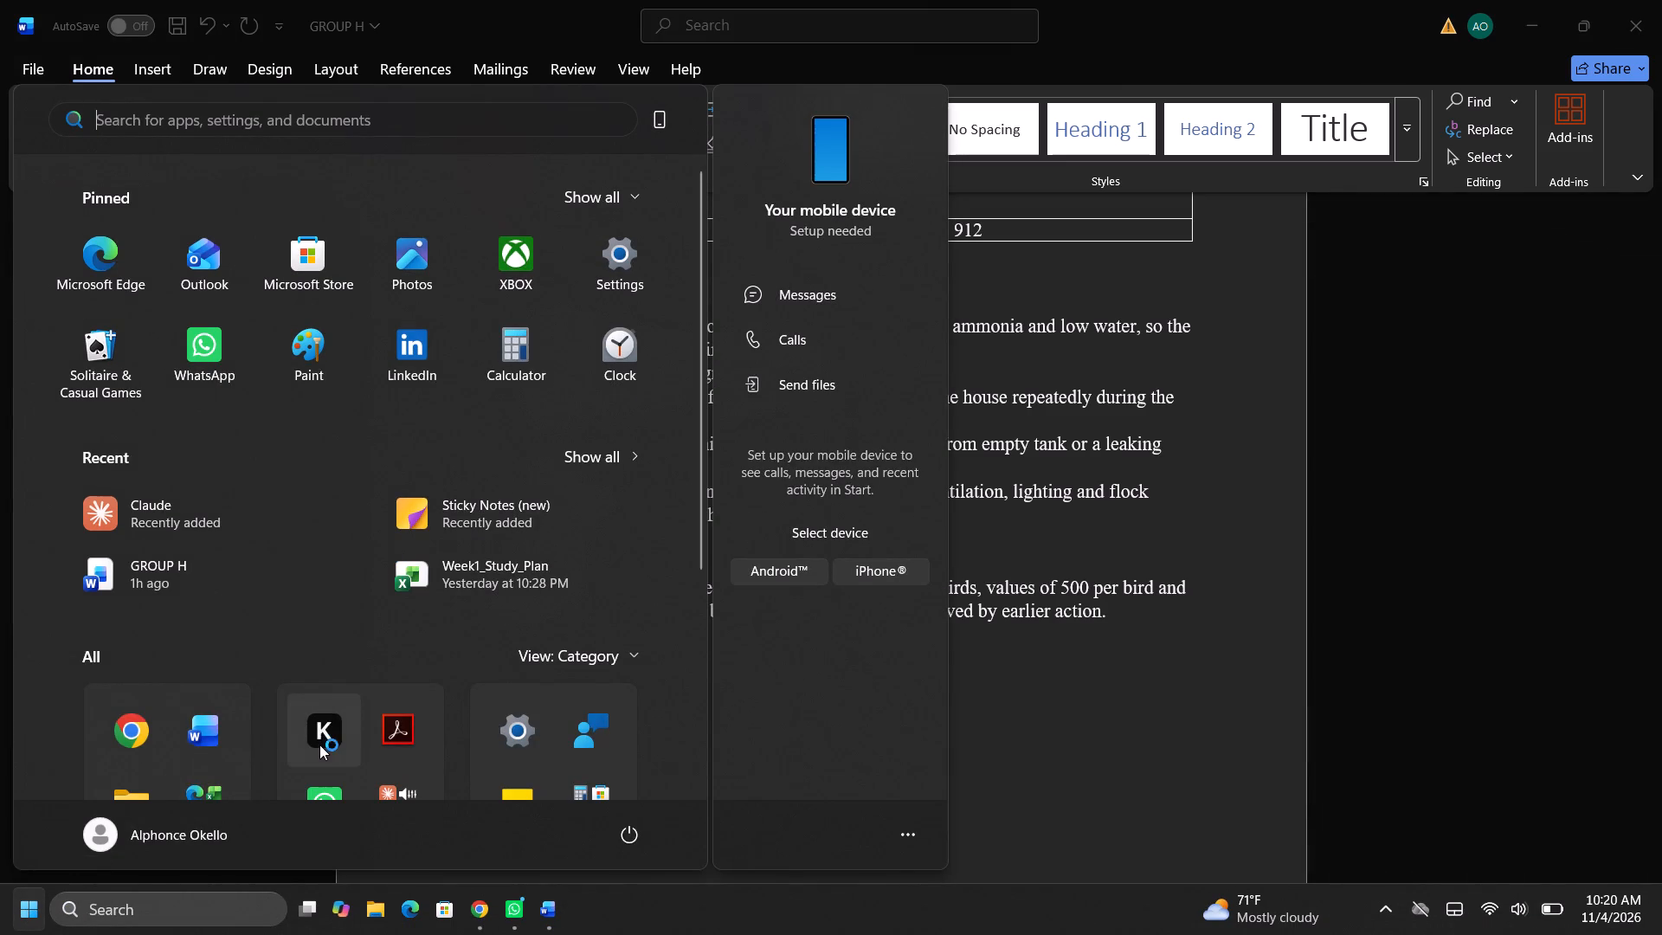